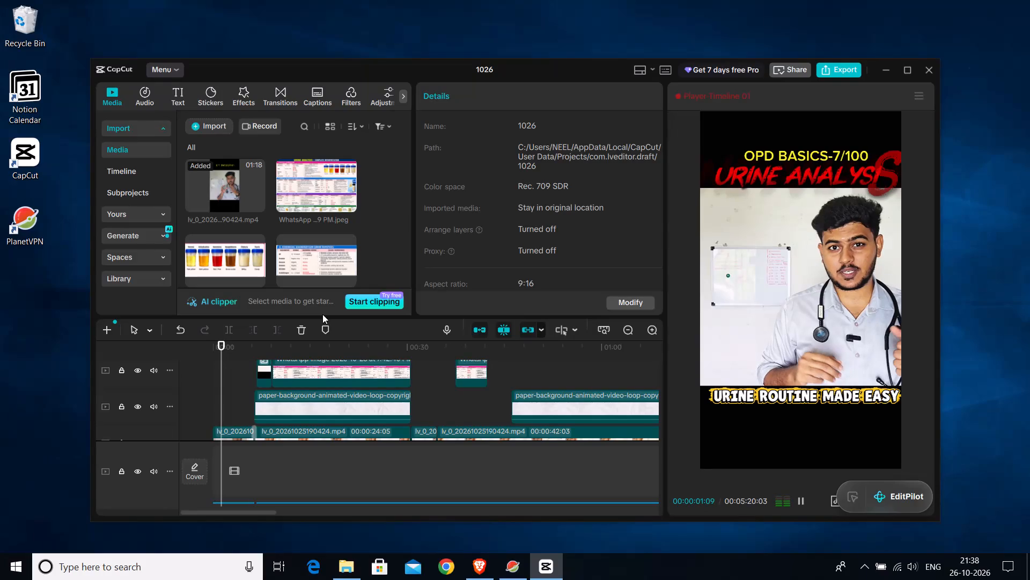
Move the floating EditPilot widget off the player controls and set the preview playback quality to Low.
key(space)
key(space)
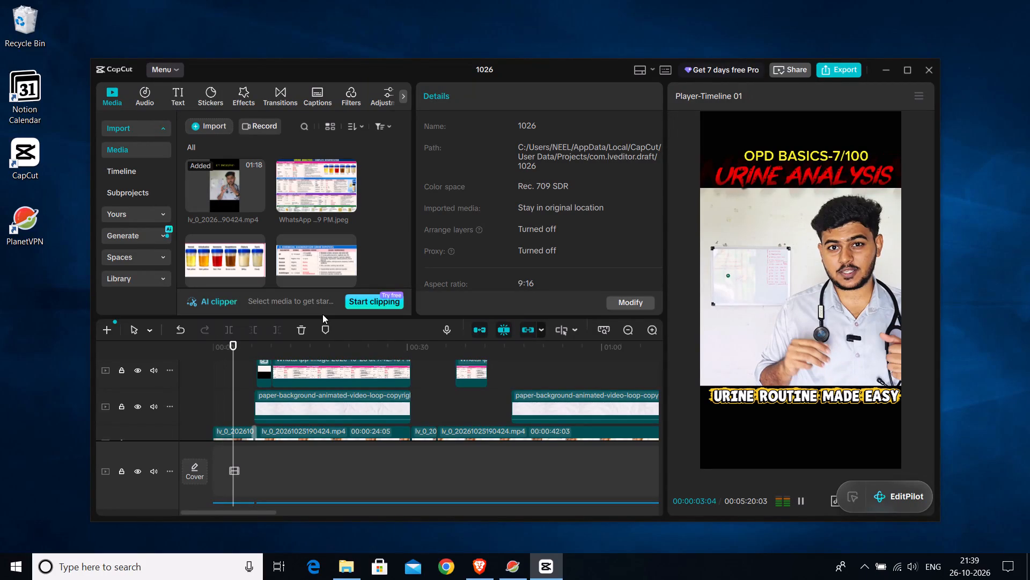
key(space)
scroll(694, 408, down, 1)
scroll(802, 362, down, 2)
click(856, 482)
click(859, 493)
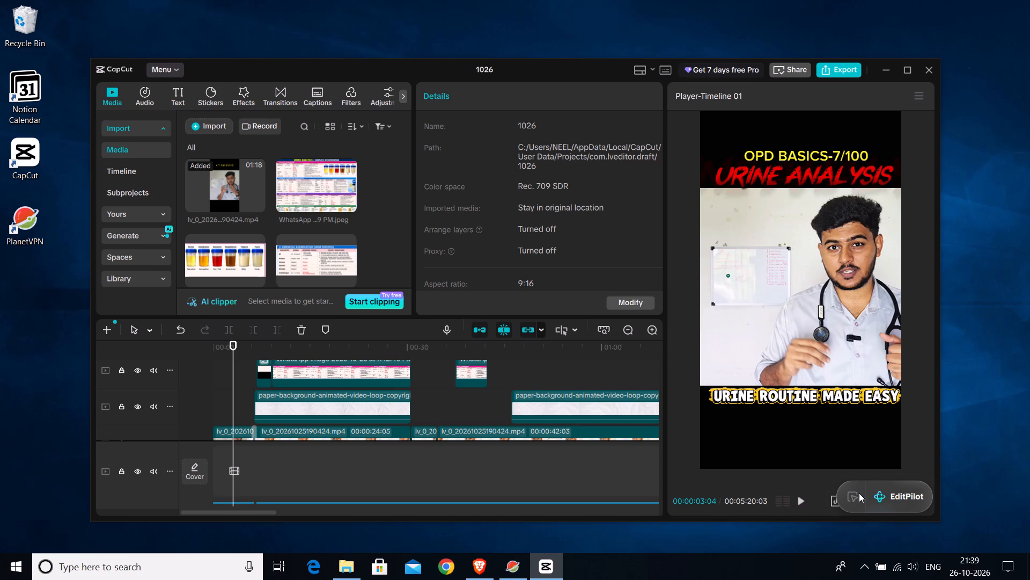
drag(859, 493, 872, 280)
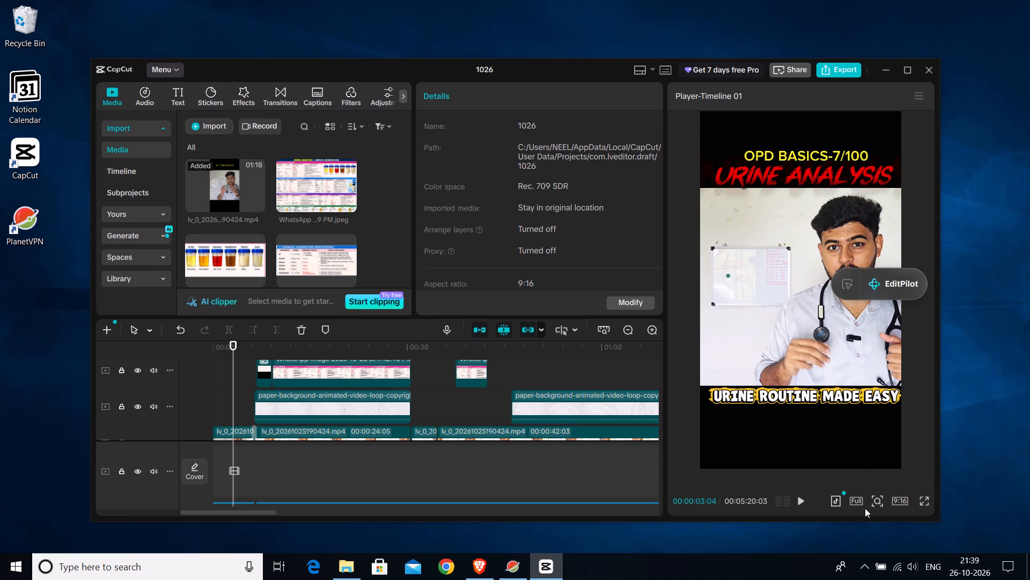
click(855, 497)
click(861, 501)
Play the timeline from about 3 to 13 seconds, finishing in full screen, with the EditPilot widget moved off the video.
key(space)
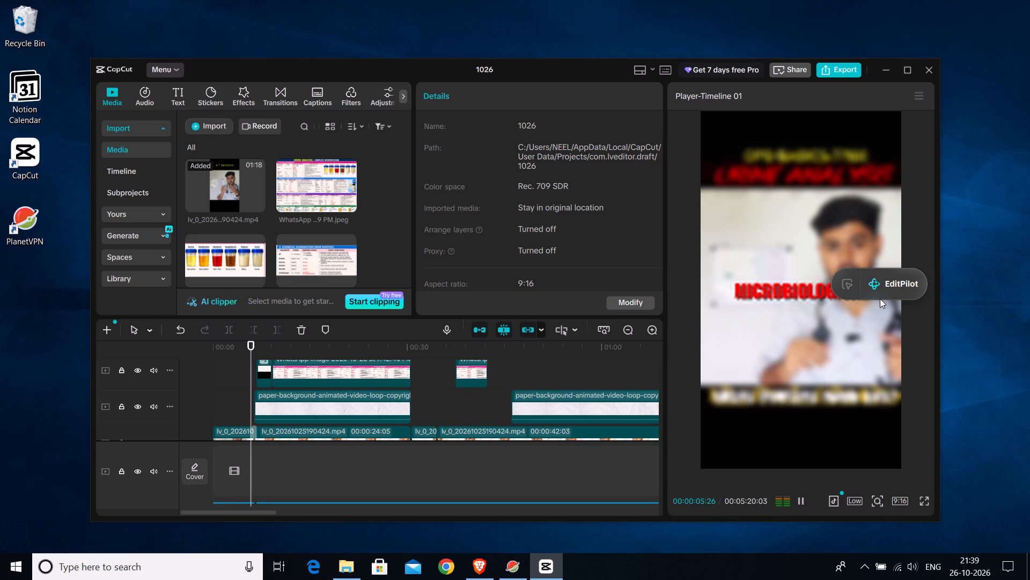
key(space)
drag(852, 284, 778, 96)
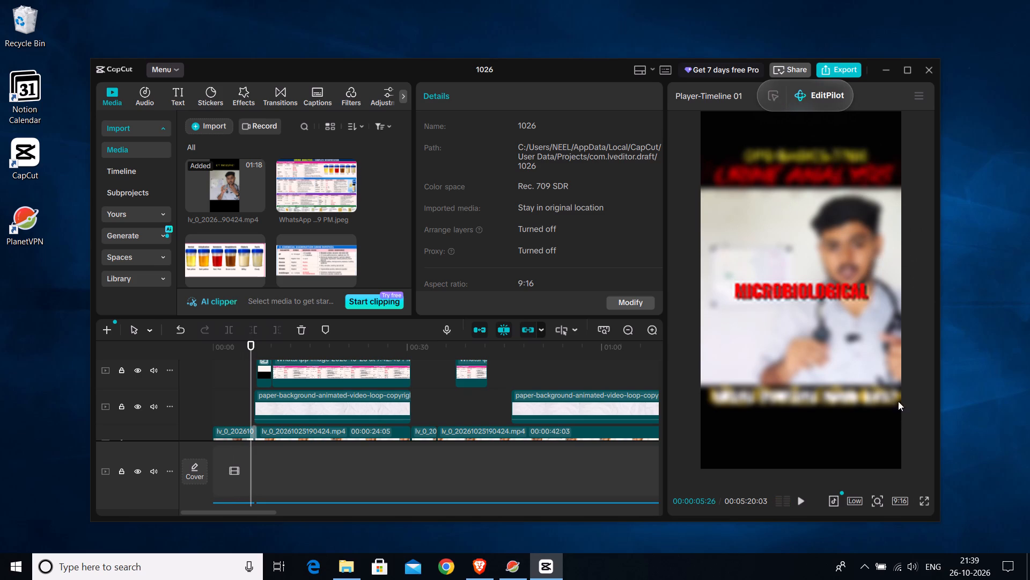
click(922, 502)
key(space)
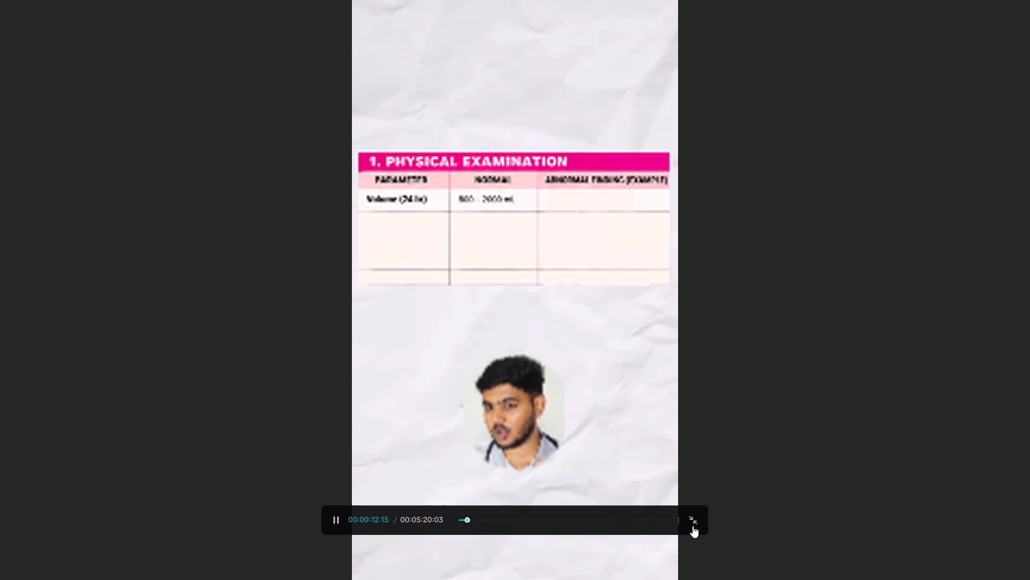
key(space)
click(693, 525)
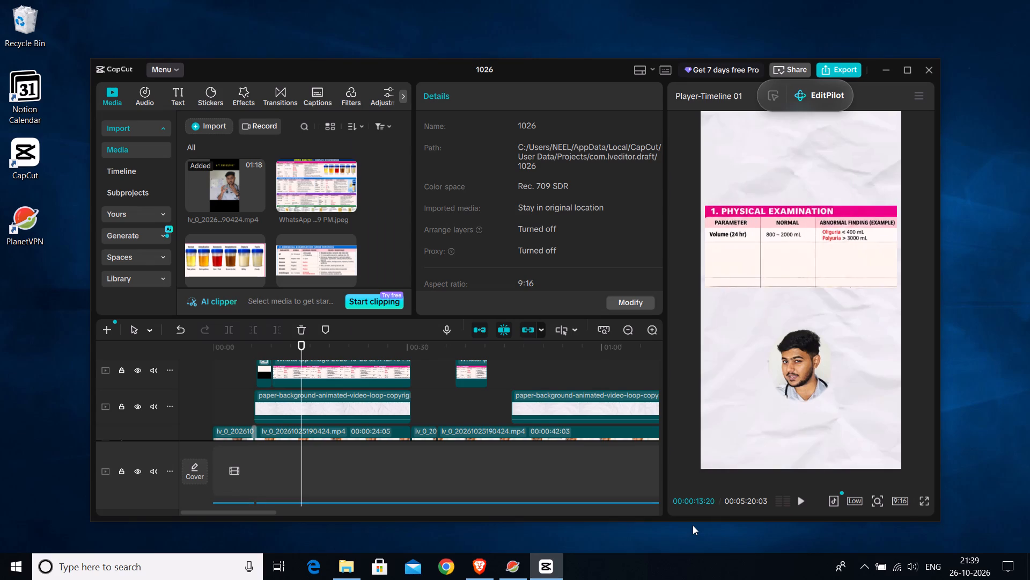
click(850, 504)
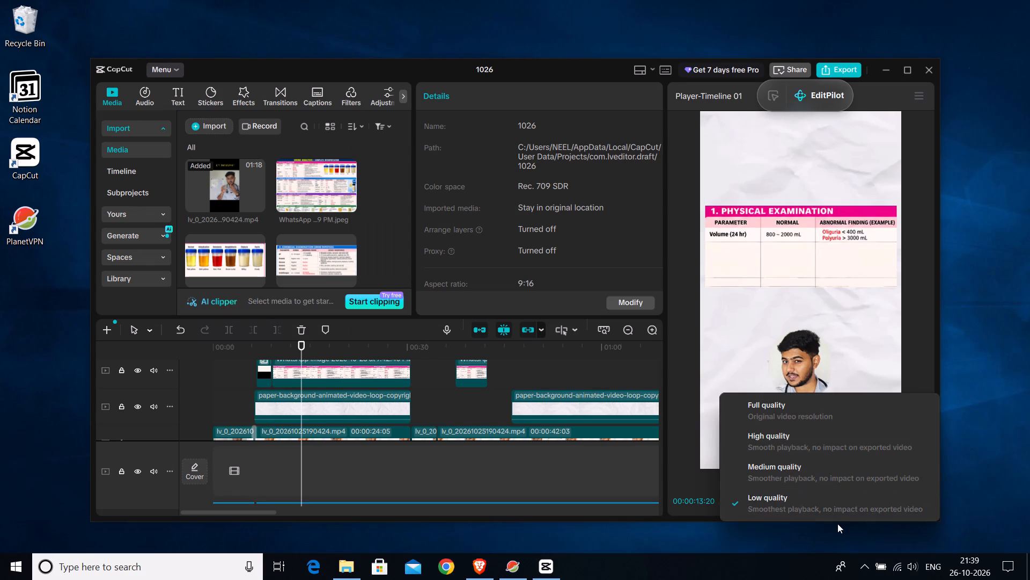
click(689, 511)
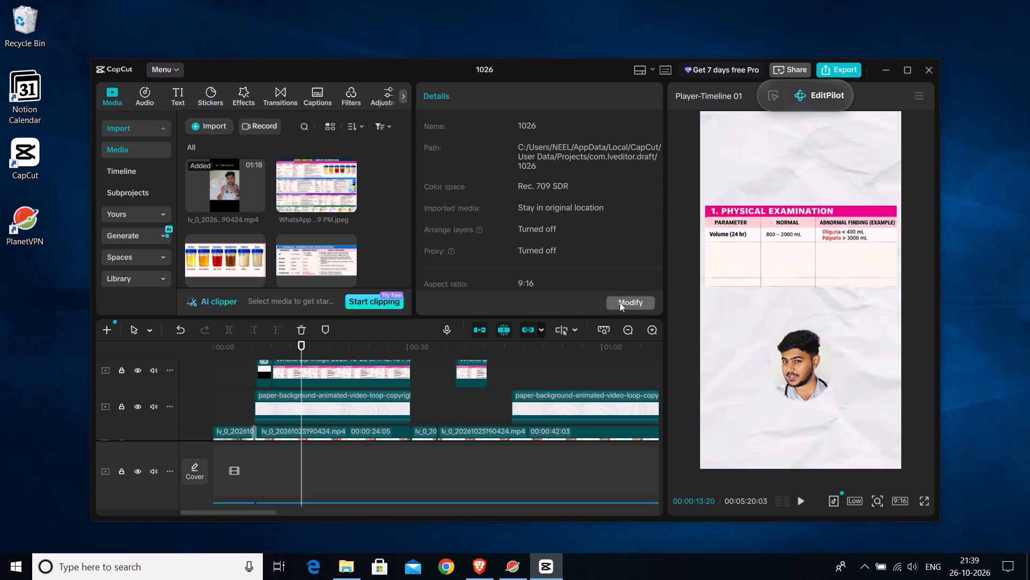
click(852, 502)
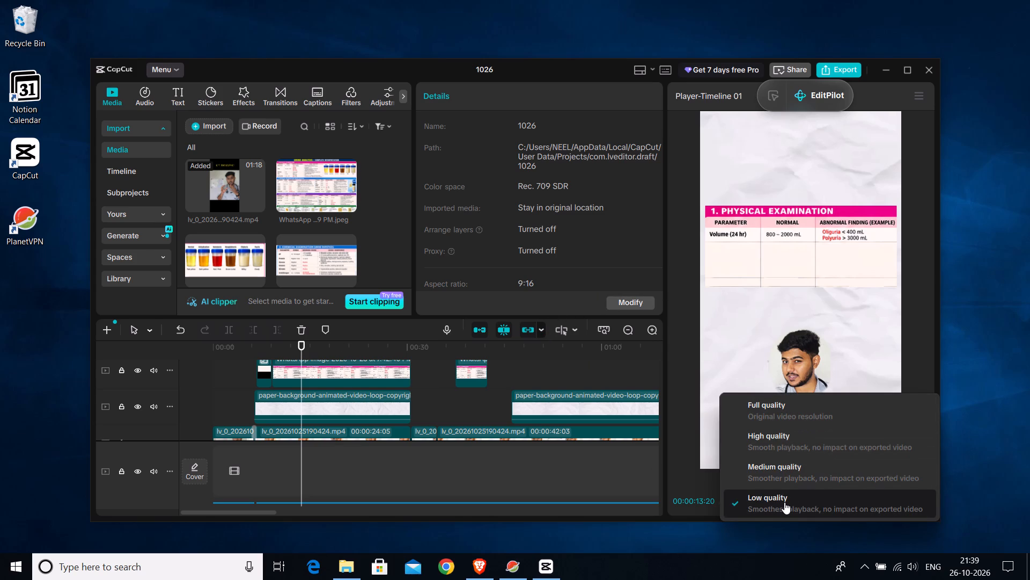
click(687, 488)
Maximize the editor window and move the EditPilot widget off the player to beside the Details heading.
scroll(369, 314, down, 4)
scroll(425, 402, down, 3)
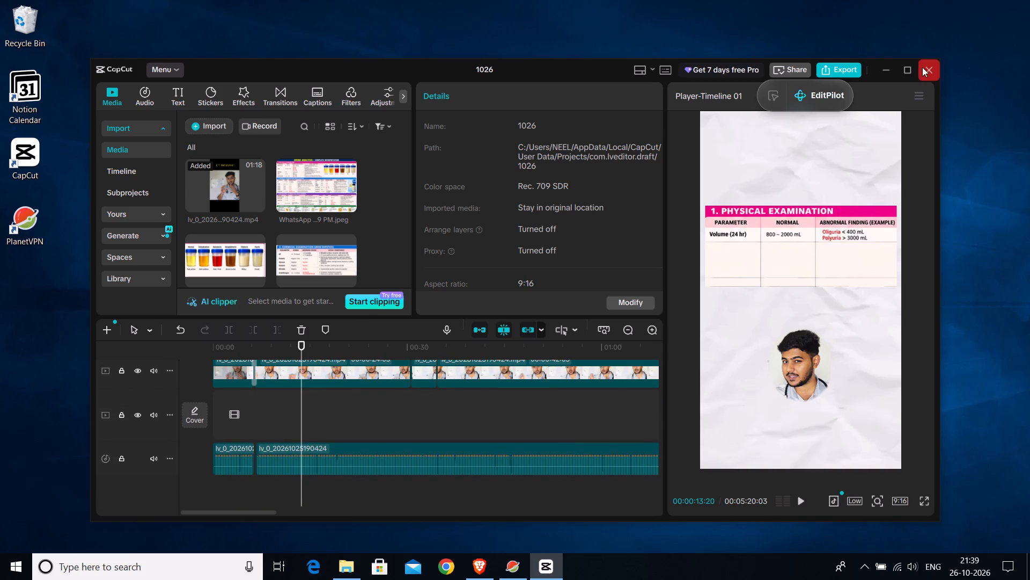
click(906, 66)
drag(861, 122, 884, 419)
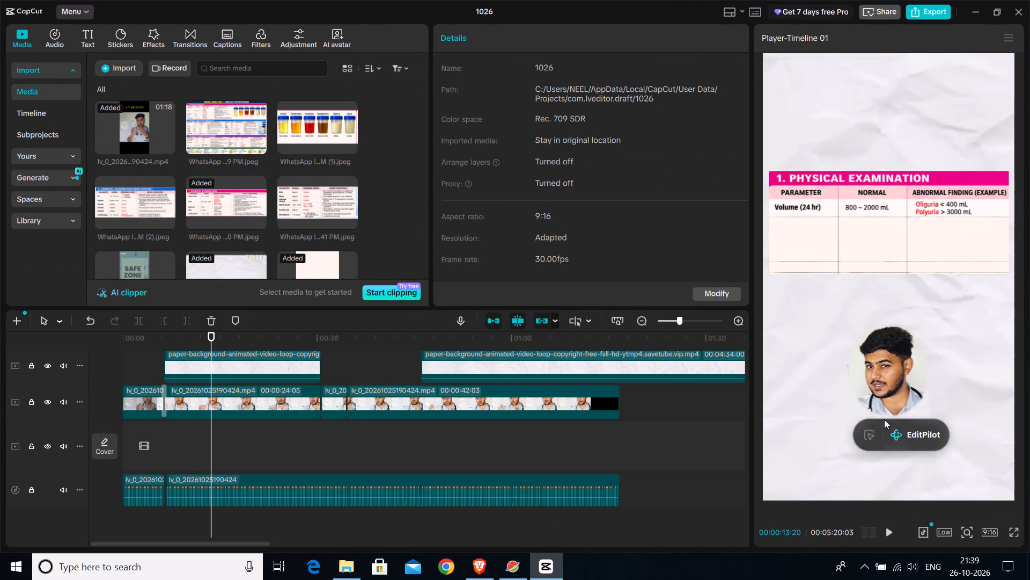
drag(884, 419, 923, 26)
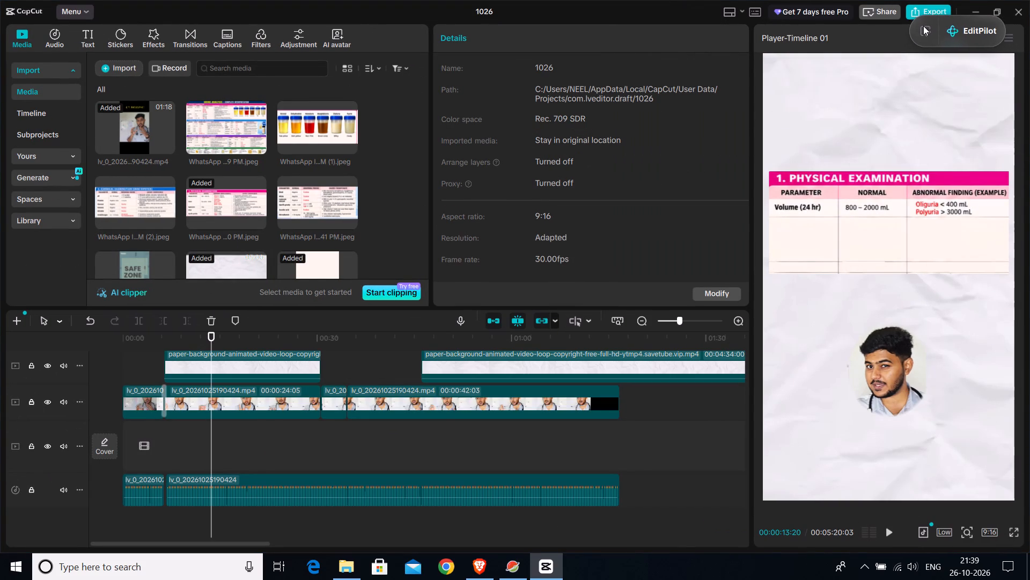
drag(923, 26, 550, 0)
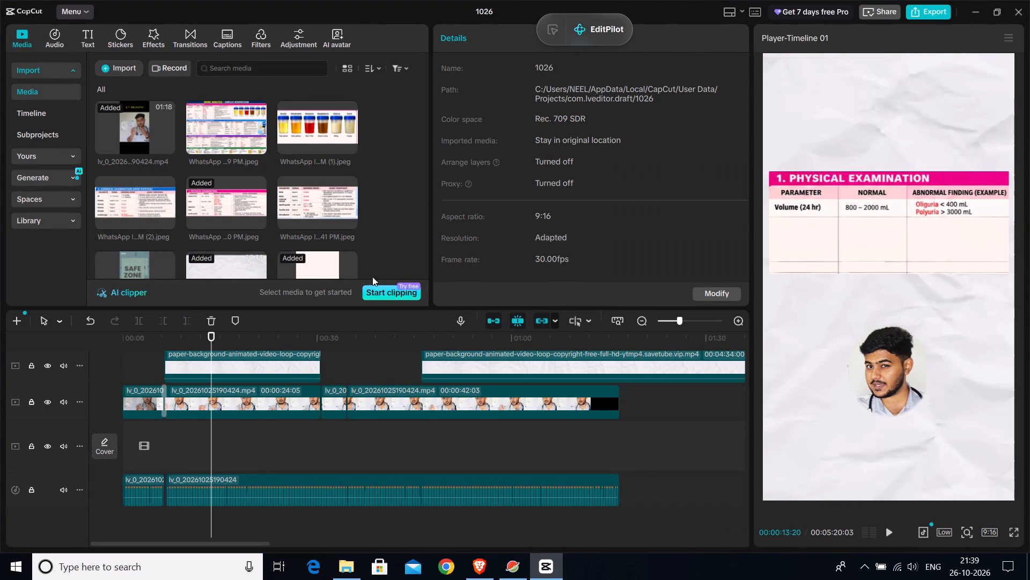
Play the timeline around the 30-second mark to check the cut where the first paper-background clip ends.
scroll(313, 416, up, 6)
scroll(313, 416, down, 6)
click(313, 433)
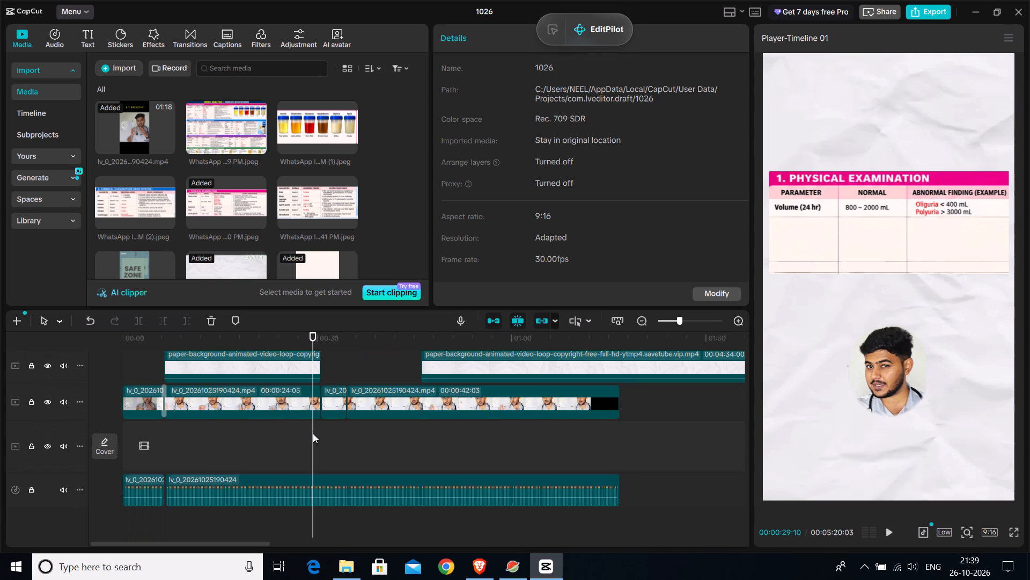
click(315, 438)
key(space)
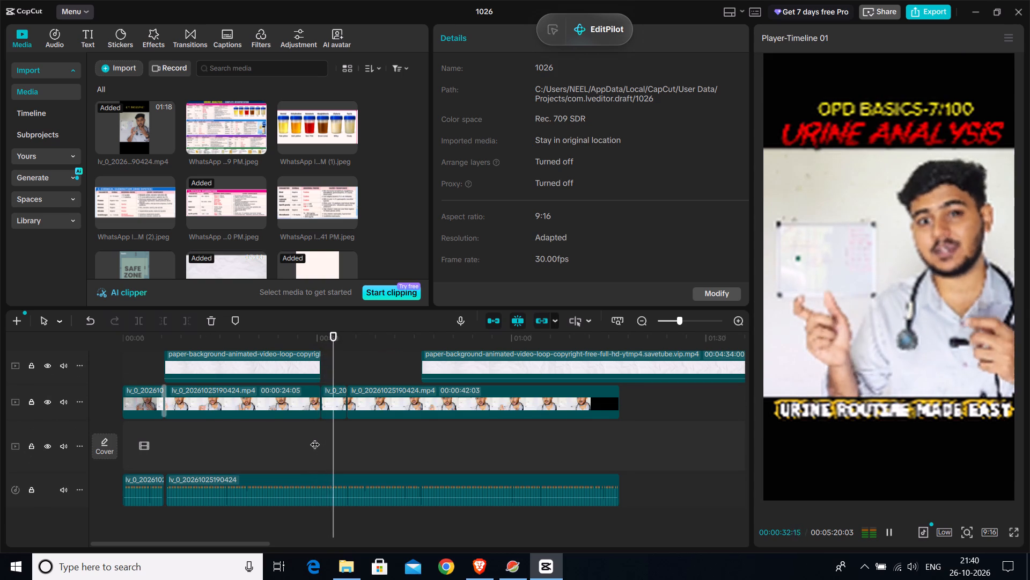
scroll(333, 452, up, 1)
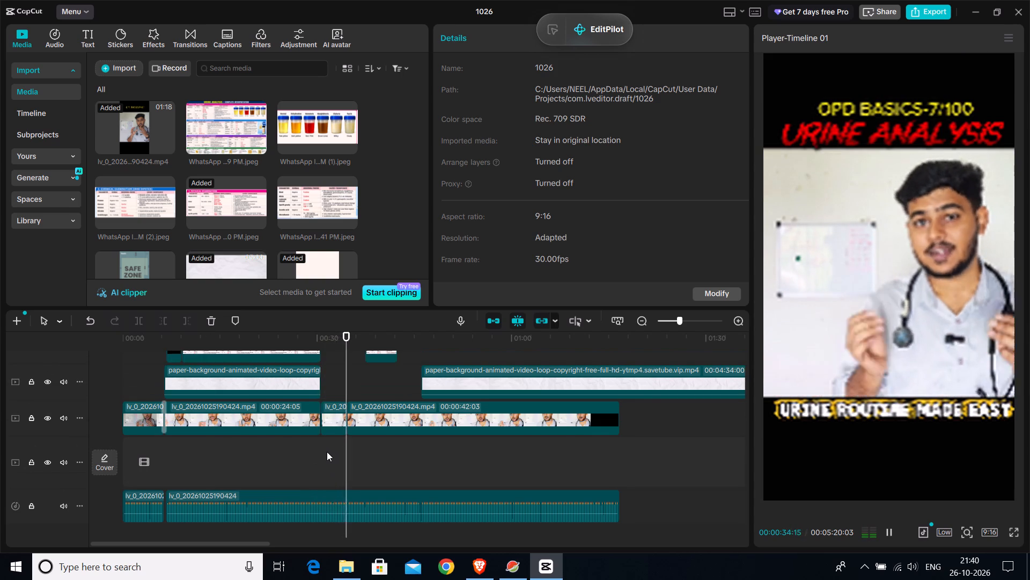
click(327, 452)
click(321, 454)
click(319, 455)
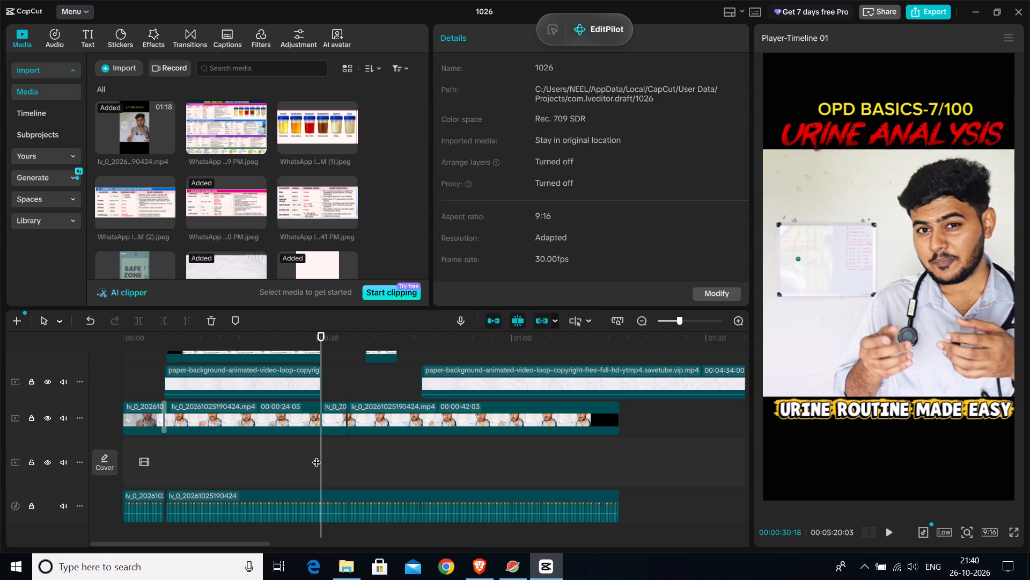
click(317, 455)
key(space)
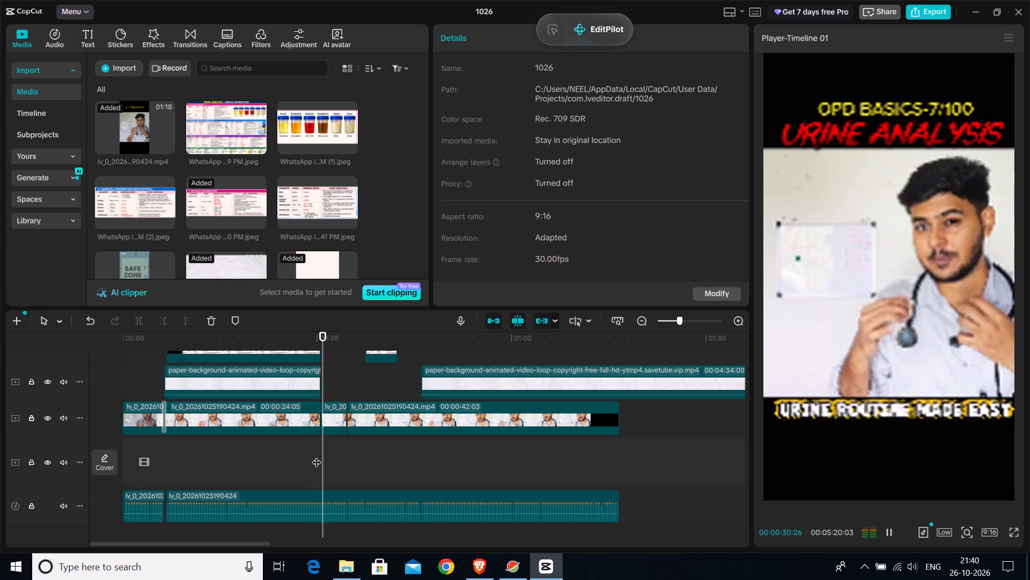
key(space)
Search the transitions for "fade" and add Light Fade at the speaker video's cut at 00:00:30:18.
scroll(320, 455, up, 2)
click(325, 480)
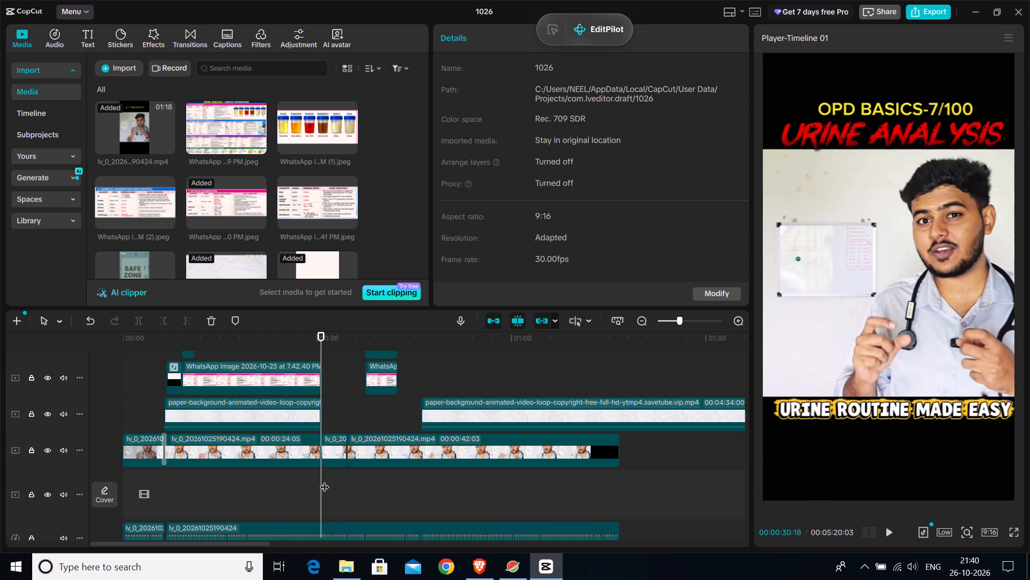
click(181, 41)
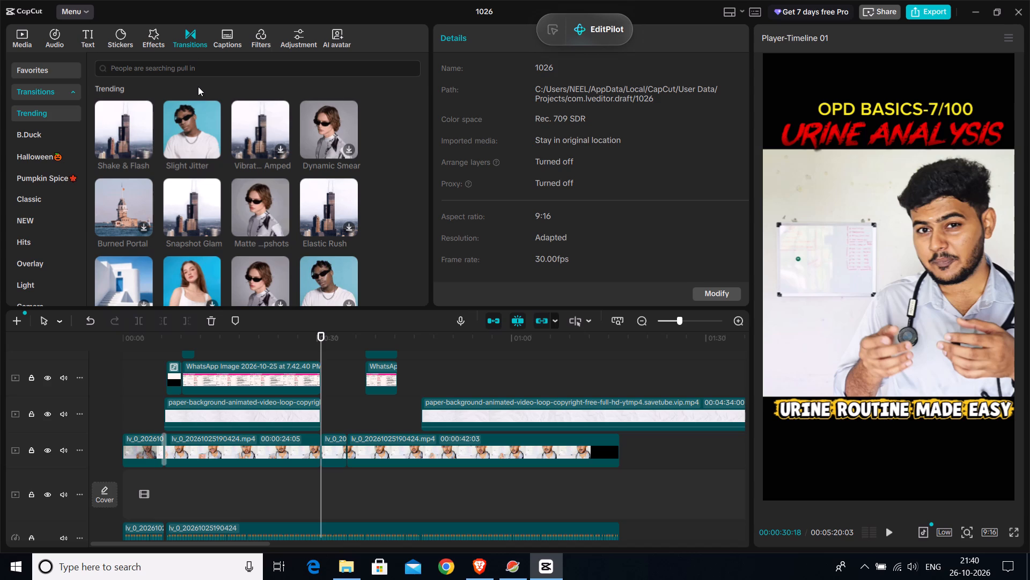
scroll(42, 202, down, 3)
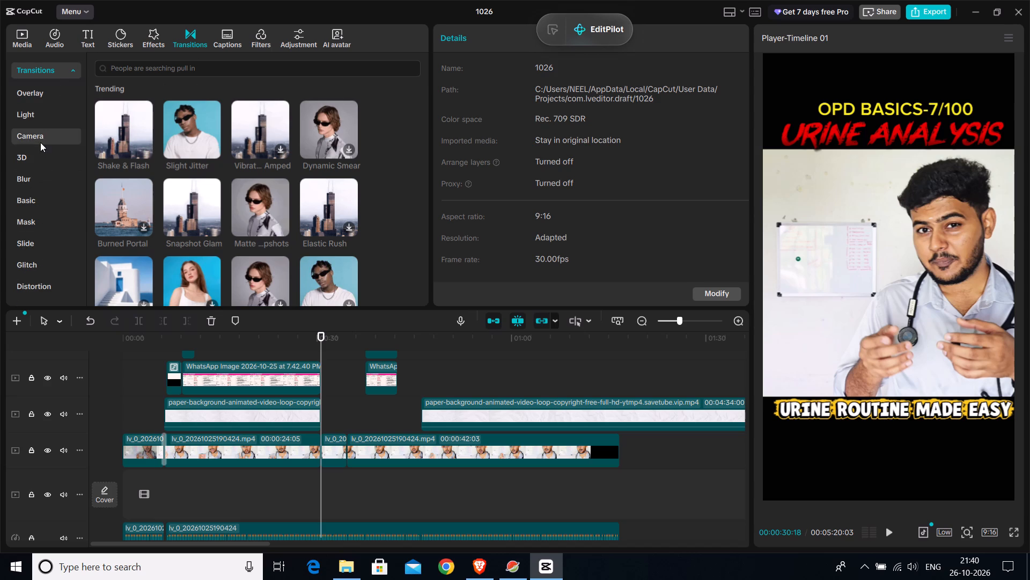
scroll(40, 151, down, 2)
scroll(205, 225, down, 3)
scroll(207, 225, up, 4)
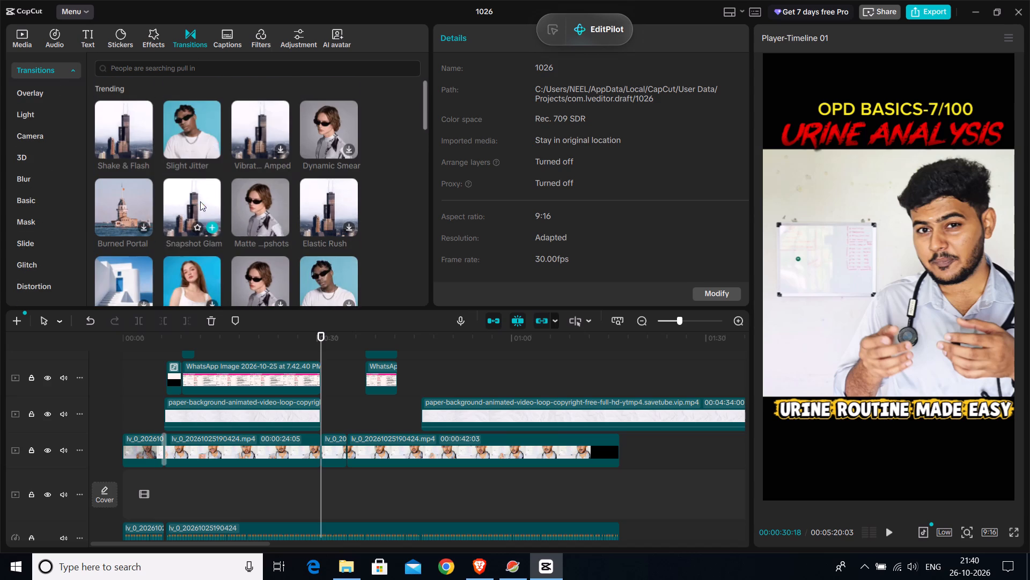
scroll(200, 201, up, 1)
click(211, 68)
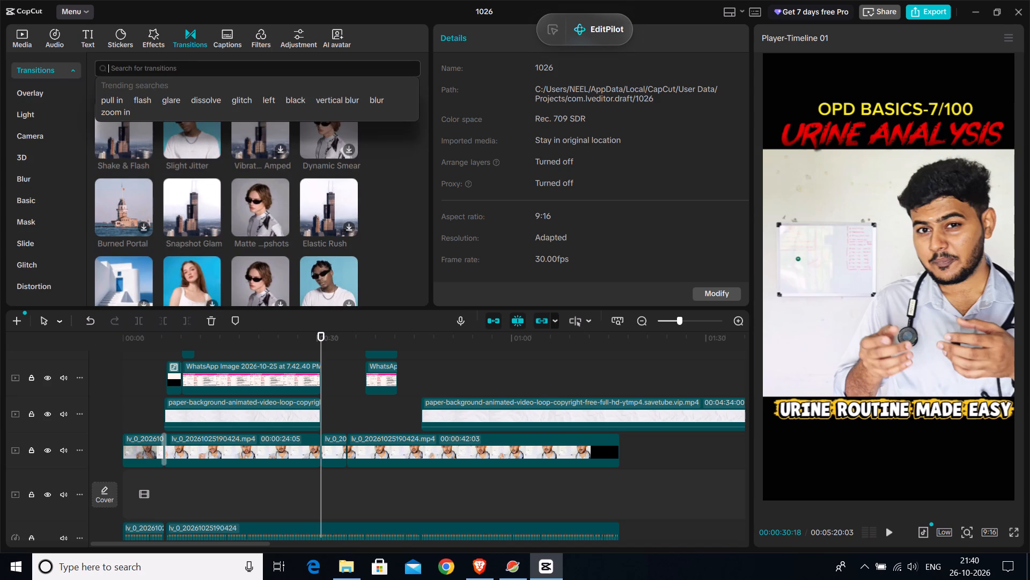
text(fade)
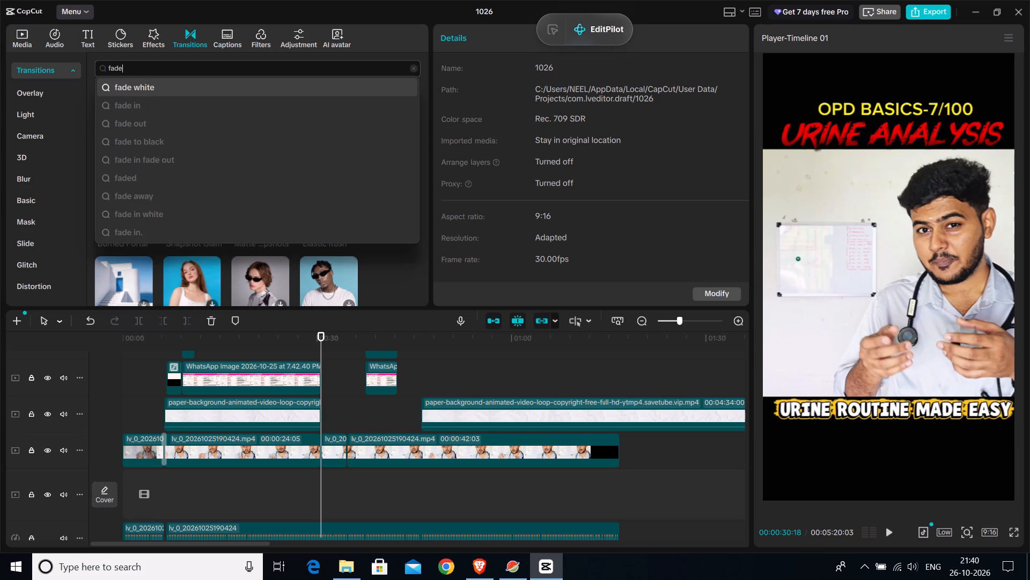
key(Return)
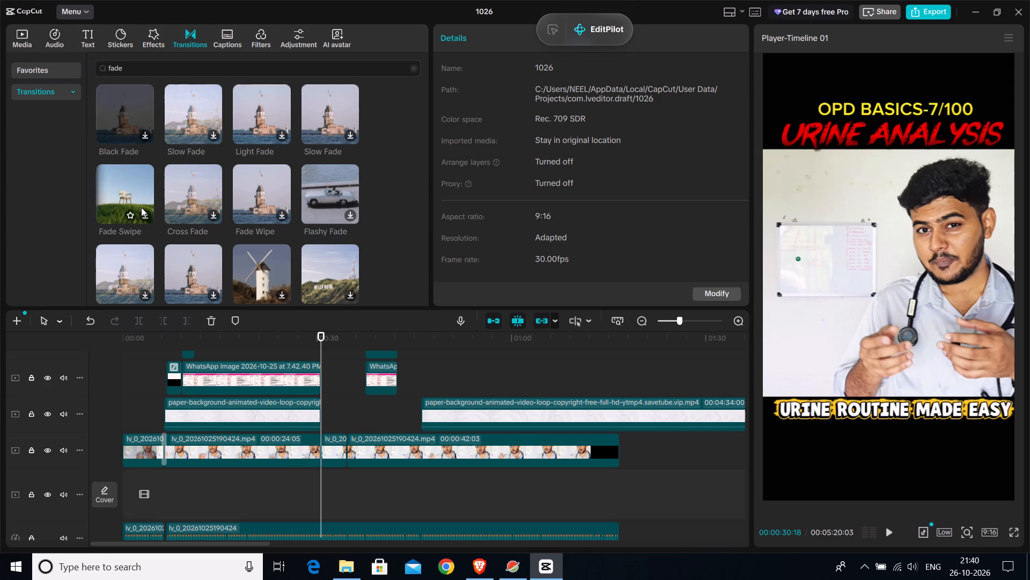
click(186, 119)
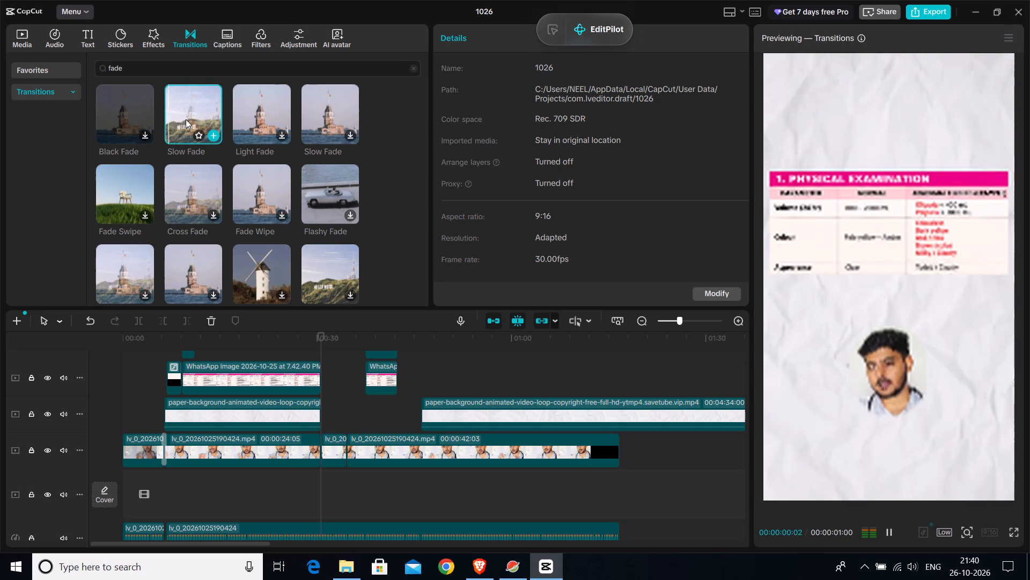
click(275, 122)
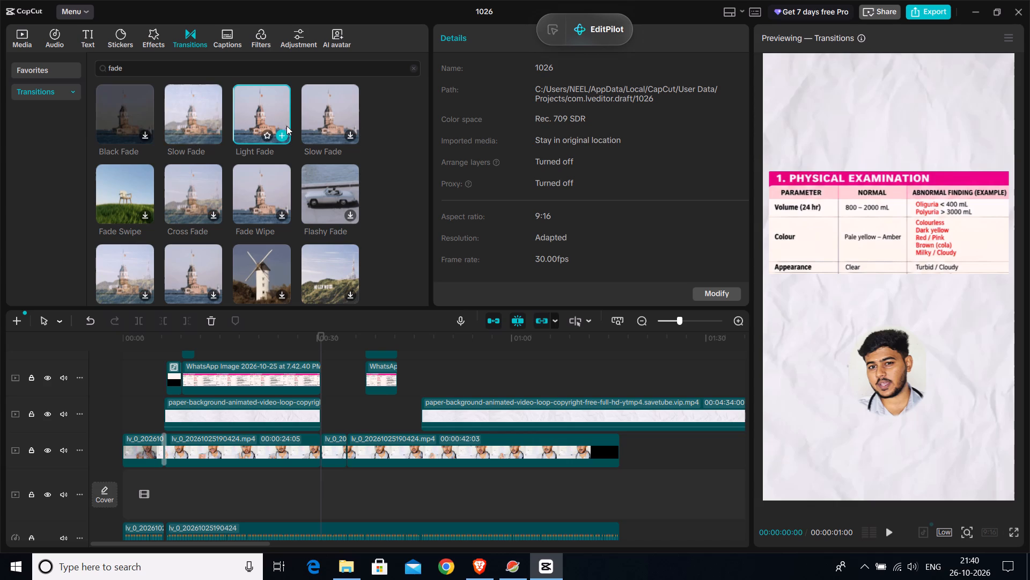
click(282, 137)
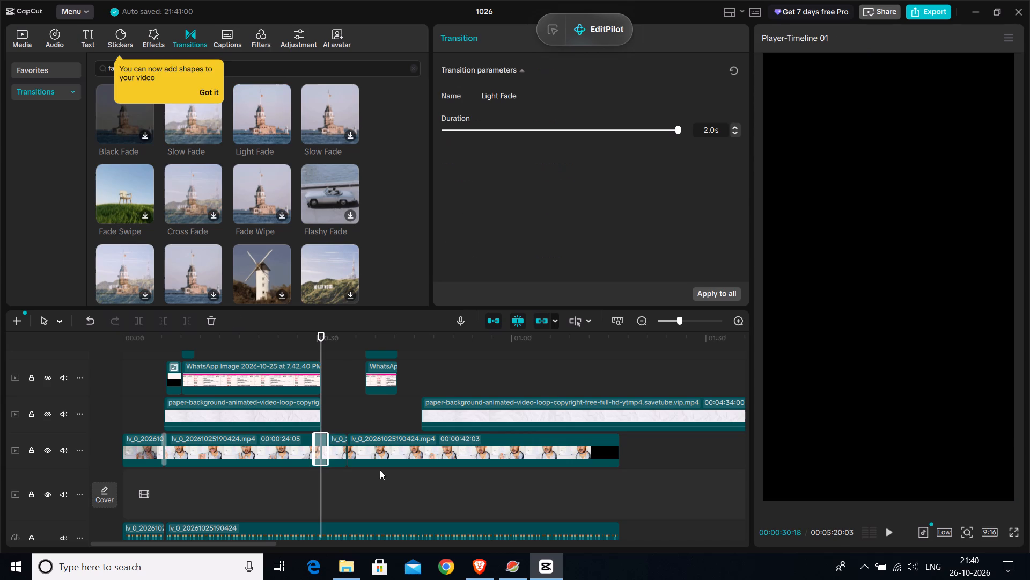
Play the timeline from about 29 seconds to check the Light Fade transition.
click(313, 481)
click(310, 481)
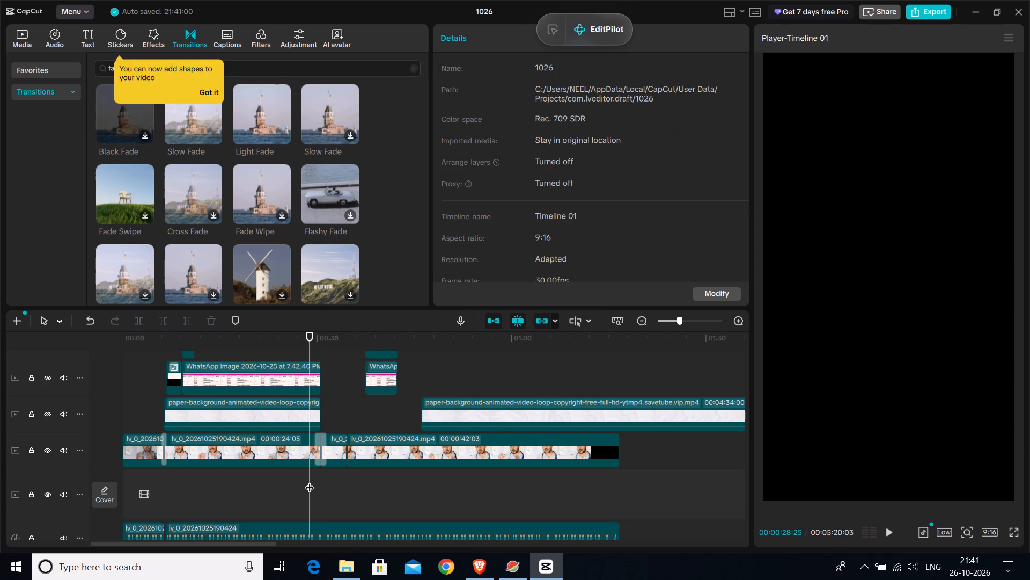
key(space)
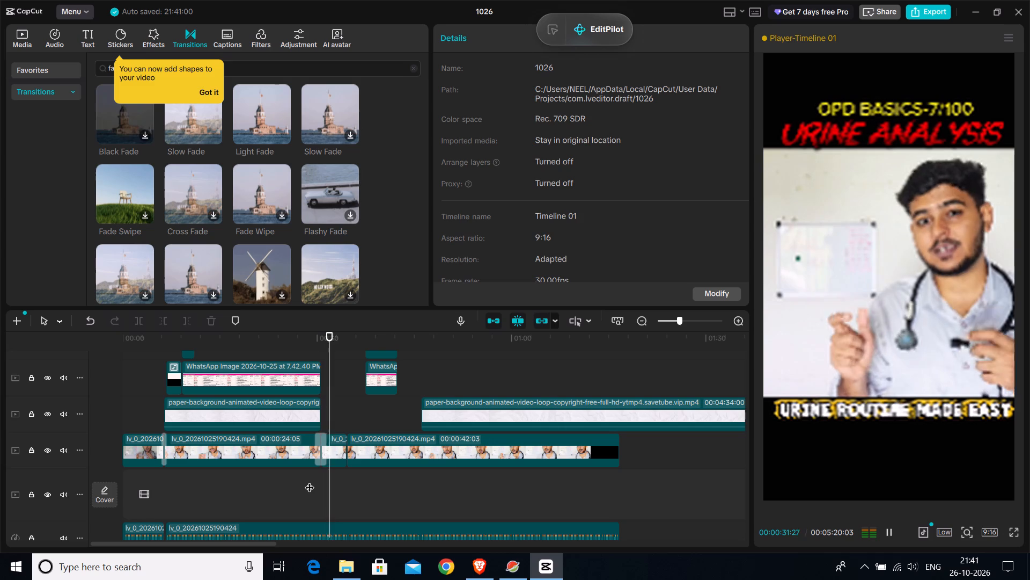
key(space)
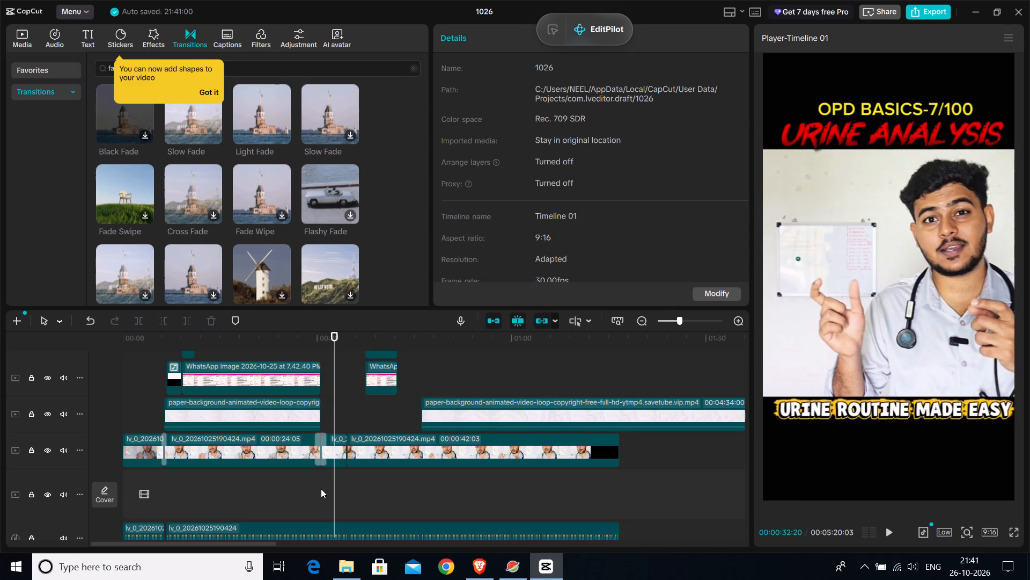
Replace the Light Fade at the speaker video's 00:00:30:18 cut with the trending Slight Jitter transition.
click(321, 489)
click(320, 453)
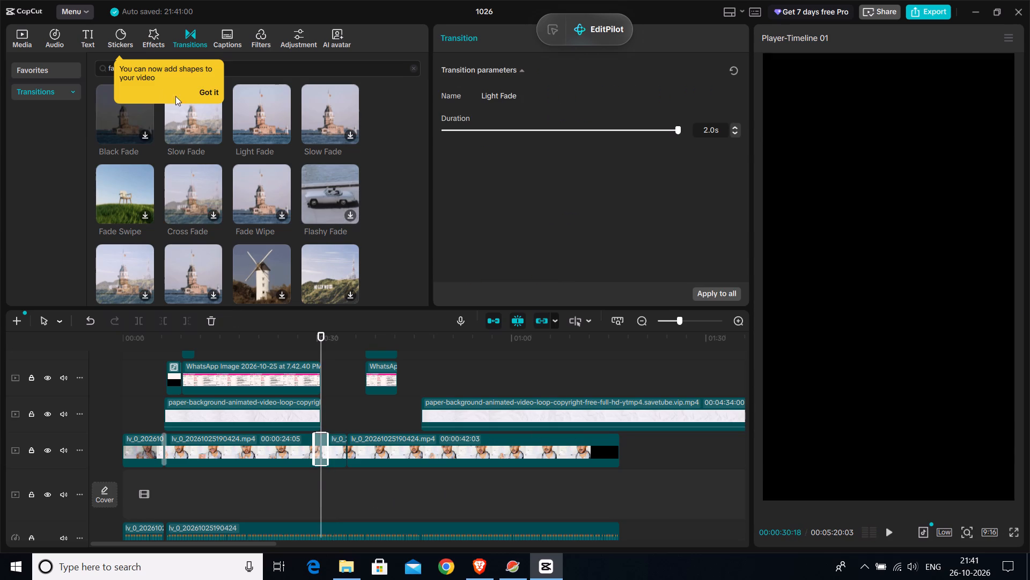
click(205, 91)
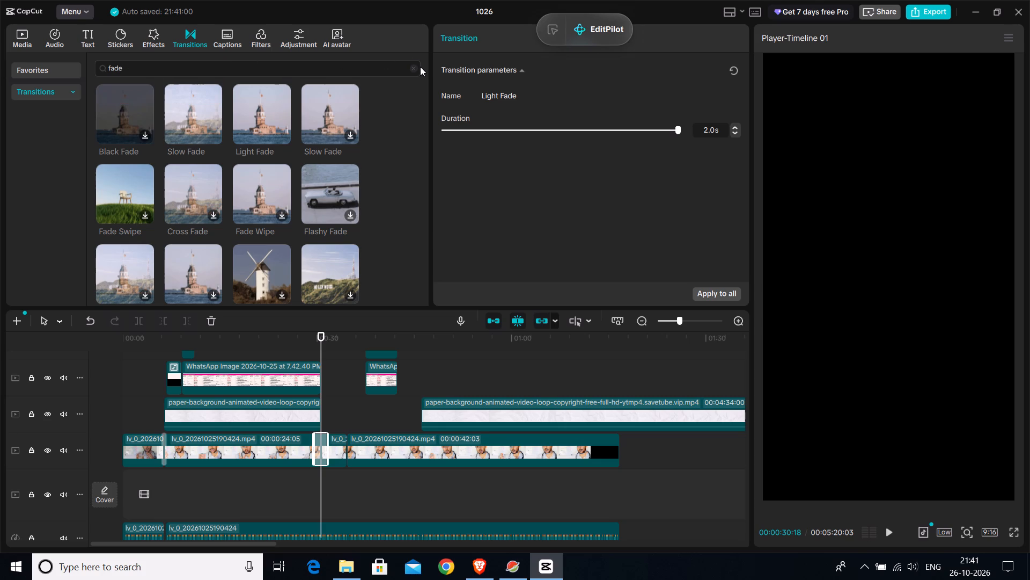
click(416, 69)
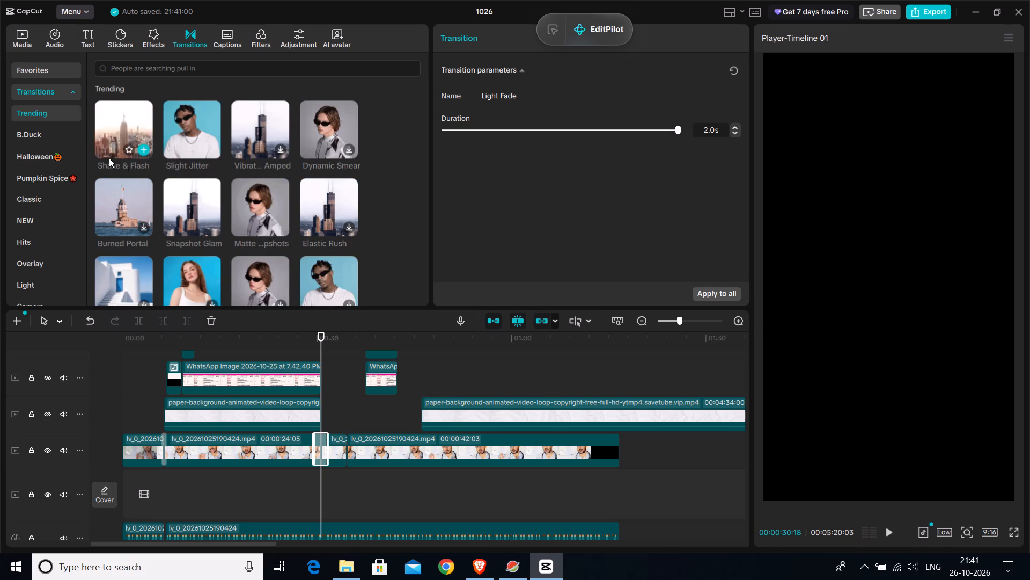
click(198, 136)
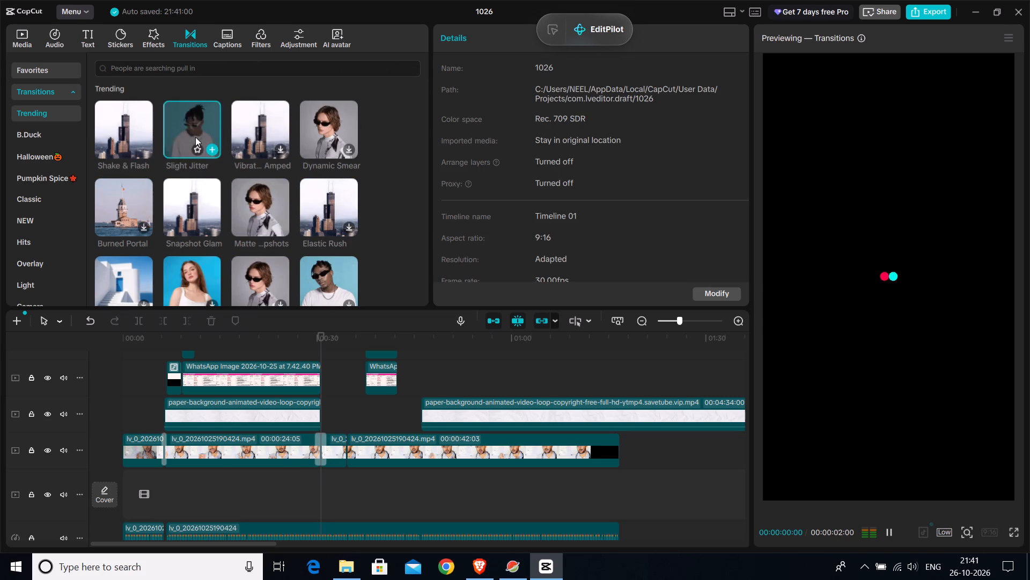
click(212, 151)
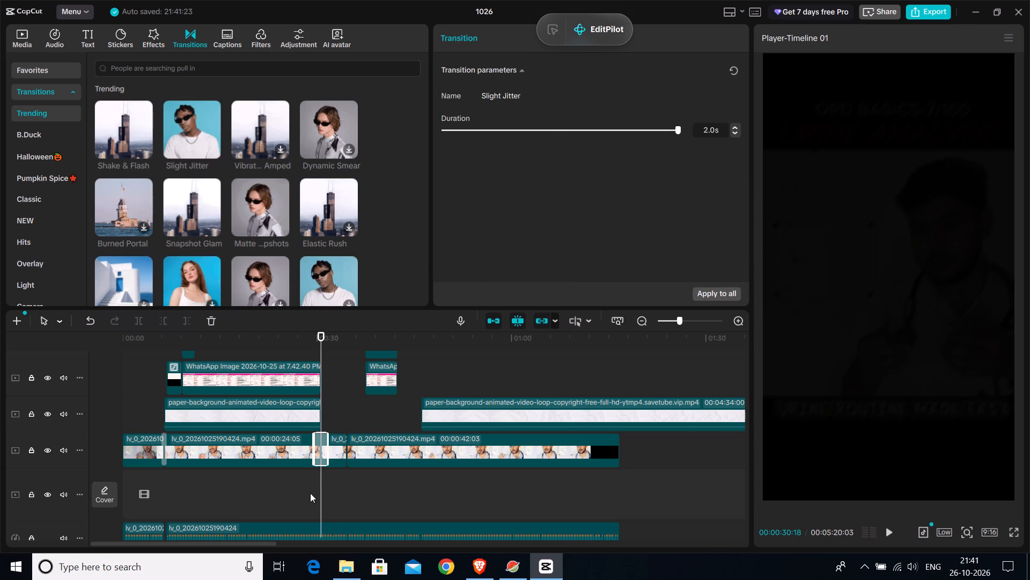
Play the timeline from about 29 seconds to check the Slight Jitter transition.
click(310, 493)
key(space)
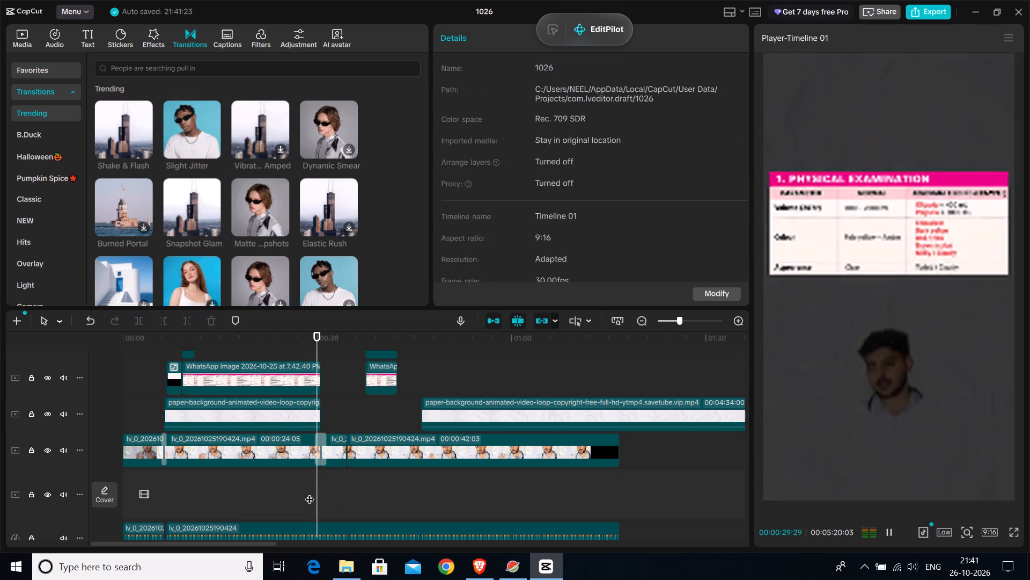
key(space)
click(320, 485)
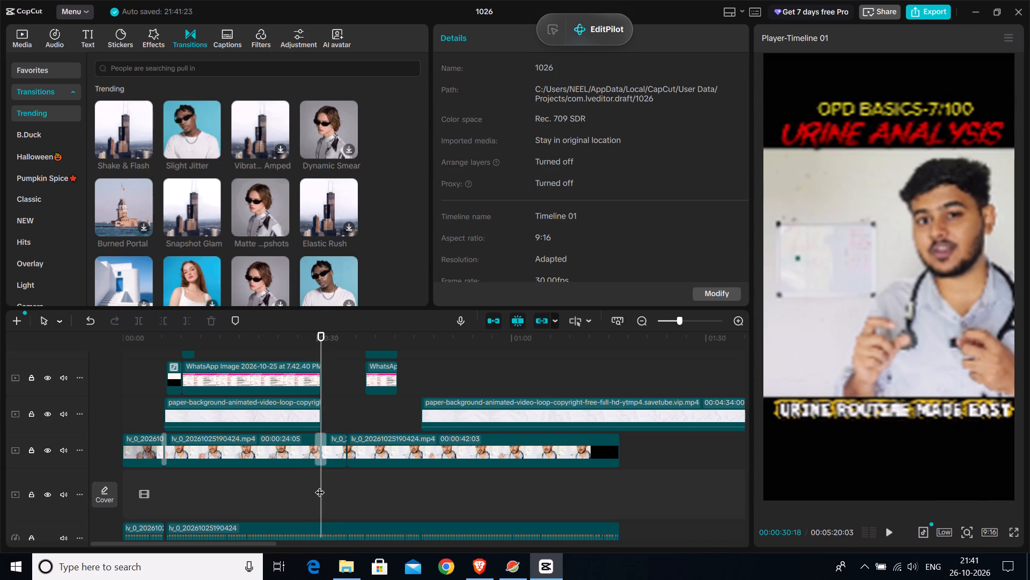
Delete the Slight Jitter transition from the speaker video's cut at 00:00:30:18.
click(320, 454)
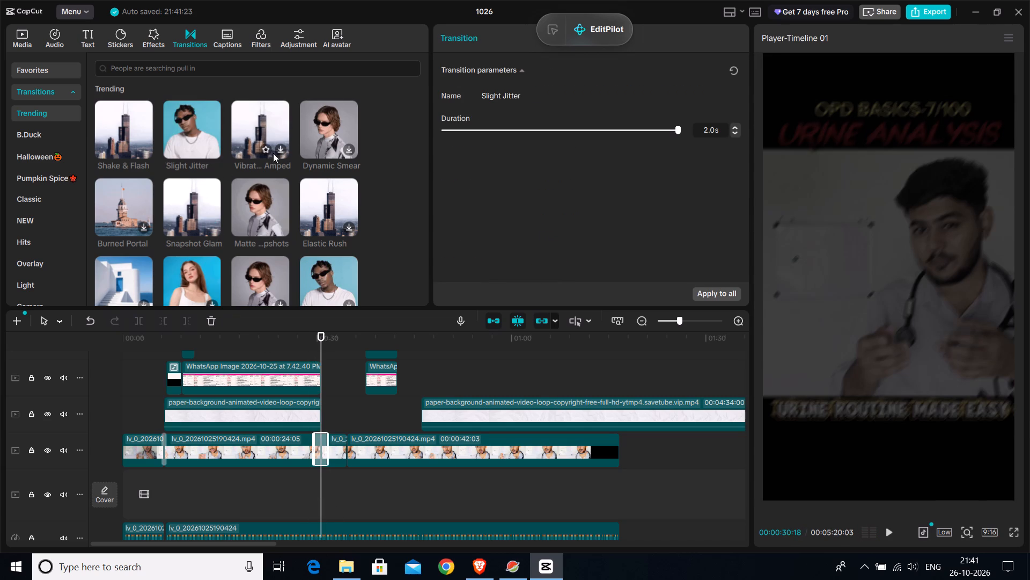
key(Delete)
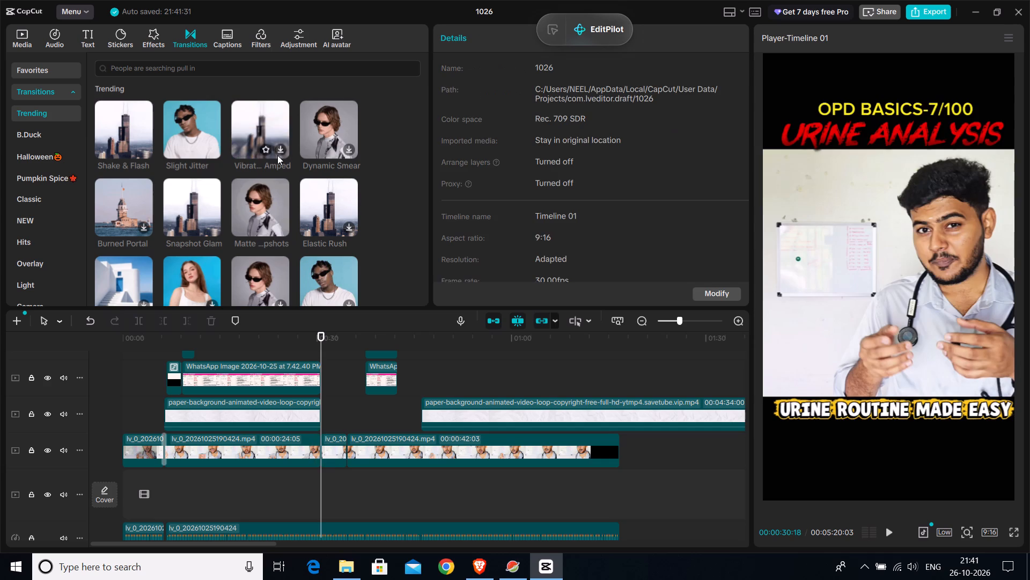
scroll(284, 205, down, 2)
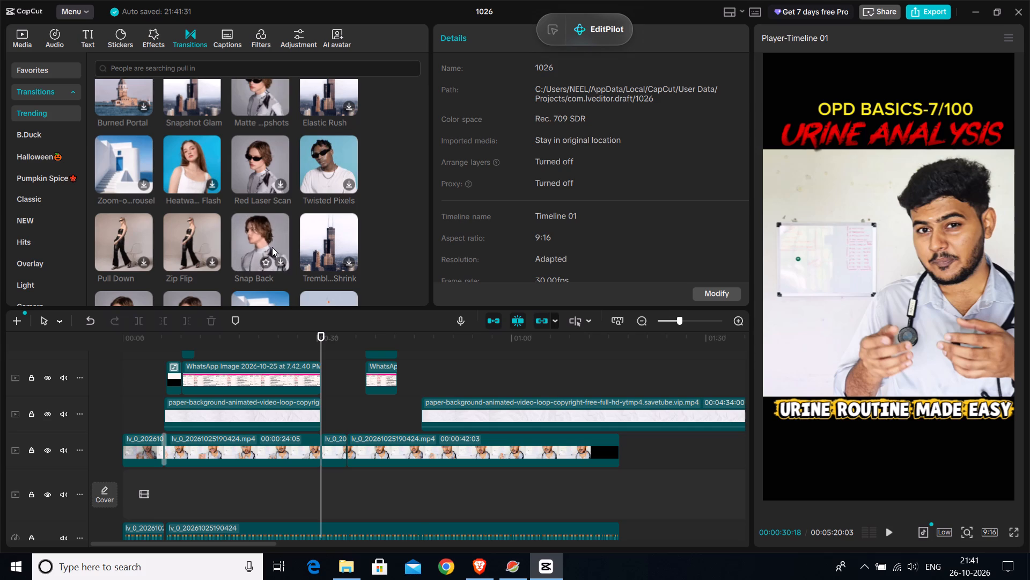
scroll(271, 247, up, 9)
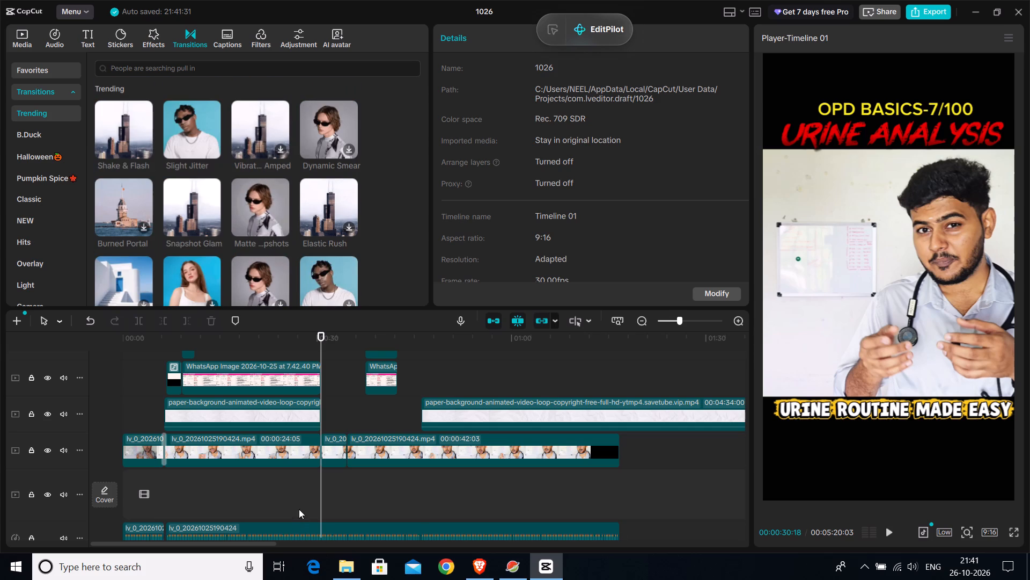
Play the timeline from about 28 seconds through the cut to the start of the circular speaker section.
click(305, 480)
key(space)
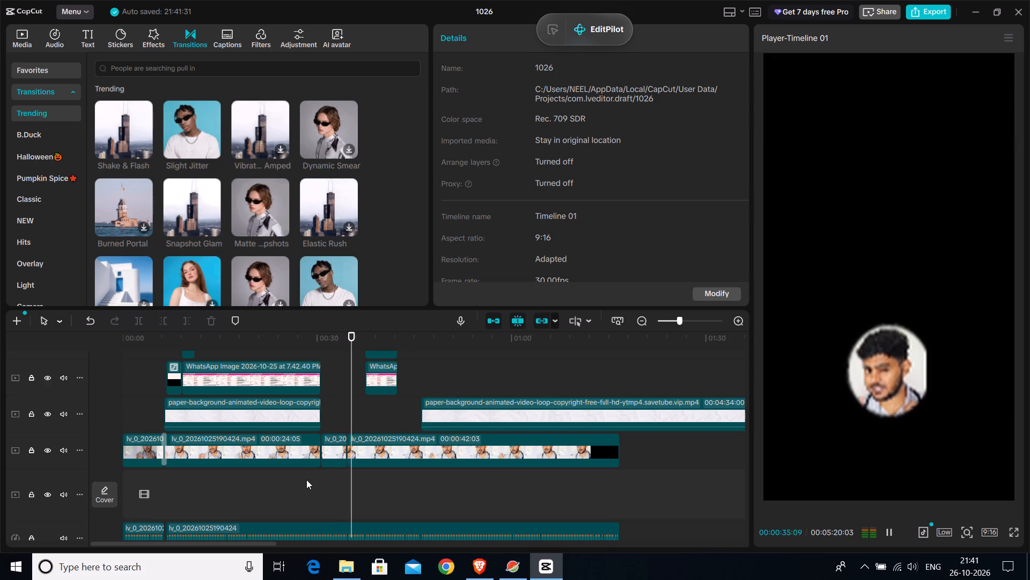
key(space)
Move the second paper-background clip earlier so it starts at 00:00:34:19, where the circular speaker section begins.
scroll(373, 487, up, 2)
scroll(370, 487, down, 2)
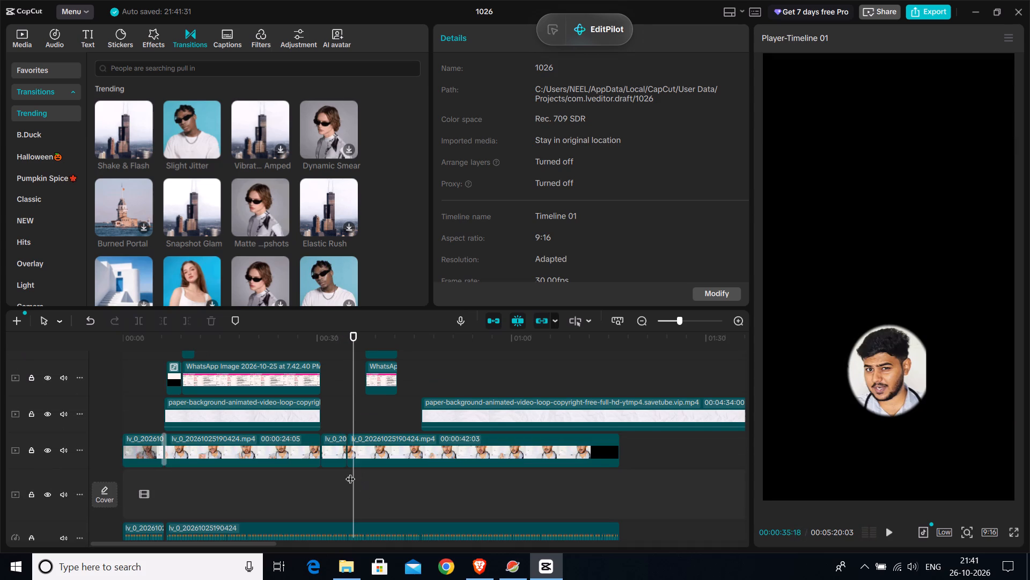
click(350, 472)
click(487, 409)
drag(502, 414, 432, 417)
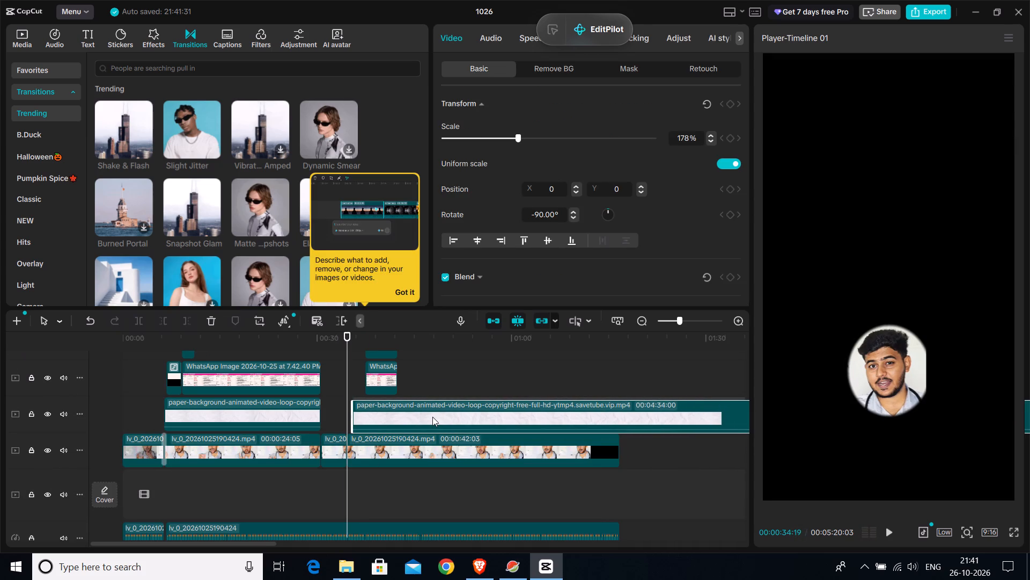
drag(432, 417, 428, 417)
Delete the whole stack of short Untitled Design and WhatsApp image clips above the second paper-background clip.
scroll(395, 382, up, 4)
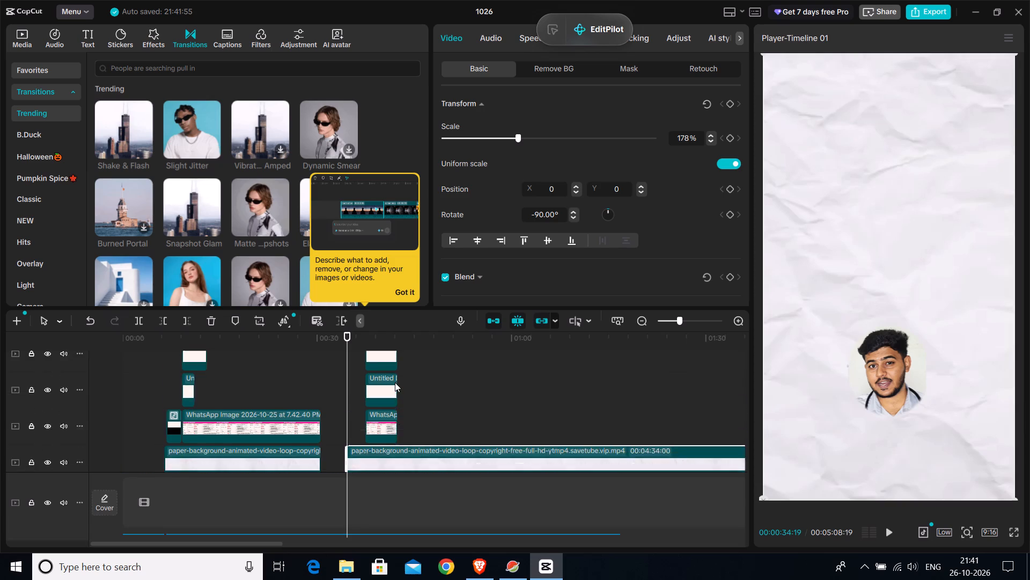
scroll(395, 382, up, 4)
scroll(395, 382, down, 1)
scroll(395, 382, up, 20)
scroll(395, 382, up, 3)
scroll(395, 382, down, 1)
scroll(395, 382, up, 2)
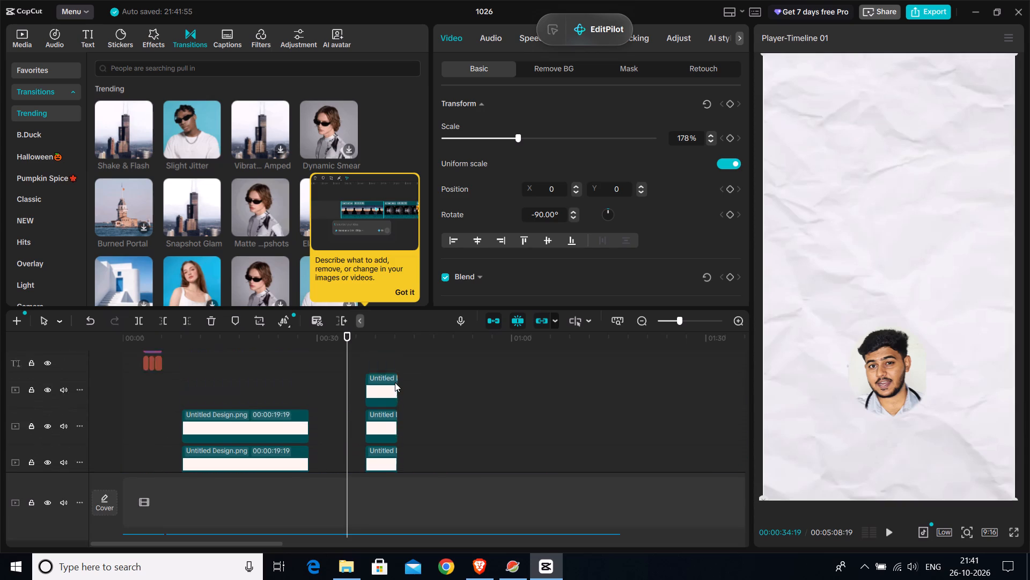
scroll(395, 382, up, 1)
drag(441, 422, 371, 435)
scroll(372, 435, down, 3)
scroll(372, 435, up, 1)
scroll(372, 435, down, 2)
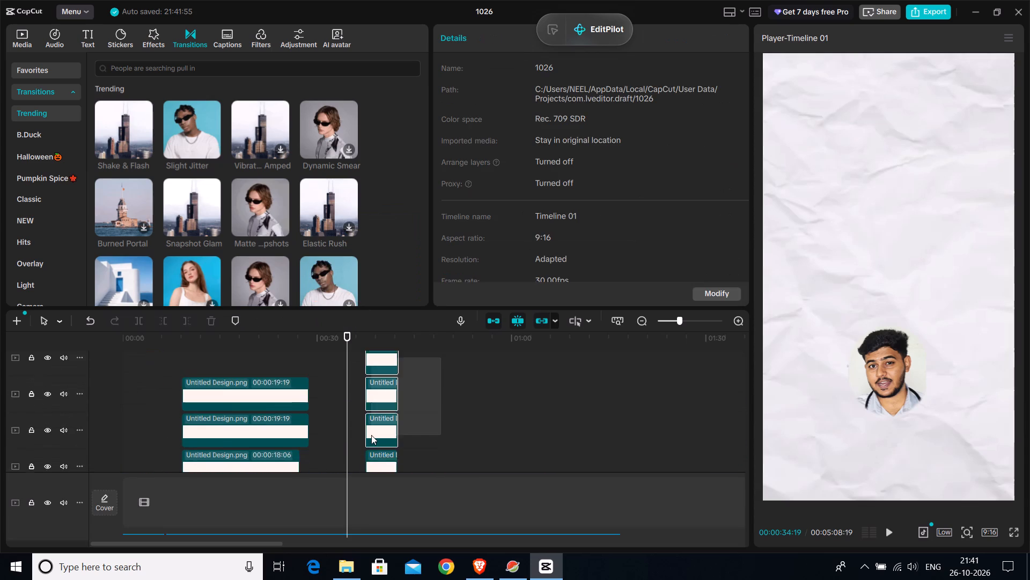
scroll(371, 435, down, 2)
drag(371, 435, 389, 431)
scroll(371, 435, down, 11)
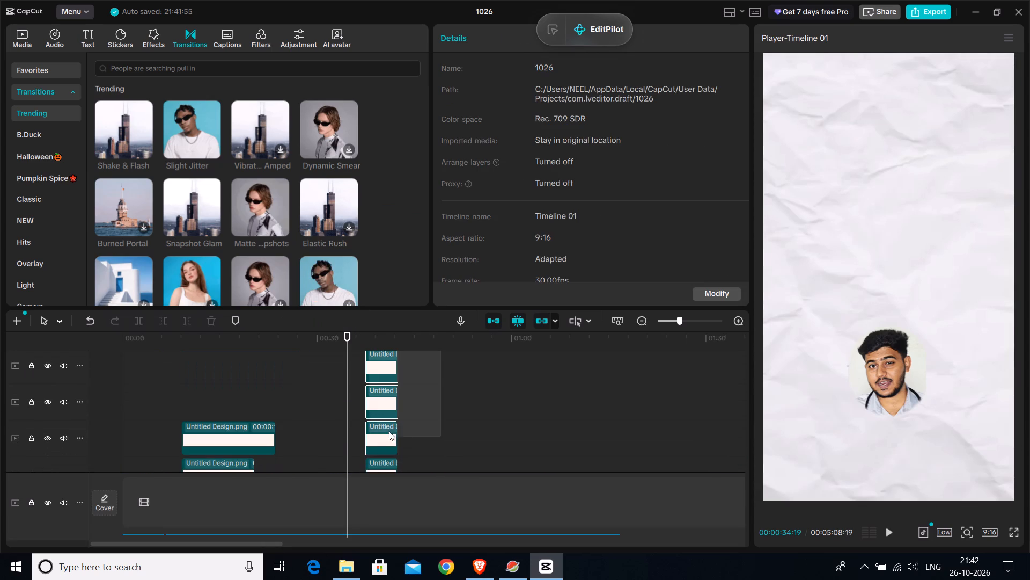
drag(389, 431, 381, 447)
scroll(383, 440, down, 6)
scroll(377, 443, up, 1)
scroll(391, 447, down, 1)
scroll(389, 449, up, 1)
scroll(388, 449, down, 4)
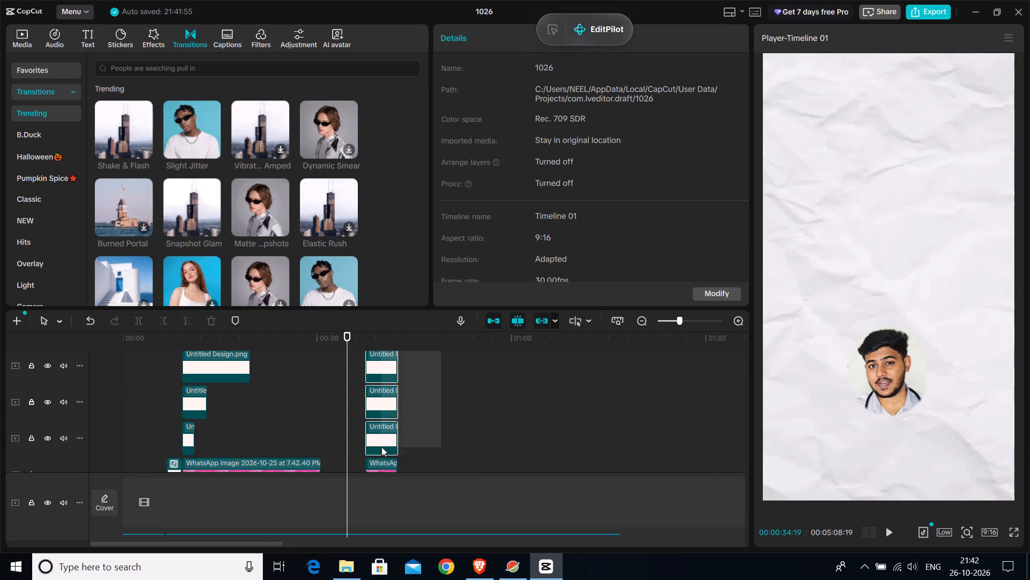
scroll(381, 447, down, 2)
drag(381, 447, 385, 440)
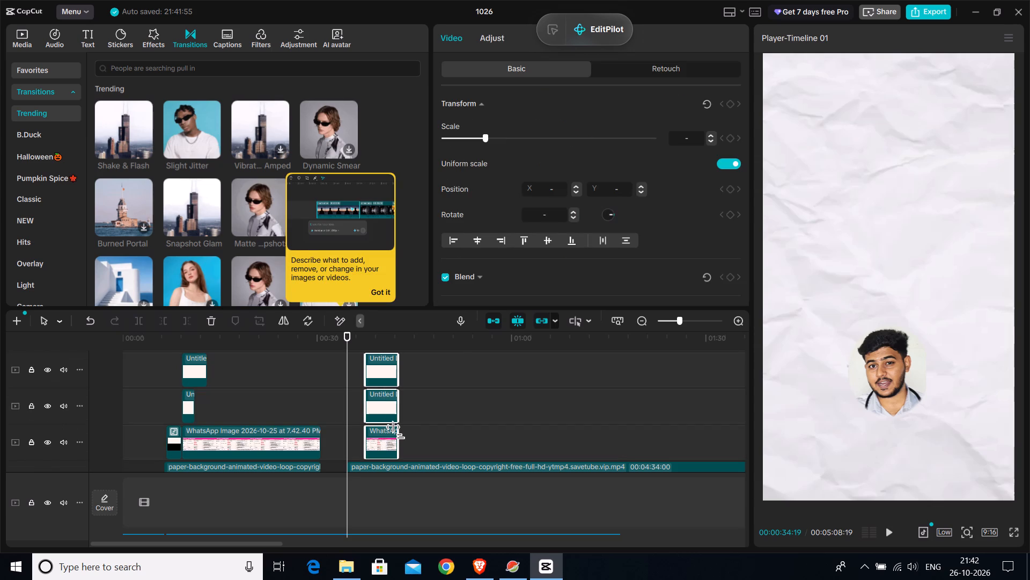
key(Delete)
Play briefly from the start of the second paper-background clip and return the playhead to 00:00:34:19.
scroll(398, 432, up, 6)
scroll(398, 432, down, 1)
scroll(398, 432, up, 1)
scroll(398, 432, down, 2)
scroll(398, 432, up, 1)
scroll(398, 432, down, 3)
key(space)
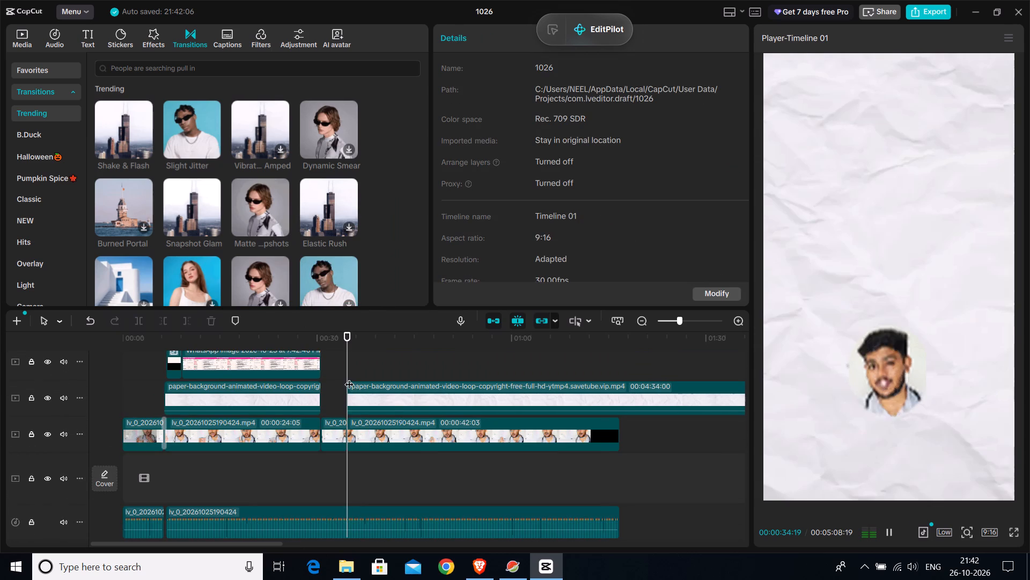
click(349, 367)
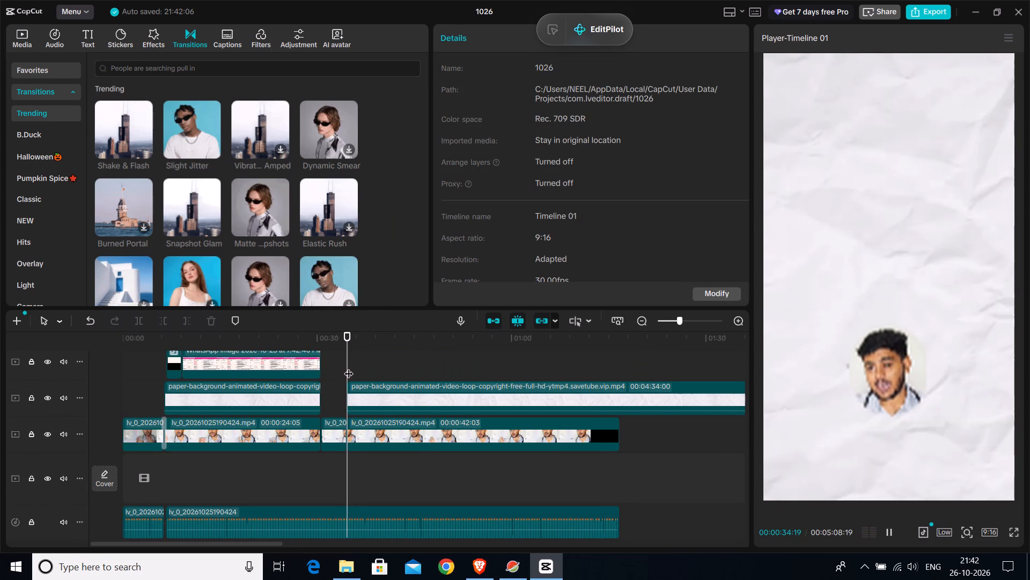
Find the "2. Chemical Examination (Urine Dipstick)" image in the media and place it above the second paper background at 00:00:34:19.
click(24, 33)
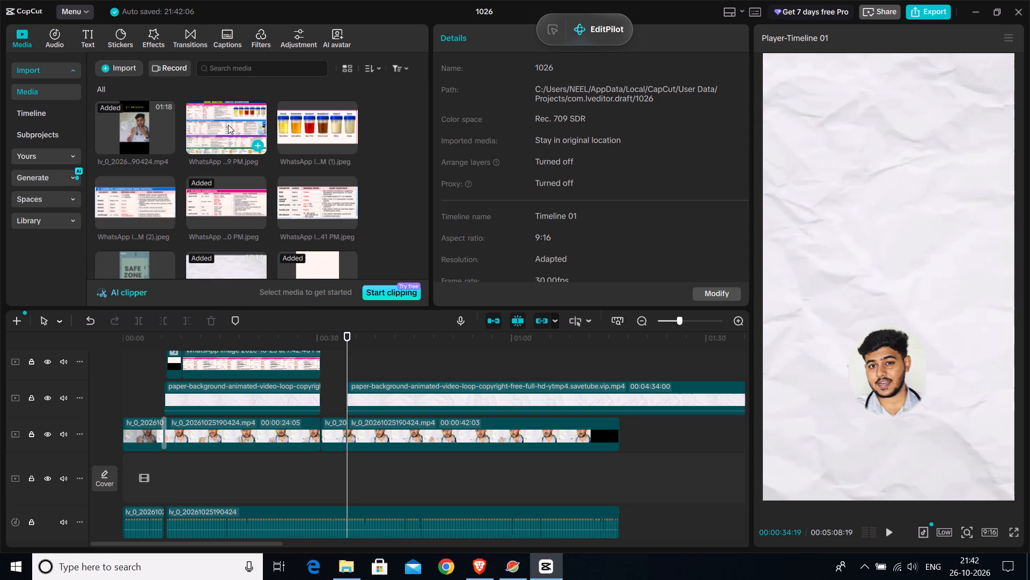
click(228, 125)
click(228, 209)
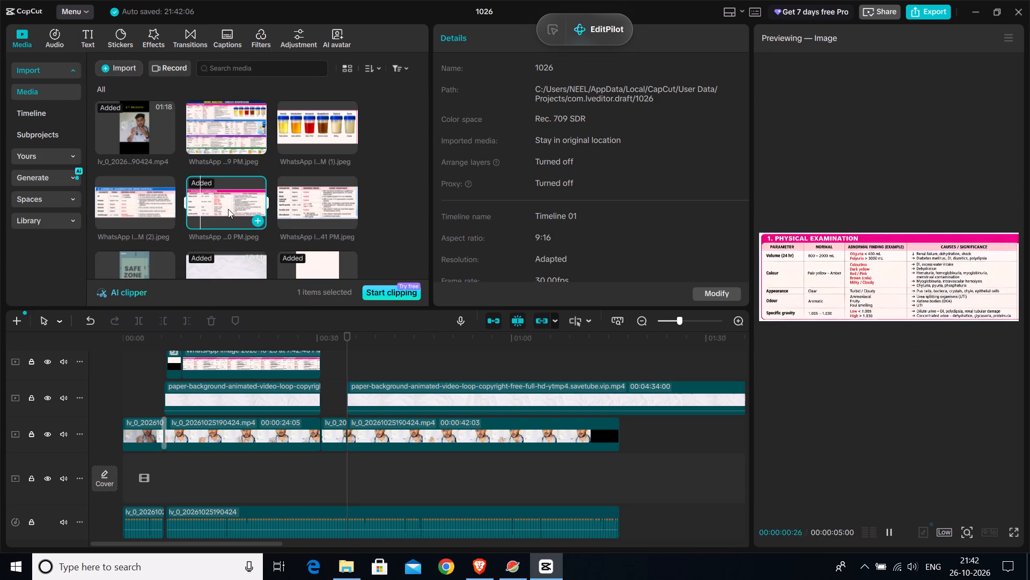
click(304, 195)
click(117, 211)
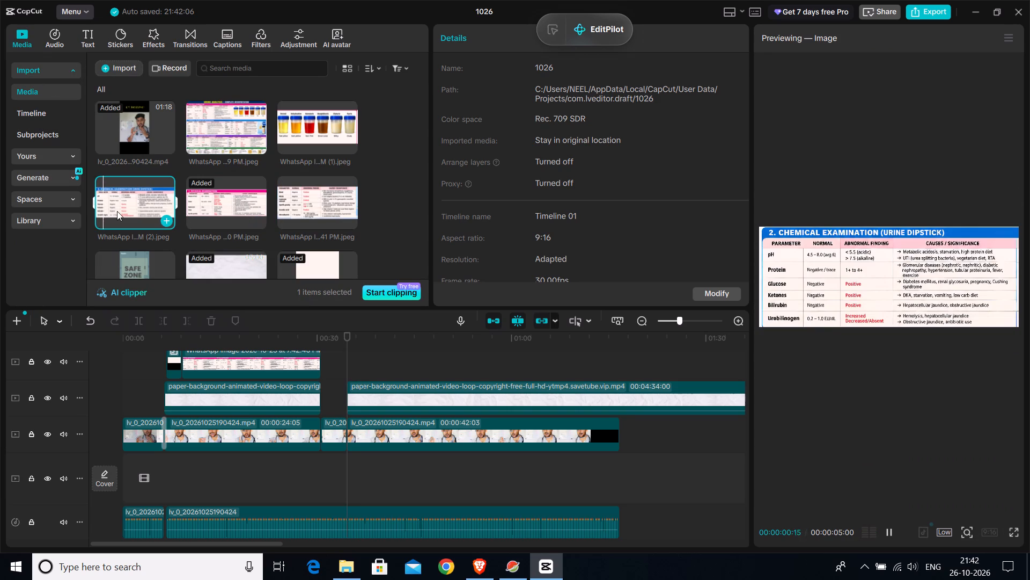
drag(130, 203, 217, 236)
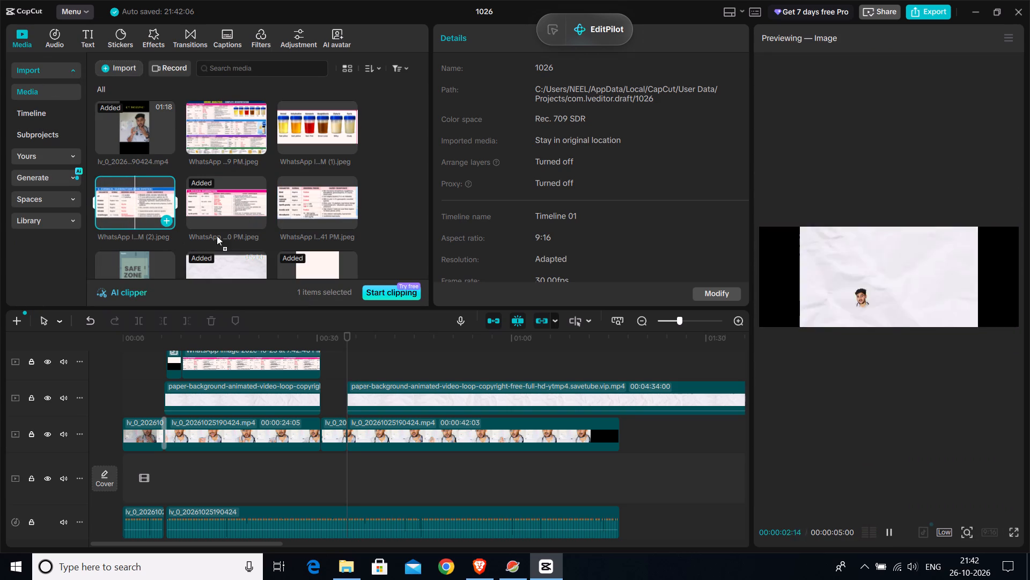
drag(217, 236, 347, 360)
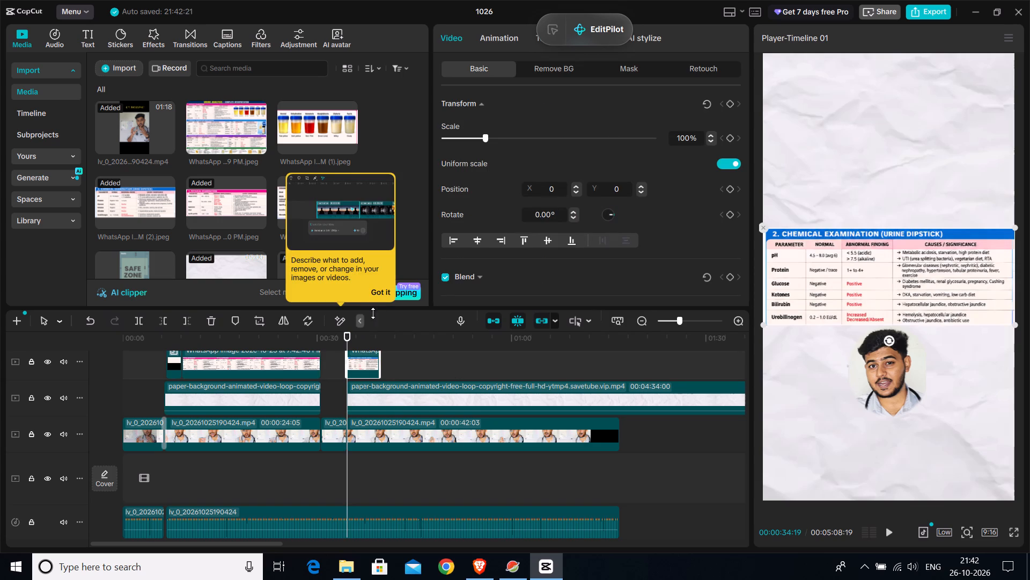
click(373, 294)
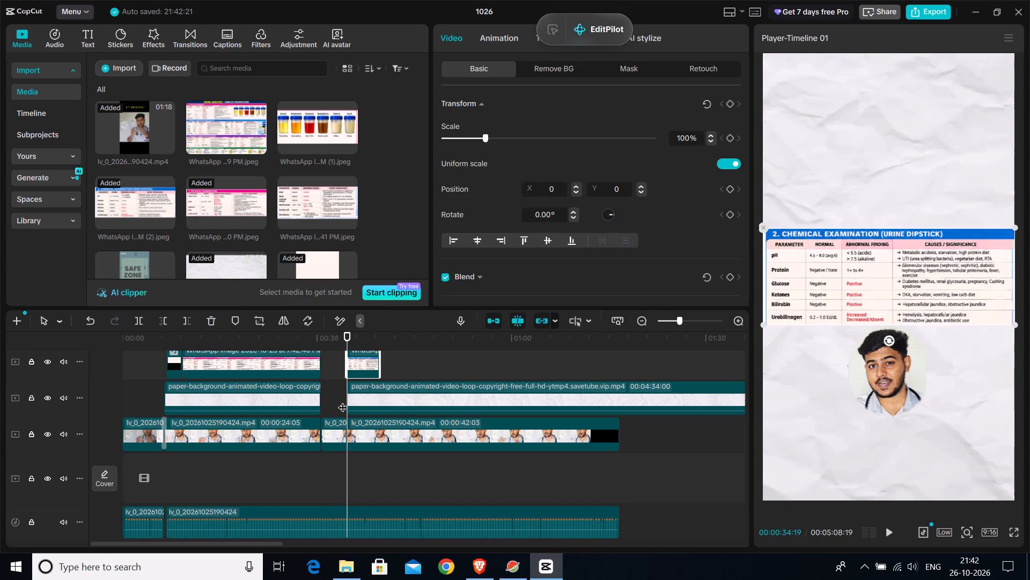
Move the chemical examination table up in the frame, above the speaker circle, to about Y 418 with X at 0.
drag(897, 298, 900, 296)
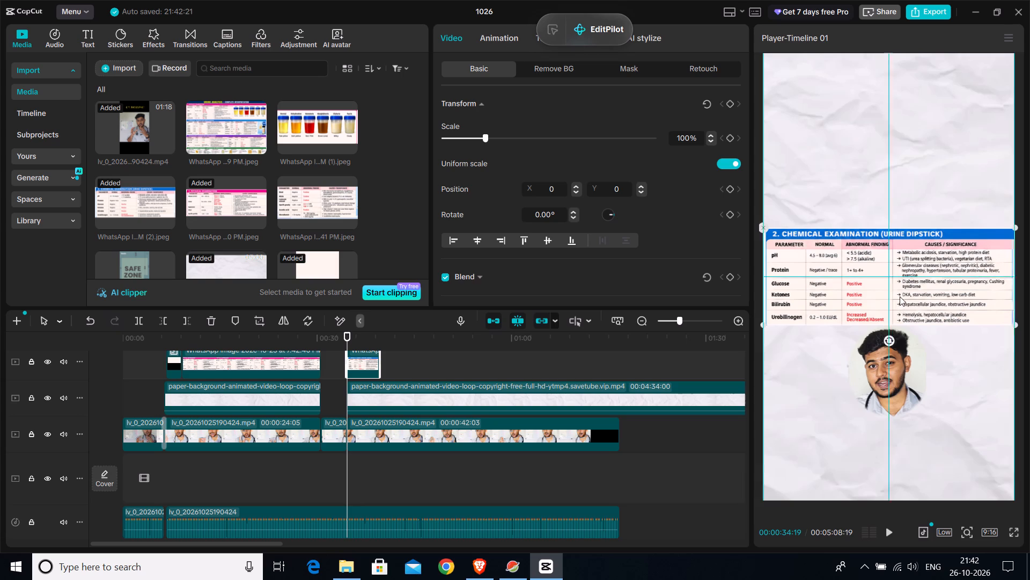
drag(900, 296, 895, 249)
Crop the chemical examination image to its Parameter, Normal and Abnormal Finding columns, trimming off Causes / Significance and the thin outer margin beside Parameter.
click(262, 324)
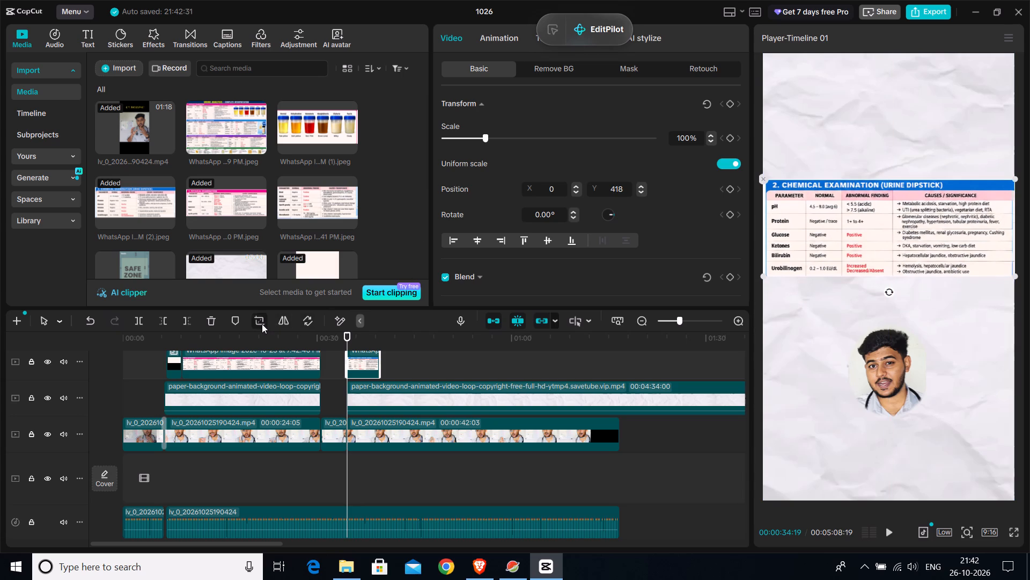
drag(792, 270, 775, 273)
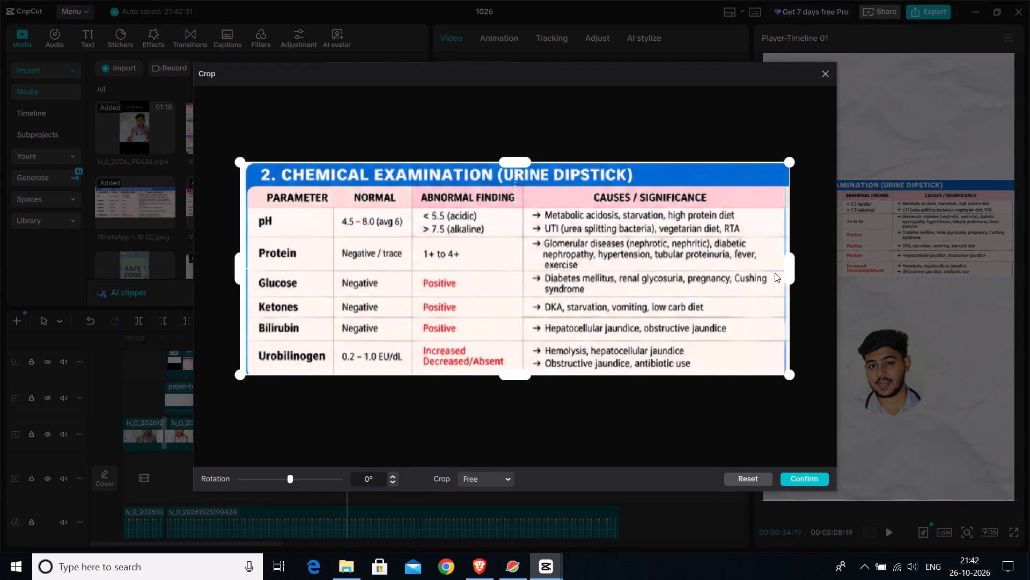
drag(775, 273, 551, 287)
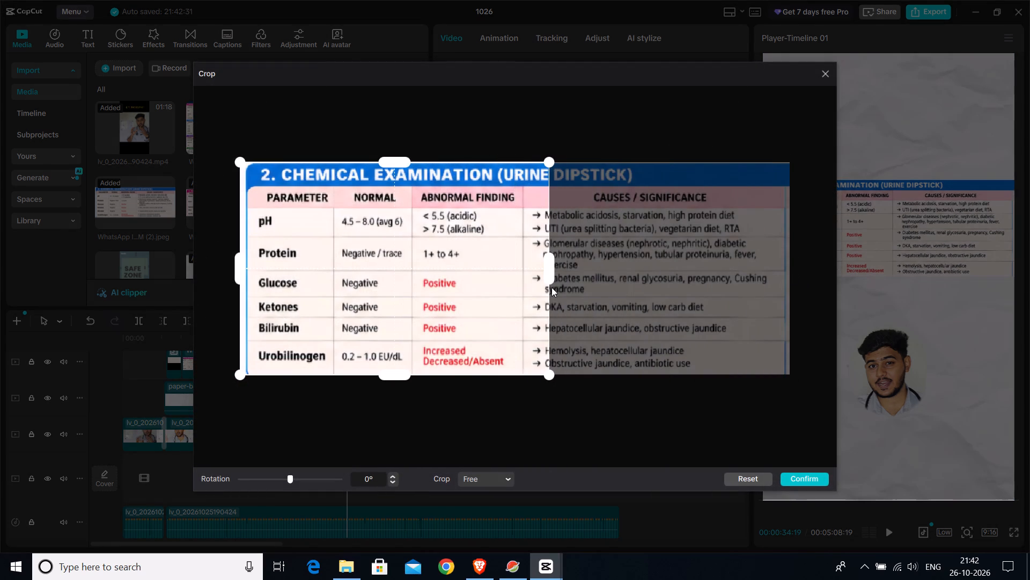
drag(551, 287, 594, 278)
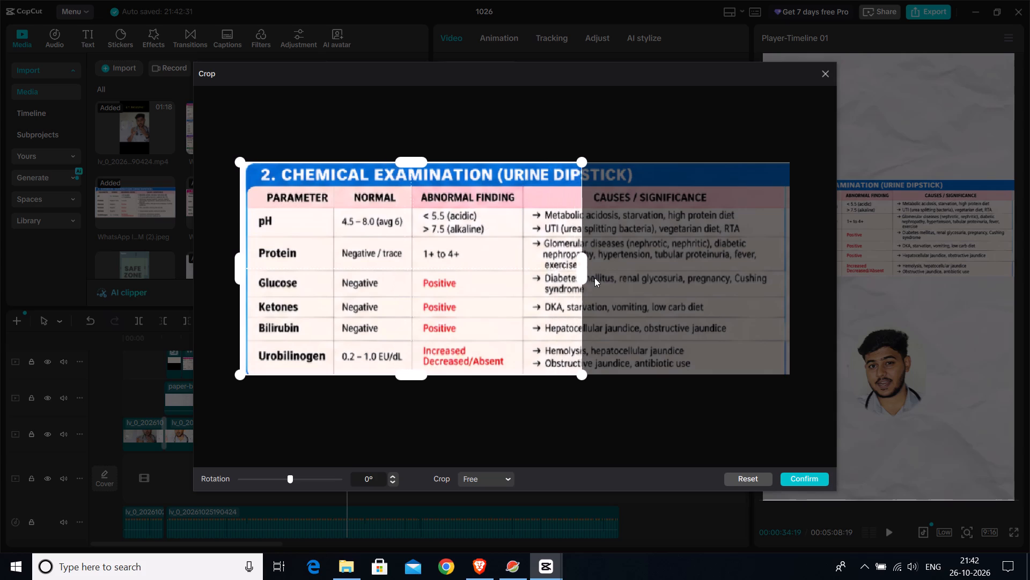
drag(594, 278, 619, 271)
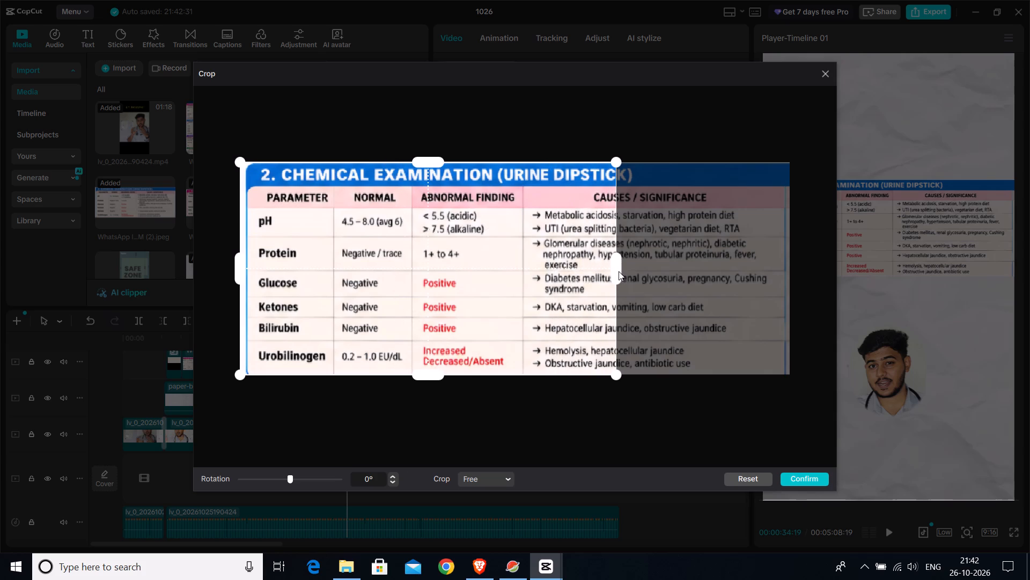
drag(619, 271, 635, 277)
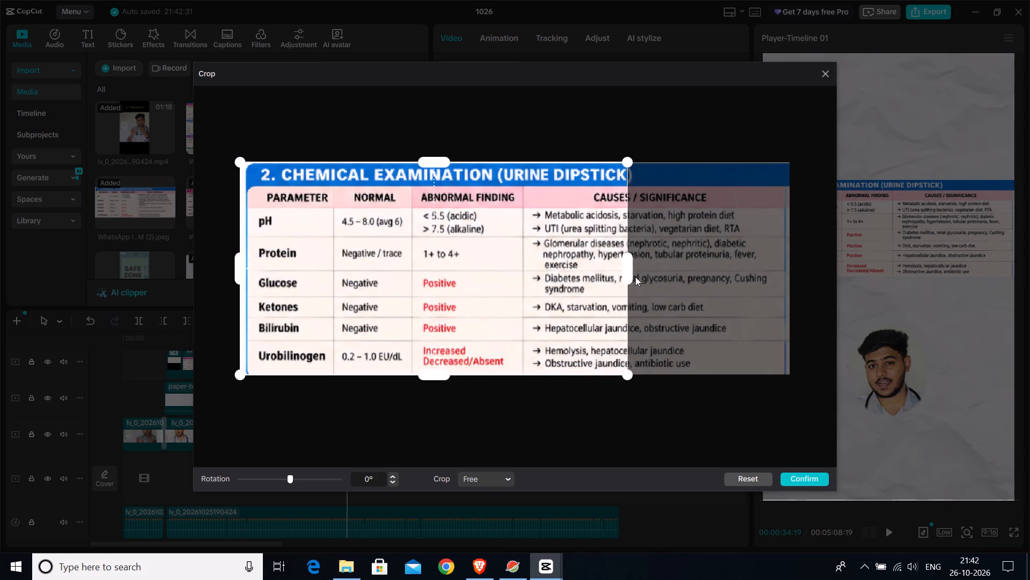
drag(635, 277, 645, 281)
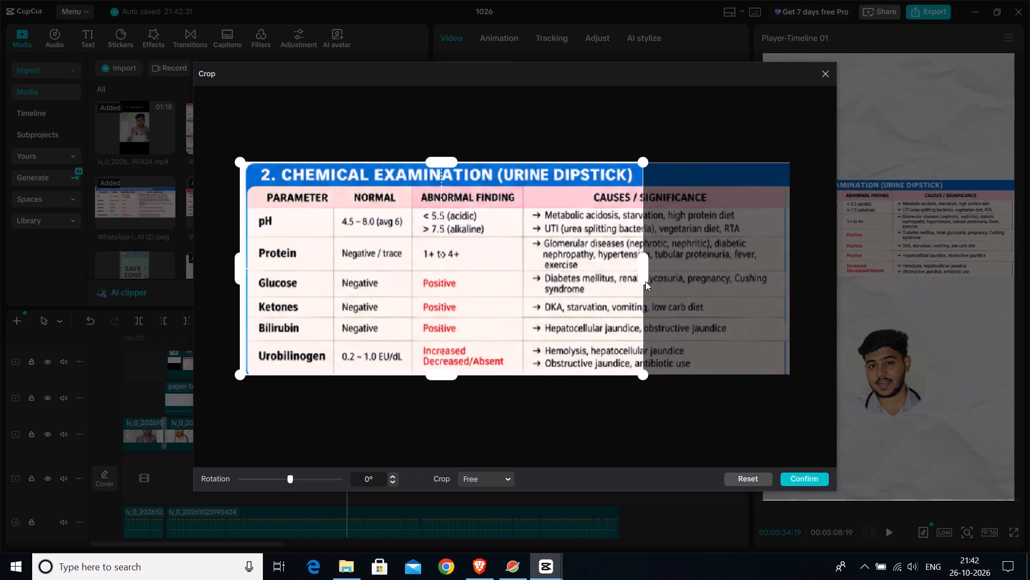
drag(645, 281, 526, 286)
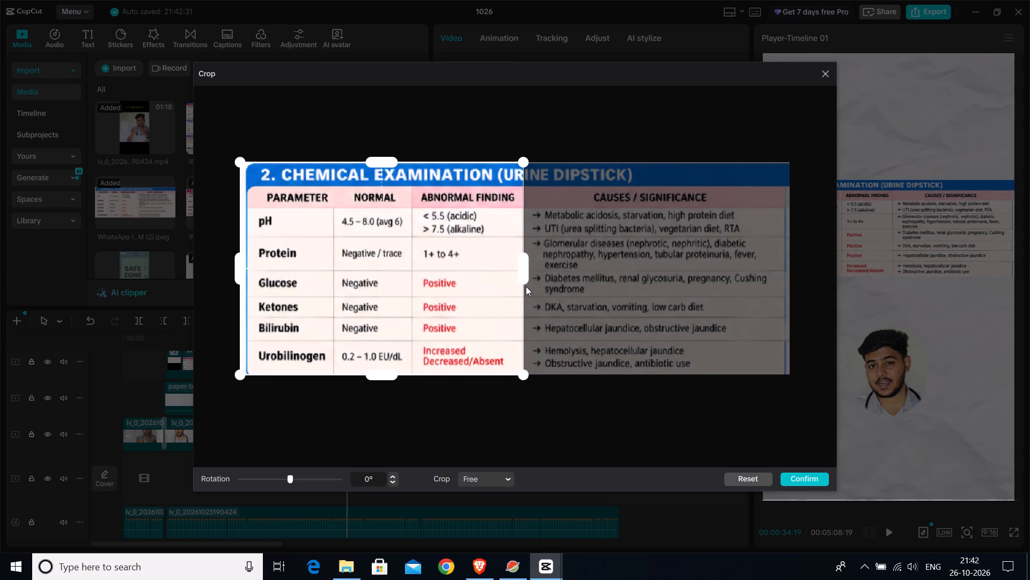
drag(526, 286, 531, 284)
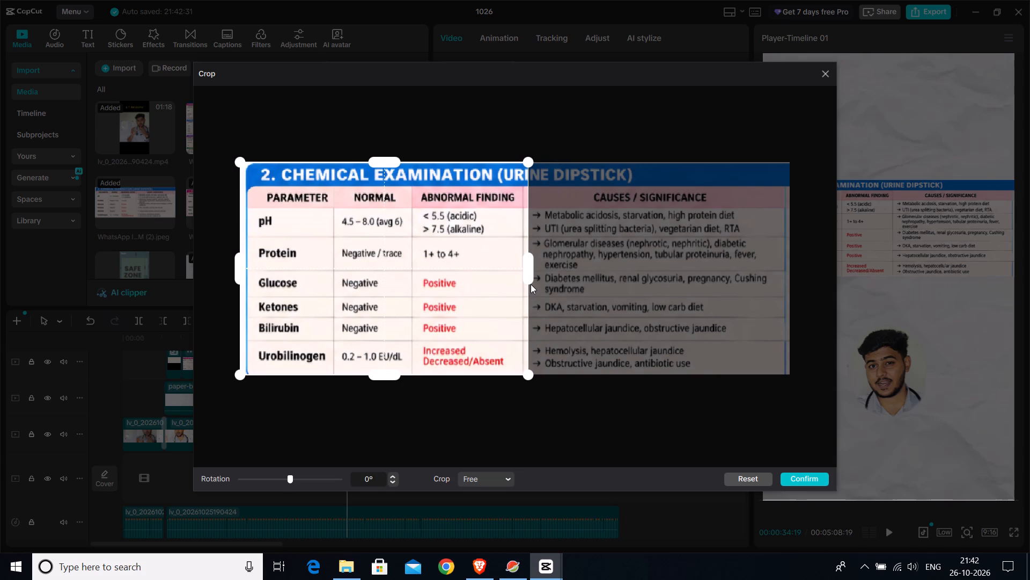
drag(531, 284, 528, 285)
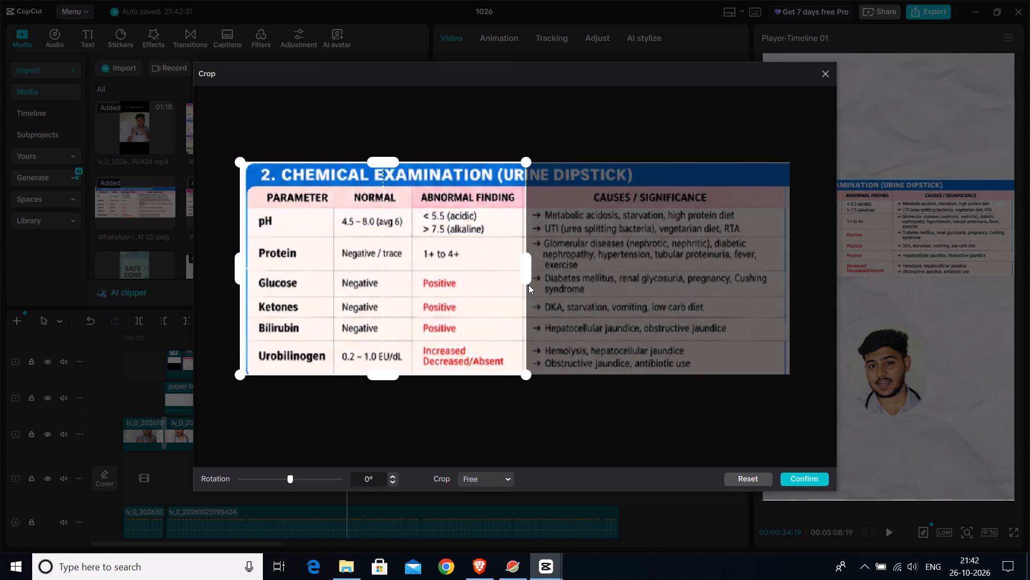
drag(528, 285, 526, 285)
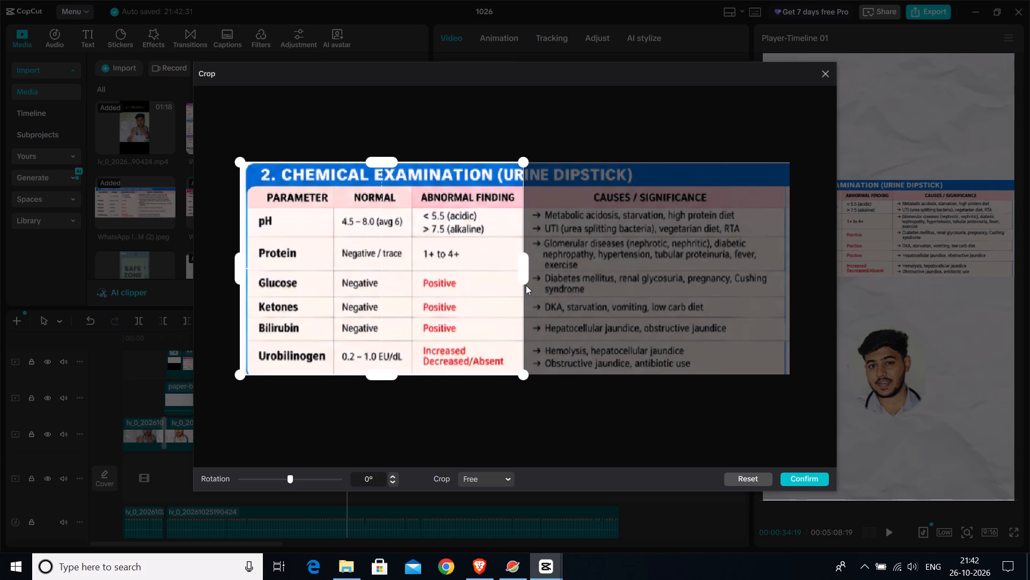
drag(526, 285, 527, 287)
drag(237, 271, 245, 268)
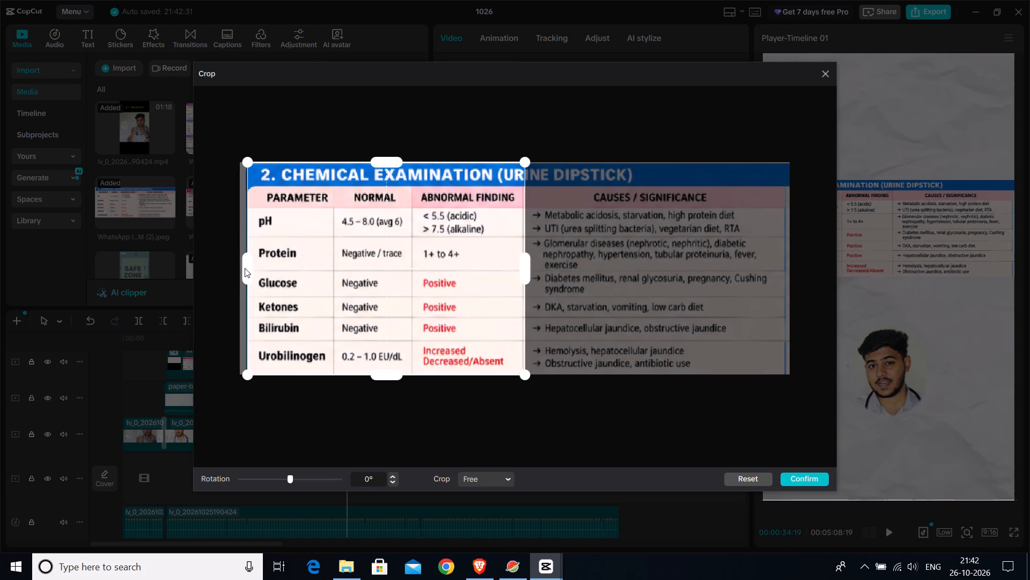
drag(245, 268, 245, 267)
drag(811, 477, 626, 344)
click(527, 267)
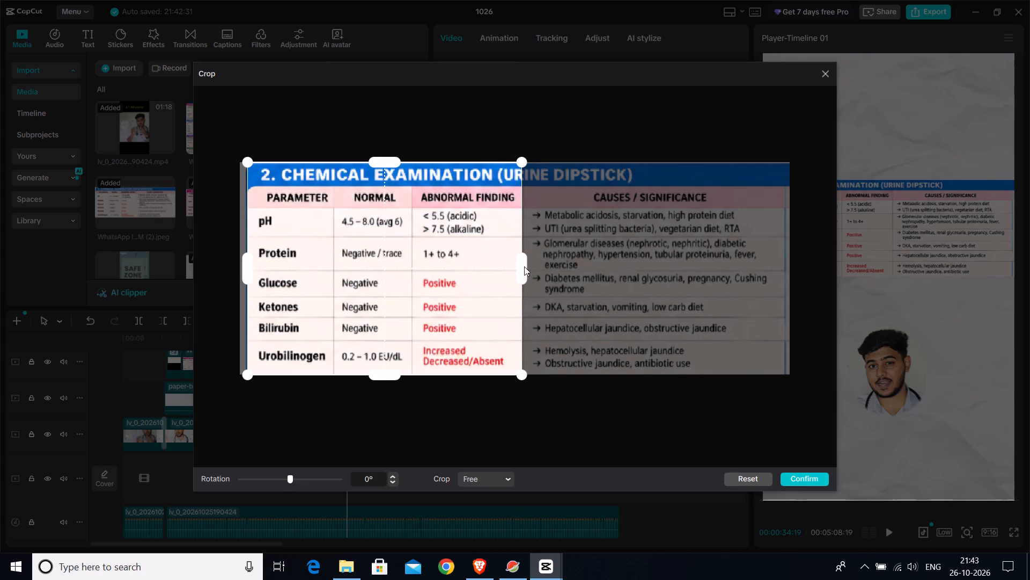
click(804, 480)
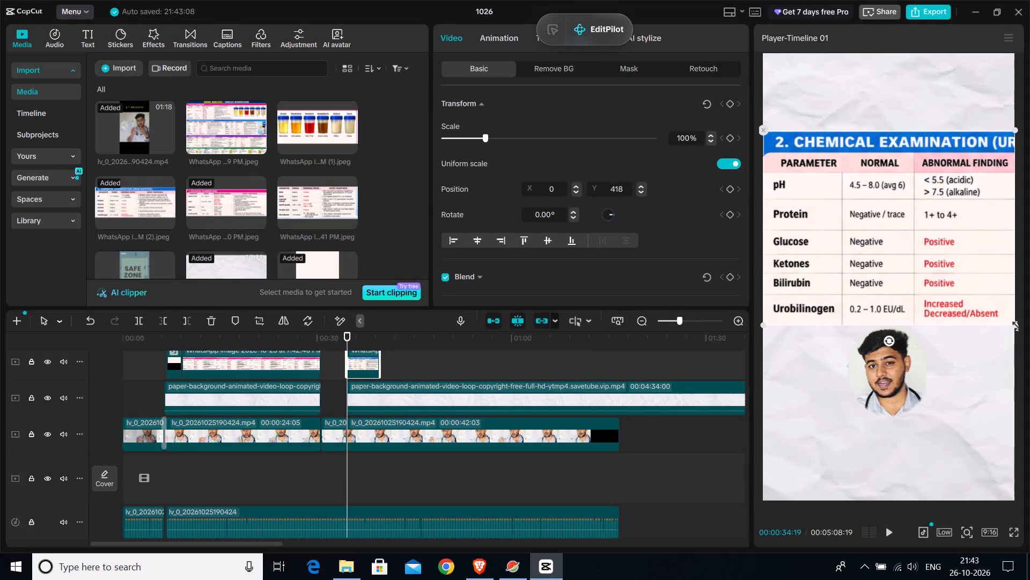
Scale the cropped chemical examination table to about 91% and move it up to about Y 579 with X at 0.
drag(1013, 324, 998, 311)
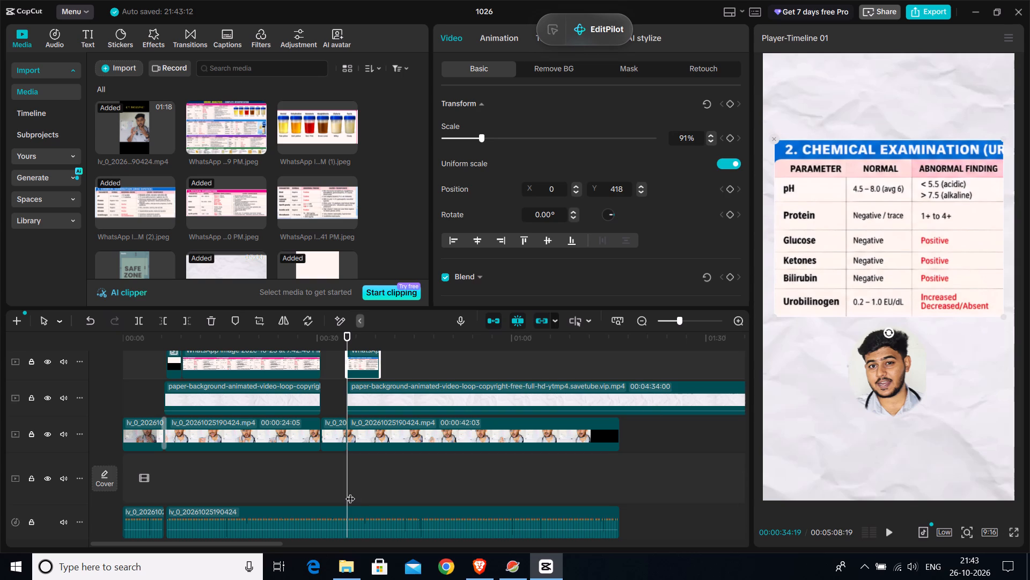
drag(882, 263, 885, 244)
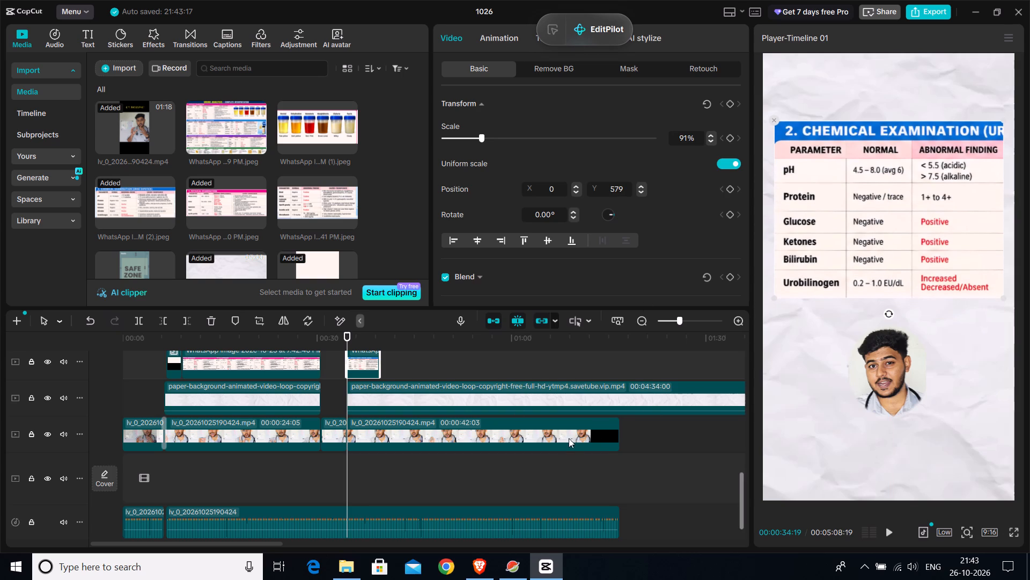
Extend the end of the chemical examination table clip to about 00:01:12:11, for a duration of 00:00:37:22.
key(space)
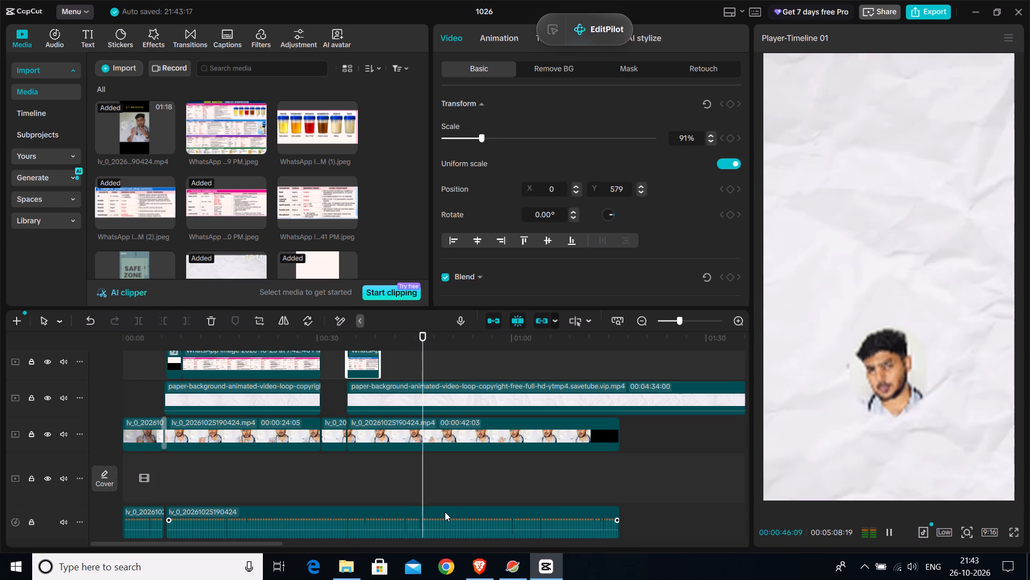
drag(380, 361, 588, 344)
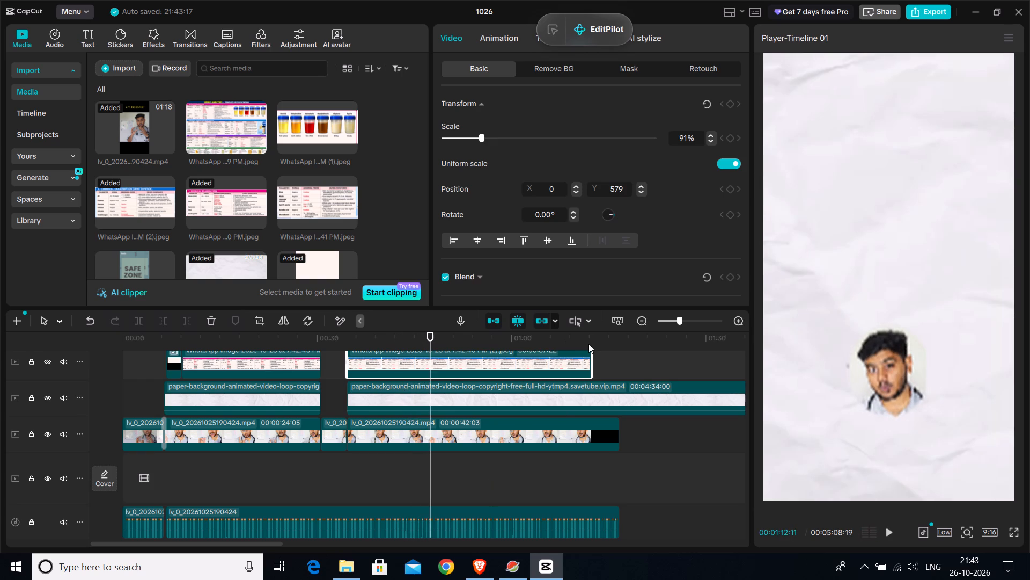
Play through the chemical examination section, restarting from about 00:00:37:28, to check the table against the speaker's narration.
key(space)
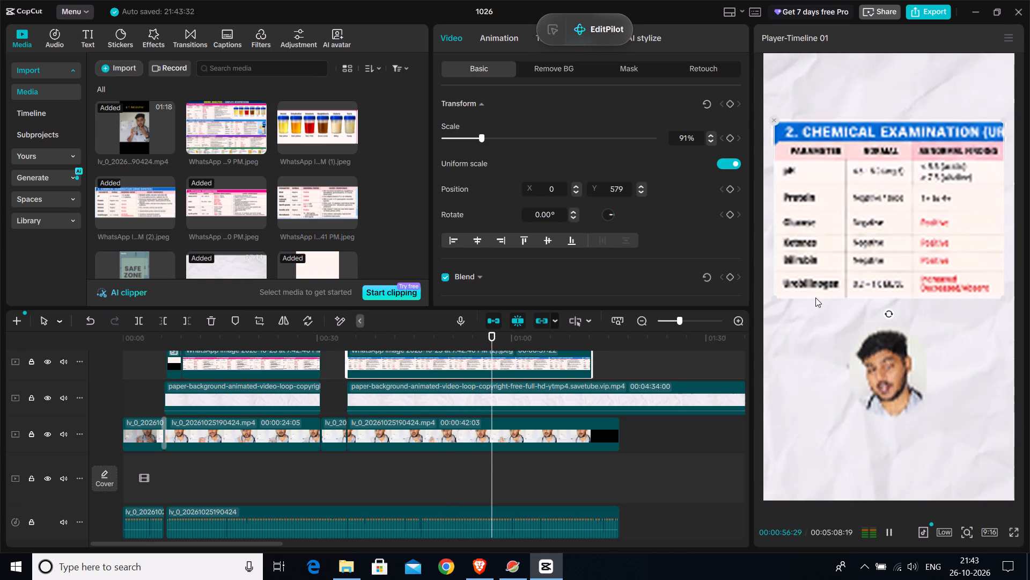
key(space)
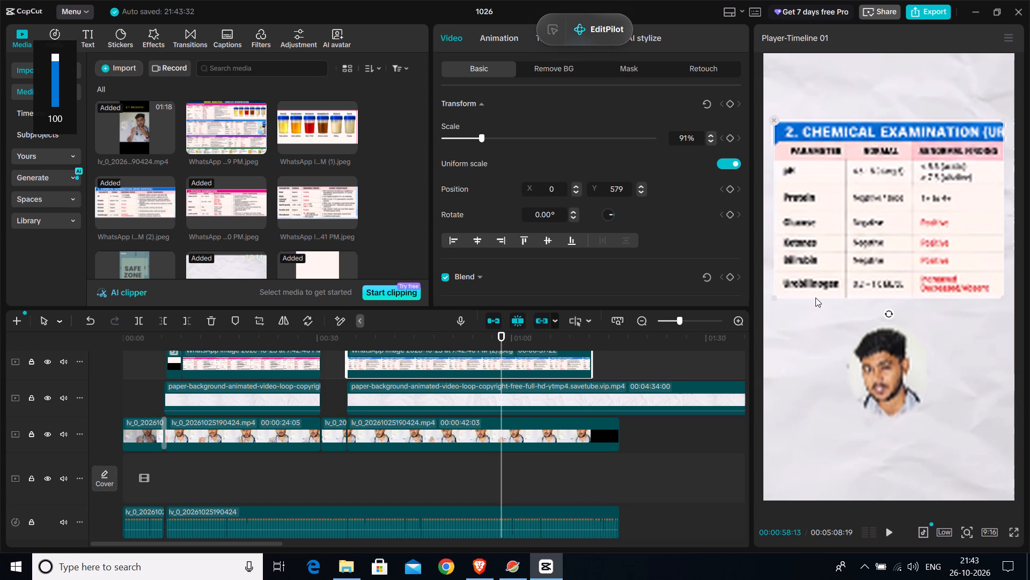
scroll(479, 462, up, 3)
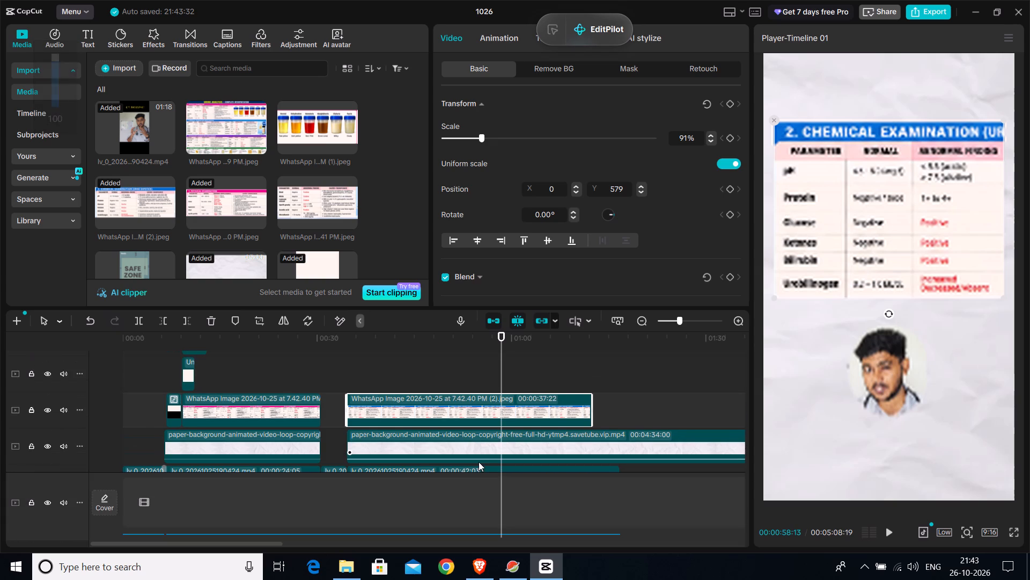
scroll(474, 466, down, 2)
click(369, 484)
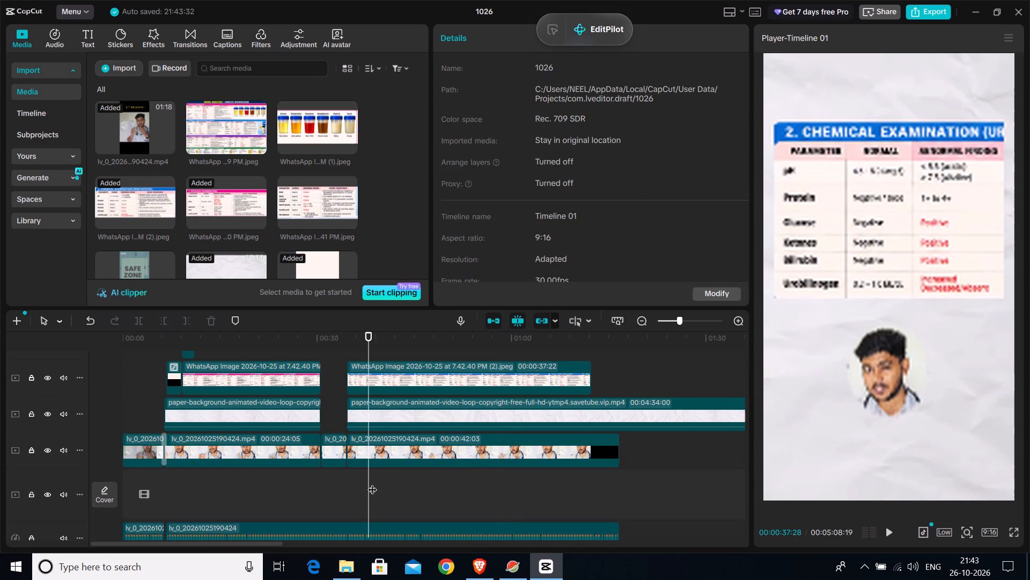
key(space)
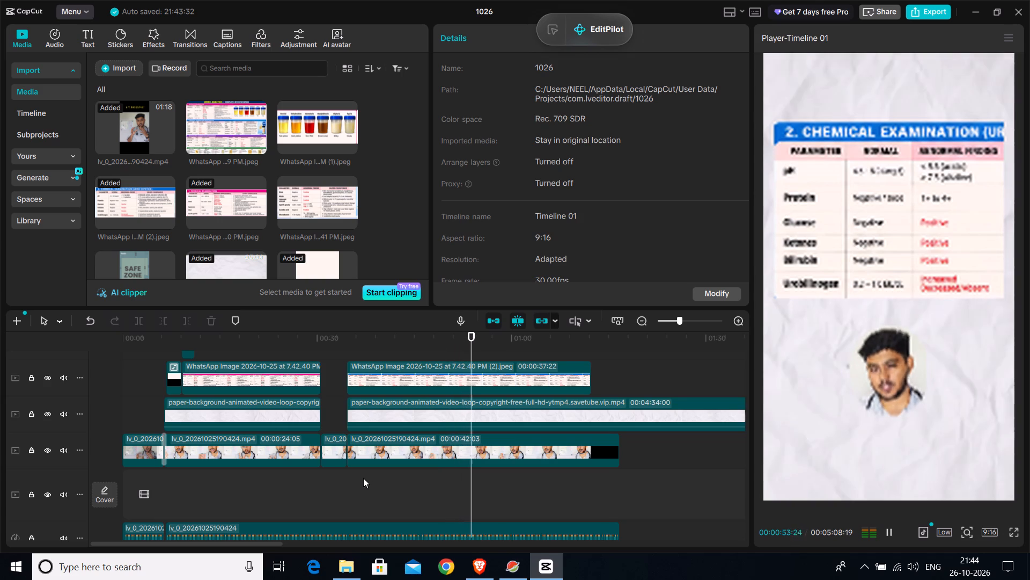
key(space)
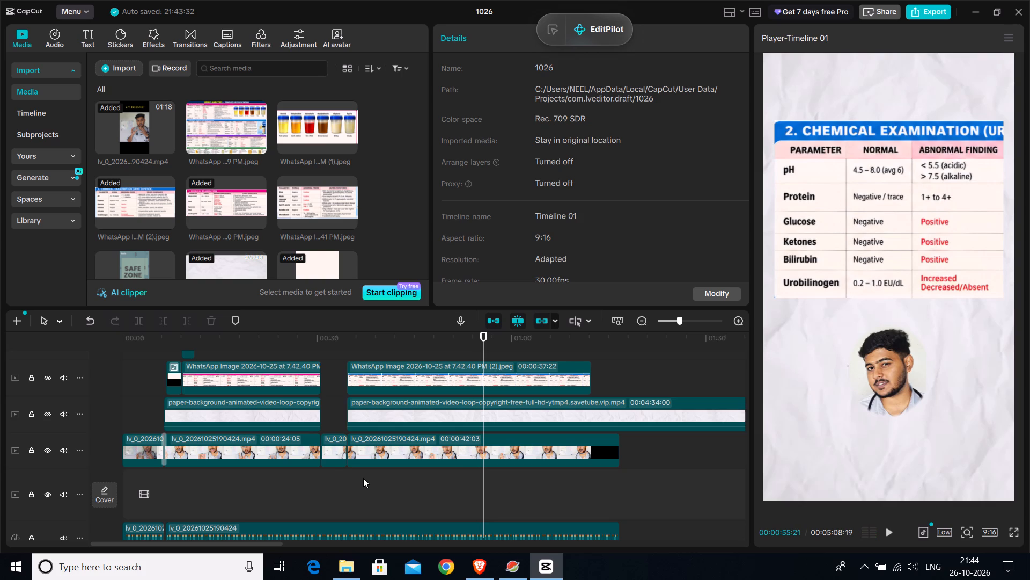
Replay around 00:00:56 to locate the cut point and split the speaker video under the table at 00:00:56:28.
key(space)
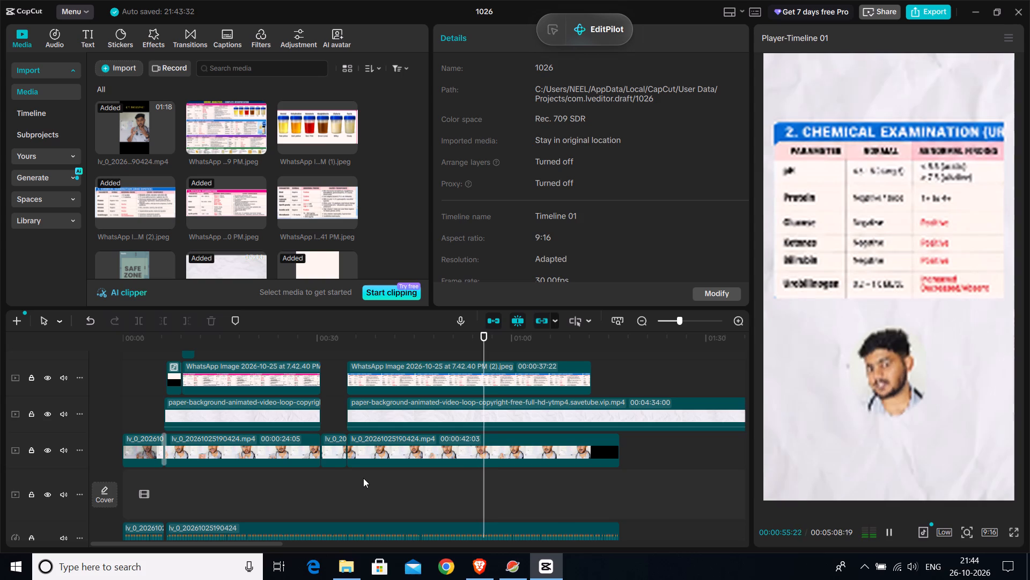
key(space)
click(485, 487)
key(space)
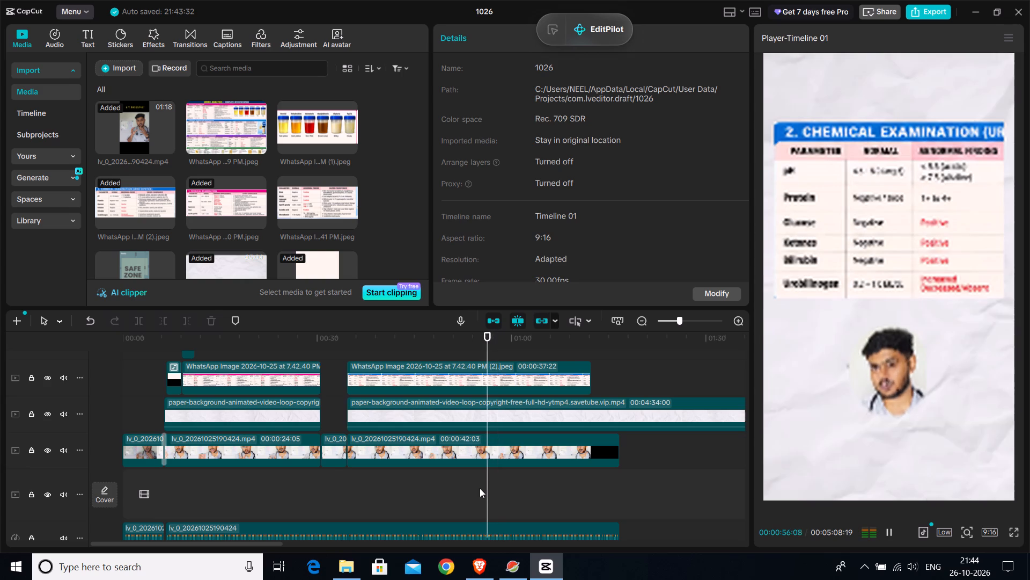
key(space)
key(space)
key(space)
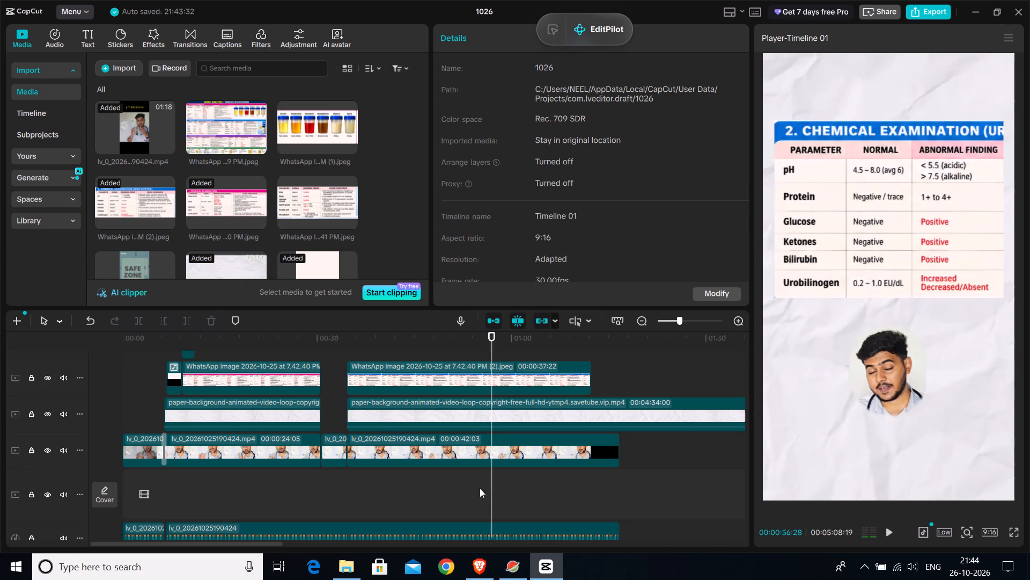
click(480, 488)
key(space)
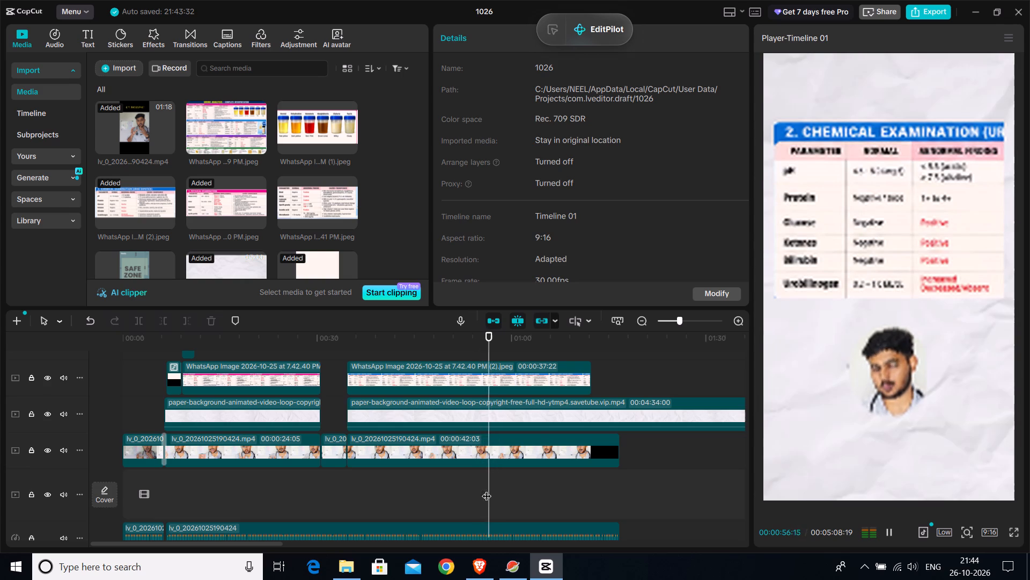
key(space)
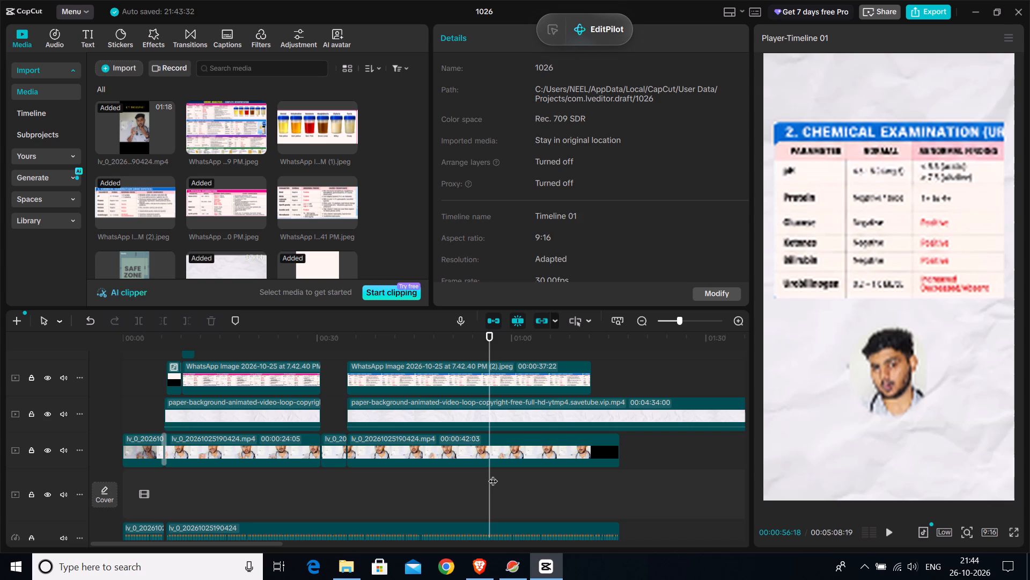
key(space)
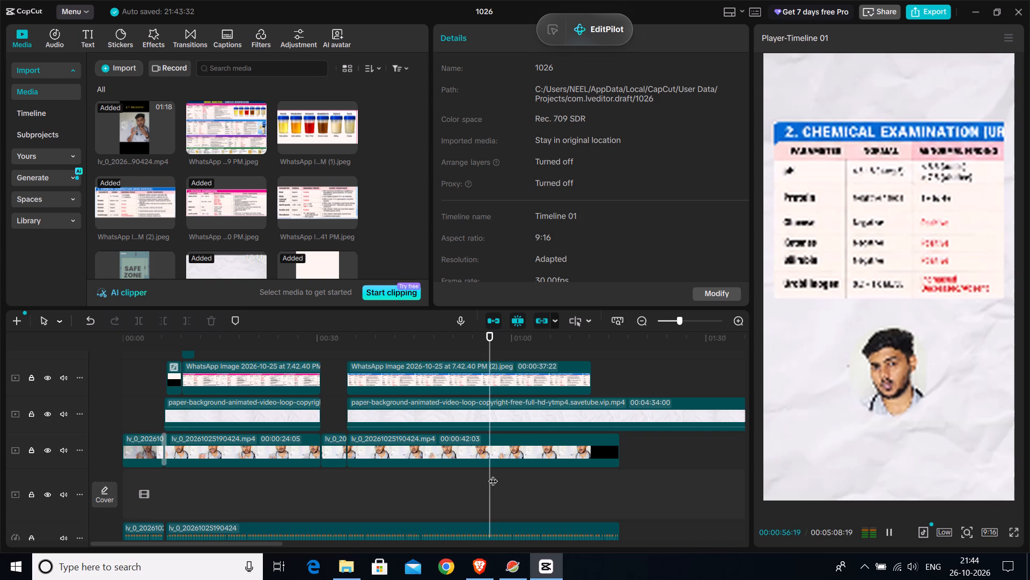
key(space)
click(483, 483)
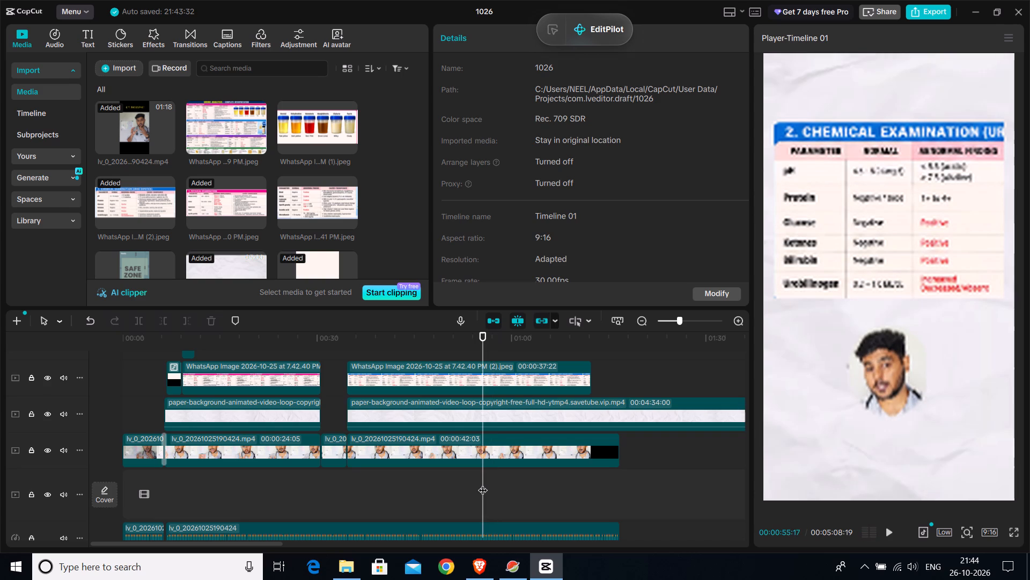
key(space)
key(space)
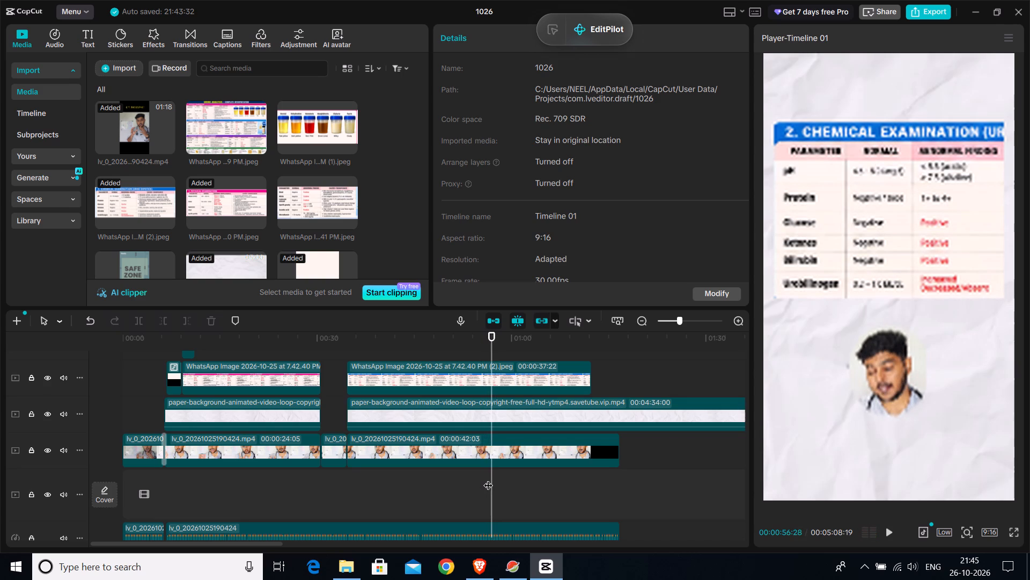
click(527, 455)
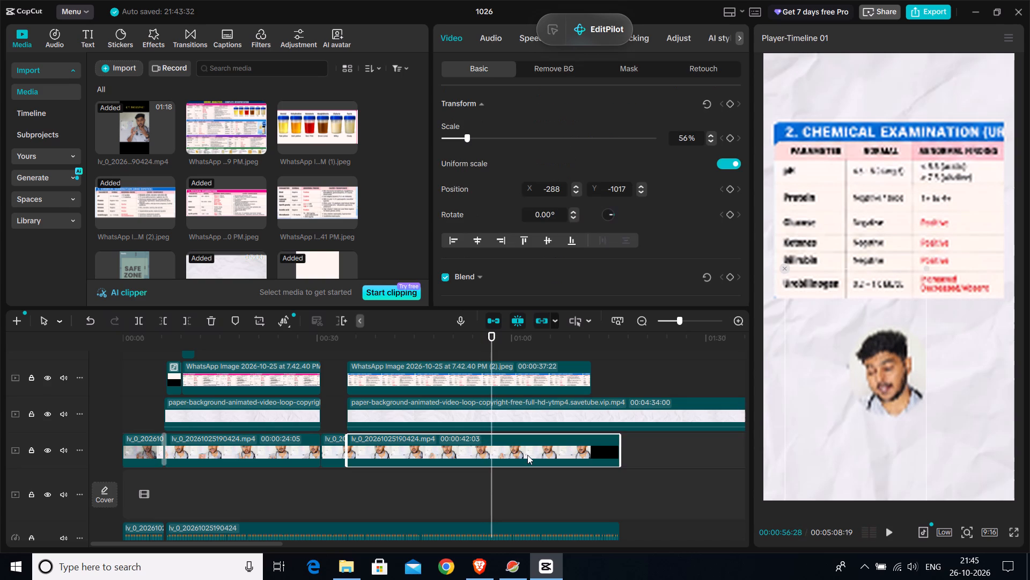
key(f)
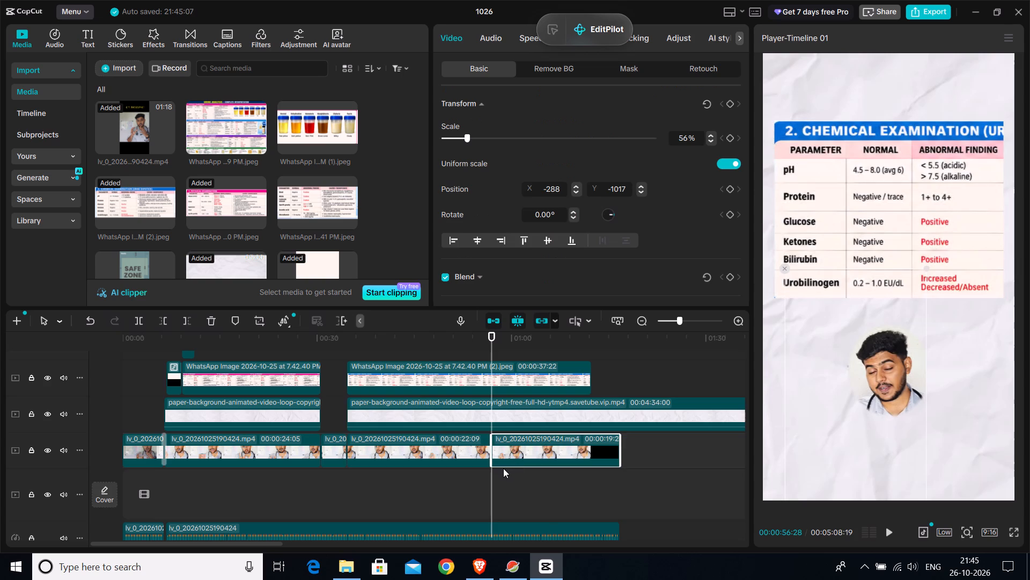
Play on past the split at 00:00:56:28, and review the video from about 00:00:03:00 into the physical examination section, finishing in full screen.
key(space)
key(space)
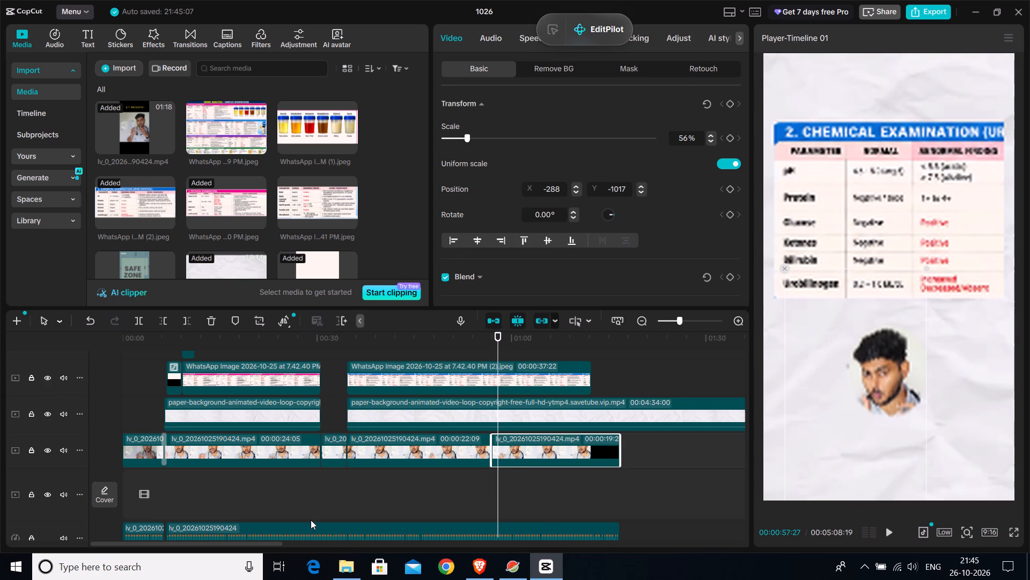
click(351, 483)
click(471, 482)
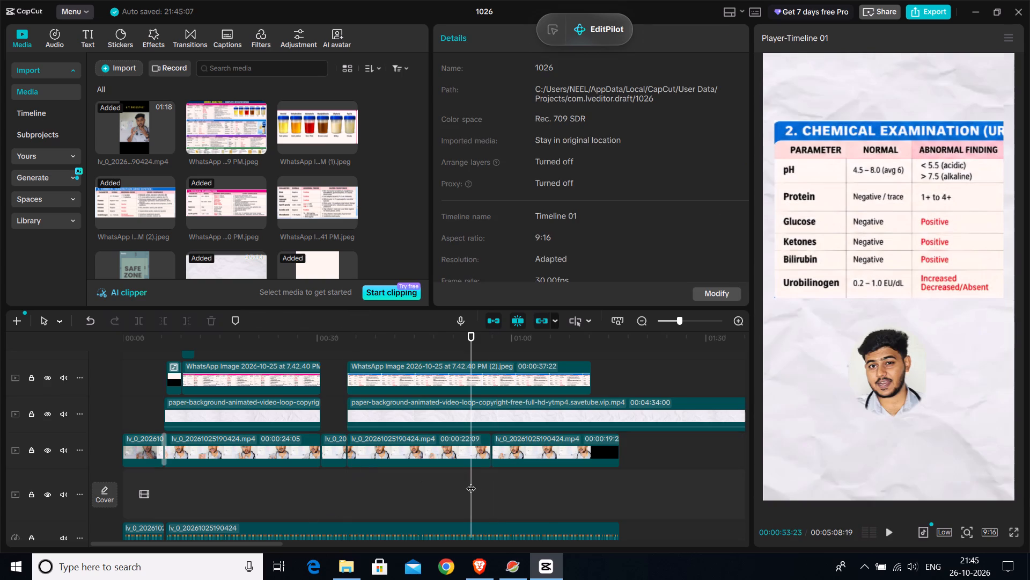
click(142, 484)
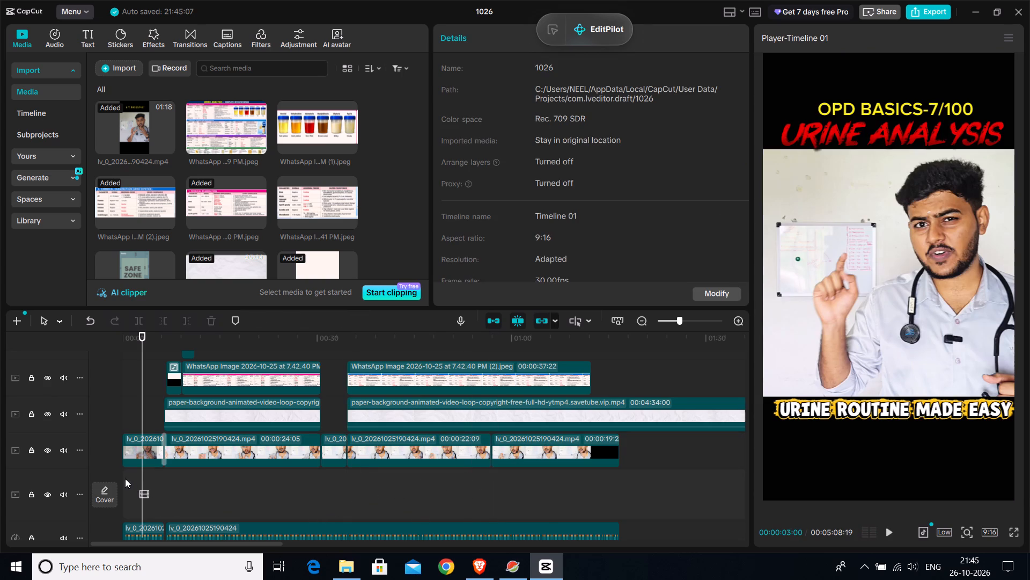
key(space)
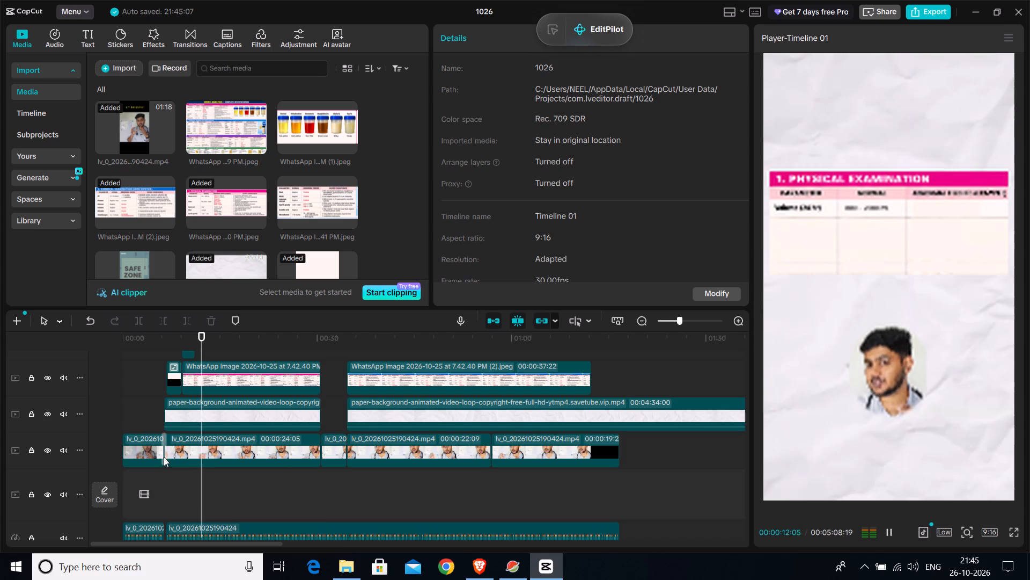
click(1015, 535)
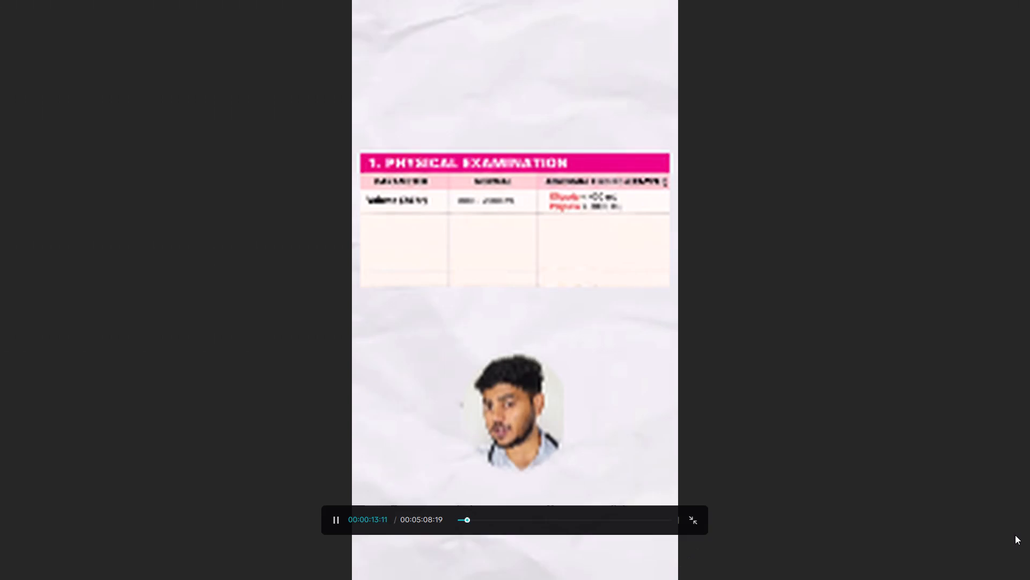
key(space)
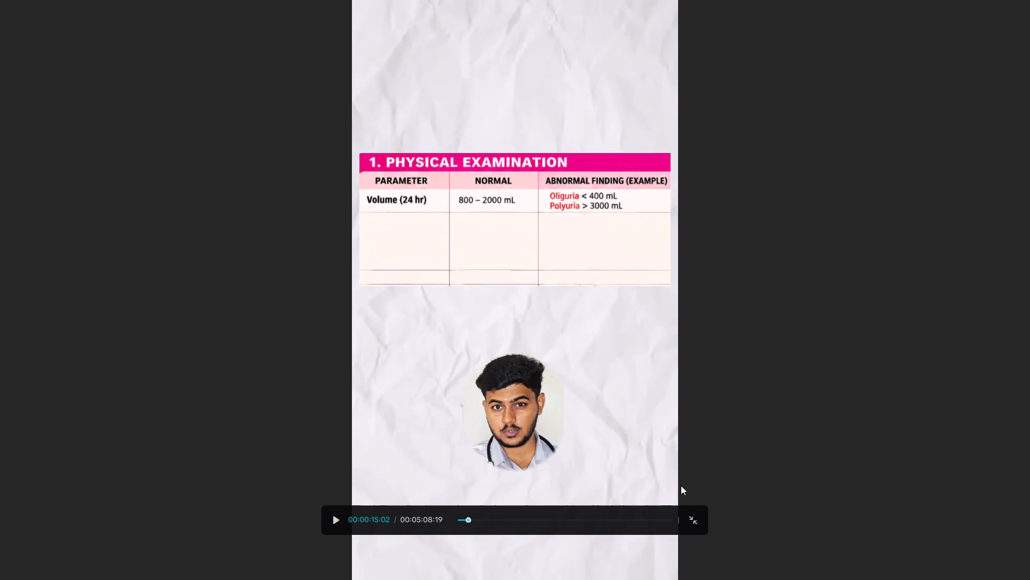
click(691, 526)
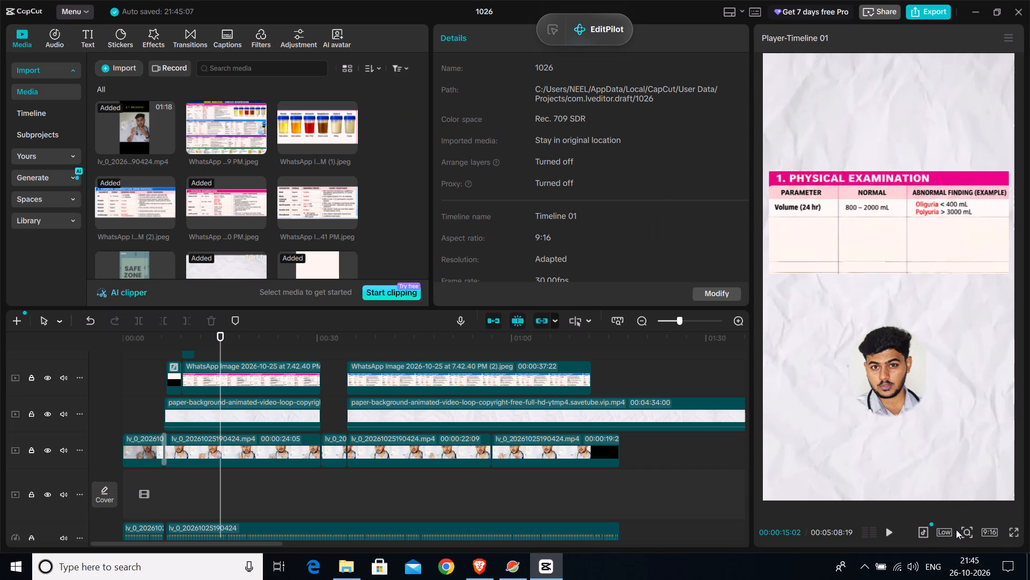
Set the player's preview quality to High.
click(949, 531)
click(926, 474)
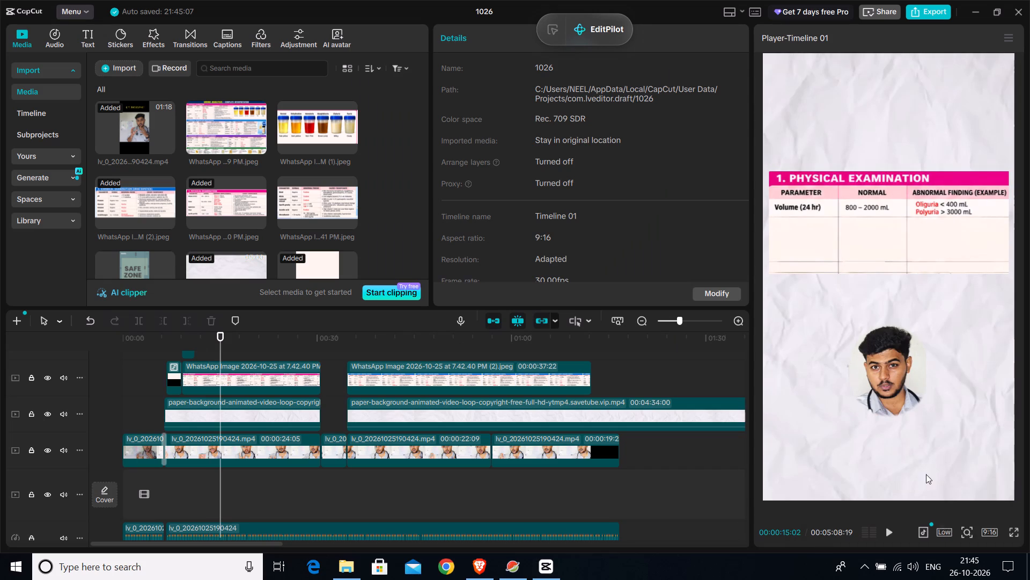
Watch the physical examination section in full screen from 00:00:15:02, checking how its Colour row is revealed.
click(1009, 532)
click(1012, 533)
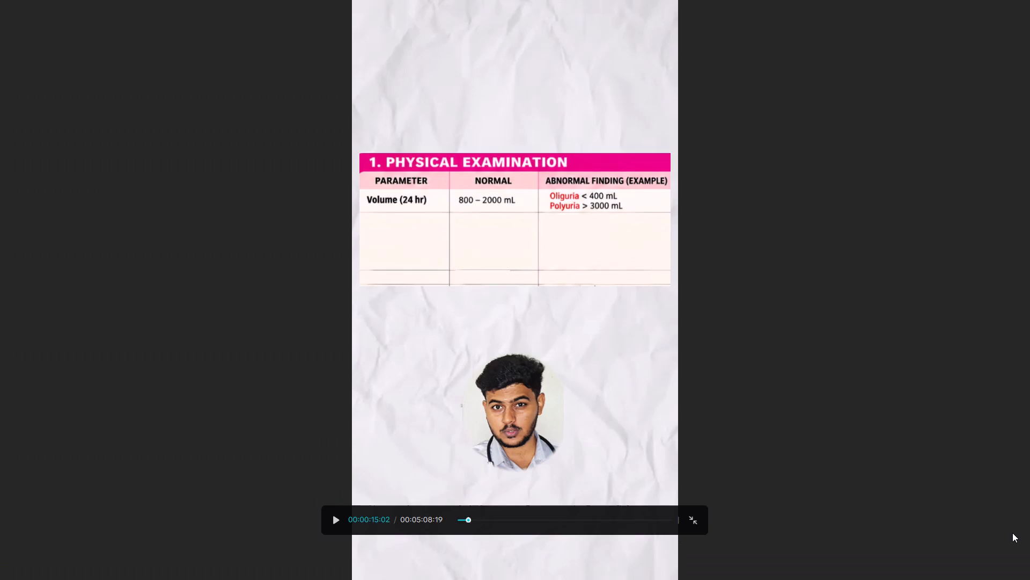
key(space)
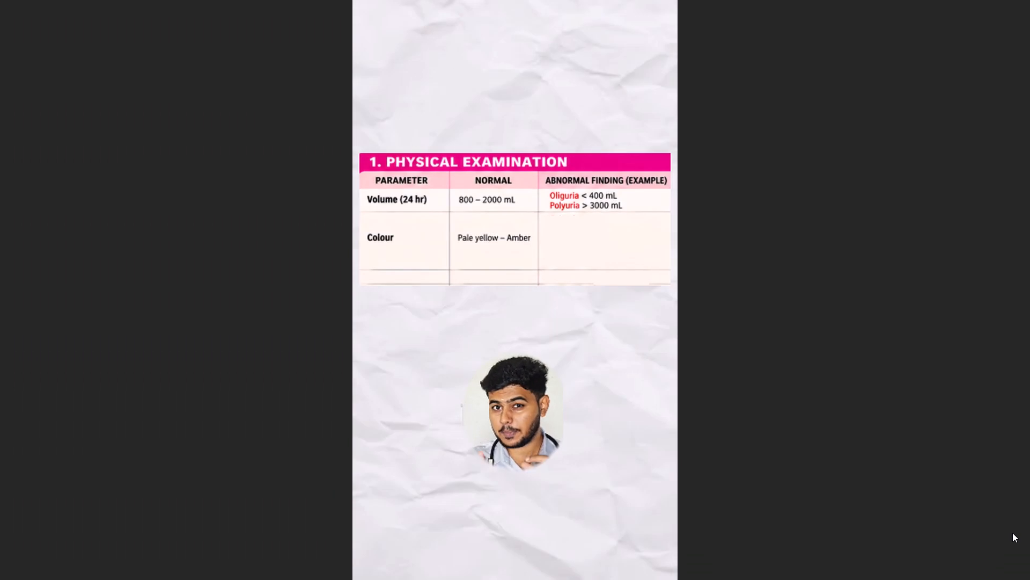
key(space)
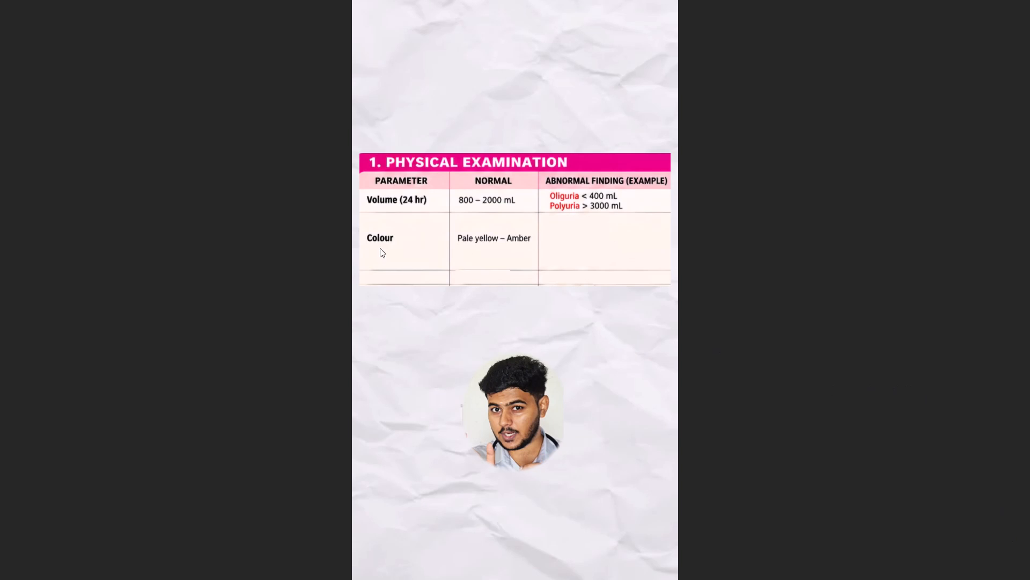
click(595, 427)
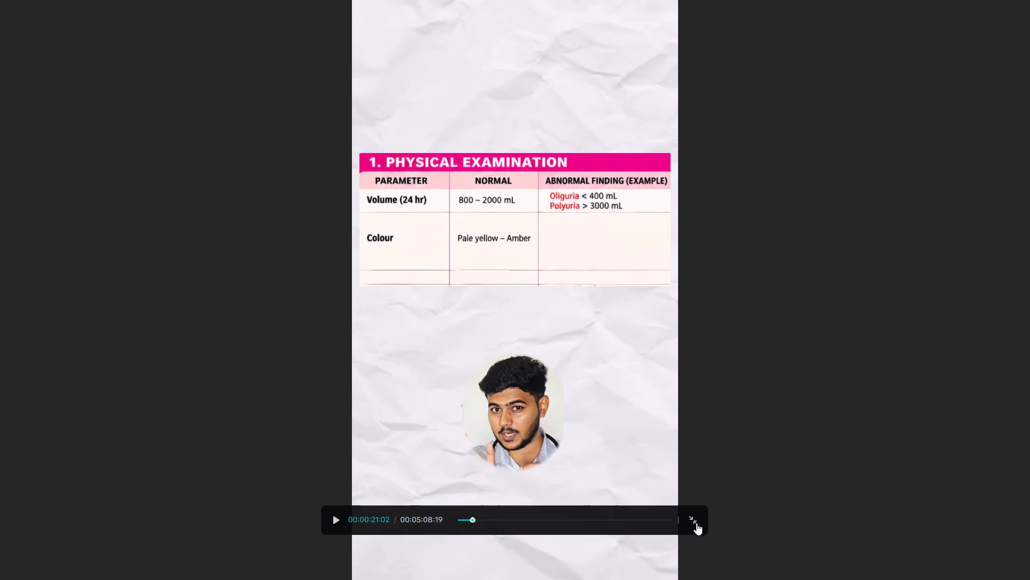
click(695, 523)
Replay the chemical examination section from about 00:00:34:19 and at later points, comparing the table rows with the speaker's narration.
scroll(269, 223, down, 2)
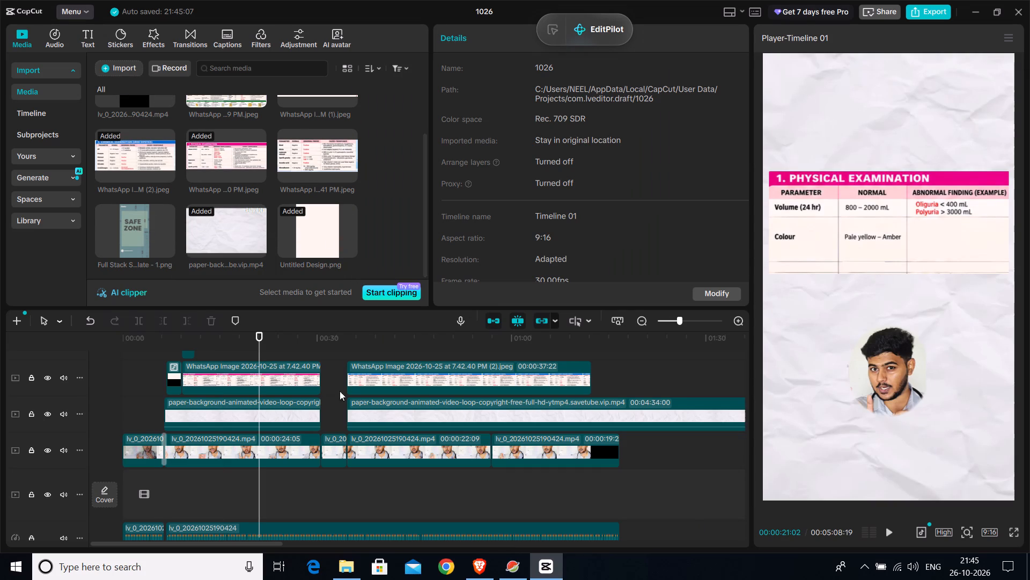
scroll(376, 491, up, 4)
scroll(377, 491, down, 1)
scroll(377, 491, up, 1)
scroll(377, 491, down, 1)
scroll(377, 491, up, 1)
scroll(378, 488, down, 3)
click(347, 366)
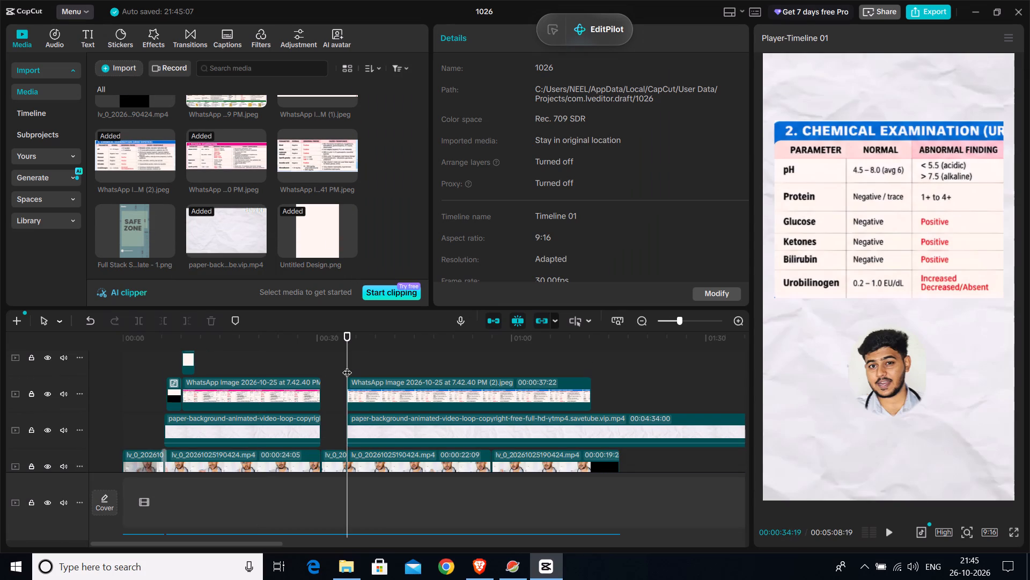
scroll(520, 382, down, 2)
key(space)
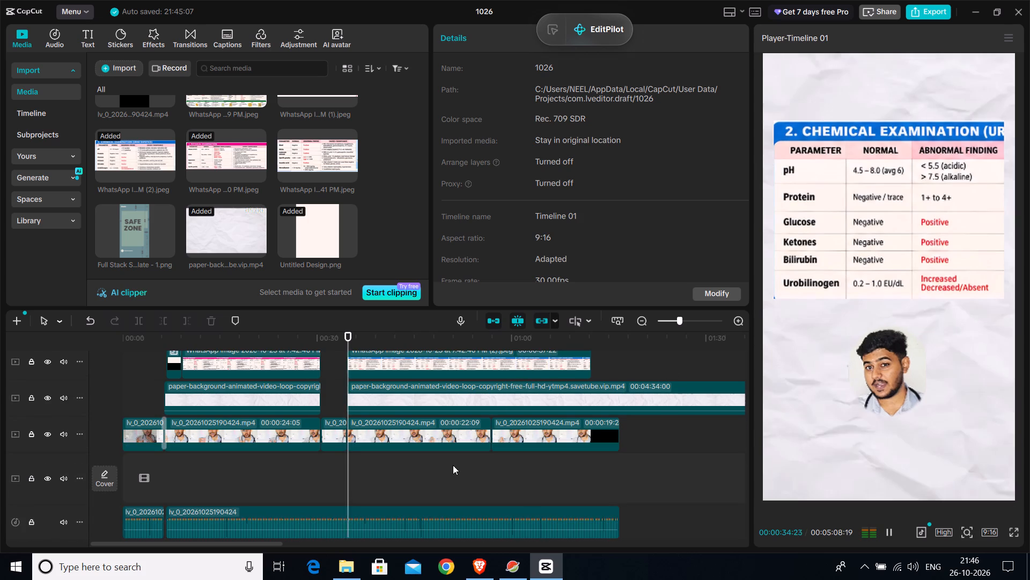
click(466, 469)
key(space)
key(space)
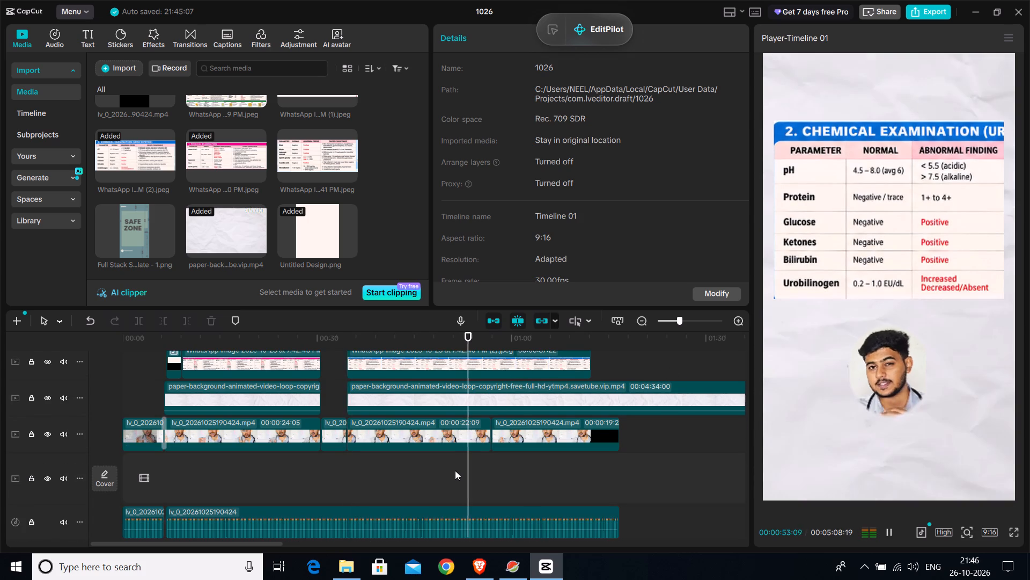
click(428, 475)
key(space)
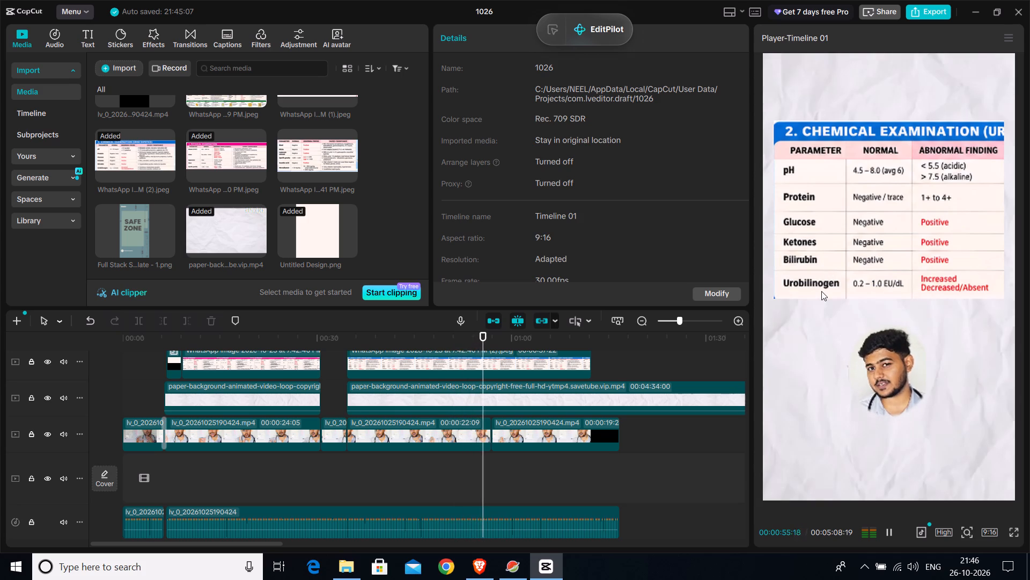
key(space)
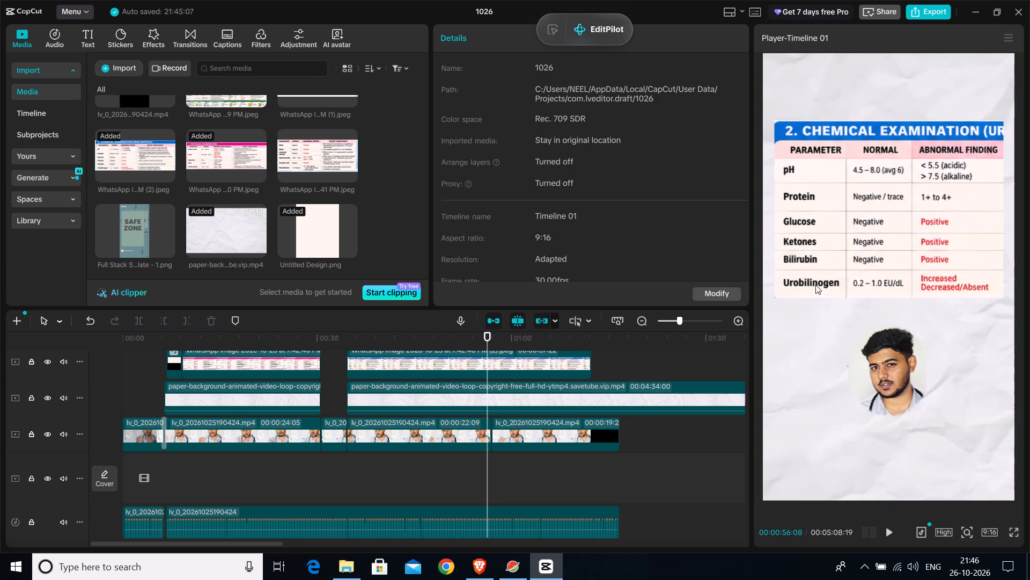
Check the physical examination section at about 00:00:20:27, its source table image, and the chemical examination section at 00:00:52:20 and 00:00:36:14.
click(258, 483)
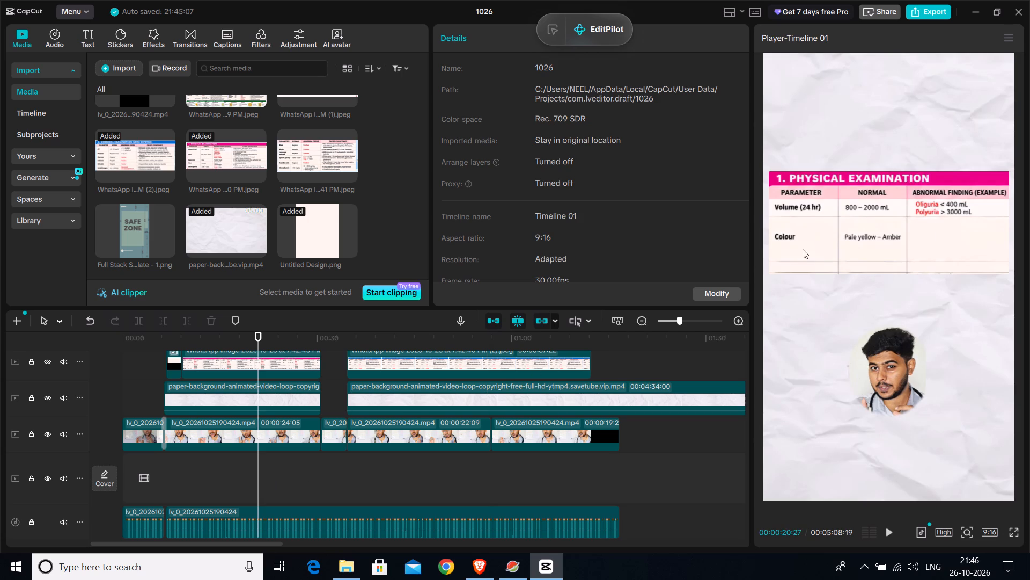
click(232, 161)
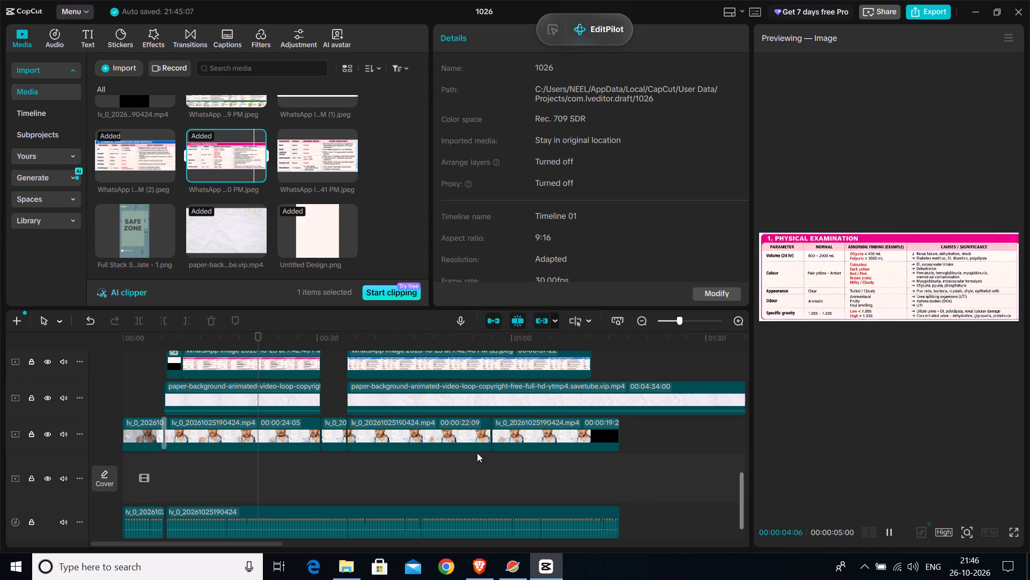
click(464, 464)
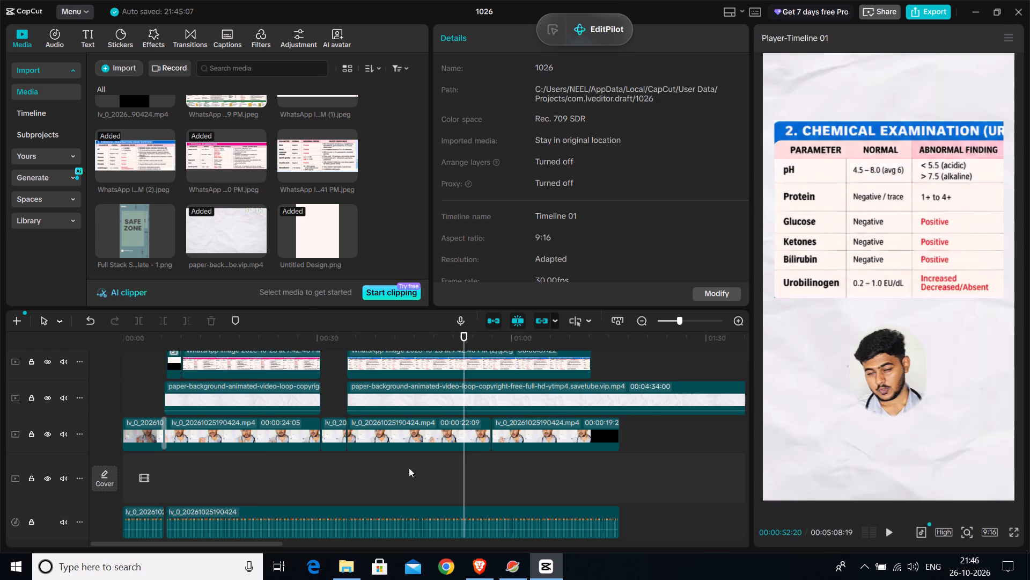
click(359, 463)
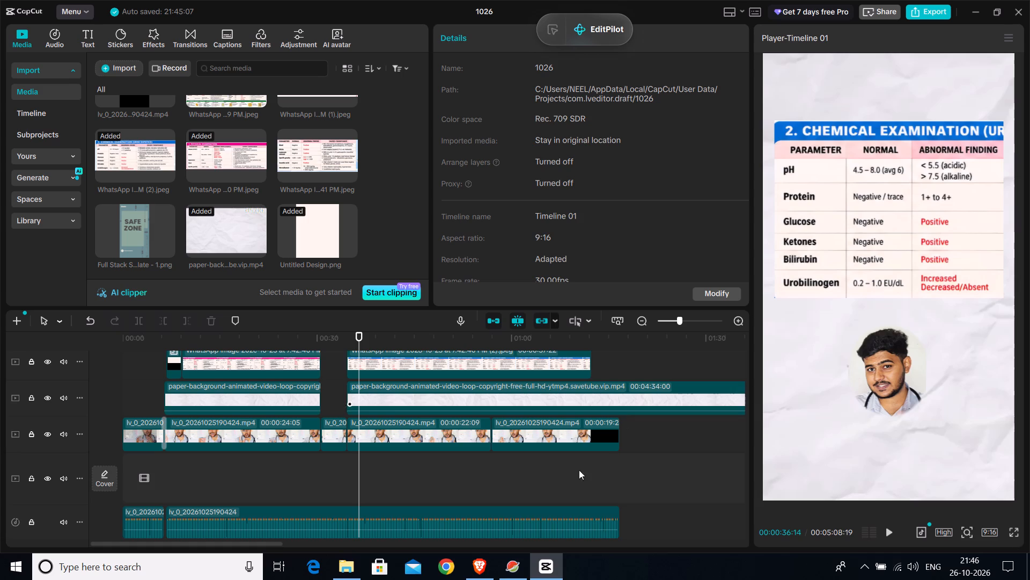
Switch to the Canva design in Brave, add the uploaded Physical Examination table image, and place it in the upper half of the page.
click(467, 579)
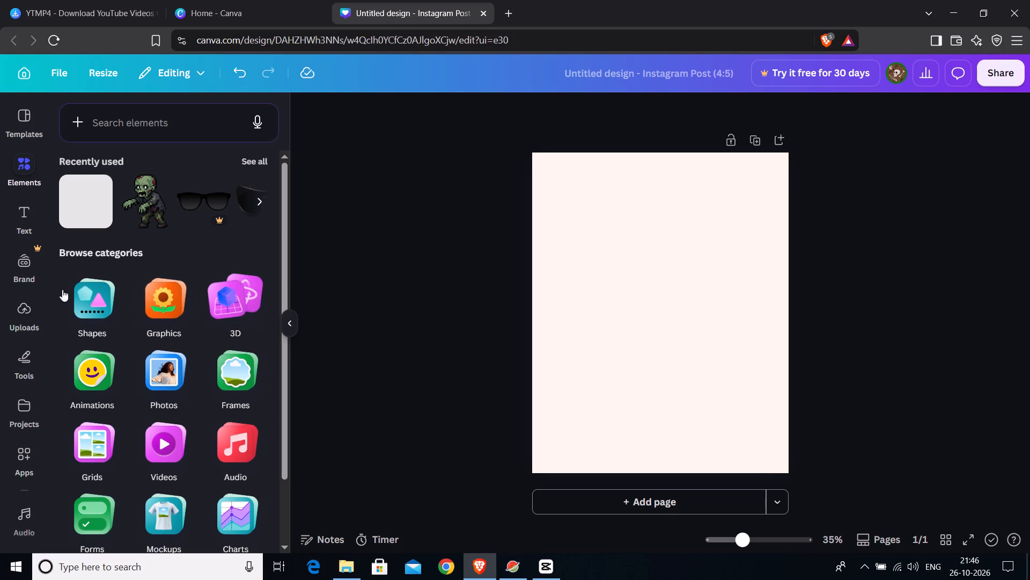
click(24, 308)
scroll(167, 323, up, 5)
scroll(166, 323, down, 1)
scroll(166, 323, up, 19)
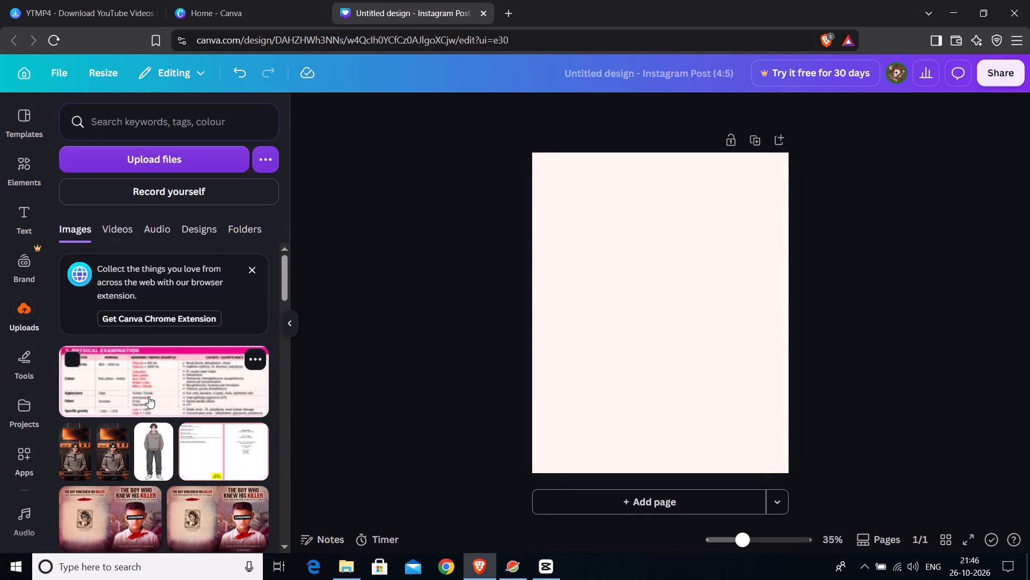
click(149, 396)
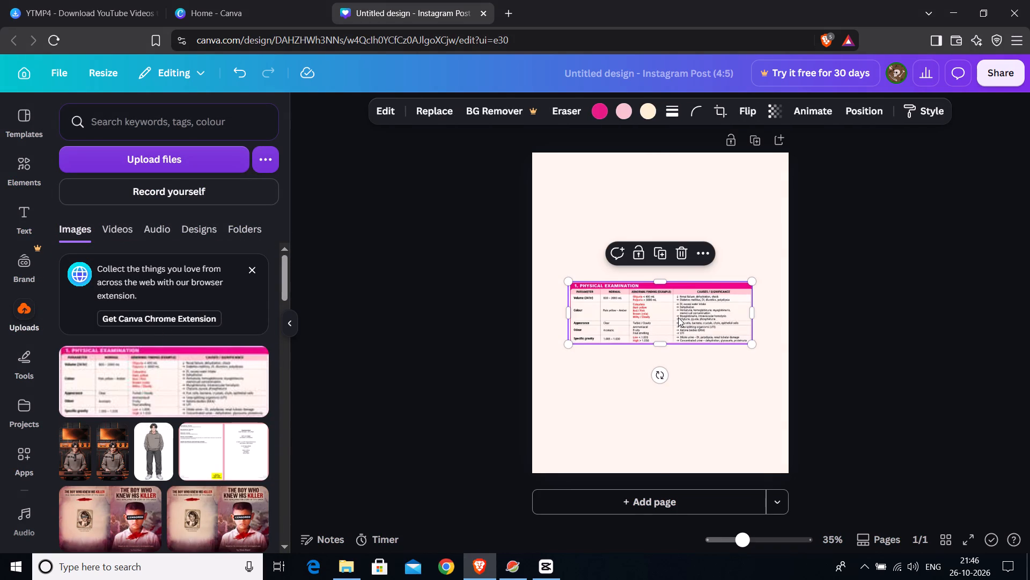
drag(678, 317, 681, 280)
Delete the pale pink full-page rectangle behind the Physical Examination table.
click(672, 376)
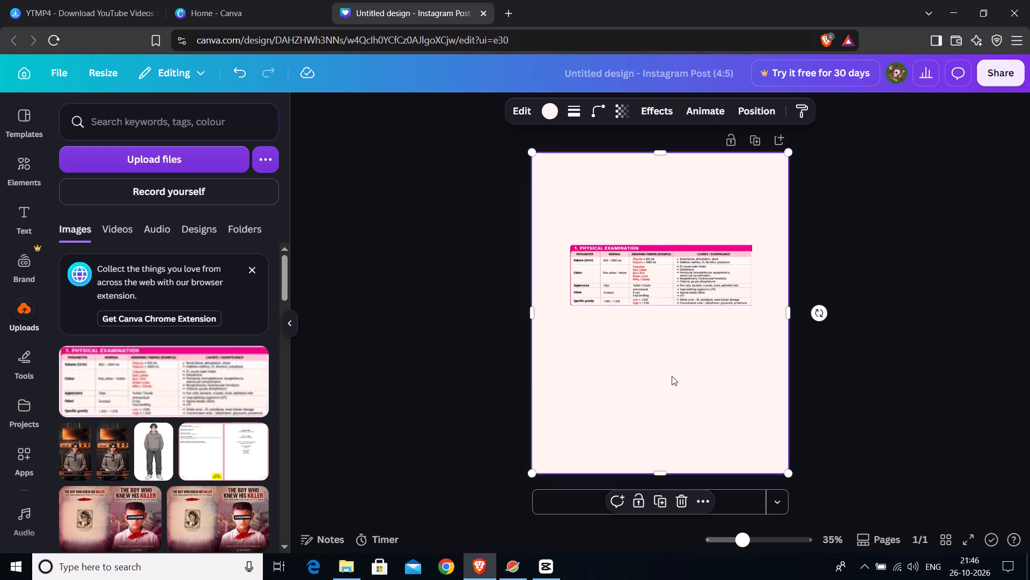
key(Delete)
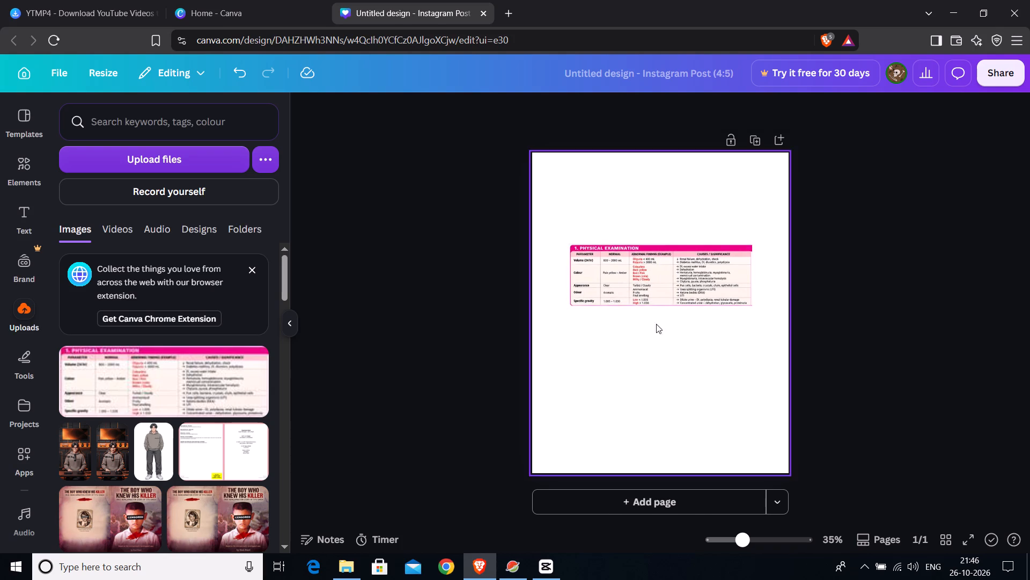
Open the elements library for the Canva design.
click(18, 170)
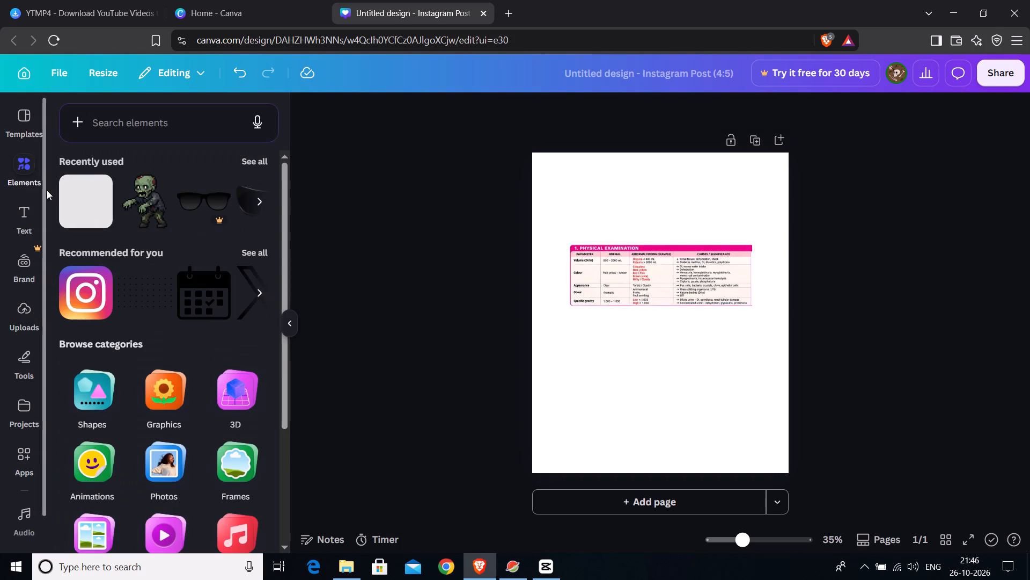
In the Canva design, add the recently used rounded square and fill it with the cream colour sampled from the table background.
click(69, 194)
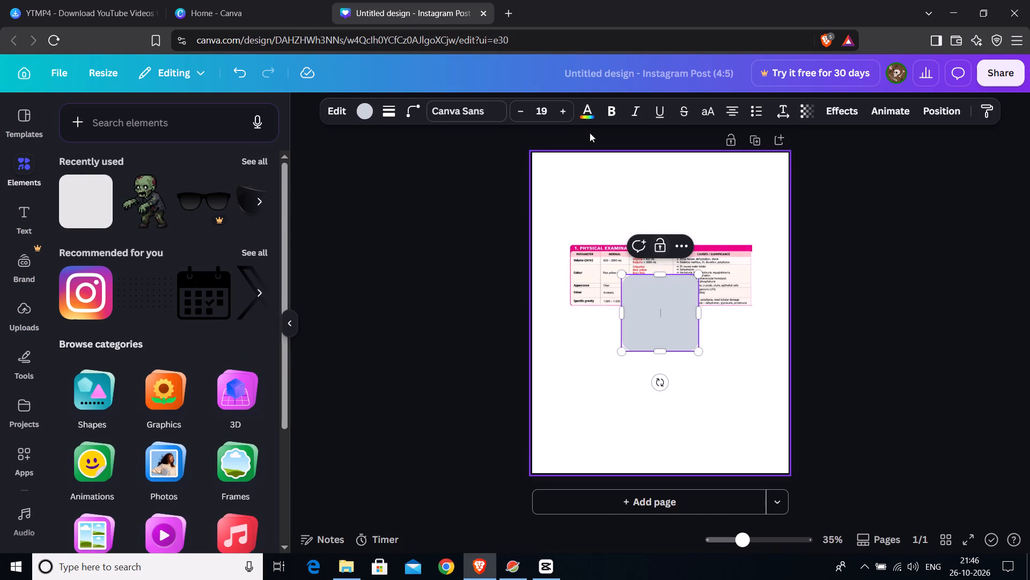
click(367, 106)
click(107, 208)
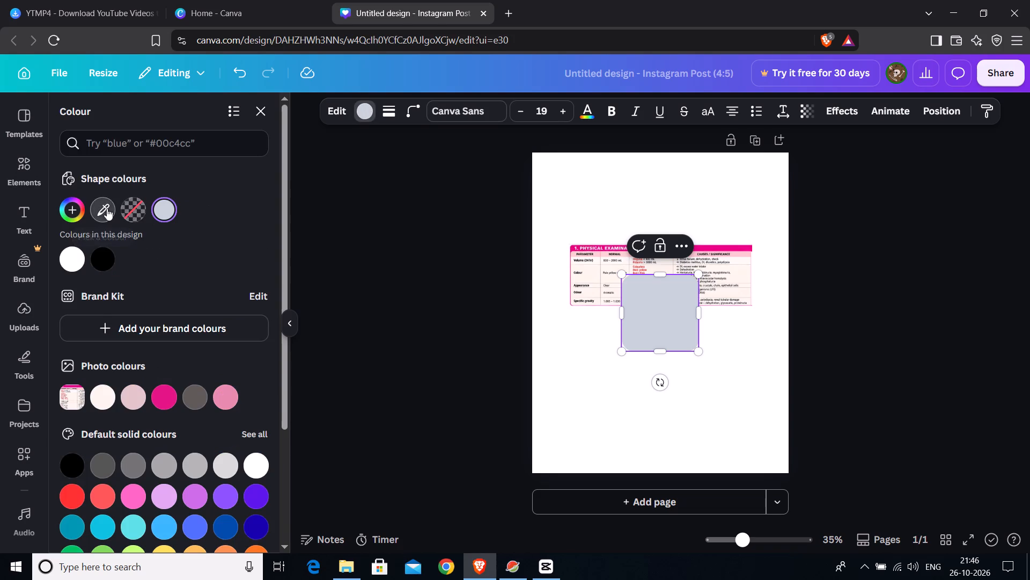
click(595, 275)
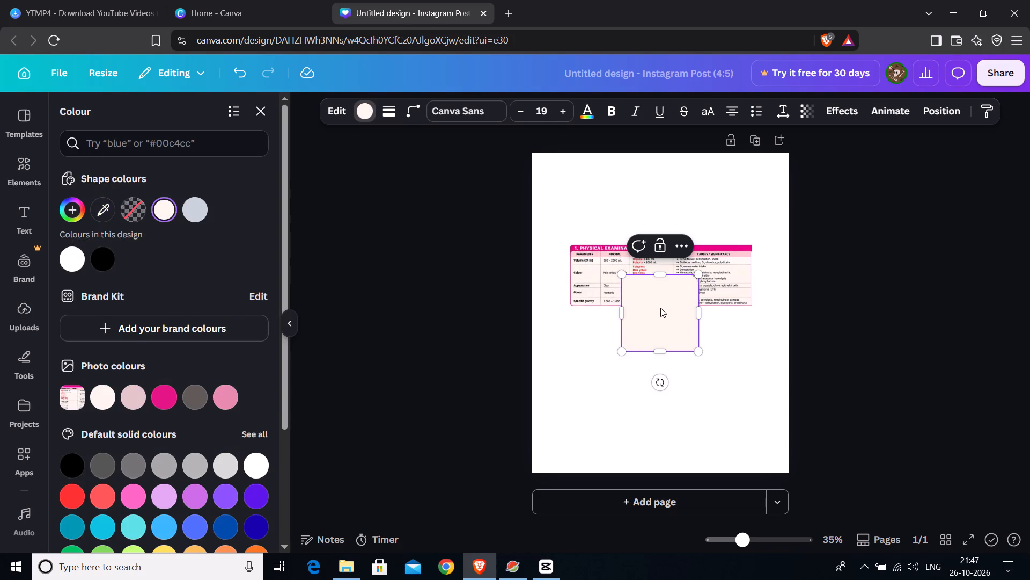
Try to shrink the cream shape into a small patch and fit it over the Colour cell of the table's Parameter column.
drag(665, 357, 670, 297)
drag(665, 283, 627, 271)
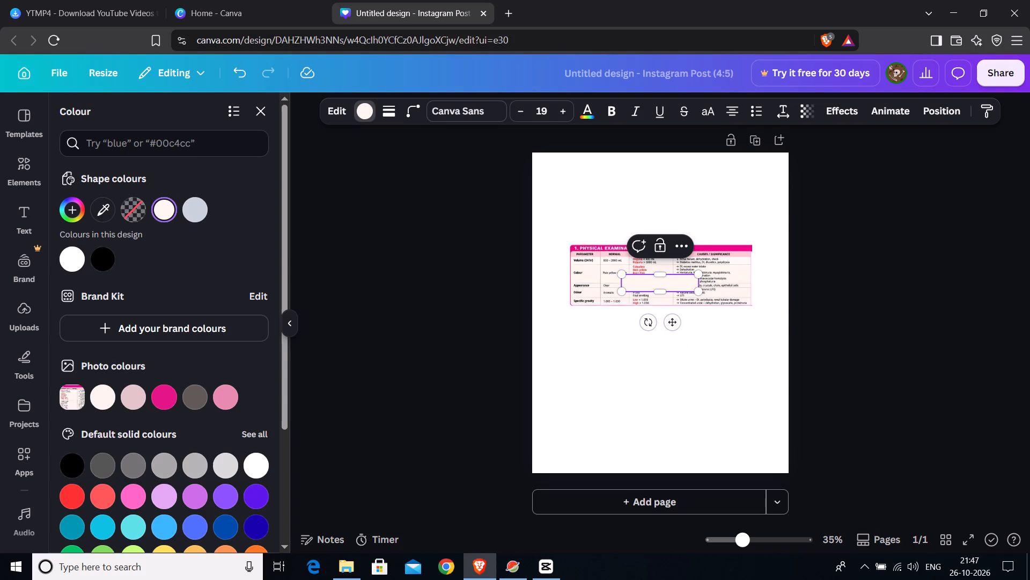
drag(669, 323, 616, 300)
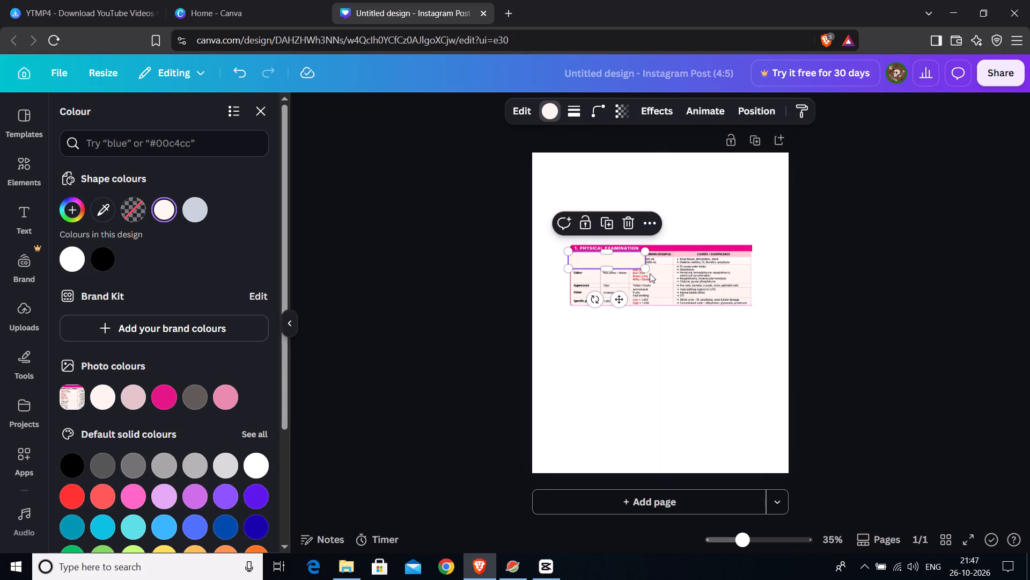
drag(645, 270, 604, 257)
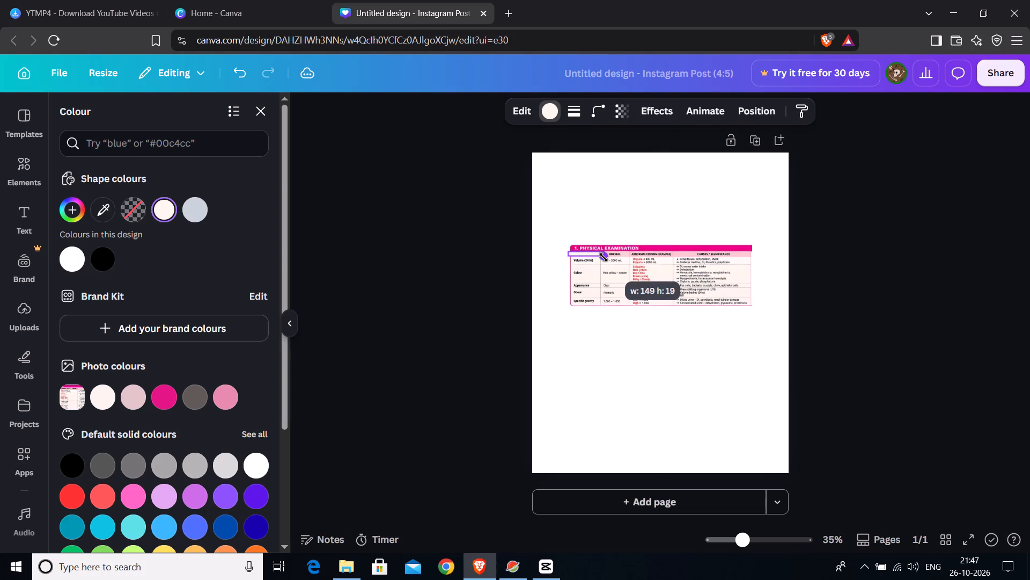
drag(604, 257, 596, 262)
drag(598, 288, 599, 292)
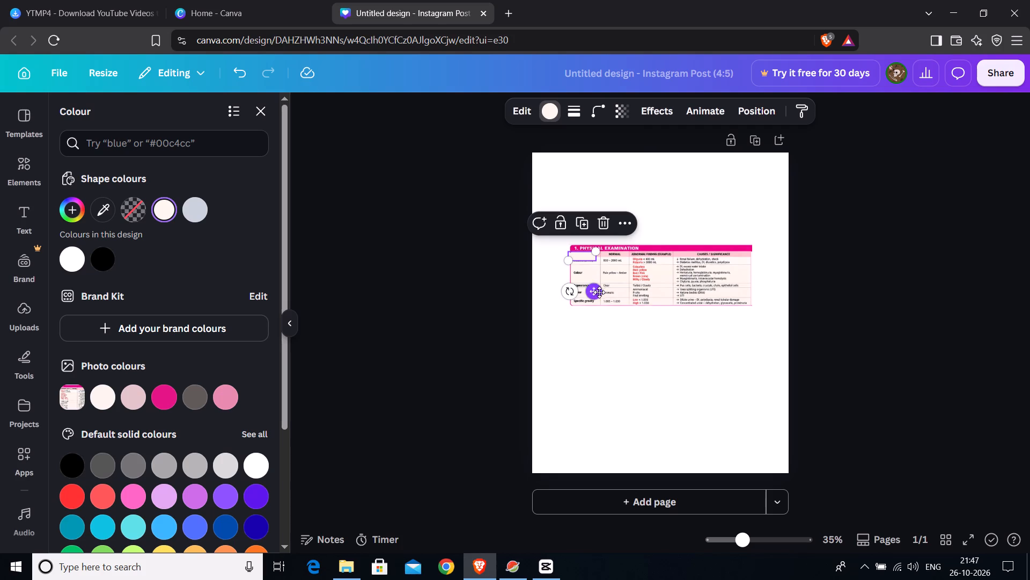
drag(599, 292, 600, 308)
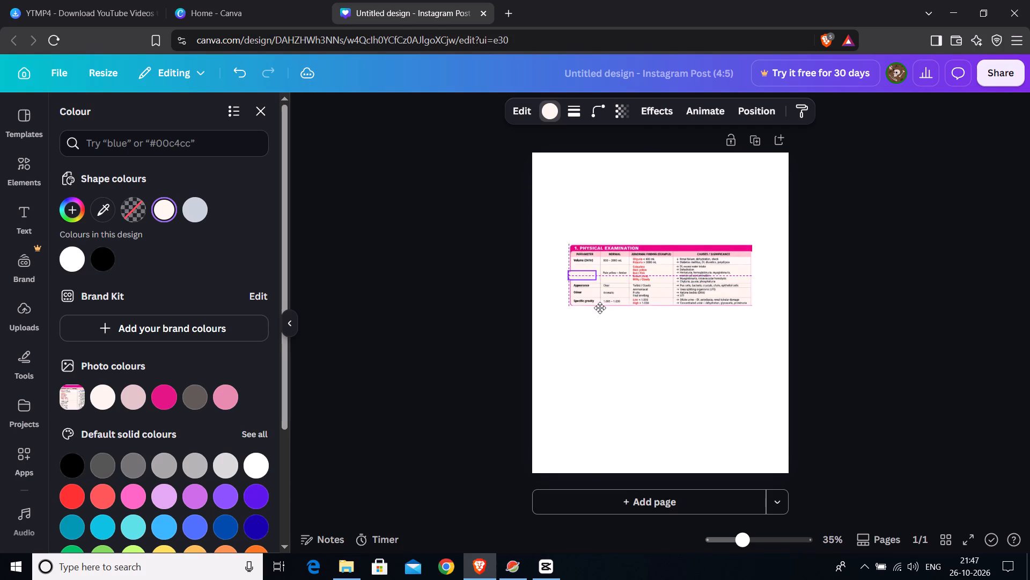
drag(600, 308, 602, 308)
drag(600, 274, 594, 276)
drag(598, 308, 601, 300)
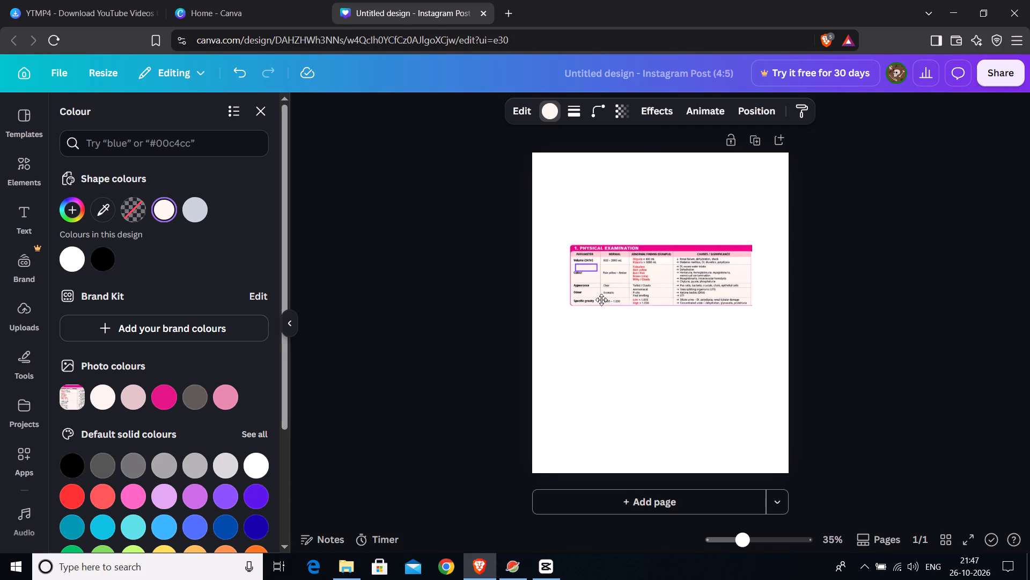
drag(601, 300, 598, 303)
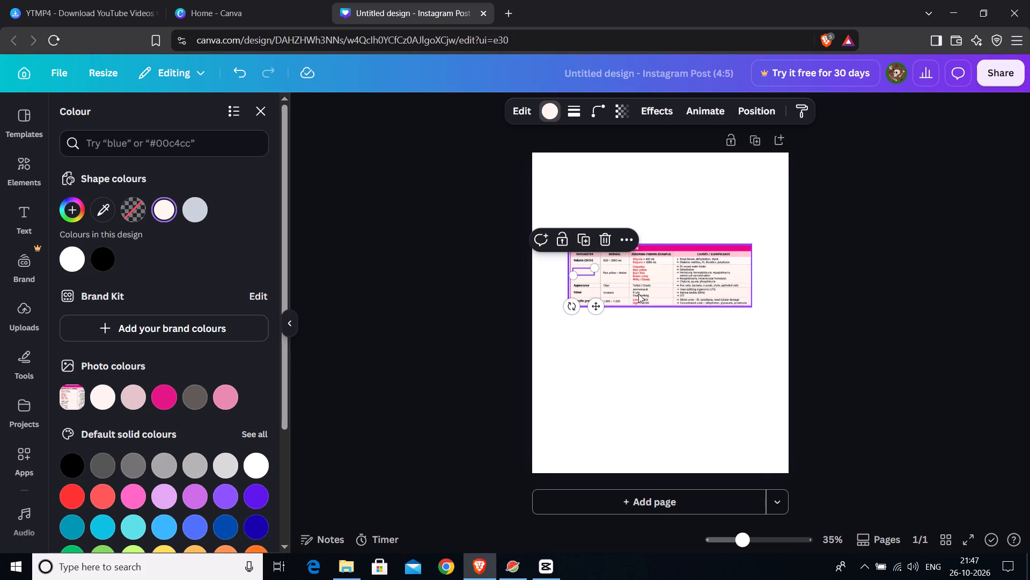
Delete the physical examination table image from the Canva page.
click(711, 293)
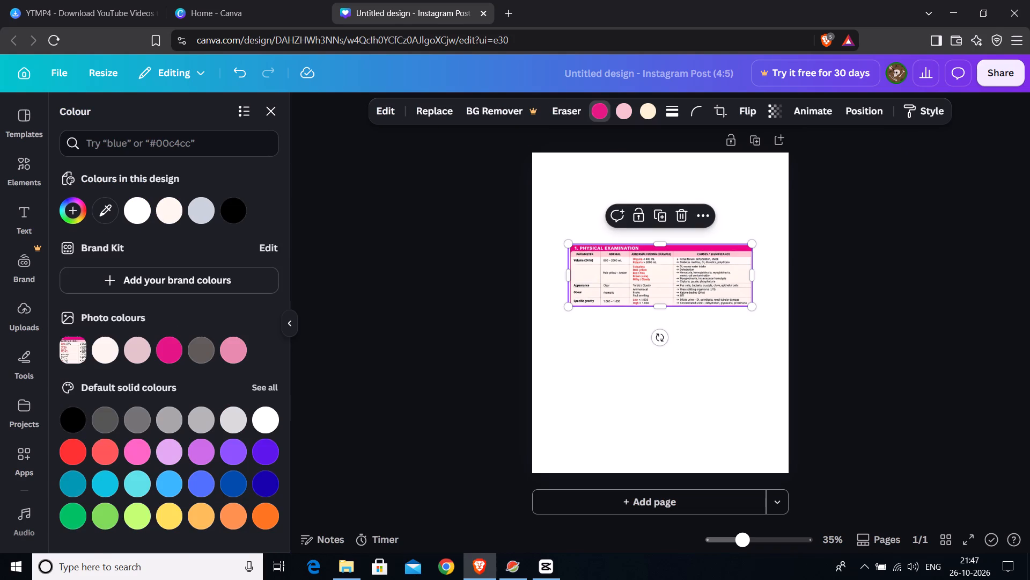
key(Delete)
Enlarge and reposition the small cream shape so that it covers the entire Canva page.
click(588, 272)
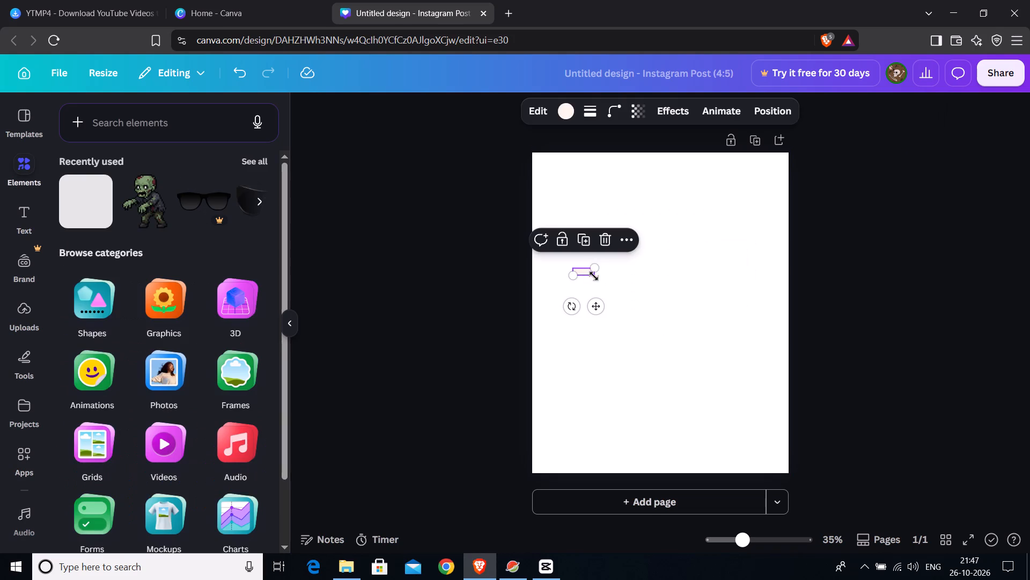
drag(597, 270, 822, 194)
drag(709, 227, 637, 268)
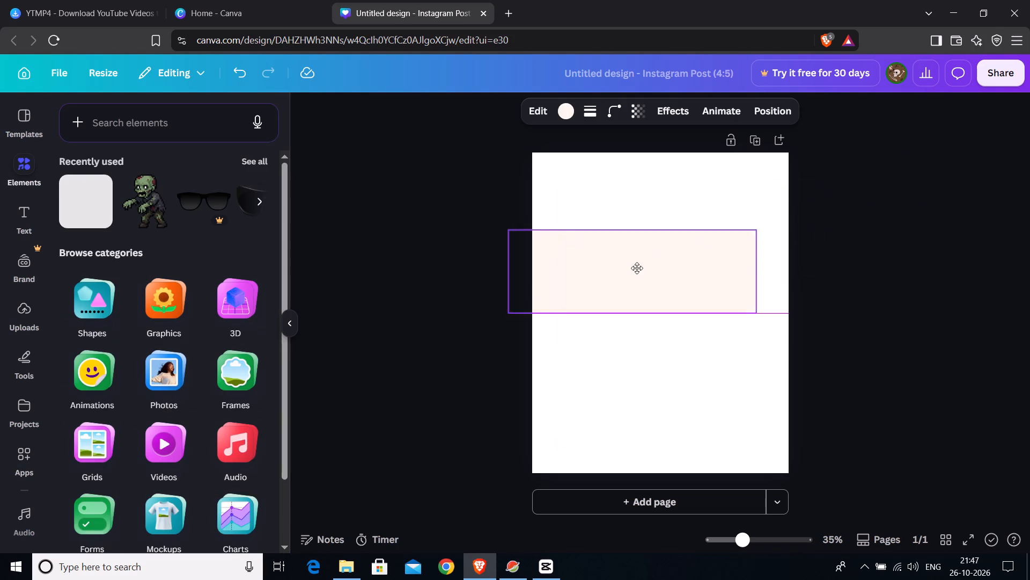
drag(637, 268, 666, 274)
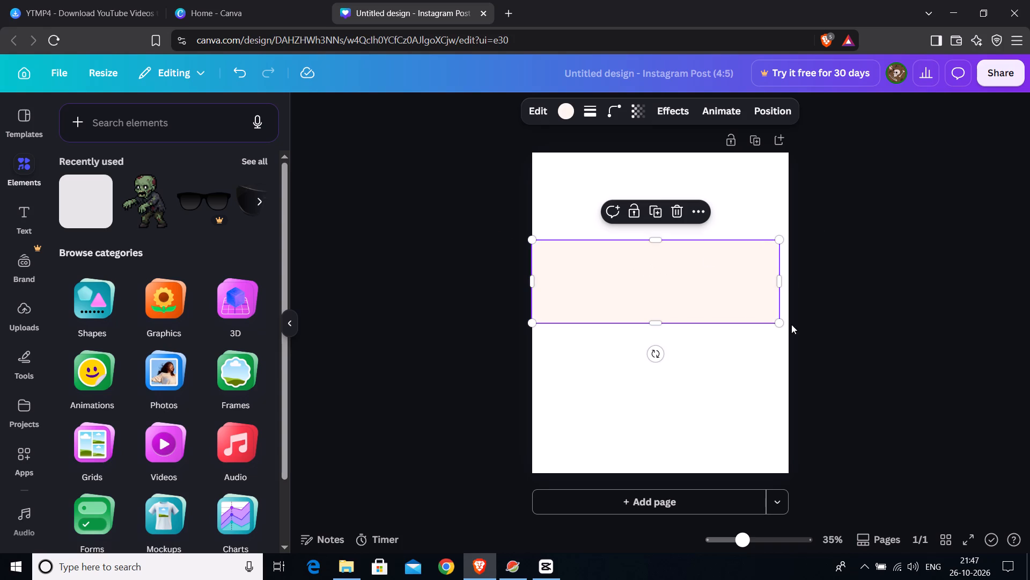
drag(776, 323, 969, 565)
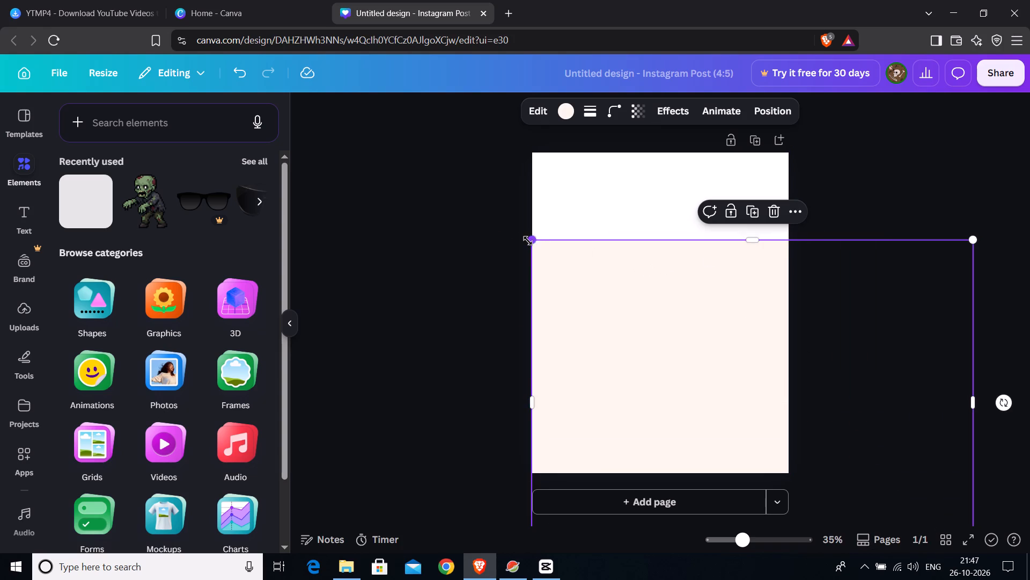
drag(529, 240, 465, 105)
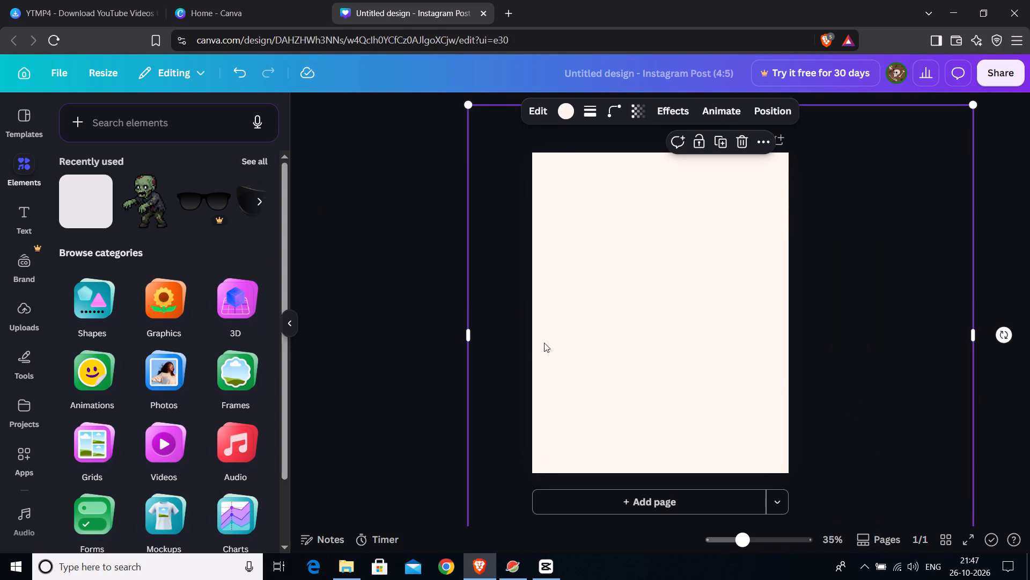
Switch back to the CapCut project.
click(547, 563)
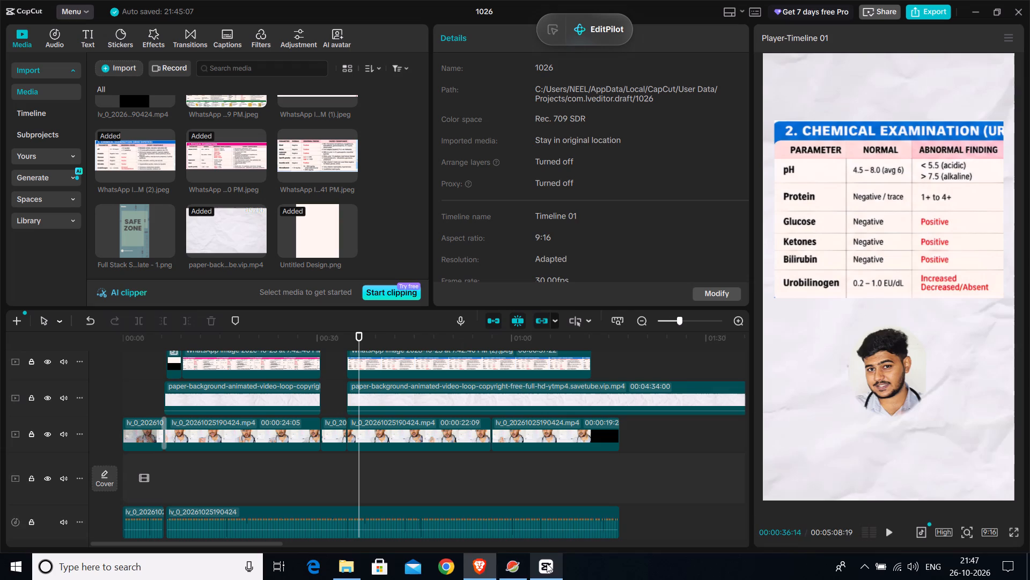
Add the Untitled Design.png cream image on the track above the chemical examination table clip, starting at 00:00:34:19.
click(321, 229)
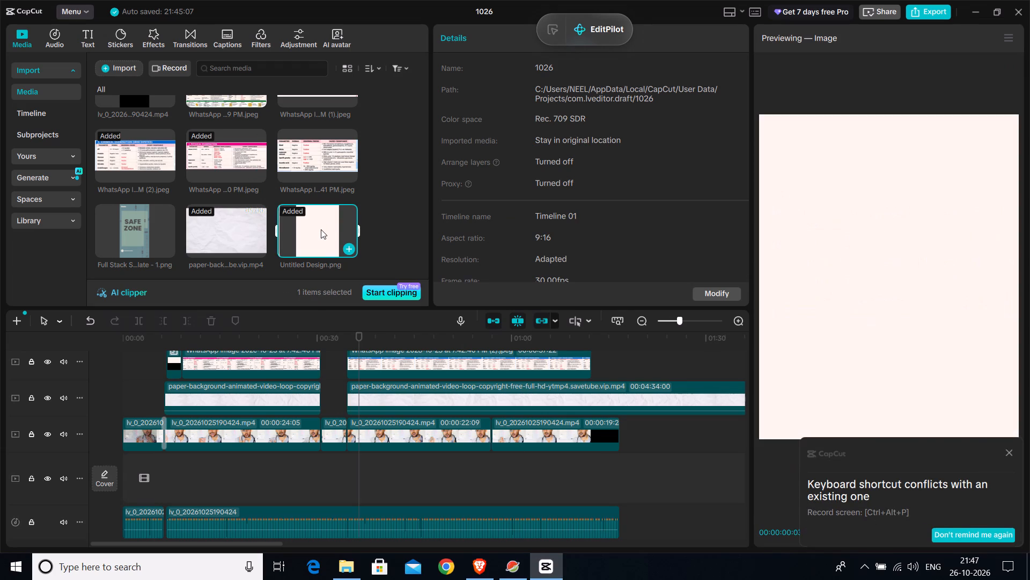
scroll(359, 401, up, 3)
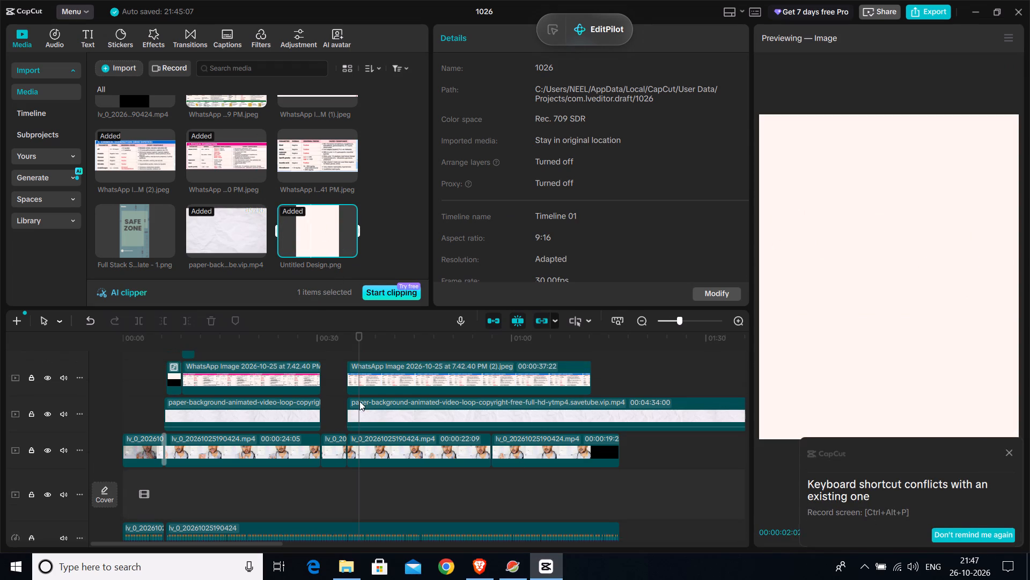
scroll(359, 401, up, 1)
click(351, 395)
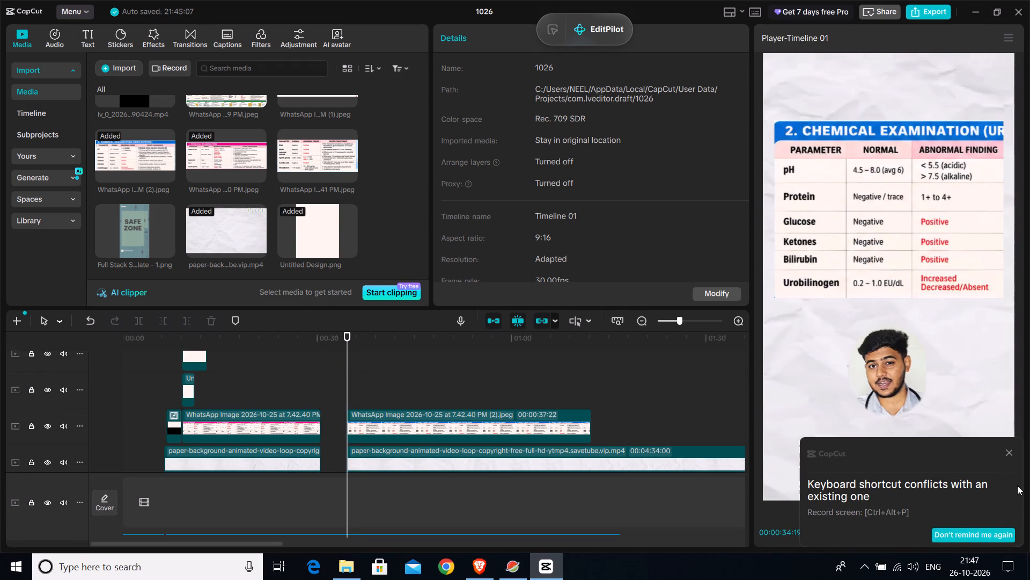
click(990, 530)
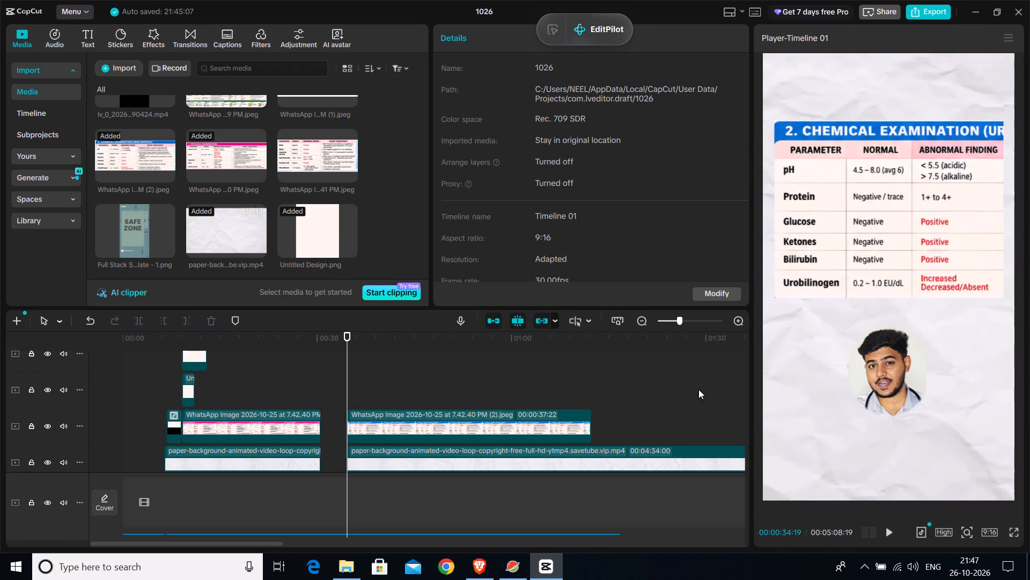
drag(317, 234, 348, 393)
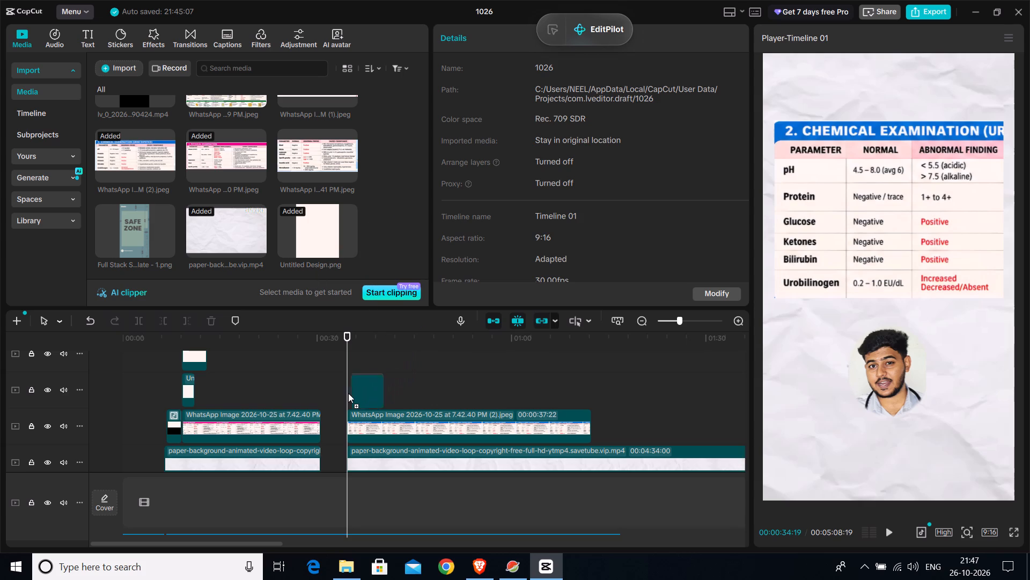
drag(348, 393, 347, 394)
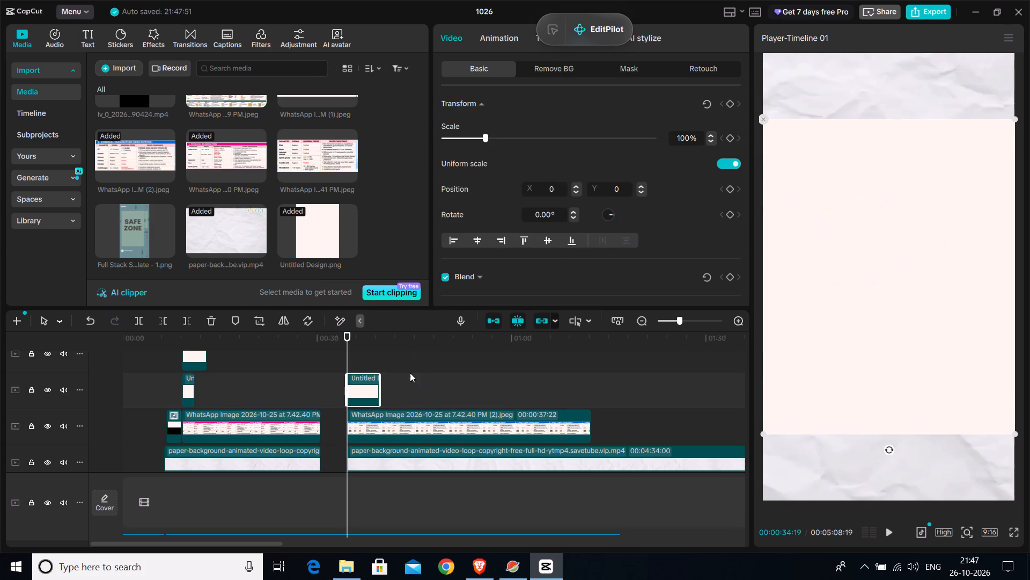
Shrink the cream image to 17%, crop it to a low horizontal strip and place it over the table's pH label.
drag(1016, 434, 873, 248)
drag(888, 276, 806, 205)
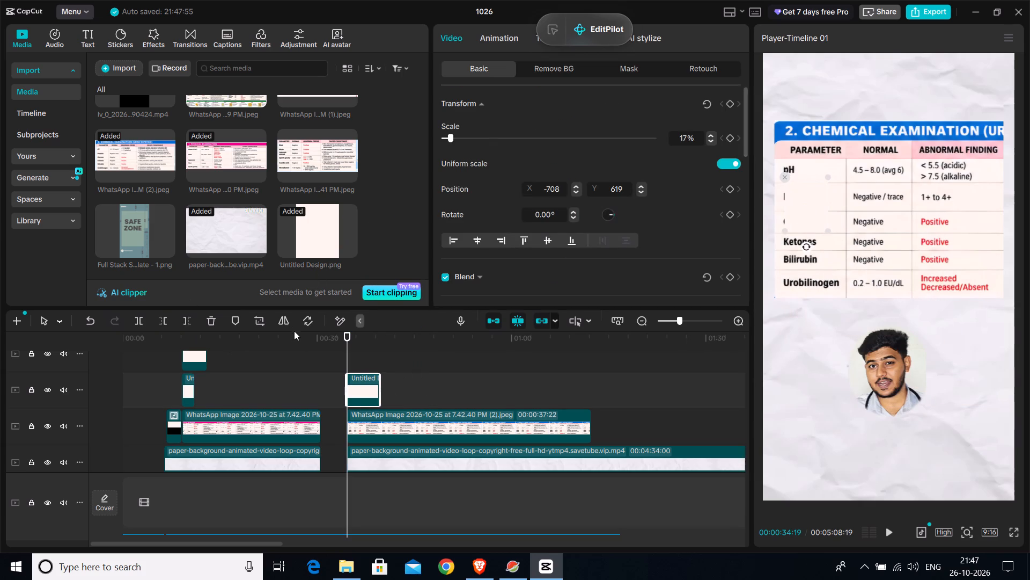
click(261, 318)
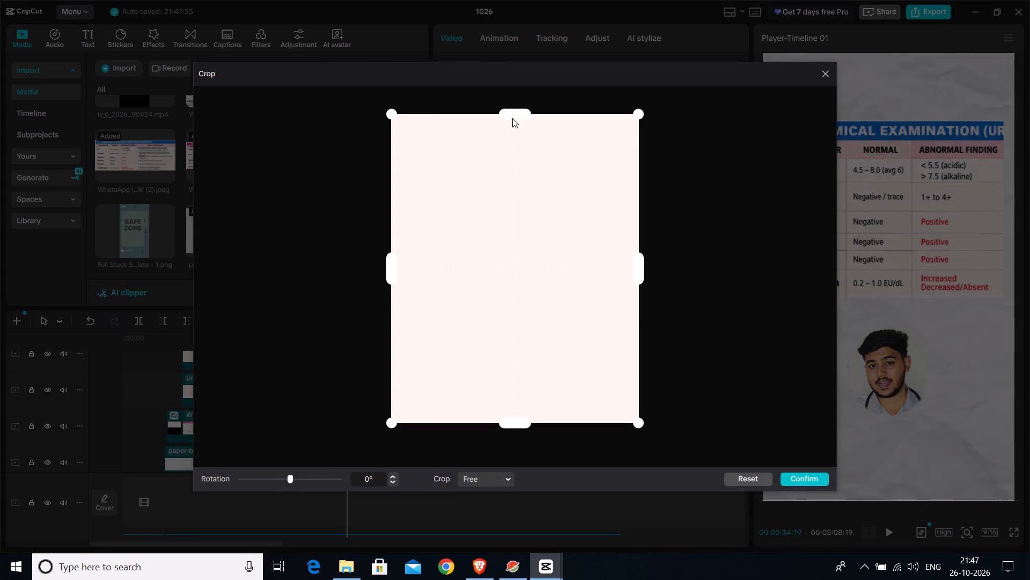
drag(513, 115, 543, 376)
click(800, 480)
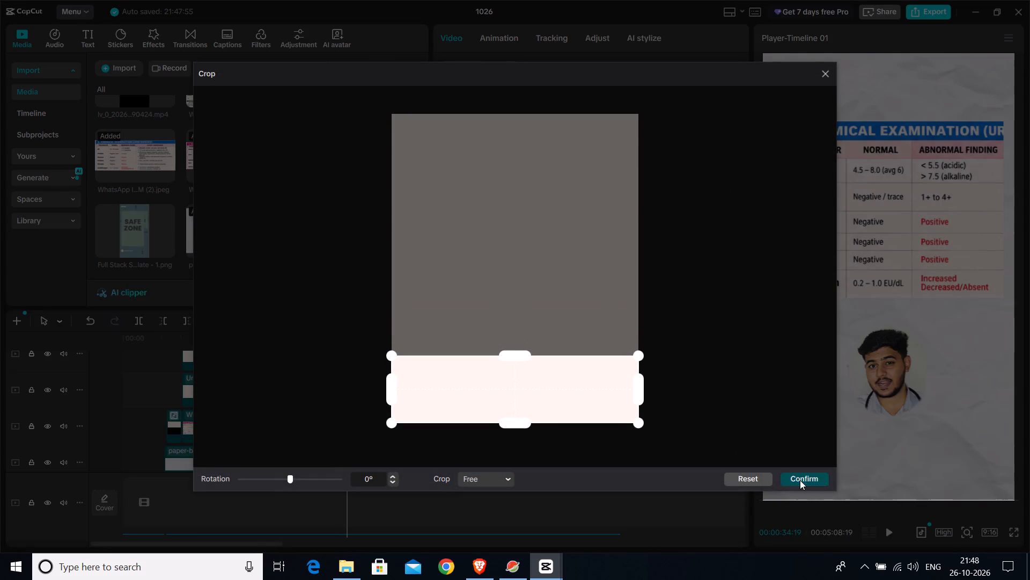
drag(798, 204, 804, 172)
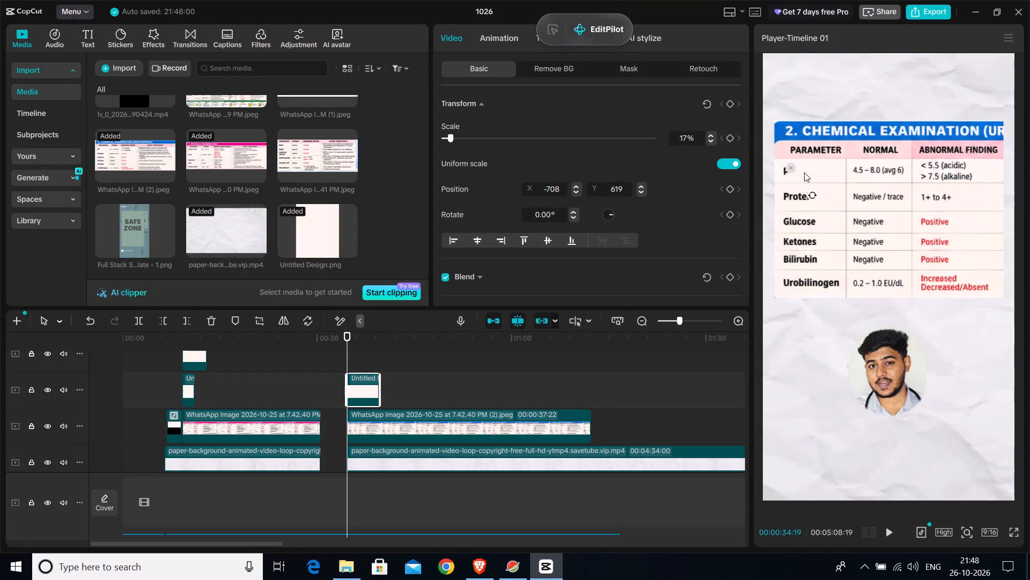
drag(804, 172, 794, 169)
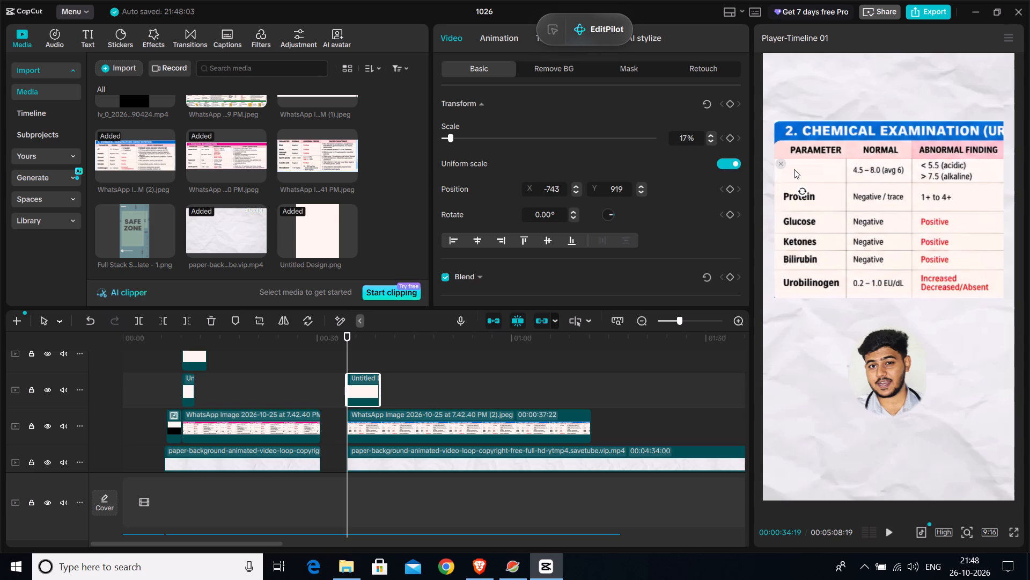
Nudge the cream patch within the pH cell to about X -748, Y 908 and check it in a full-screen preview.
click(827, 202)
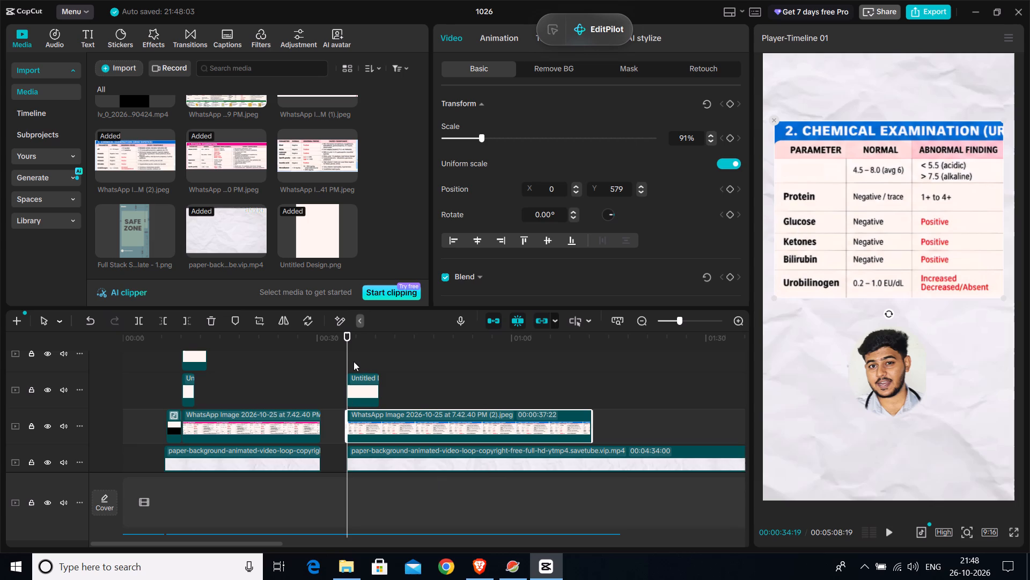
key(space)
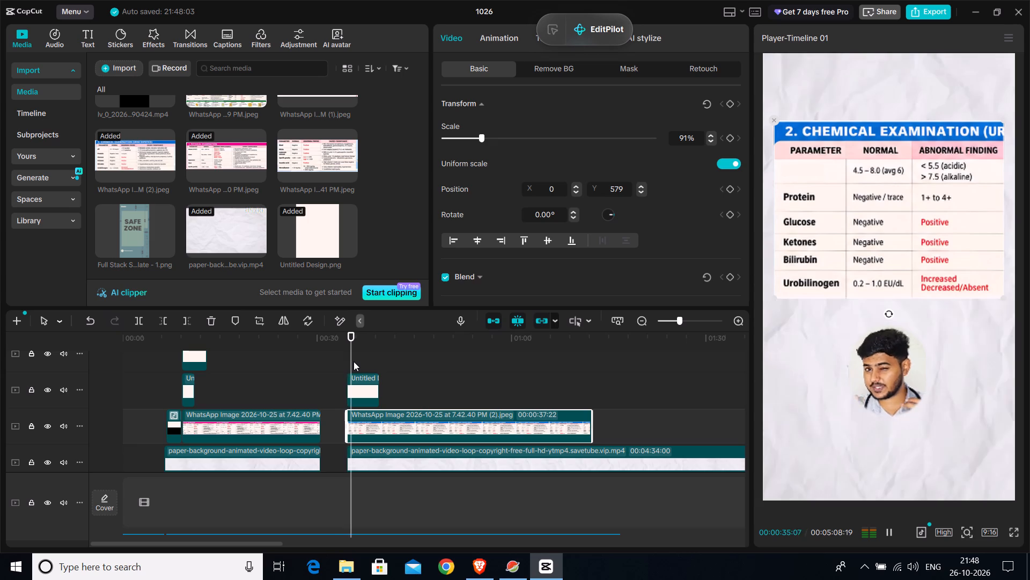
key(space)
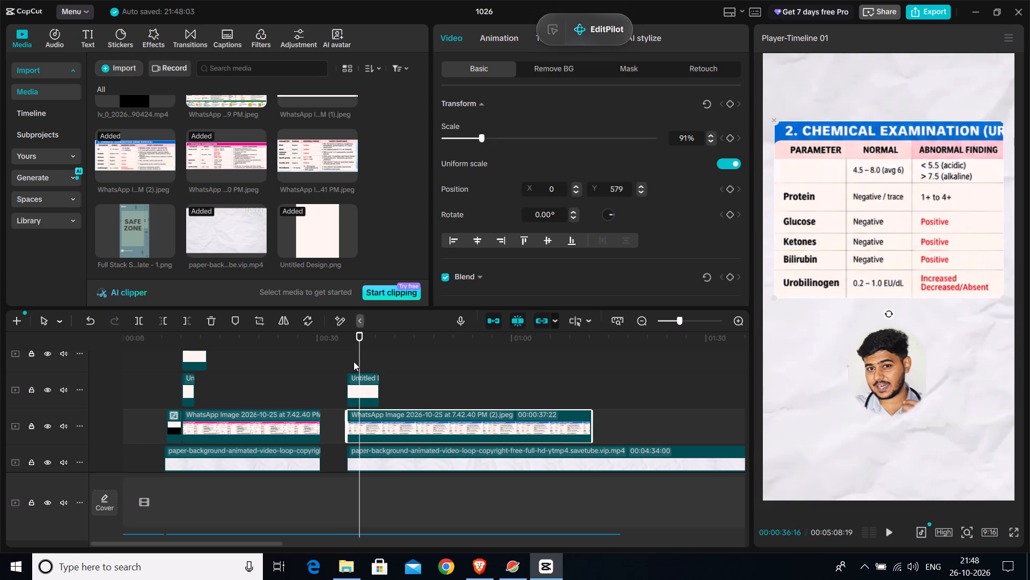
click(344, 364)
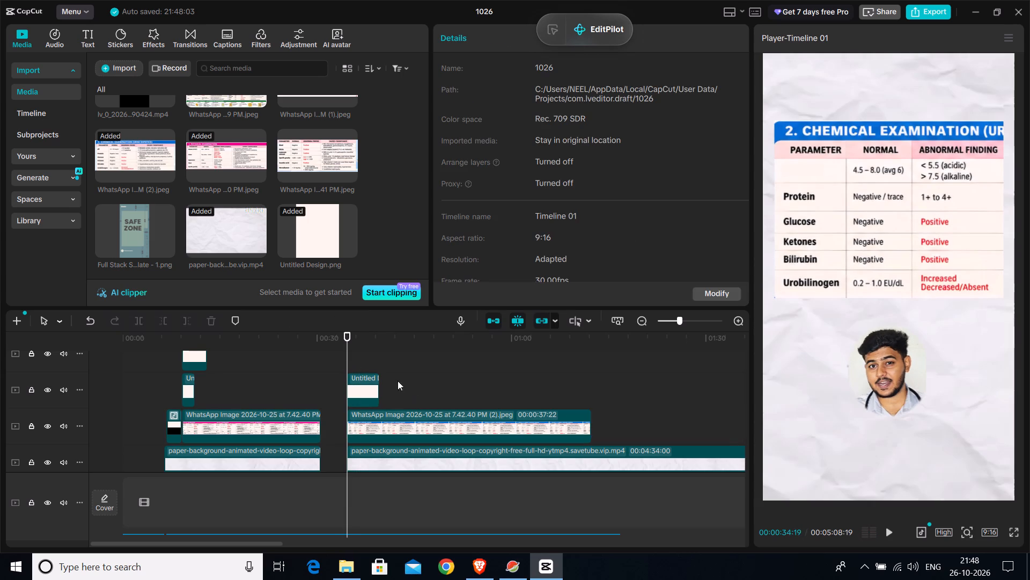
click(360, 363)
click(371, 385)
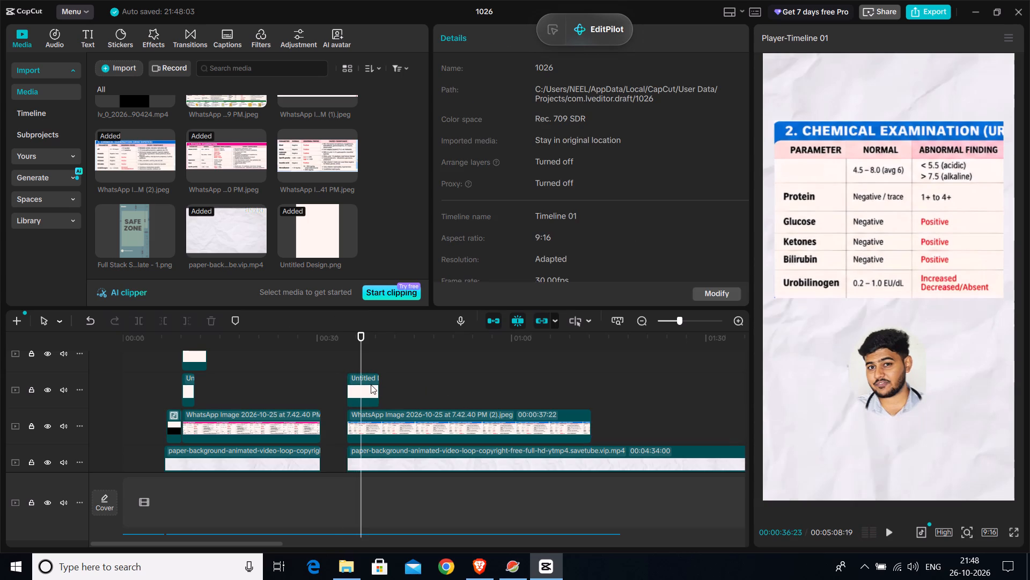
click(811, 169)
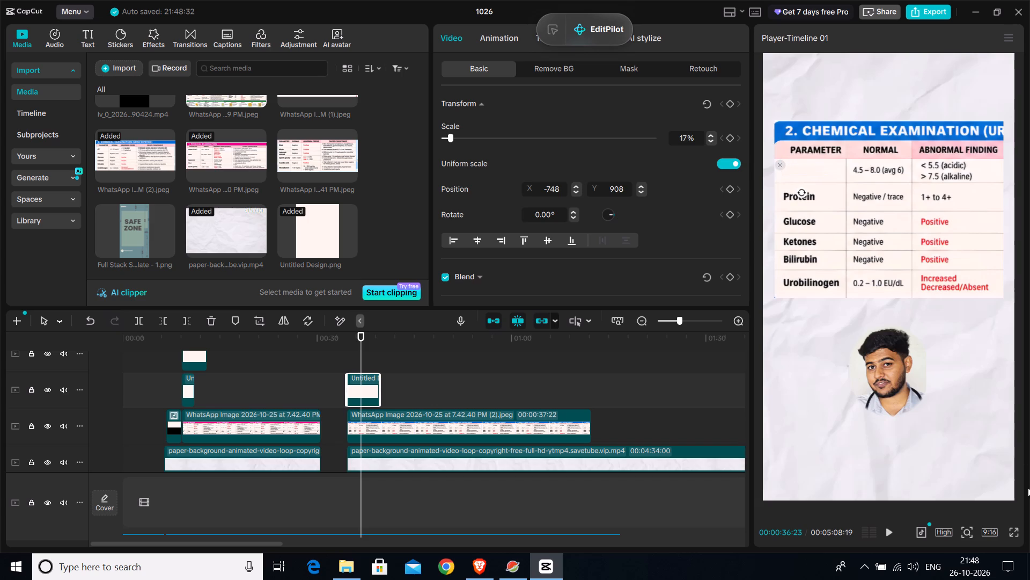
click(1013, 530)
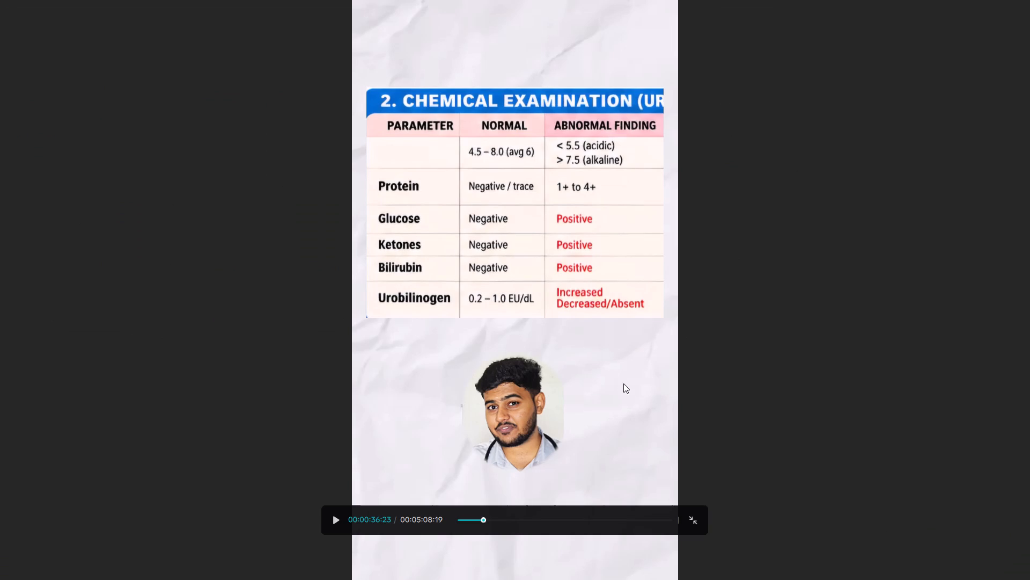
click(698, 523)
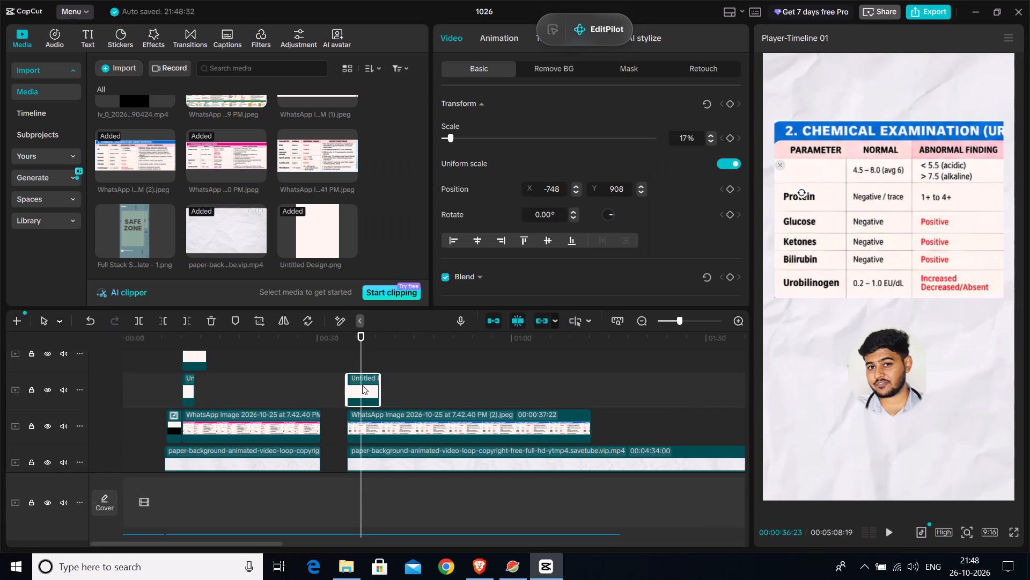
Duplicate the cream patch clip on the track above and align the copy with the original's start at 00:00:34:19.
key(ctrl+c)
key(ctrl+v)
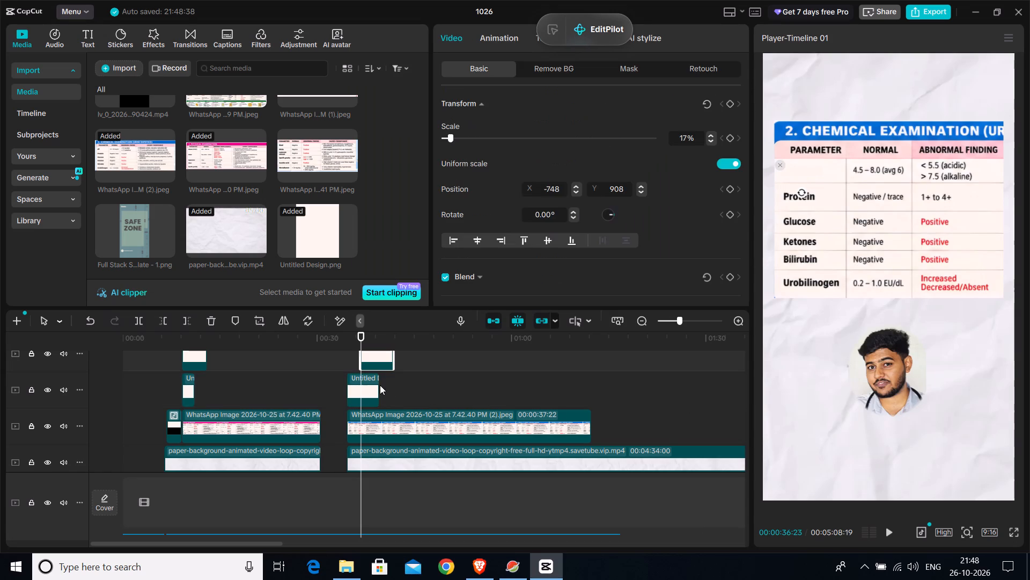
scroll(436, 397, up, 4)
drag(381, 414, 373, 414)
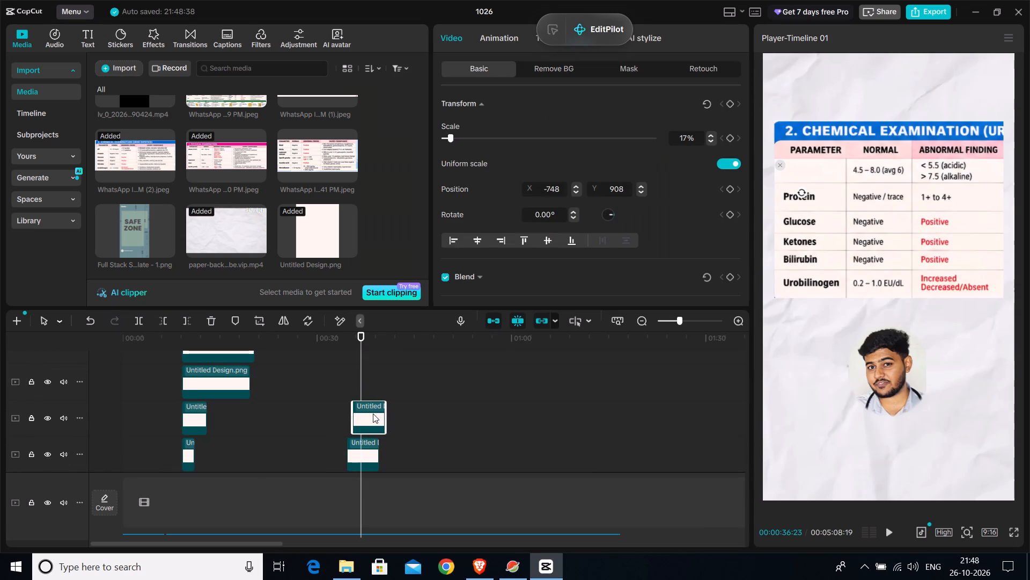
drag(373, 414, 371, 414)
click(348, 388)
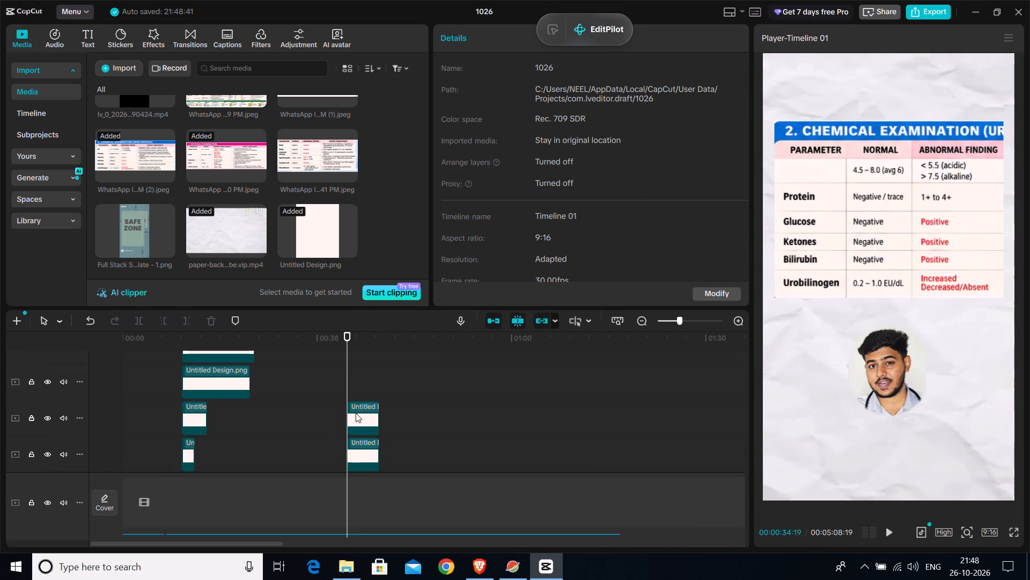
Fit the copied patch over the pH row's Normal cell, scaled to 22% at about X -81, Y 910.
click(810, 169)
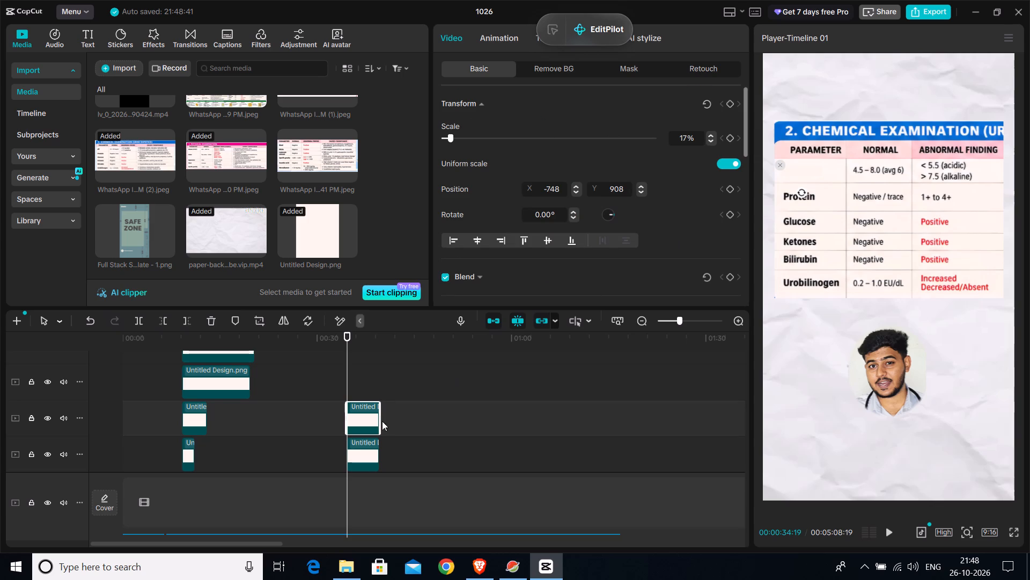
drag(795, 171, 878, 170)
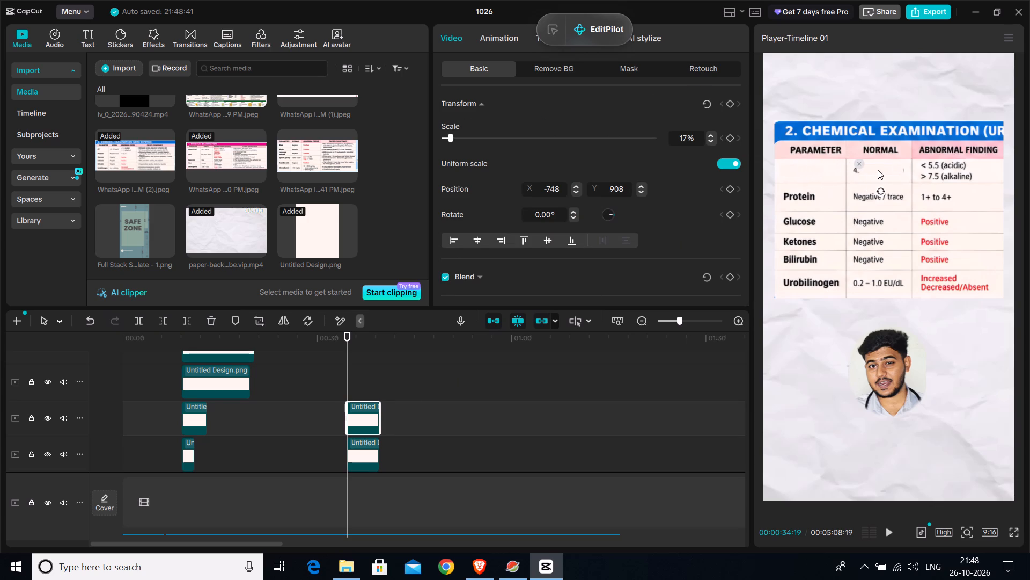
drag(878, 170, 865, 170)
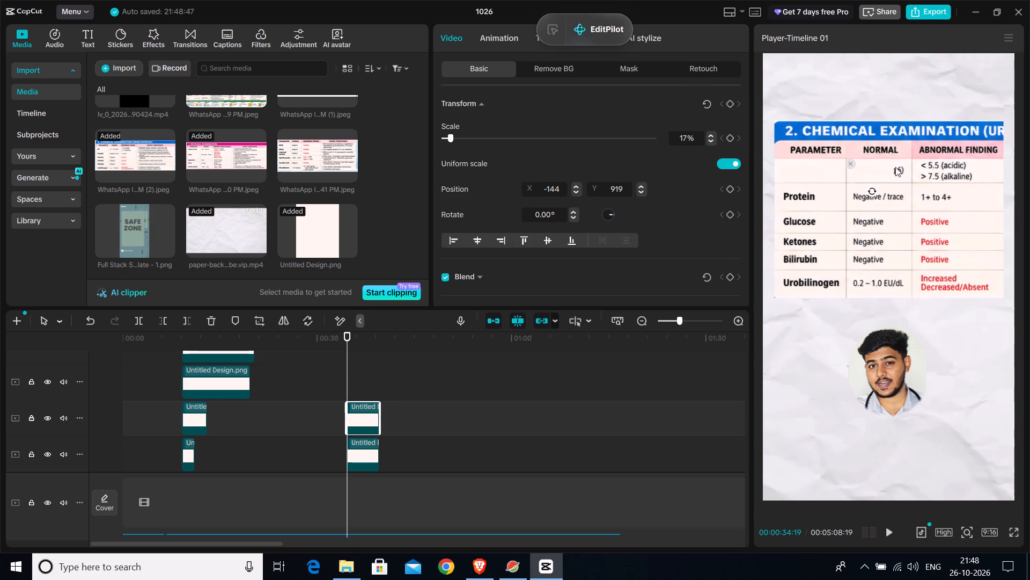
click(888, 170)
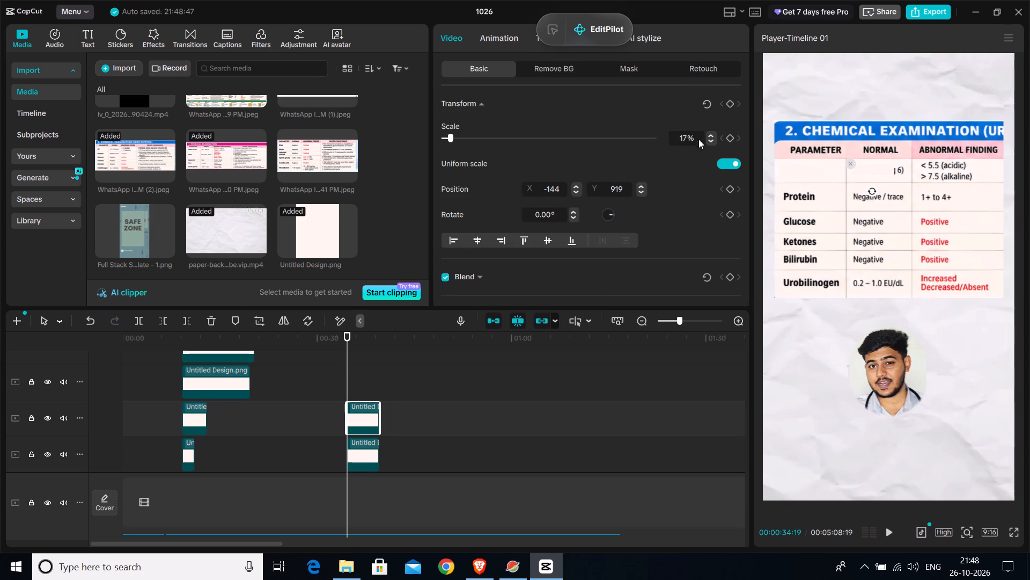
triple_click(711, 135)
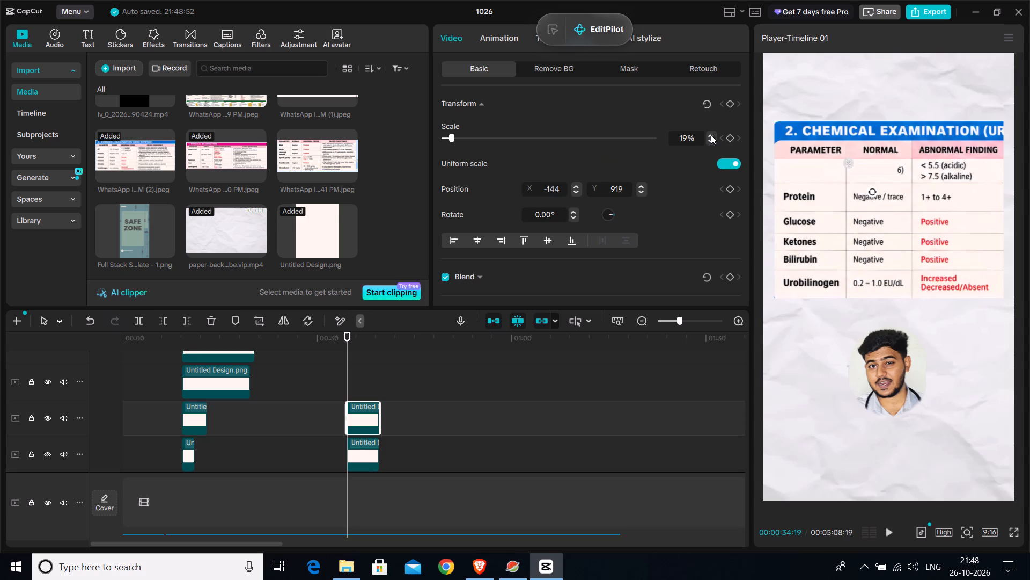
click(711, 135)
click(711, 135)
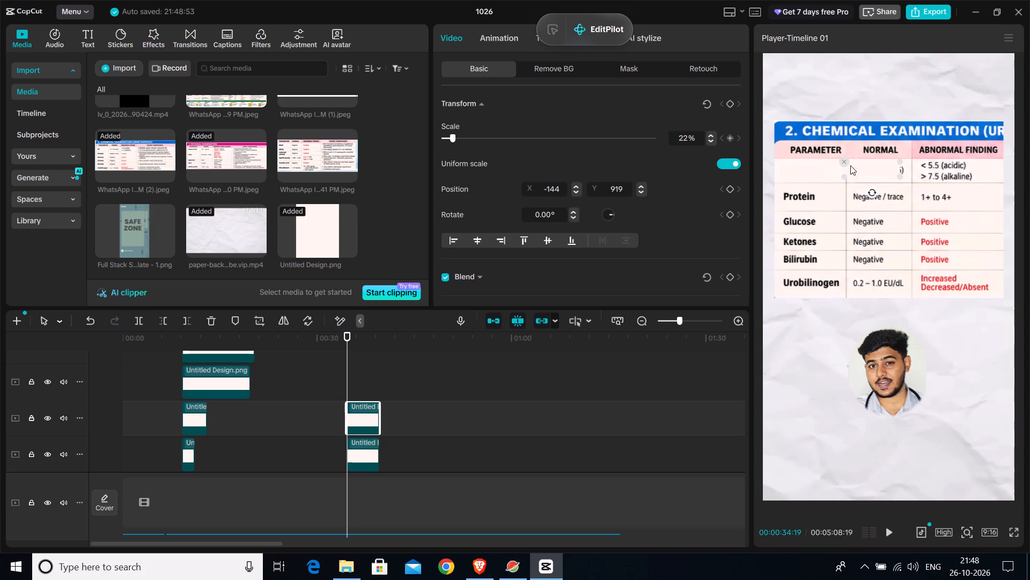
drag(870, 169, 877, 170)
Duplicate the Normal cell patch and fit the copy over pH's Abnormal Finding cell, scaled to 27% at about X 538, Y 902.
key(ctrl+c)
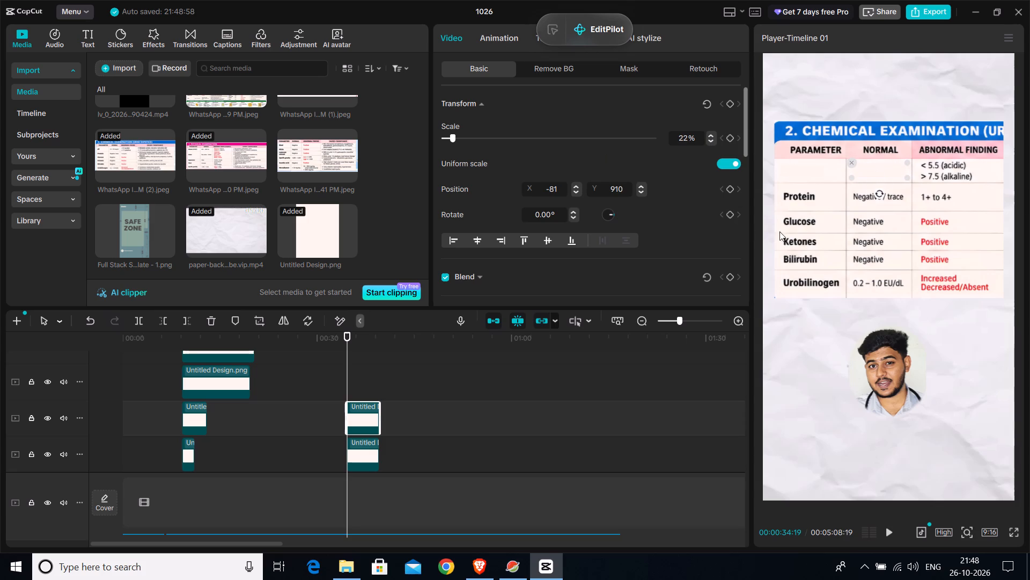
key(ctrl+v)
drag(878, 173, 929, 173)
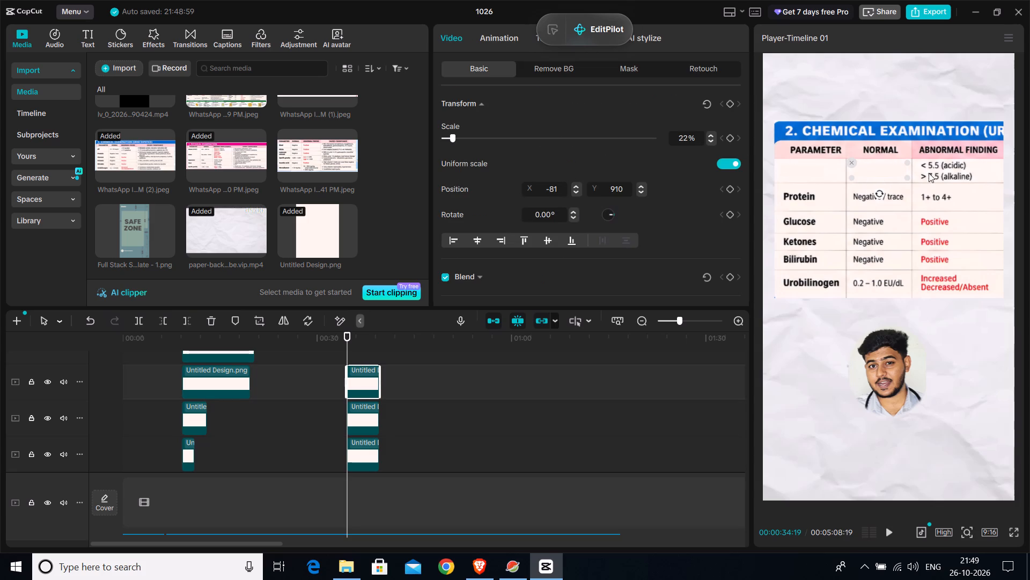
drag(929, 173, 940, 173)
drag(891, 172, 958, 172)
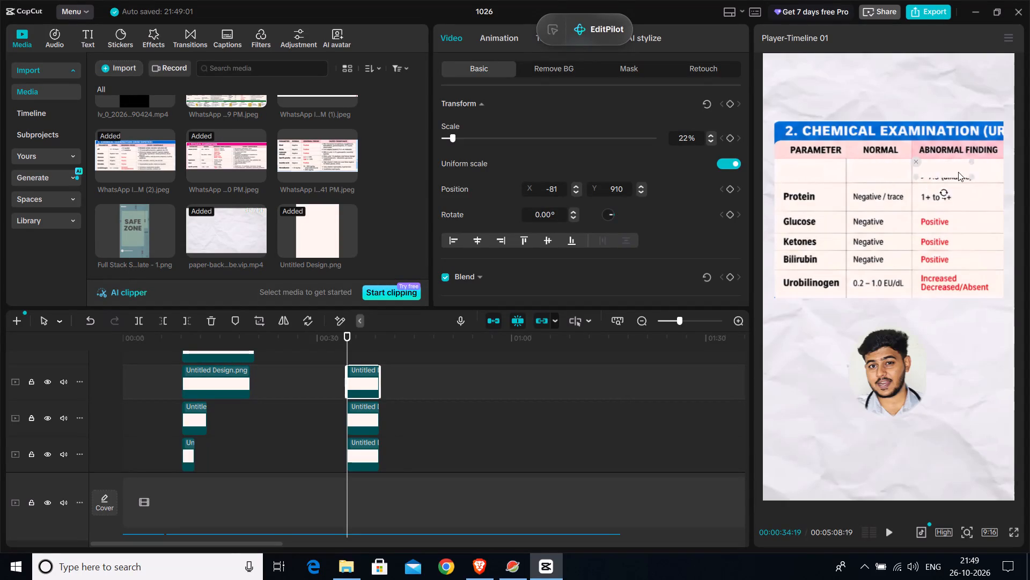
drag(958, 172, 960, 173)
drag(975, 165, 980, 162)
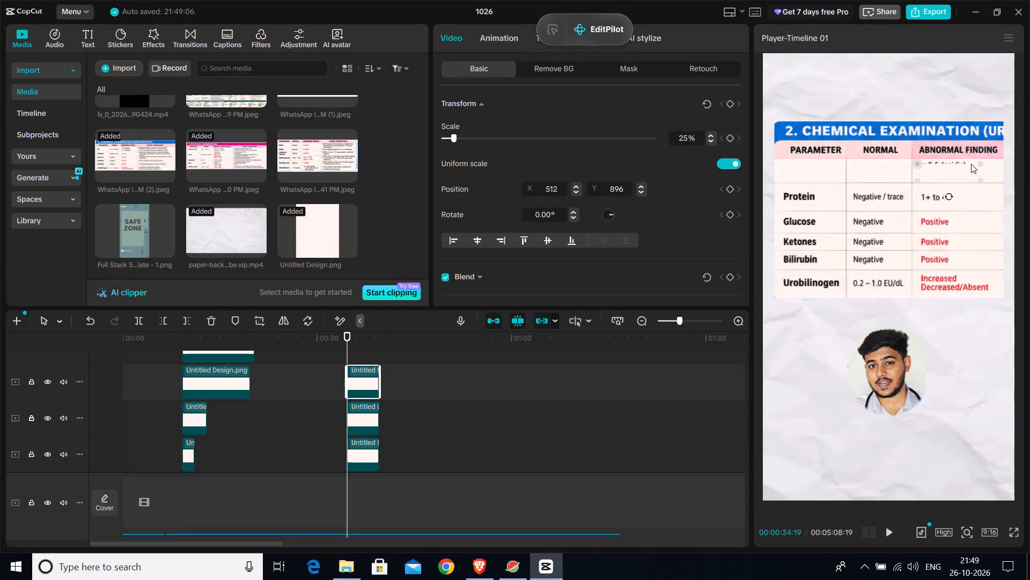
click(963, 167)
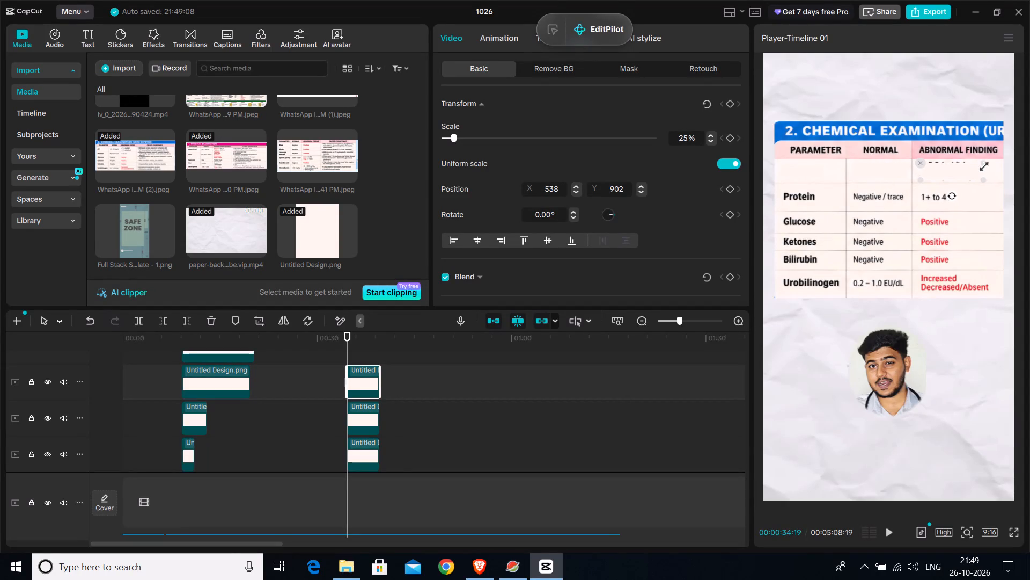
click(983, 162)
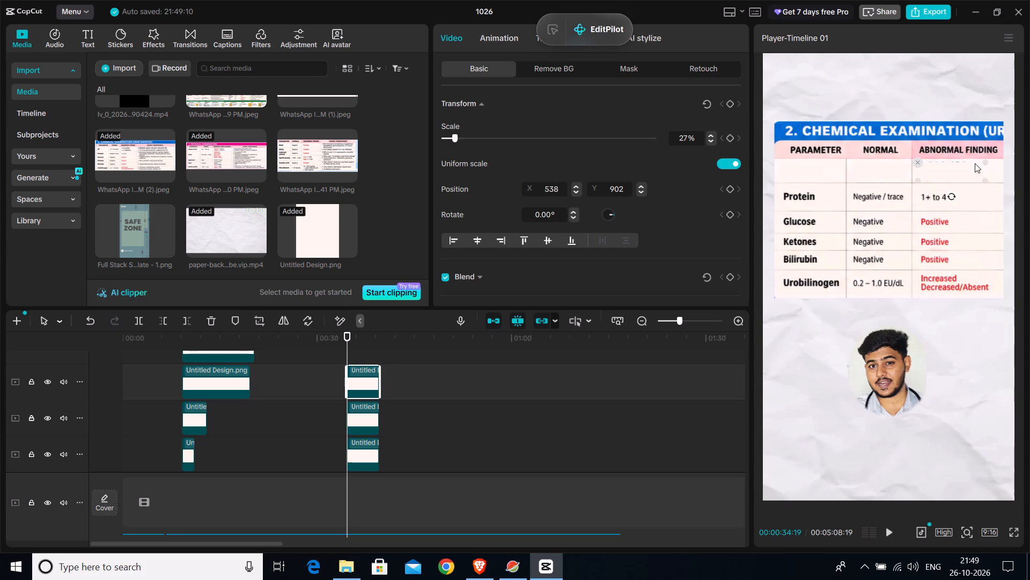
click(966, 168)
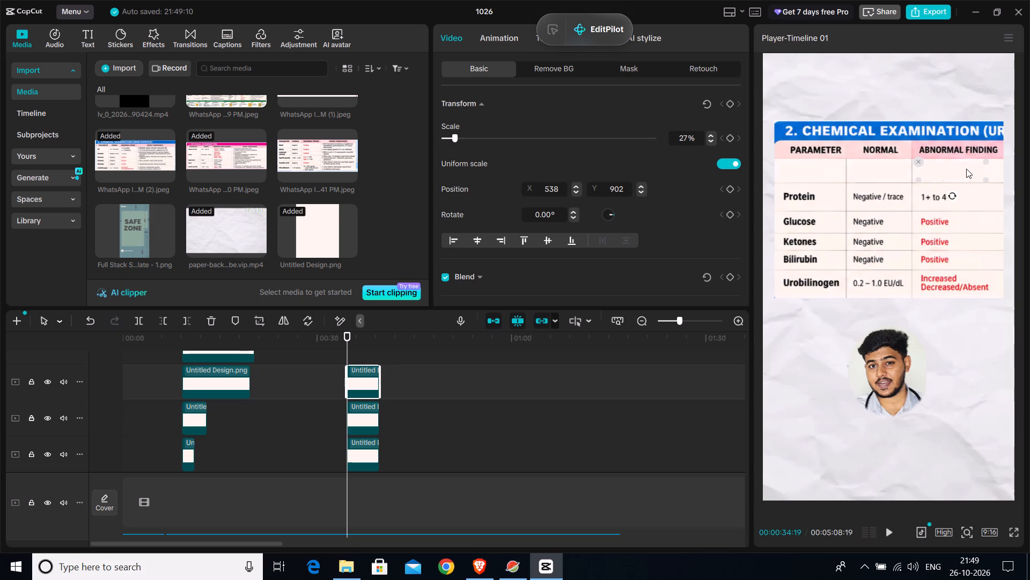
Refit pH's Abnormal Finding patch at 29% scale, about X 576, Y 908, and check it in a full-screen preview.
click(988, 163)
click(973, 164)
click(987, 176)
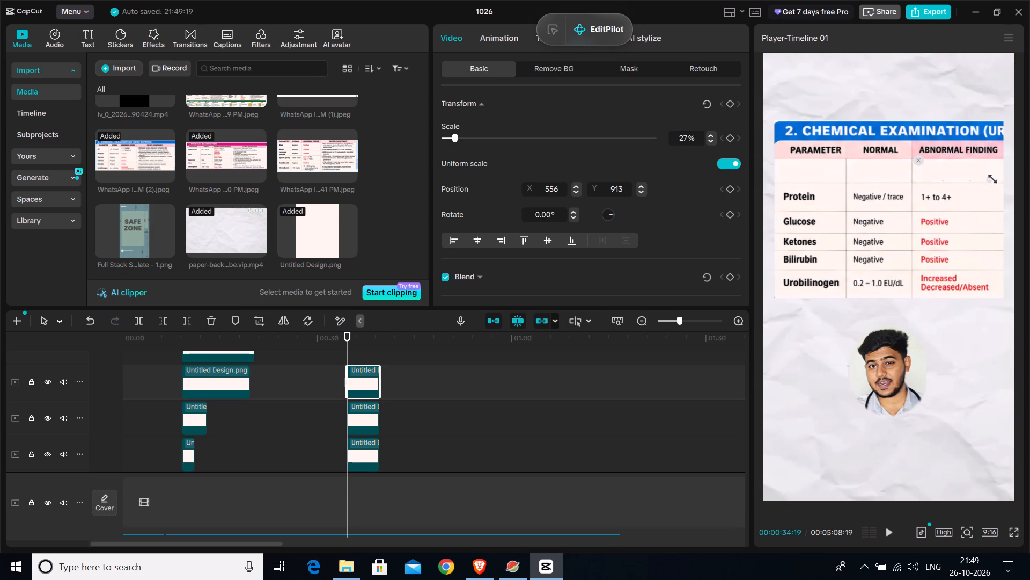
click(972, 171)
click(1014, 531)
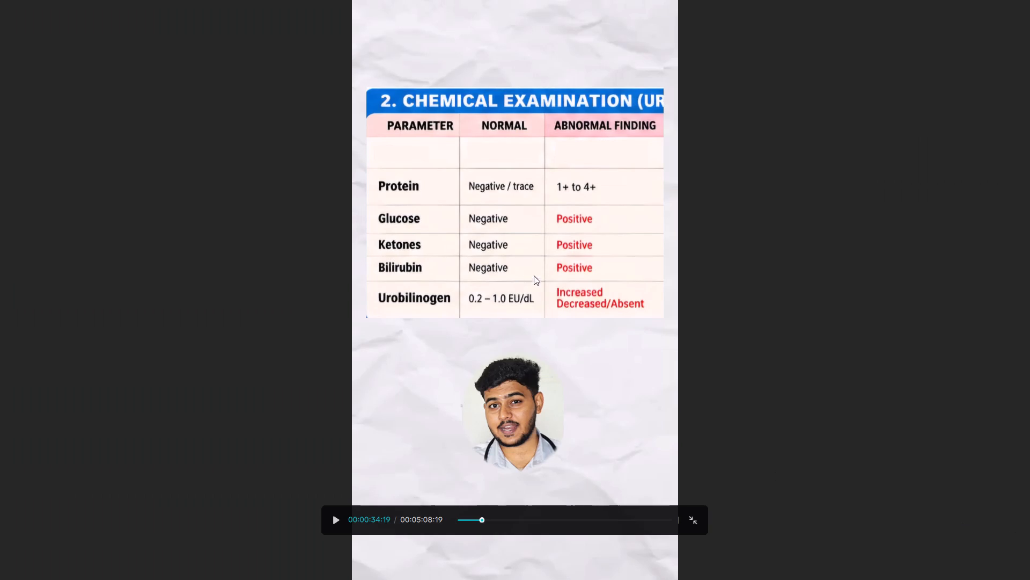
click(700, 520)
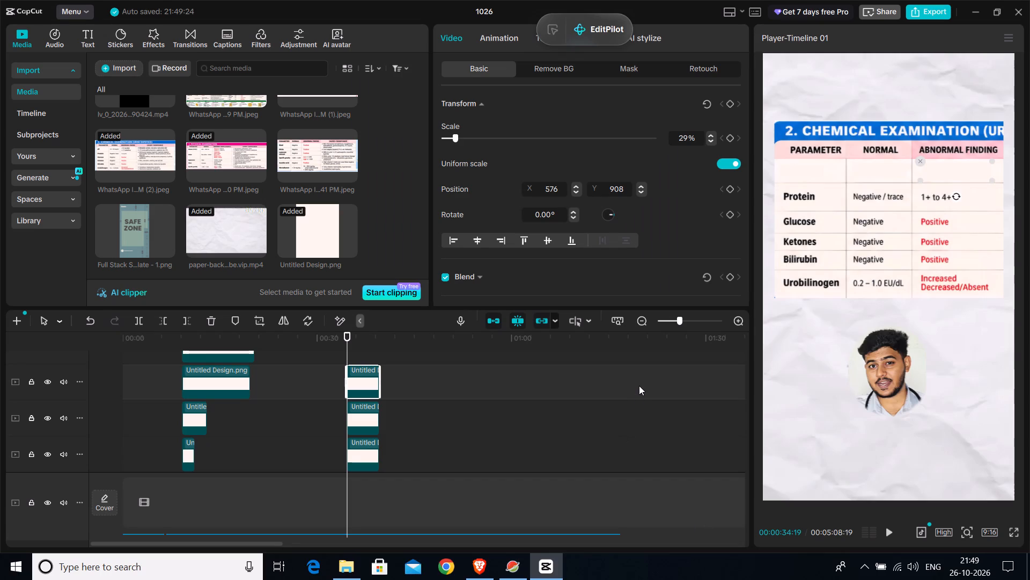
Duplicate the Abnormal Finding patch and fit the copy over the Protein parameter cell, scaled to 19% at about X -705, Y 694.
key(ctrl+c)
key(ctrl+v)
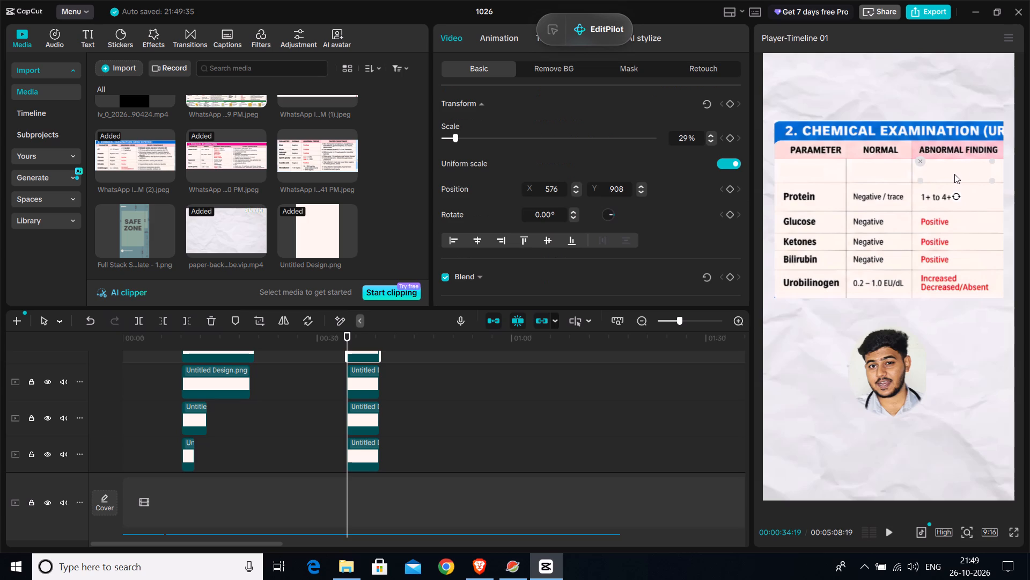
drag(955, 173, 810, 199)
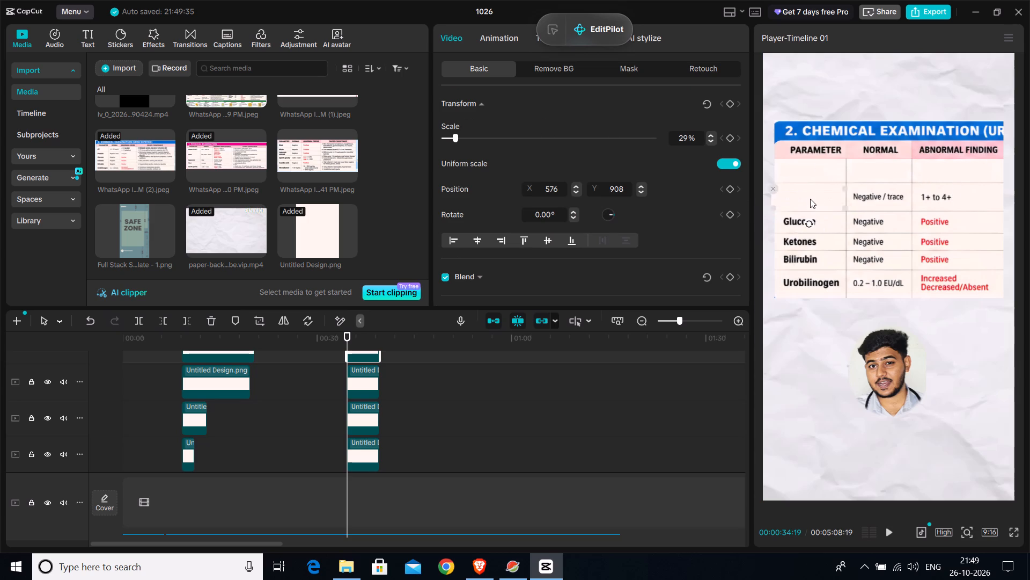
drag(810, 199, 817, 196)
drag(855, 185, 845, 189)
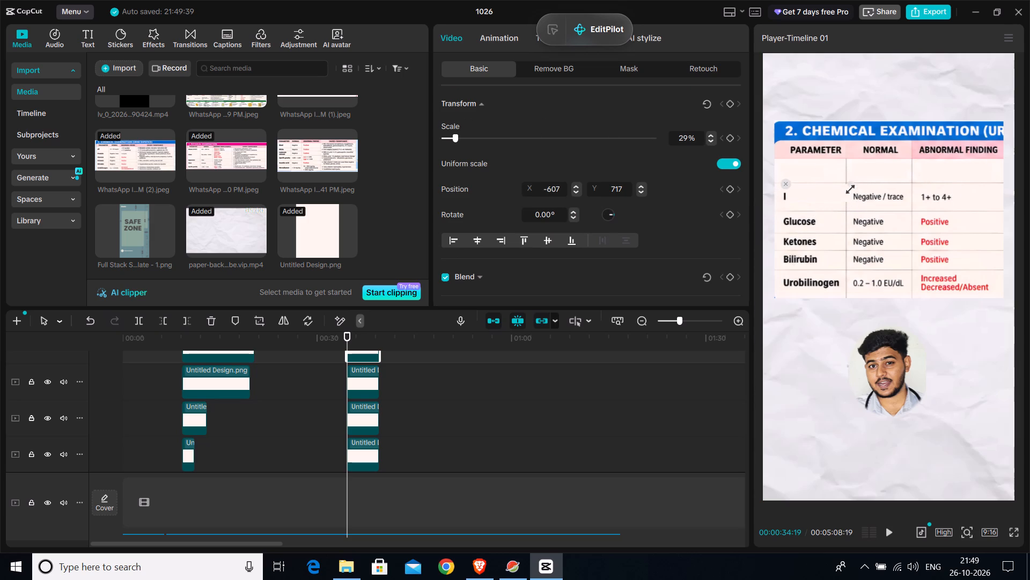
drag(845, 189, 836, 193)
drag(822, 190, 810, 193)
Duplicate the Protein patch and fit the copy over Protein's Normal cell, scaled to 21% at about X -81, Y 677.
key(ctrl+c)
key(ctrl+v)
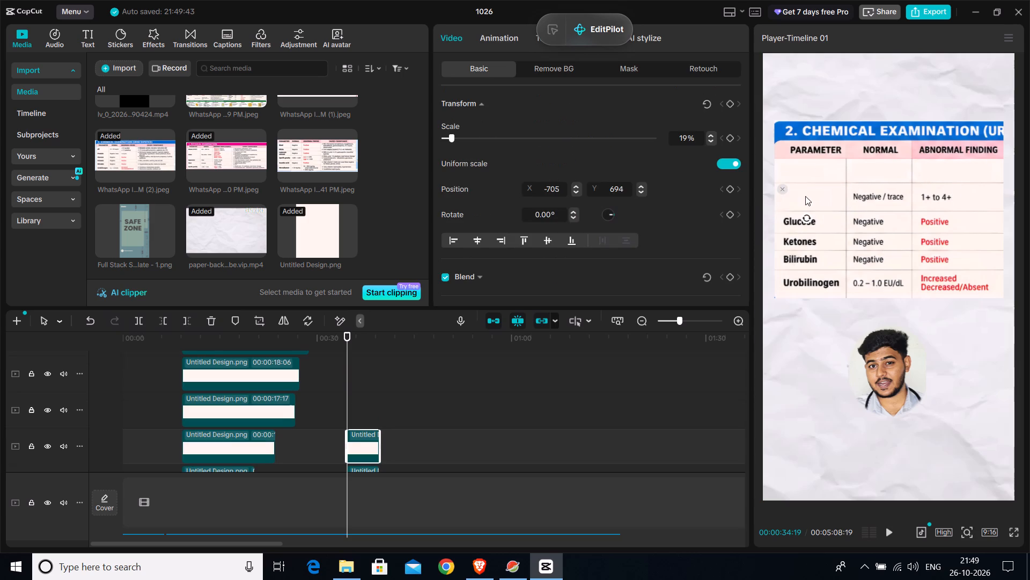
drag(805, 196, 878, 197)
click(902, 191)
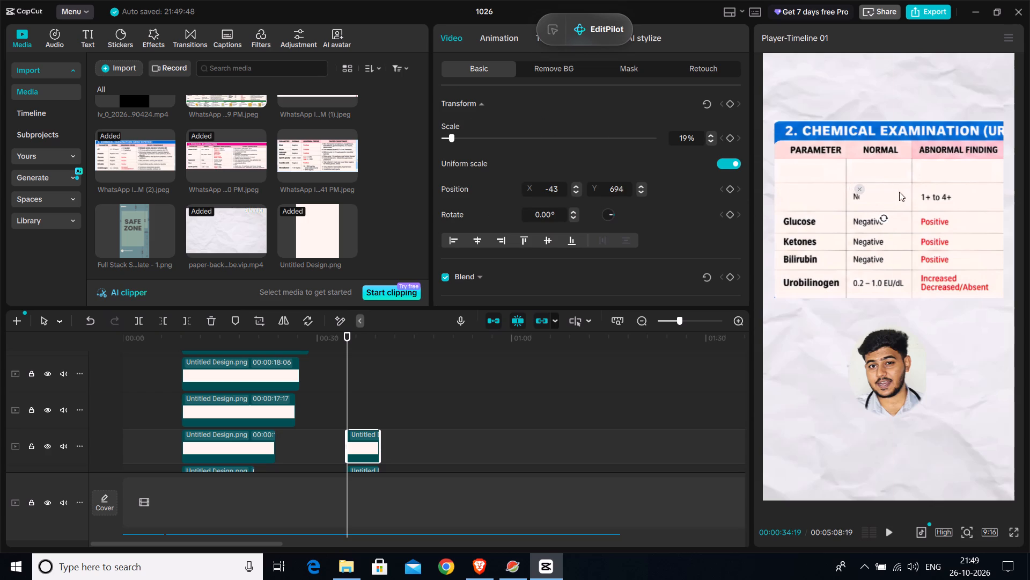
double_click(710, 133)
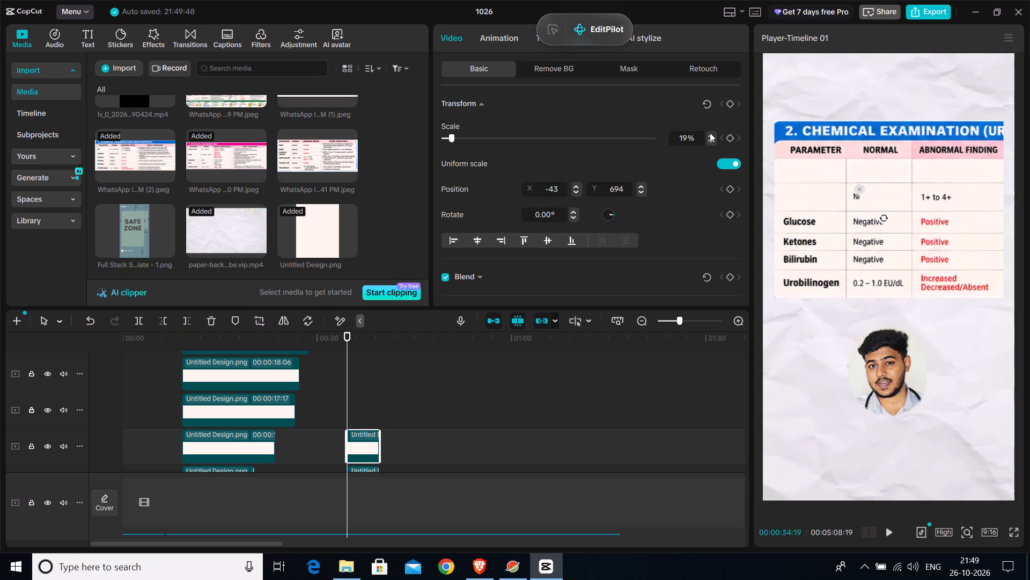
double_click(710, 135)
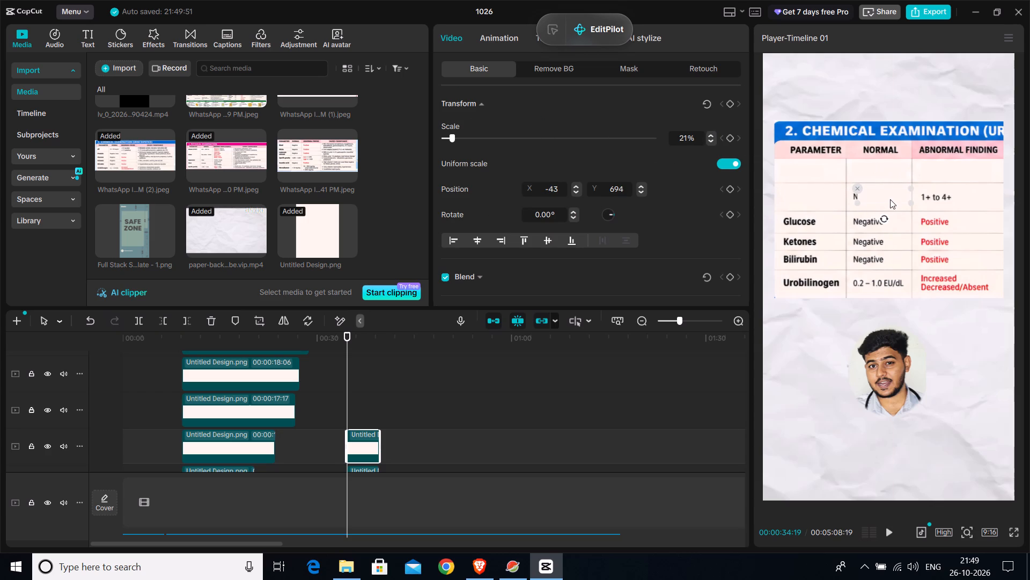
click(890, 199)
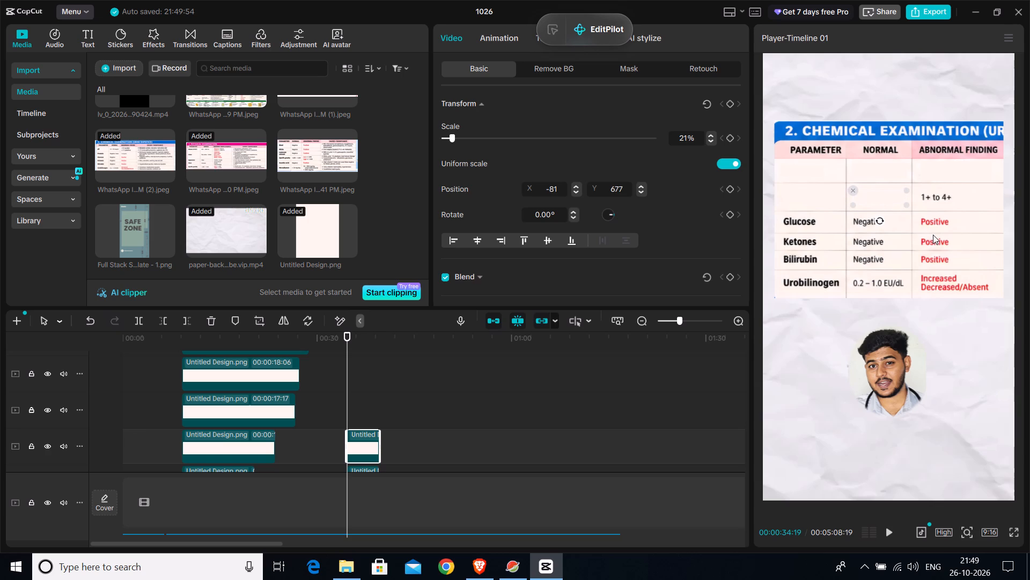
Duplicate Protein's Normal cell patch and place the copy over its Abnormal Finding cell at about X 475, Y 683.
key(ctrl+c)
key(ctrl+v)
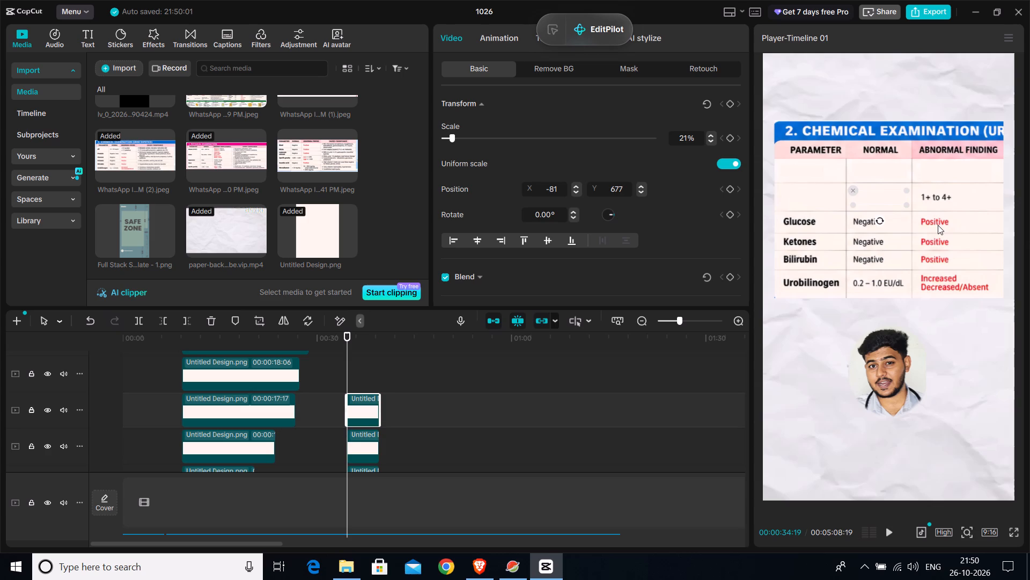
drag(886, 200, 952, 198)
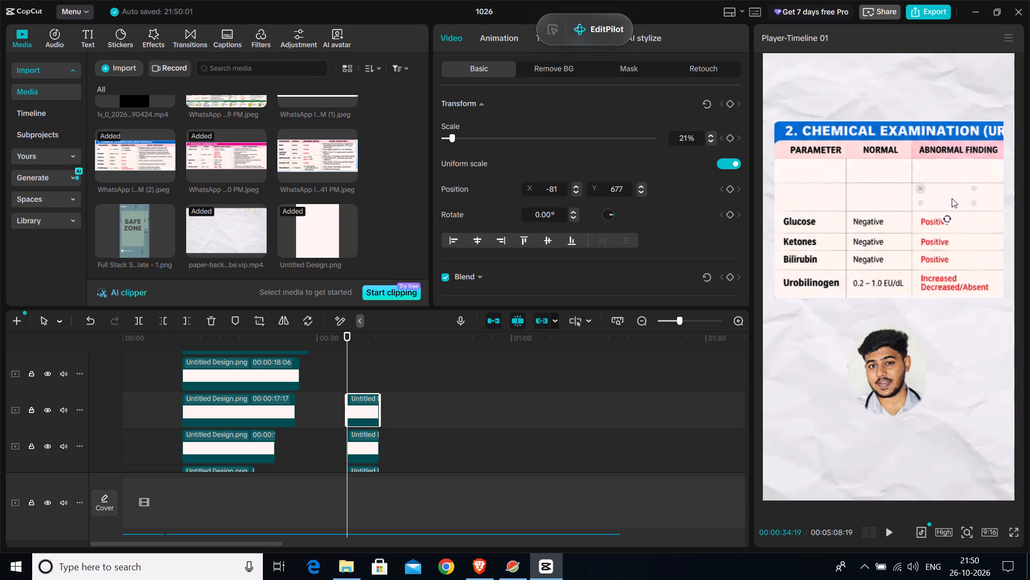
drag(952, 198, 950, 199)
Duplicate the patch again and fit the copy over the Glucose parameter cell, scaled to 19% at about X -708, Y 470.
key(ctrl+c)
key(ctrl+v)
drag(943, 201, 797, 223)
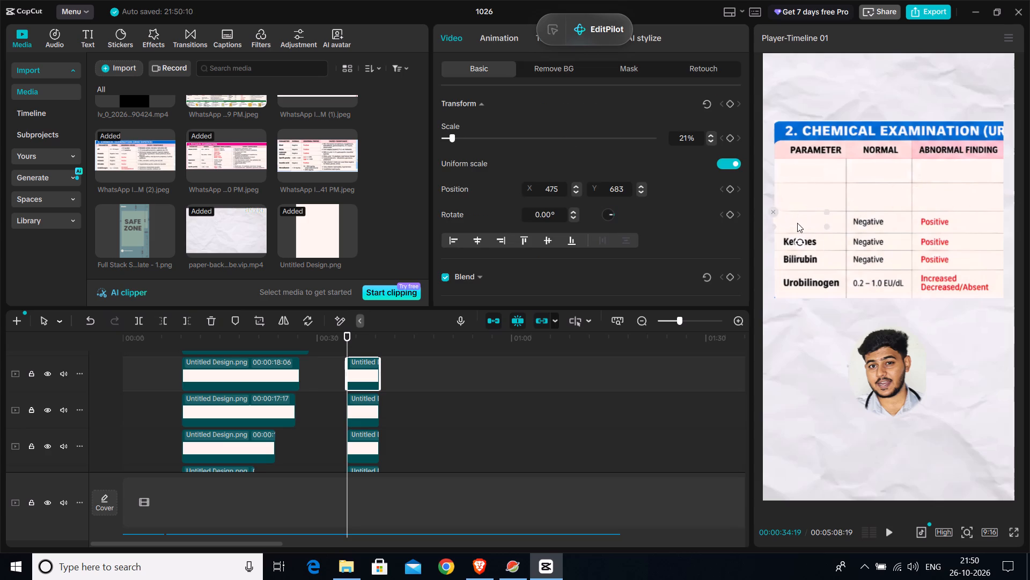
drag(797, 223, 807, 227)
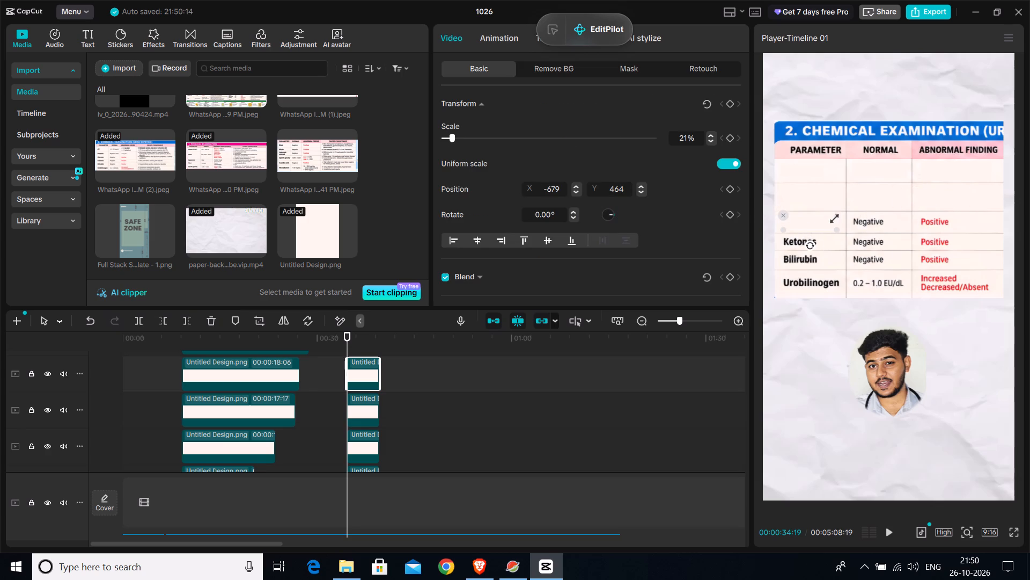
click(838, 215)
click(816, 218)
Duplicate the Glucose patch and place the copy over Glucose's Normal cell at about X -127, Y 475.
key(ctrl+c)
key(ctrl+v)
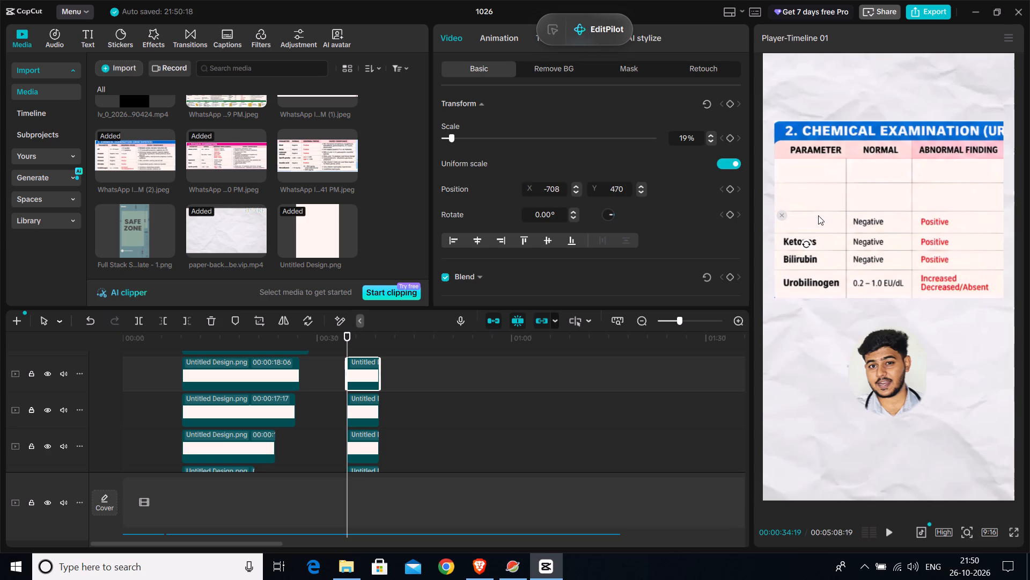
drag(808, 223, 874, 220)
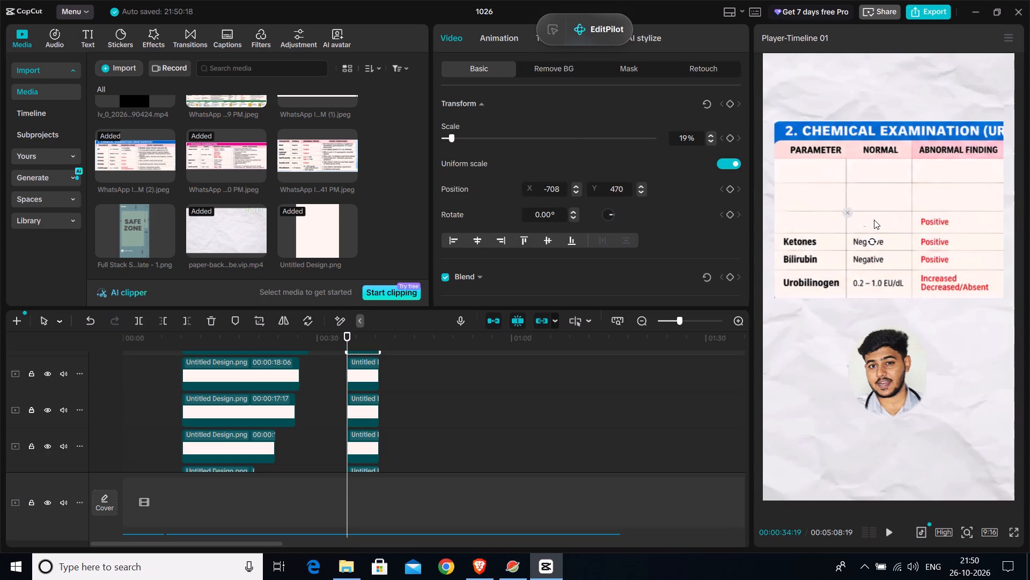
drag(874, 220, 880, 223)
Duplicate Glucose's Normal cell patch and place the copy over its Abnormal Finding cell at about X 466, Y 470.
key(ctrl+c)
key(ctrl+v)
drag(870, 222, 907, 221)
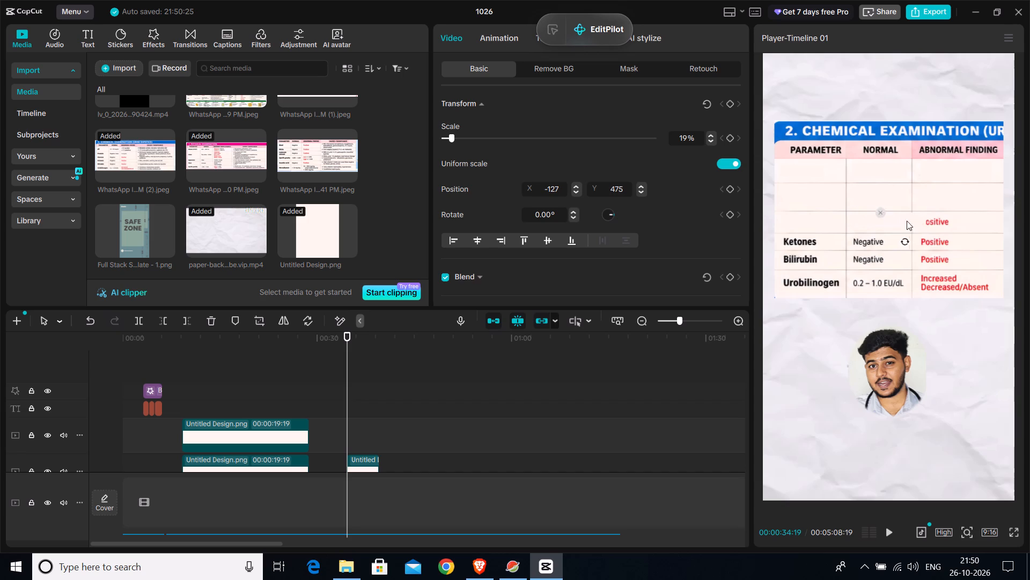
drag(907, 221, 939, 223)
drag(939, 223, 938, 222)
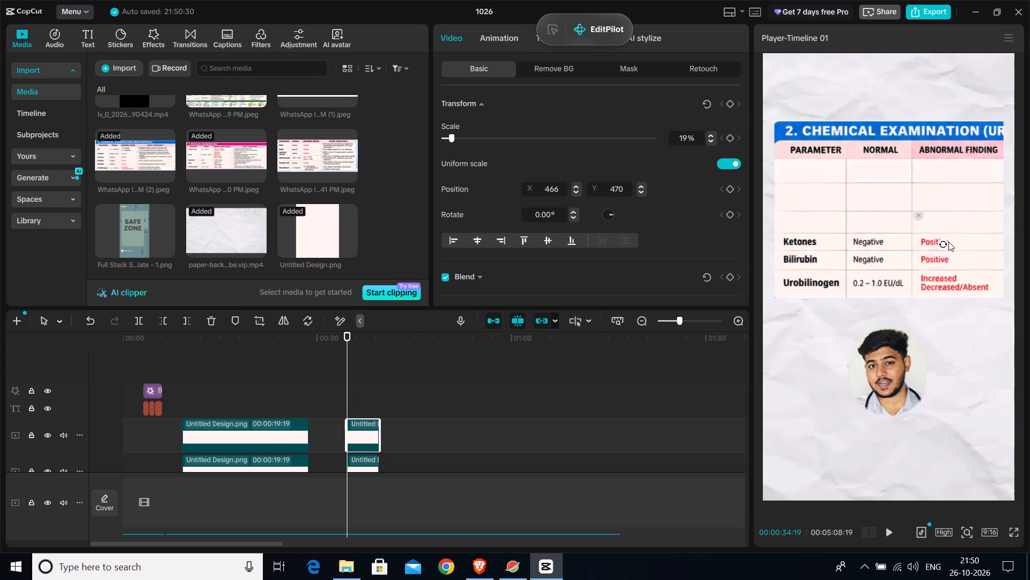
Duplicate the patch and fit the copy over the Ketones parameter cell, scaled to 18% at about X -734, Y 311.
key(ctrl+c)
key(ctrl+v)
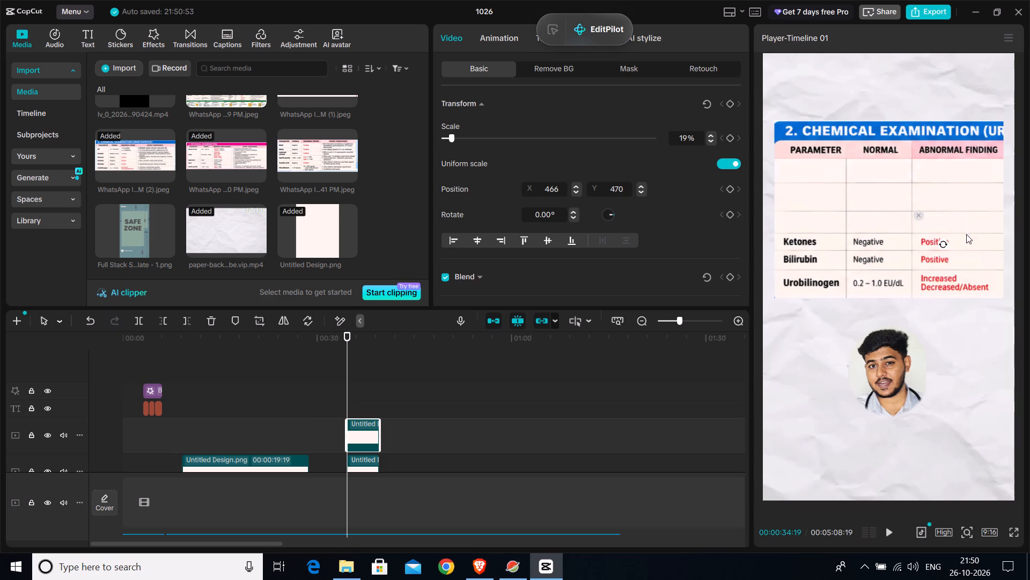
drag(933, 221, 796, 238)
drag(796, 238, 797, 241)
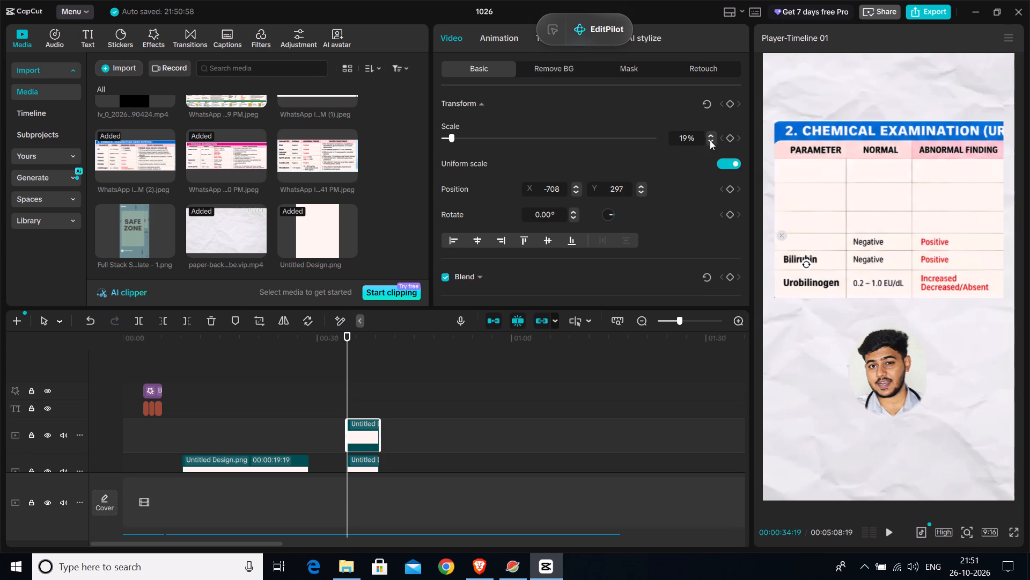
click(710, 140)
click(813, 242)
Duplicate the Ketones parameter patch and place the copy over Ketones' Normal cell at about X -115, Y 308.
key(ctrl+c)
key(ctrl+v)
drag(809, 241, 828, 242)
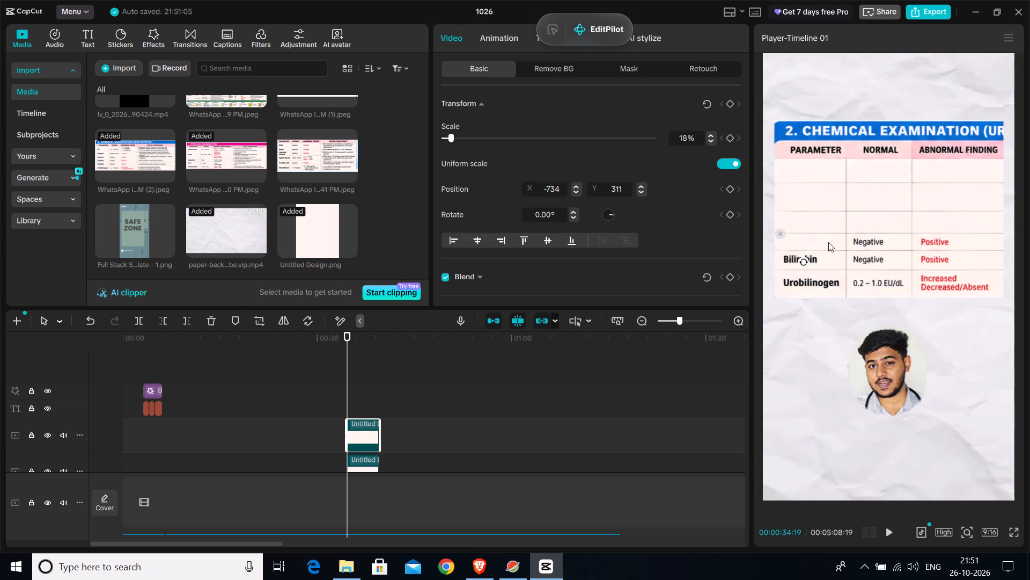
drag(828, 242, 880, 242)
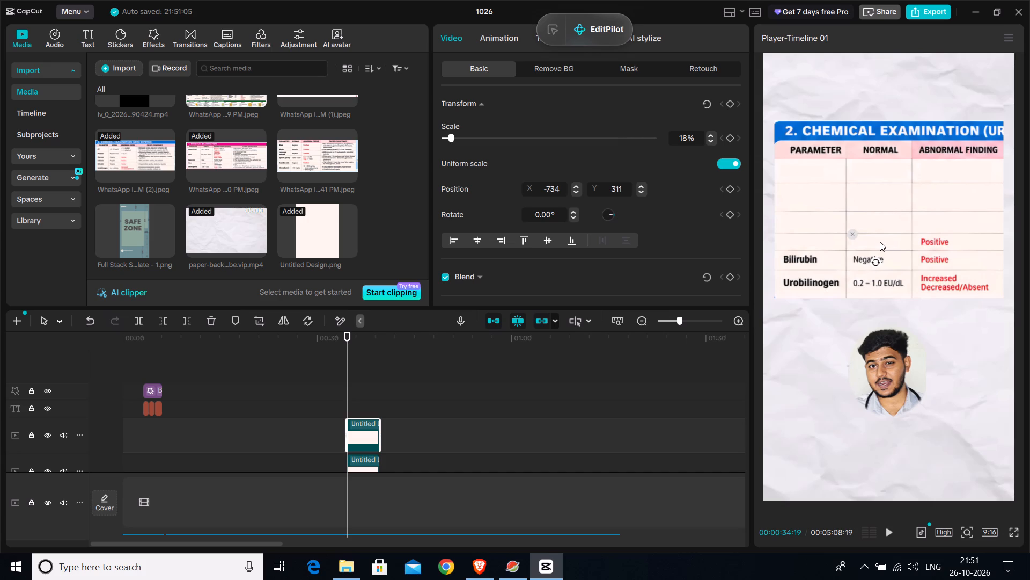
drag(880, 242, 881, 242)
Duplicate Ketones' Normal cell patch and fit the copy over its Abnormal Finding cell at 18% scale, about X 458, Y 314.
key(ctrl+c)
key(ctrl+v)
drag(873, 240, 938, 242)
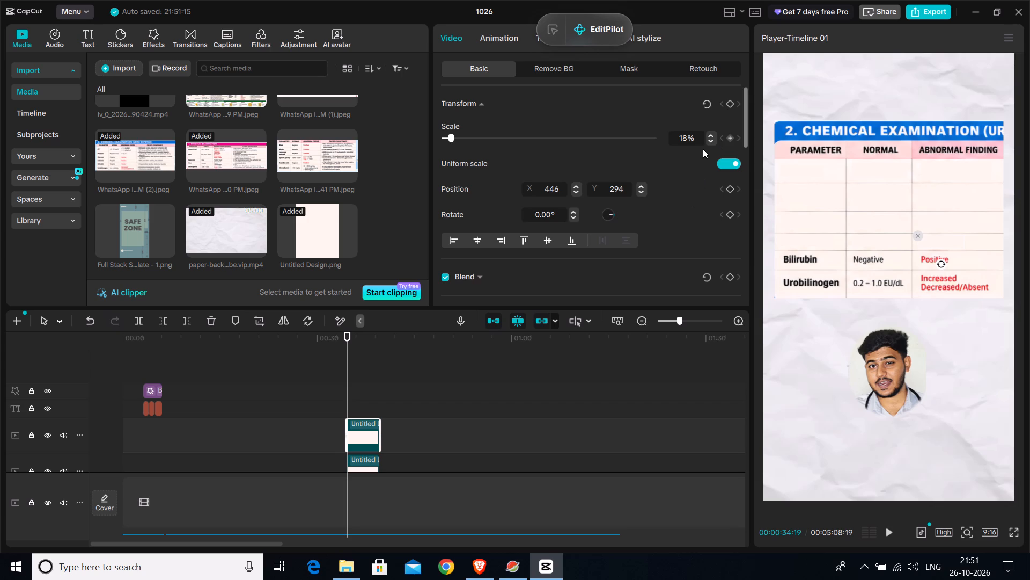
click(711, 141)
click(938, 245)
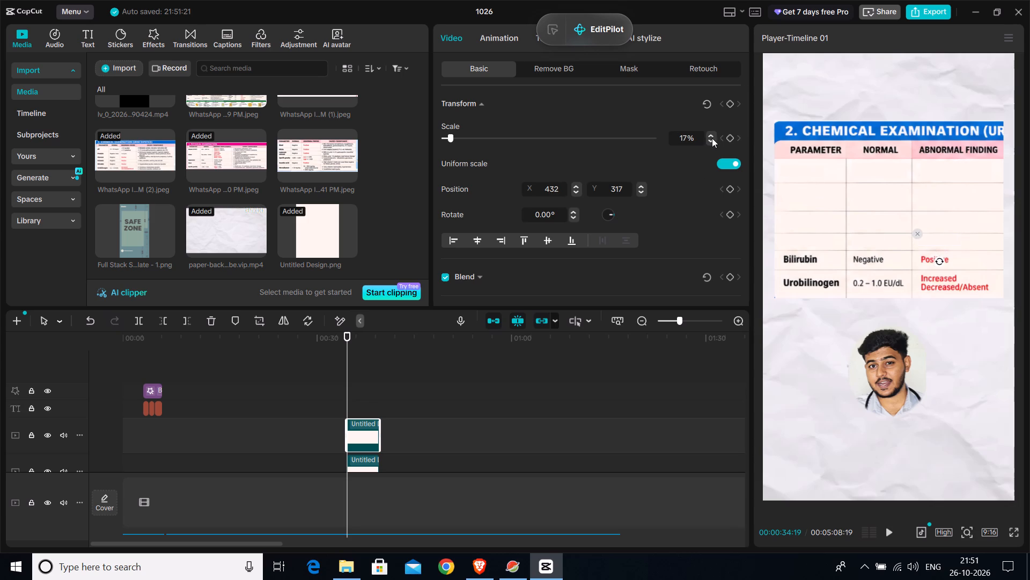
click(712, 138)
click(931, 241)
Duplicate the patch and place the copy over the Bilirubin parameter cell at about X -708, Y 133.
key(ctrl+c)
key(ctrl+v)
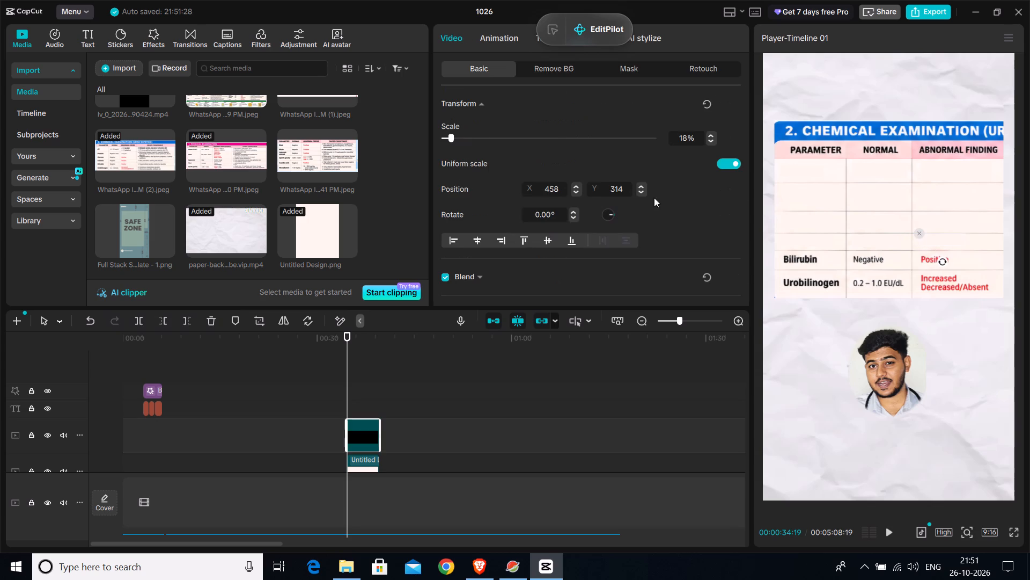
drag(931, 240, 810, 255)
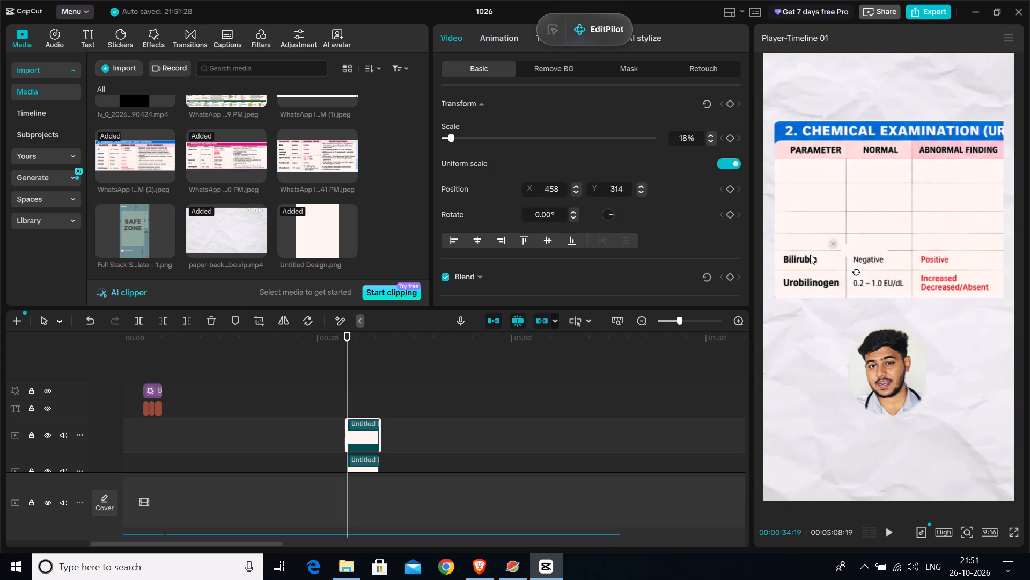
drag(810, 255, 795, 262)
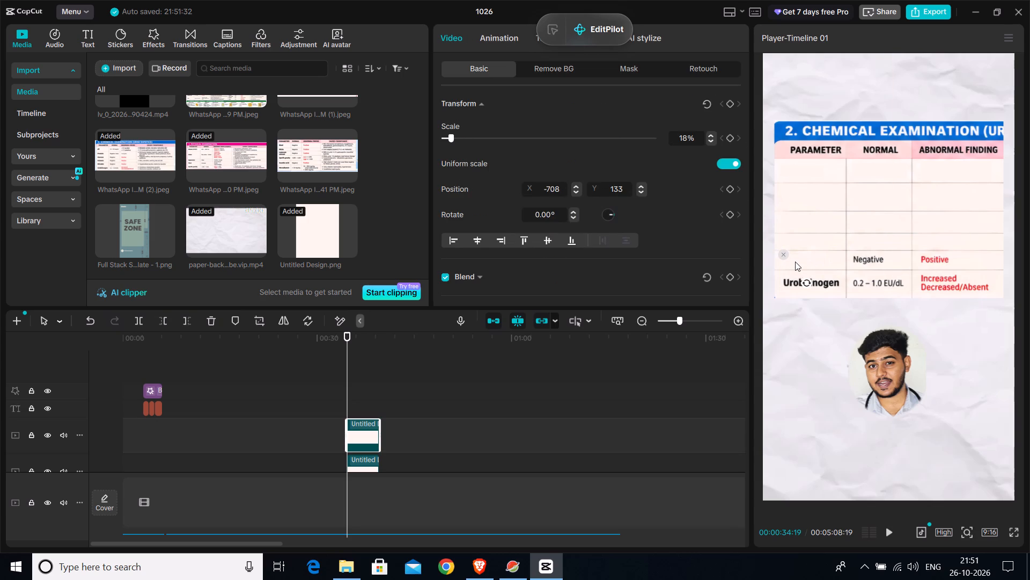
Duplicate the Bilirubin patch and place the copy over Bilirubin's Normal cell at about X -153, Y 130.
key(ctrl+c)
key(ctrl+v)
drag(797, 259, 891, 250)
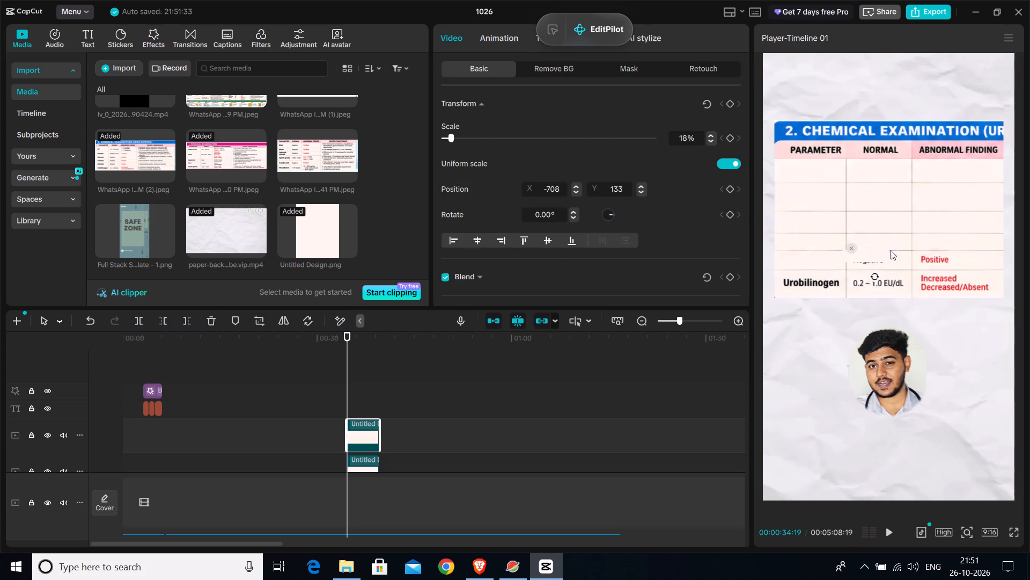
drag(891, 250, 861, 259)
Duplicate Bilirubin's Normal cell patch and place the copy over its Abnormal Finding cell at about X 455, Y 138.
key(ctrl+c)
key(ctrl+v)
drag(865, 258, 933, 253)
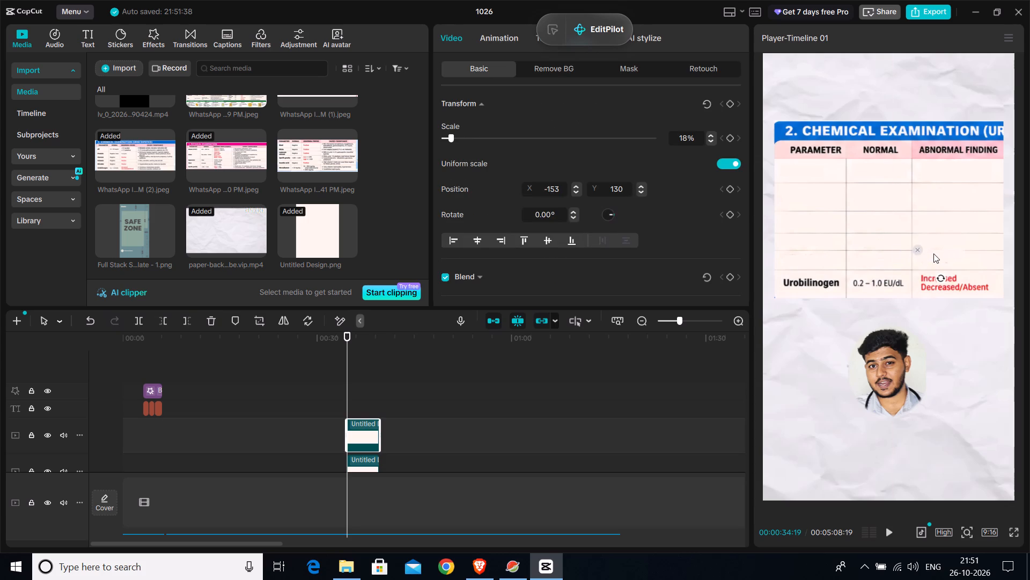
drag(933, 253, 935, 257)
Duplicate the patch and fit the copy over the Urobilinogen parameter cell, scaled to 23% at about X -662, Y -35.
key(ctrl+c)
key(ctrl+v)
drag(939, 260, 824, 275)
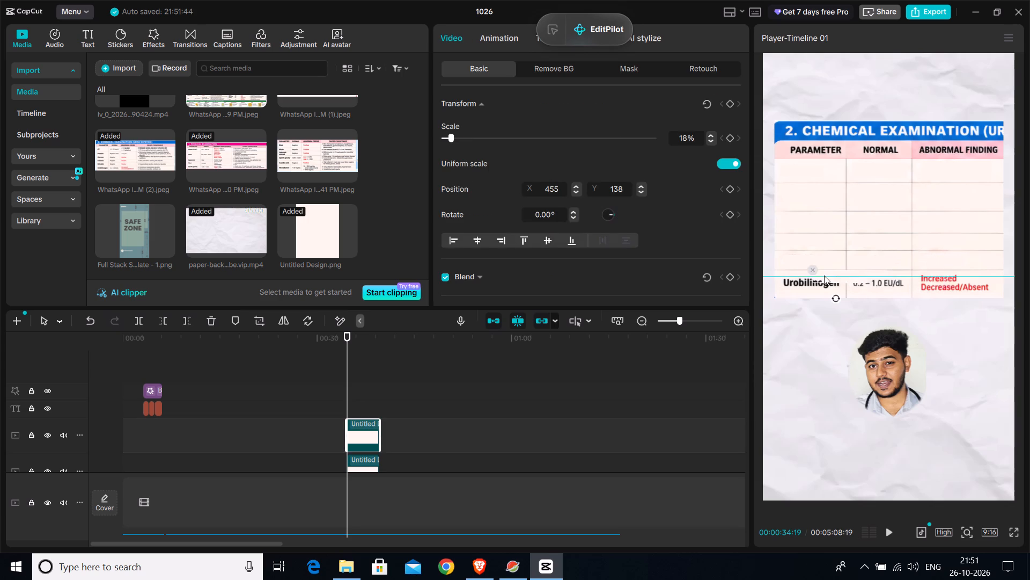
drag(824, 275, 801, 284)
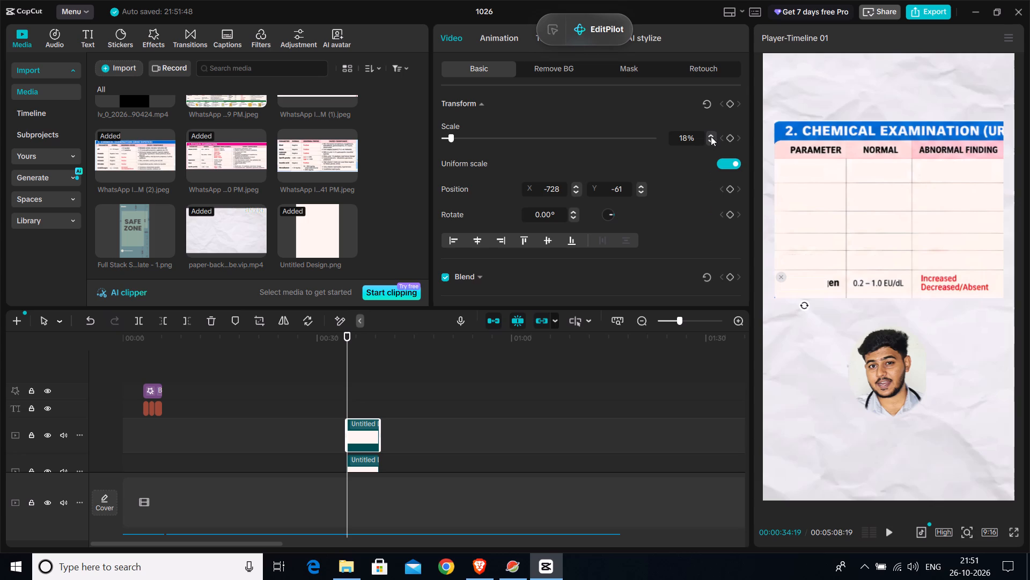
click(711, 136)
click(711, 136)
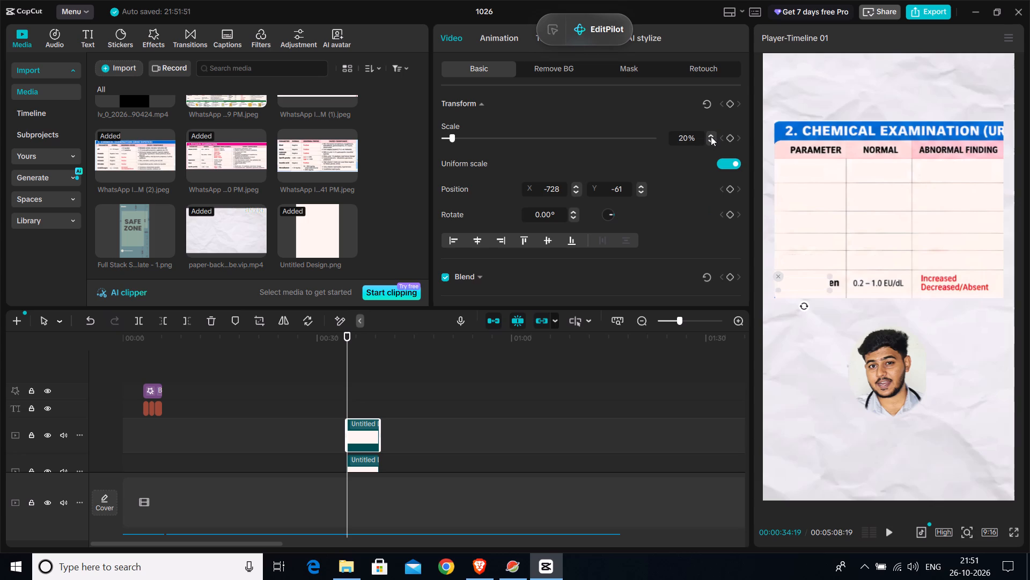
click(711, 136)
drag(811, 281, 821, 281)
drag(821, 281, 823, 282)
drag(818, 282, 814, 279)
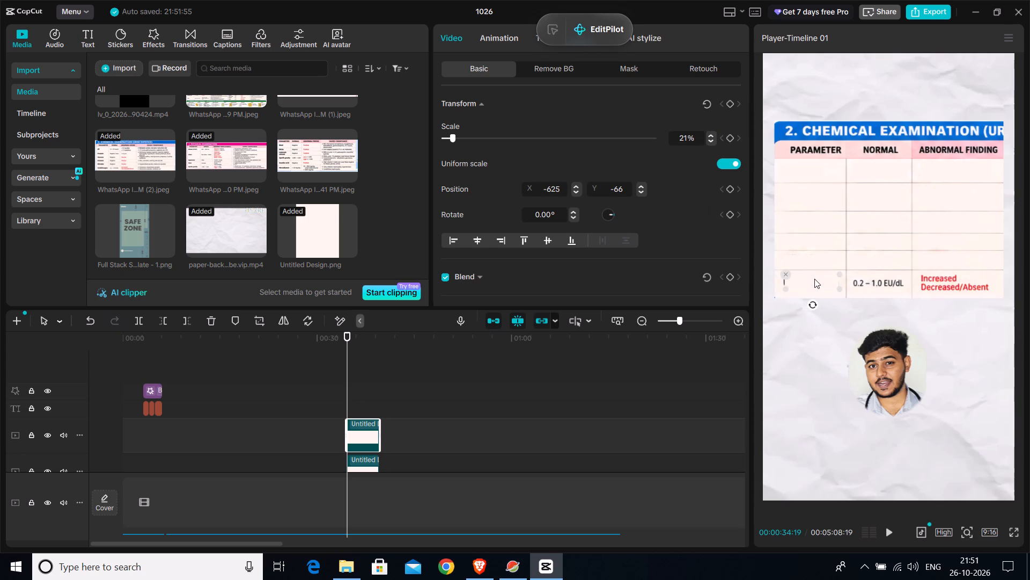
drag(814, 279, 811, 278)
click(712, 134)
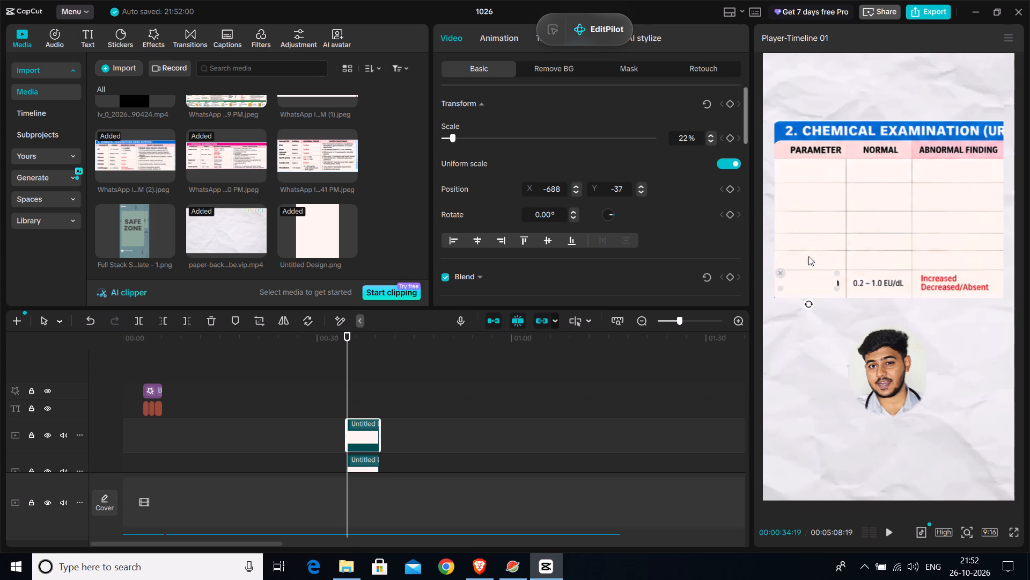
click(800, 282)
click(711, 136)
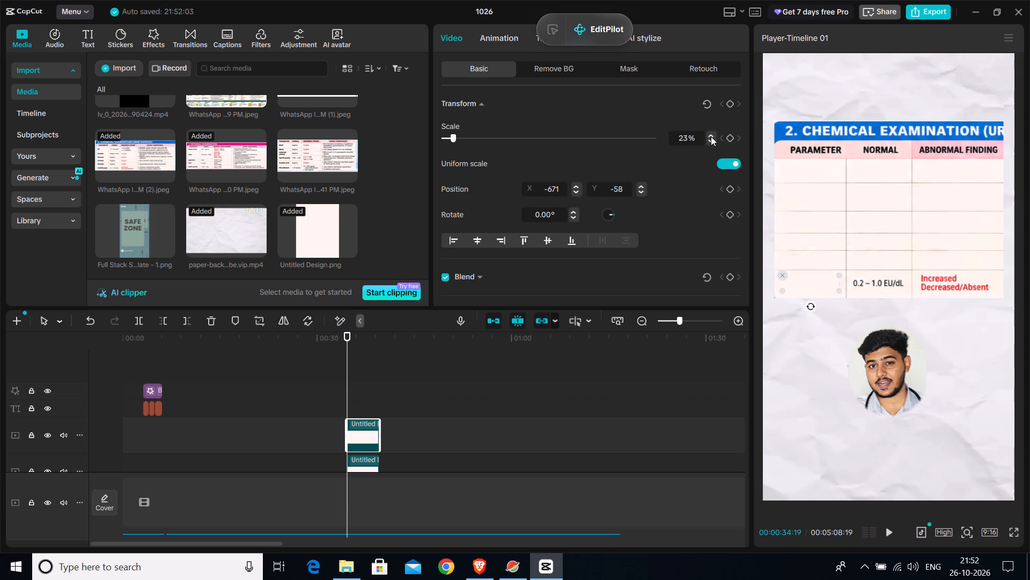
click(811, 279)
Duplicate the Urobilinogen patch and place the copy over Urobilinogen's Normal cell at about X -89, Y -63.
key(ctrl+c)
key(ctrl+v)
drag(812, 281, 834, 281)
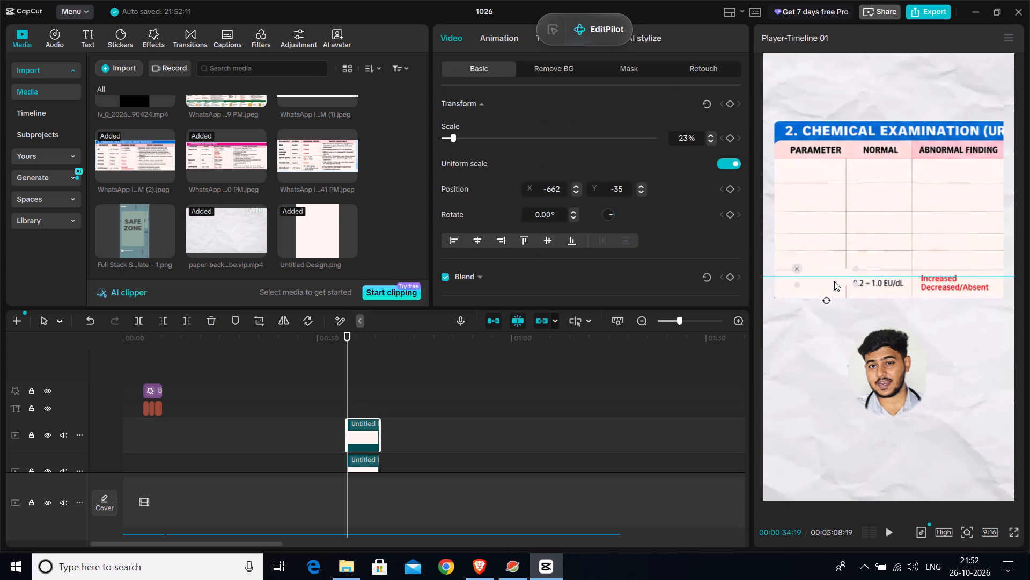
drag(834, 281, 879, 285)
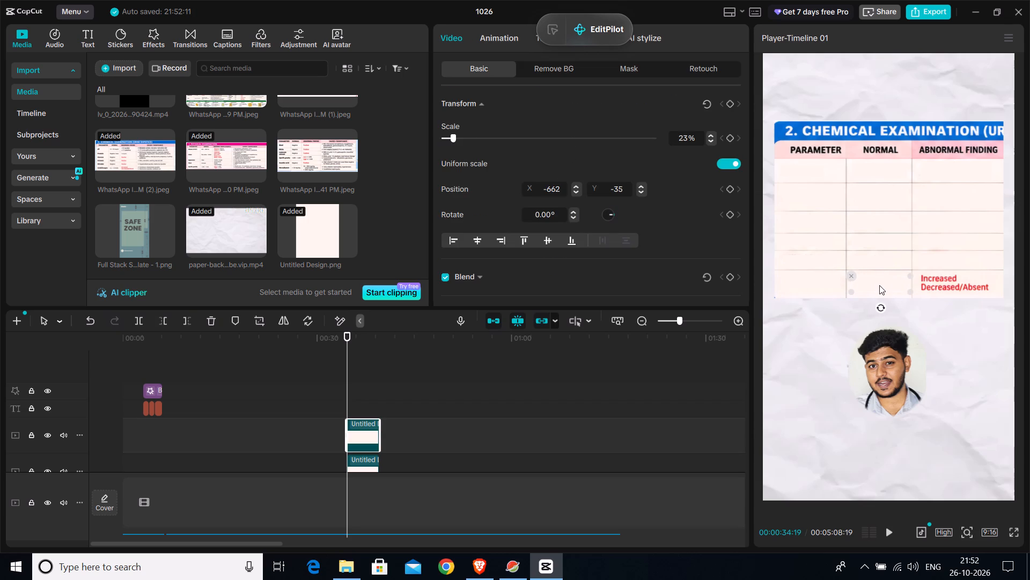
drag(879, 285, 878, 285)
Duplicate Urobilinogen's Normal cell patch and fit the copy over its Abnormal Finding cell, scaled to 28% at about X 553, Y -61.
key(ctrl+c)
key(ctrl+v)
drag(873, 286, 959, 288)
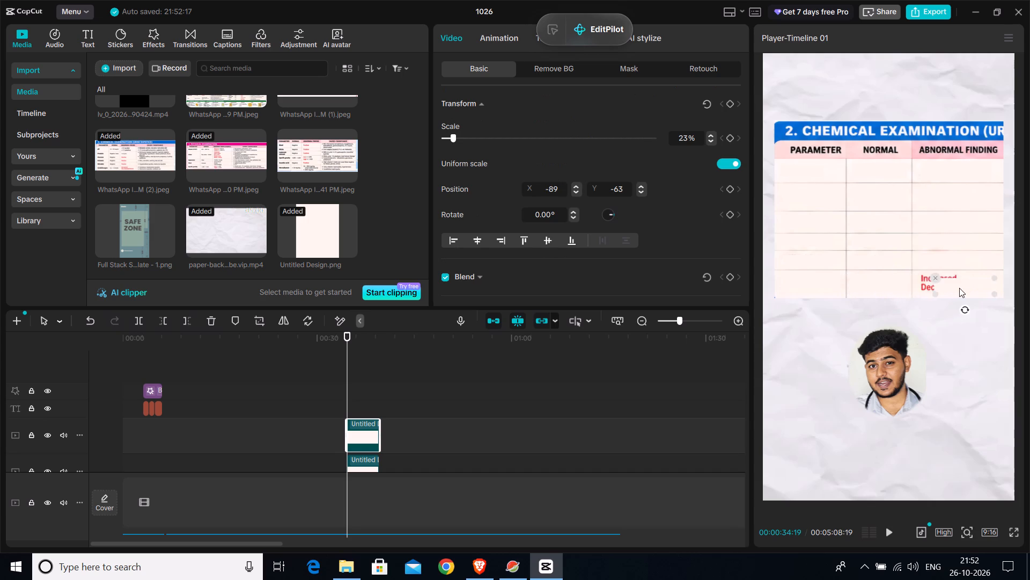
drag(959, 288, 941, 285)
click(710, 134)
triple_click(710, 134)
click(710, 134)
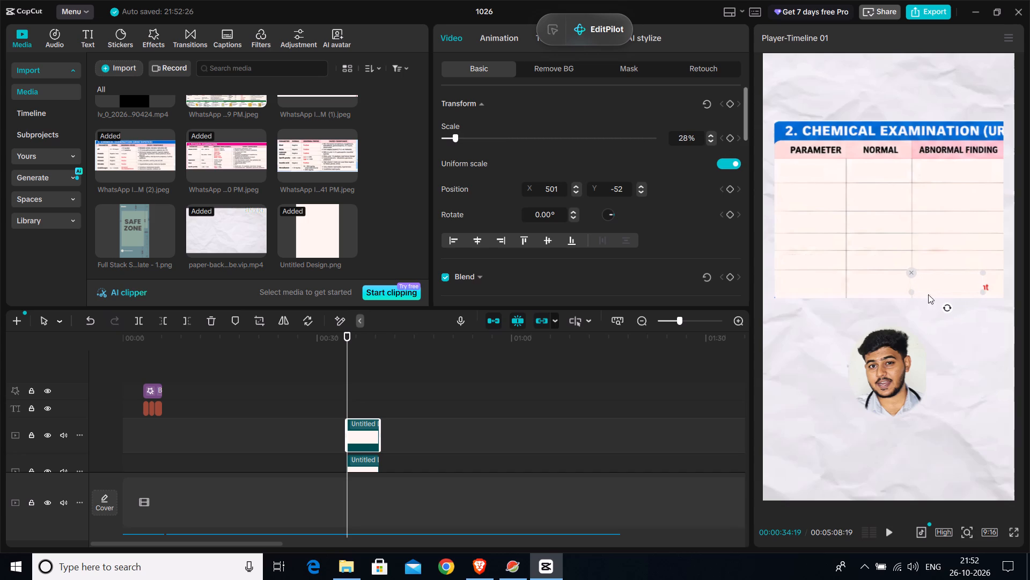
drag(933, 283, 939, 285)
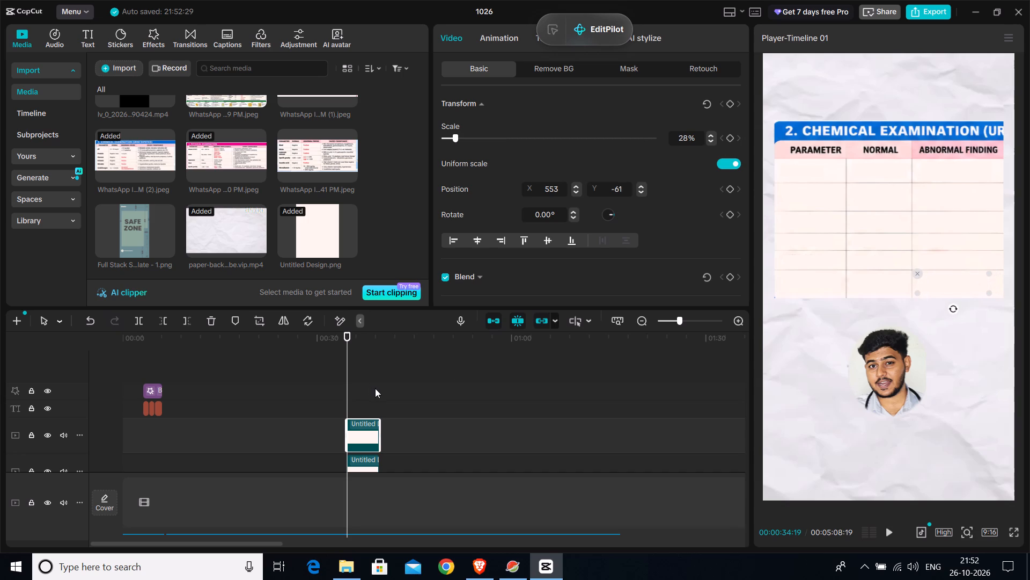
Inspect the fully covered chemical examination table in the full-screen preview at 00:00:35:11, then return to the editor.
scroll(375, 388, down, 1)
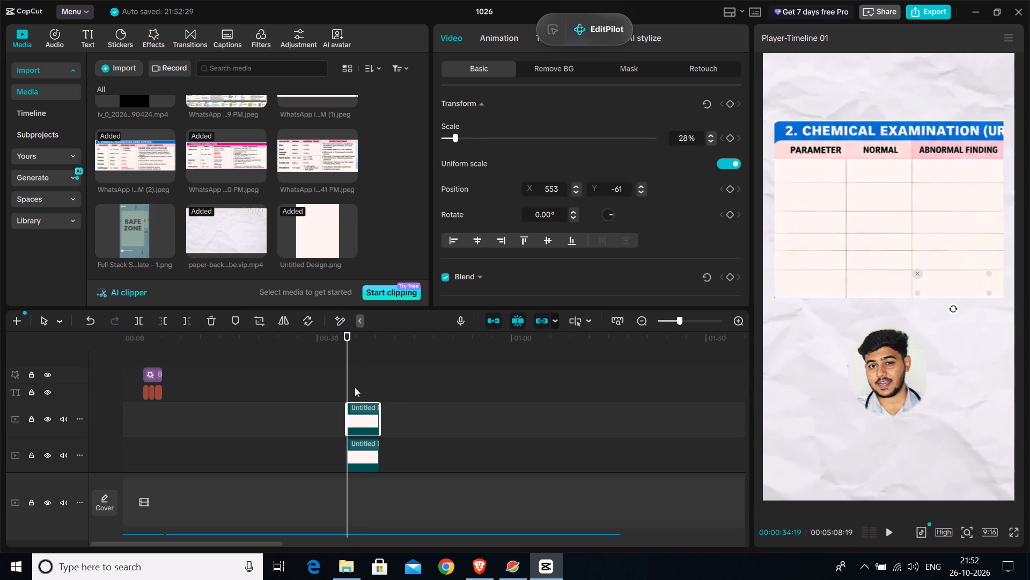
click(355, 387)
click(352, 387)
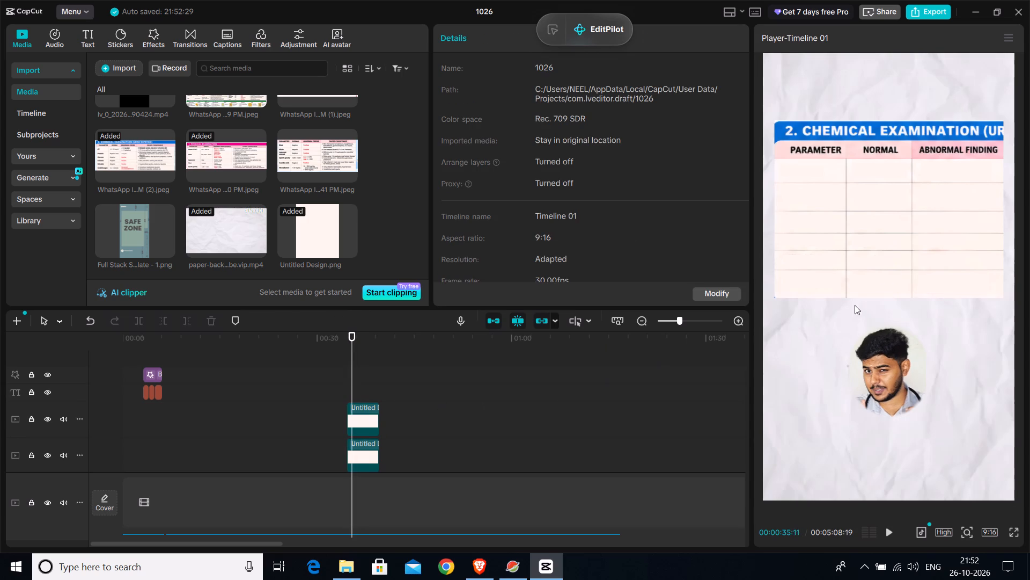
click(1021, 528)
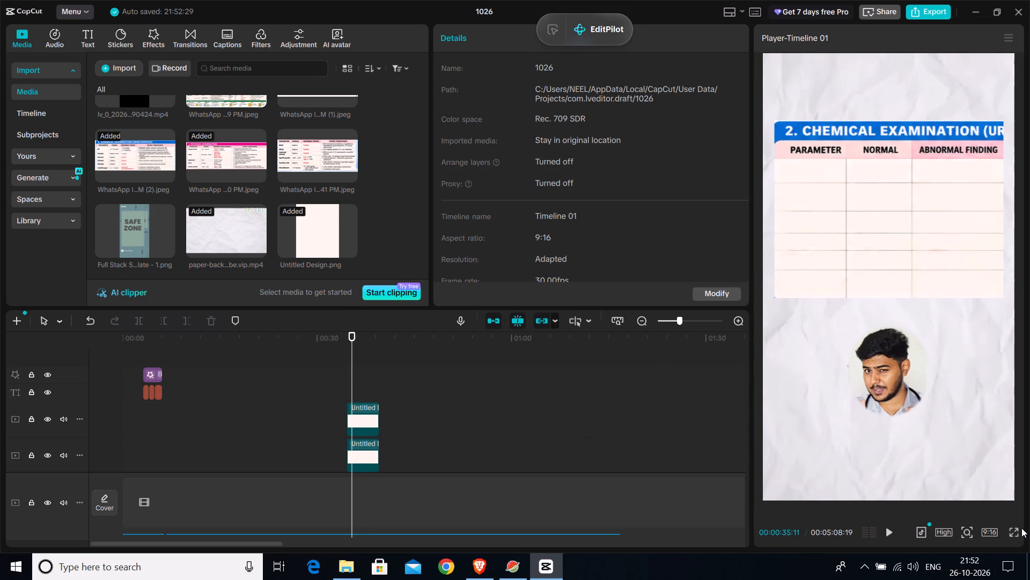
click(1011, 532)
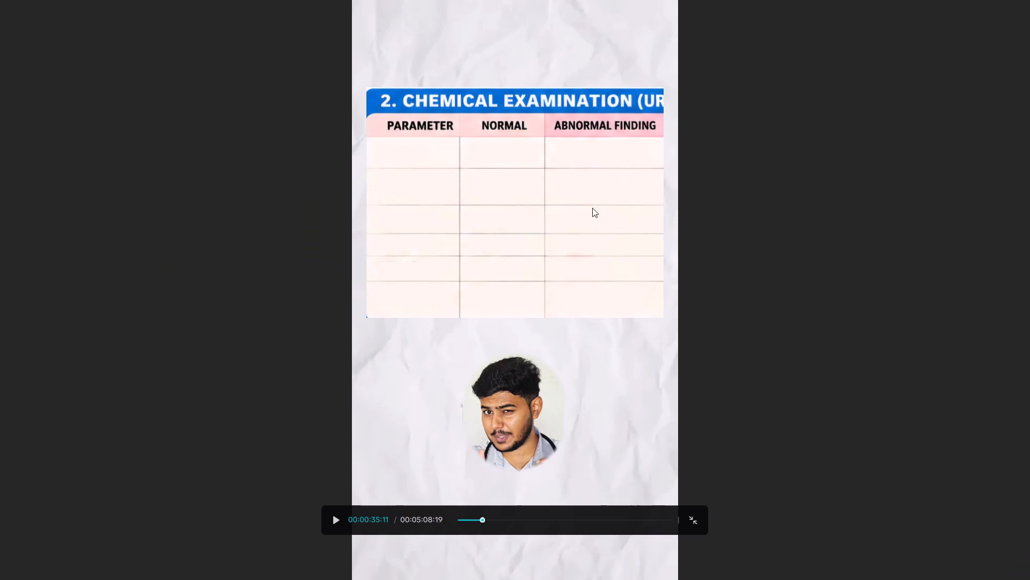
click(696, 519)
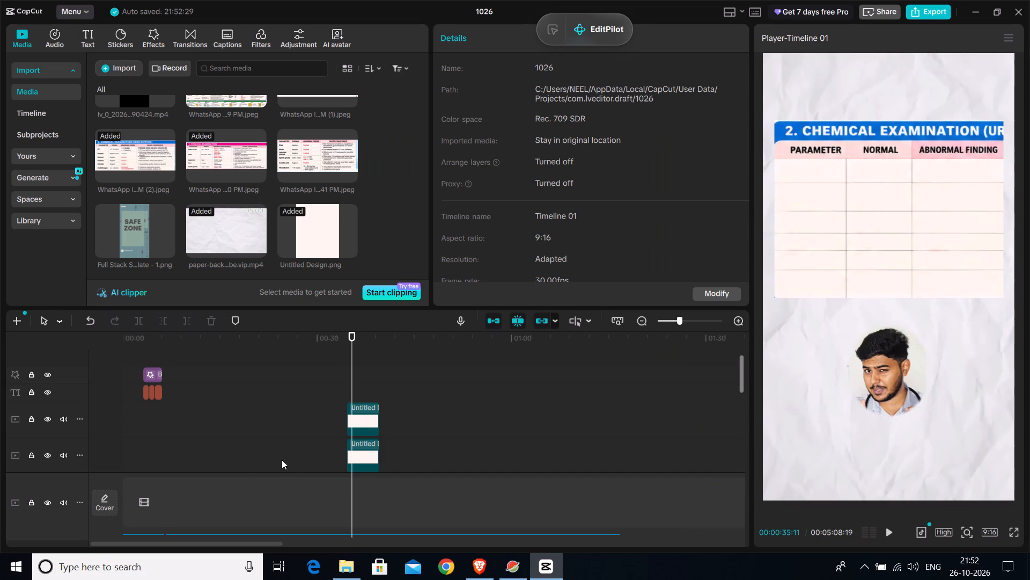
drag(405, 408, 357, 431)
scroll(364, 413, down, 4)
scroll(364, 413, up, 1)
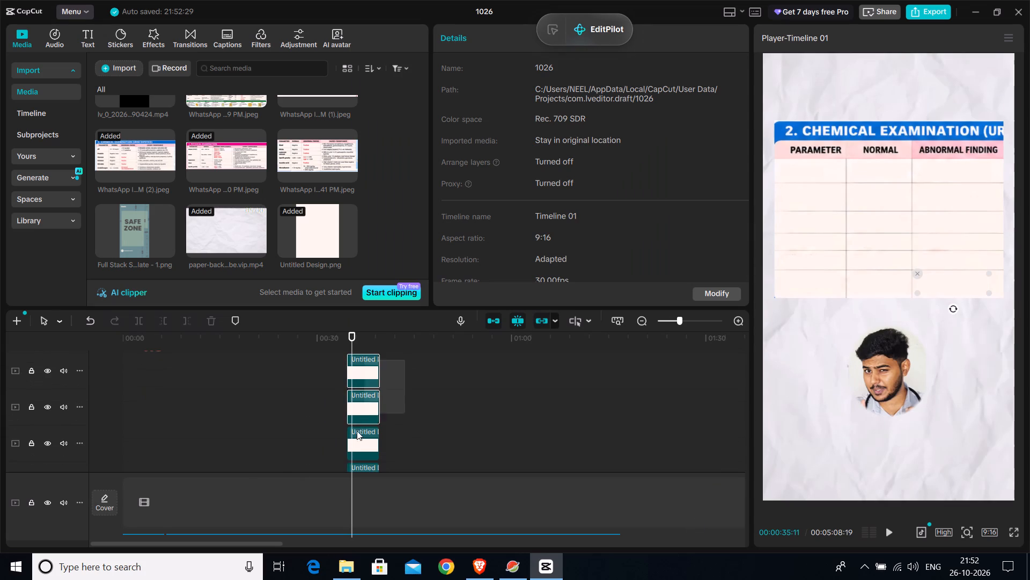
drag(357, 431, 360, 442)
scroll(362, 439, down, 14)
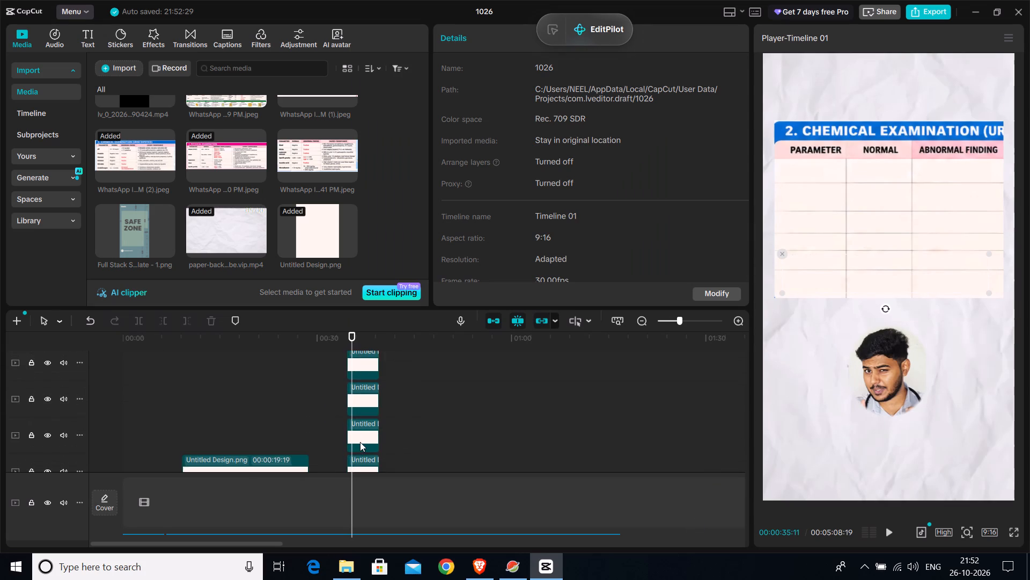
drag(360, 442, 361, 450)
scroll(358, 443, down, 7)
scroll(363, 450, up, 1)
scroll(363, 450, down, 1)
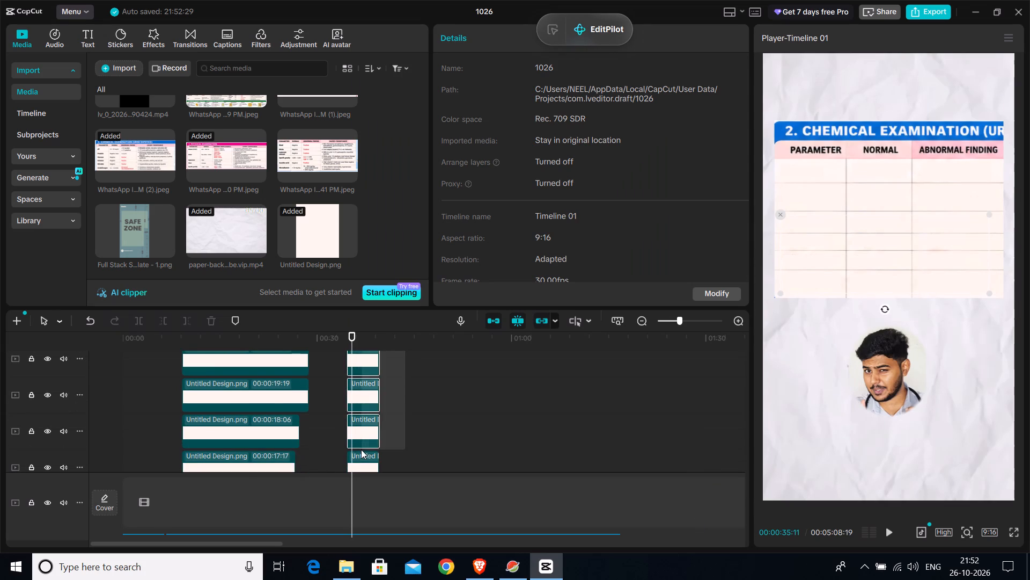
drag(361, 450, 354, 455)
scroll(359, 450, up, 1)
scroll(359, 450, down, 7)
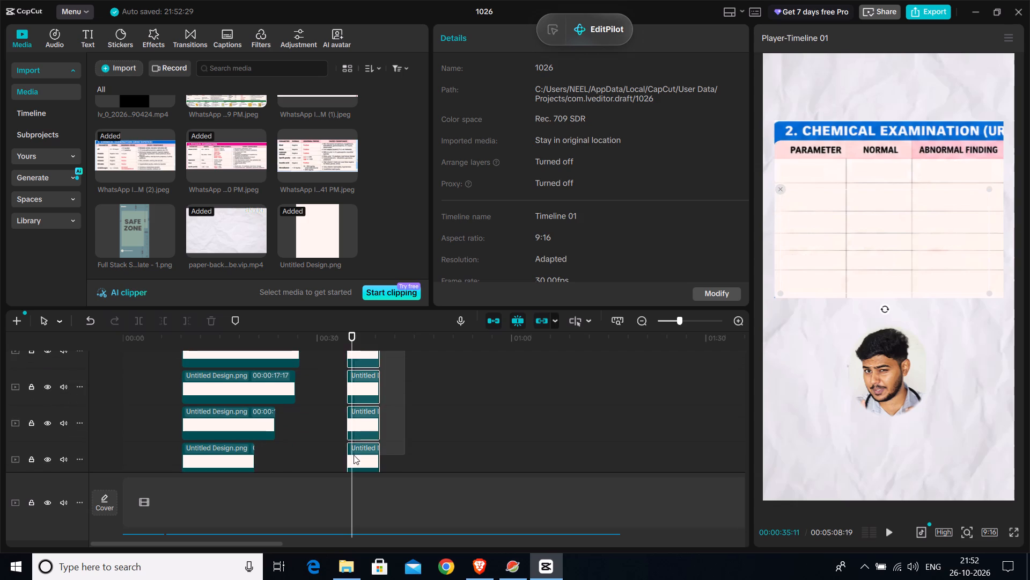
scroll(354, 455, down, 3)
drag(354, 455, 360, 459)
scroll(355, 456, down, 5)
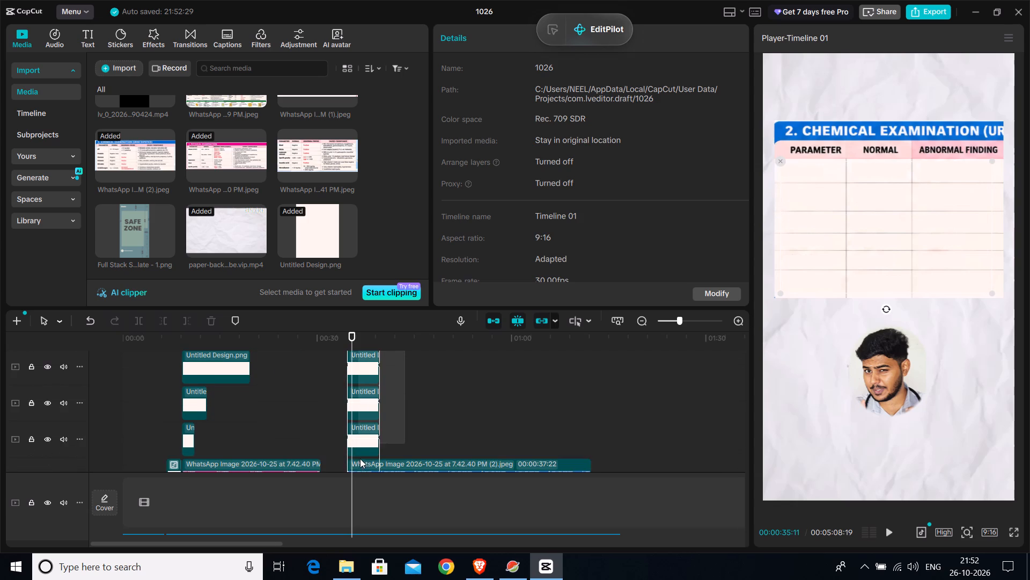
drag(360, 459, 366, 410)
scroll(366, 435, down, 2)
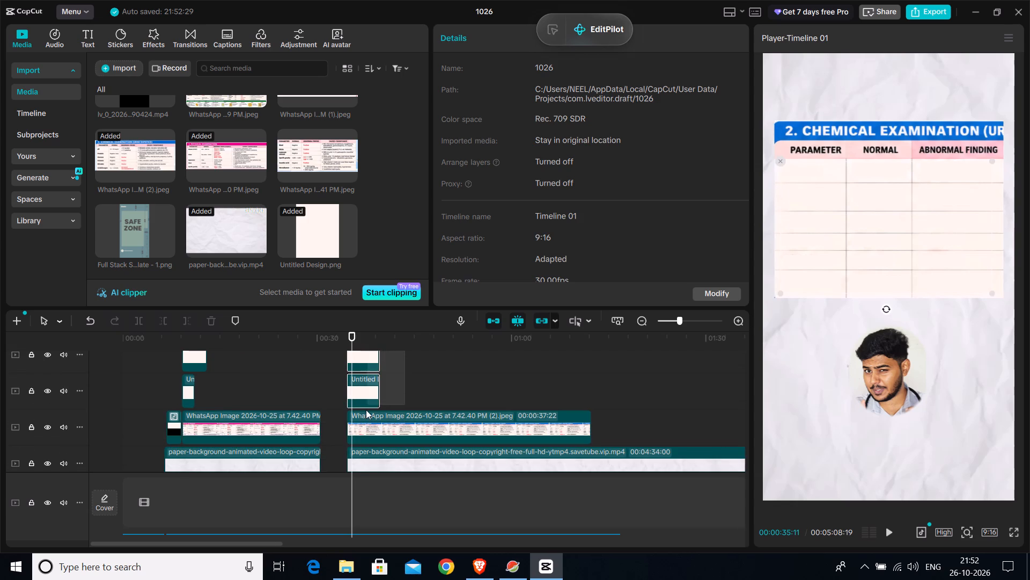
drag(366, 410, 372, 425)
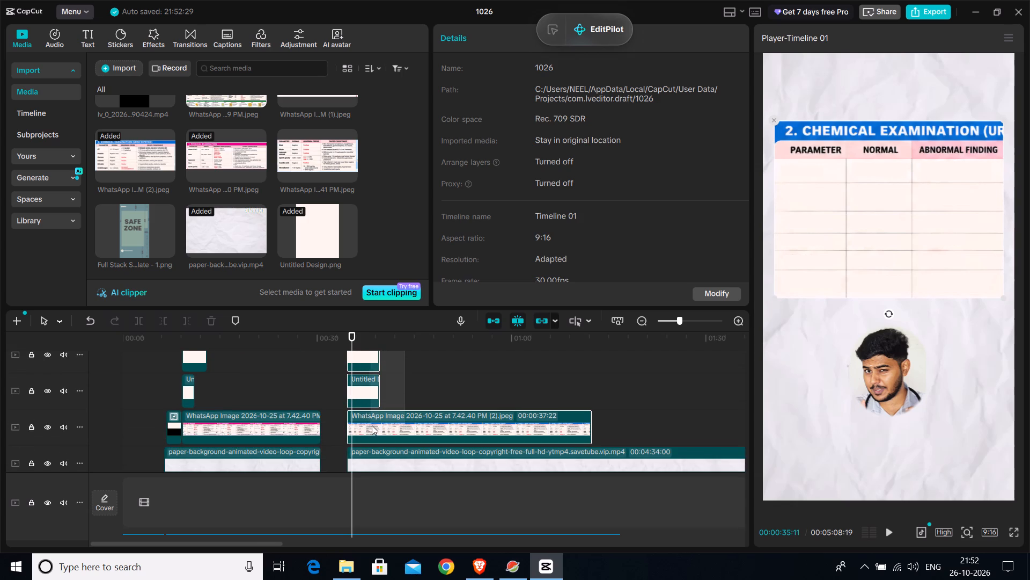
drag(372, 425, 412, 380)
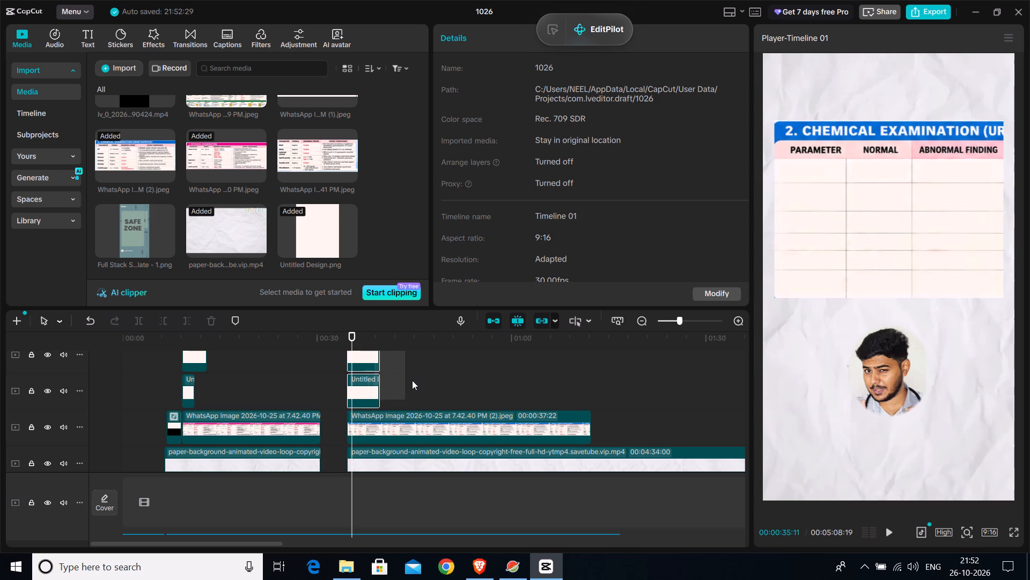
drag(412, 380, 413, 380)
Trim the end of the chemical examination table image clip to match the end of the cream patch clips above it.
click(536, 429)
drag(593, 426, 381, 424)
Combine the trimmed chemical examination table image and all the cream patch clips stacked above it into one compound clip.
drag(403, 430, 387, 424)
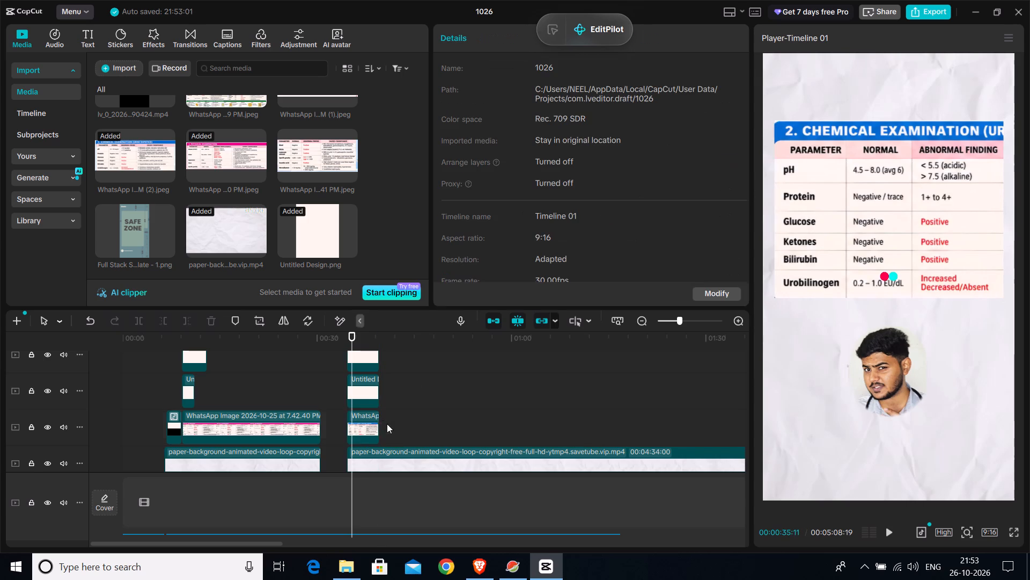
drag(387, 424, 365, 390)
scroll(371, 397, up, 7)
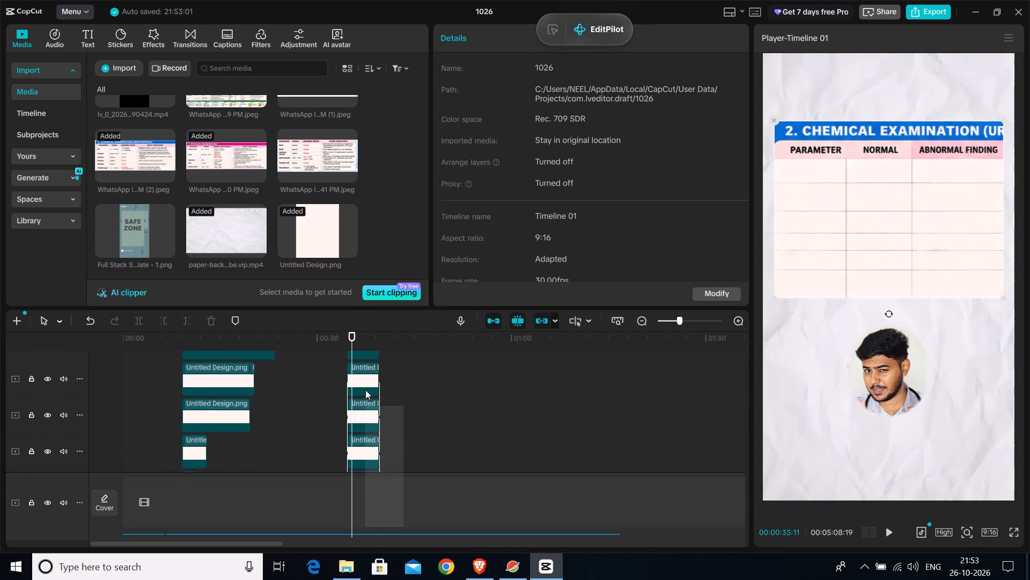
scroll(365, 390, up, 4)
drag(365, 390, 363, 379)
scroll(356, 373, up, 6)
scroll(363, 379, down, 1)
scroll(363, 379, up, 1)
scroll(363, 379, down, 1)
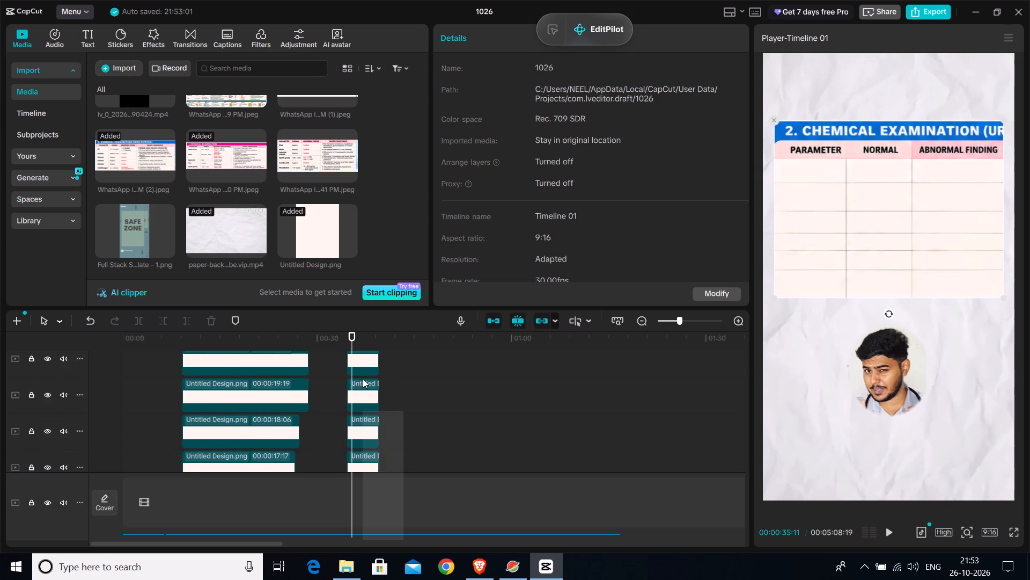
drag(363, 379, 361, 383)
scroll(360, 381, up, 4)
middle_click(360, 381)
scroll(360, 381, up, 8)
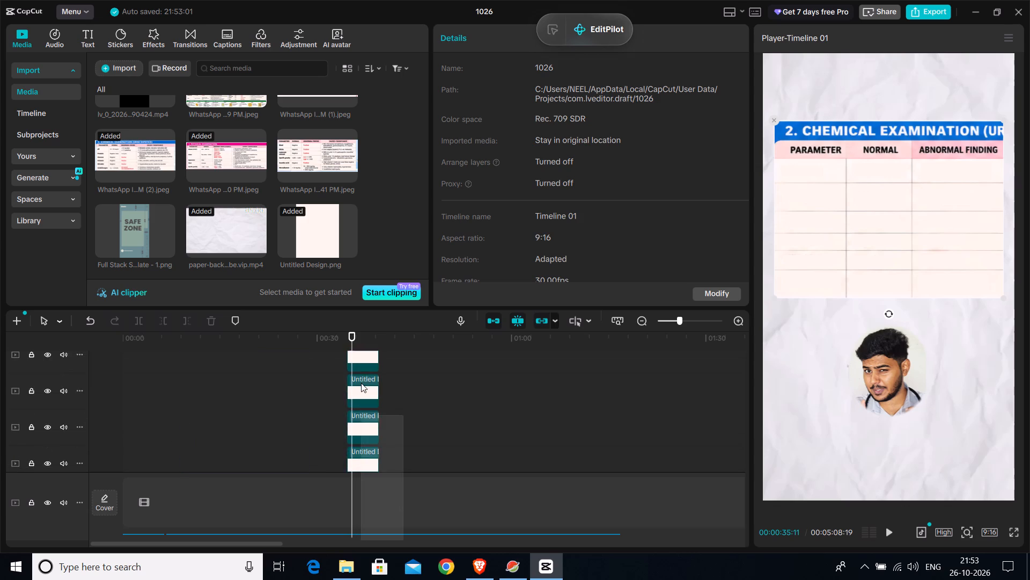
drag(361, 383, 357, 392)
scroll(361, 383, up, 11)
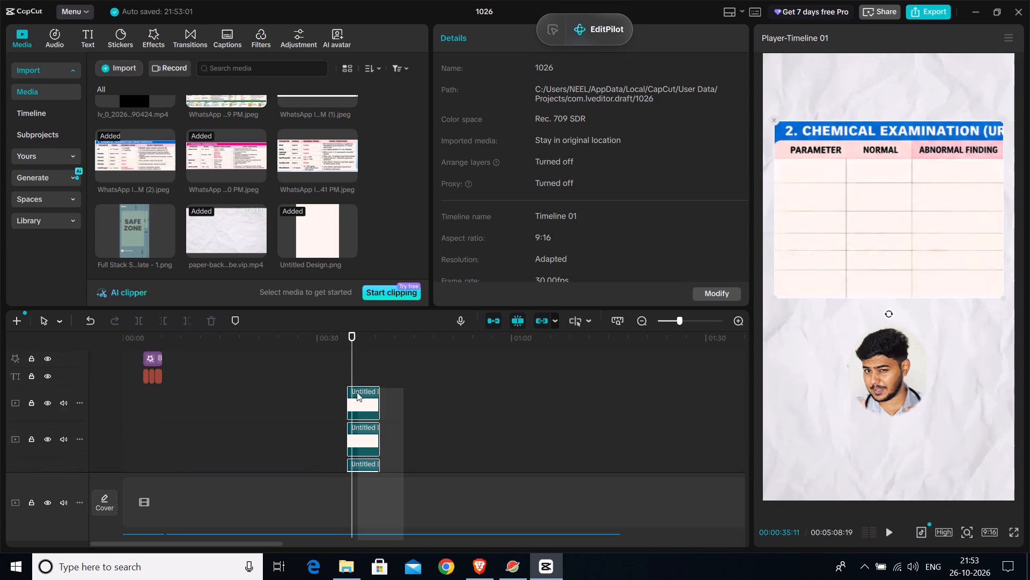
drag(357, 392, 358, 394)
right_click(364, 408)
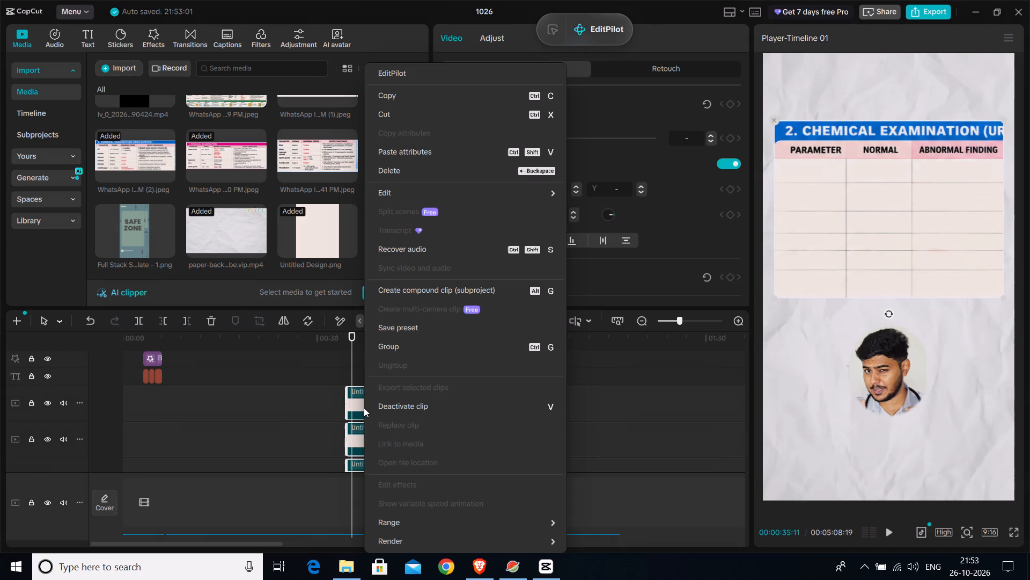
click(423, 291)
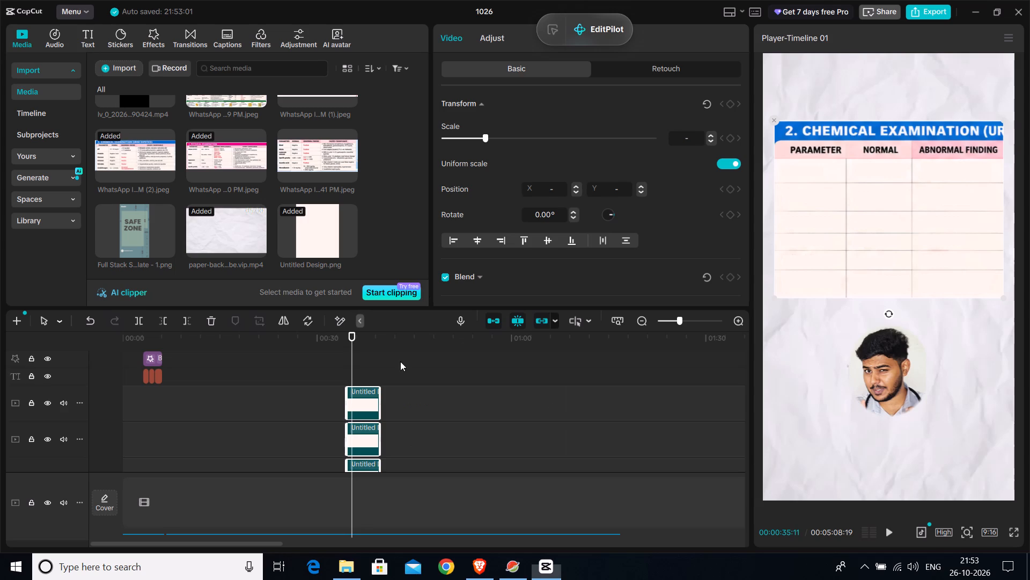
scroll(411, 414, down, 1)
scroll(412, 413, up, 1)
scroll(415, 411, down, 3)
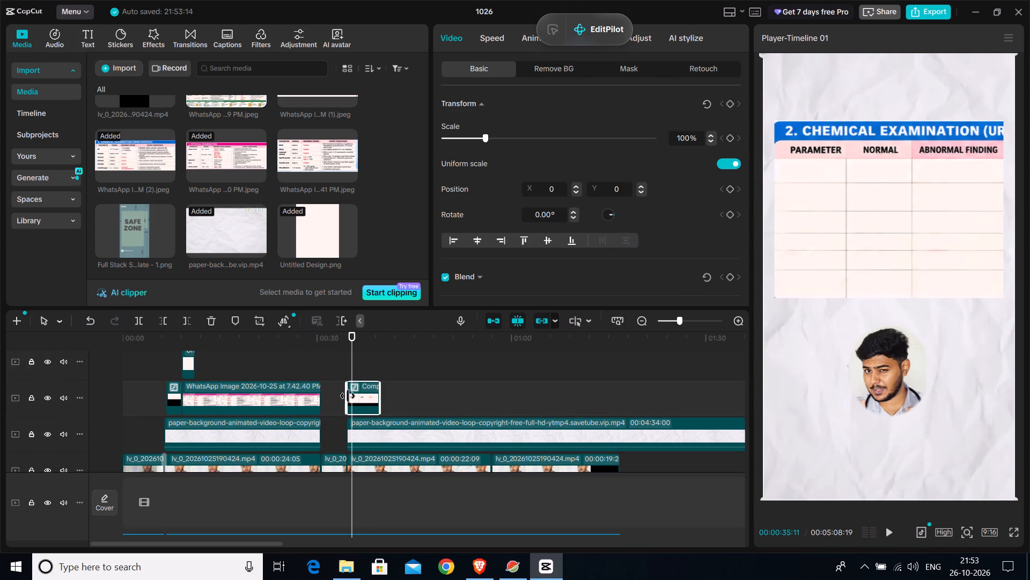
Play the cut into the covered table compound clip from about 00:00:33:19 and again from 00:00:34:19 to check it.
click(350, 375)
click(346, 369)
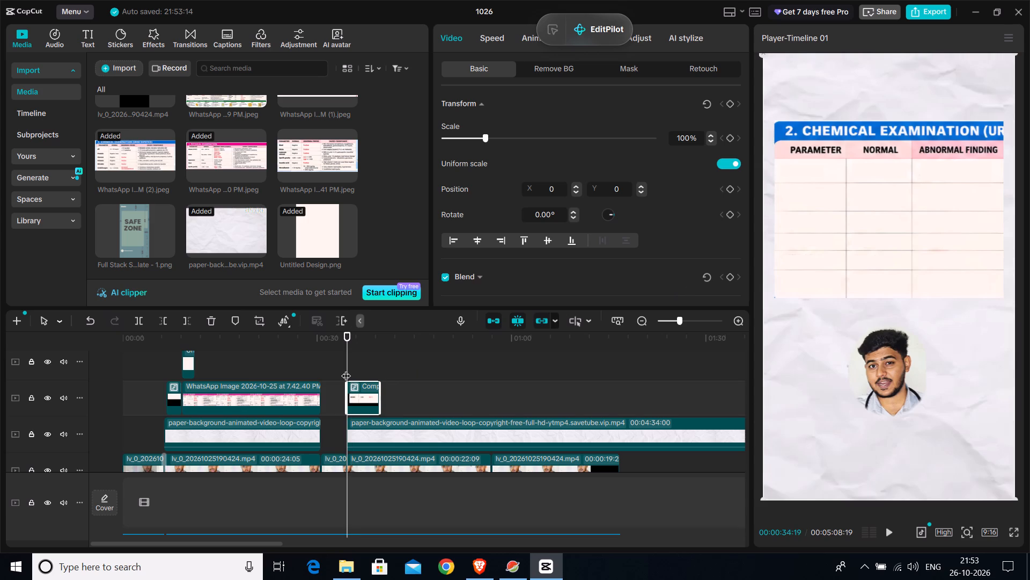
key(space)
key(space)
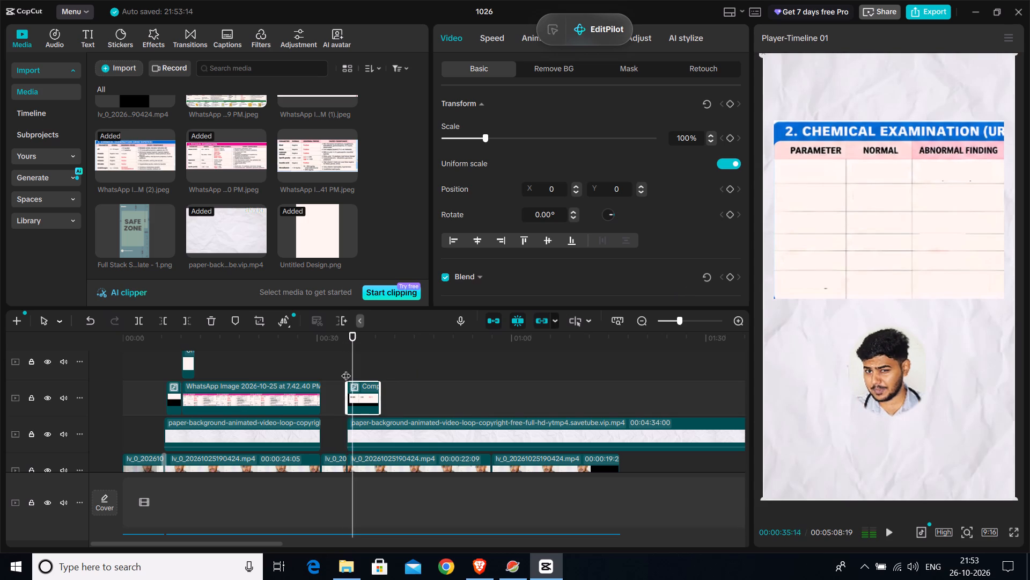
click(343, 364)
click(341, 369)
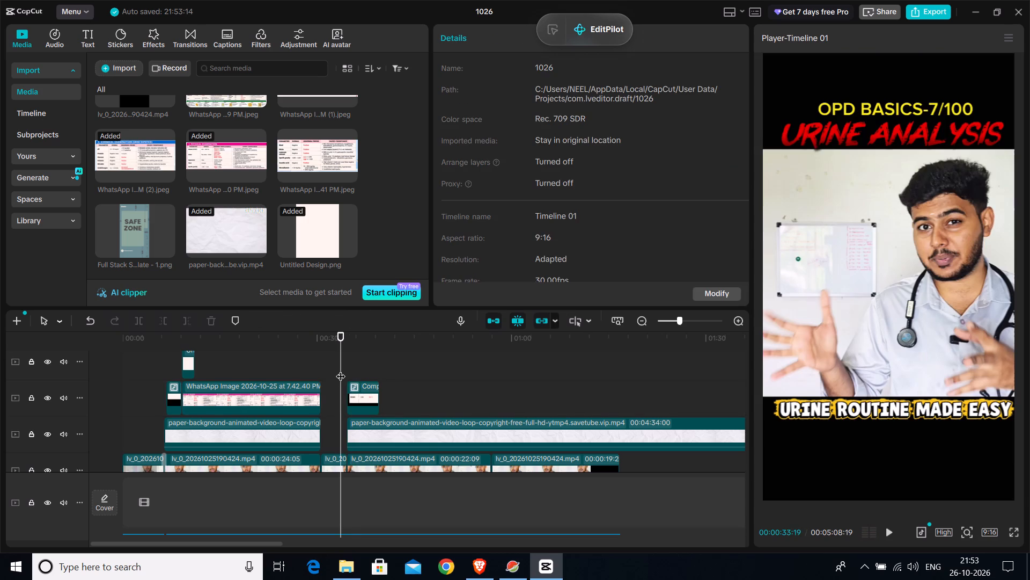
key(space)
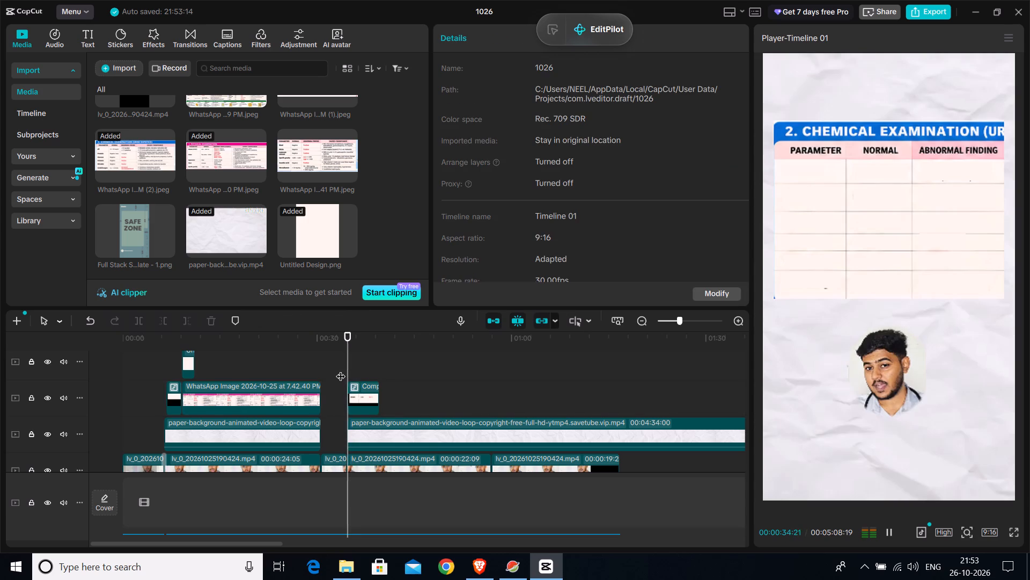
key(space)
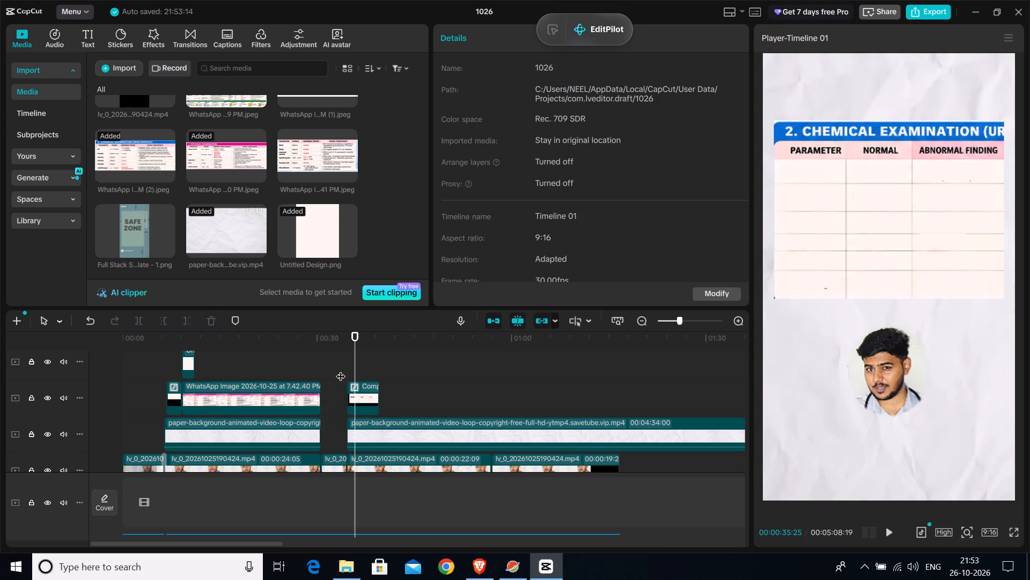
click(346, 370)
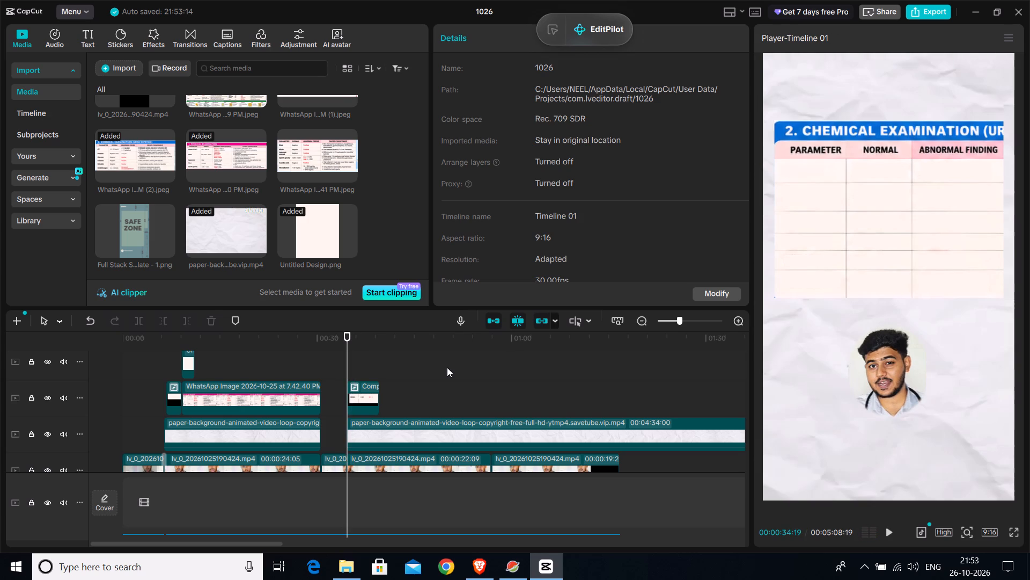
key(space)
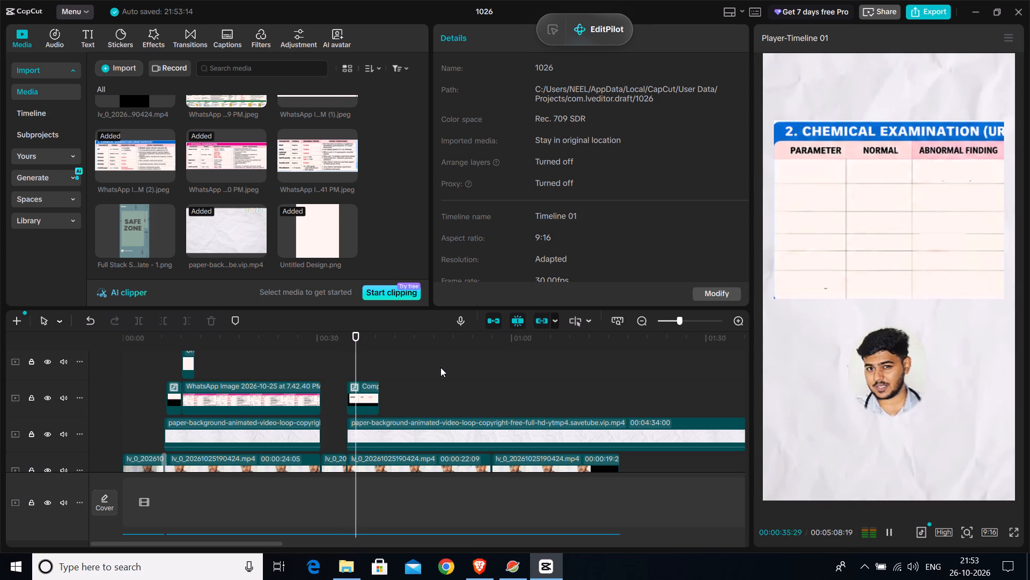
key(space)
Set the preview playback quality to Low quality.
click(946, 530)
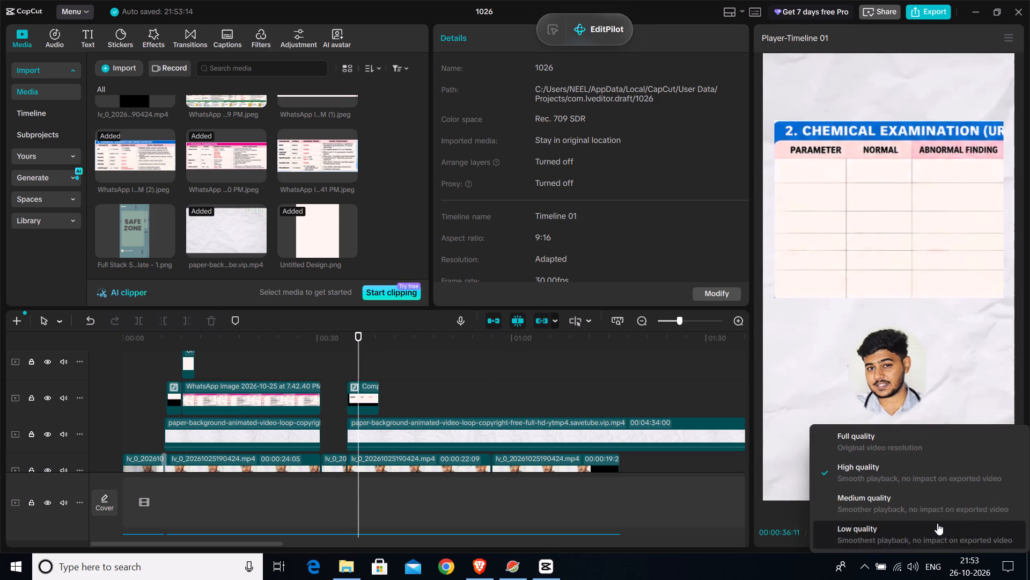
click(887, 525)
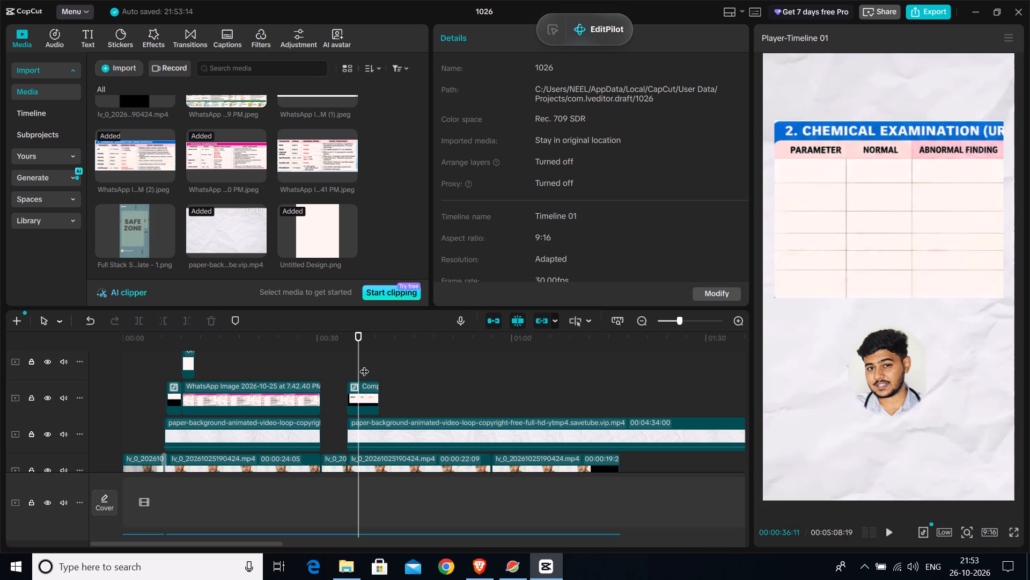
Play the narration over the covered table compound clip from 00:00:34:19 in short bursts to locate the first row's reveal cue.
click(357, 368)
click(350, 371)
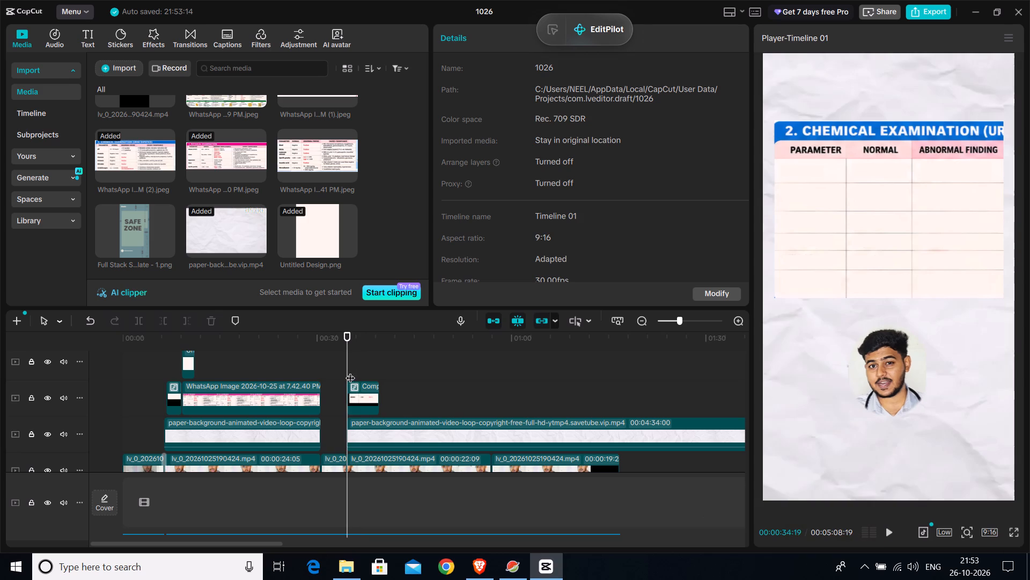
key(space)
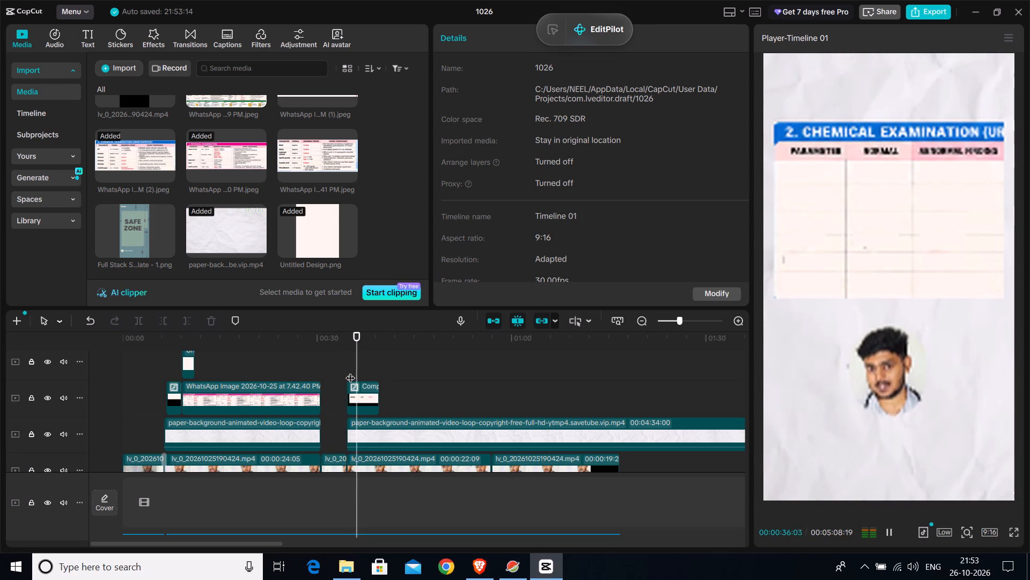
key(space)
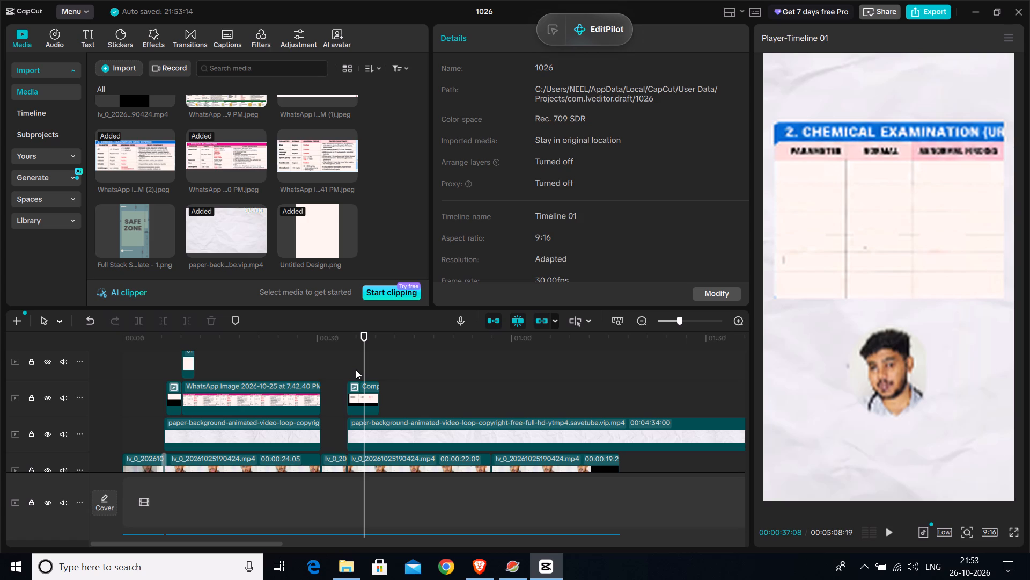
click(356, 370)
key(space)
key(space)
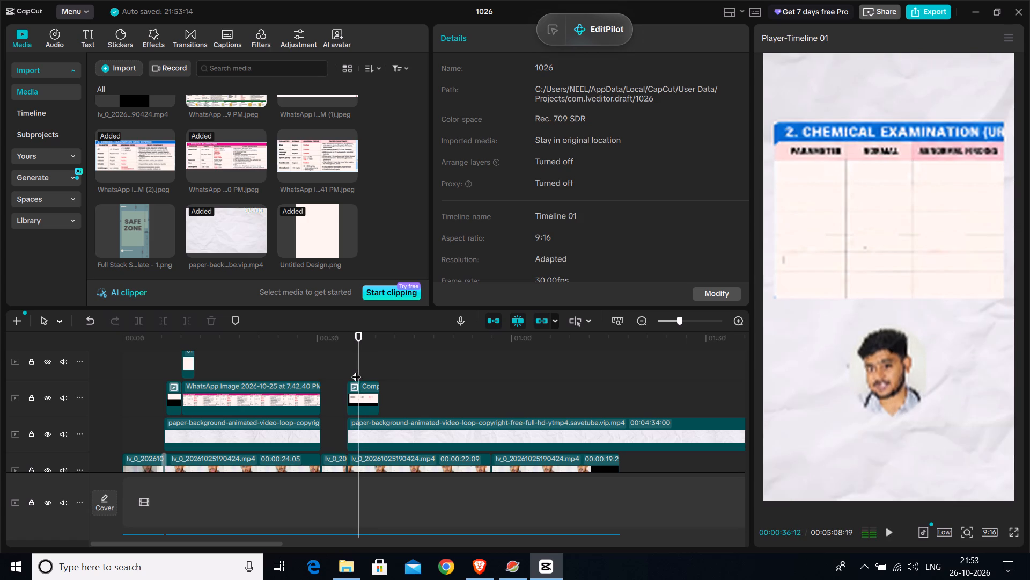
key(space)
key(space)
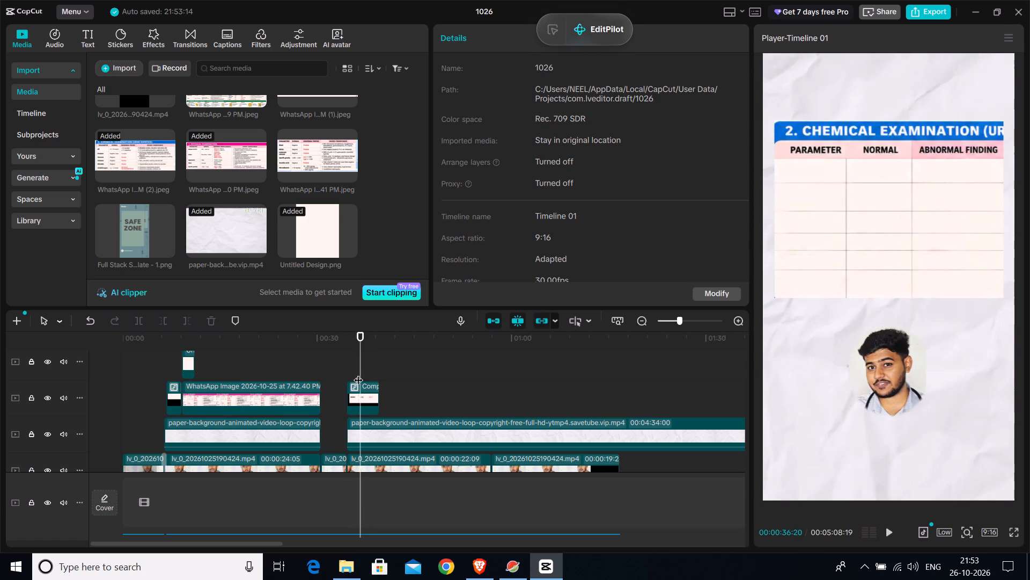
key(space)
key(space)
key(space)
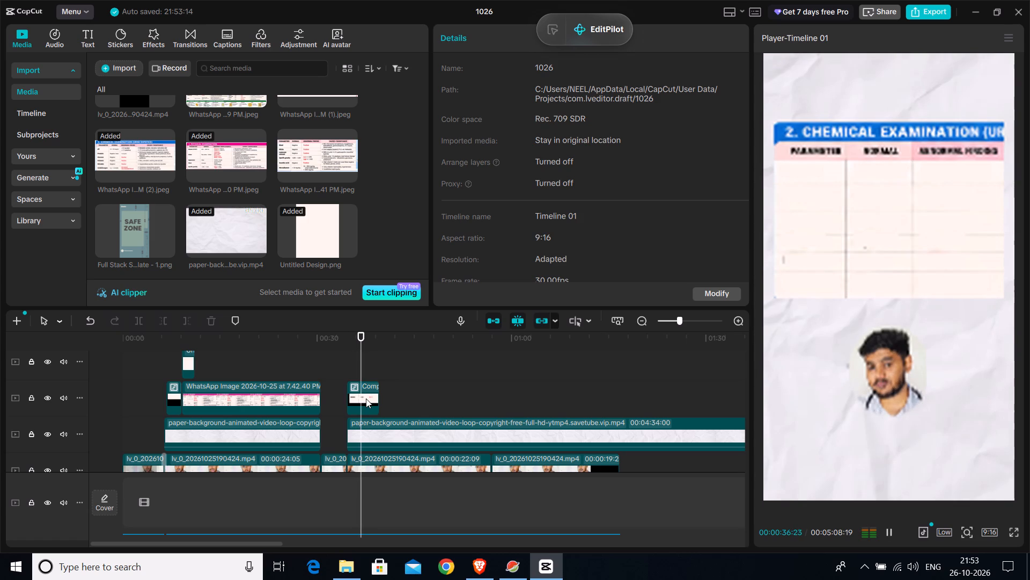
key(space)
key(space)
key(space)
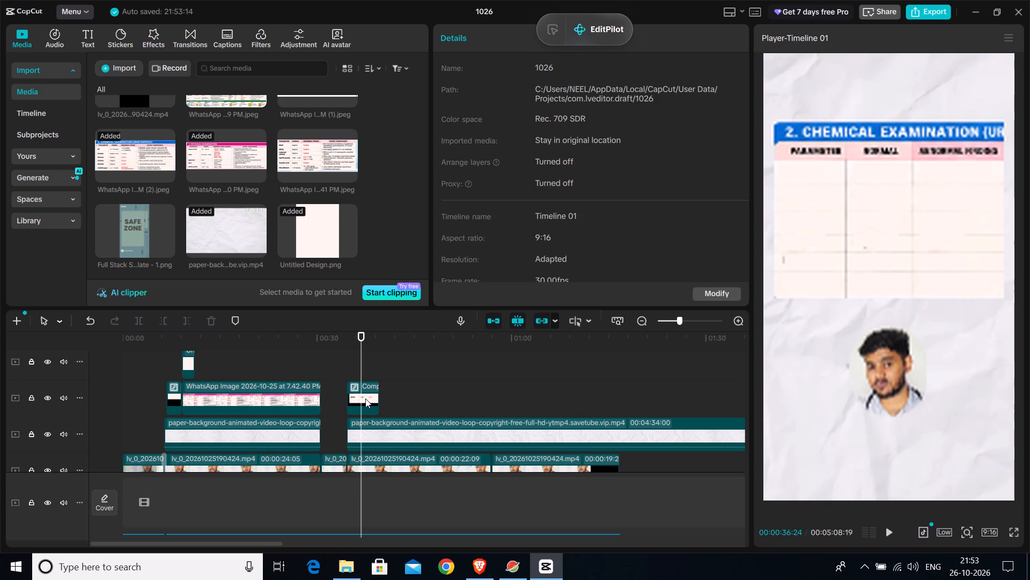
key(Left)
key(Left)
key(Left)
key(Left)
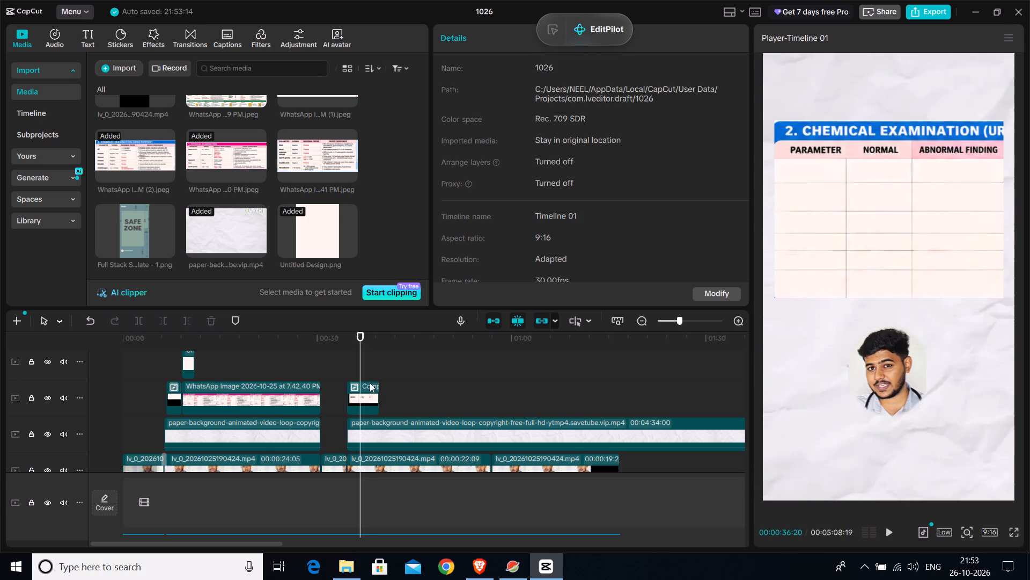
Replay the cue and split the covered chemical examination table compound clip at 00:00:36:17.
click(356, 367)
key(space)
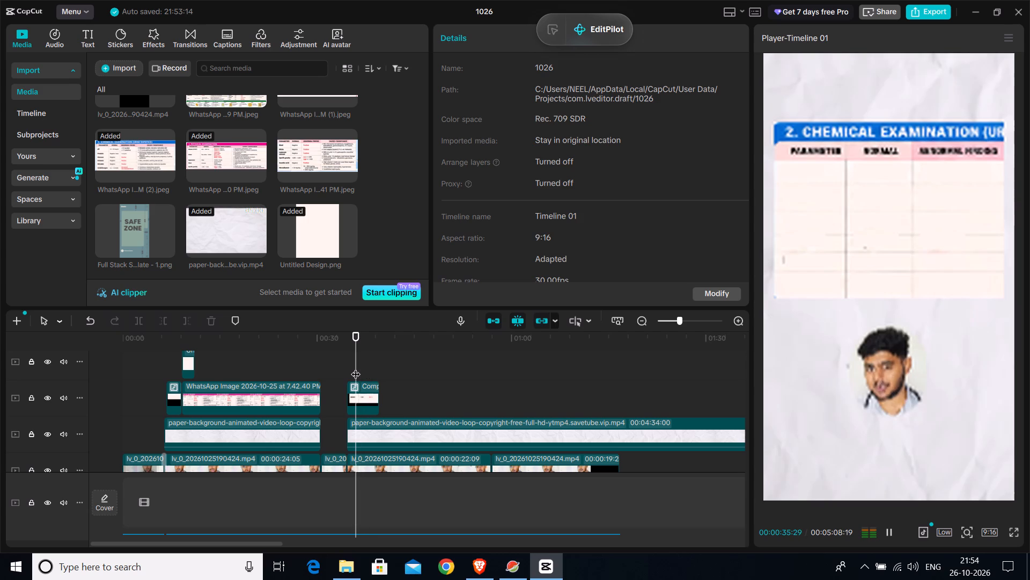
key(space)
key(space)
key(space)
key(space)
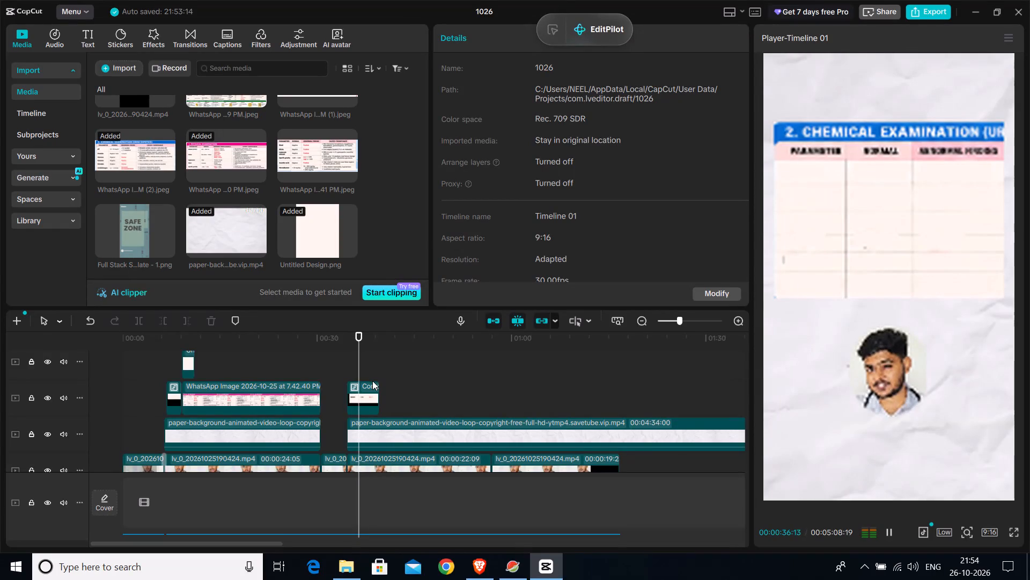
key(space)
click(360, 400)
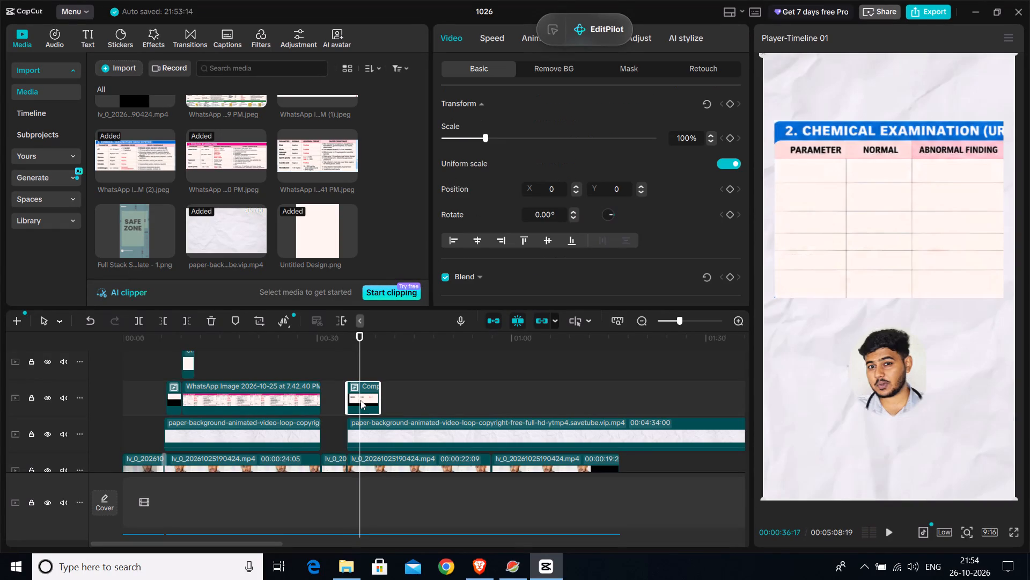
key(f)
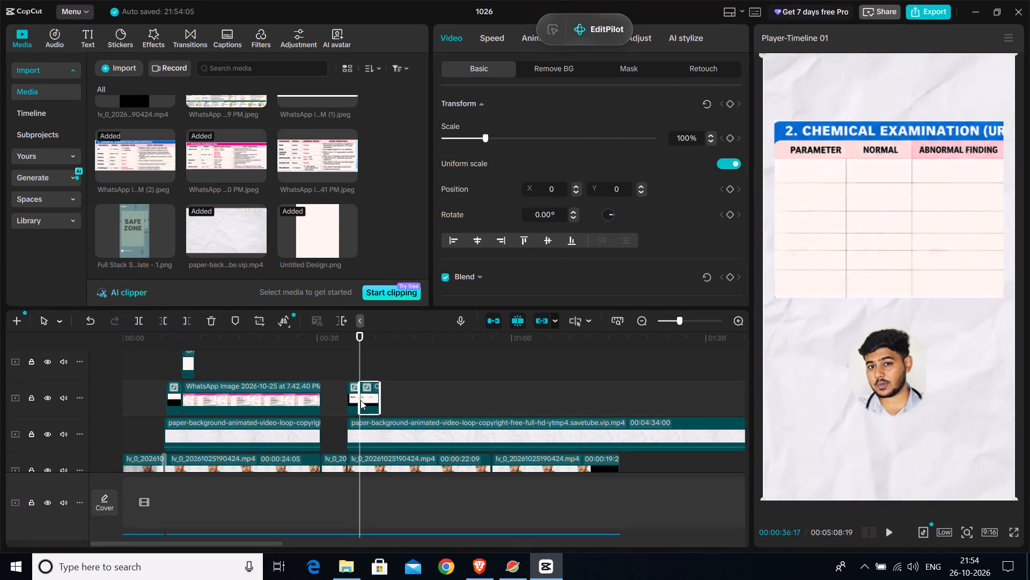
Undo the compound grouping of the clip portion after the 00:00:36:17 split.
right_click(372, 402)
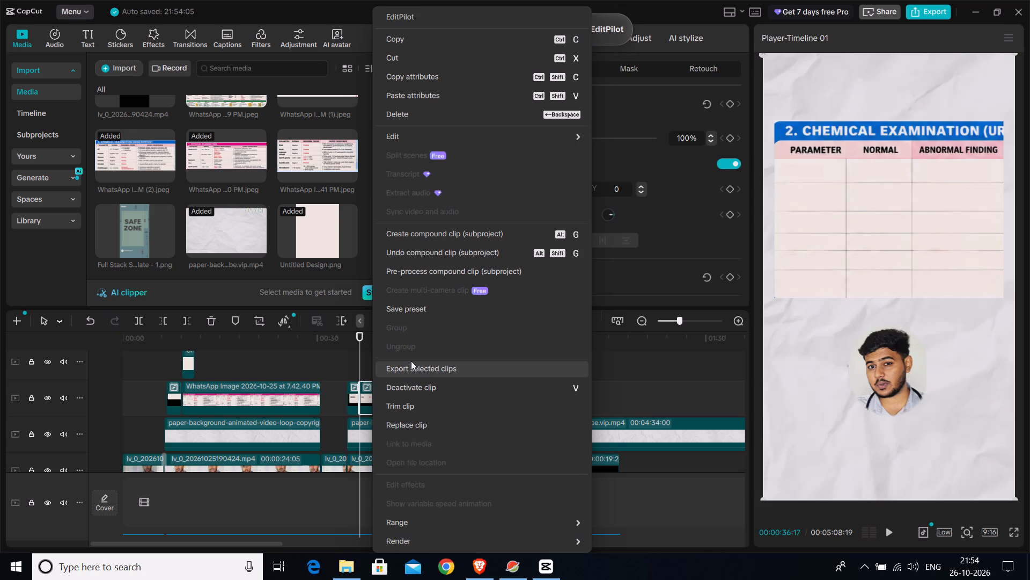
click(437, 258)
Move the ungrouped table image and its cream patches together so they start at 00:00:36:17, with the table image directly following the remaining compound clip.
scroll(411, 374, down, 2)
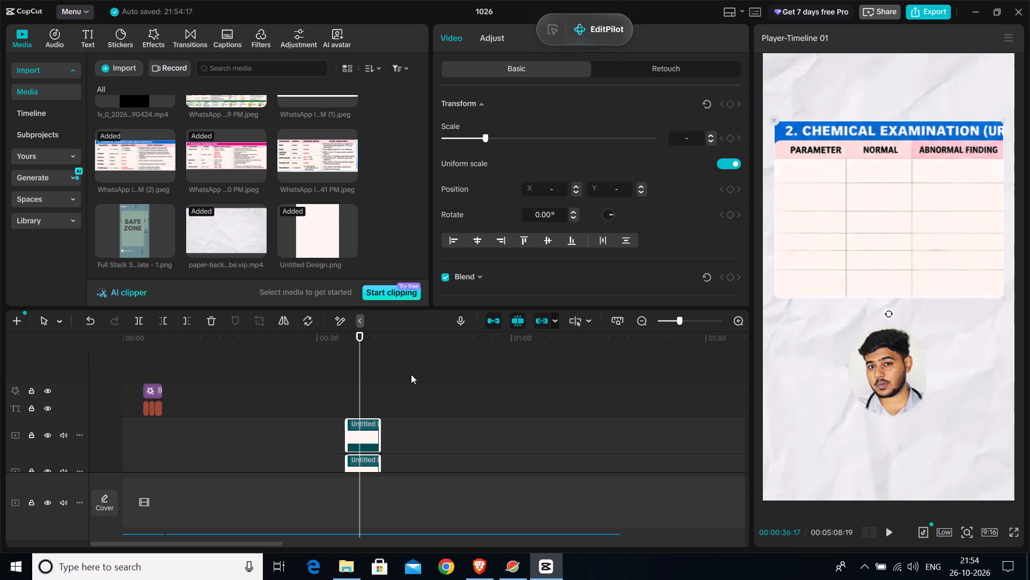
scroll(411, 374, down, 20)
scroll(411, 374, down, 9)
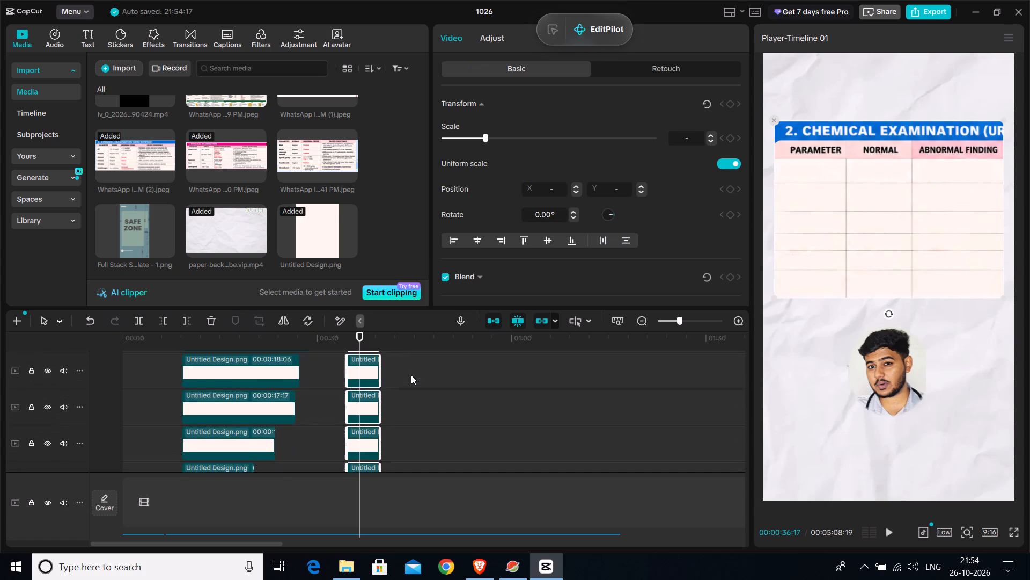
scroll(411, 375, down, 7)
scroll(411, 375, up, 1)
scroll(411, 375, down, 10)
scroll(411, 375, up, 4)
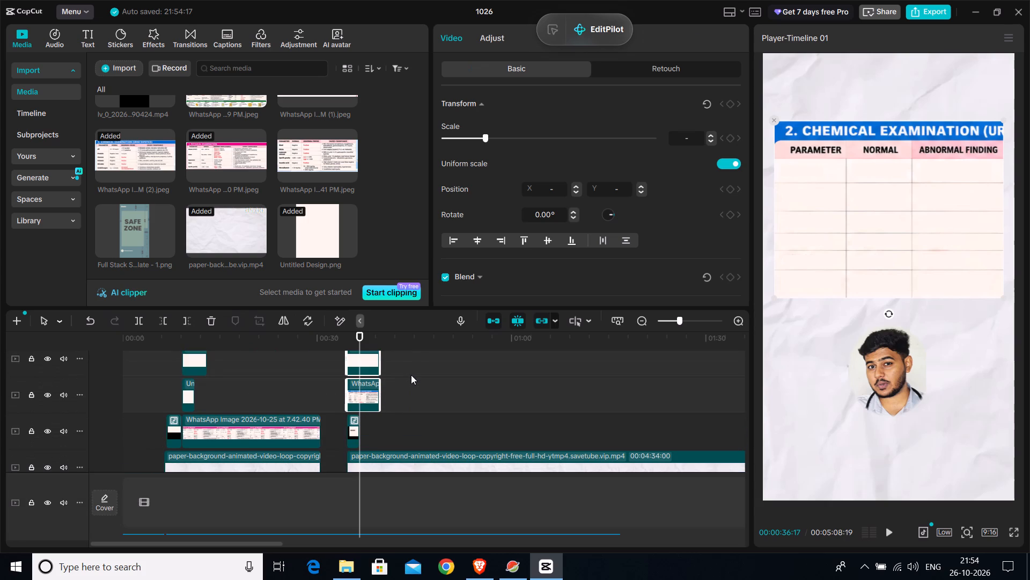
drag(362, 392, 378, 429)
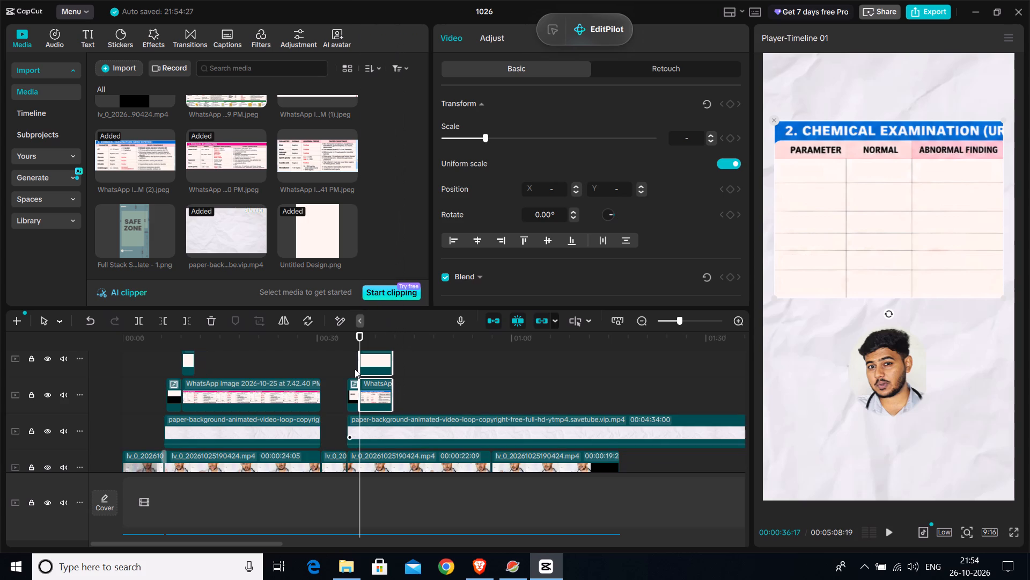
Play across the join, split the cream patch covering the pH label at 00:00:36:27, and delete the part after the split.
click(351, 370)
key(space)
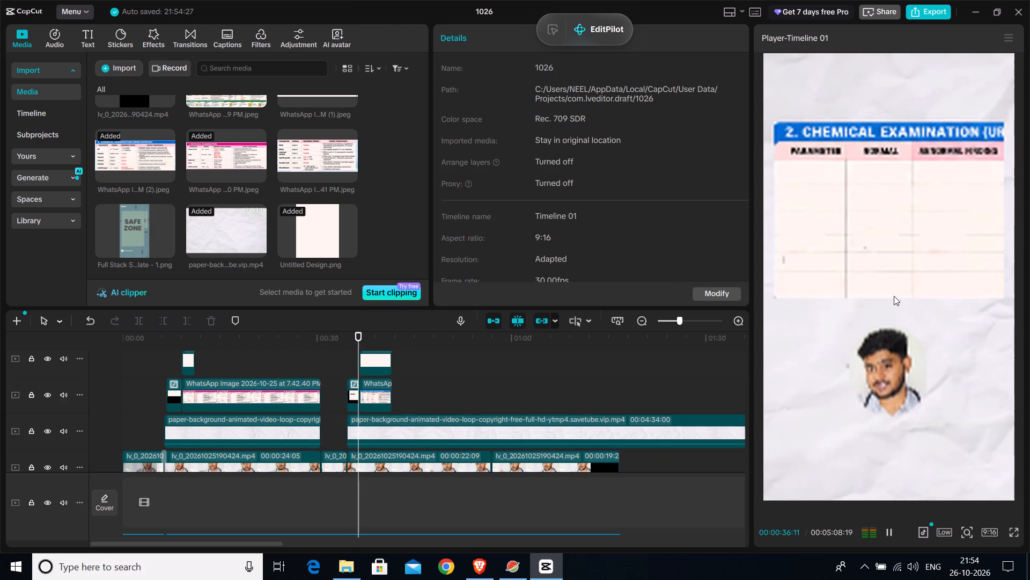
key(space)
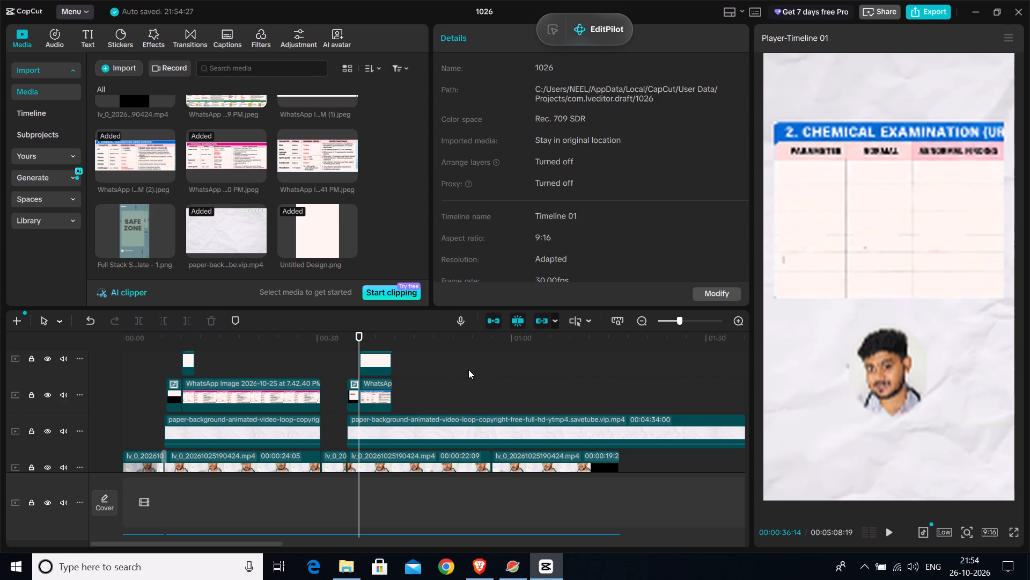
scroll(468, 369, up, 1)
ctrl+scroll(401, 389, up, 5)
ctrl+scroll(401, 389, down, 1)
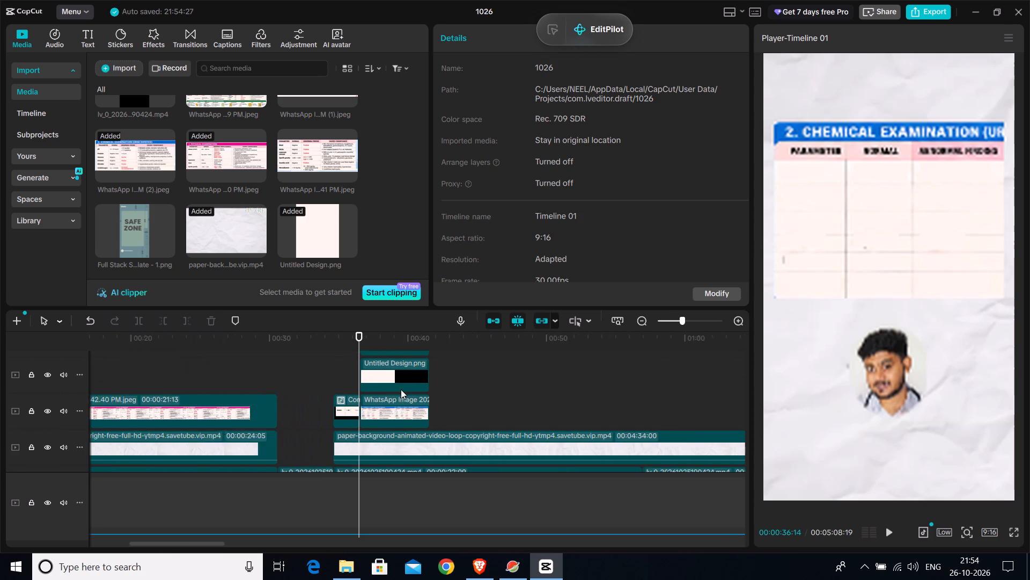
ctrl+scroll(401, 389, up, 1)
ctrl+scroll(401, 389, down, 1)
ctrl+scroll(401, 389, up, 16)
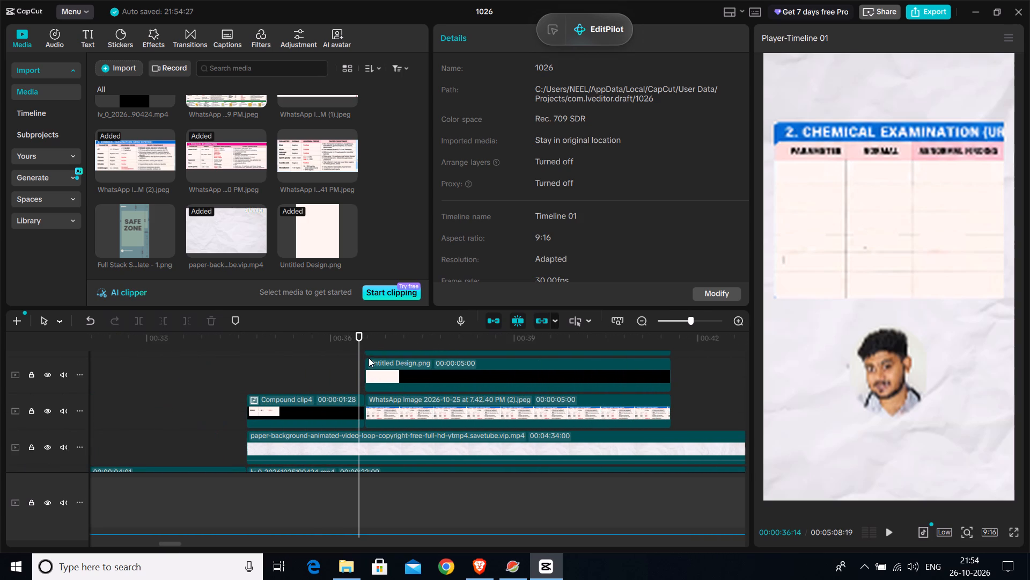
drag(359, 371, 365, 371)
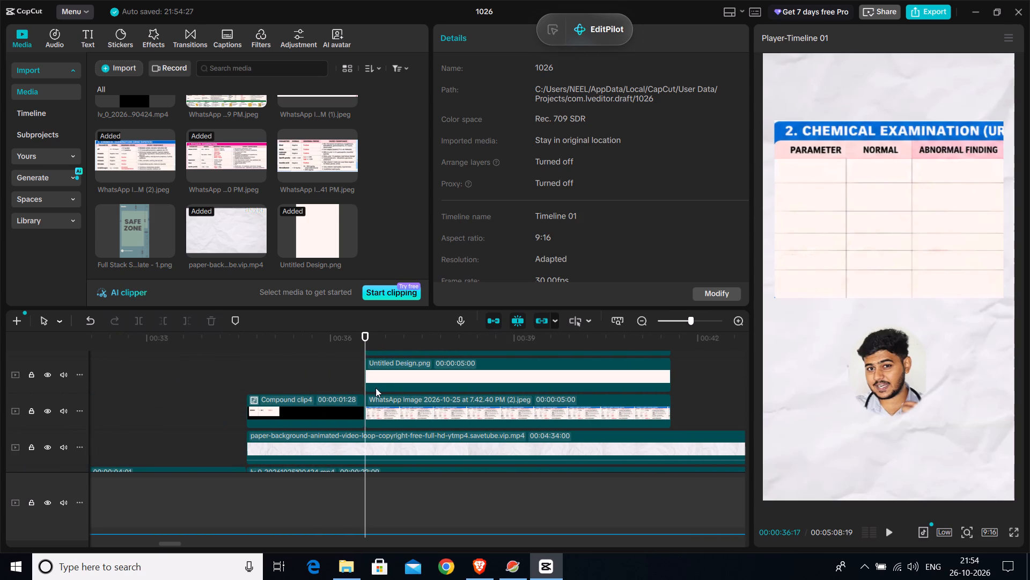
key(space)
key(space)
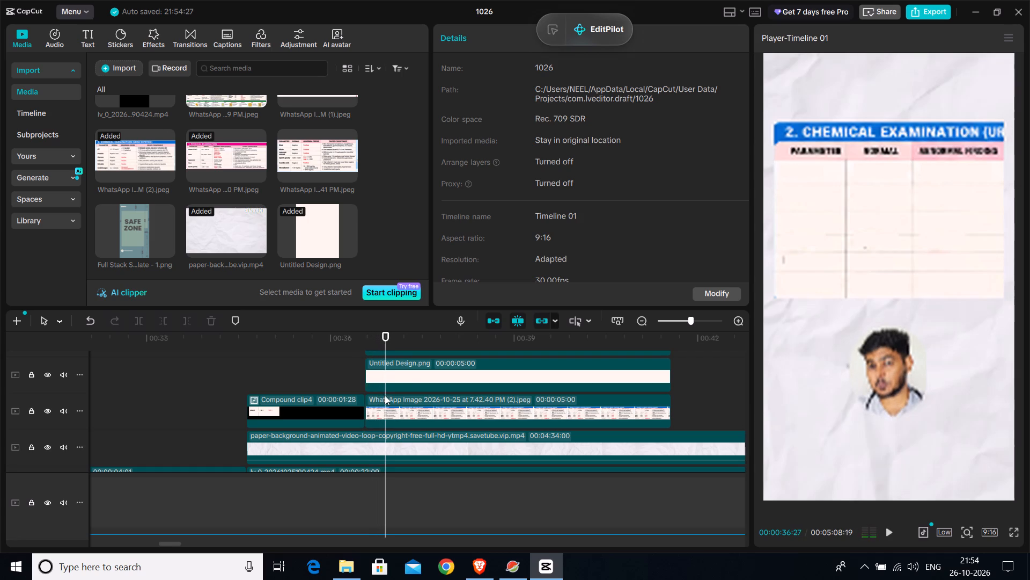
click(409, 378)
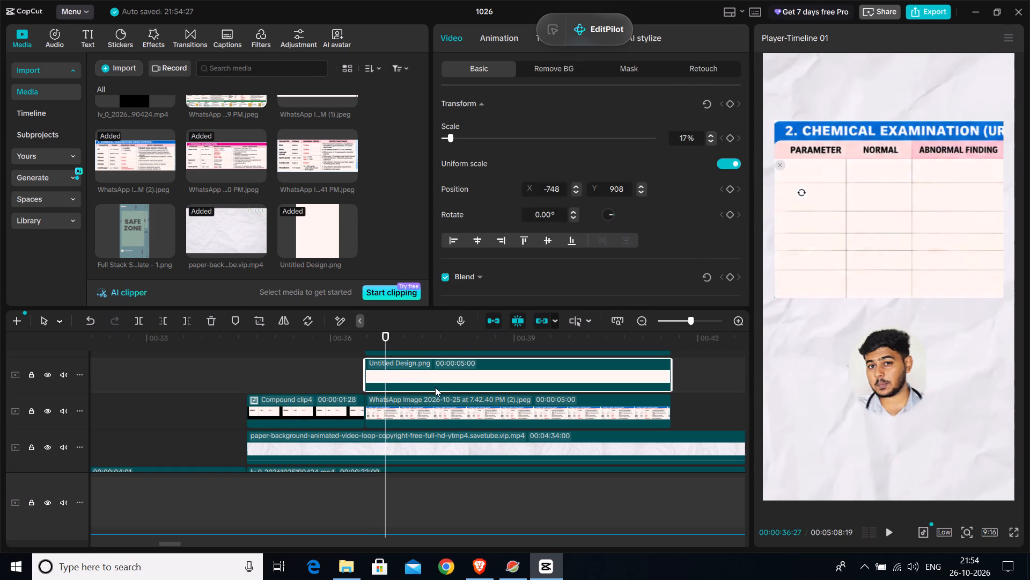
key(f)
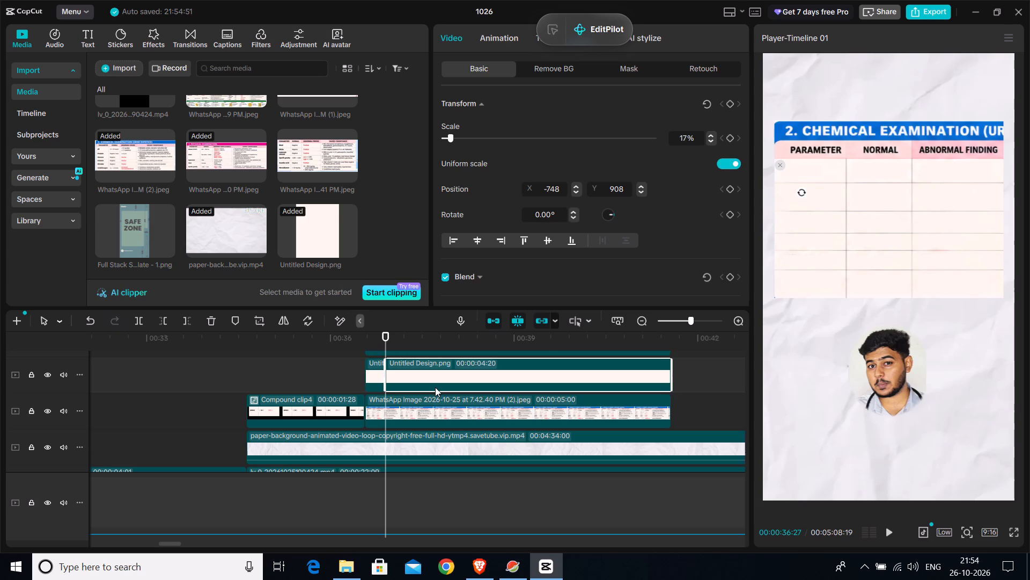
key(Delete)
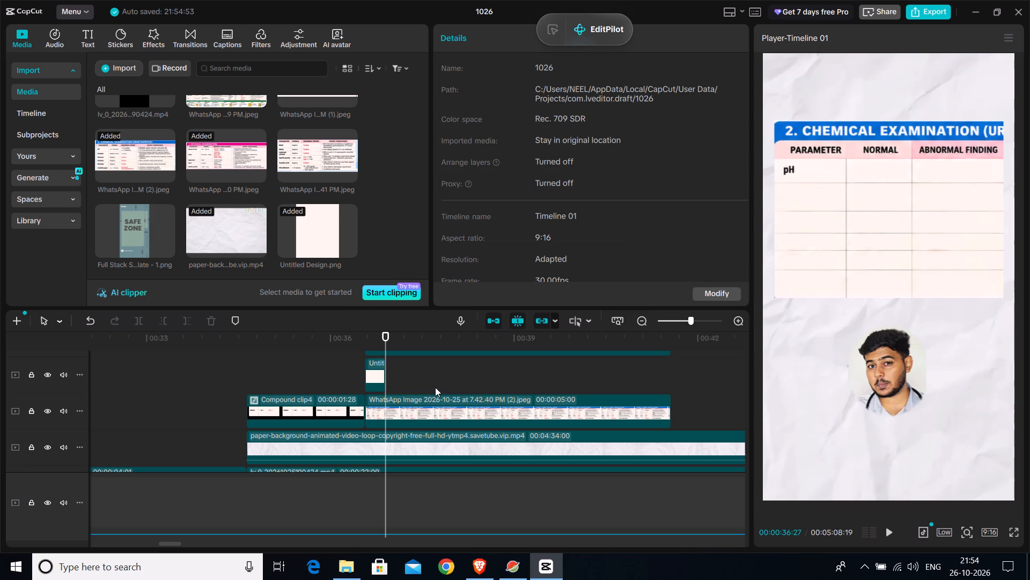
Play to the pH normal-value cue, split the cream patch covering that cell at 00:00:38:11, and delete the part after the split.
key(space)
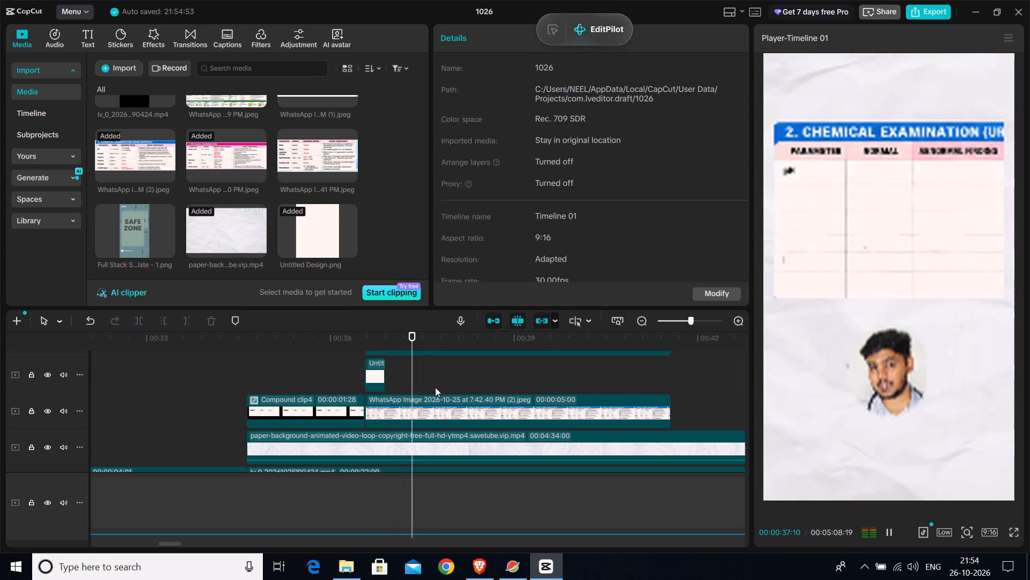
key(space)
key(space)
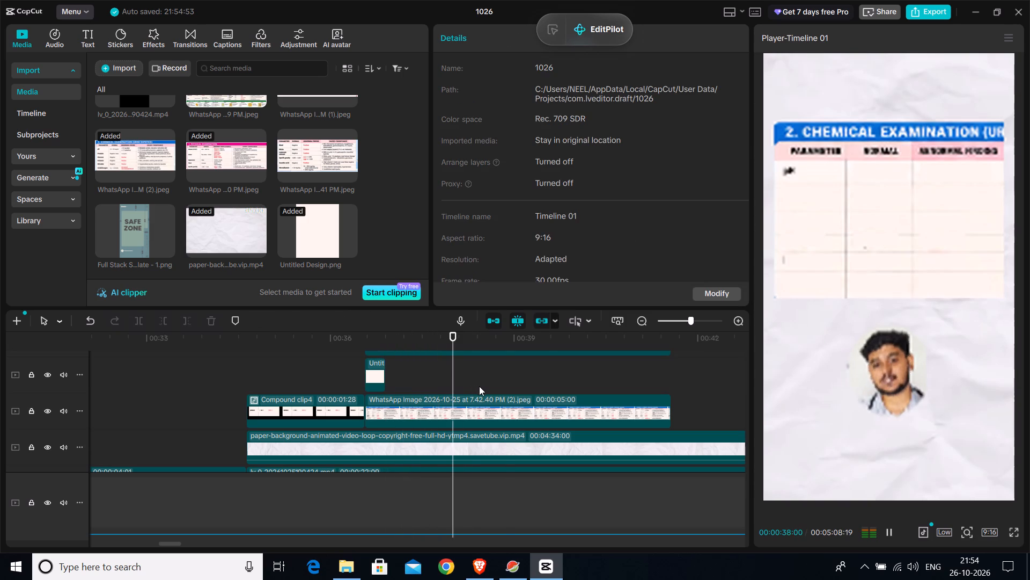
key(space)
scroll(582, 403, up, 3)
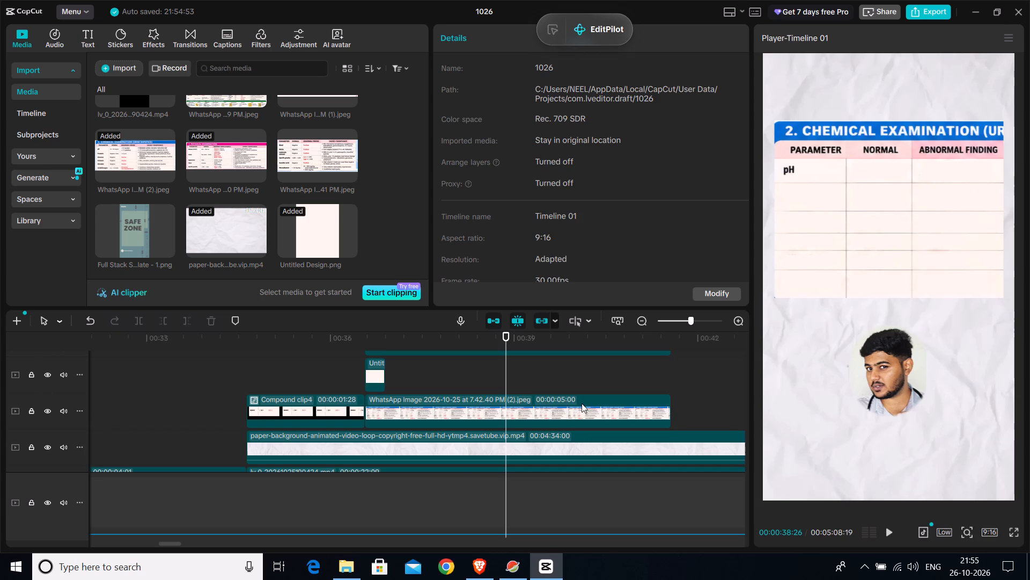
click(450, 432)
click(420, 431)
key(space)
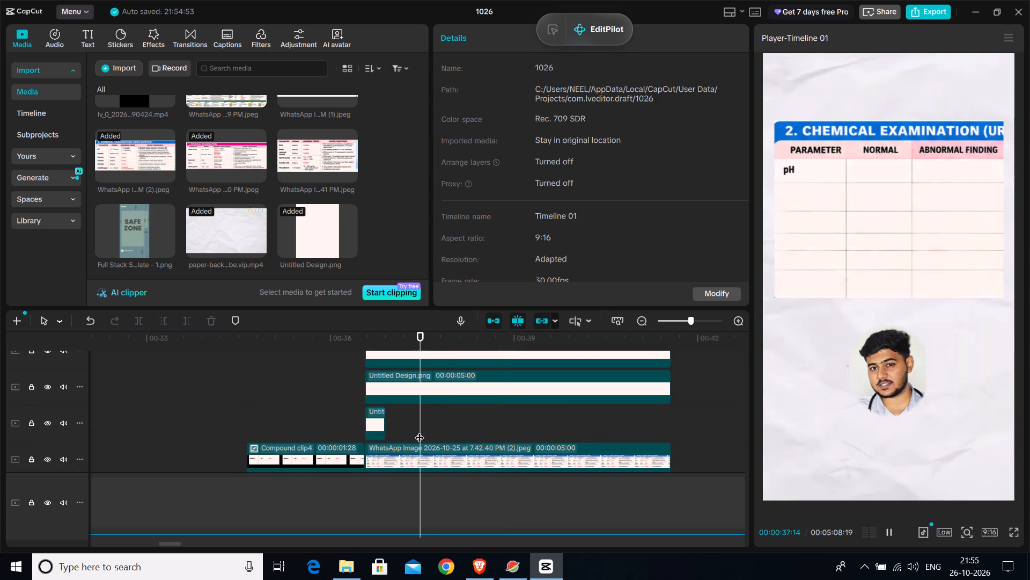
key(space)
key(space)
key(space)
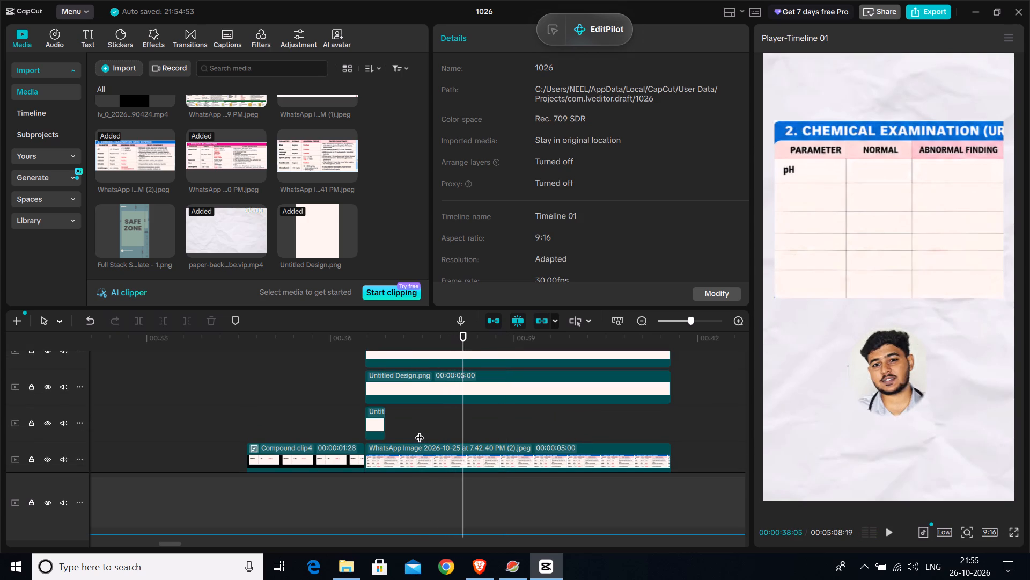
key(space)
key(space)
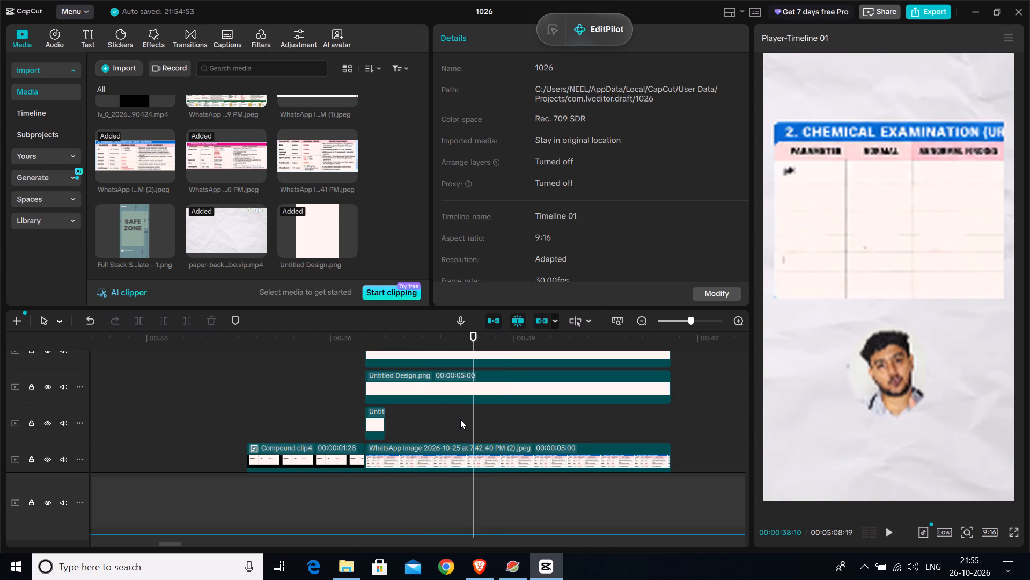
click(489, 392)
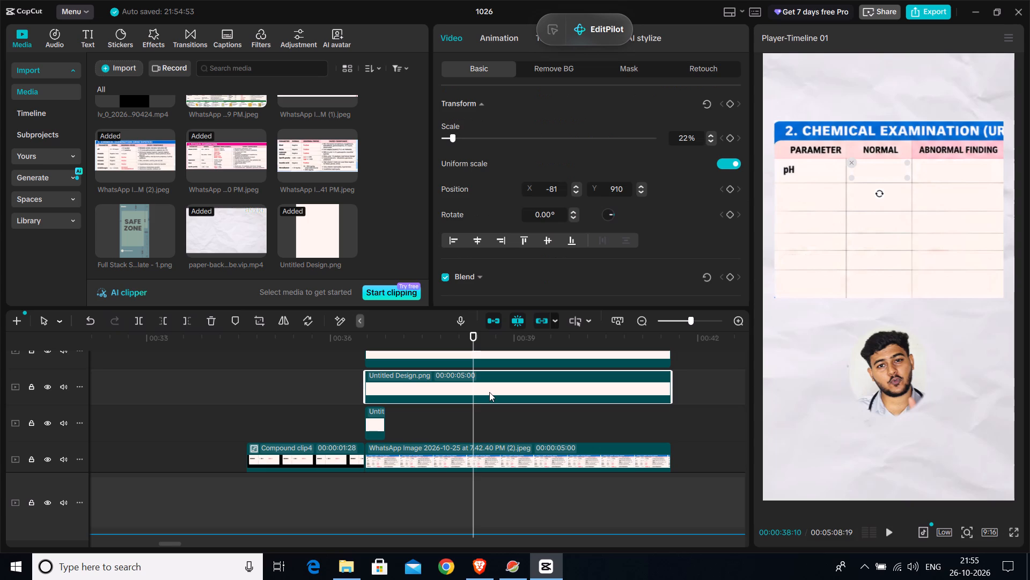
click(453, 423)
key(space)
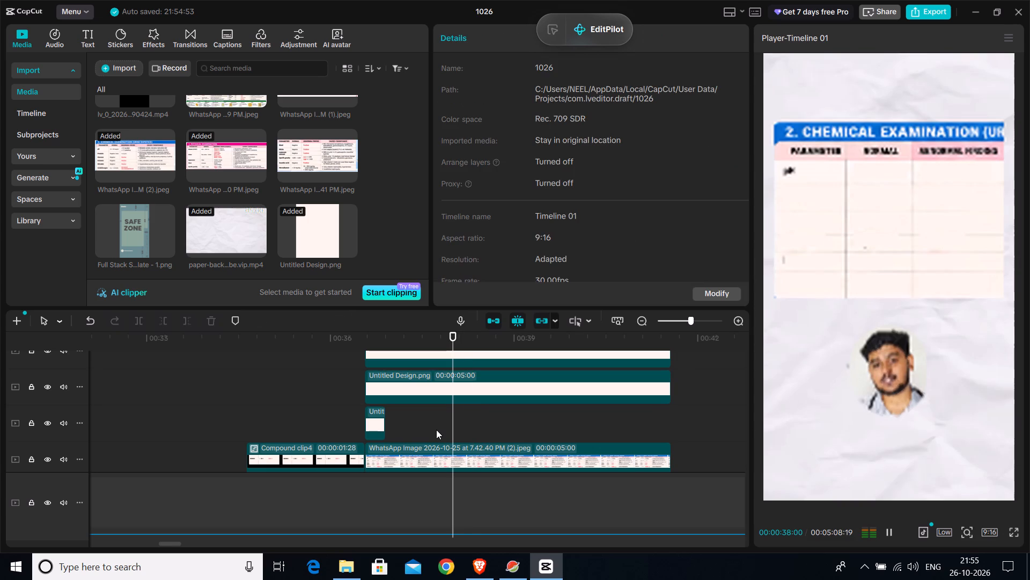
key(space)
click(474, 394)
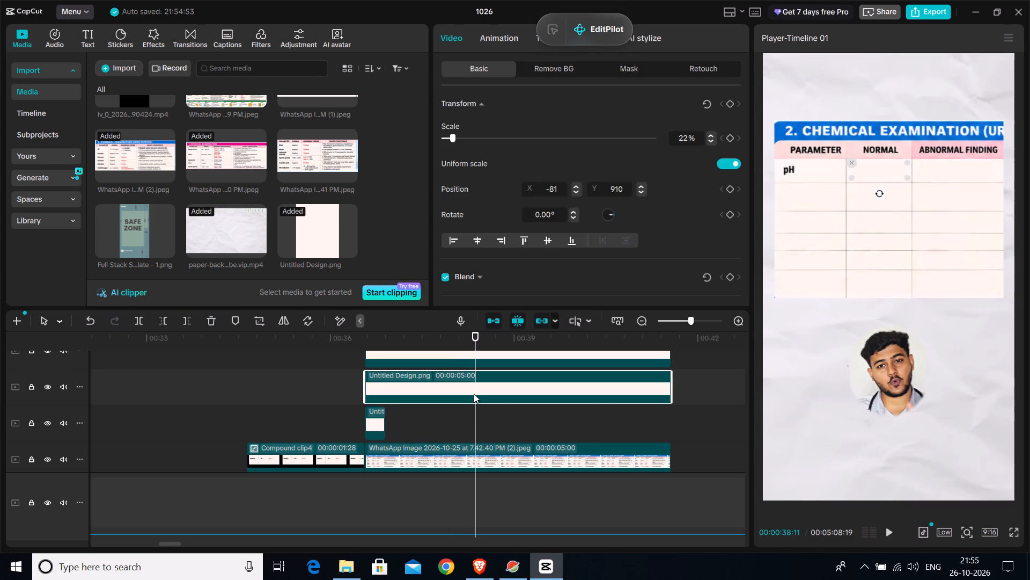
key(f)
key(Delete)
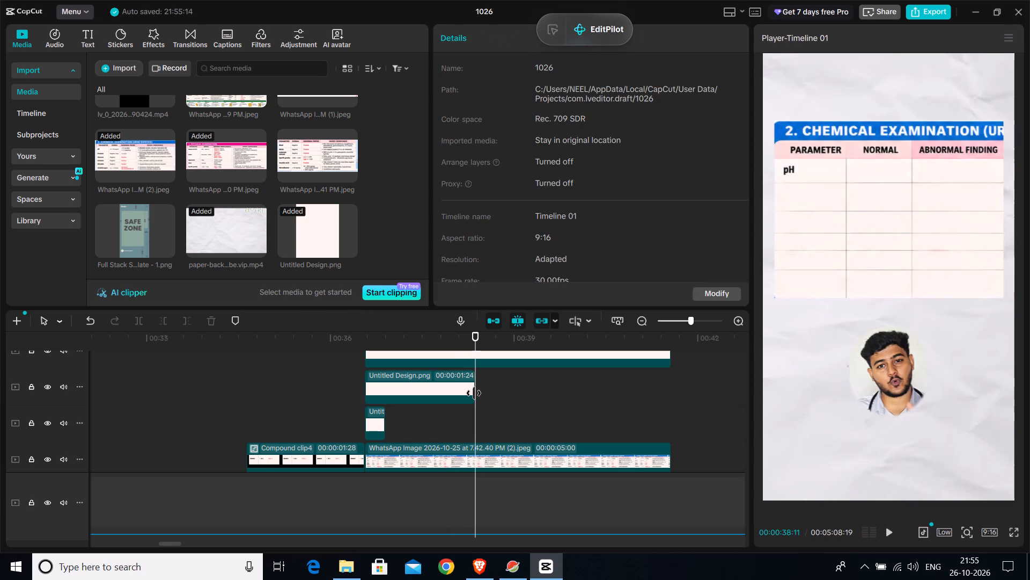
Play the narration from 00:00:36:17 to about 00:00:45:13 to find the cues for the table's following cells.
ctrl+scroll(474, 393, down, 8)
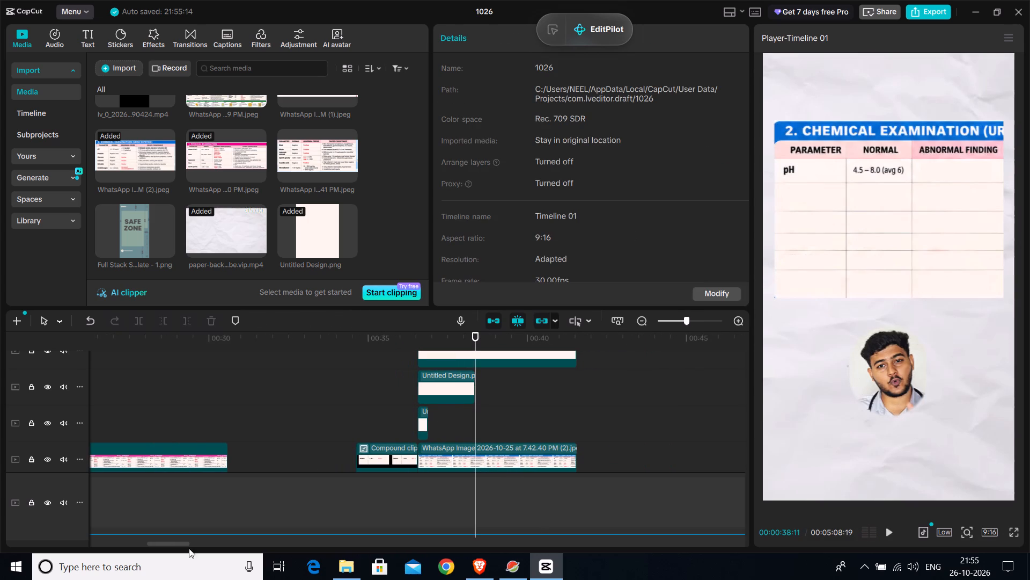
drag(161, 544, 174, 543)
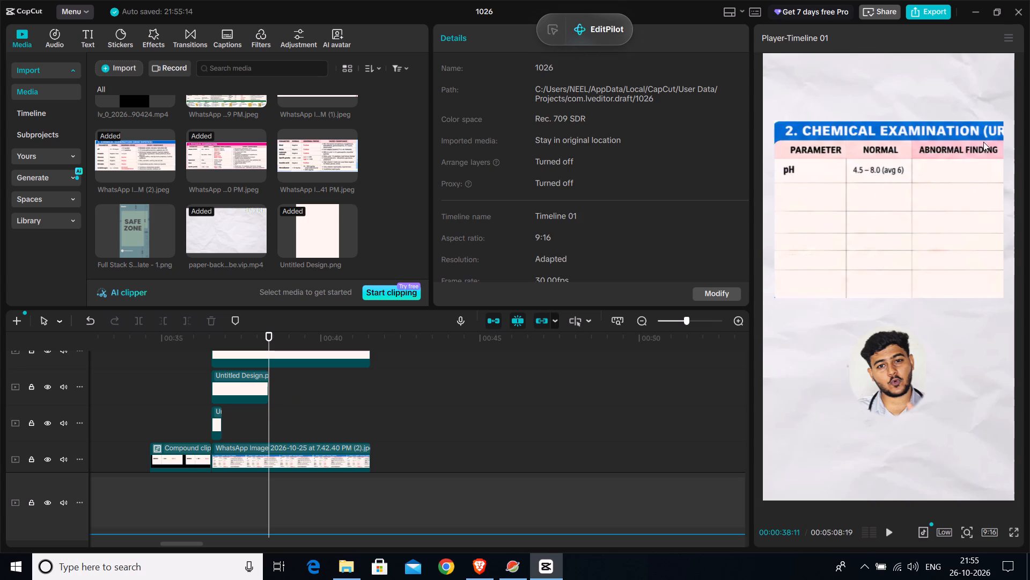
click(278, 363)
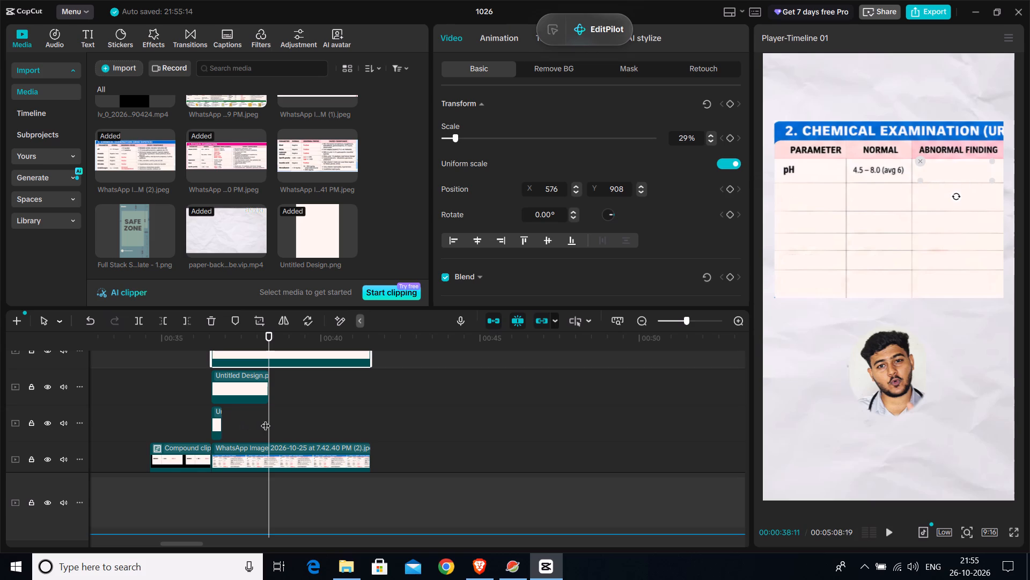
drag(269, 418, 211, 423)
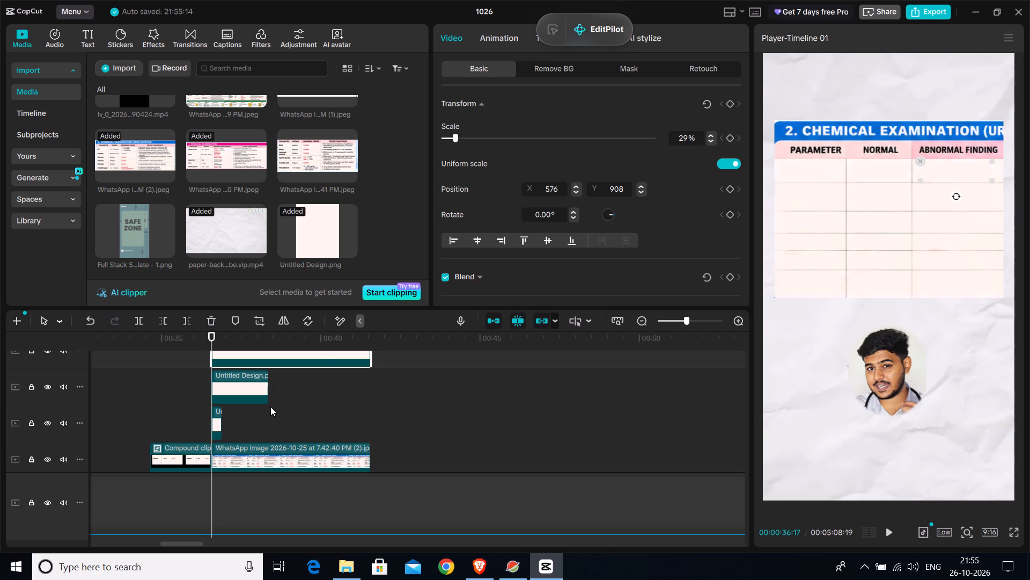
key(space)
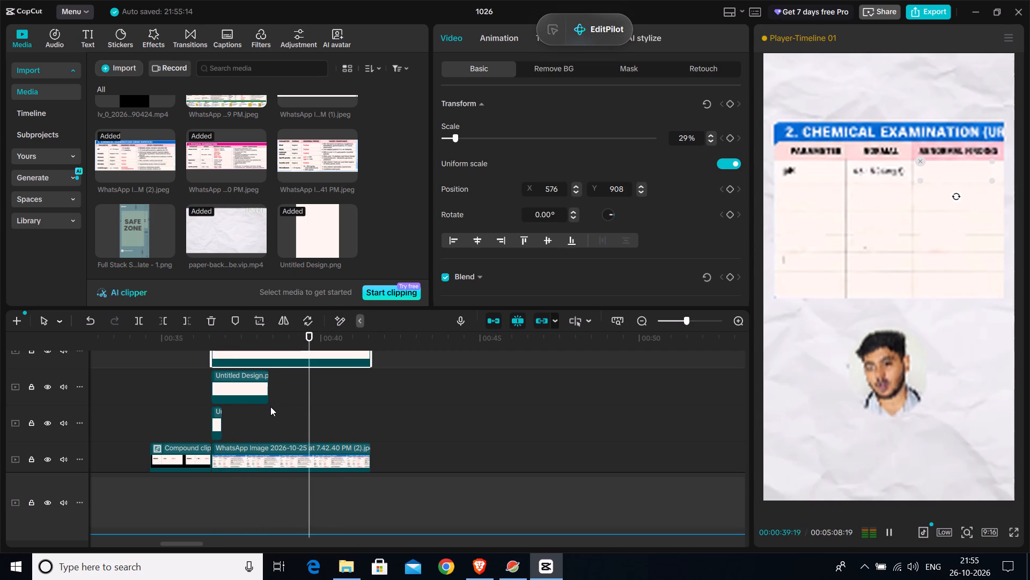
key(space)
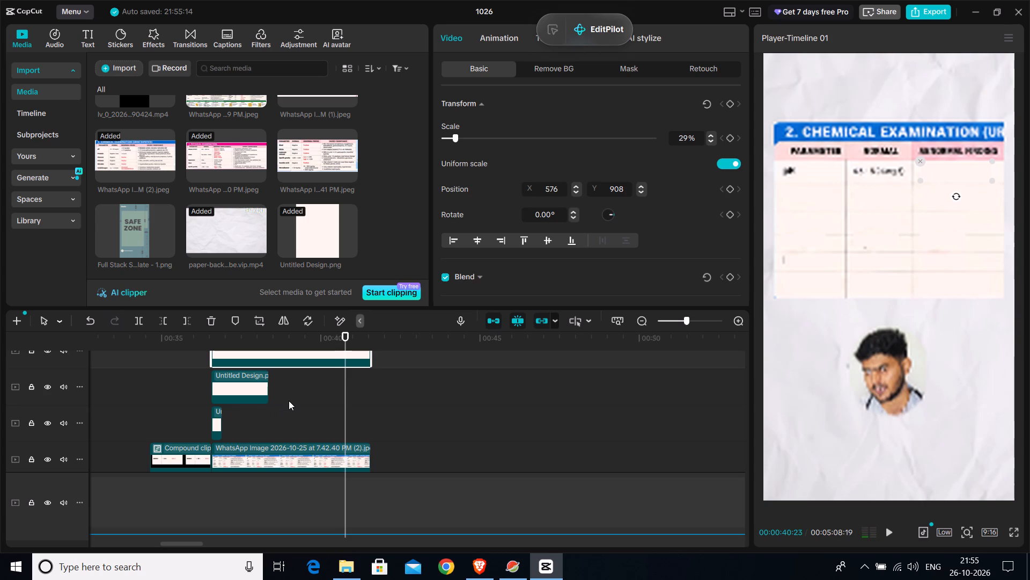
key(space)
key(space)
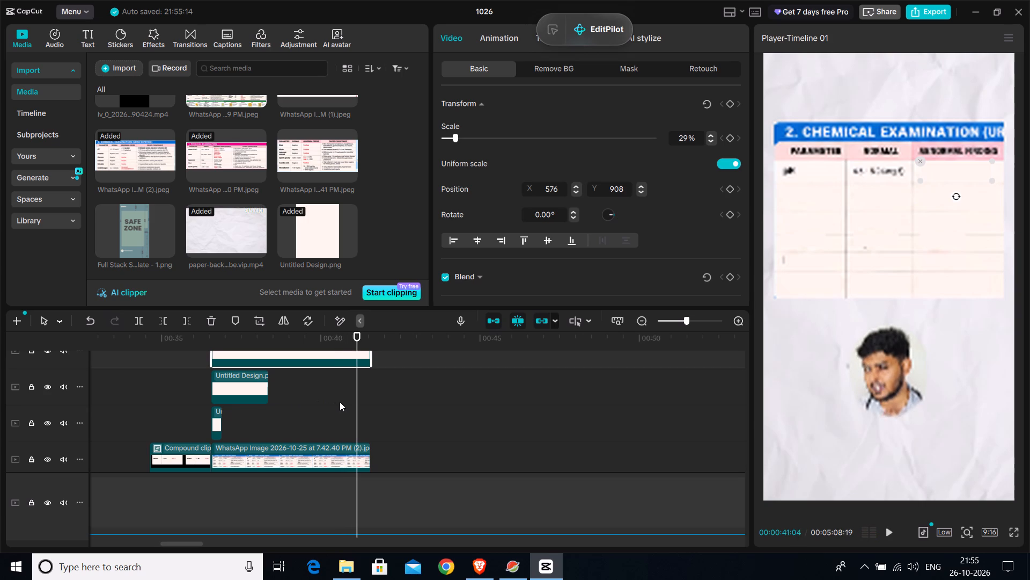
key(space)
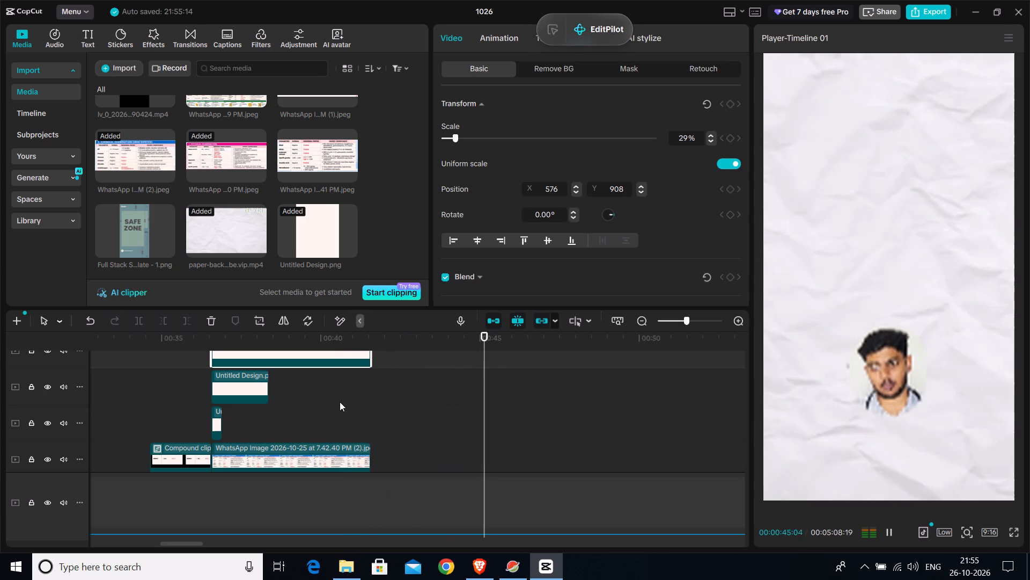
key(space)
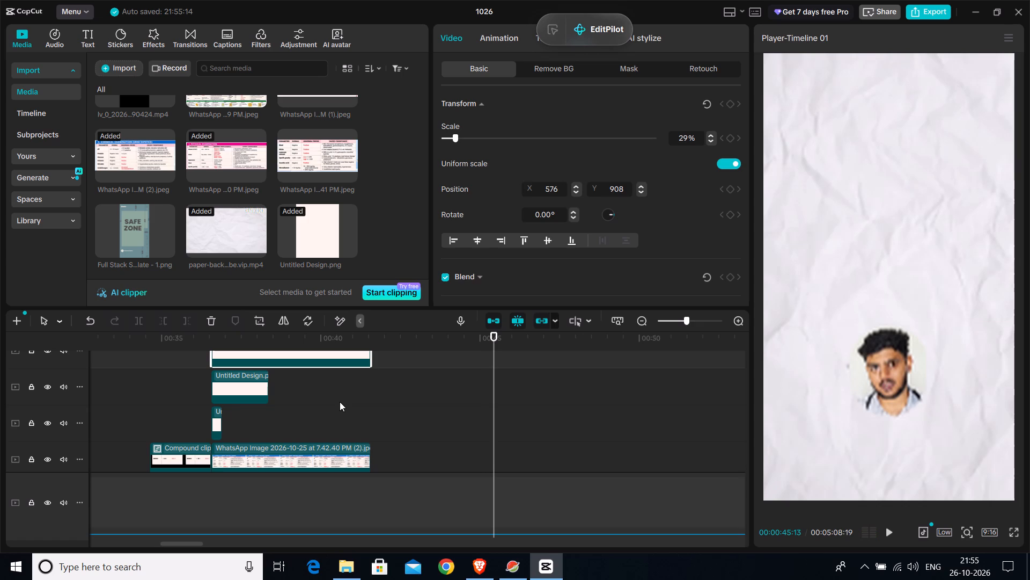
Extend the chemical examination table image to a duration of 00:00:20:11, ending at the cut in the presenter video below.
ctrl+scroll(567, 437, down, 3)
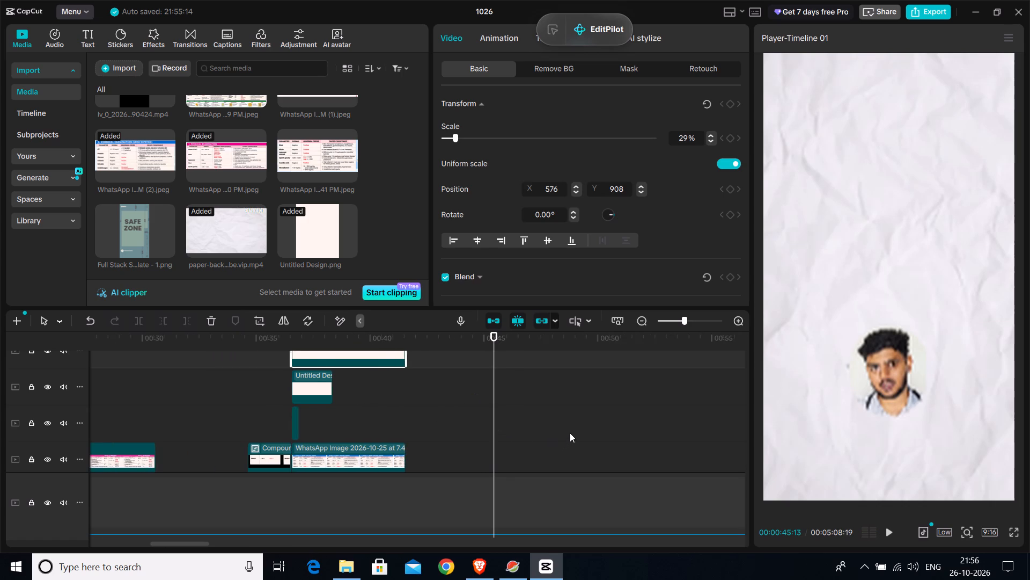
ctrl+scroll(570, 433, down, 2)
scroll(532, 434, down, 5)
scroll(531, 432, up, 2)
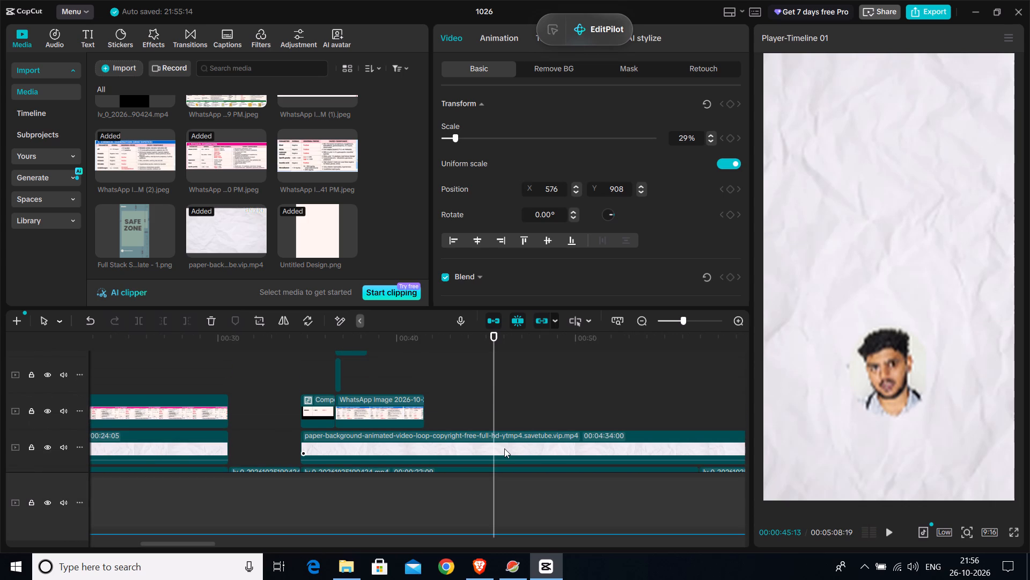
scroll(474, 480, down, 2)
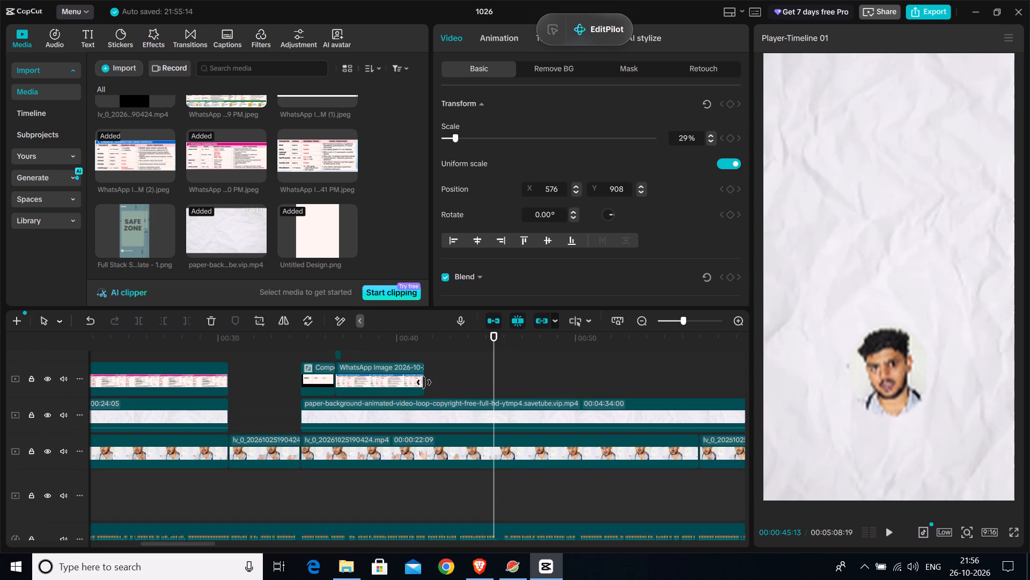
drag(424, 382, 700, 387)
scroll(501, 436, up, 4)
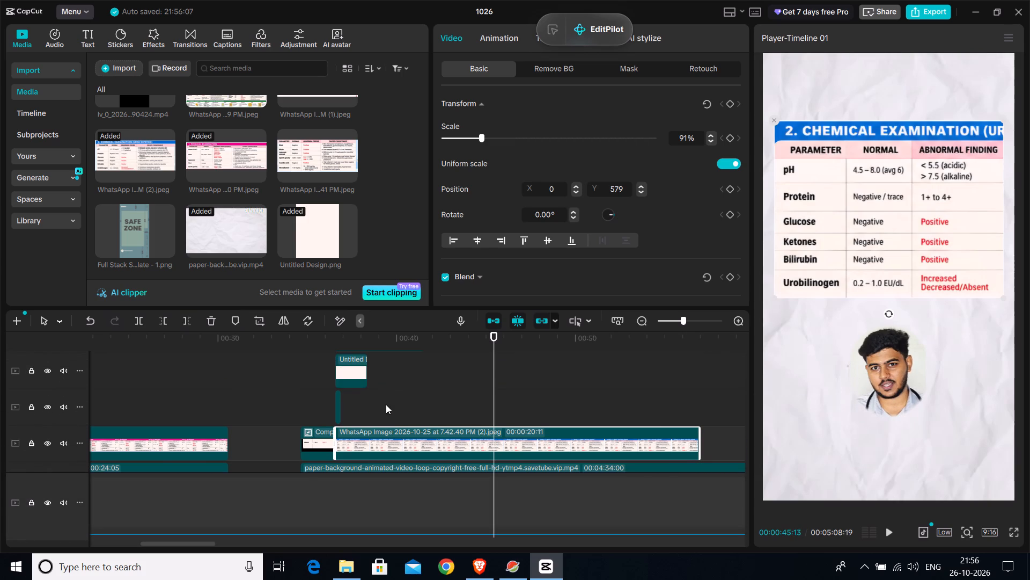
Replay the pH narration, split the patch covering the pH abnormal-finding cell at 00:00:40:03, and delete the part after the split.
click(386, 404)
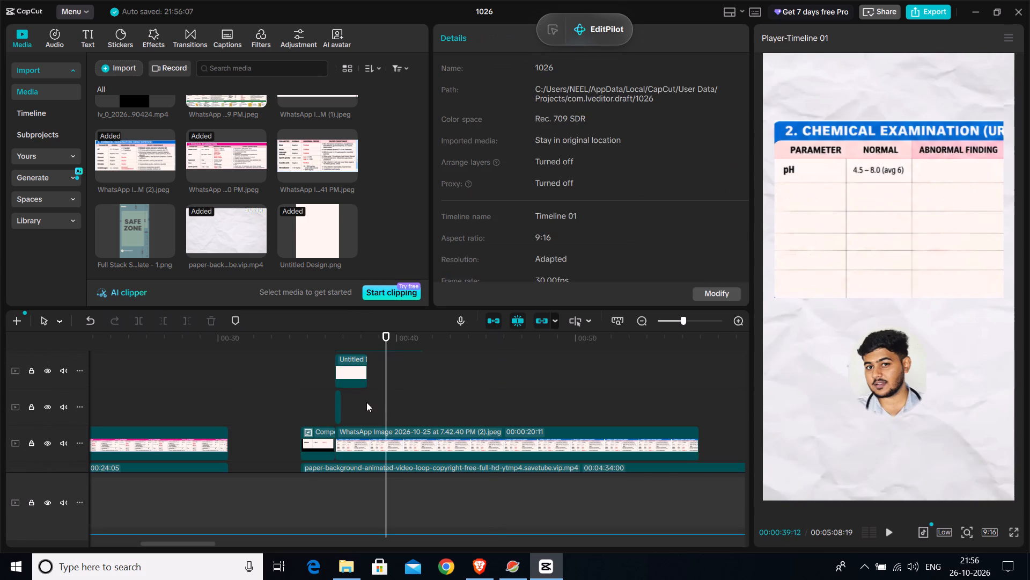
key(space)
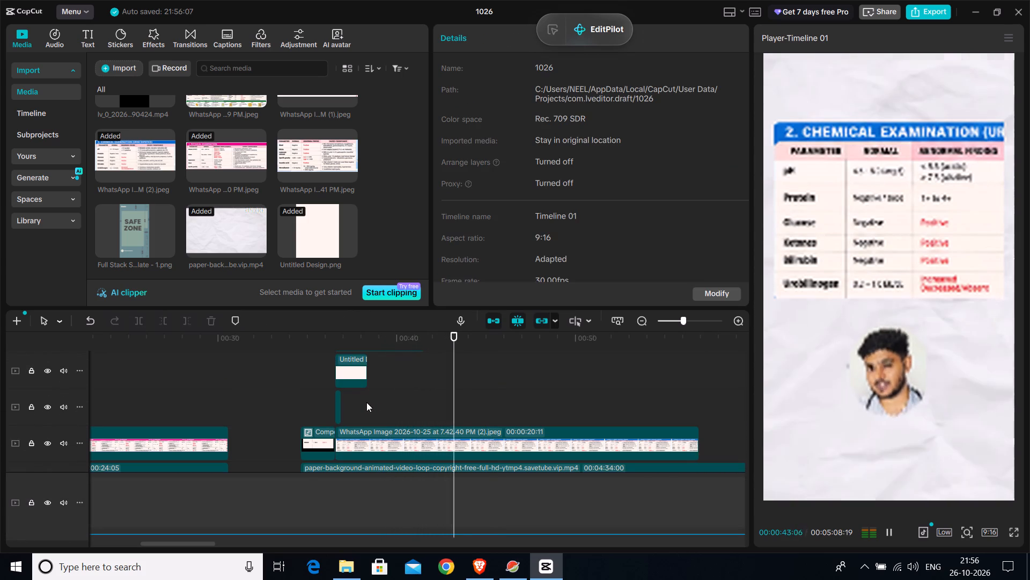
key(space)
key(space)
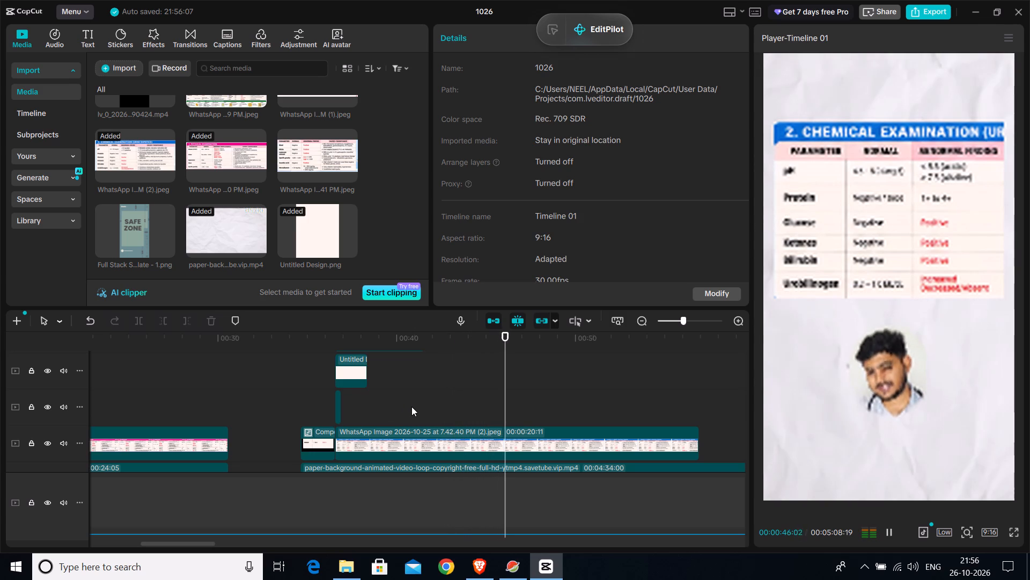
key(space)
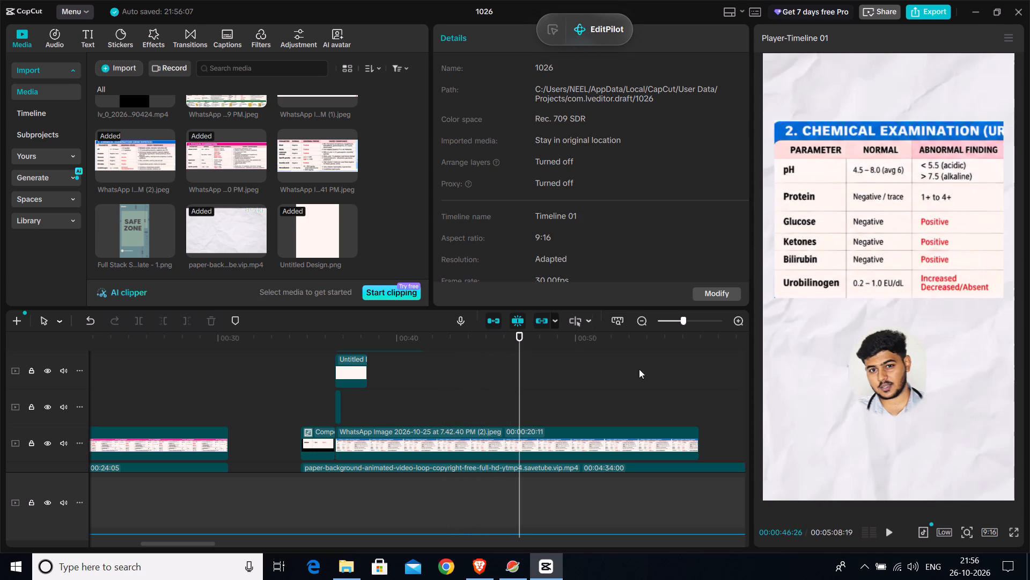
scroll(509, 447, up, 3)
click(371, 445)
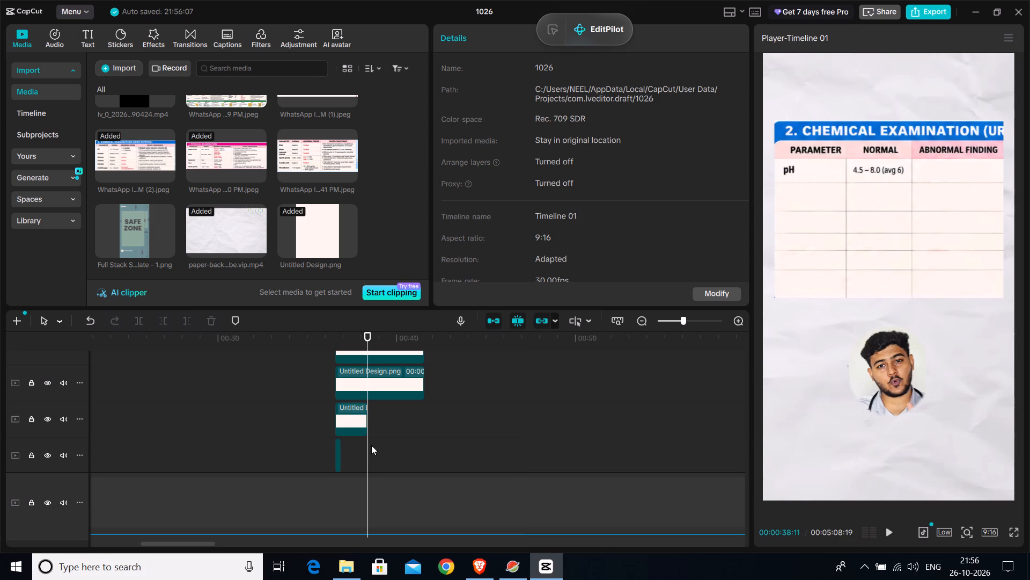
key(space)
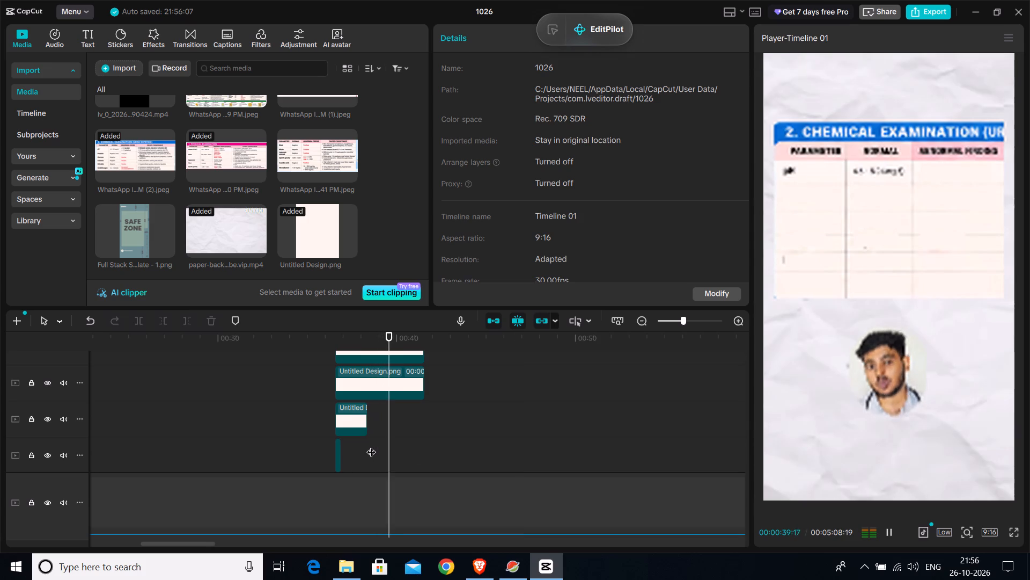
key(space)
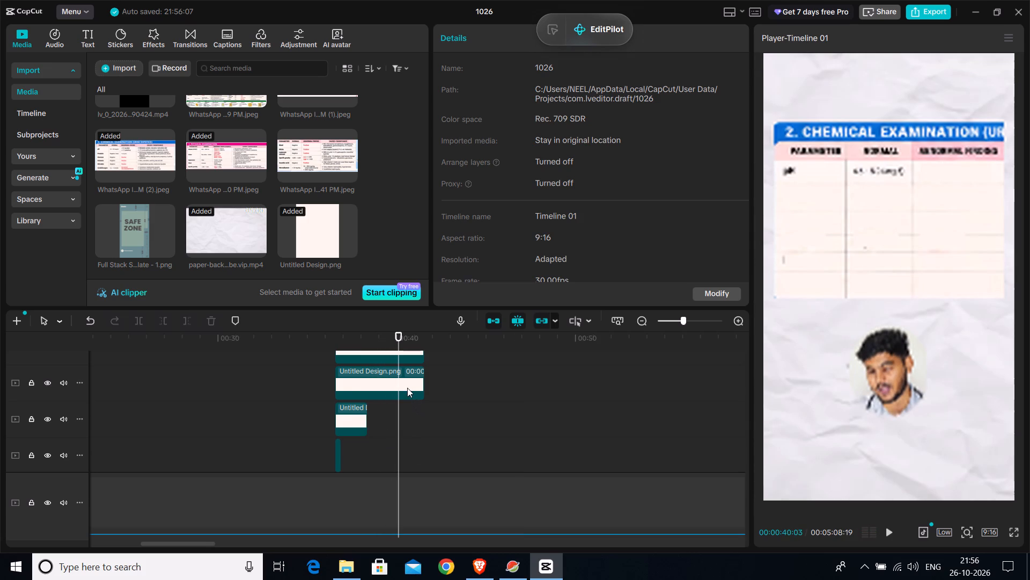
click(407, 388)
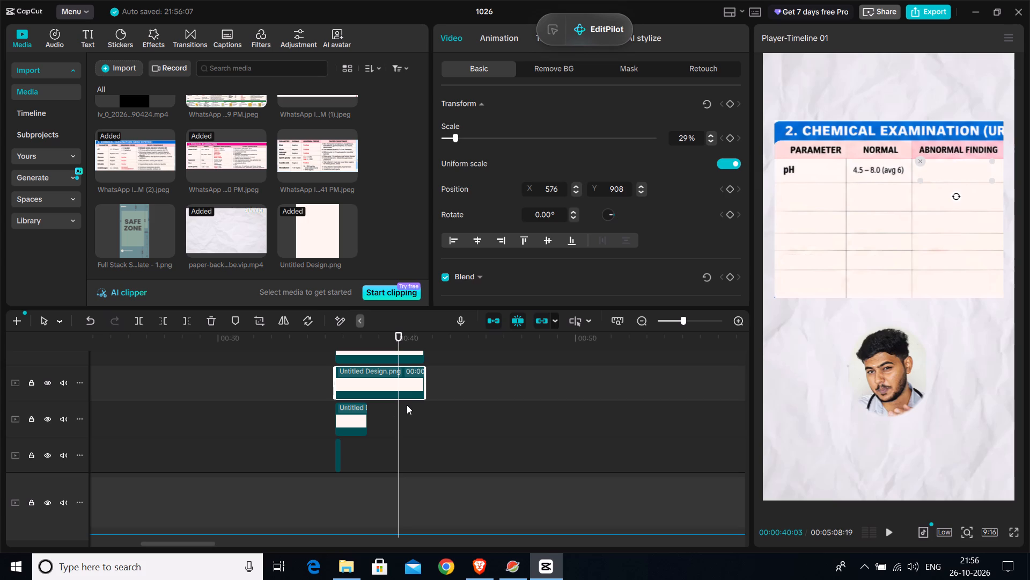
key(f)
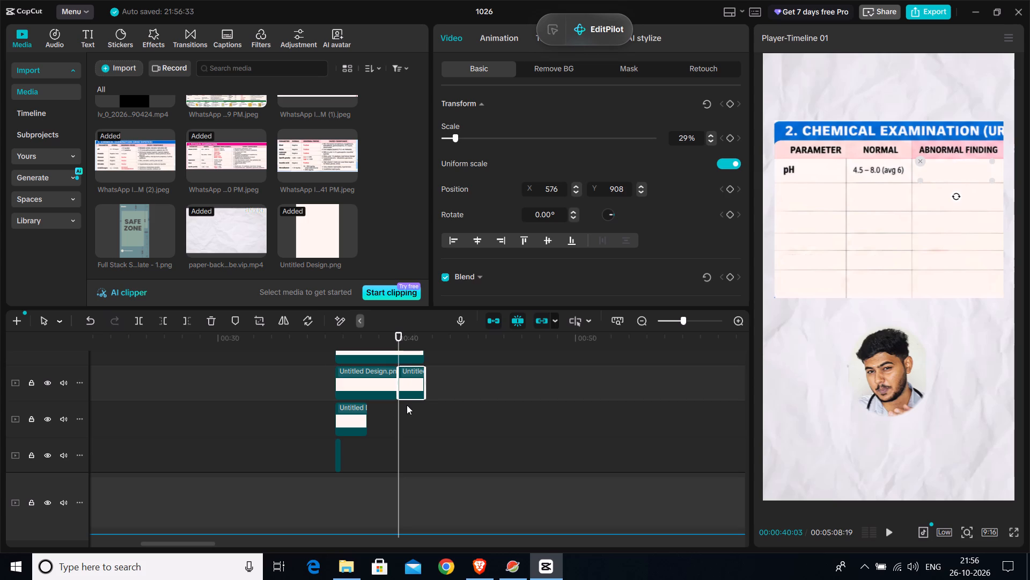
key(Delete)
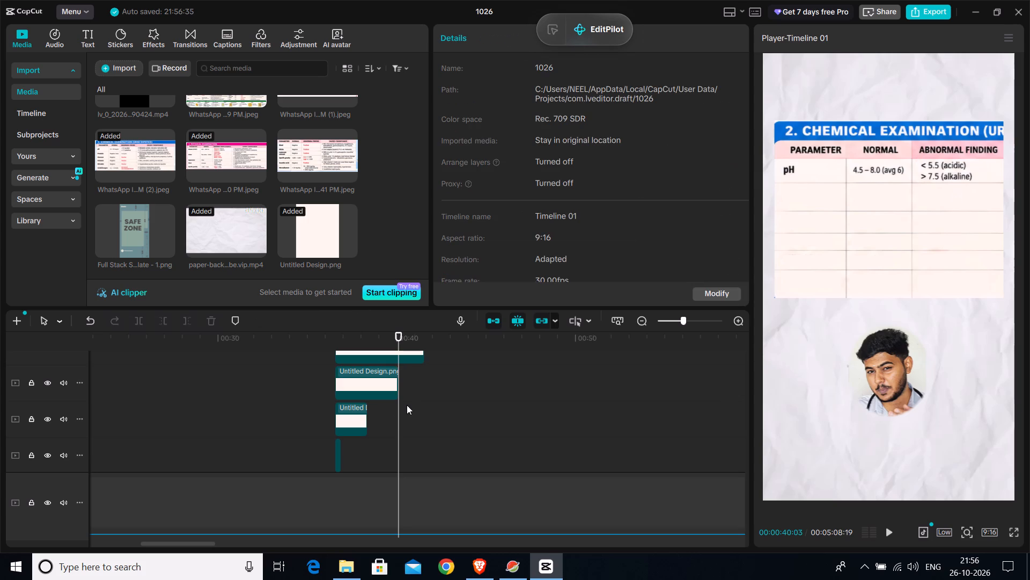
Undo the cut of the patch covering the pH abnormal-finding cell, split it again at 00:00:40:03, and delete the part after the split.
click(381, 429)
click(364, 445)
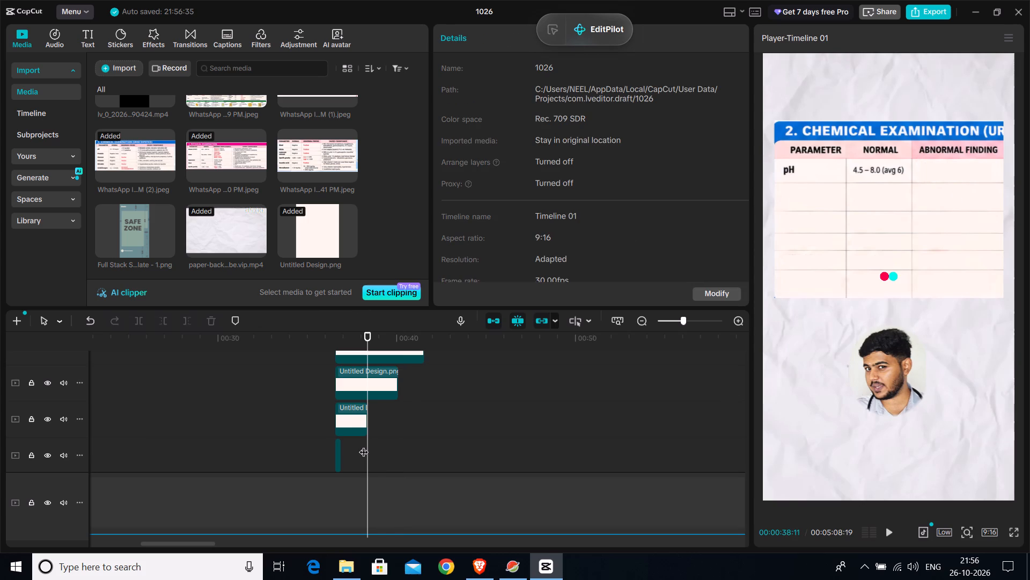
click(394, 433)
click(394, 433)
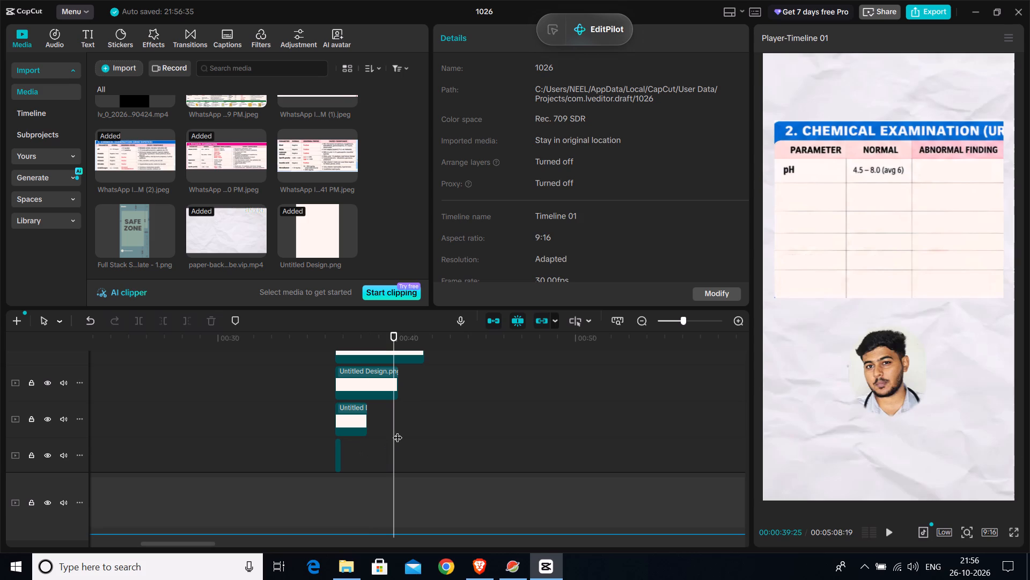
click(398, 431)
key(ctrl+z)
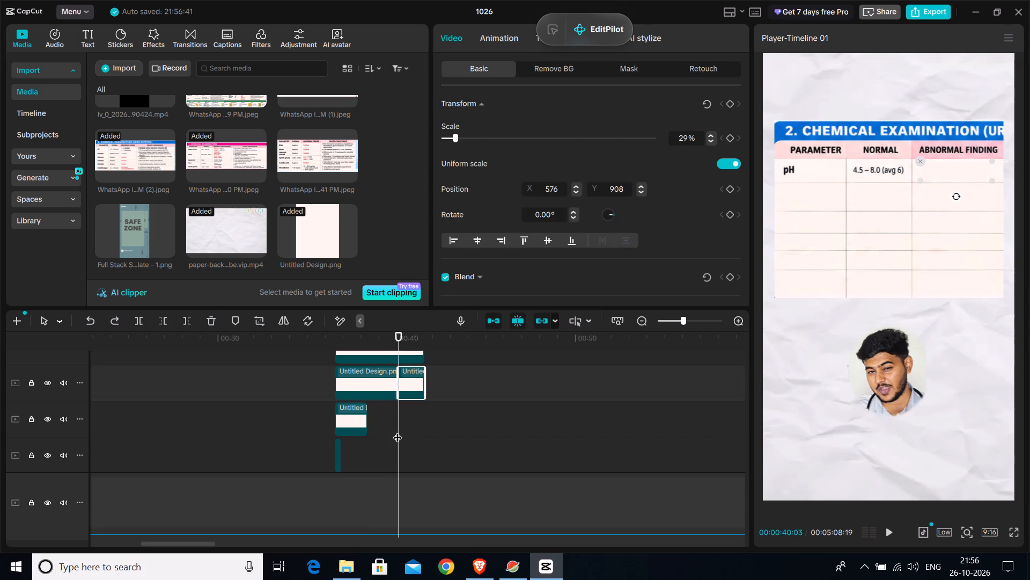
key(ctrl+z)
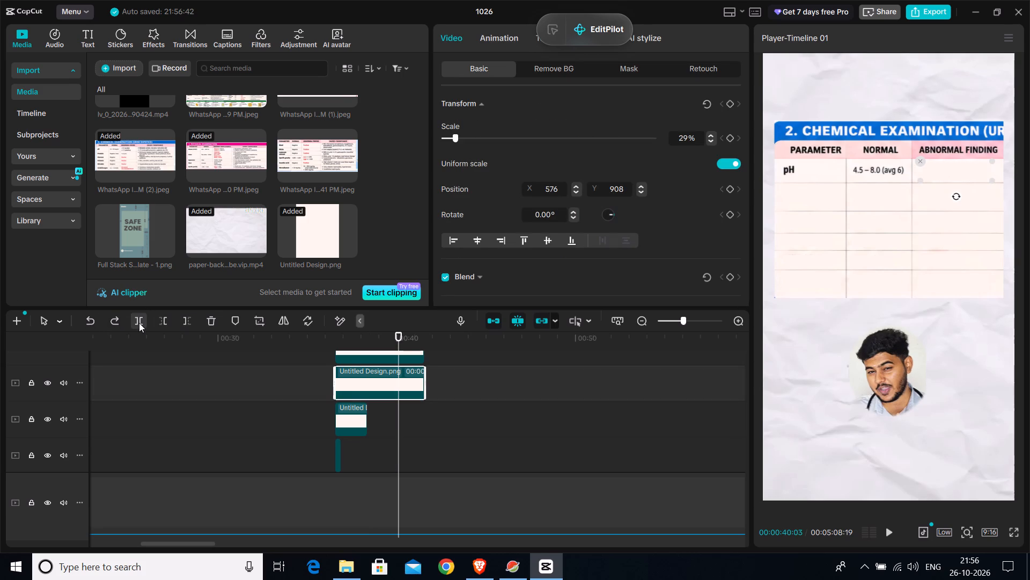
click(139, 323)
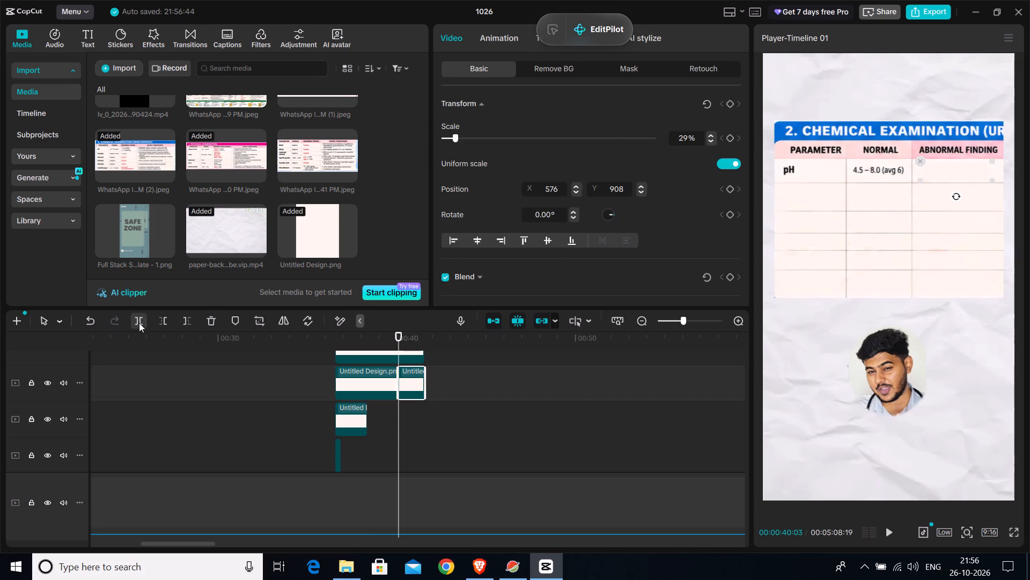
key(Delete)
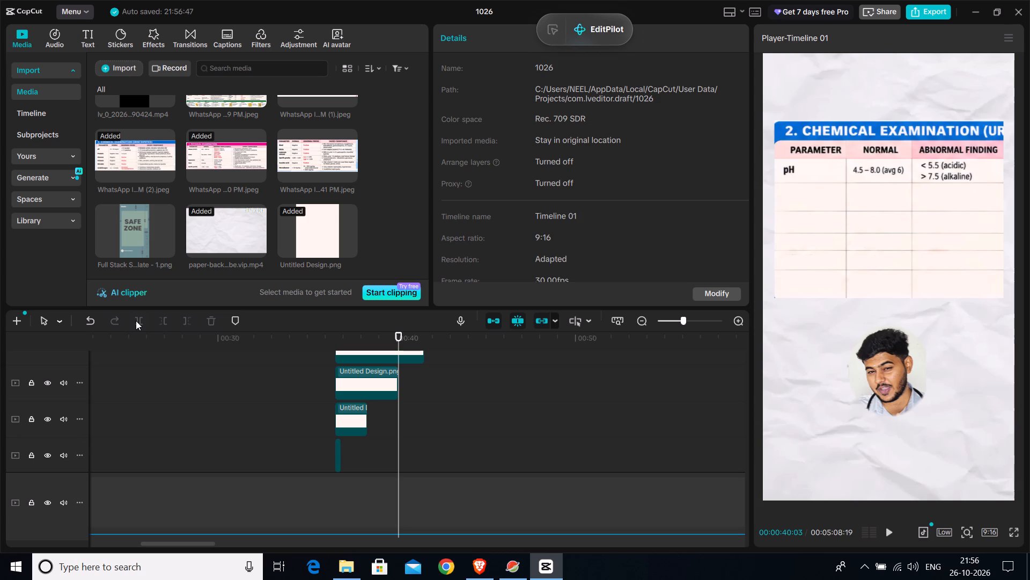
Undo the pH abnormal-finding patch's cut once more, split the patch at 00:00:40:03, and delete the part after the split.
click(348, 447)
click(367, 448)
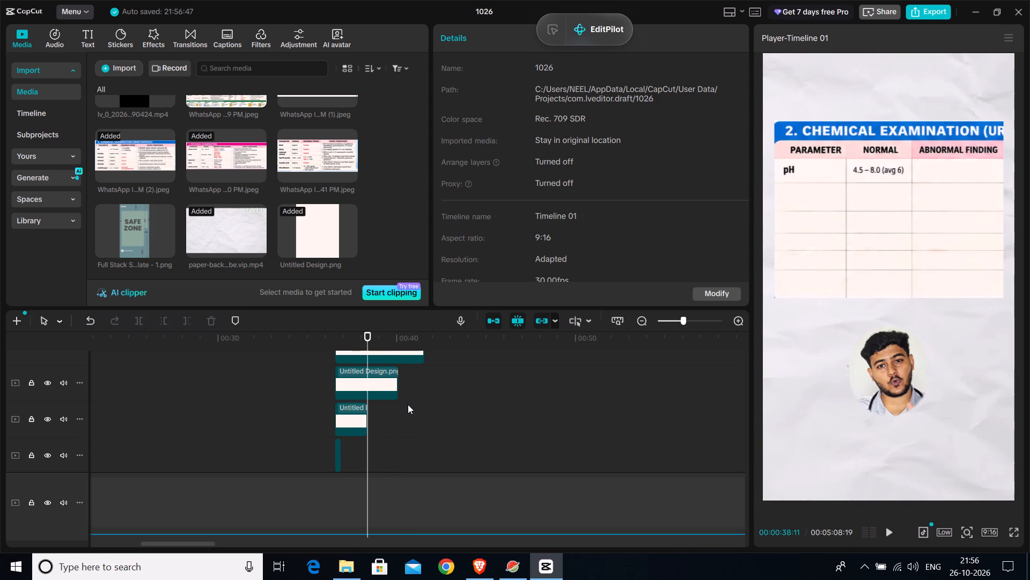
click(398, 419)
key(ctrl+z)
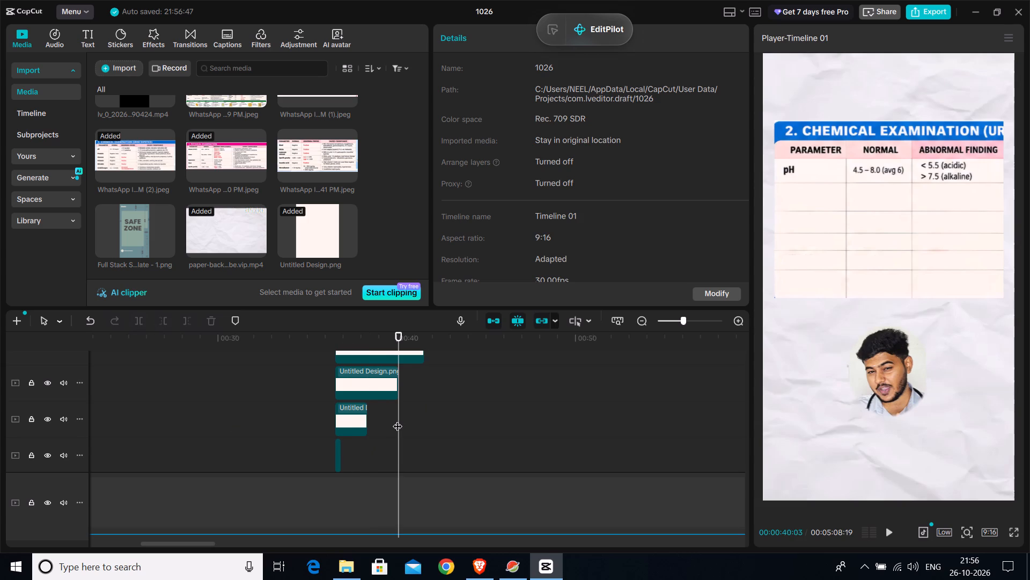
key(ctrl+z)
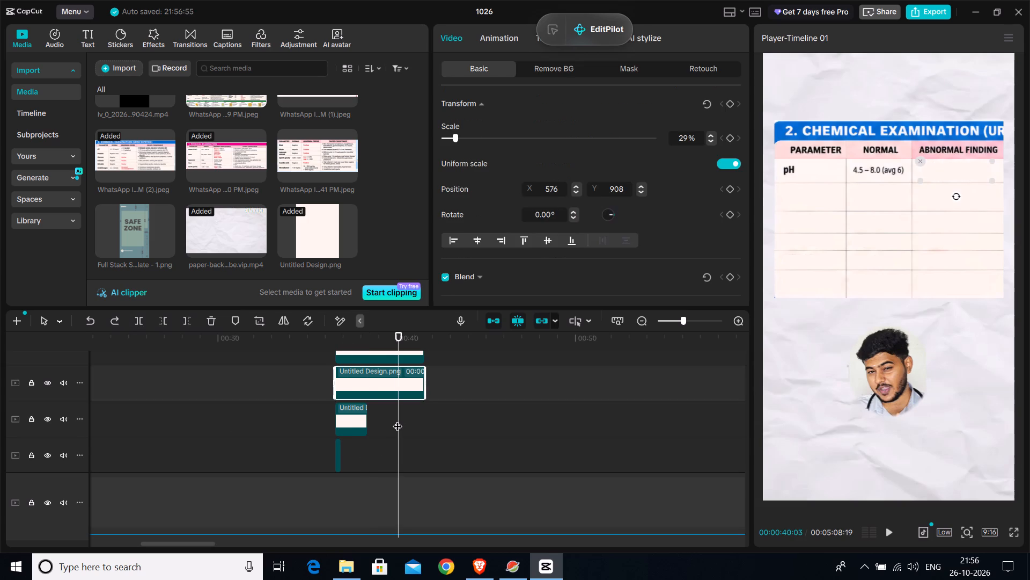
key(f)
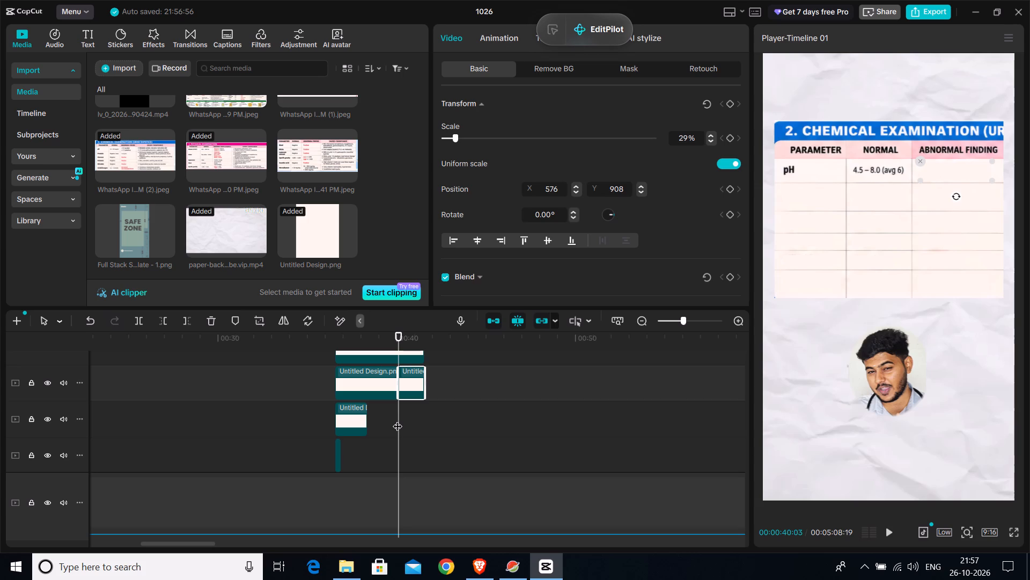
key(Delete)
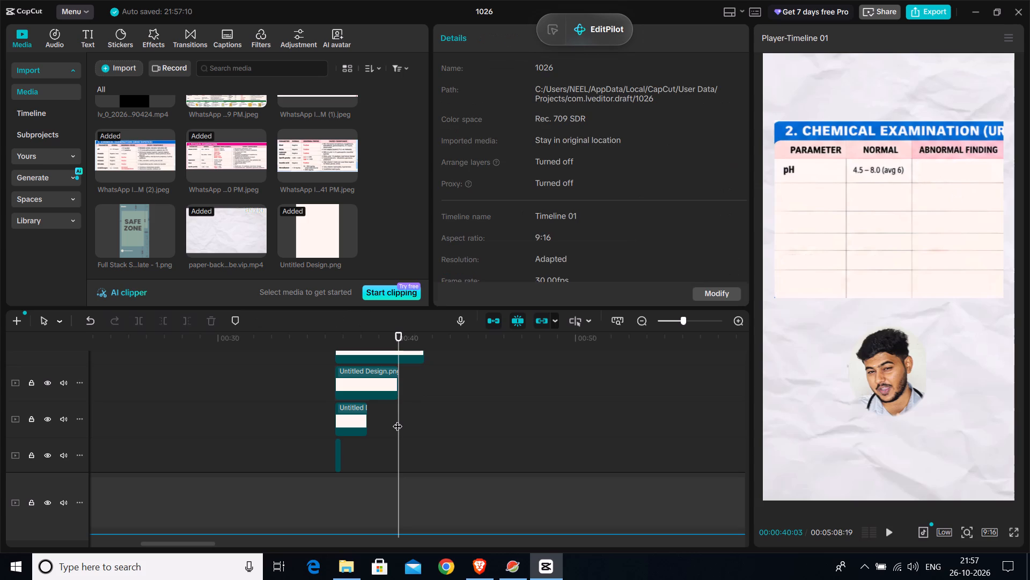
Replay the narration following the pH row up to about 00:00:43:08 to find the cue for the Protein row.
click(385, 418)
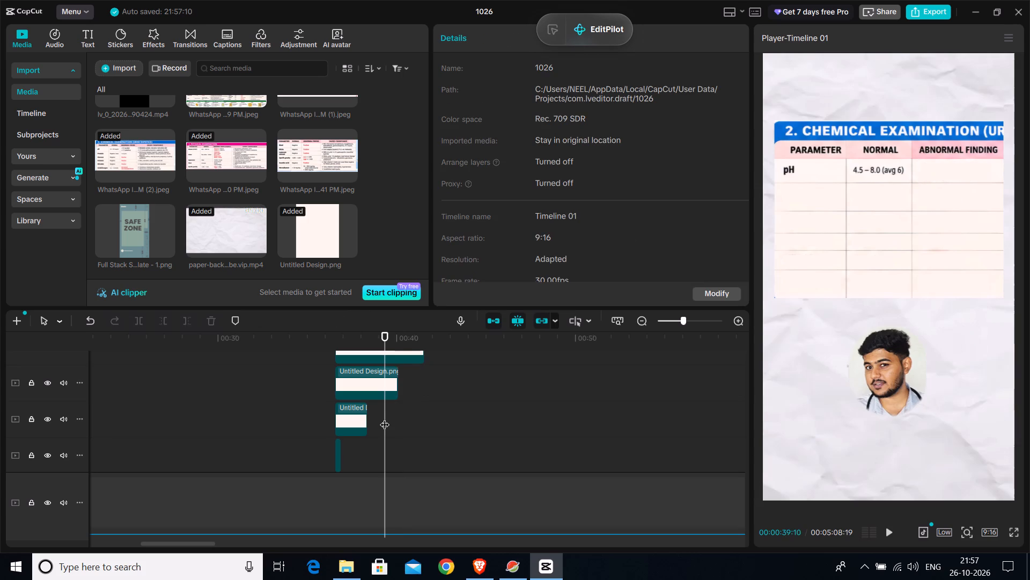
key(space)
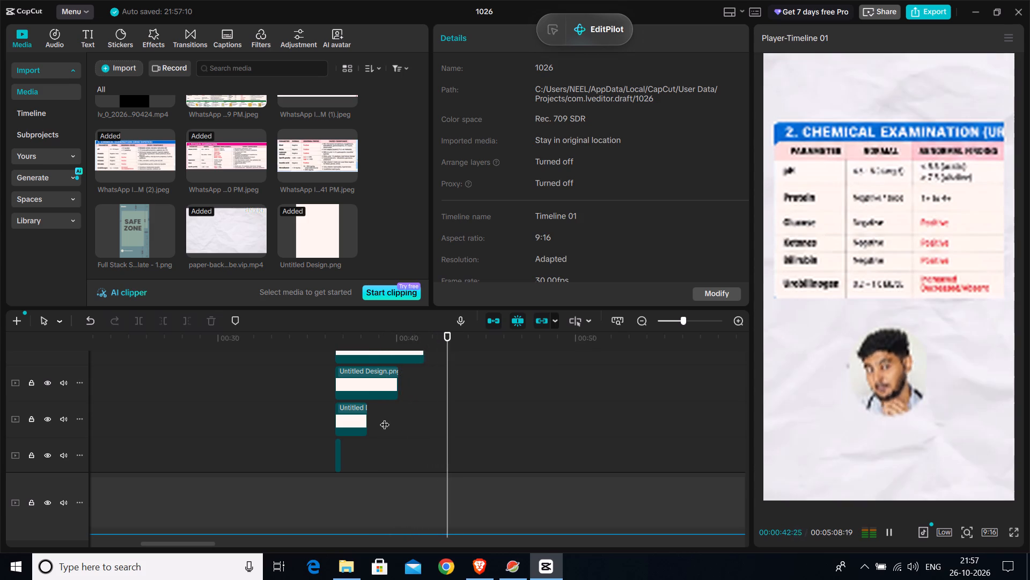
key(space)
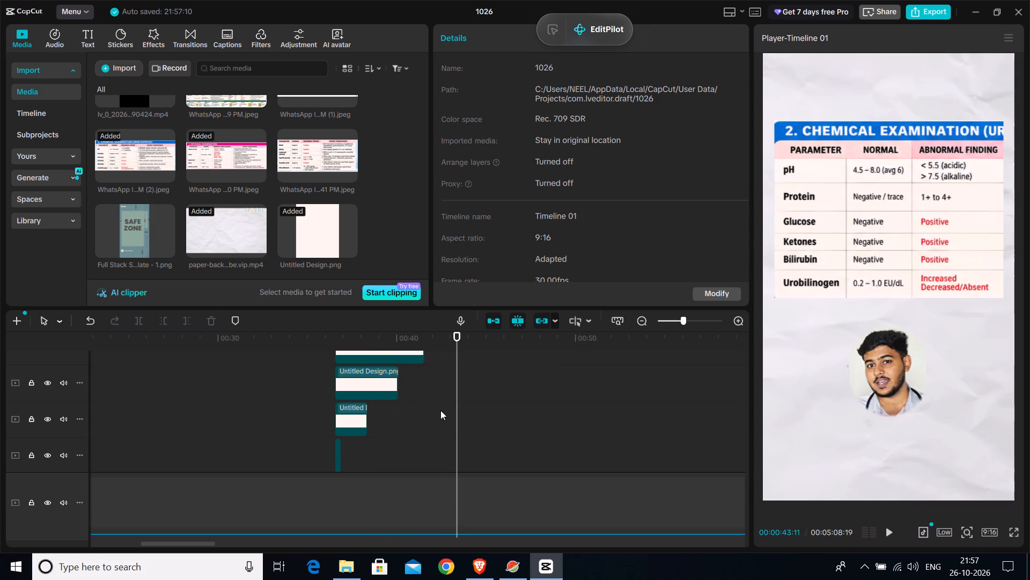
scroll(452, 461, up, 15)
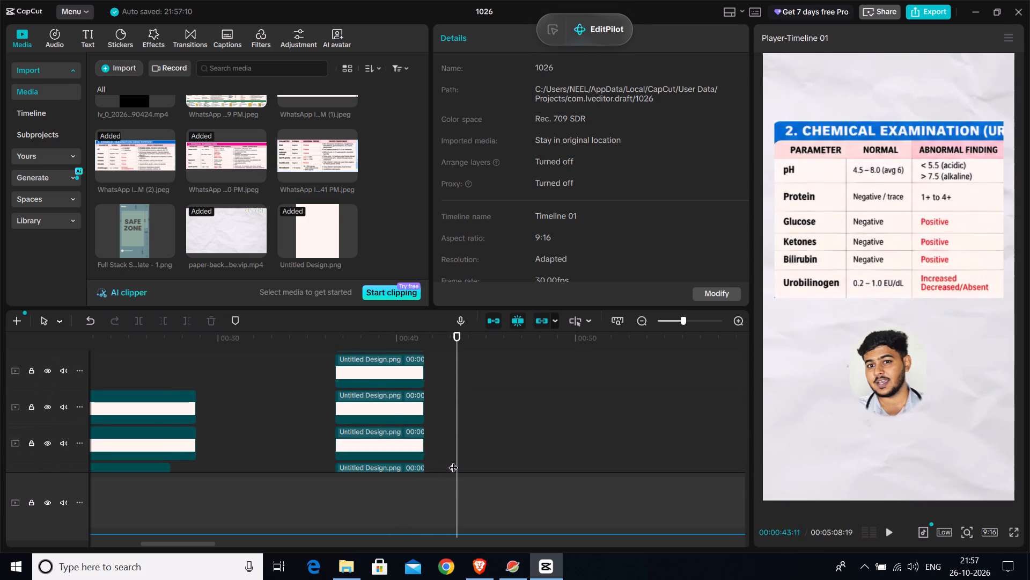
scroll(453, 461, up, 6)
ctrl+scroll(508, 409, down, 3)
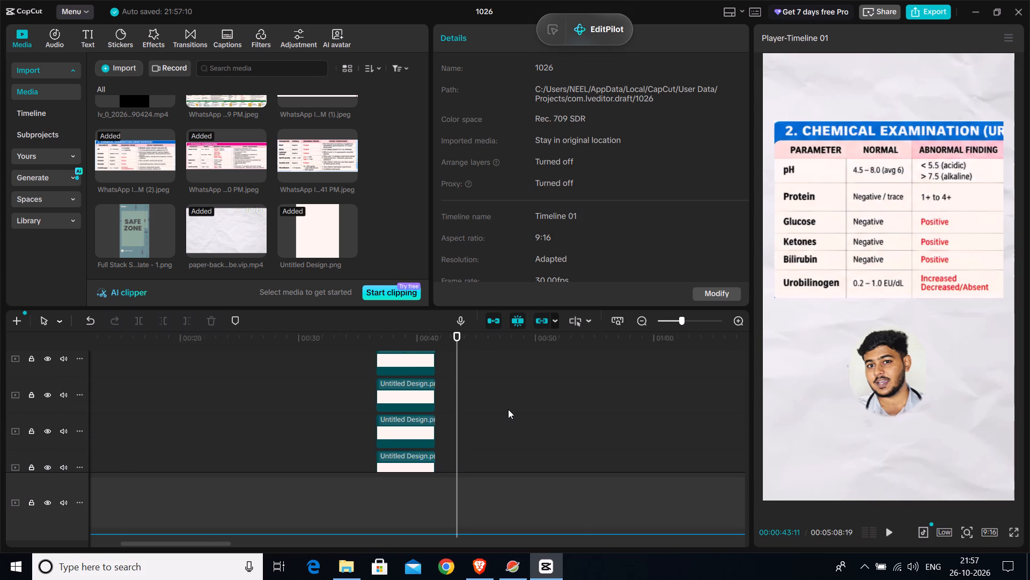
ctrl+scroll(508, 409, down, 4)
ctrl+scroll(508, 407, up, 1)
ctrl+scroll(508, 407, down, 1)
scroll(458, 408, down, 11)
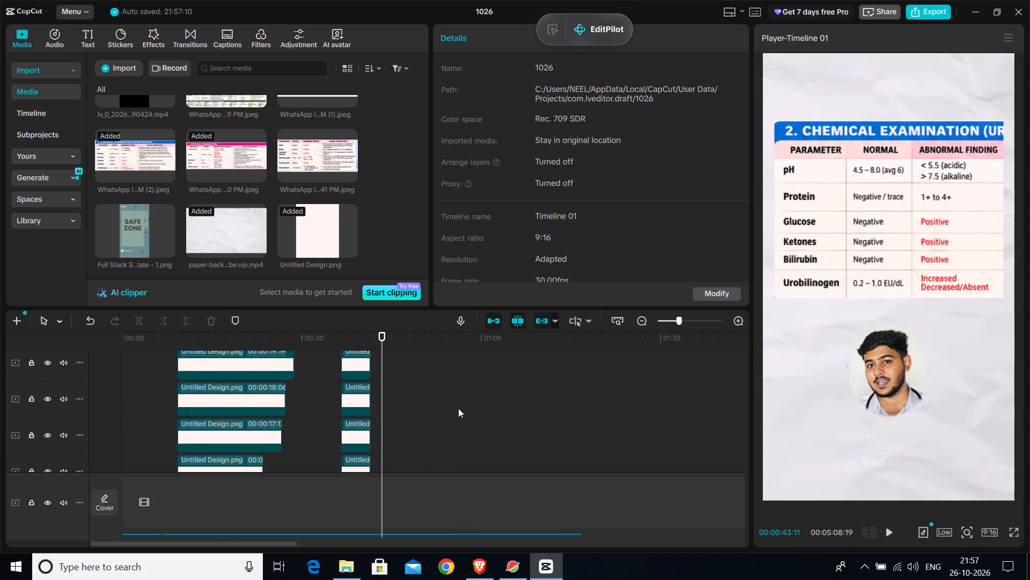
scroll(458, 408, down, 2)
drag(366, 307, 373, 108)
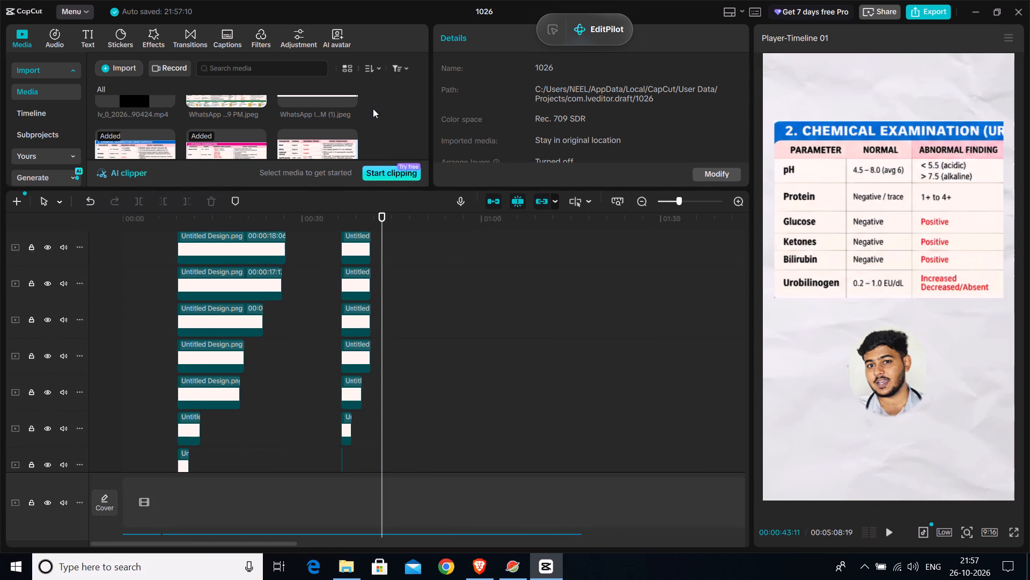
drag(373, 108, 373, 84)
scroll(431, 396, down, 4)
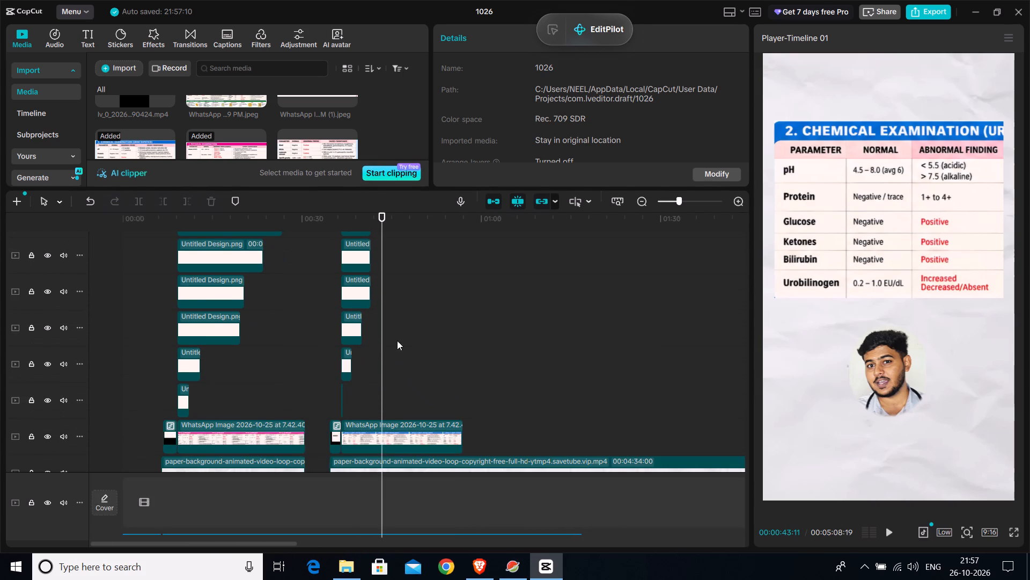
click(360, 358)
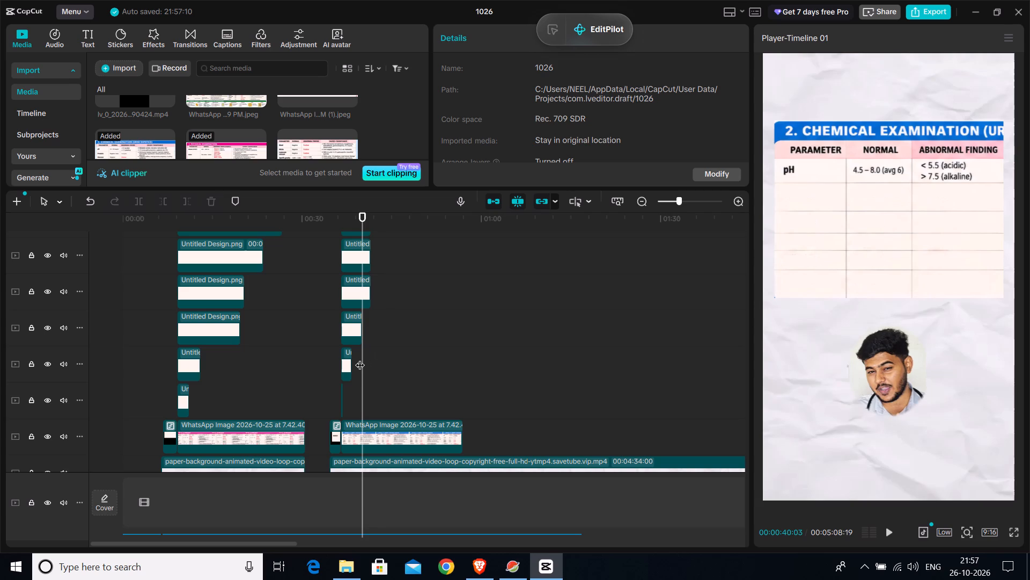
key(space)
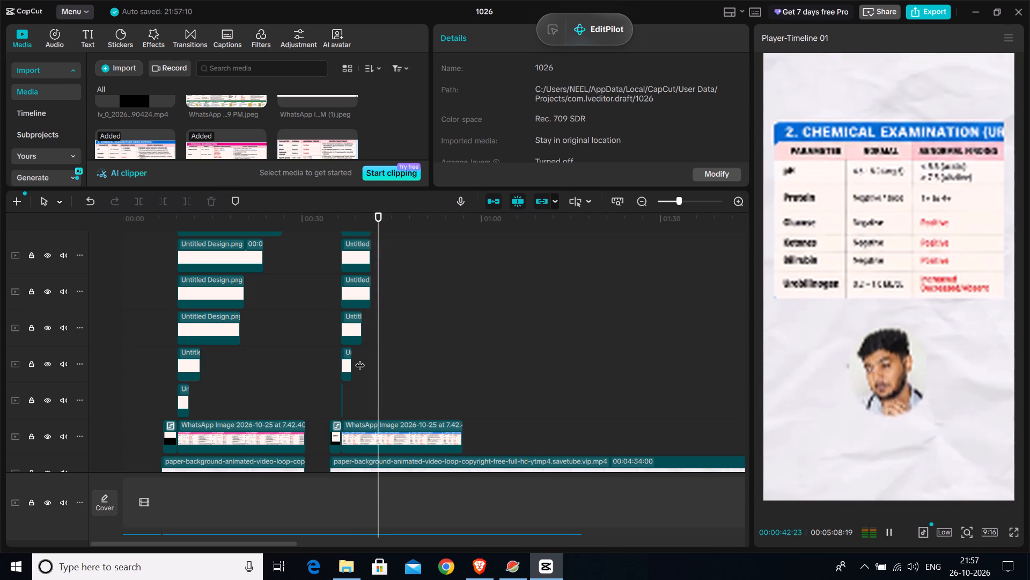
key(space)
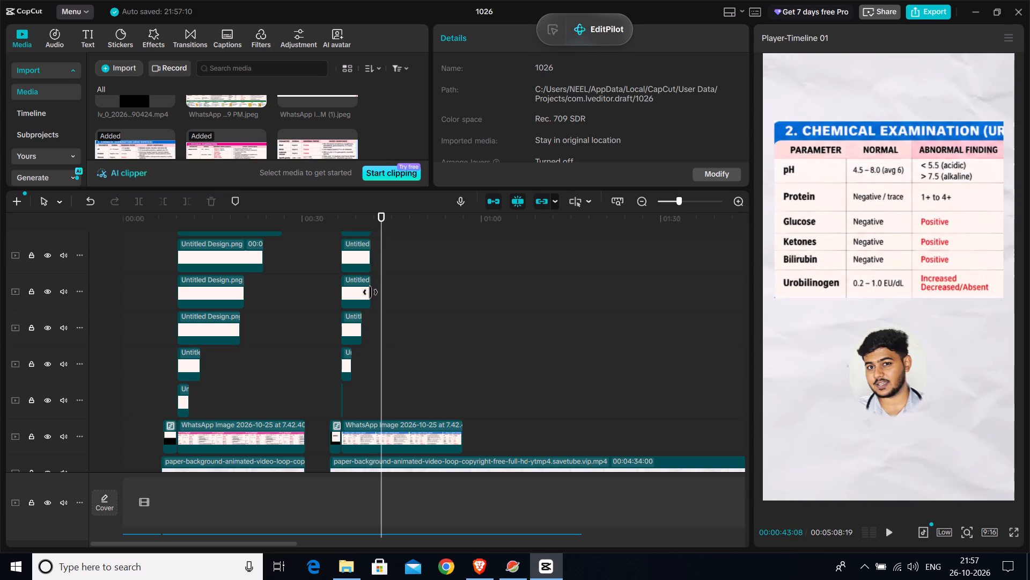
Extend the three patches covering the Protein row's cells to 00:00:20:11 each, ending with the chemical examination table image.
click(364, 295)
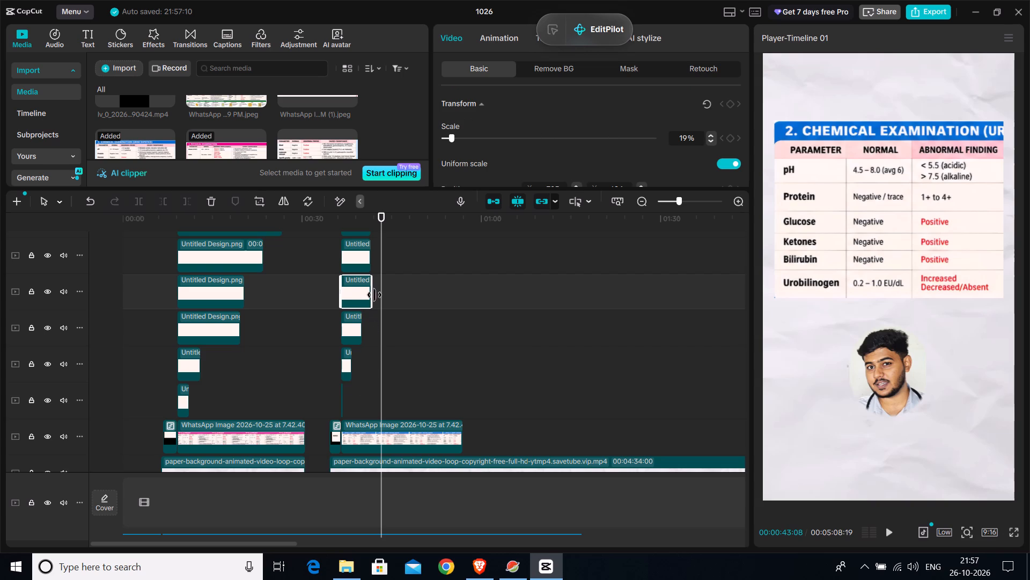
drag(372, 295, 434, 300)
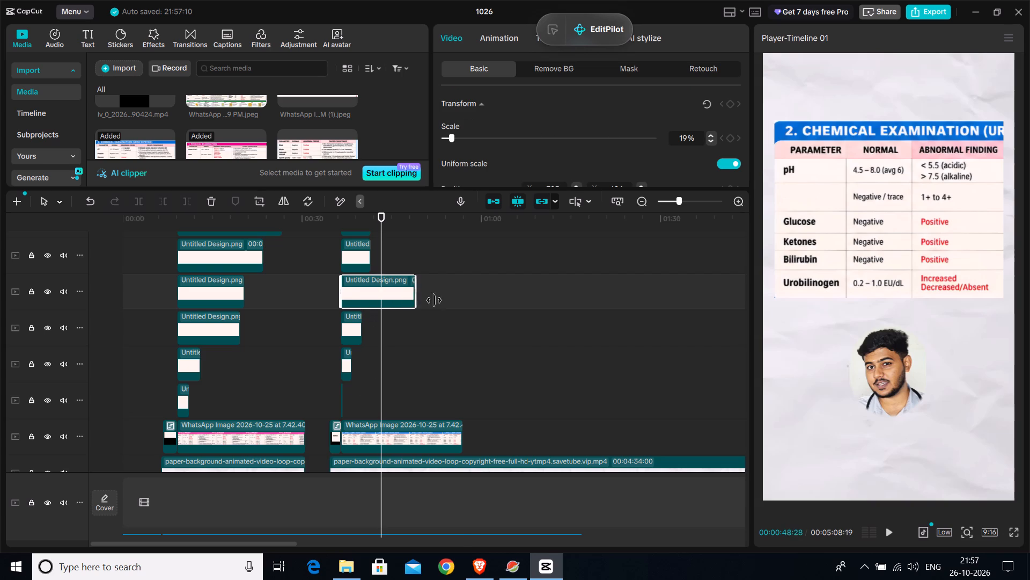
drag(434, 300, 464, 300)
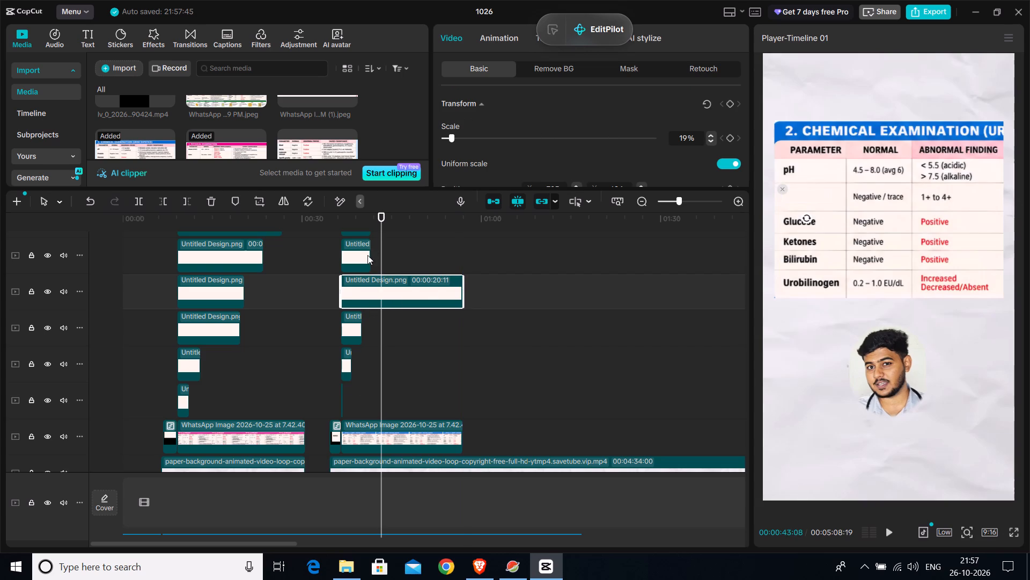
click(367, 255)
drag(372, 256, 461, 255)
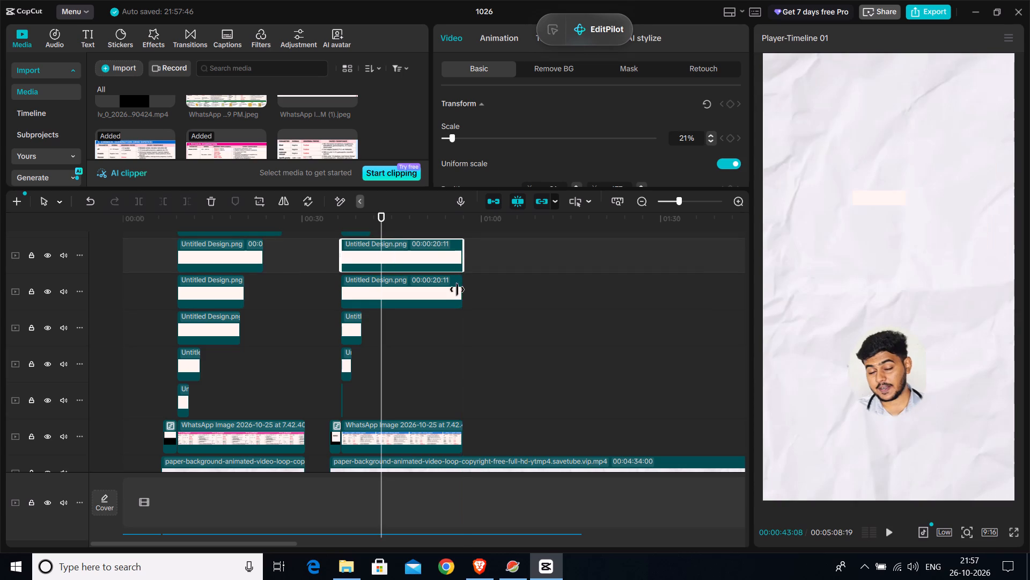
scroll(450, 343, up, 7)
scroll(401, 337, up, 6)
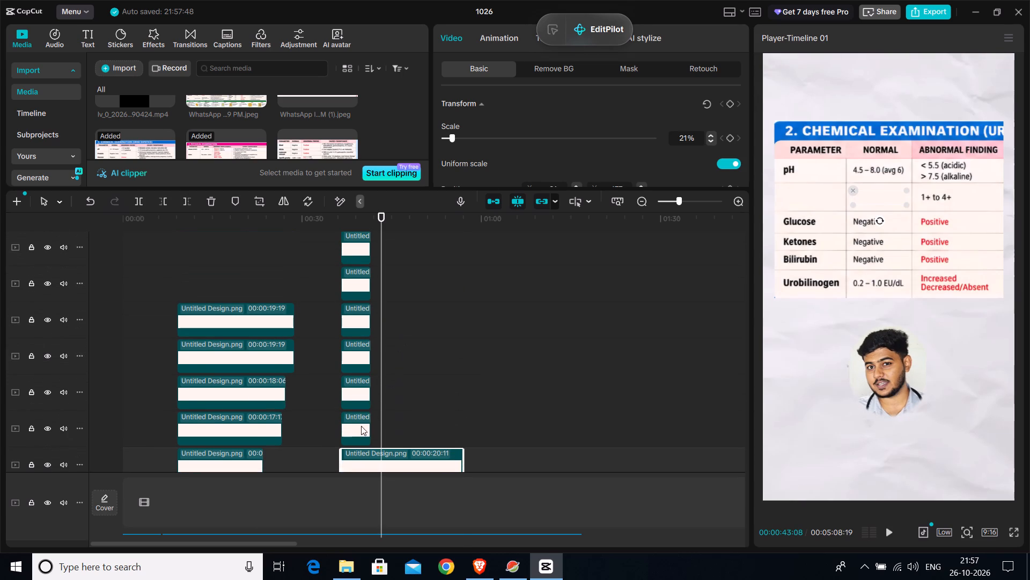
drag(370, 427, 459, 424)
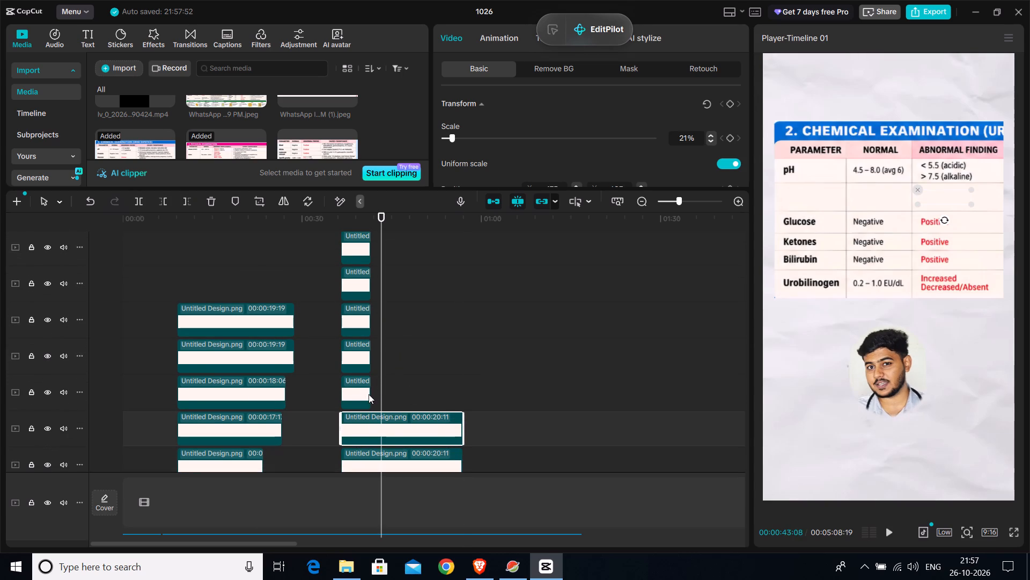
Extend the three patches covering the Glucose row's cells to 00:00:20:11 each, ending with the table image.
drag(371, 394, 462, 388)
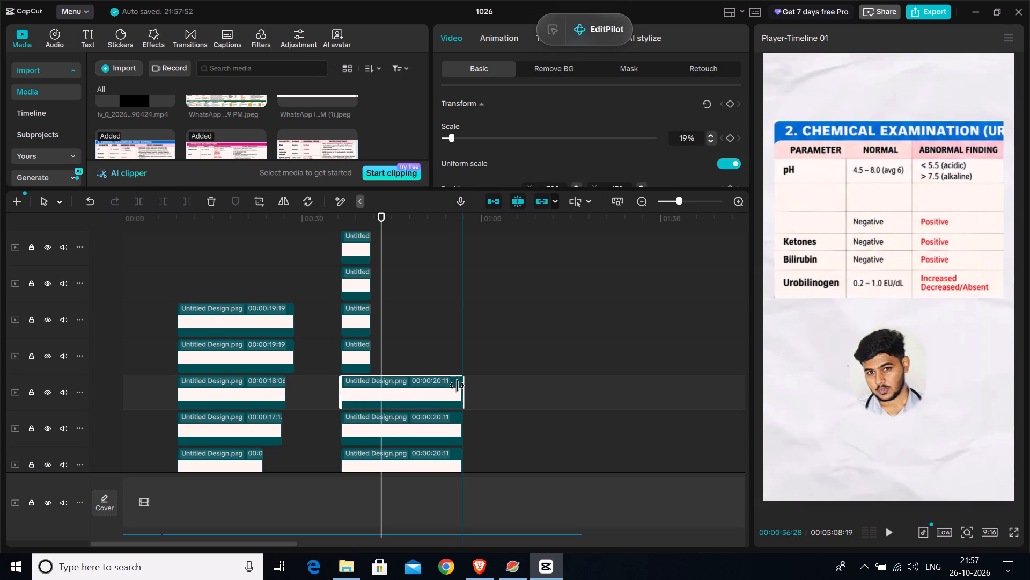
drag(370, 356, 443, 363)
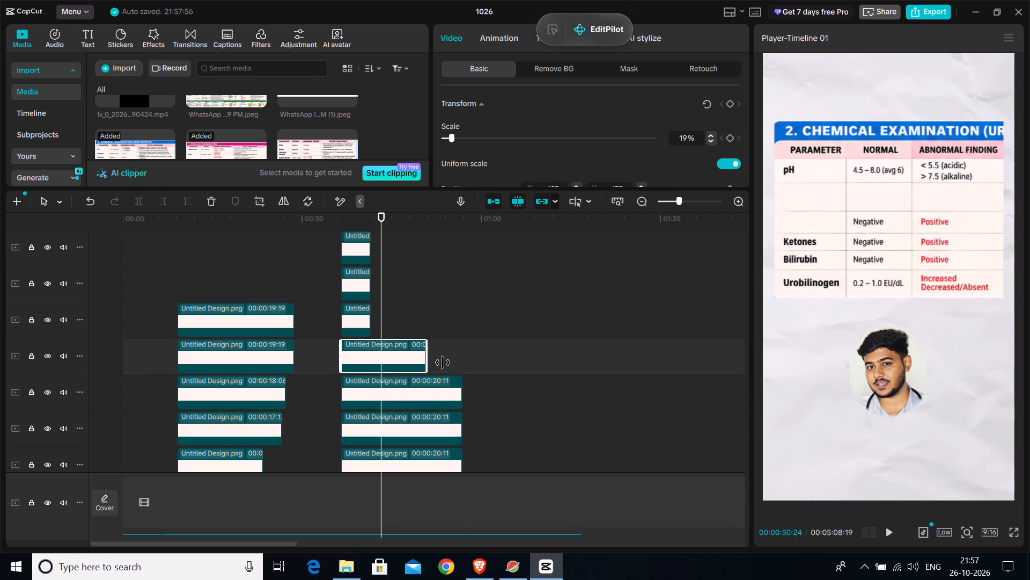
drag(443, 363, 458, 364)
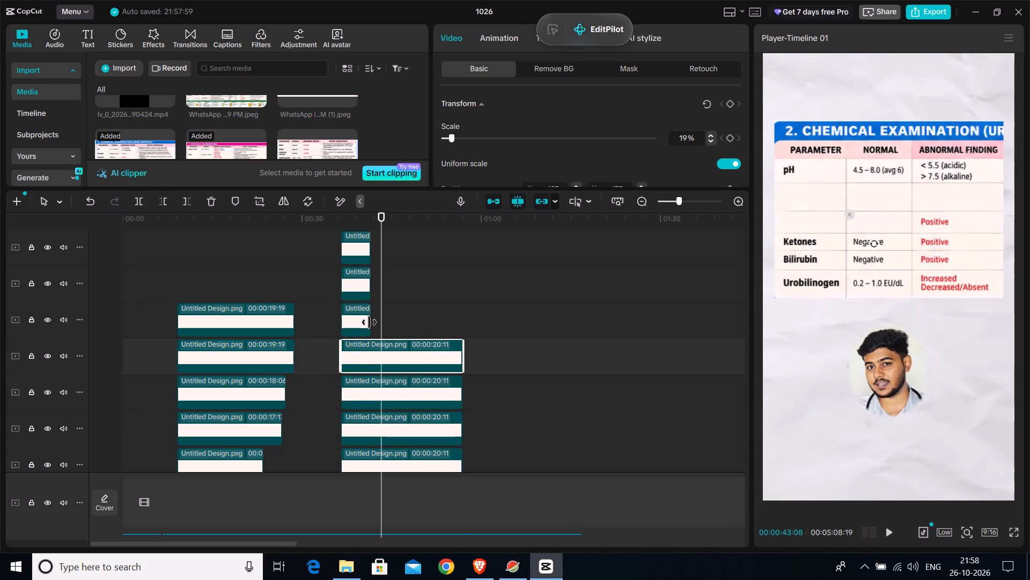
drag(369, 322, 458, 328)
Extend the three patches covering the Ketones row's cells to 00:00:20:11 each, ending with the table image.
scroll(385, 313, up, 4)
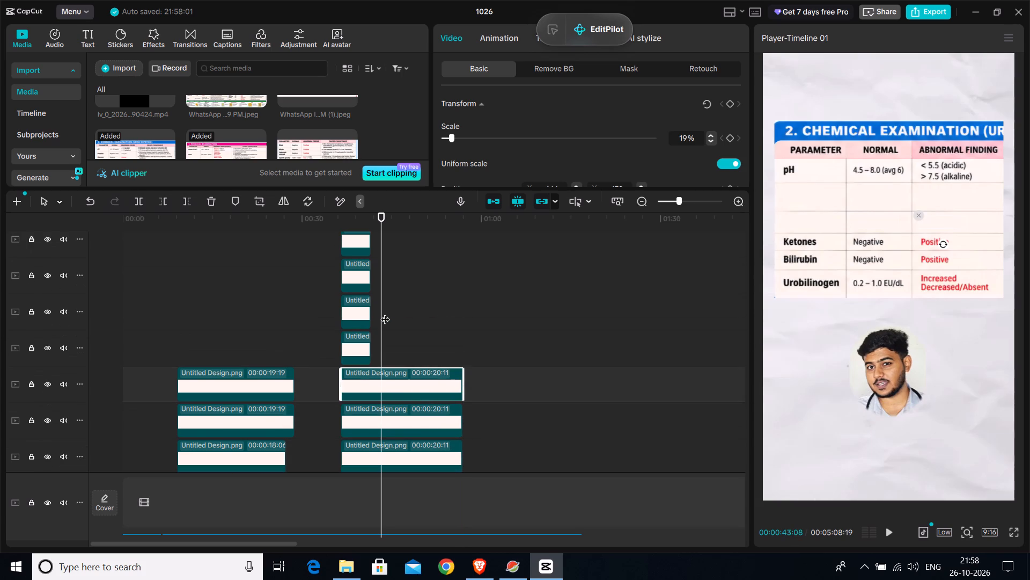
drag(370, 348, 458, 354)
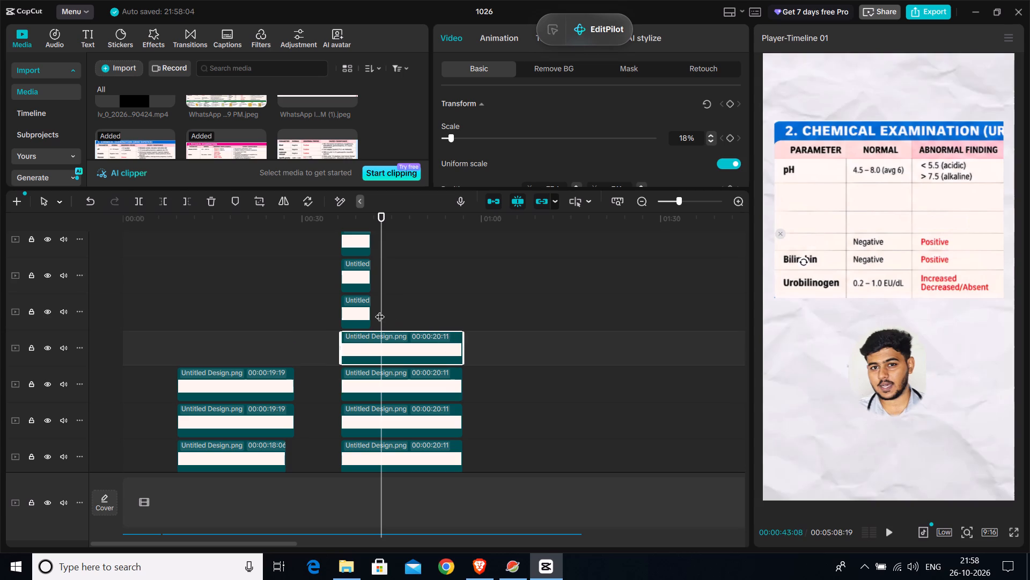
drag(369, 312, 458, 323)
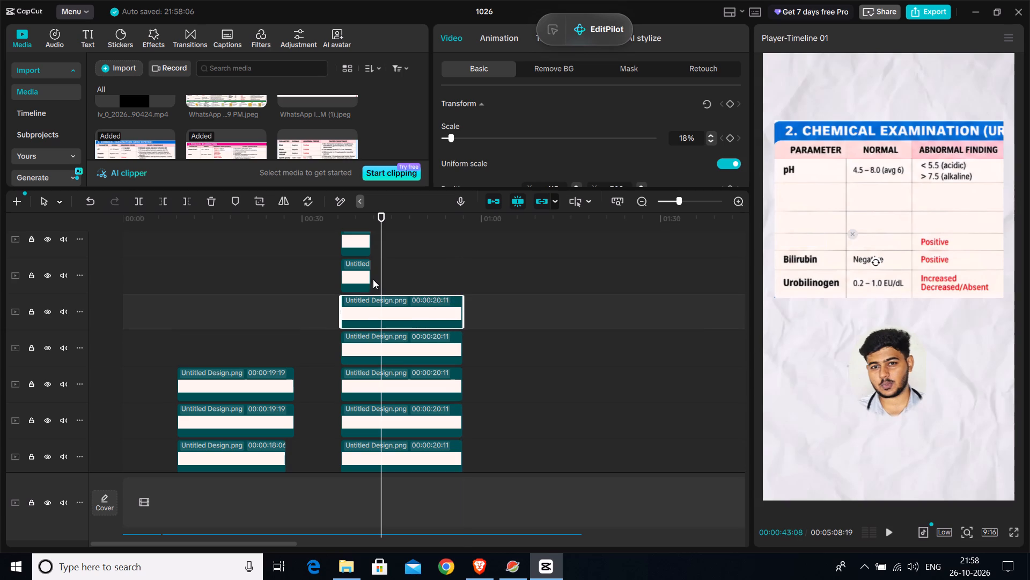
drag(370, 277, 459, 279)
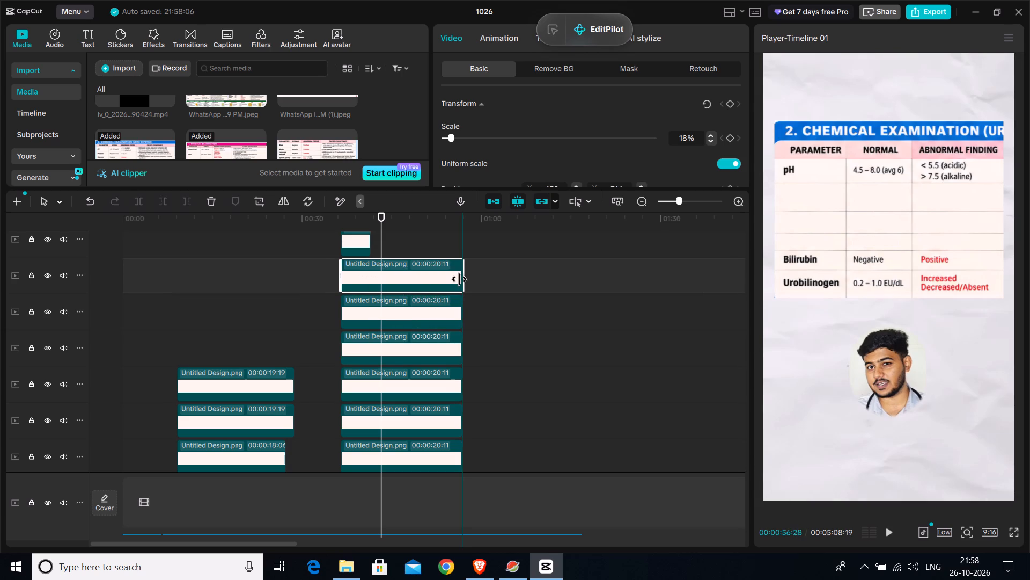
Extend the patches covering Bilirubin's parameter and normal cells to 00:00:20:11 each, ending with the chemical examination table image.
scroll(422, 281, up, 1)
scroll(422, 281, down, 1)
scroll(422, 281, up, 3)
drag(369, 288, 453, 295)
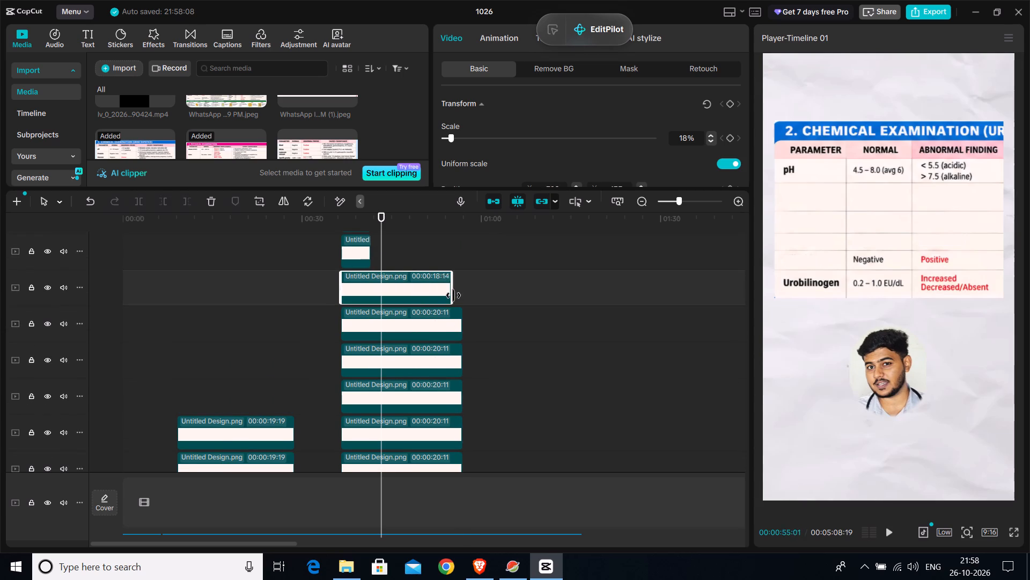
drag(453, 295, 458, 295)
scroll(387, 299, up, 4)
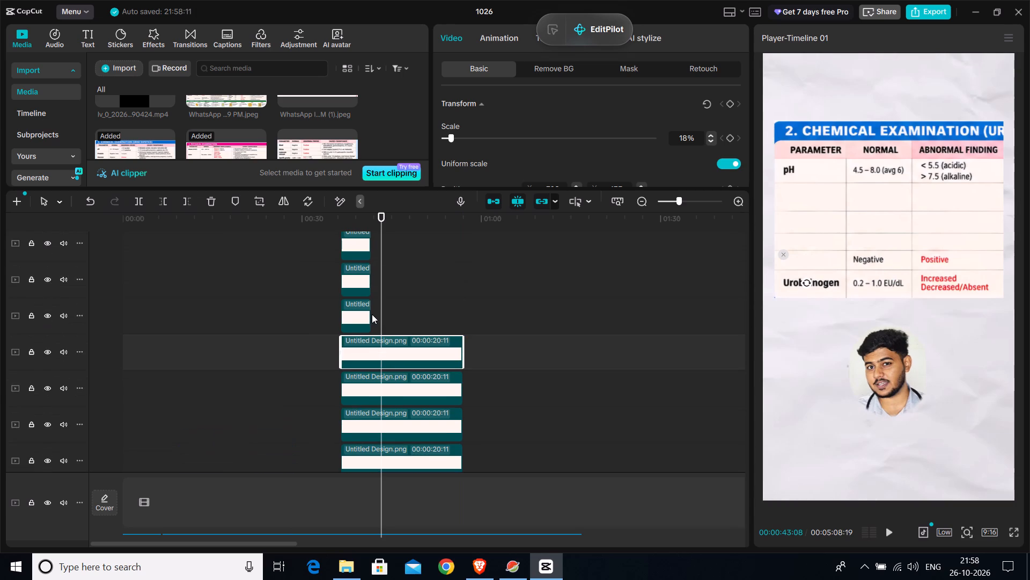
drag(369, 318, 459, 315)
scroll(416, 298, up, 3)
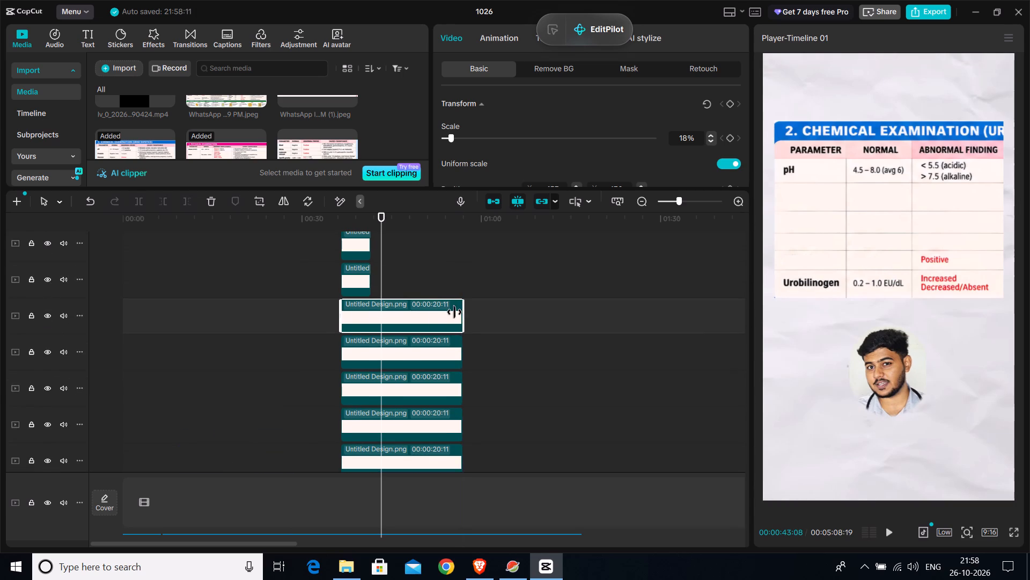
Extend the Urobilinogen row's three patches and Bilirubin's abnormal-finding patch to 00:00:20:11 each, ending with the table image.
scroll(454, 312, up, 2)
scroll(345, 301, up, 4)
drag(369, 323, 429, 323)
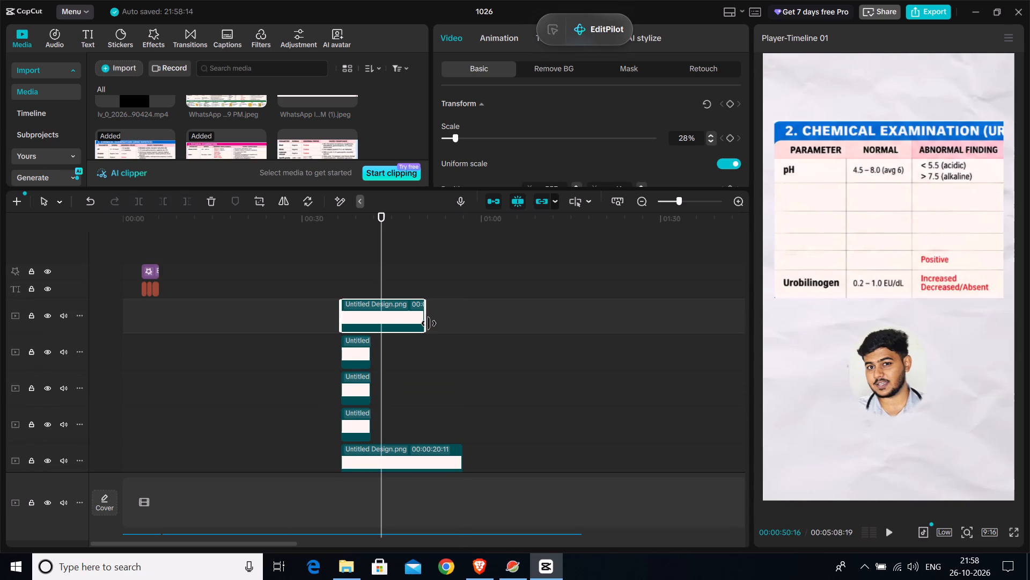
drag(429, 323, 458, 326)
drag(371, 352, 394, 348)
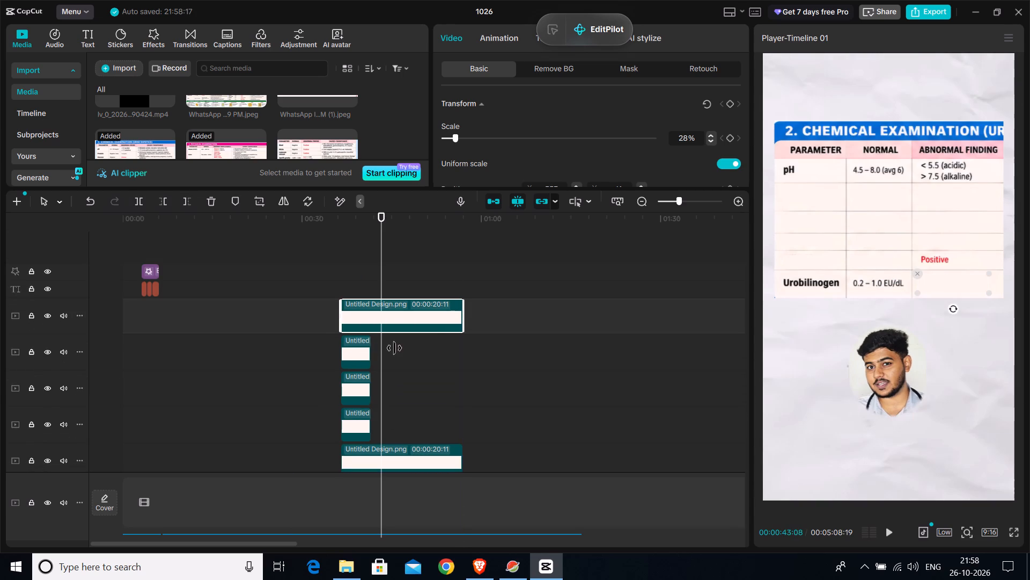
drag(394, 348, 460, 353)
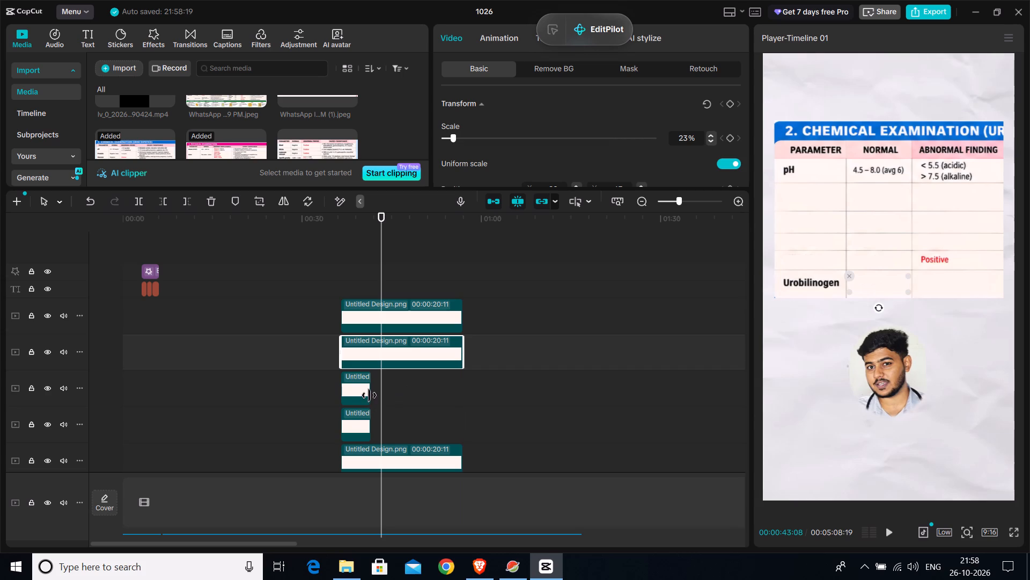
drag(369, 395, 465, 388)
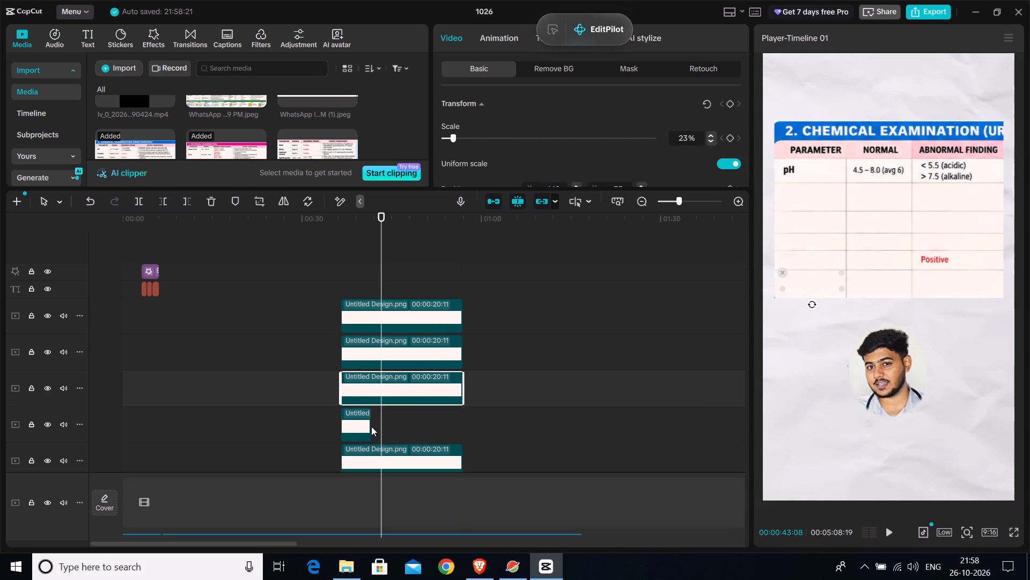
drag(369, 427, 464, 416)
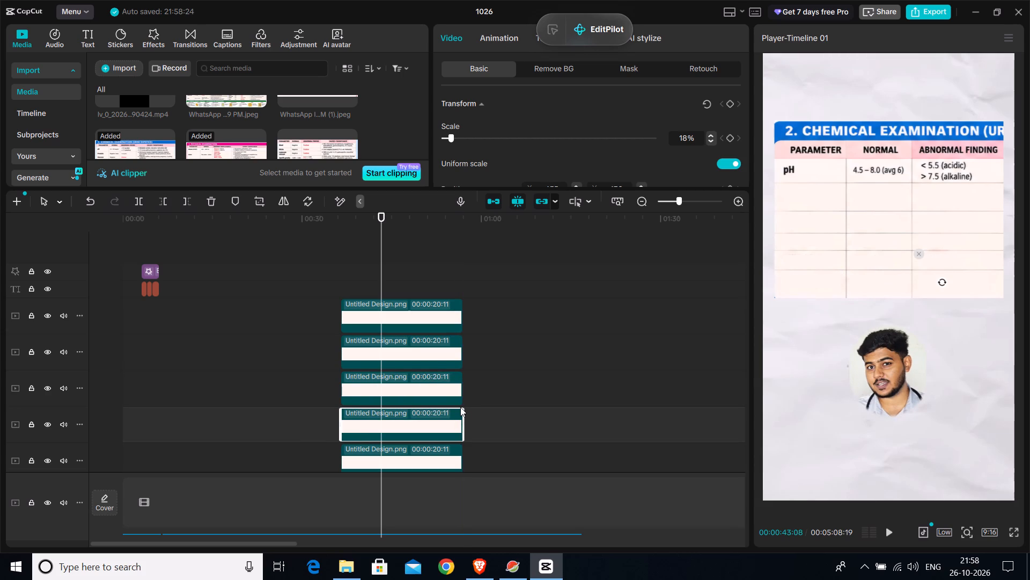
Play the narration after the pH row and replay it from 00:00:40:03 to 00:00:45:26 to find the Protein row's cue.
scroll(460, 404, down, 2)
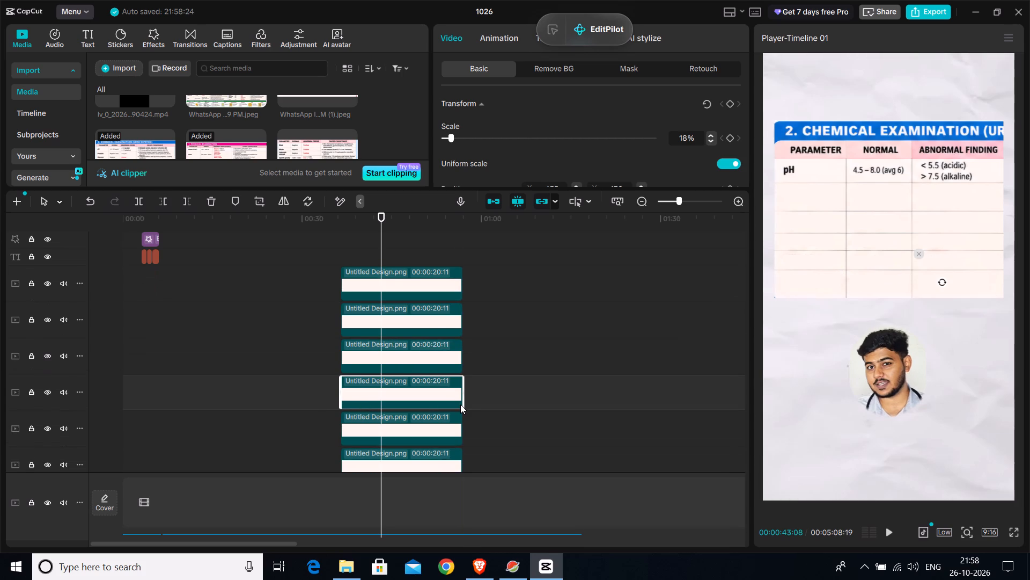
key(space)
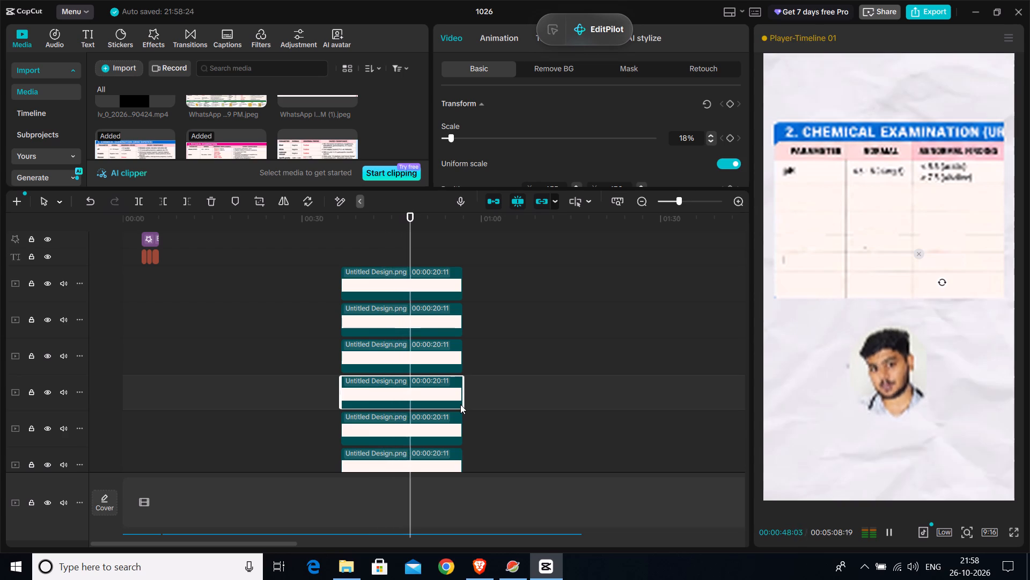
key(space)
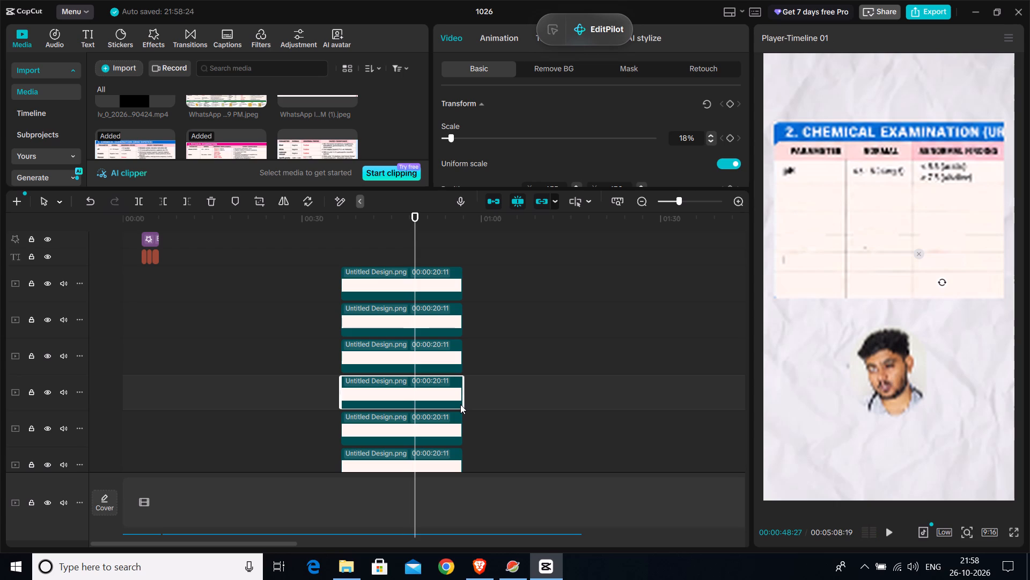
scroll(431, 265, down, 9)
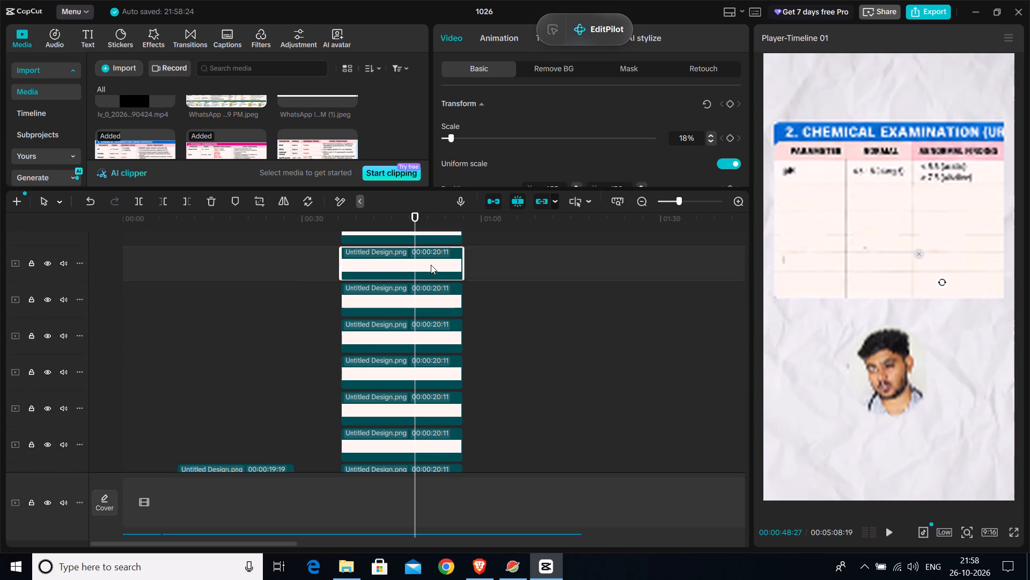
scroll(431, 265, down, 5)
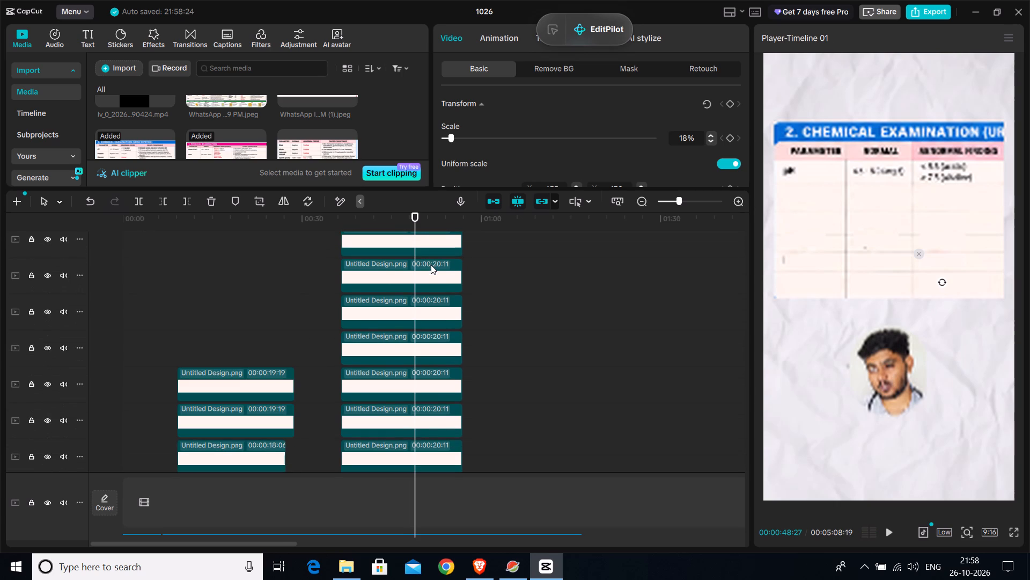
scroll(431, 265, up, 1)
scroll(431, 265, down, 14)
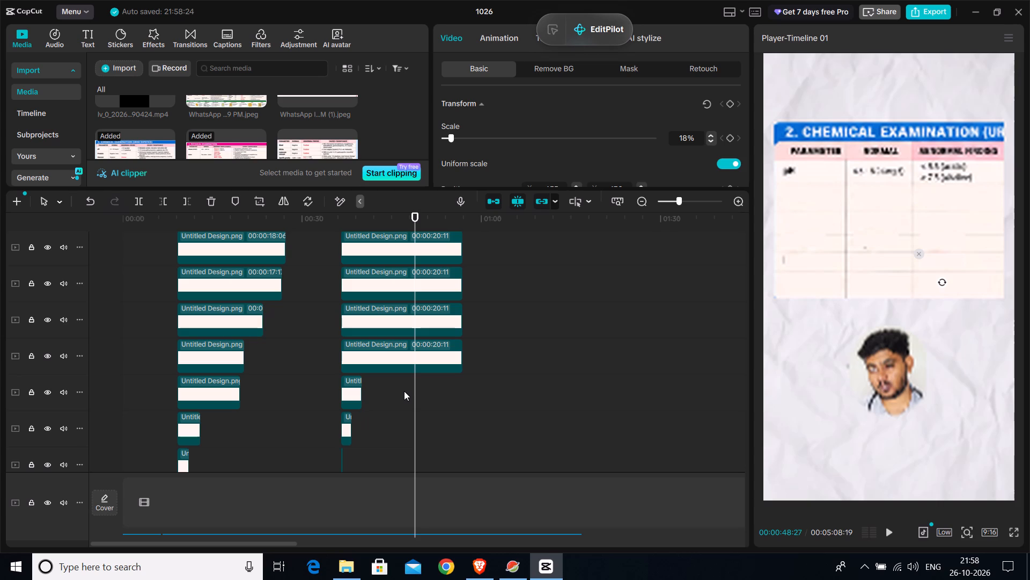
click(365, 420)
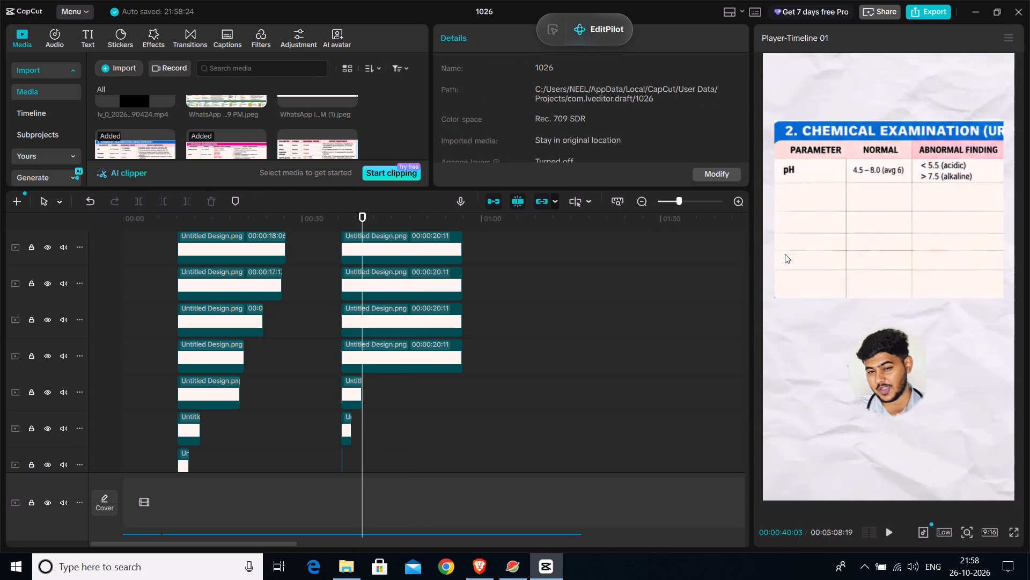
scroll(604, 316, down, 2)
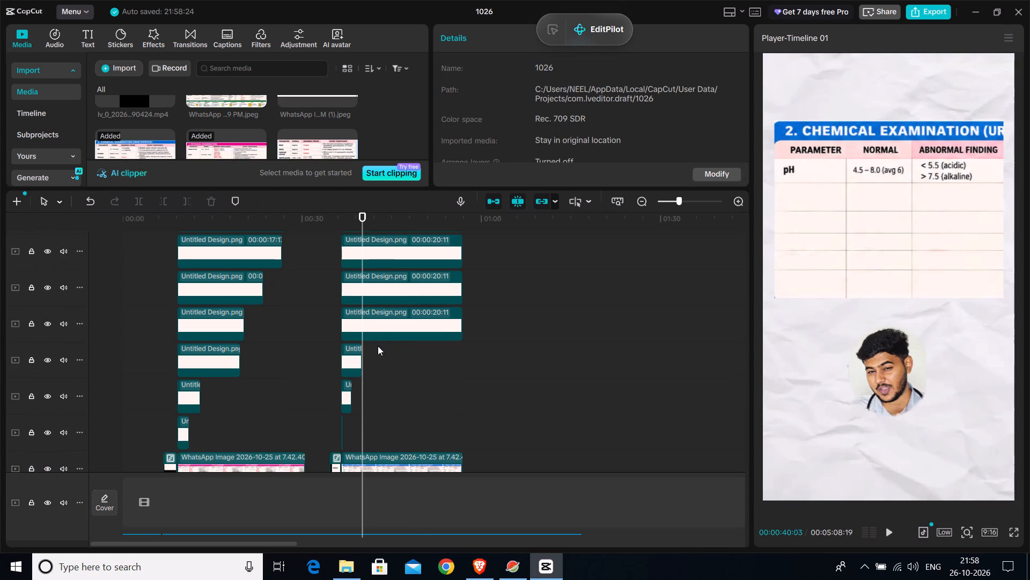
key(space)
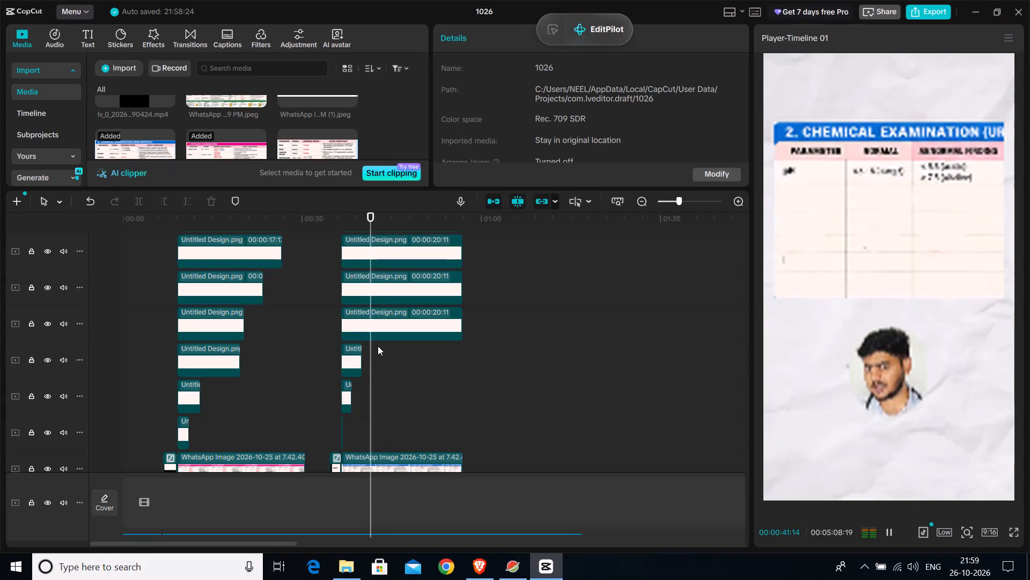
key(space)
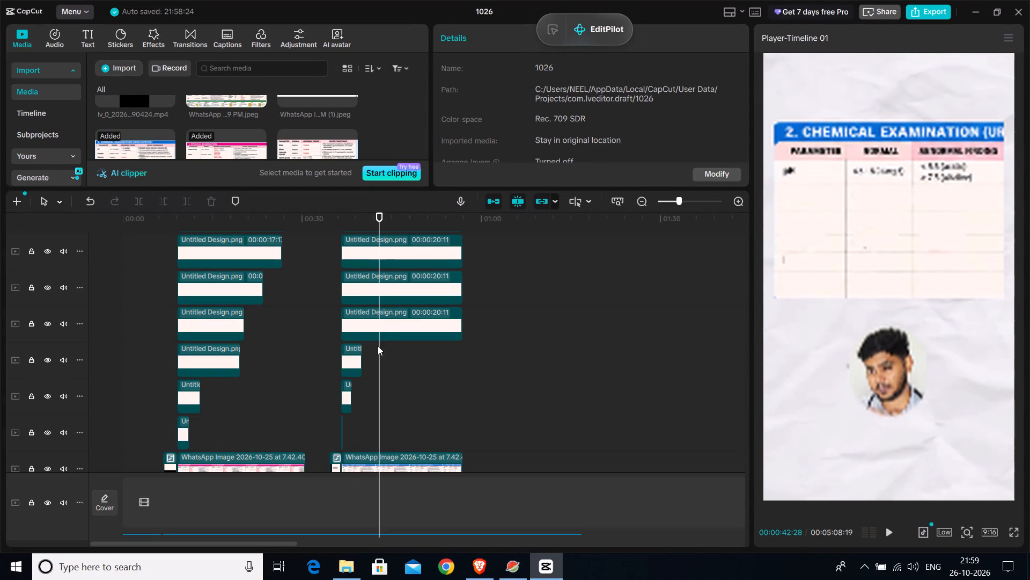
key(space)
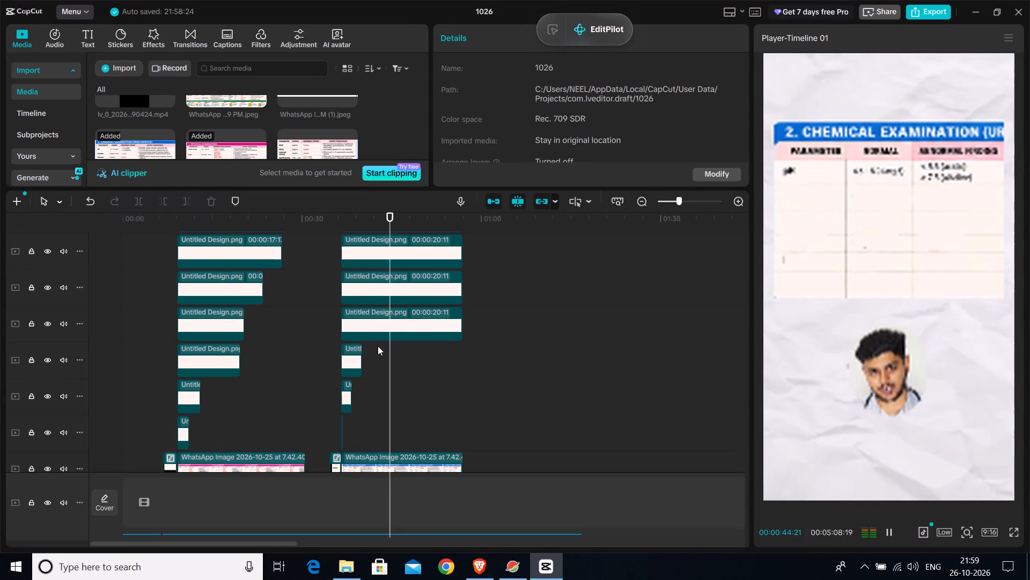
key(space)
key(space)
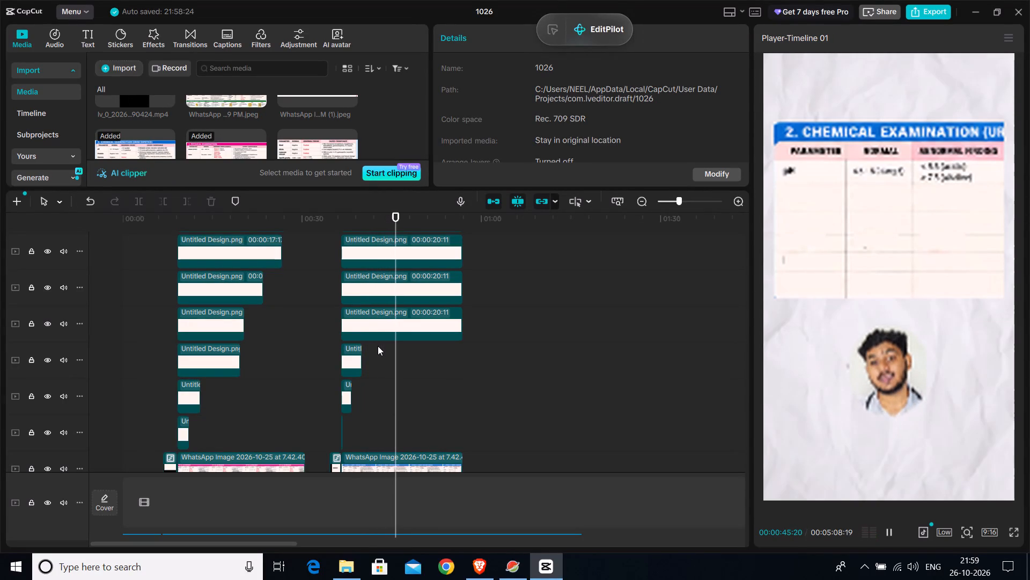
key(space)
key(space)
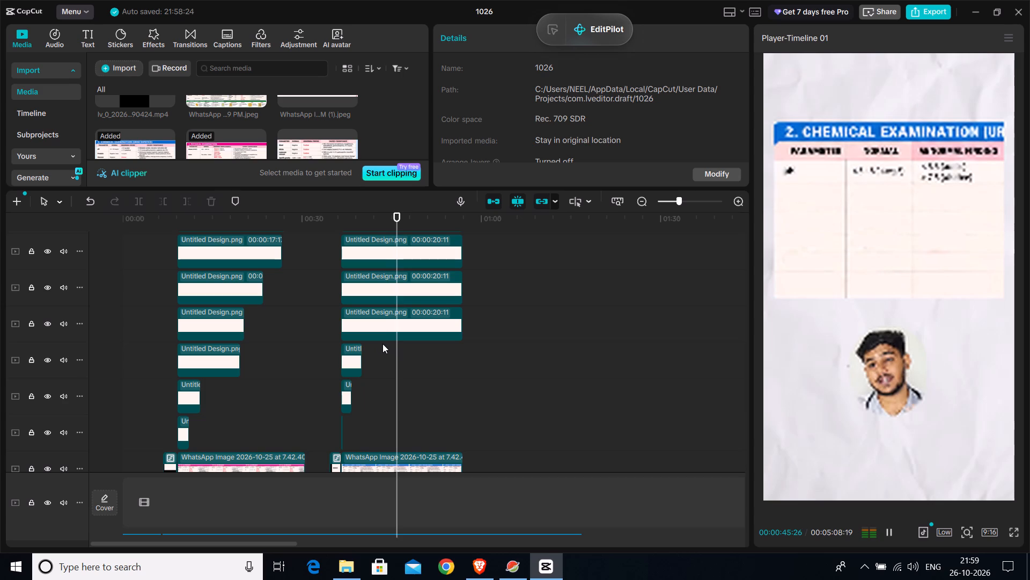
key(space)
Combine the three patches covering the Protein row into one compound clip.
click(418, 322)
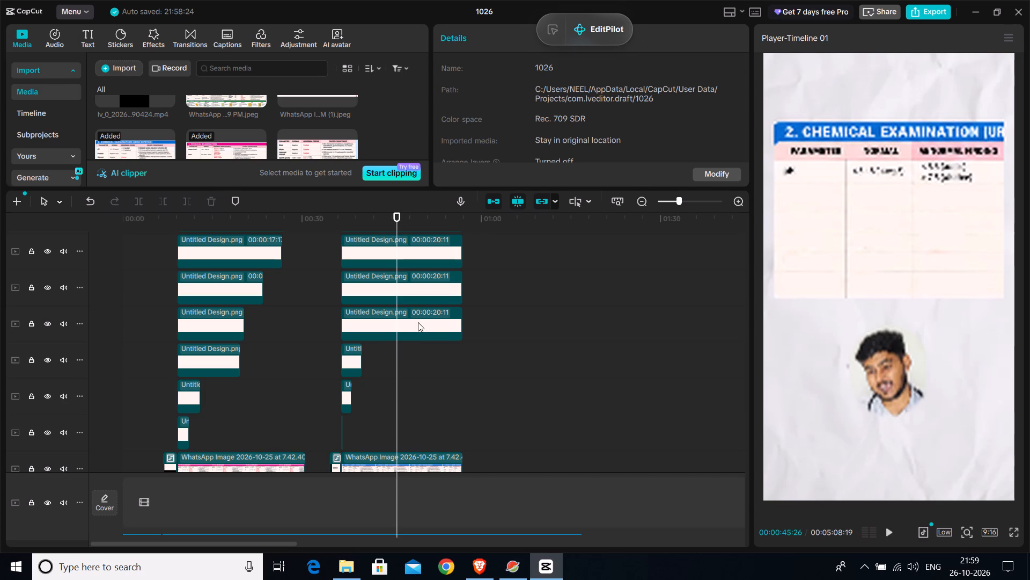
drag(487, 327, 398, 253)
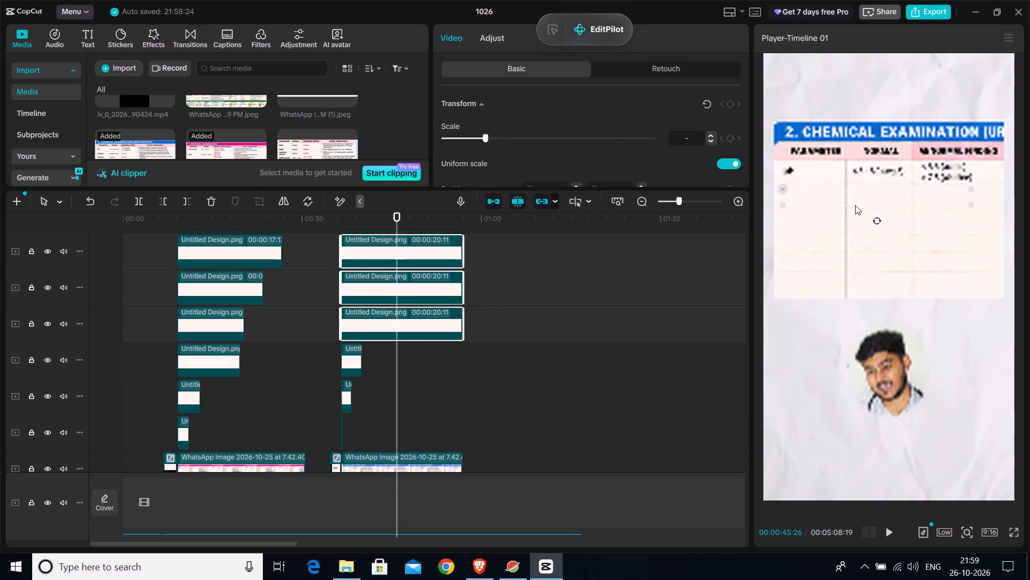
right_click(446, 318)
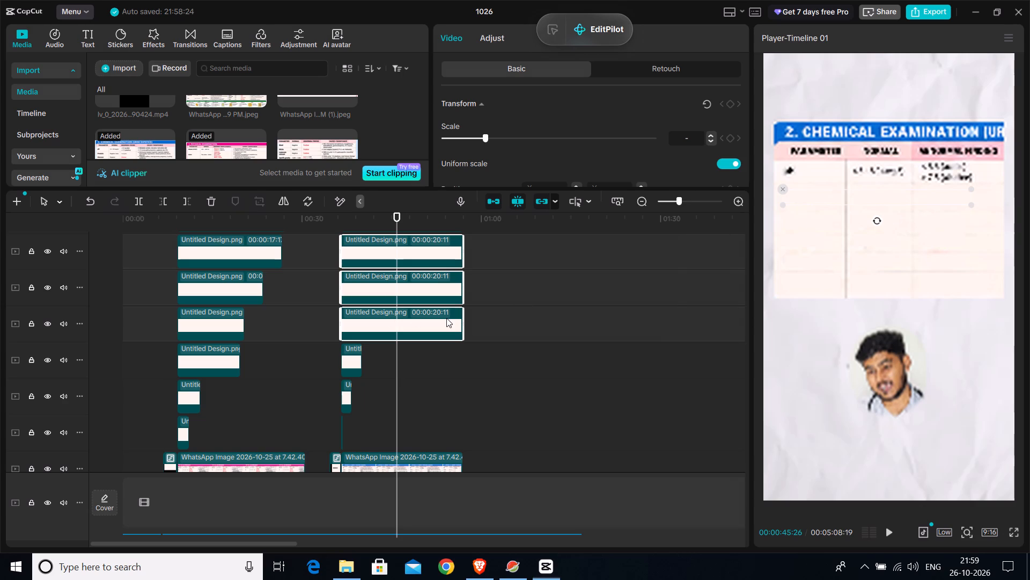
click(524, 288)
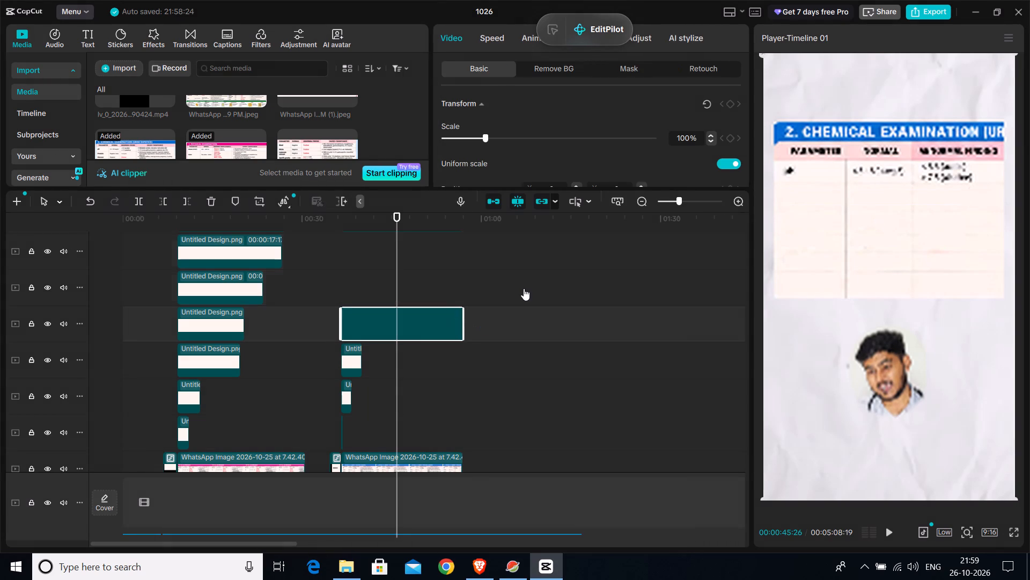
scroll(489, 314, up, 3)
scroll(489, 314, down, 3)
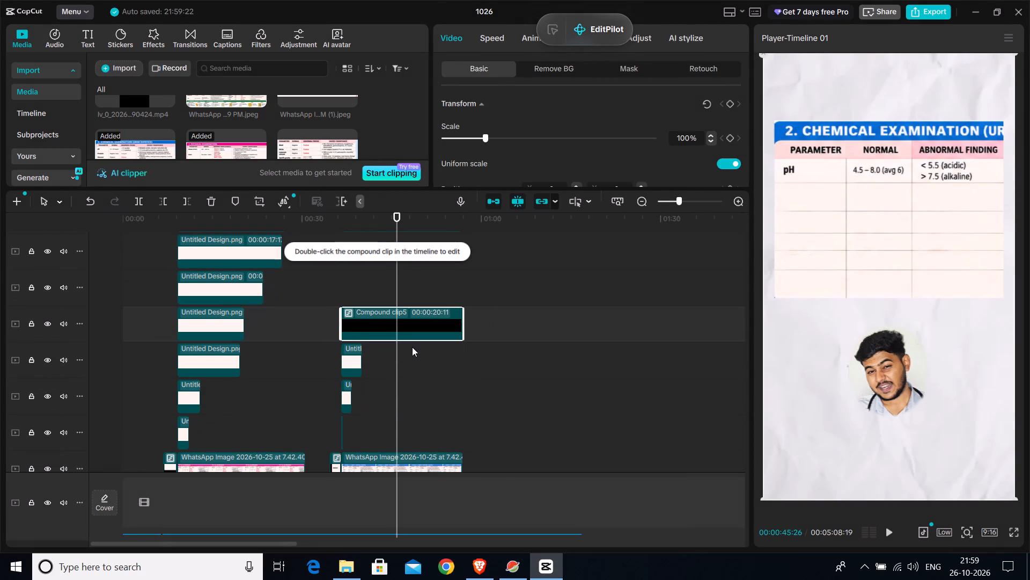
Split the Protein row's compound clip at 00:00:45:26 and delete the part after the cut.
key(f)
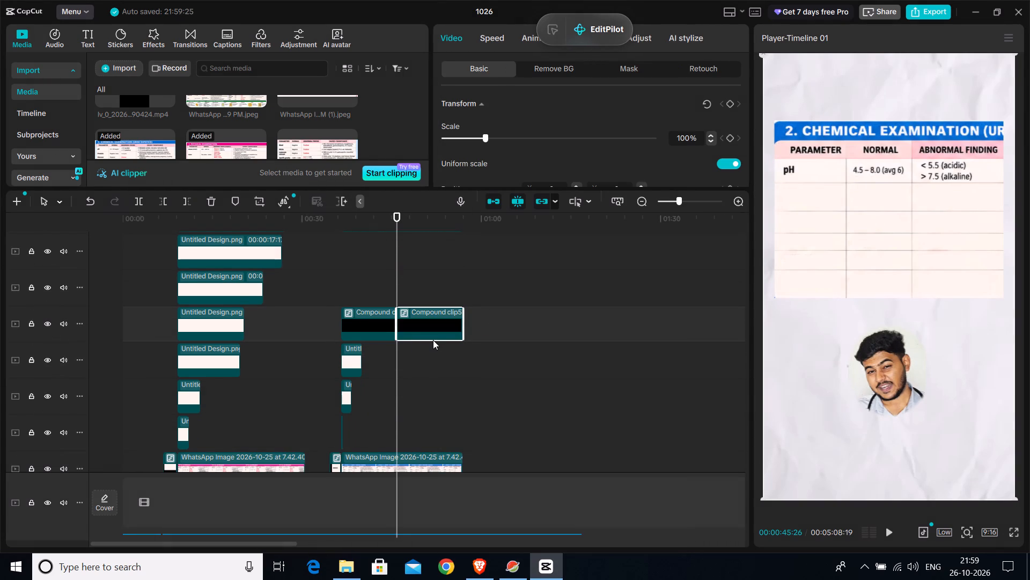
key(Delete)
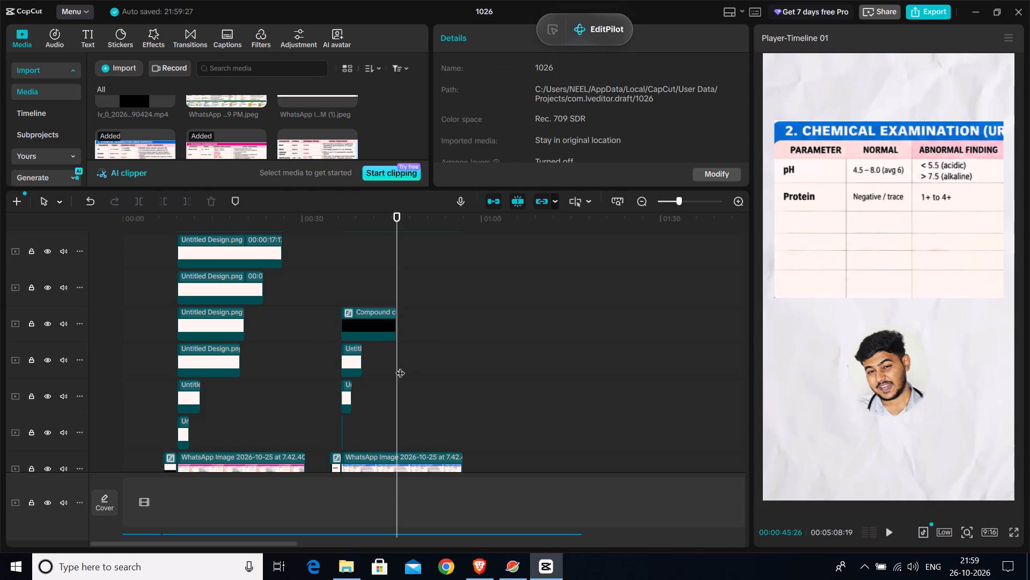
Replay the narration from 00:00:41:04 to 00:00:47:25 to check the Protein reveal and find the Glucose row's cue.
click(378, 361)
click(369, 365)
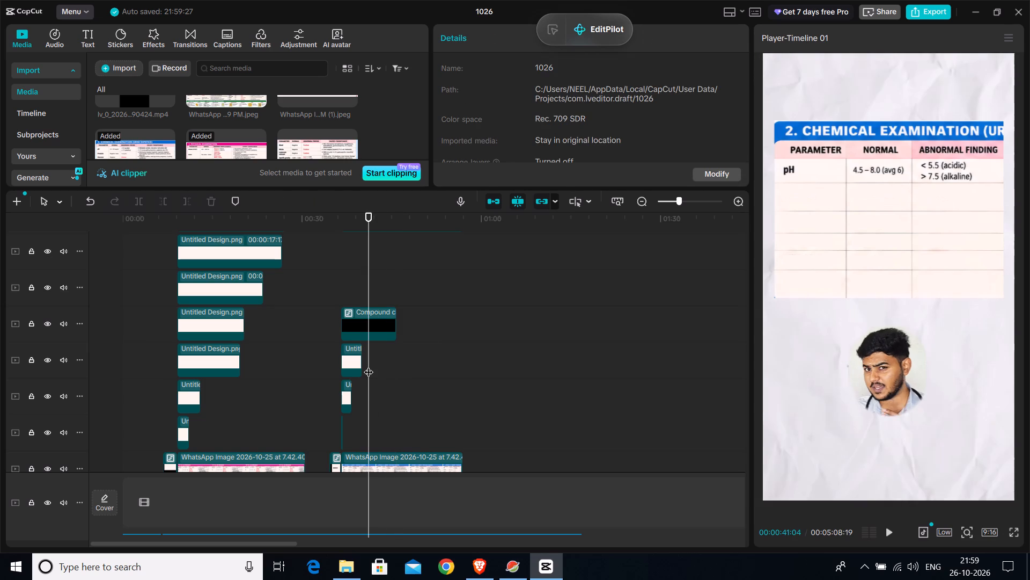
key(space)
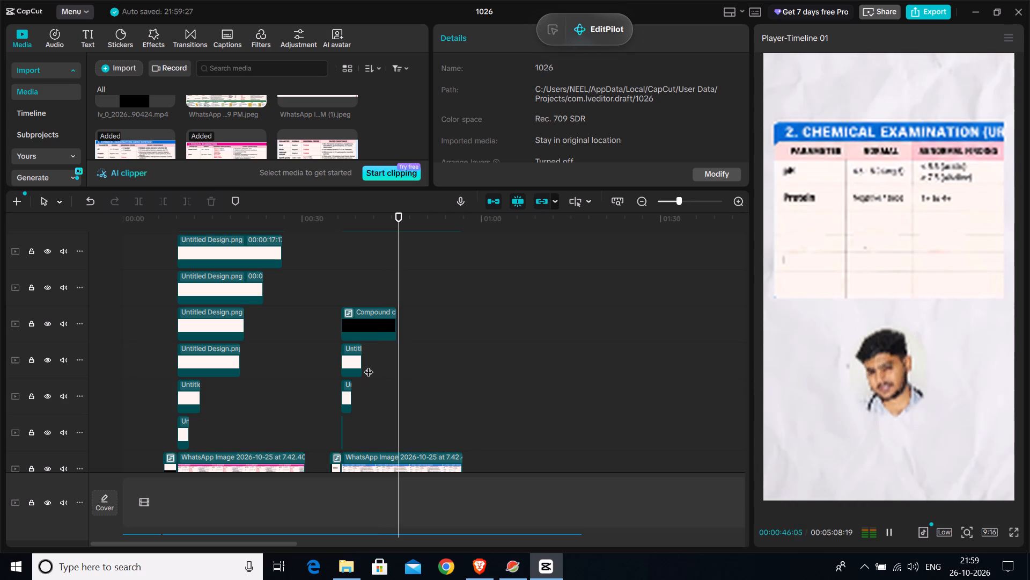
key(space)
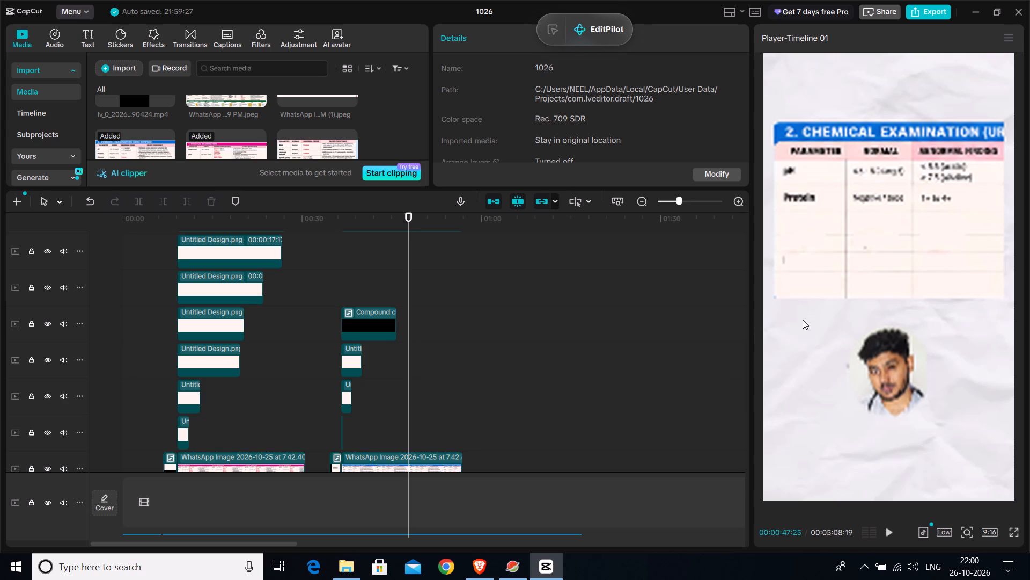
Combine the three patches covering the Glucose row into one compound clip.
scroll(443, 350, up, 10)
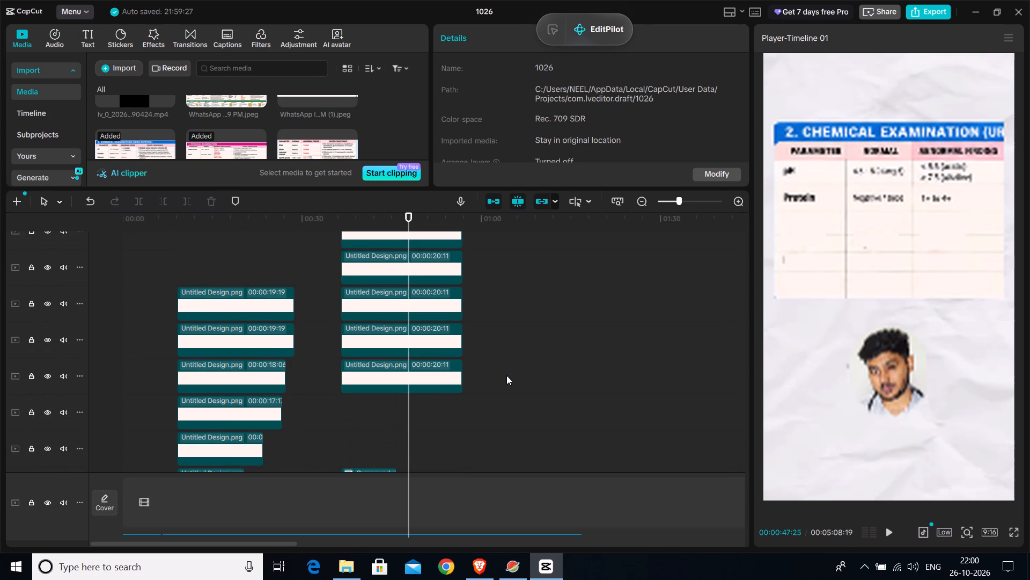
drag(479, 377, 415, 308)
right_click(426, 340)
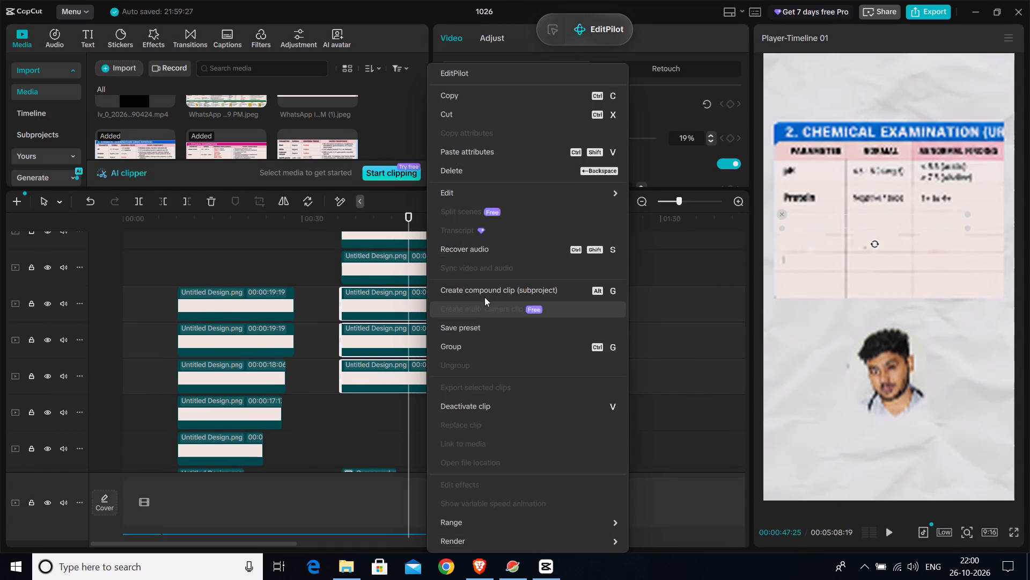
click(484, 292)
Combine the three patches covering the Ketones row into one compound clip.
scroll(494, 346, up, 5)
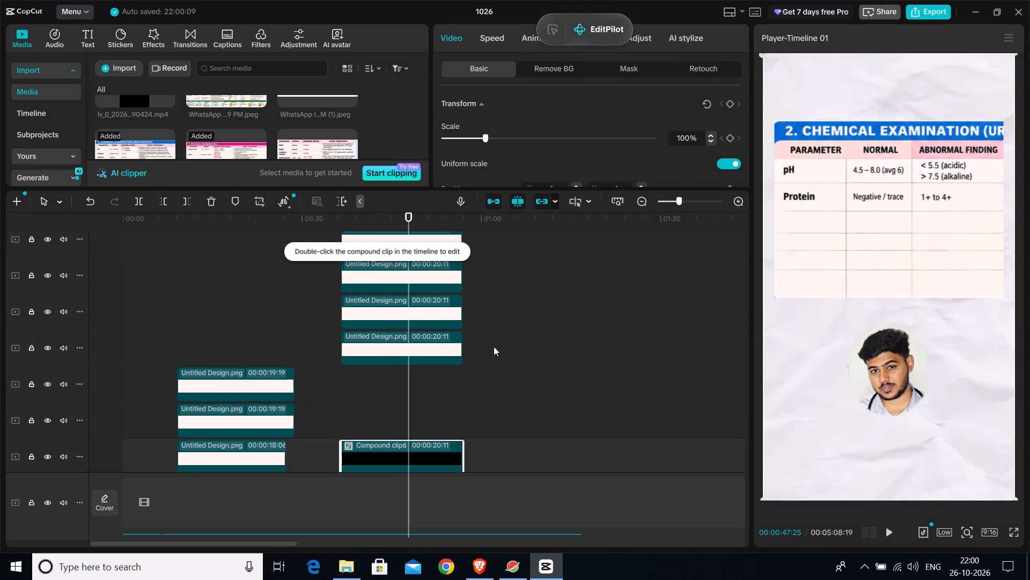
drag(502, 352, 418, 278)
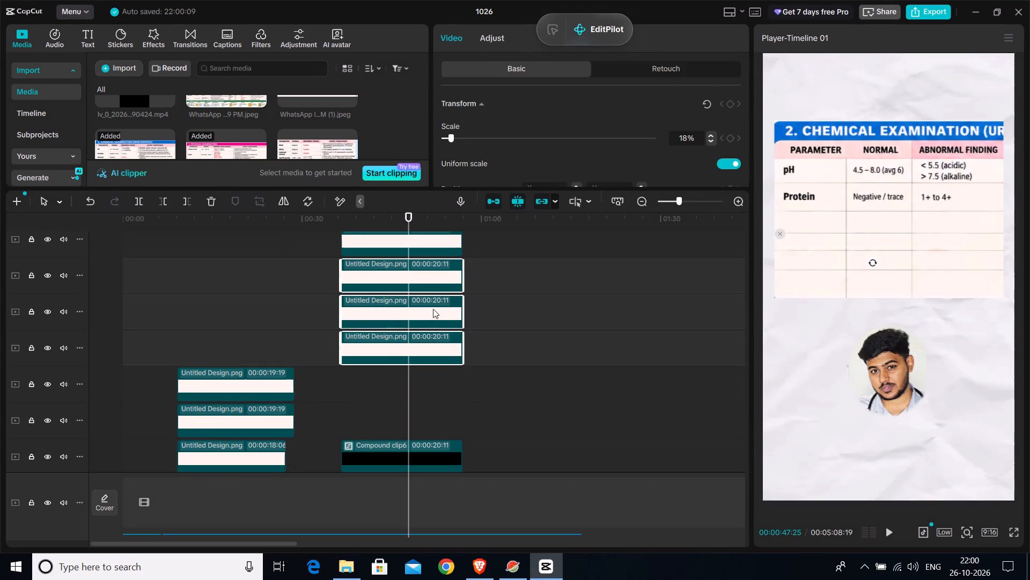
right_click(433, 310)
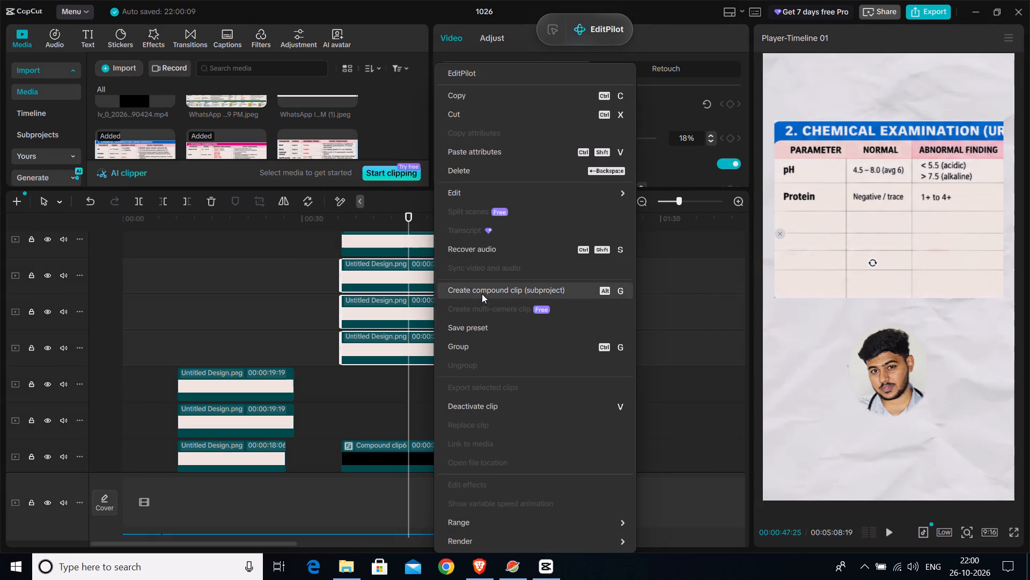
click(483, 293)
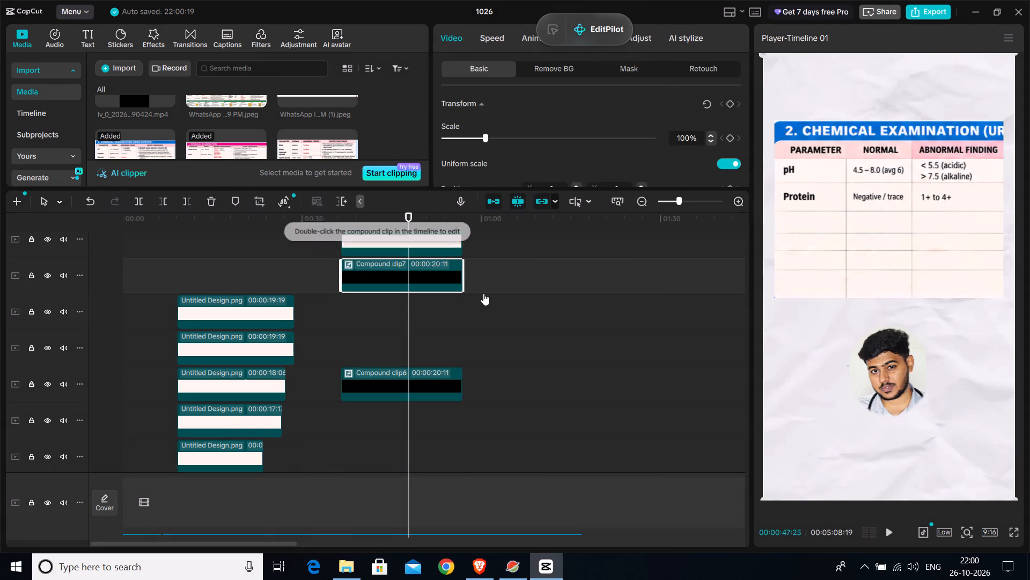
Combine the three patches covering the row directly below Ketones into one compound clip.
scroll(484, 293, up, 1)
scroll(484, 293, down, 1)
scroll(484, 293, up, 11)
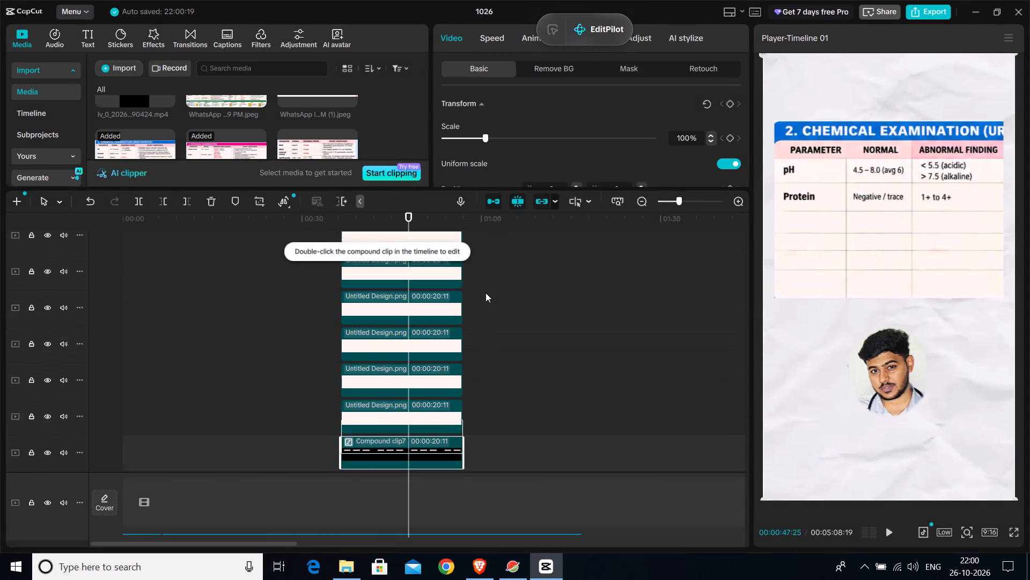
drag(473, 417, 399, 353)
right_click(419, 372)
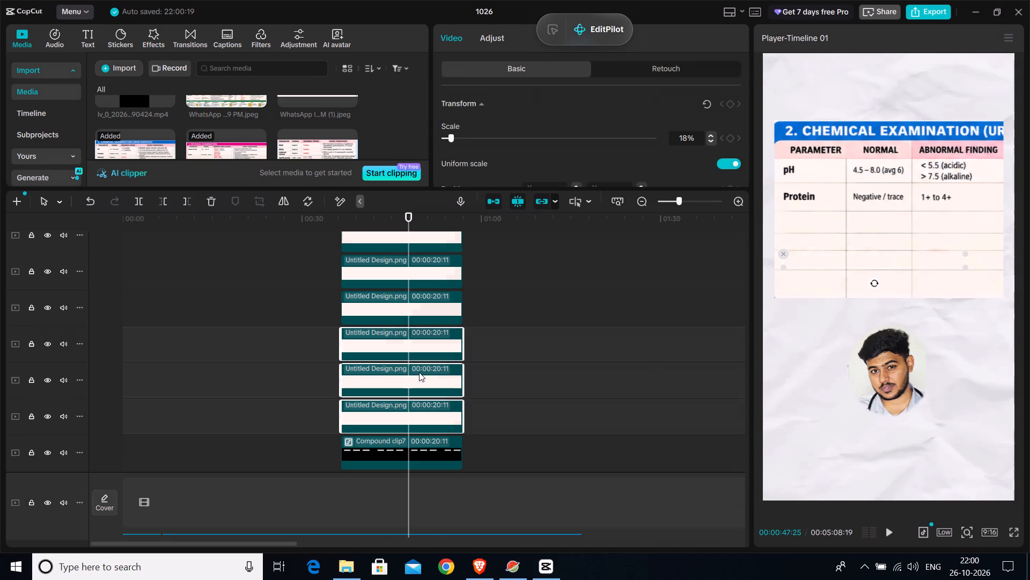
click(462, 295)
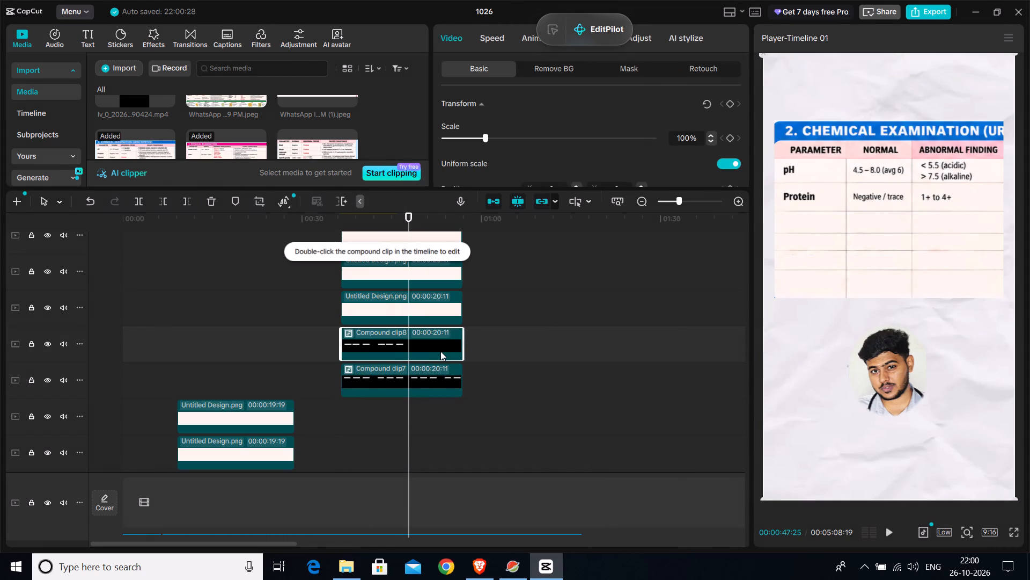
Combine the three patches covering the table's bottom row into one compound clip.
scroll(485, 320, up, 5)
drag(480, 385, 439, 375)
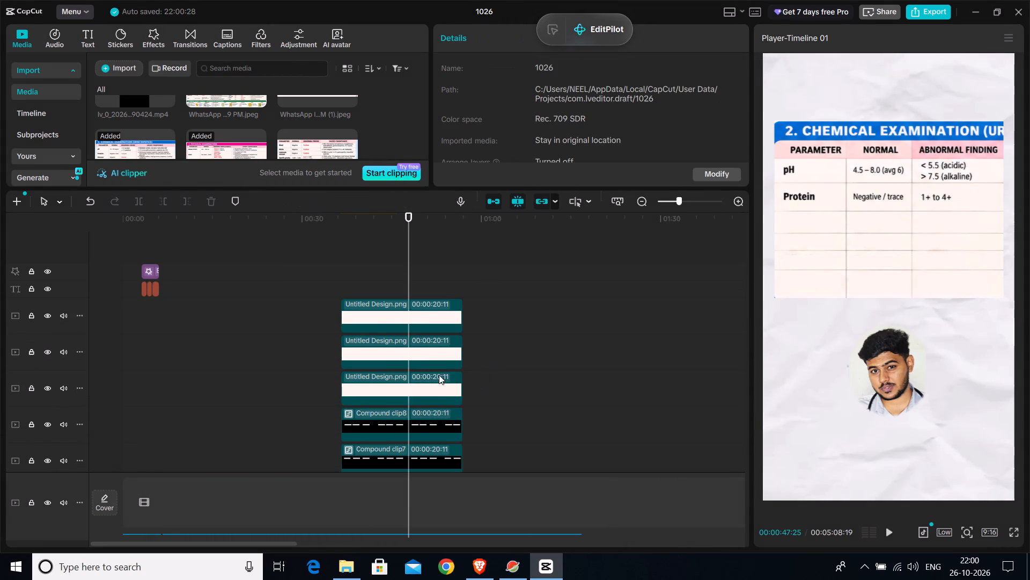
drag(439, 375, 400, 325)
right_click(424, 379)
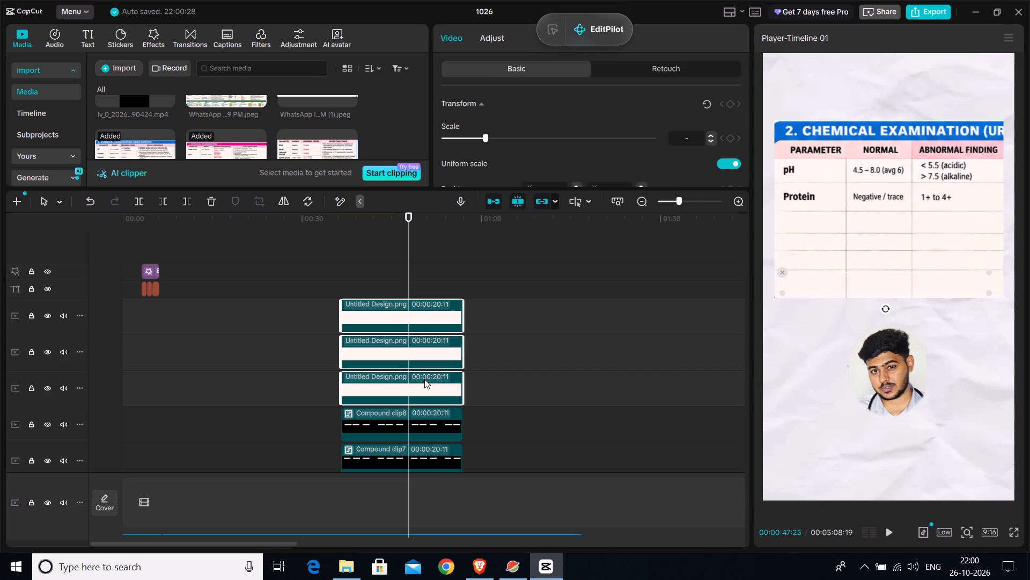
click(489, 290)
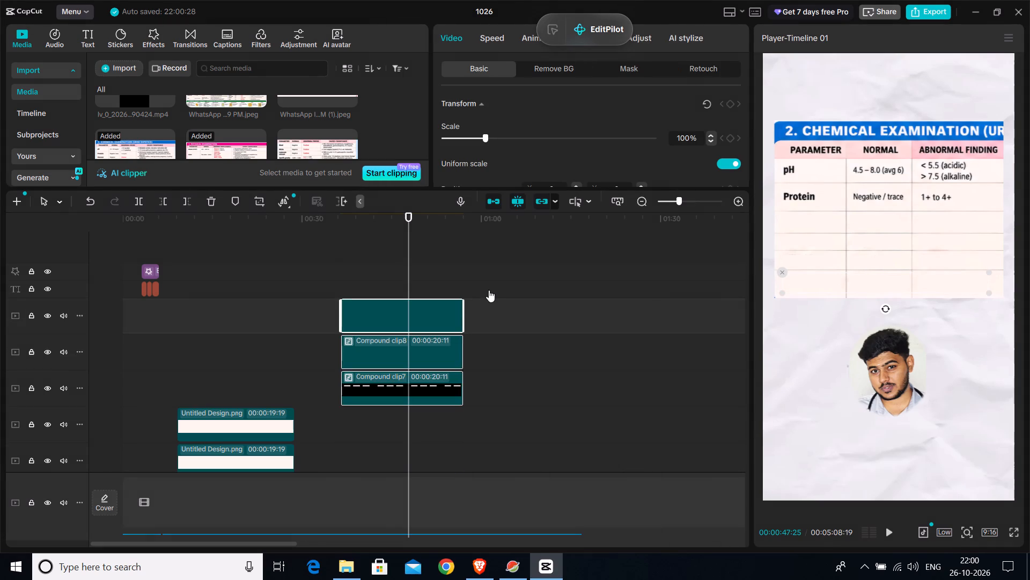
Move the Glucose row's compound clip down to the track directly above the Protein row's clip, keeping its start time.
scroll(488, 303, down, 2)
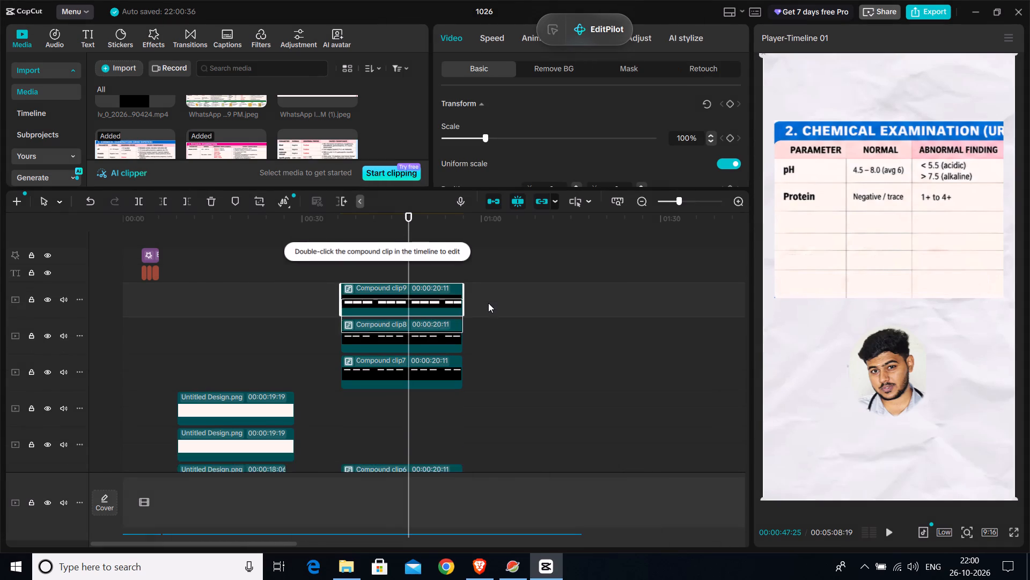
scroll(488, 303, down, 14)
scroll(488, 303, up, 1)
scroll(488, 303, down, 3)
scroll(488, 303, up, 3)
scroll(488, 303, down, 1)
scroll(488, 303, up, 5)
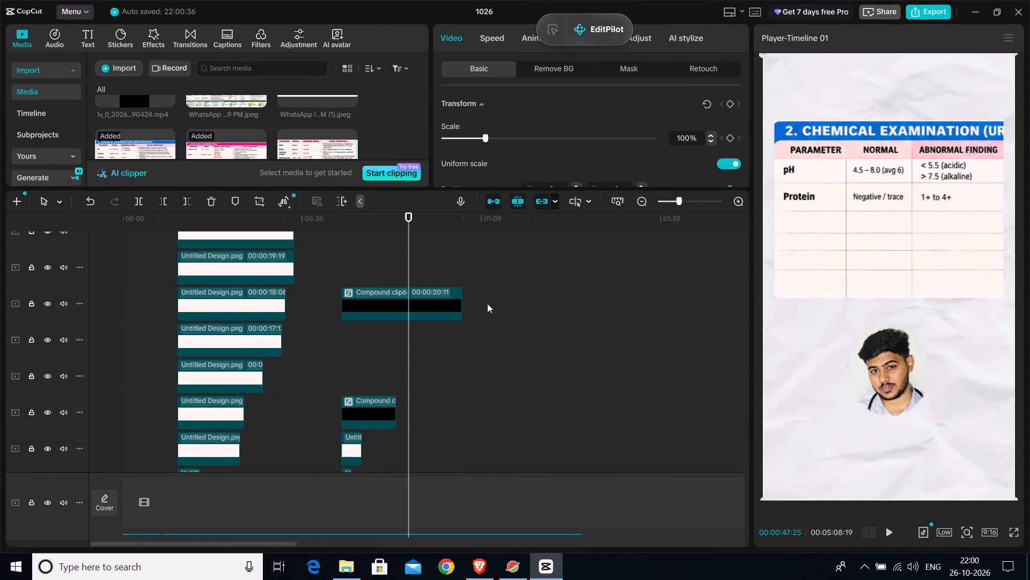
drag(431, 322, 433, 389)
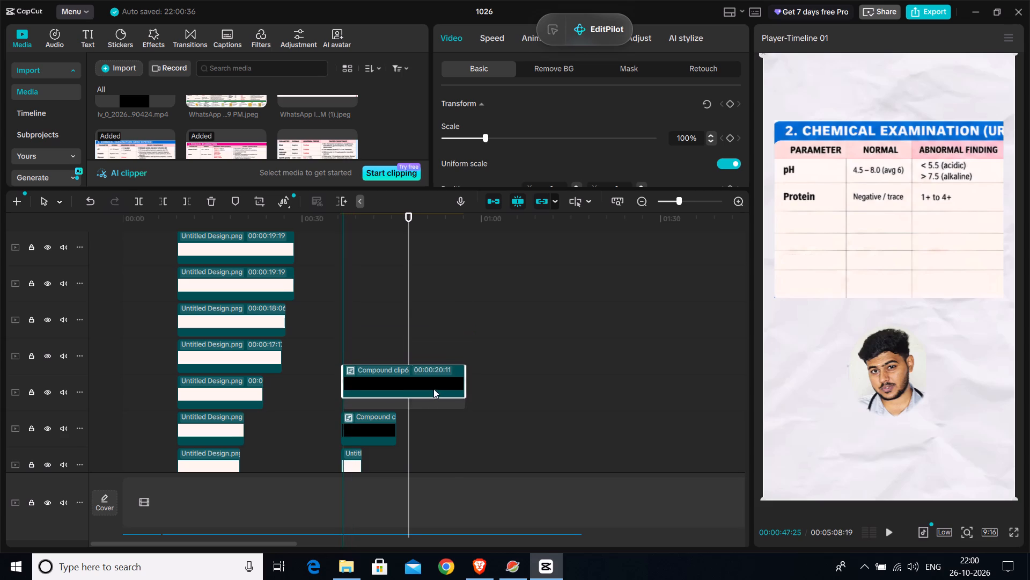
drag(433, 389, 430, 394)
Move the compound clips for the three rows below Glucose down together, directly above the Glucose row's clip with starts aligned.
scroll(452, 375, up, 8)
drag(481, 272, 446, 280)
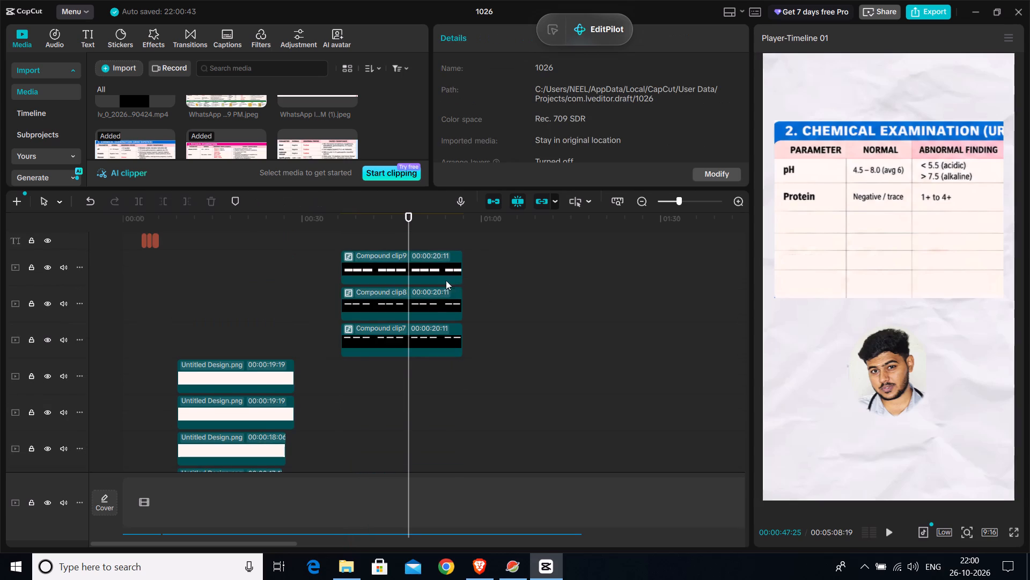
drag(446, 280, 431, 330)
drag(437, 336, 438, 402)
scroll(438, 402, down, 5)
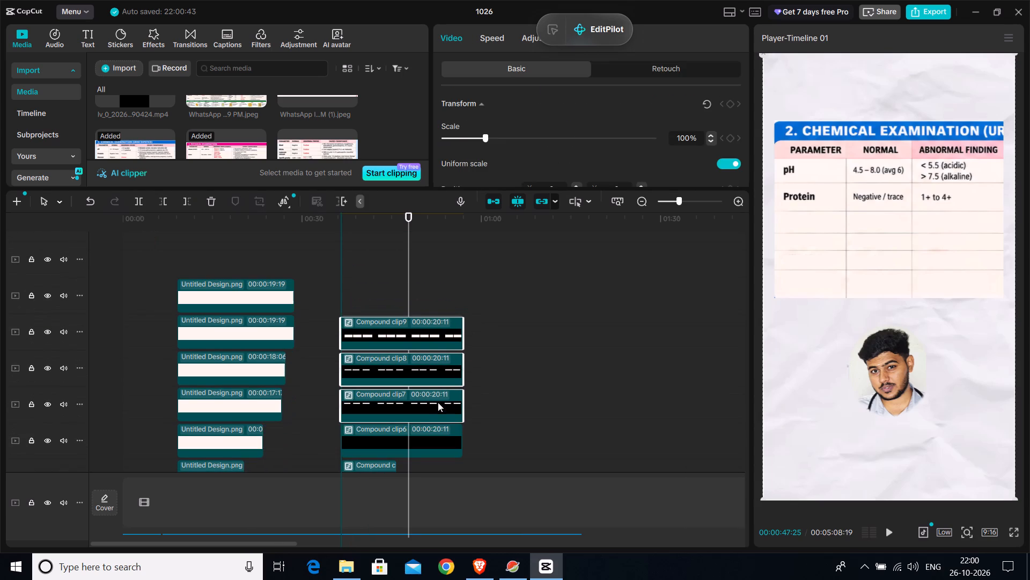
drag(438, 402, 437, 397)
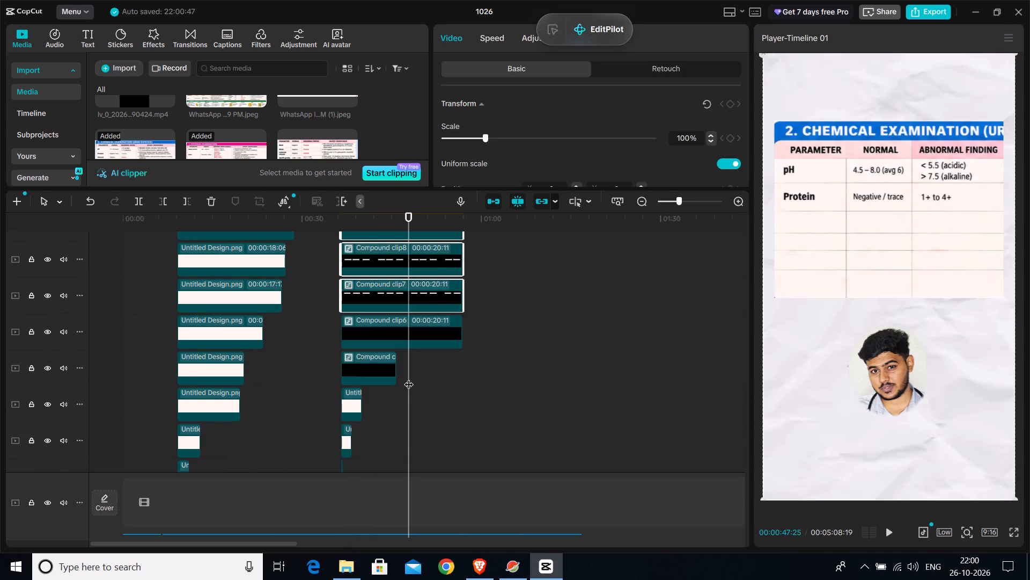
Find the Glucose cue in the narration, split the Glucose row's compound clip at 00:00:47:10 and delete the part after the cut.
click(397, 392)
key(space)
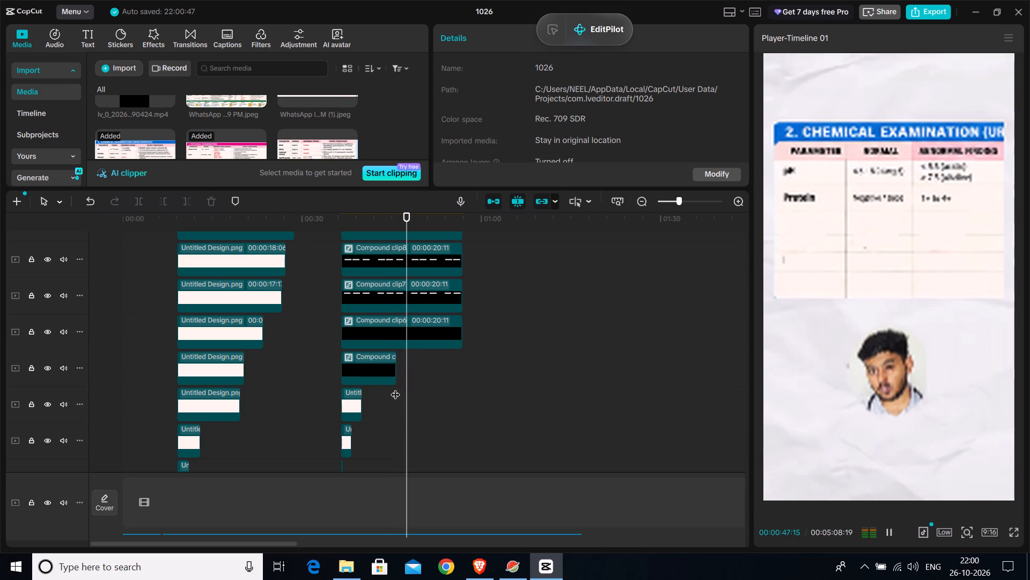
key(space)
click(395, 388)
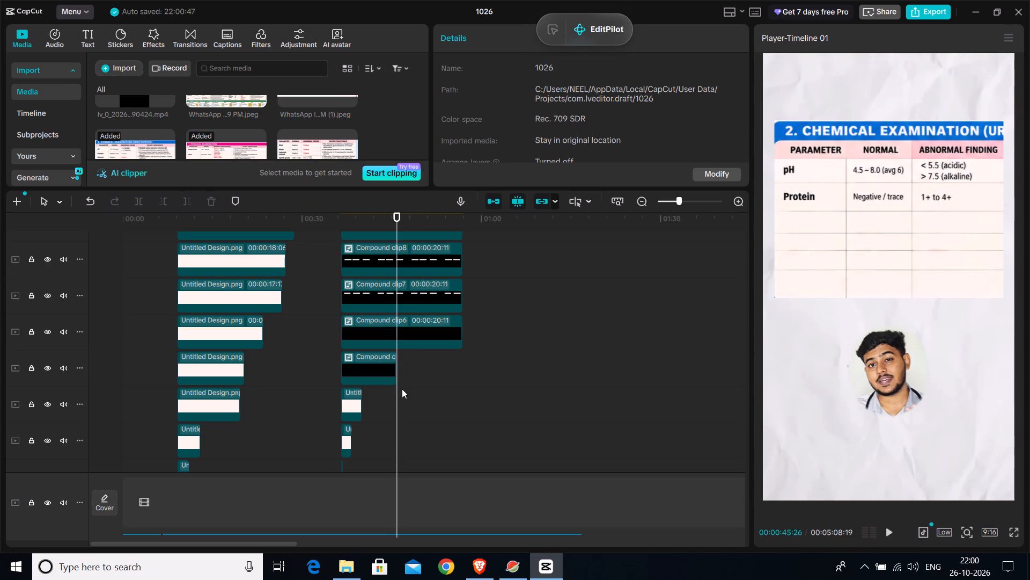
key(space)
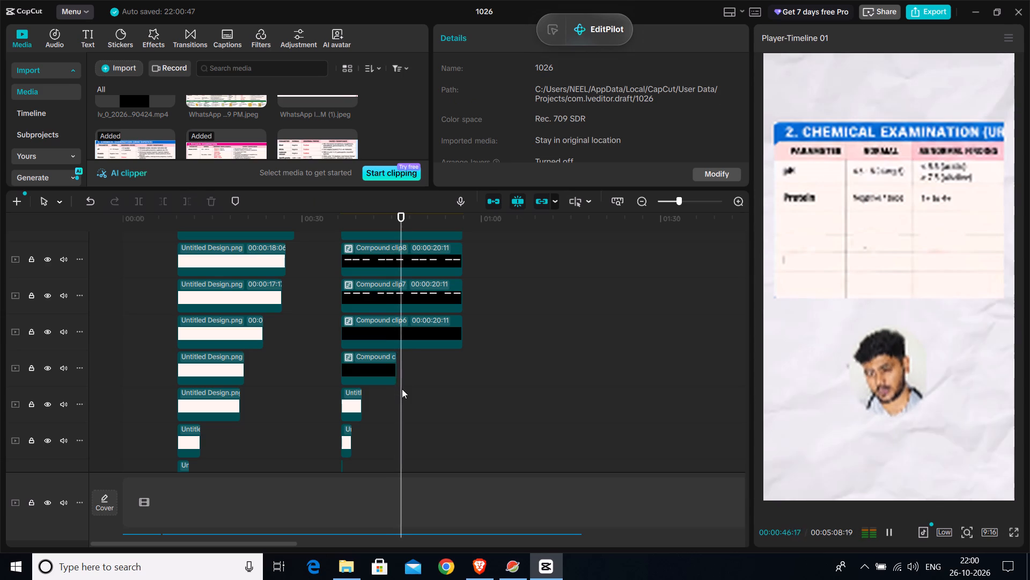
key(space)
key(space)
key(space)
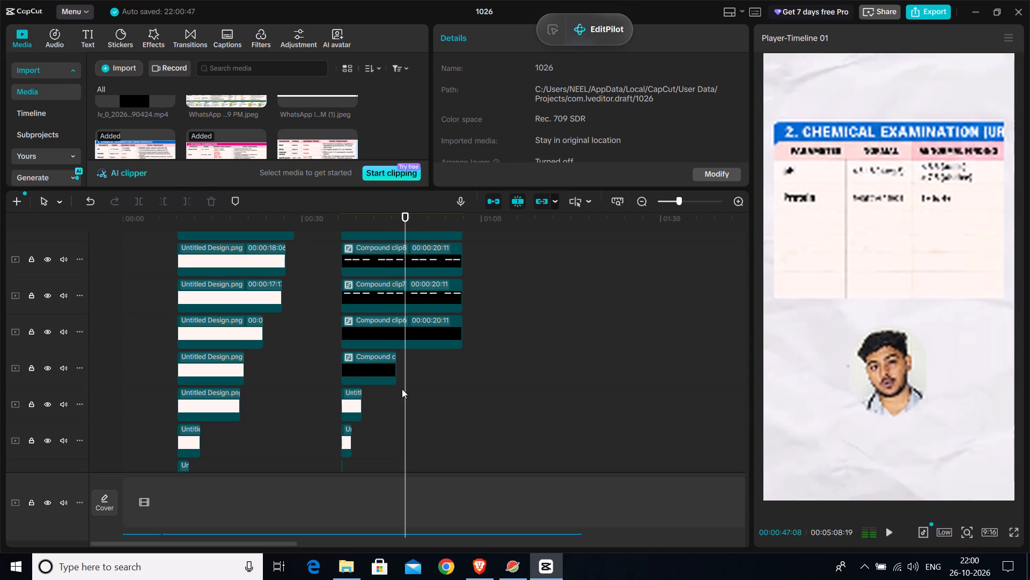
key(space)
key(space)
key(space)
key(space)
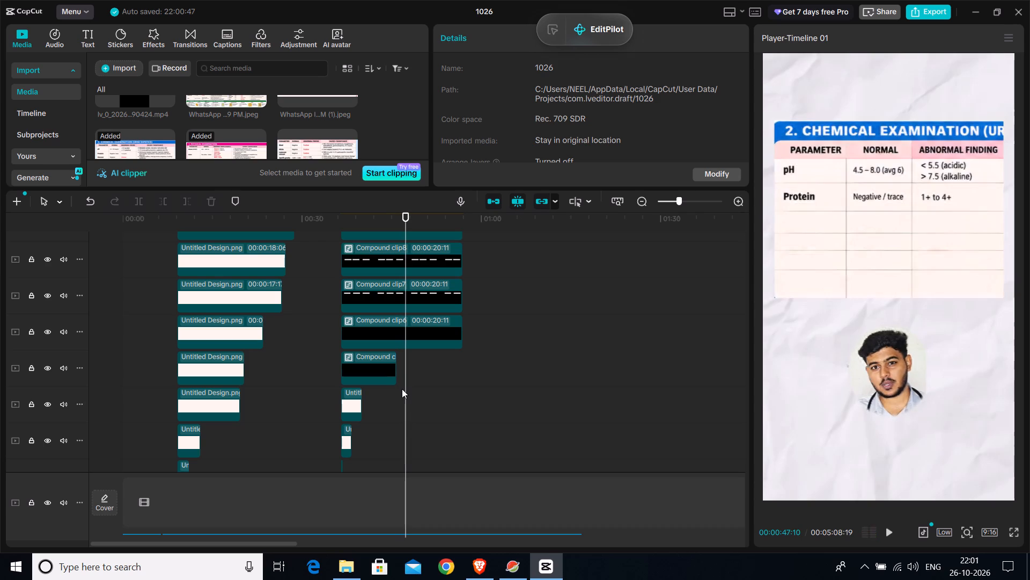
key(space)
key(space)
click(407, 328)
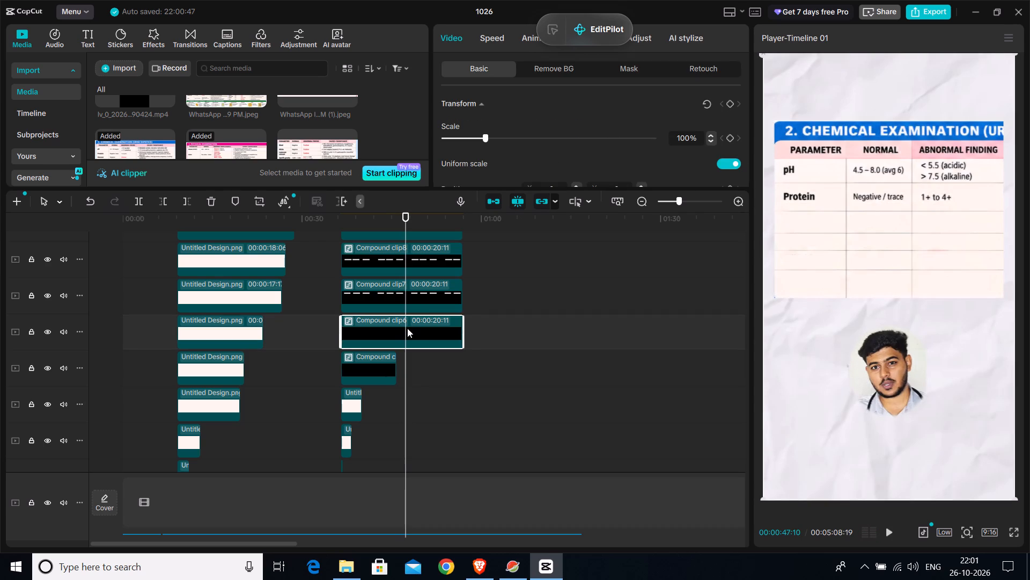
key(f)
key(Delete)
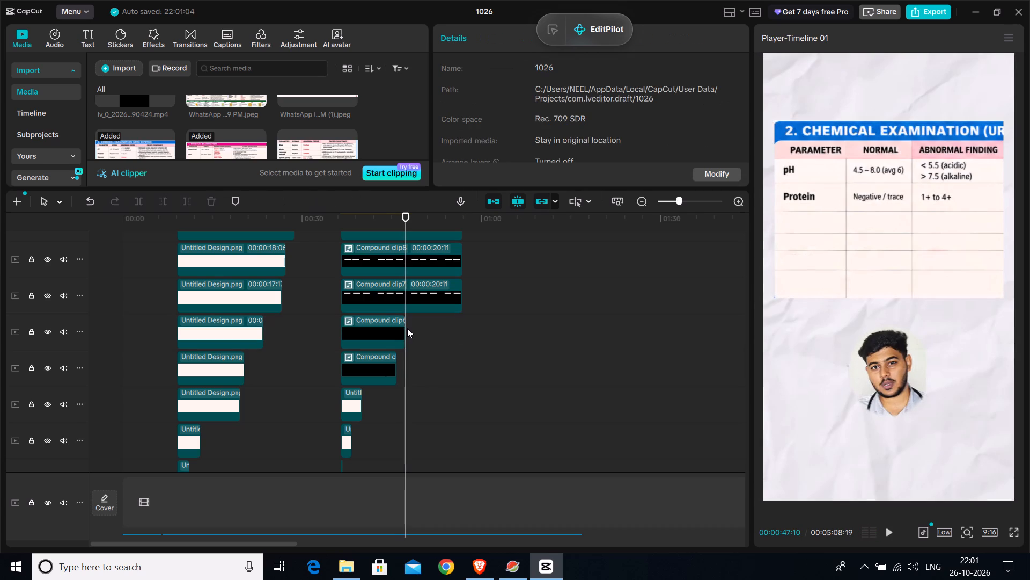
Replay the narration from 00:00:47:10 to check the Glucose reveal and listen for the Ketones row's cue.
key(space)
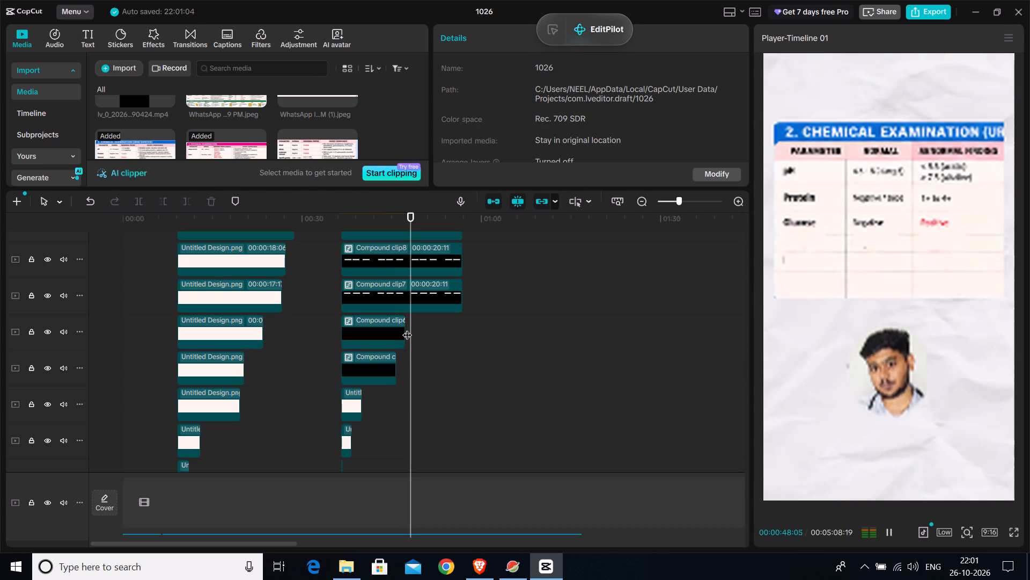
key(space)
key(space)
key(space)
key(space)
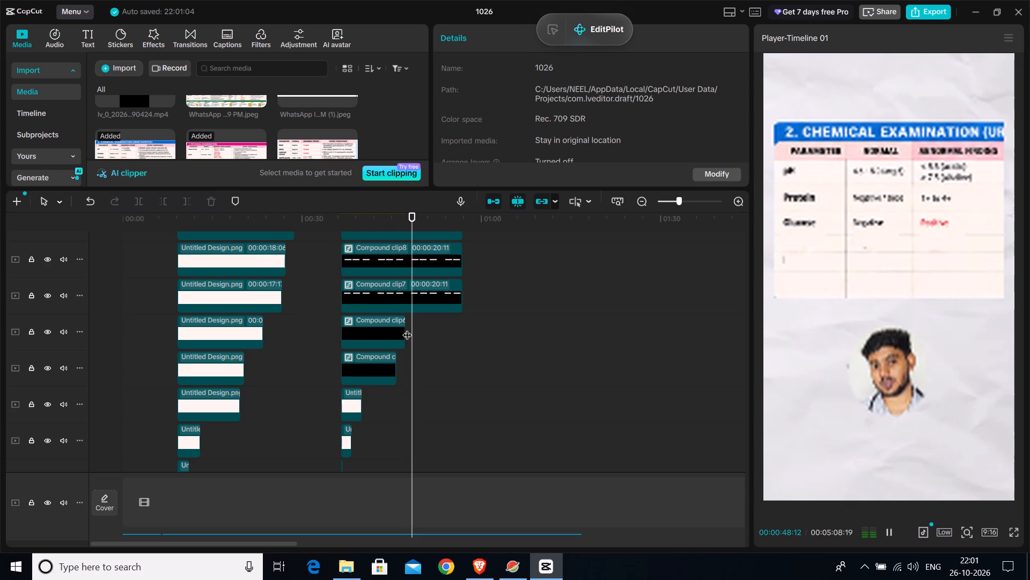
key(space)
click(405, 348)
click(408, 360)
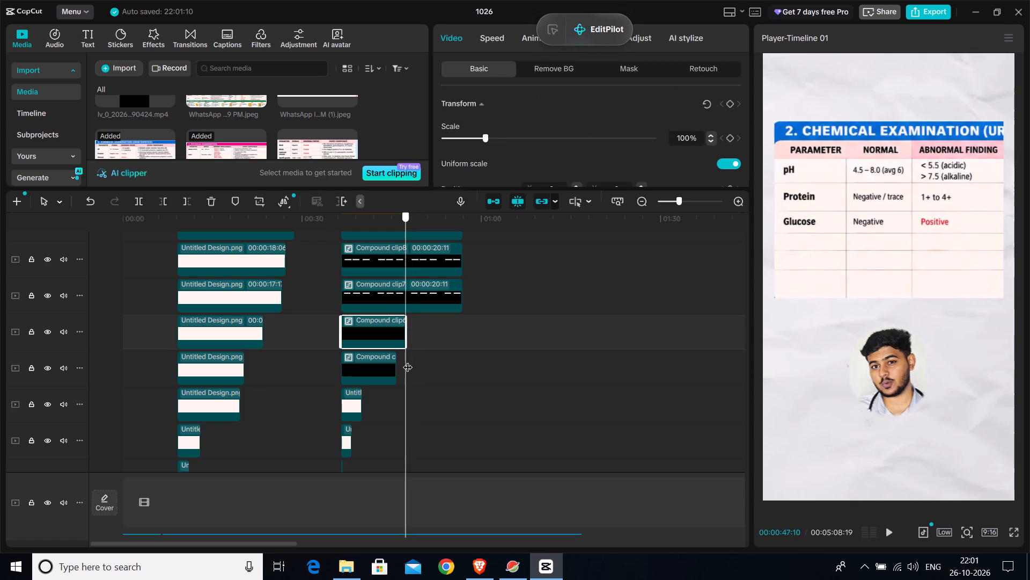
Split the Ketones row's compound clip at its narration cue, 00:00:48:14, and delete the part after the cut.
key(space)
key(space)
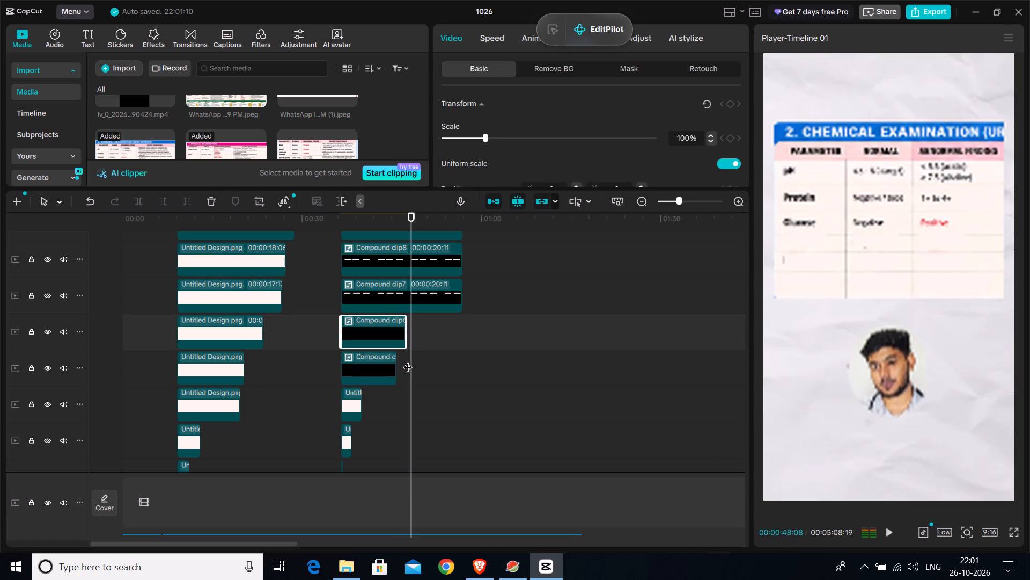
key(space)
key(space)
key(space)
key(space)
key(space)
key(space)
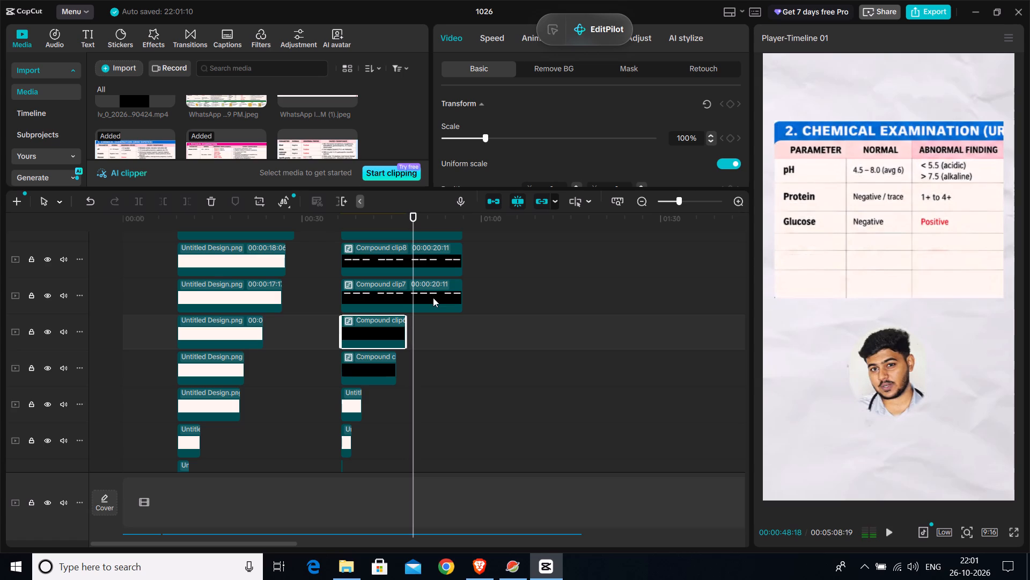
key(Left)
key(Left)
key(Left)
key(Left)
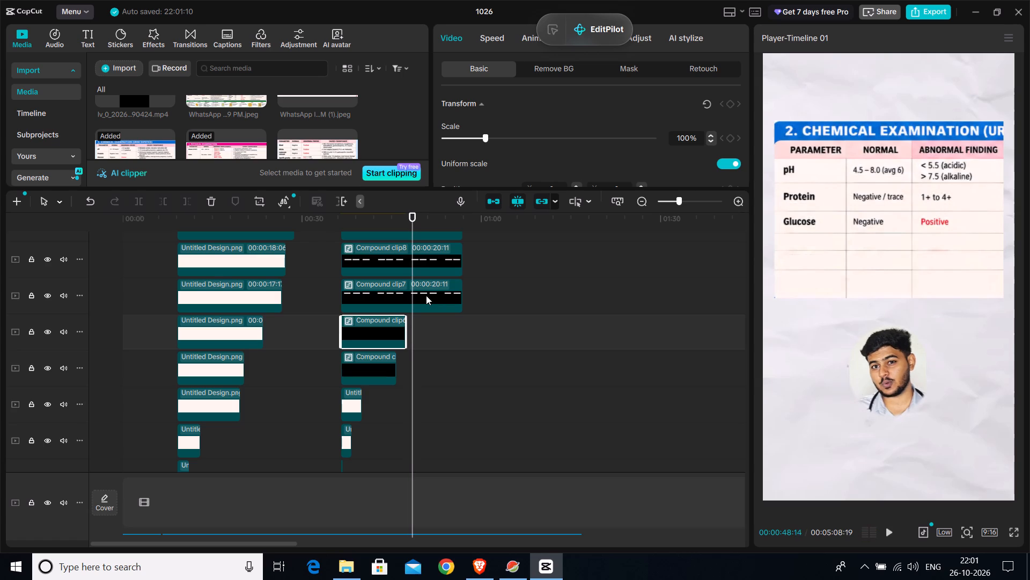
click(426, 295)
key(f)
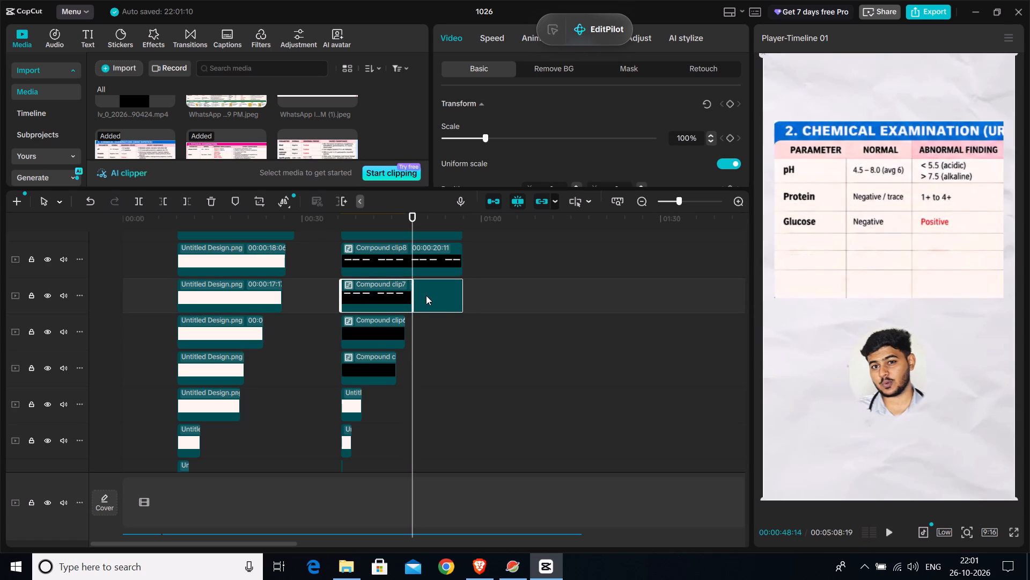
key(Delete)
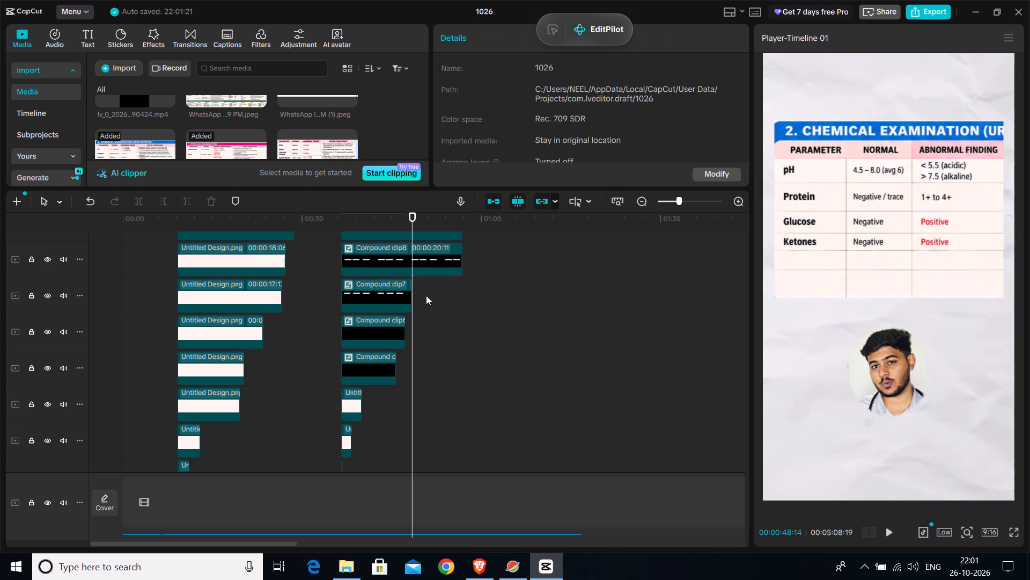
Find the Bilirubin cue in the narration, split the Bilirubin row's compound clip at 00:00:50:01 and delete the part after the cut.
key(space)
key(space)
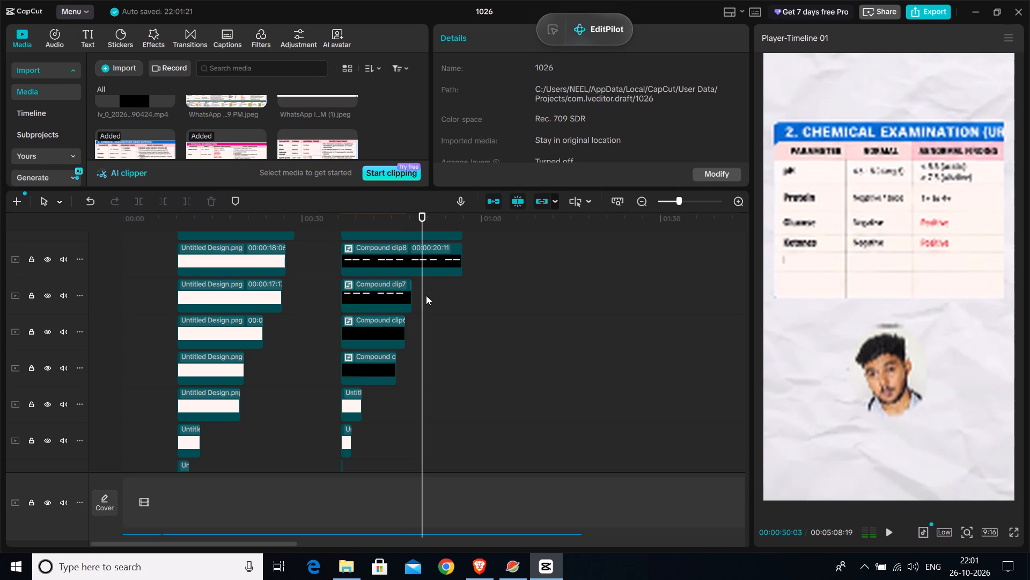
key(space)
key(space)
click(411, 309)
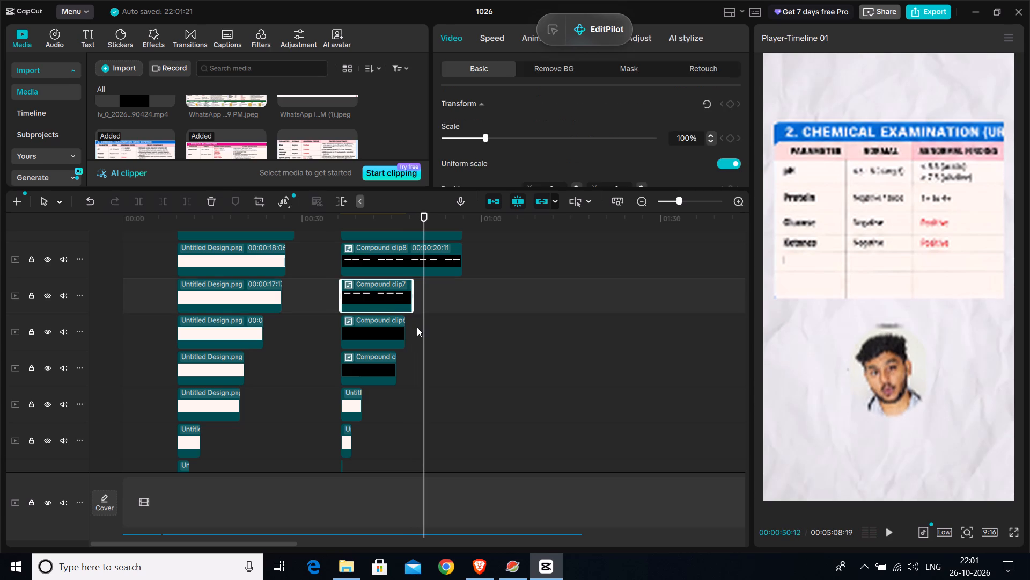
click(417, 327)
click(401, 361)
key(space)
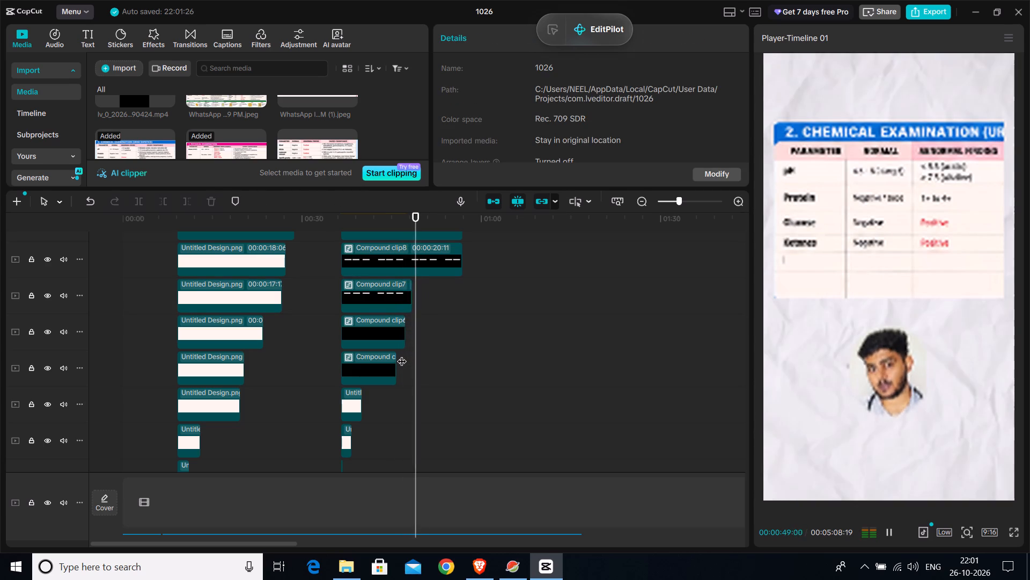
key(space)
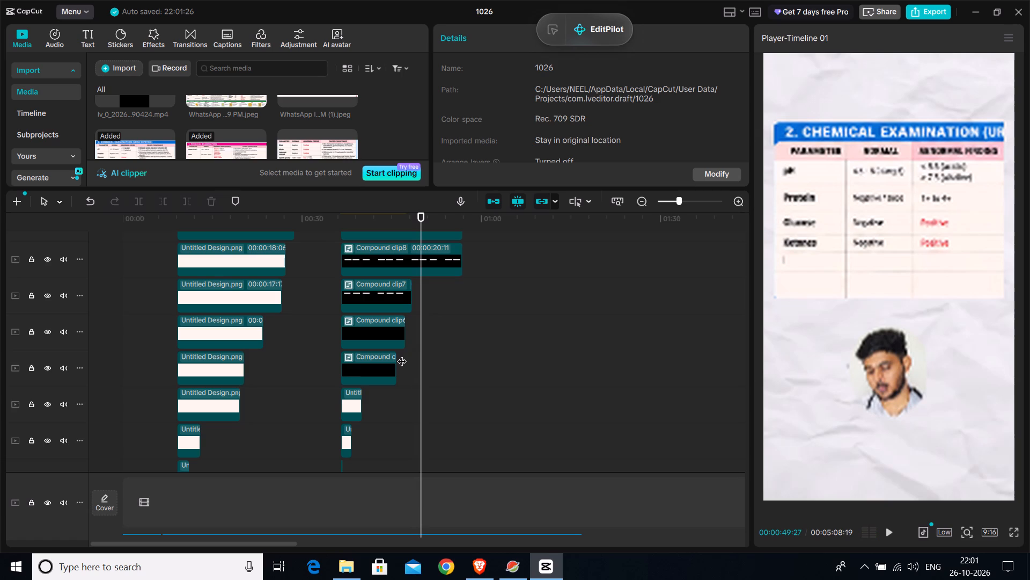
key(space)
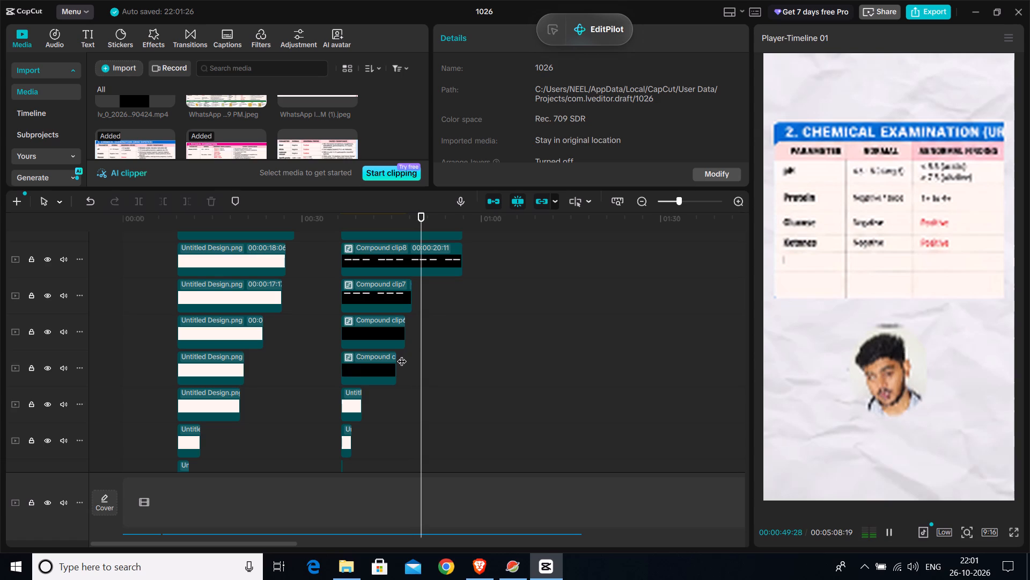
key(space)
key(space)
key(space)
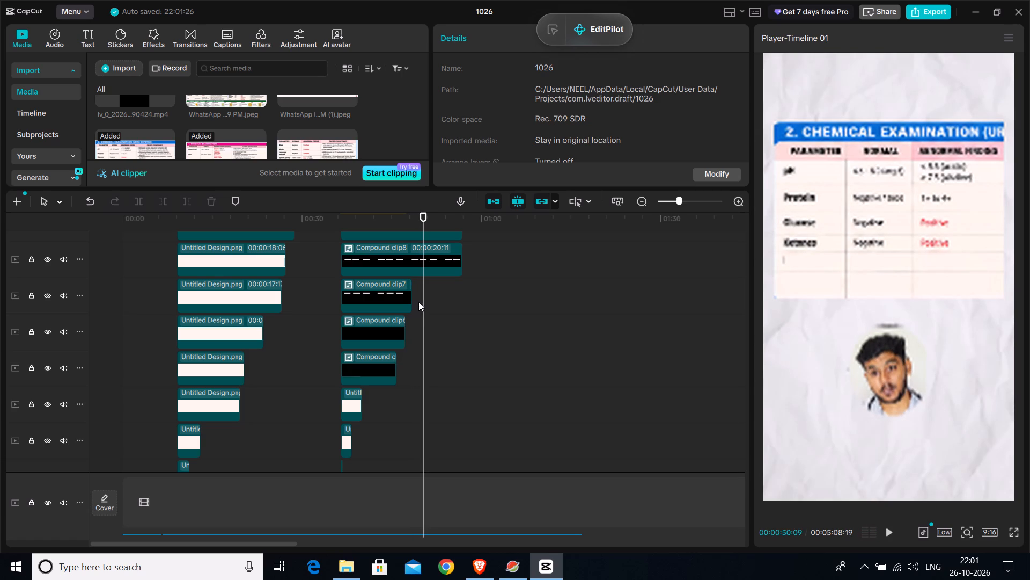
click(418, 302)
key(space)
key(space)
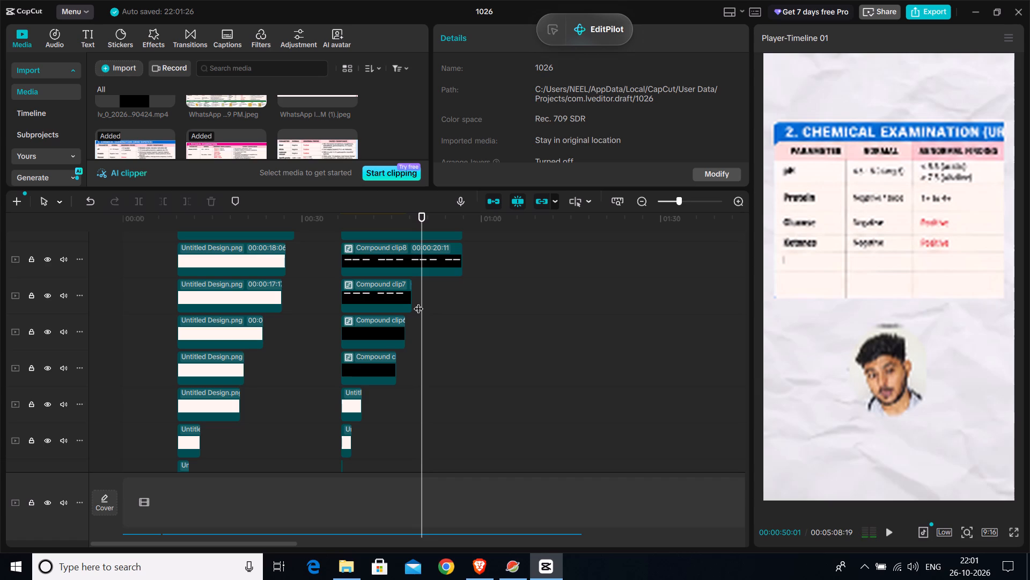
click(437, 258)
key(f)
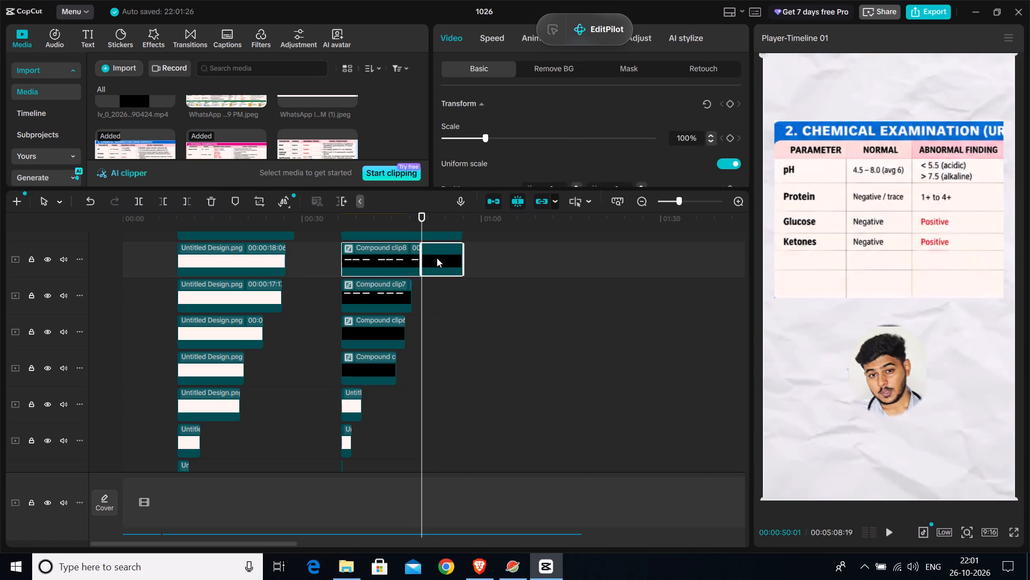
key(Delete)
Find the Urobilinogen cue in the narration, split that row's compound clip just after 00:00:51 and remove the part after the cut.
key(space)
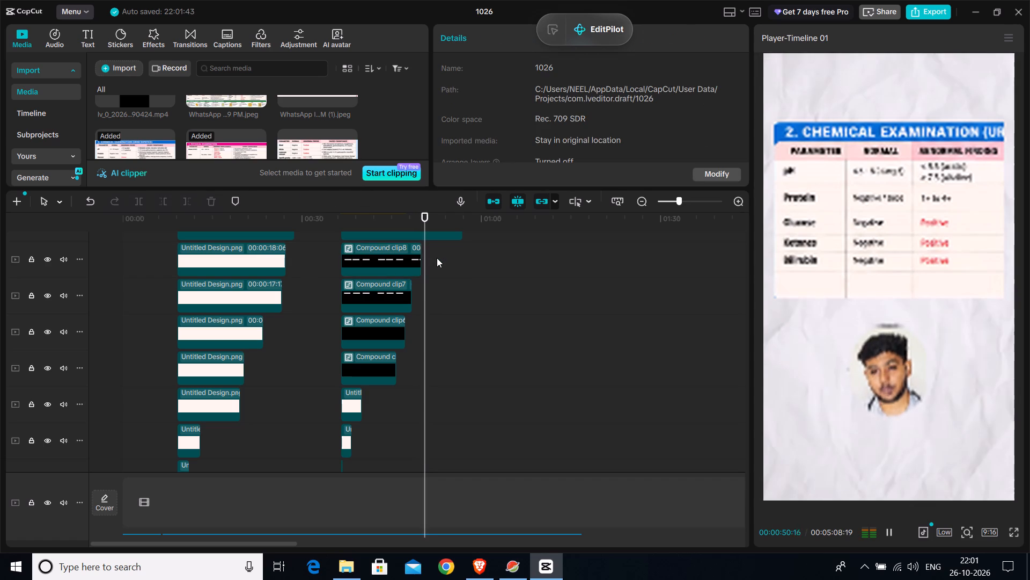
key(space)
scroll(450, 281, up, 6)
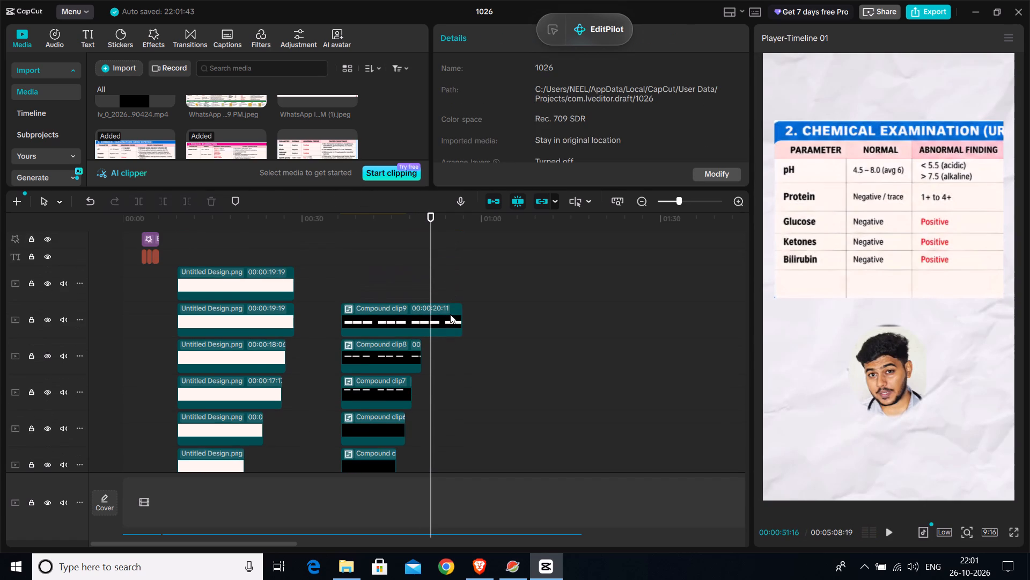
key(space)
key(space)
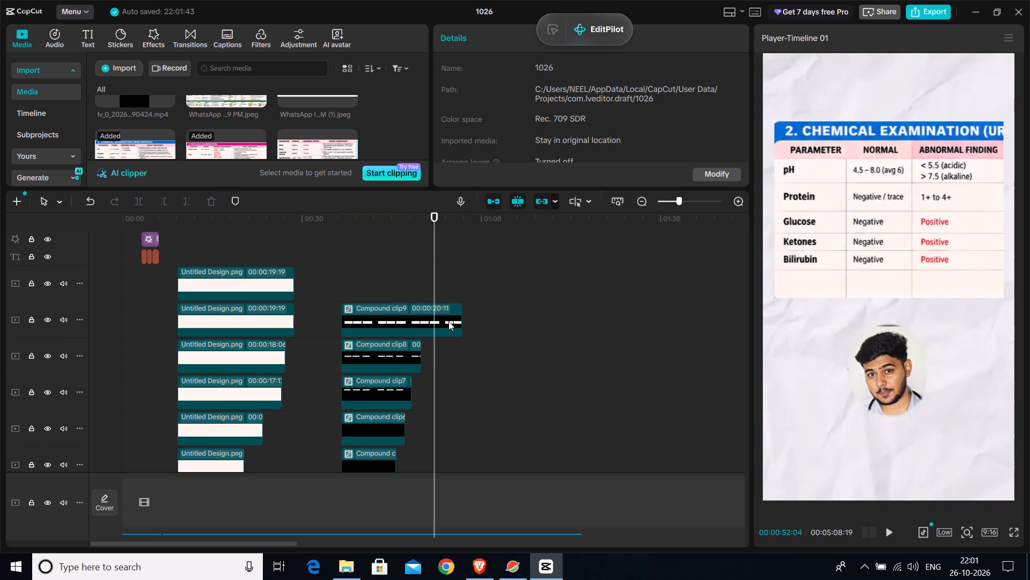
key(space)
key(space)
click(424, 361)
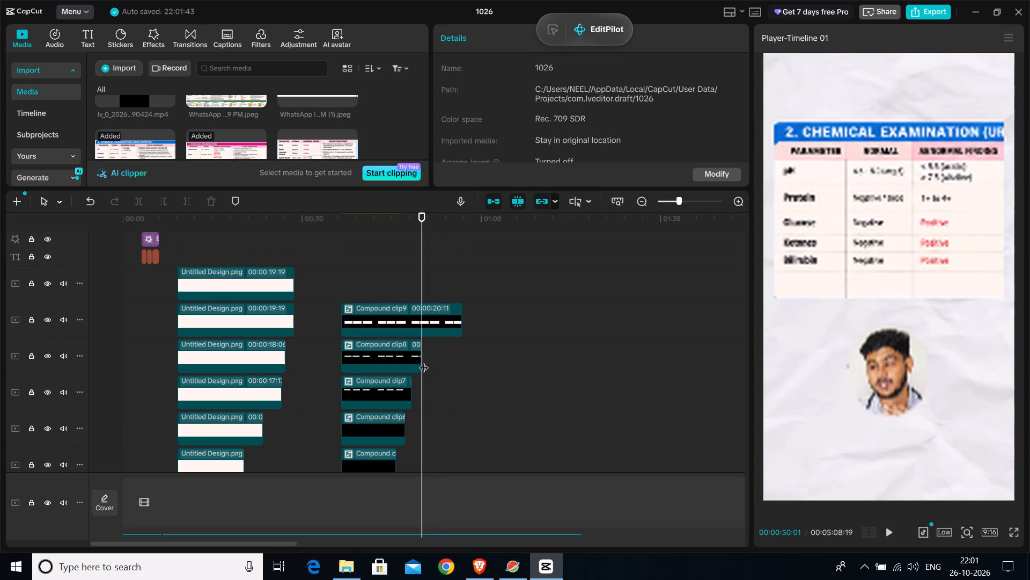
key(space)
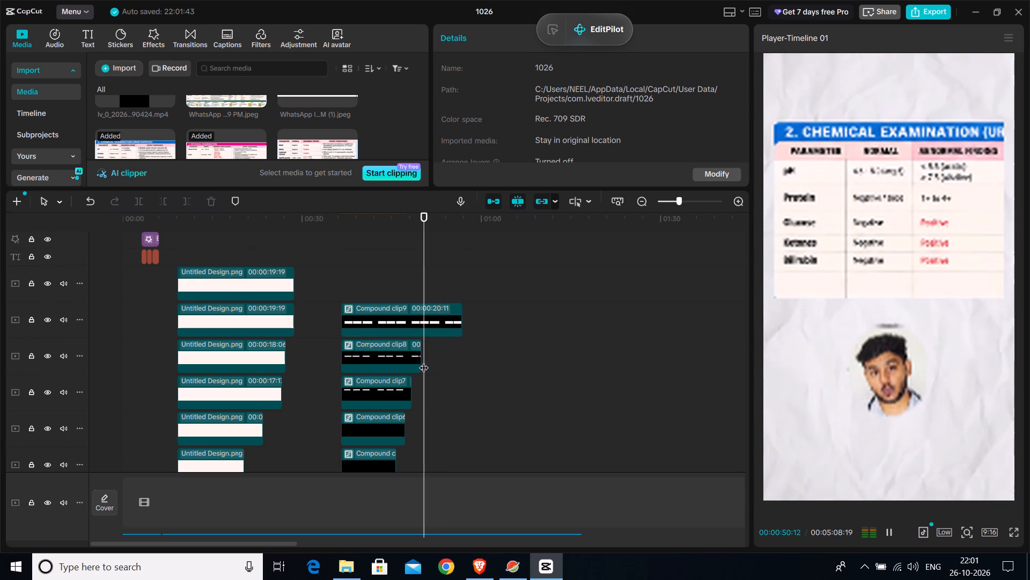
key(space)
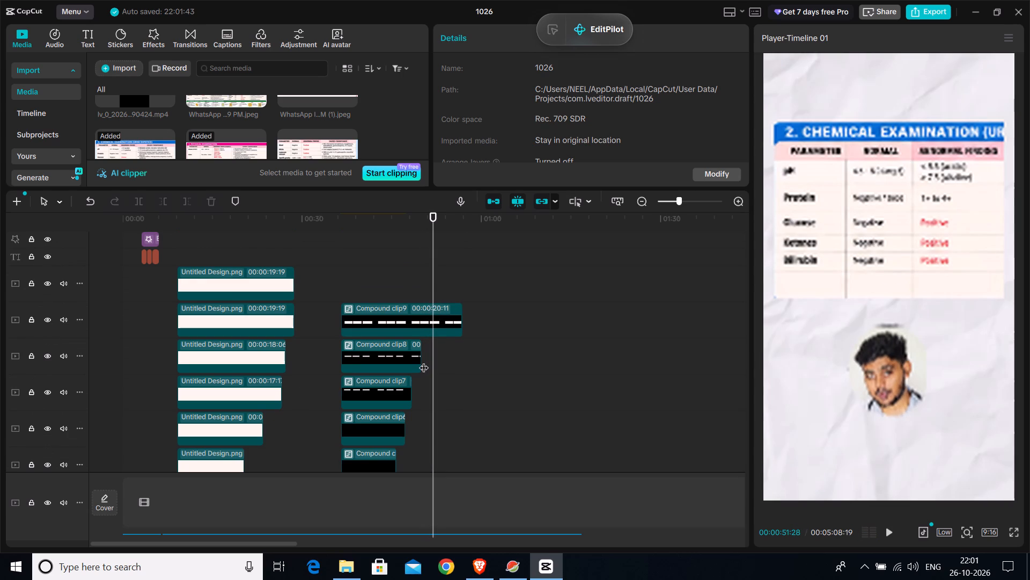
click(428, 386)
click(422, 389)
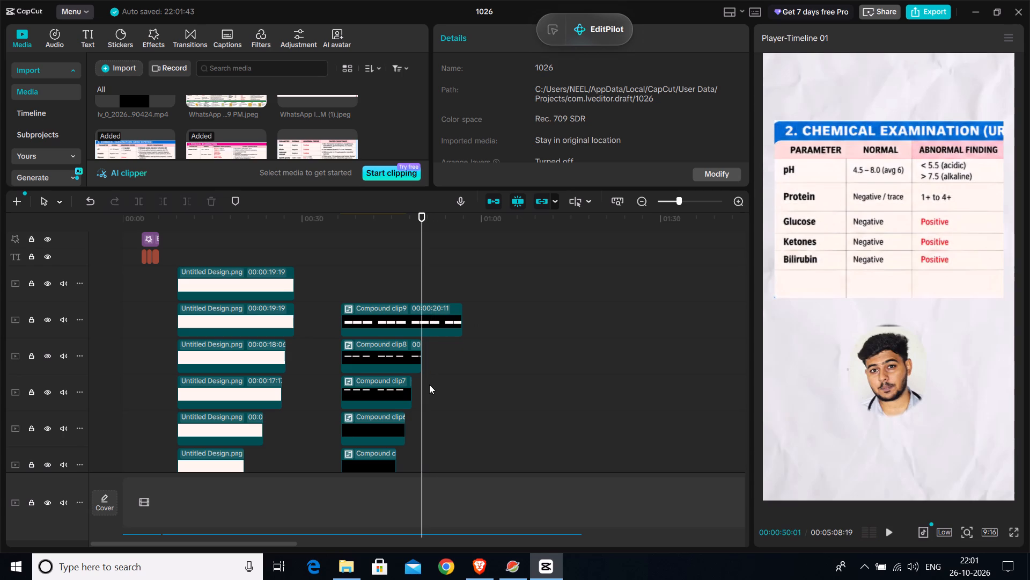
key(space)
key(space)
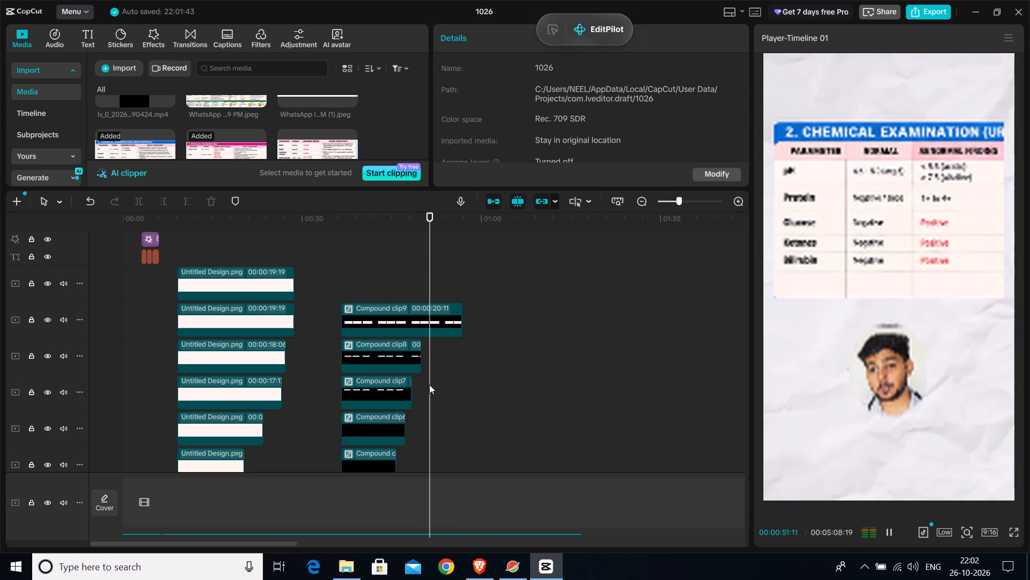
click(437, 322)
key(f)
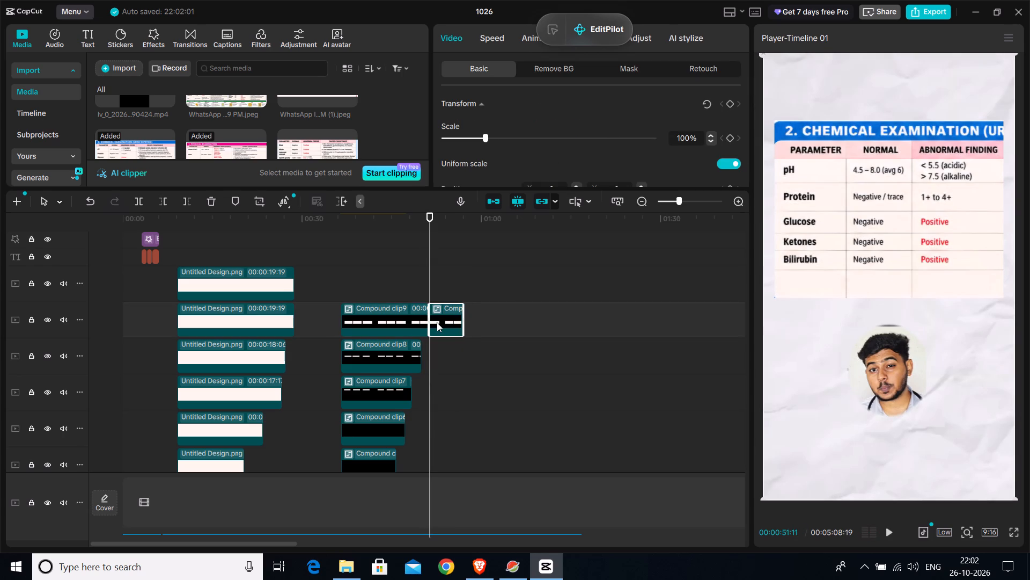
Delete the remainder of the Urobilinogen row's compound clip after the cut at 00:00:51:11.
key(Delete)
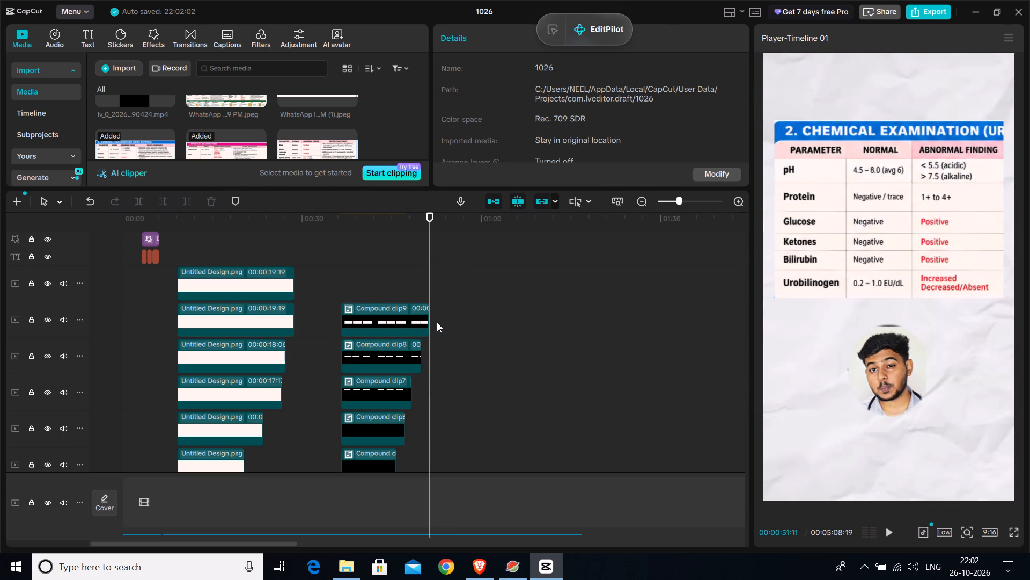
Play the narration from 00:00:51:11 past the end of the Chemical Examination table image, then recheck the full table around 00:00:54.
scroll(437, 322, down, 12)
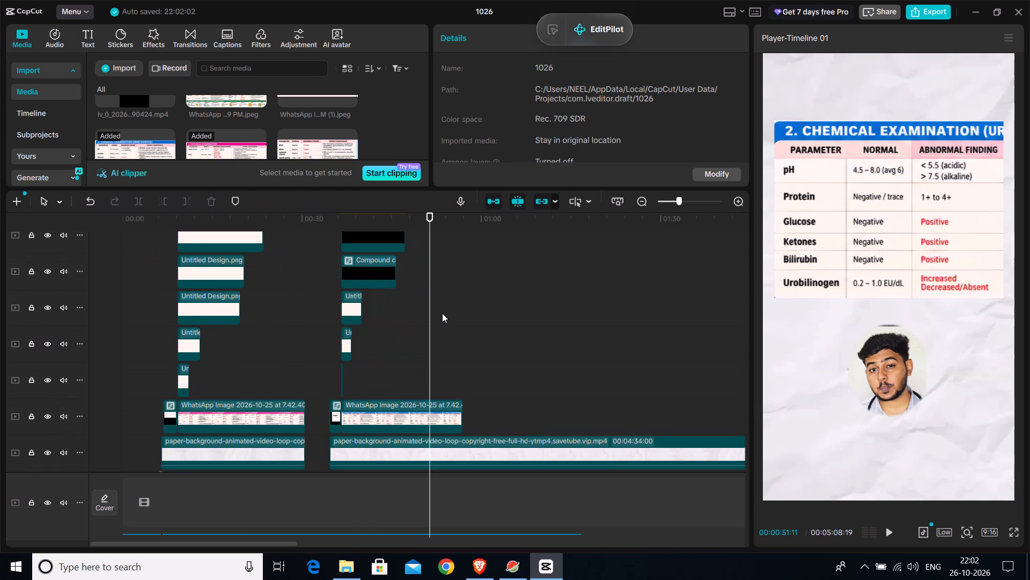
scroll(442, 313, up, 11)
scroll(438, 314, down, 3)
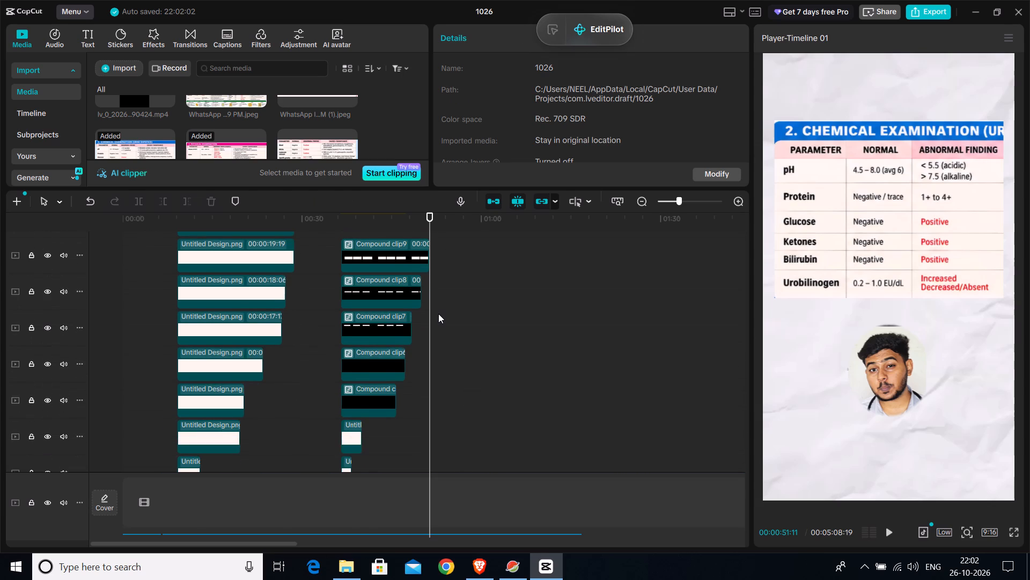
scroll(438, 314, down, 5)
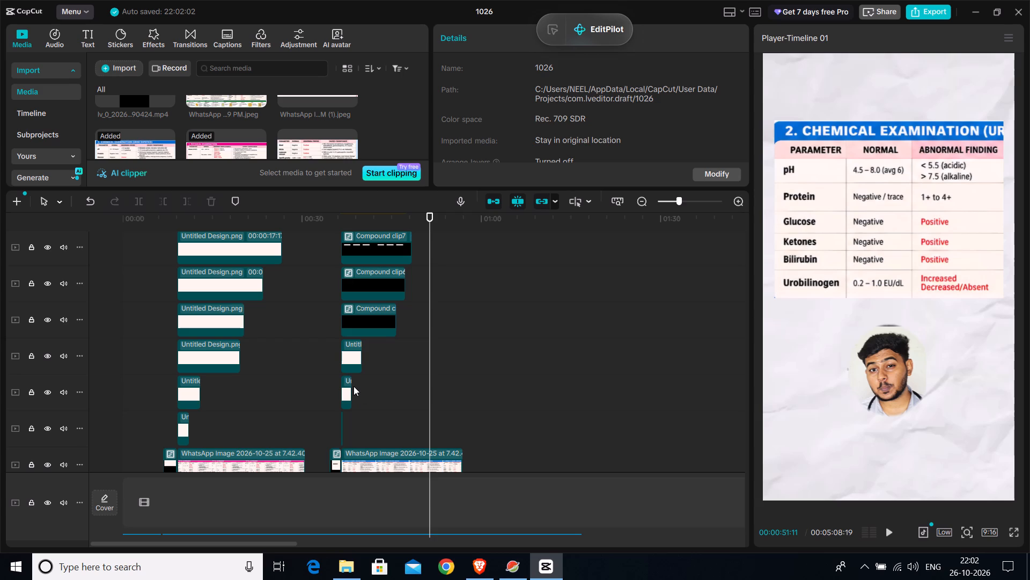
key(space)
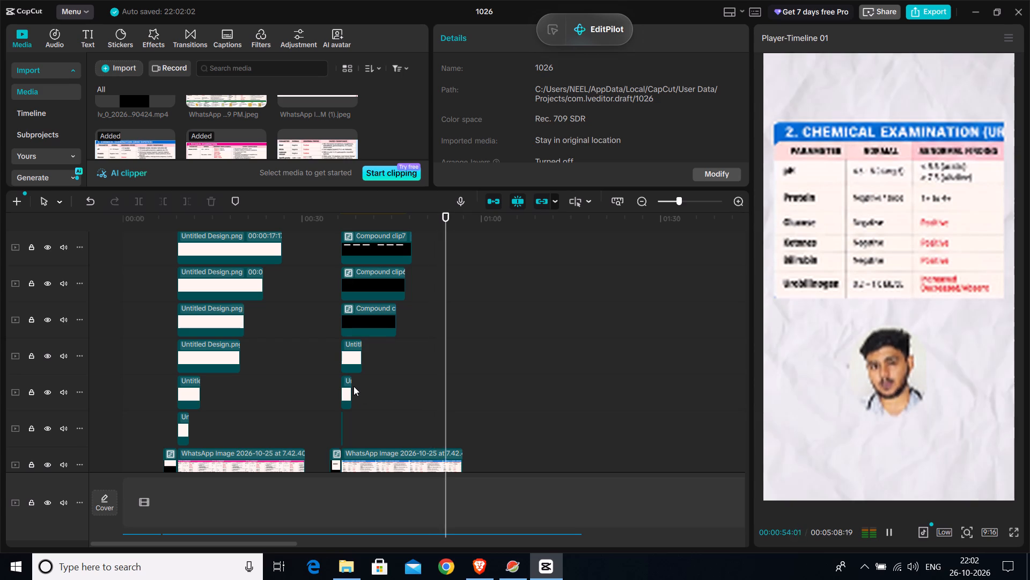
scroll(405, 397, down, 1)
scroll(471, 379, down, 2)
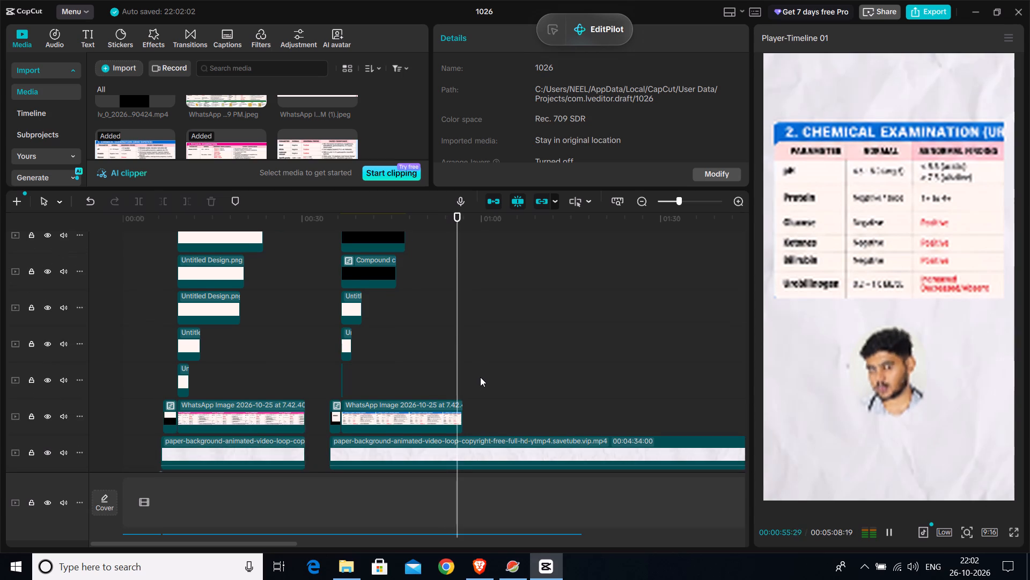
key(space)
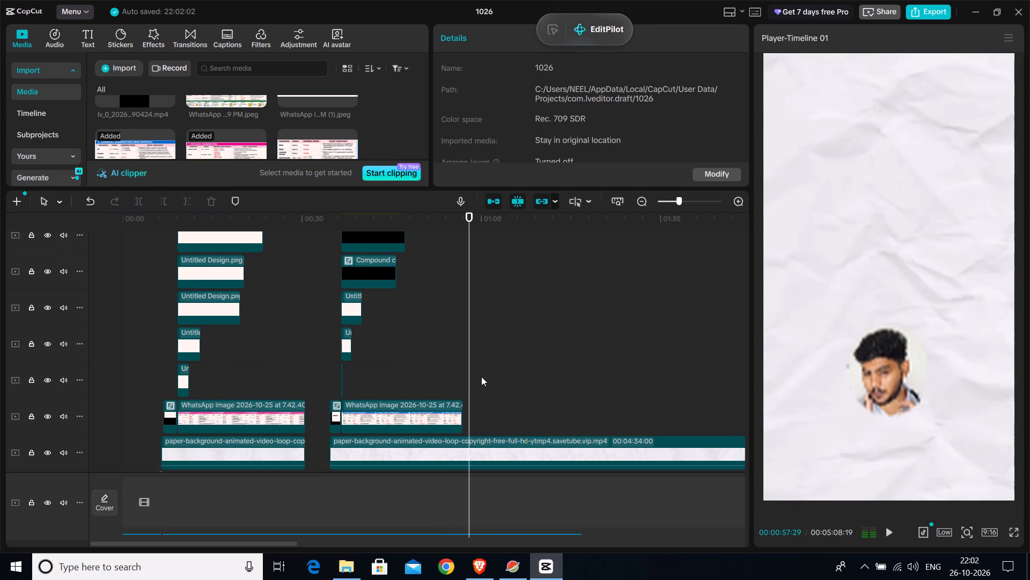
click(461, 379)
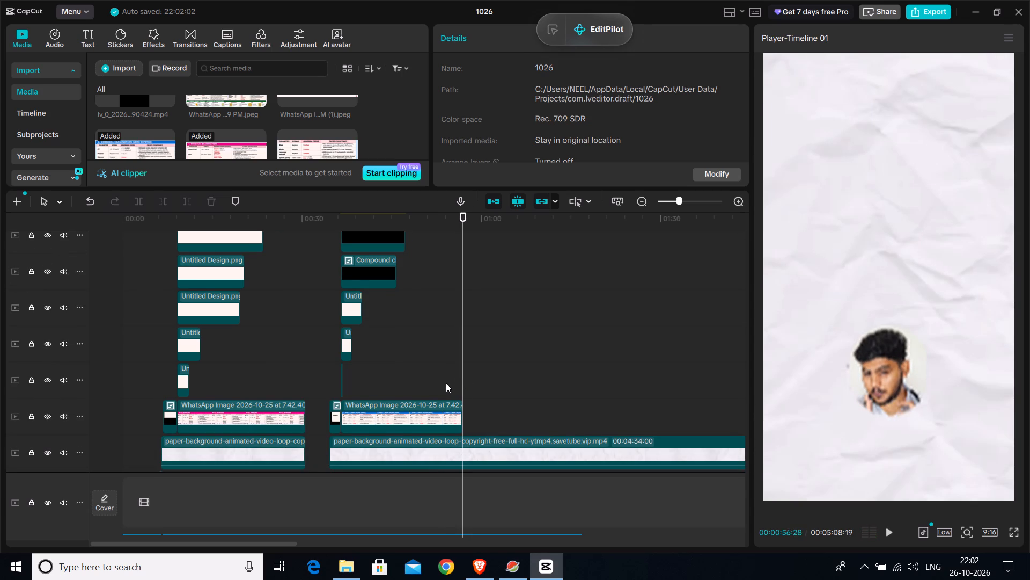
click(446, 383)
scroll(452, 383, up, 18)
scroll(451, 382, down, 4)
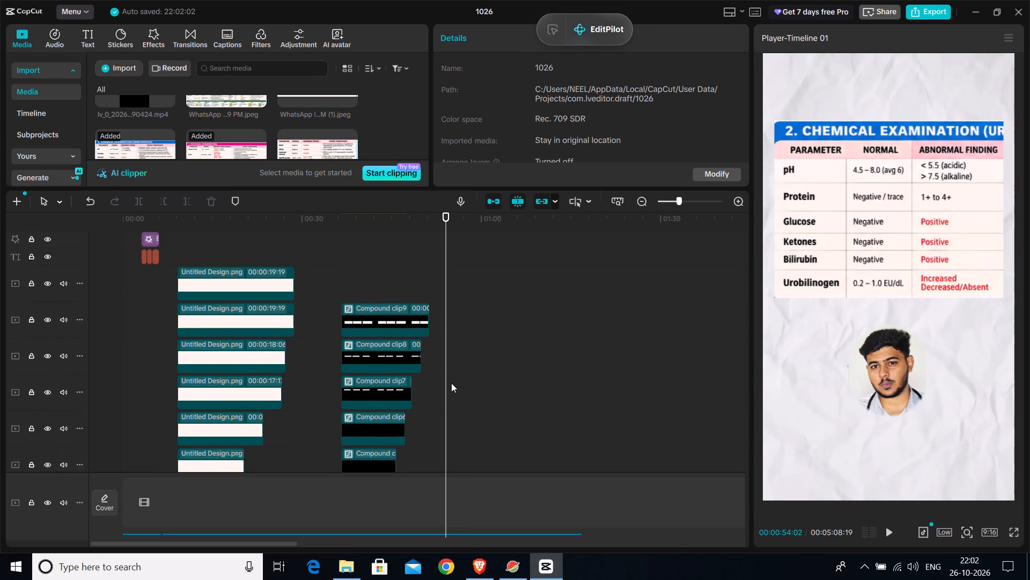
Review the video from the intro through the physical examination table and the presenter segment that follows it.
scroll(451, 383, down, 14)
scroll(451, 383, up, 1)
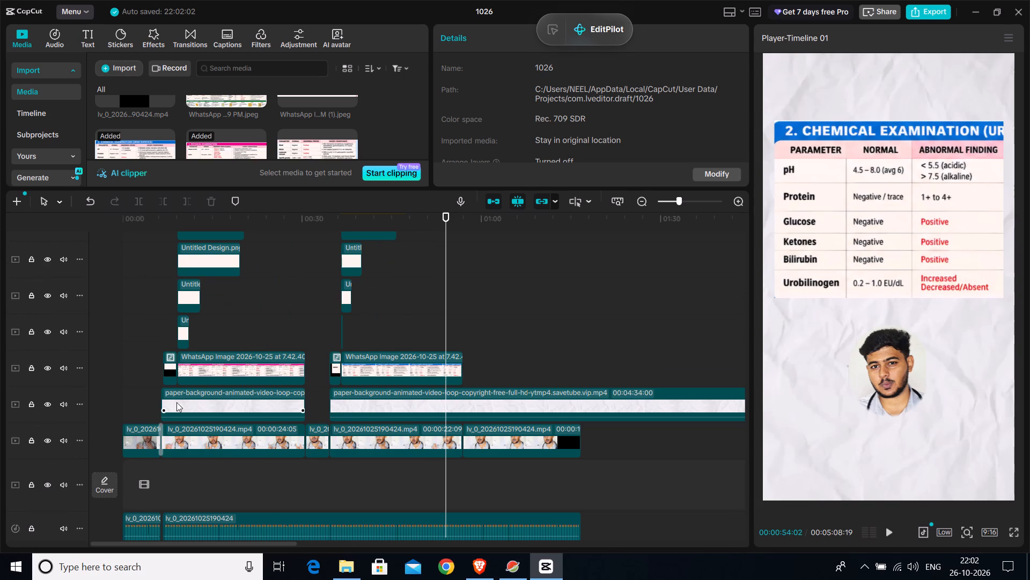
click(136, 403)
drag(134, 400, 147, 400)
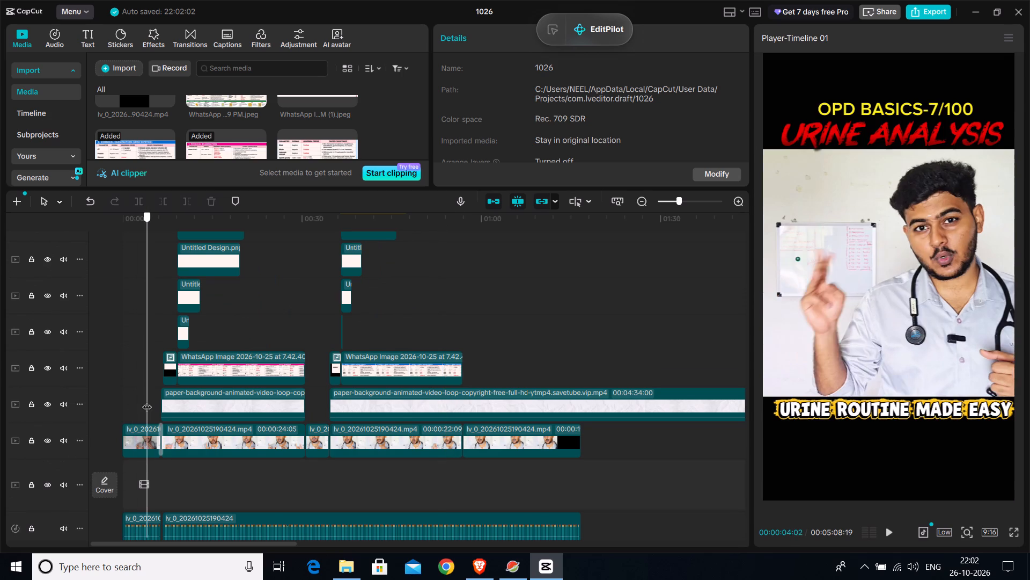
drag(147, 400, 158, 398)
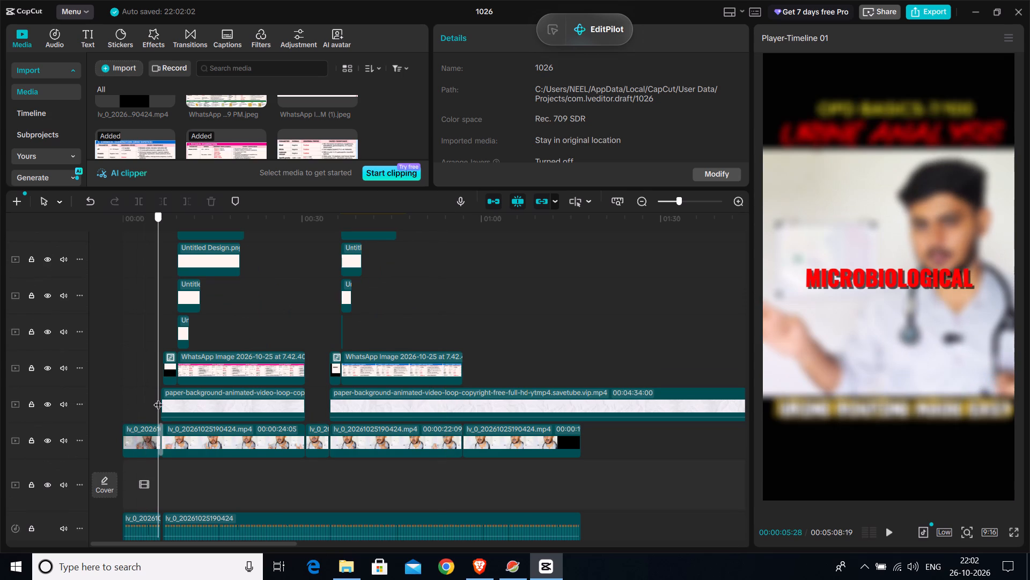
drag(158, 398, 298, 389)
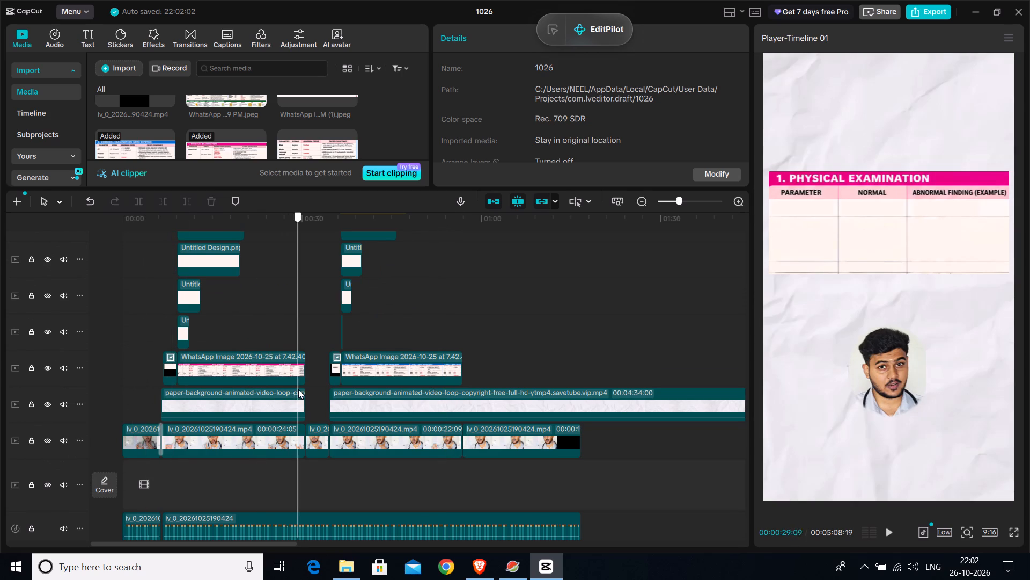
drag(298, 389, 295, 395)
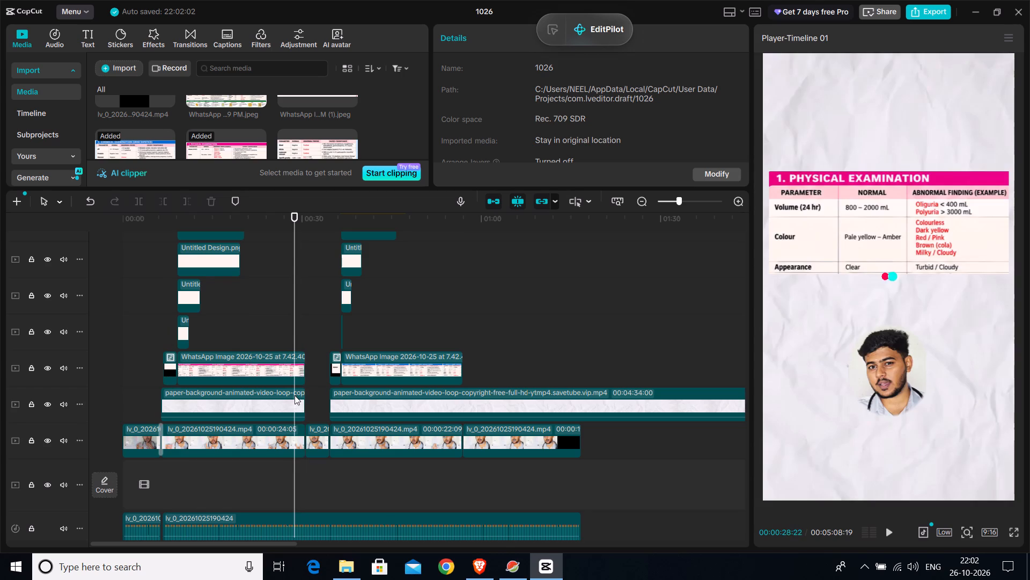
key(space)
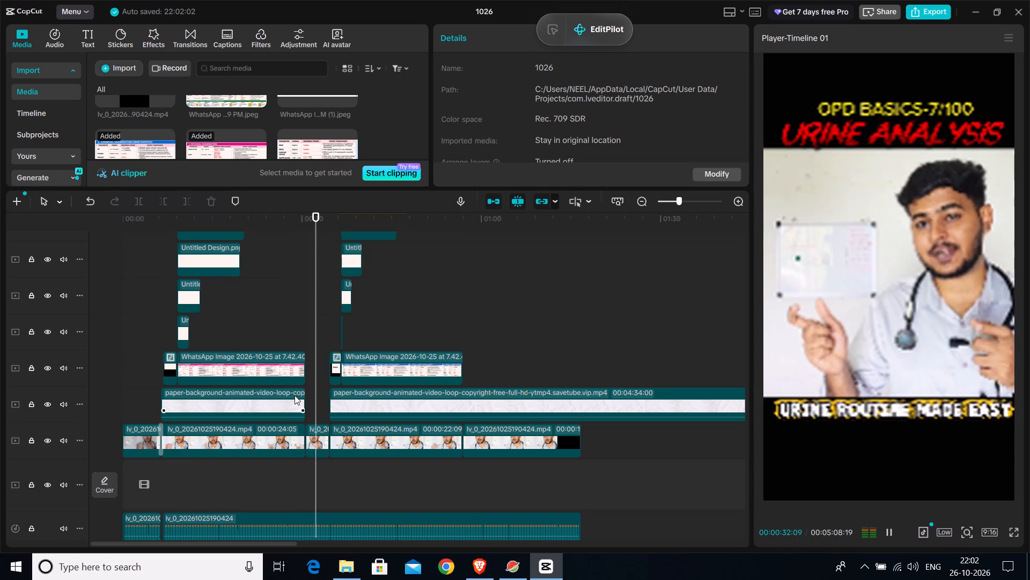
key(space)
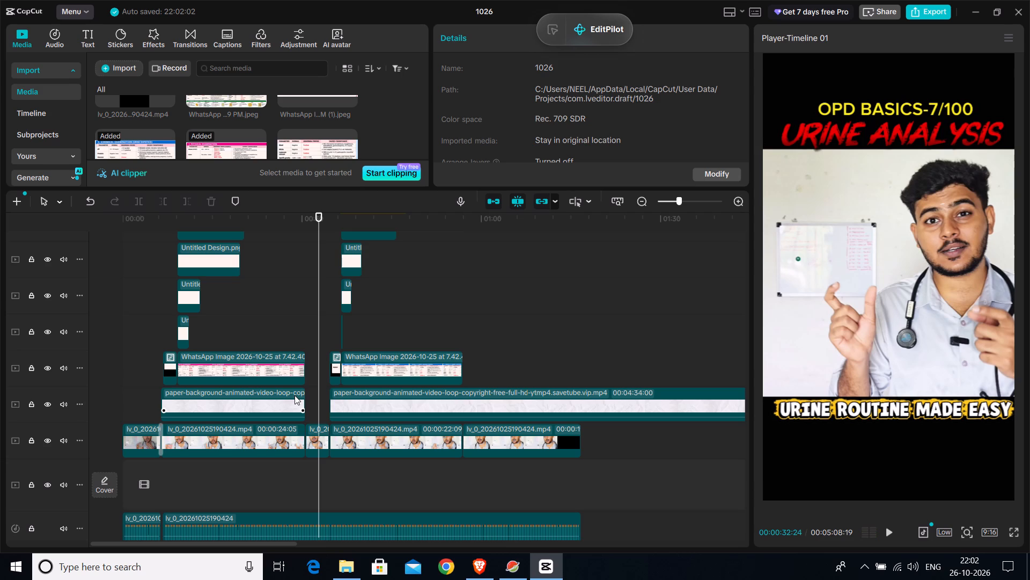
Replay the narration around the Urobilinogen reveal and on to the chemical table's end to check the timing.
click(435, 482)
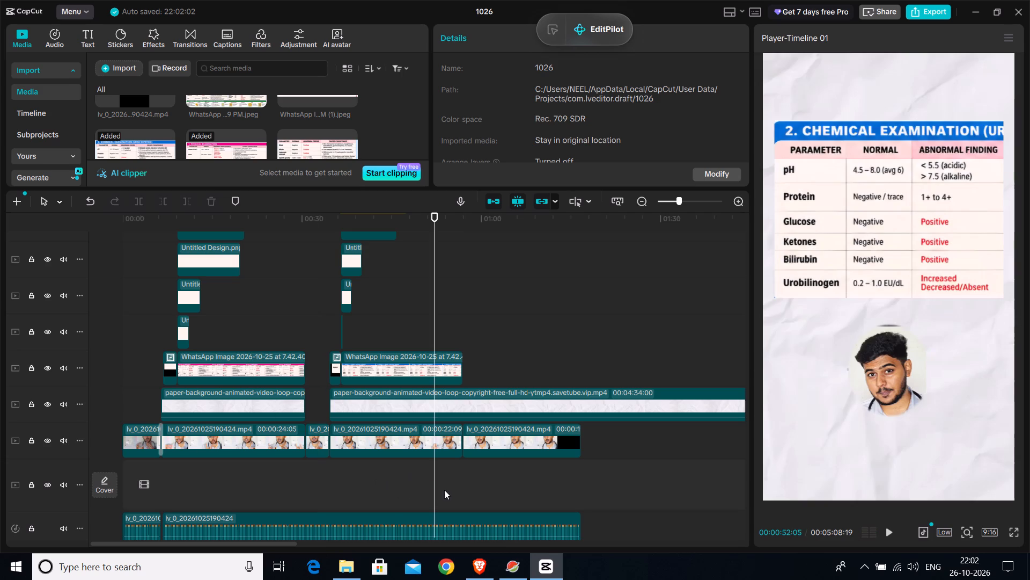
click(457, 477)
click(444, 473)
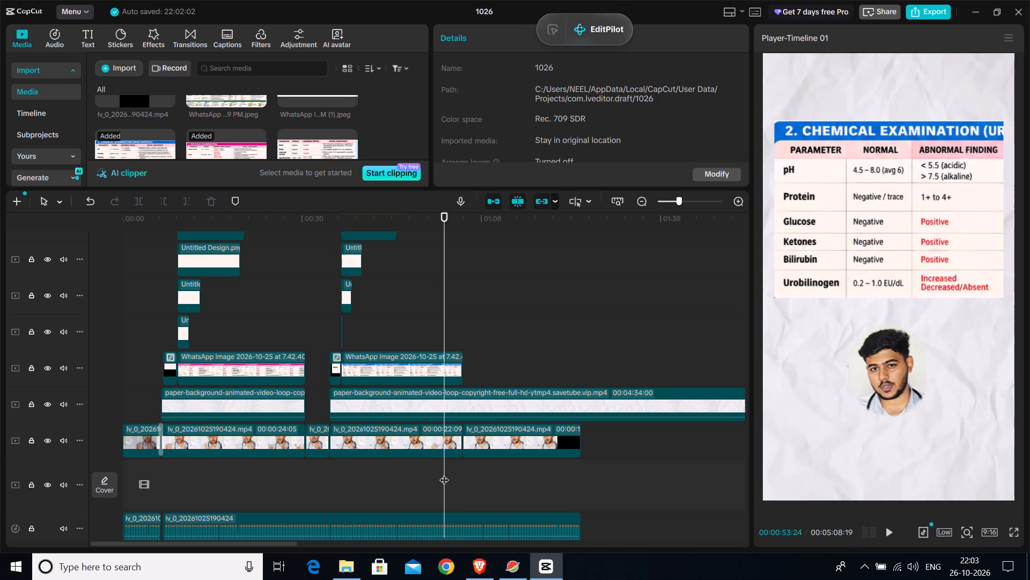
click(325, 471)
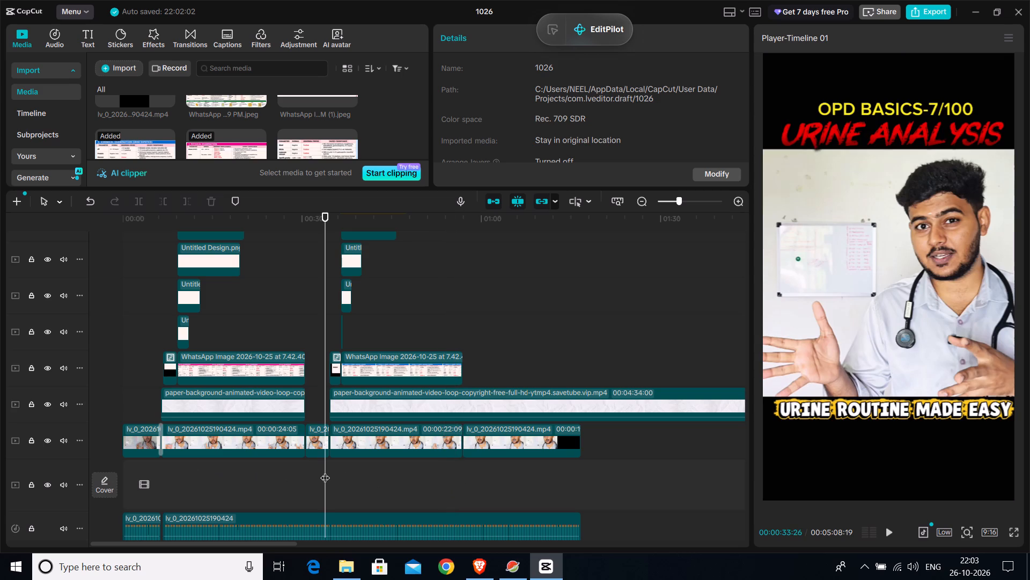
click(426, 472)
key(space)
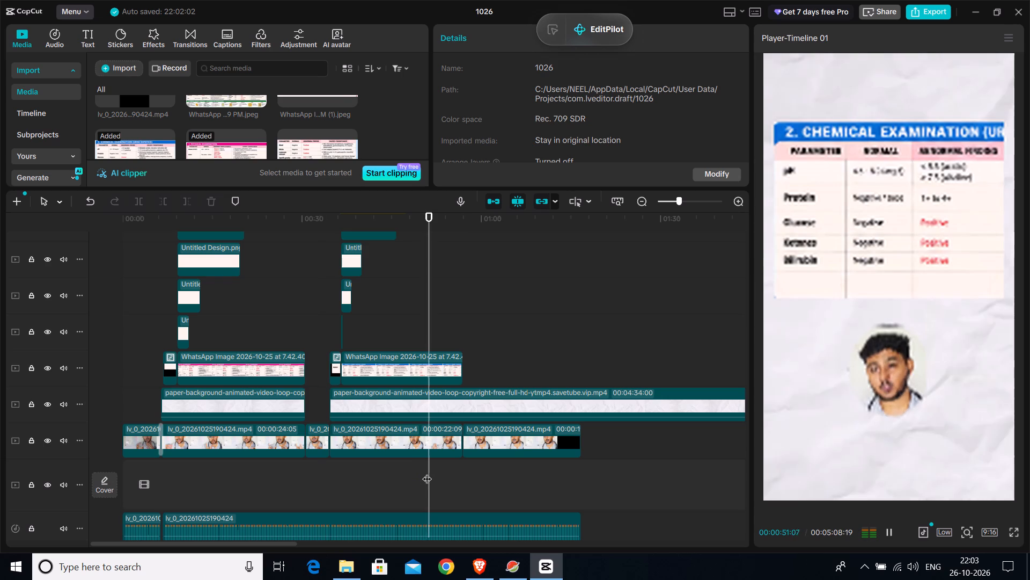
key(space)
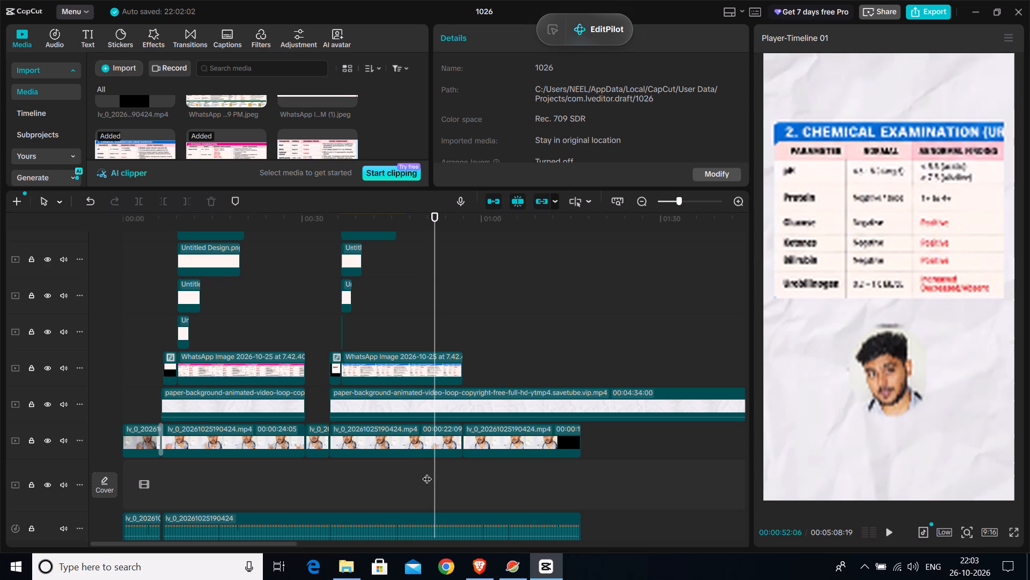
key(space)
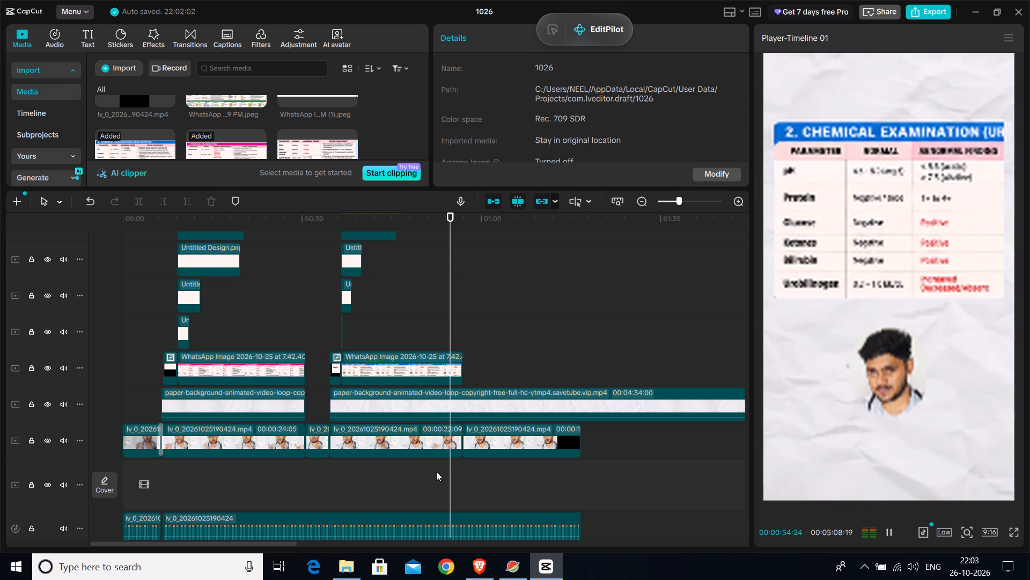
key(space)
click(432, 467)
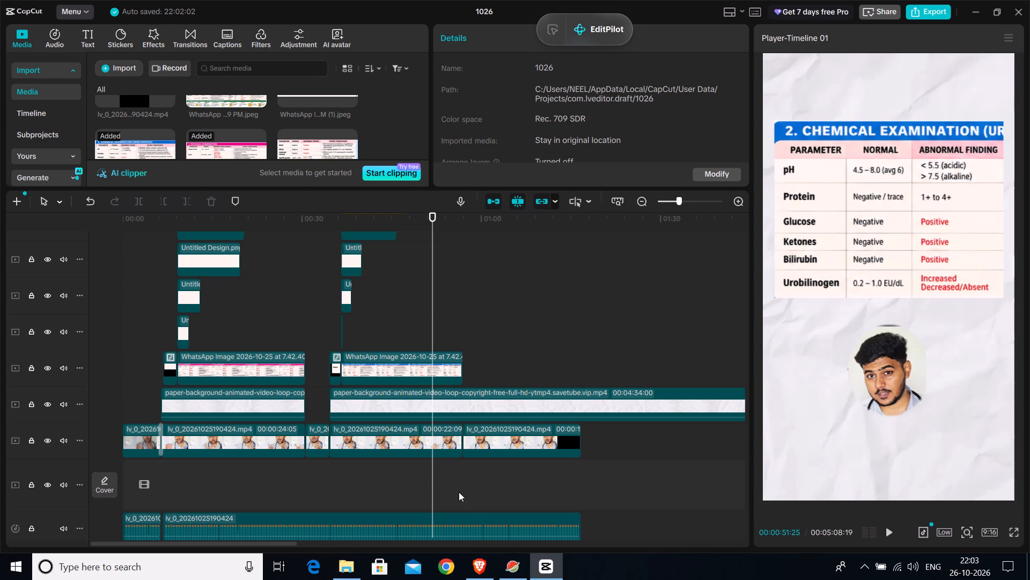
key(space)
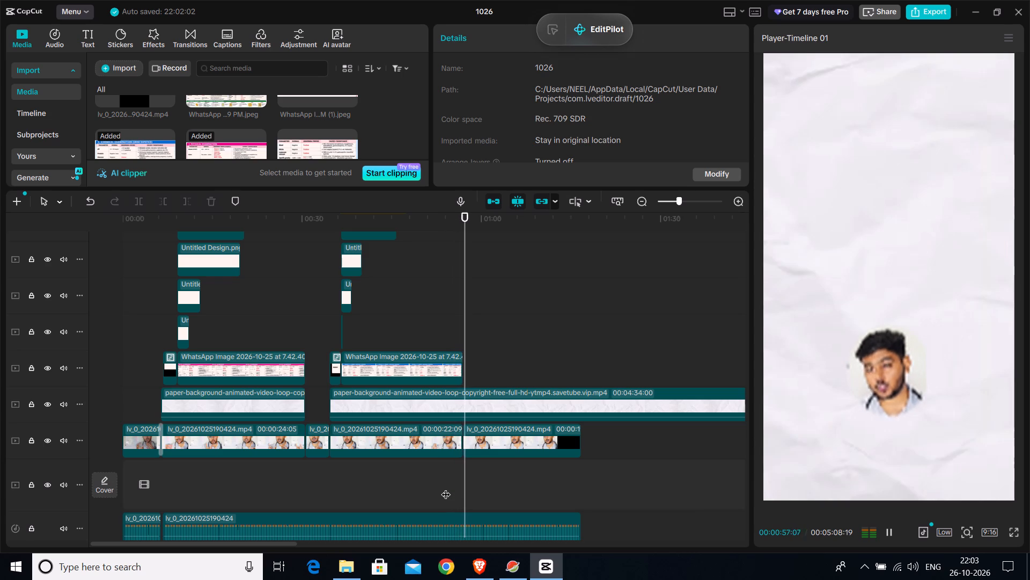
key(space)
click(443, 486)
click(435, 479)
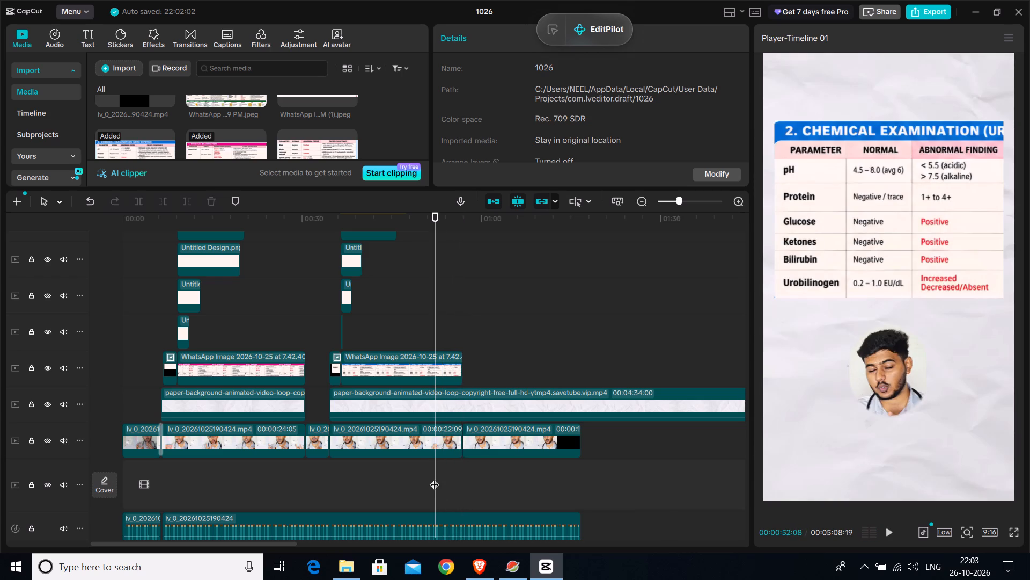
click(429, 477)
key(space)
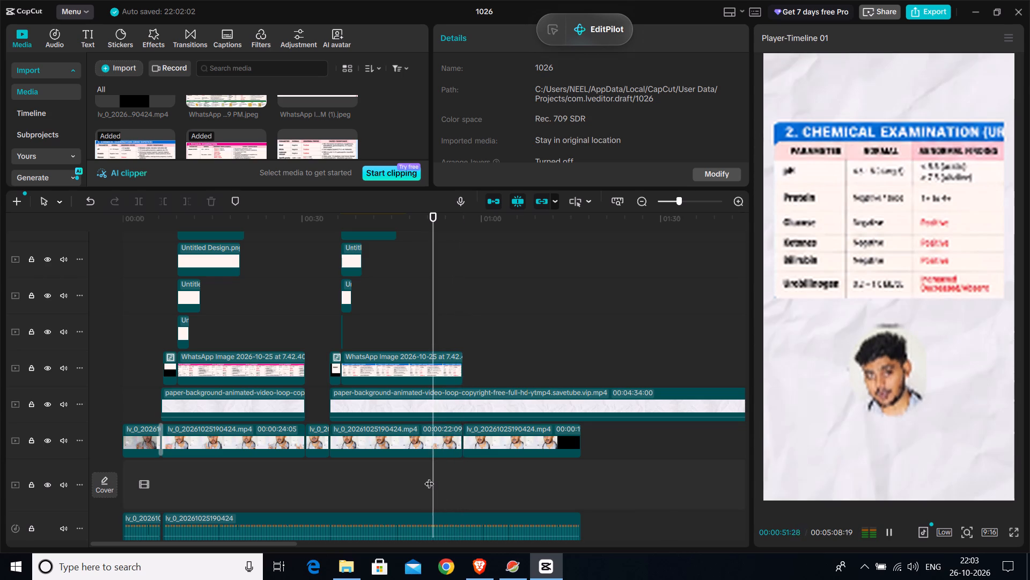
key(space)
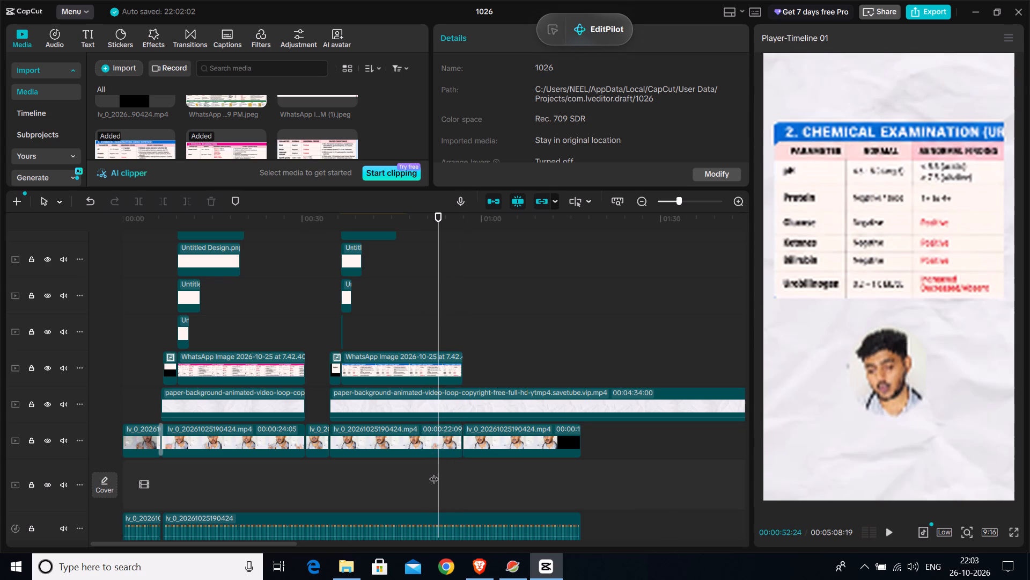
Split the presenter clip and the paper background clip at 00:00:52:22, near the end of the chemical table narration.
key(Left)
key(Left)
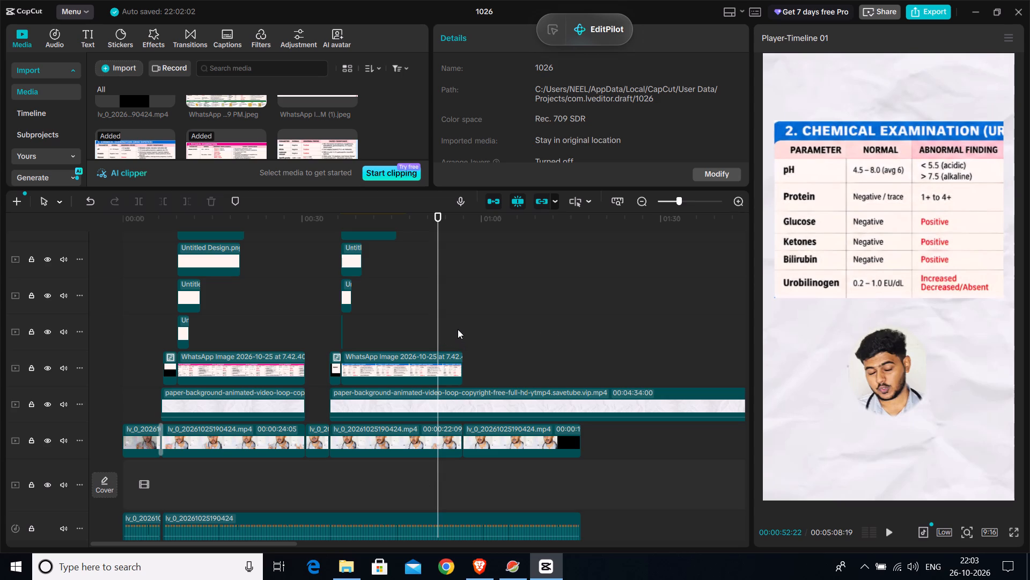
click(445, 433)
key(f)
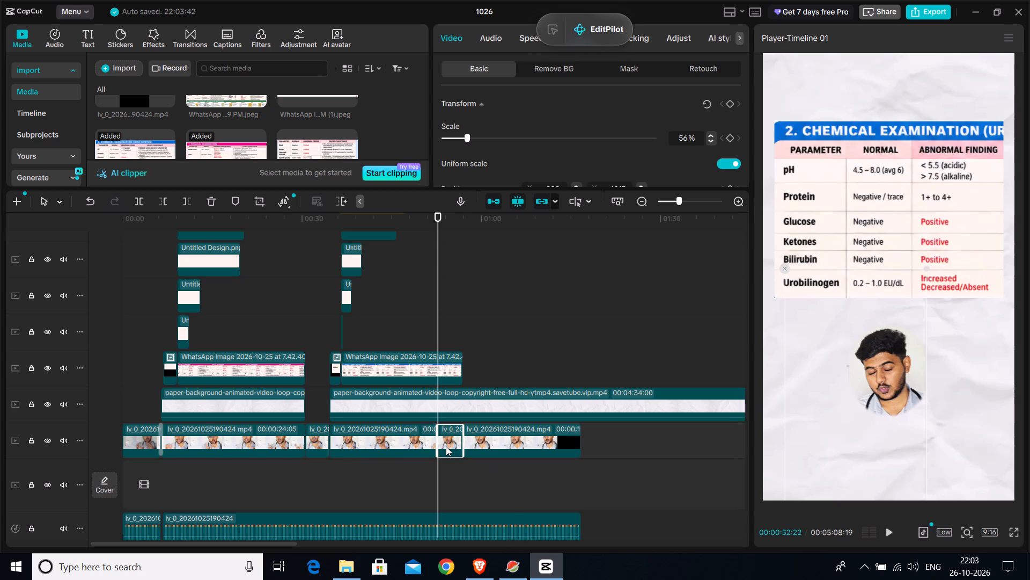
click(464, 403)
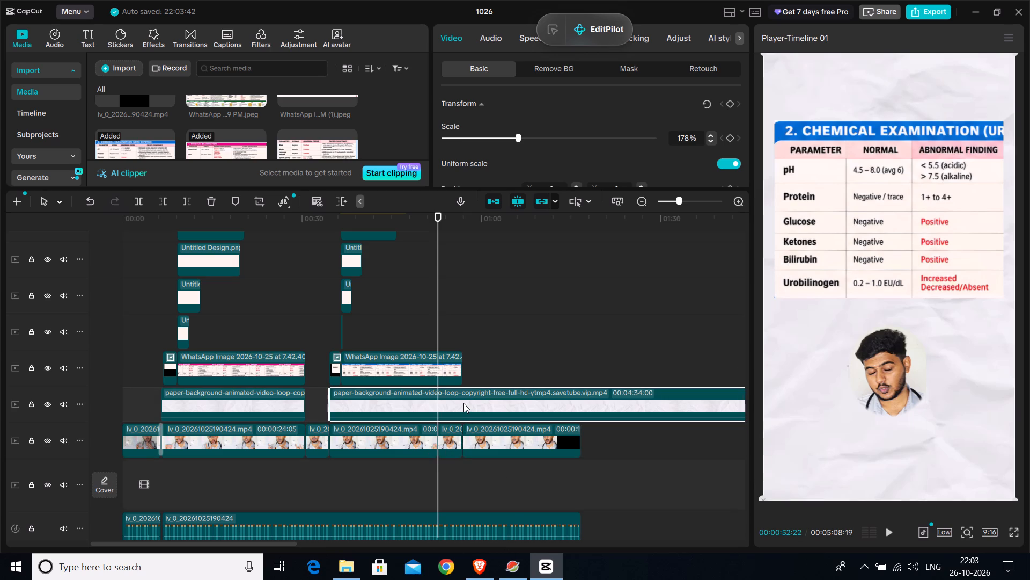
key(f)
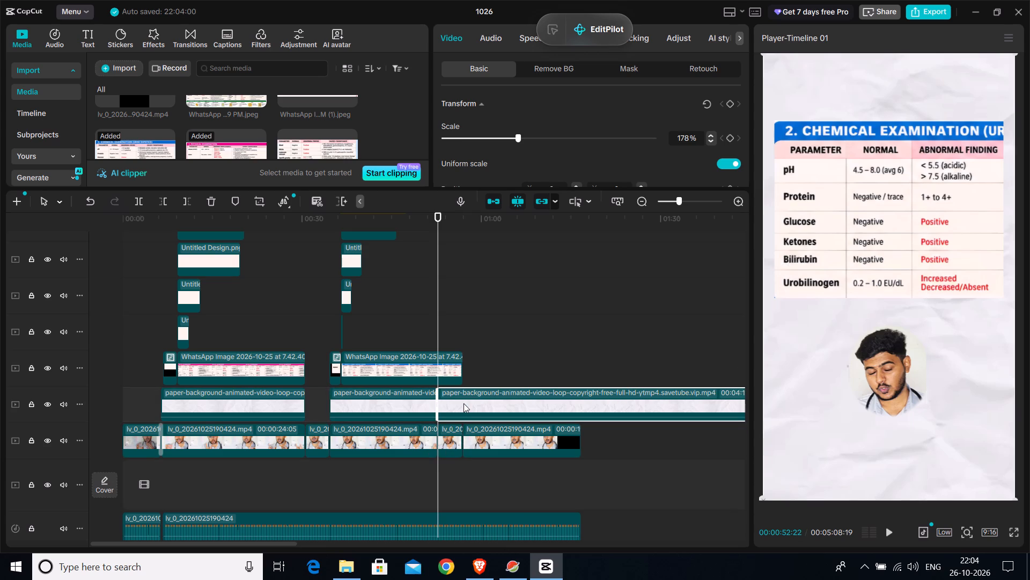
Split the chemical examination table image at 00:00:52:22 and delete the part after the cut.
click(453, 365)
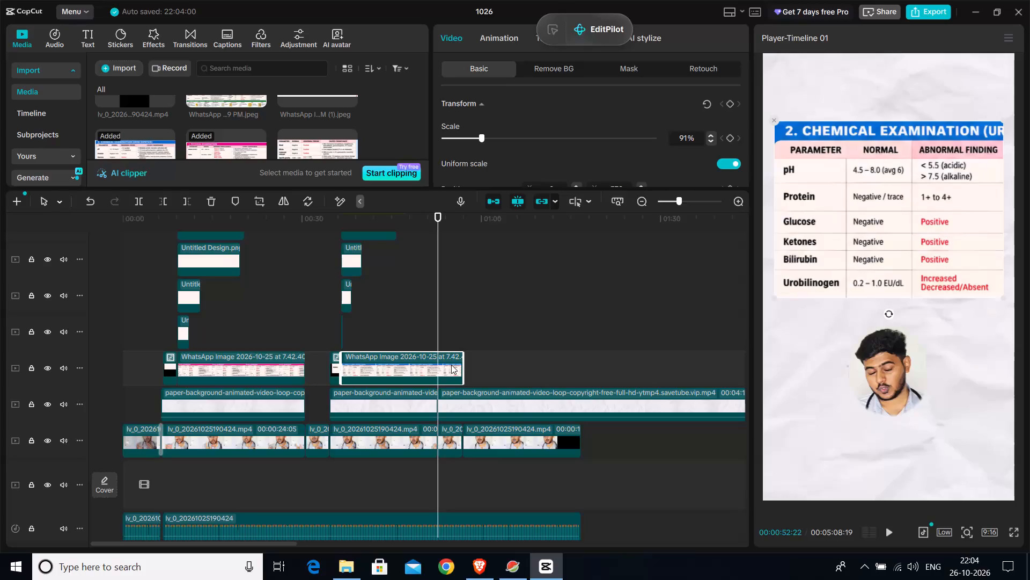
key(f)
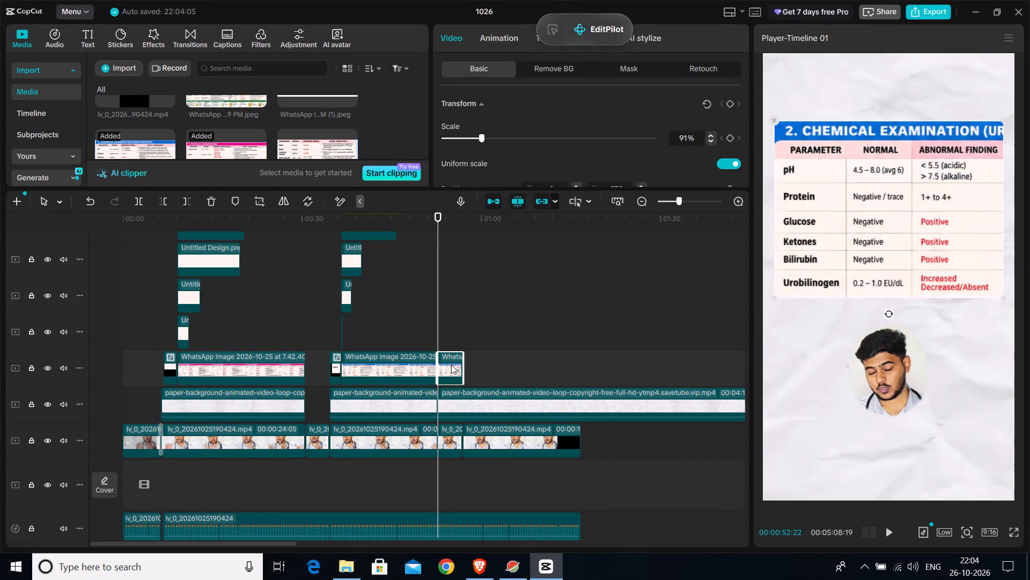
key(Delete)
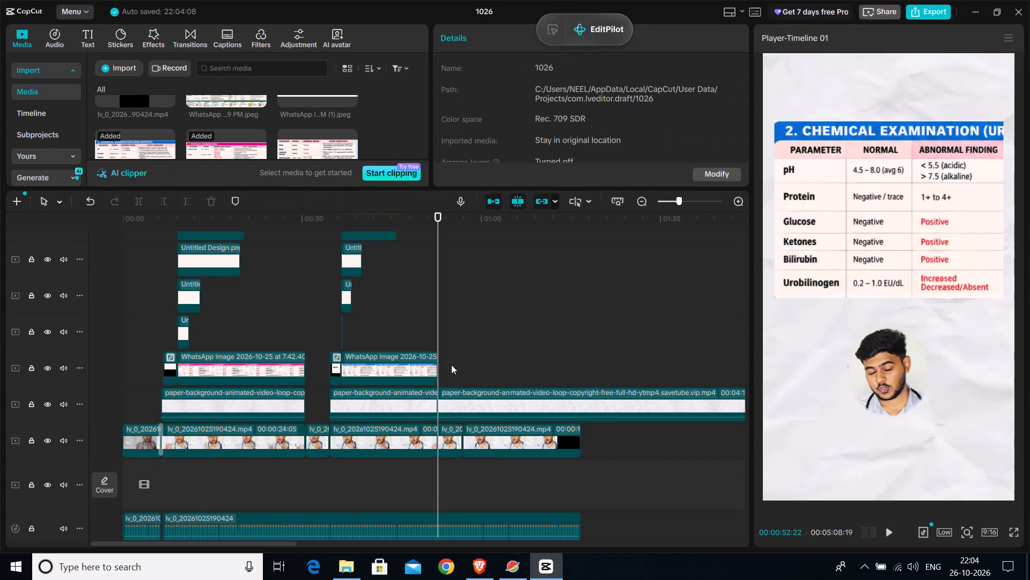
Play the narration to the next section, split the paper background at 00:00:56:28 and delete its piece between 00:00:52:22 and the cut.
scroll(451, 365, up, 20)
scroll(449, 365, down, 19)
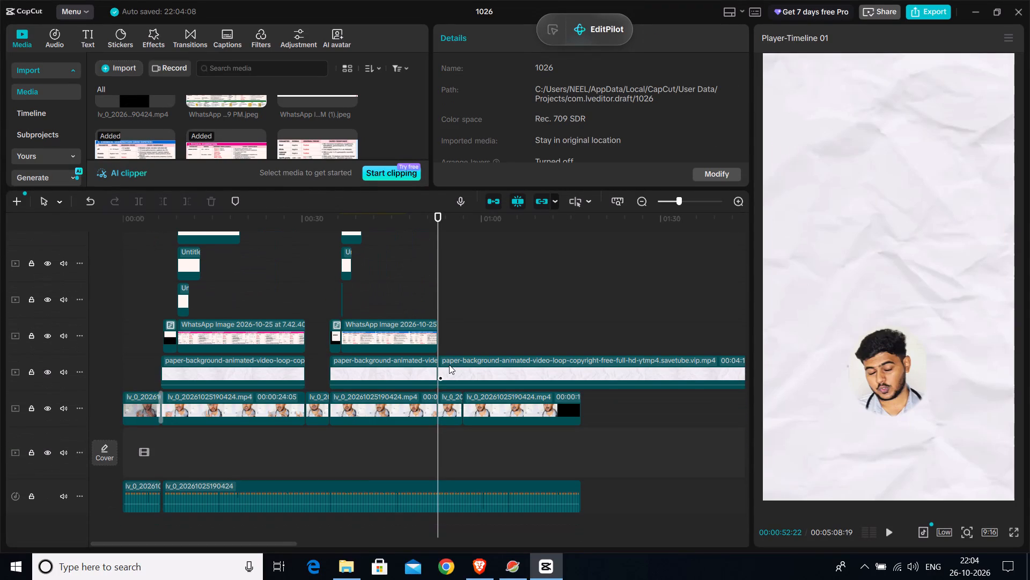
key(space)
key(space)
click(438, 306)
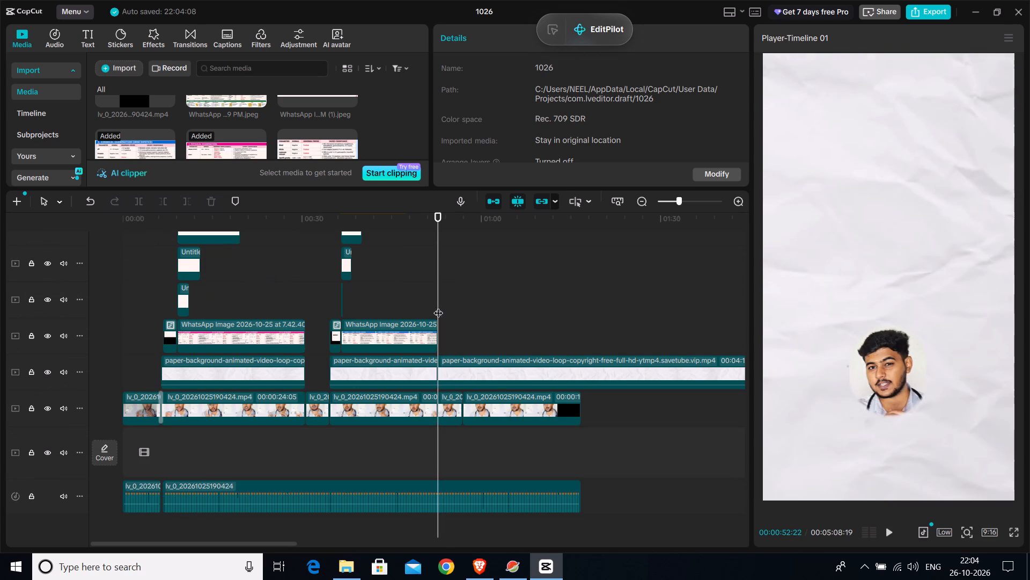
key(space)
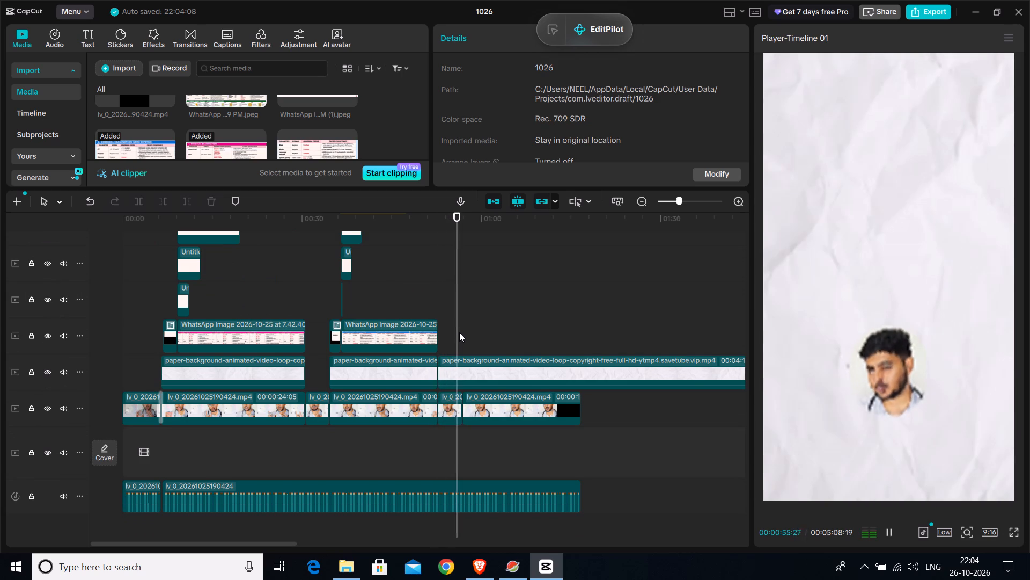
key(space)
key(space)
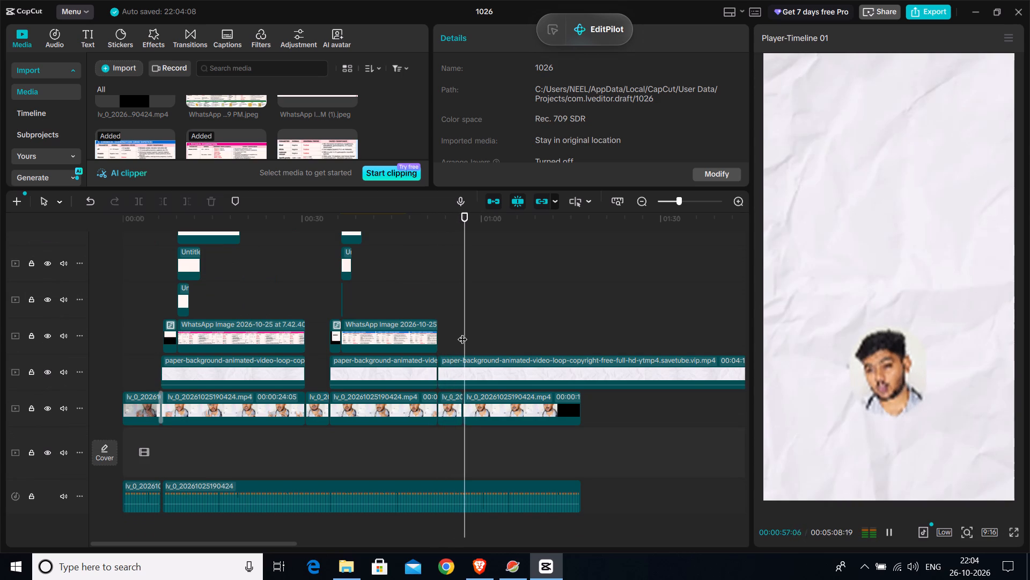
key(space)
click(465, 332)
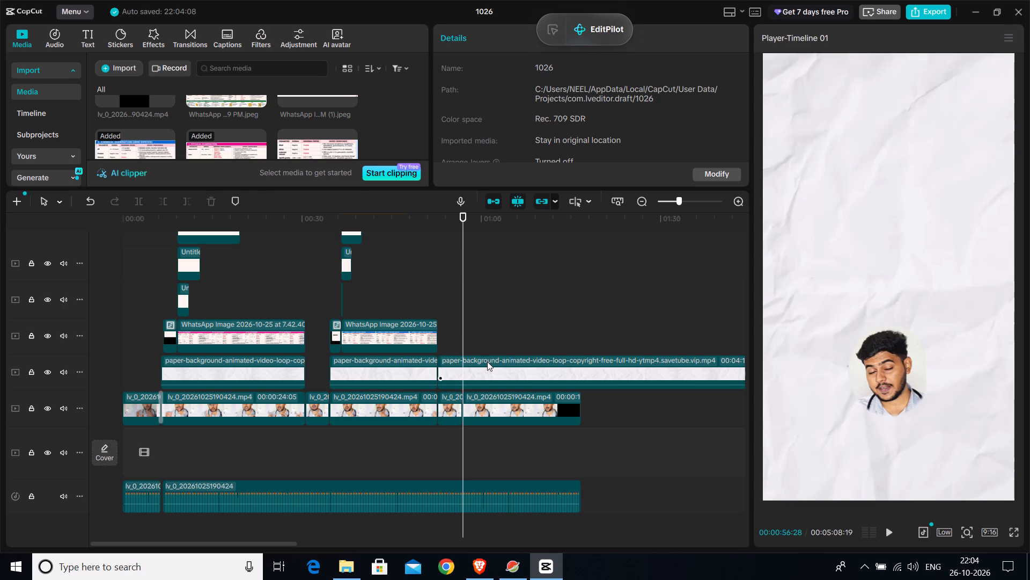
click(487, 361)
key(f)
click(457, 369)
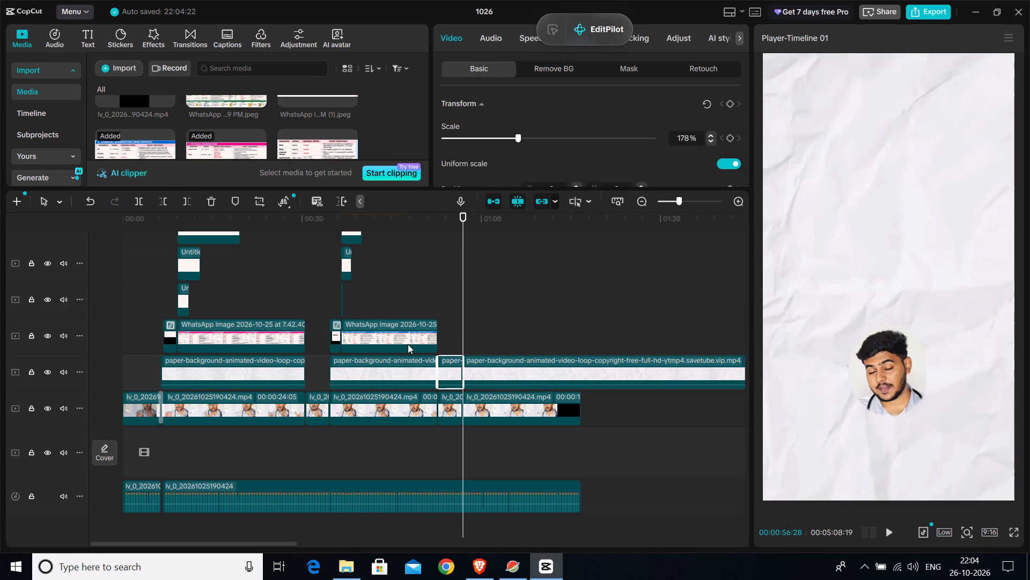
key(Delete)
Turn off the circle mask on the short presenter clip between 00:00:52:22 and 00:00:56:28.
click(437, 301)
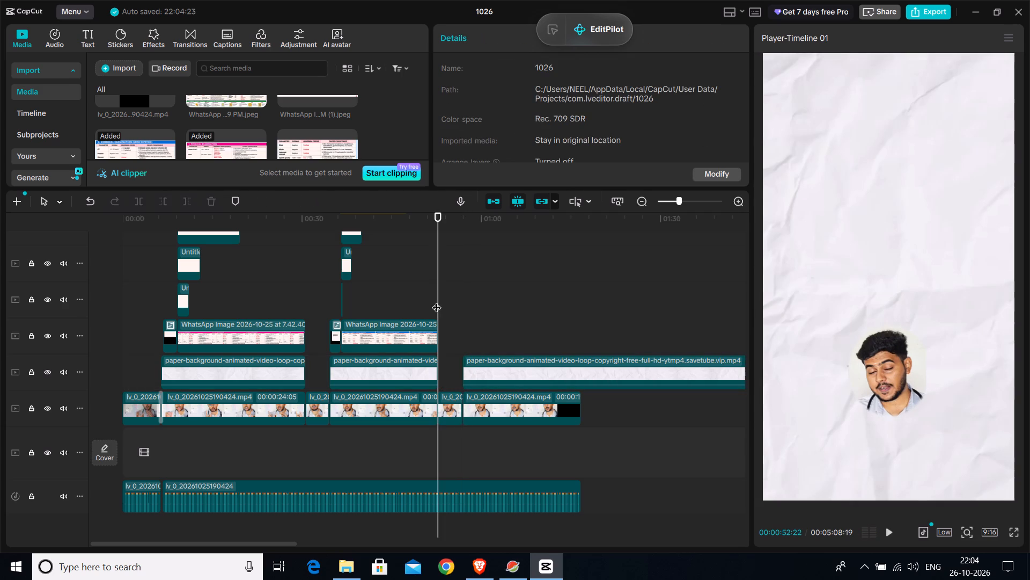
click(447, 362)
click(451, 408)
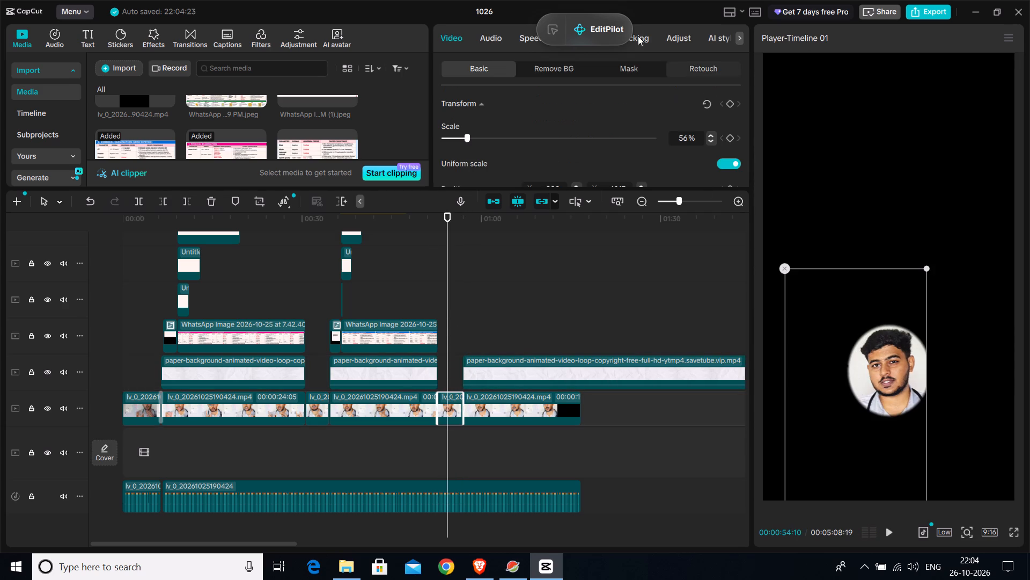
click(636, 73)
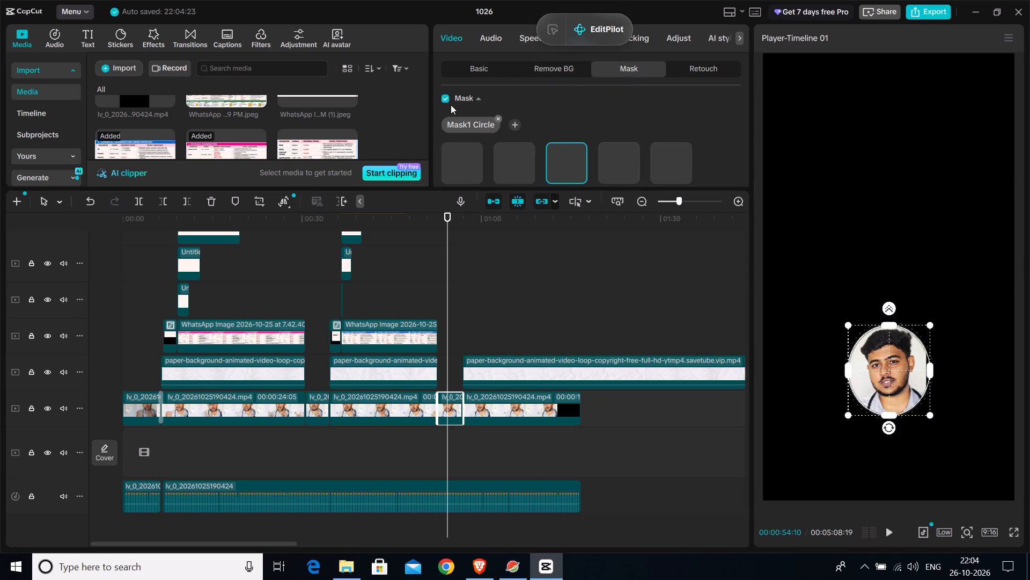
click(445, 100)
Reposition and enlarge the unmasked presenter clip so it fills the whole vertical frame.
drag(861, 411, 880, 289)
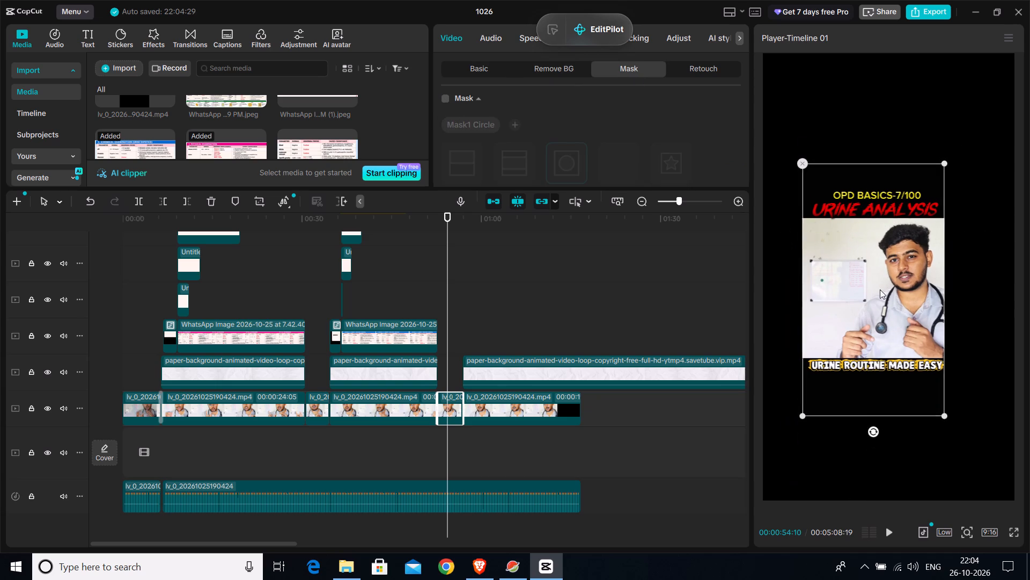
drag(880, 289, 880, 286)
drag(880, 235, 884, 245)
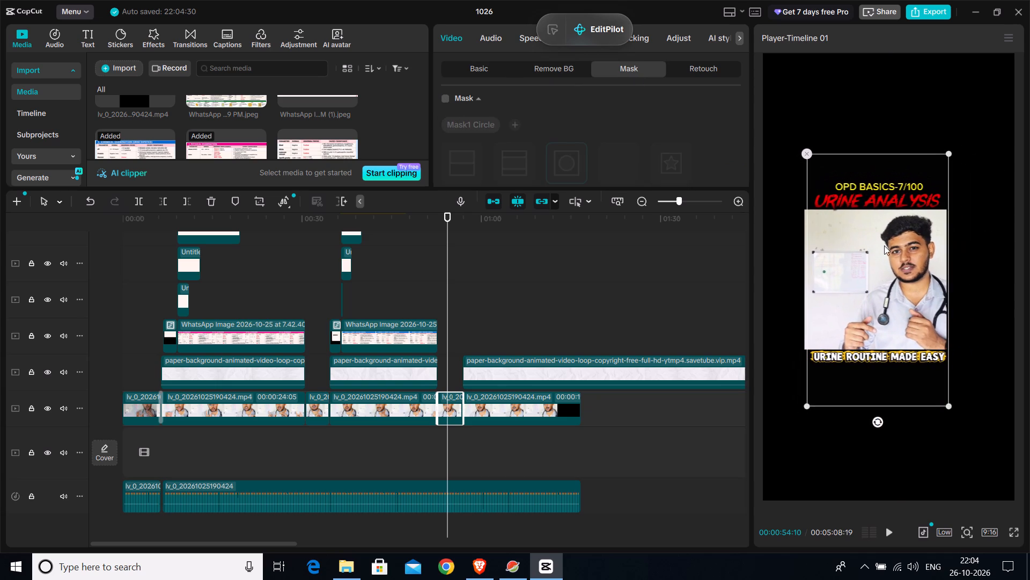
drag(884, 245, 895, 243)
drag(960, 149, 971, 134)
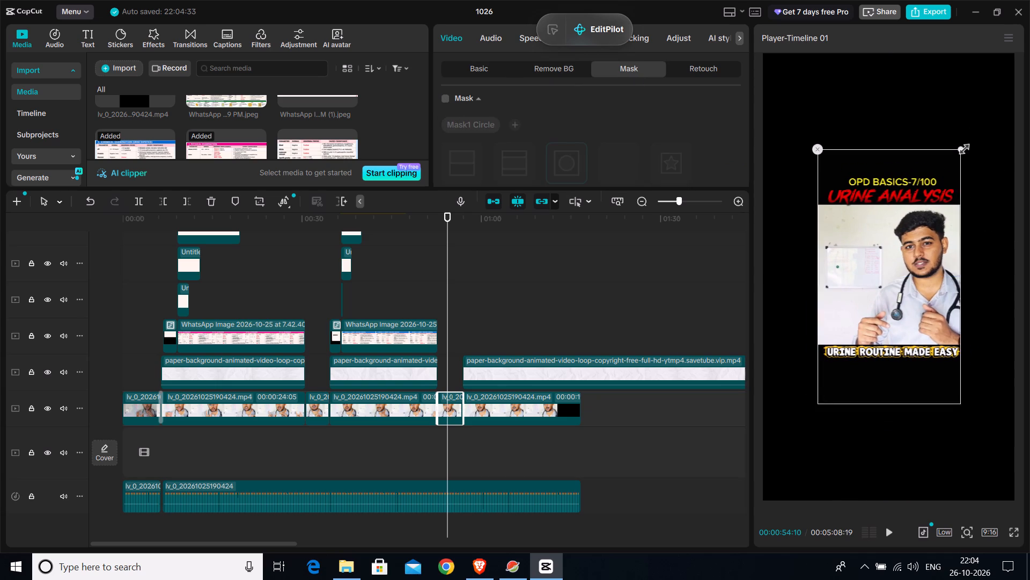
drag(971, 134, 1029, 0)
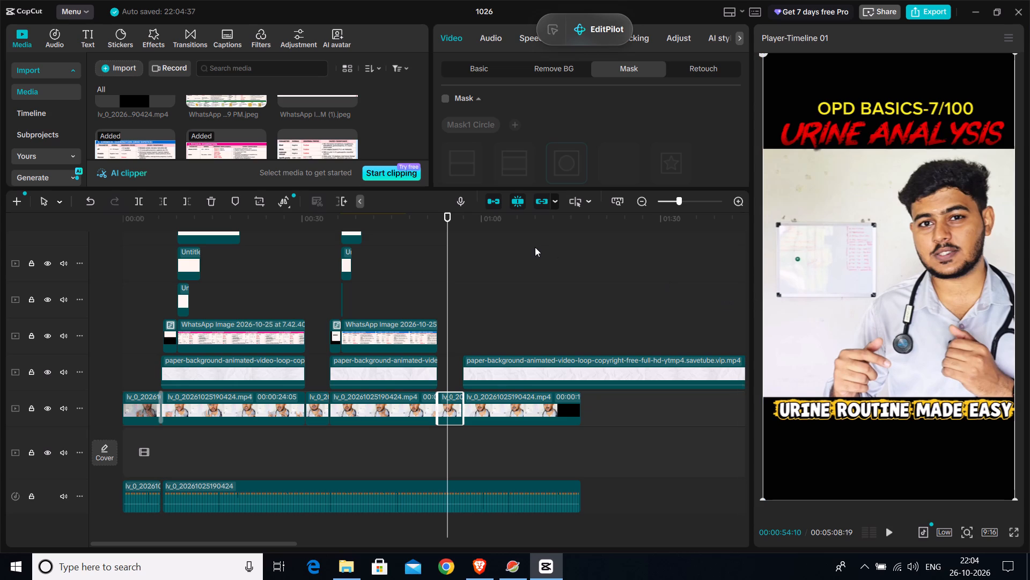
Replay the full-frame presenter segment from 00:00:52:22 and the start of the paper background section after it.
click(438, 306)
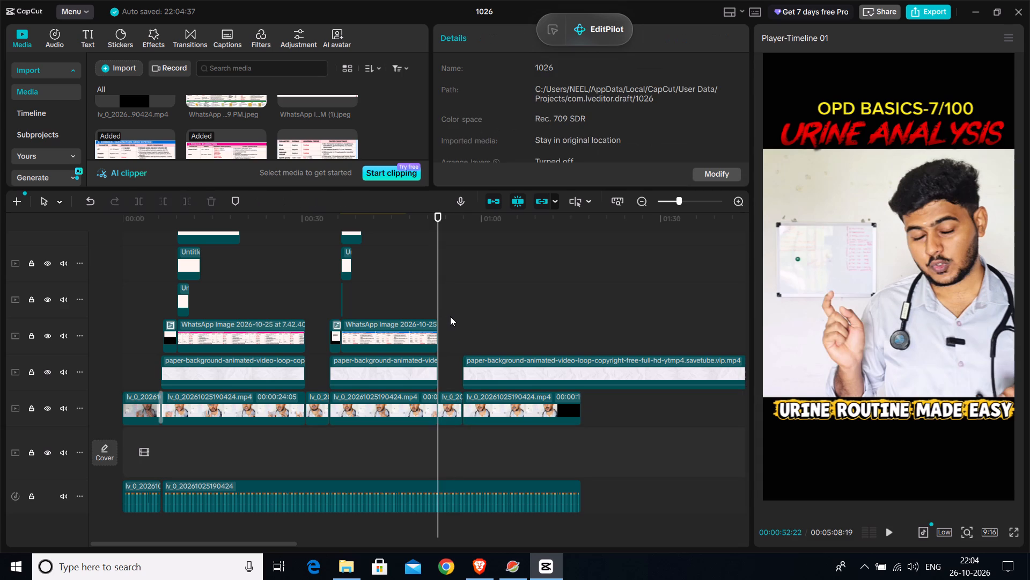
click(450, 316)
click(438, 293)
key(space)
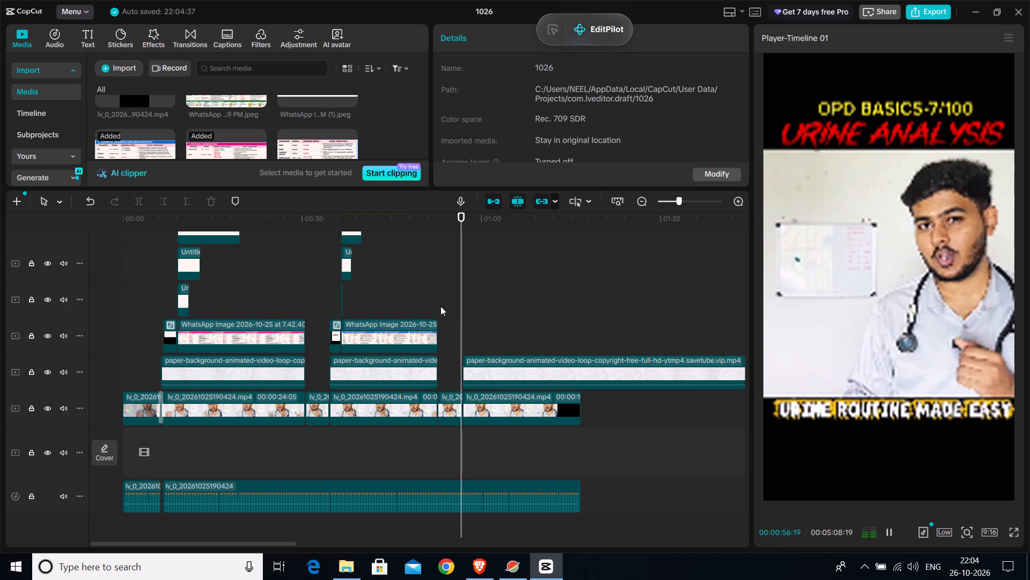
key(space)
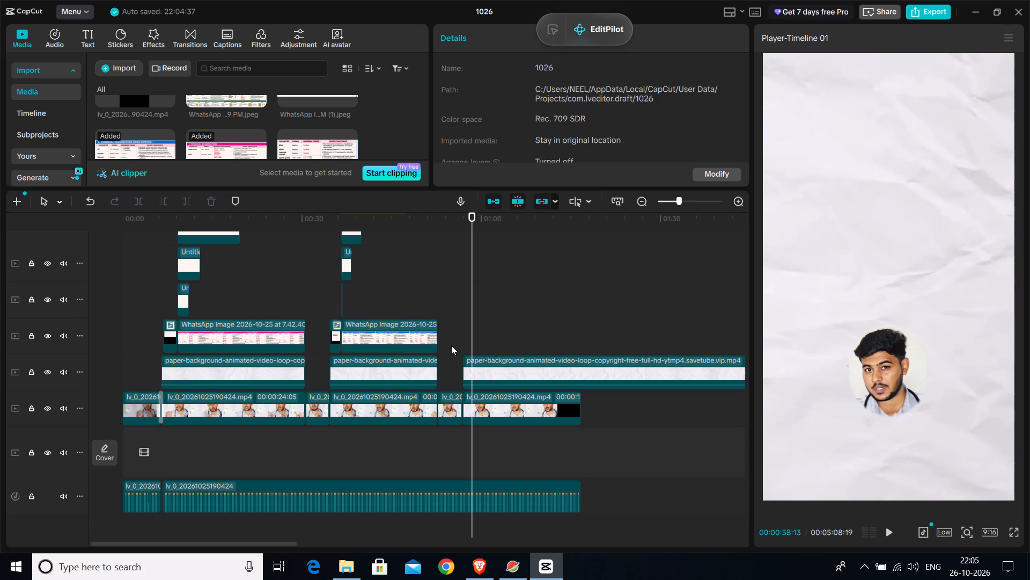
click(466, 347)
key(space)
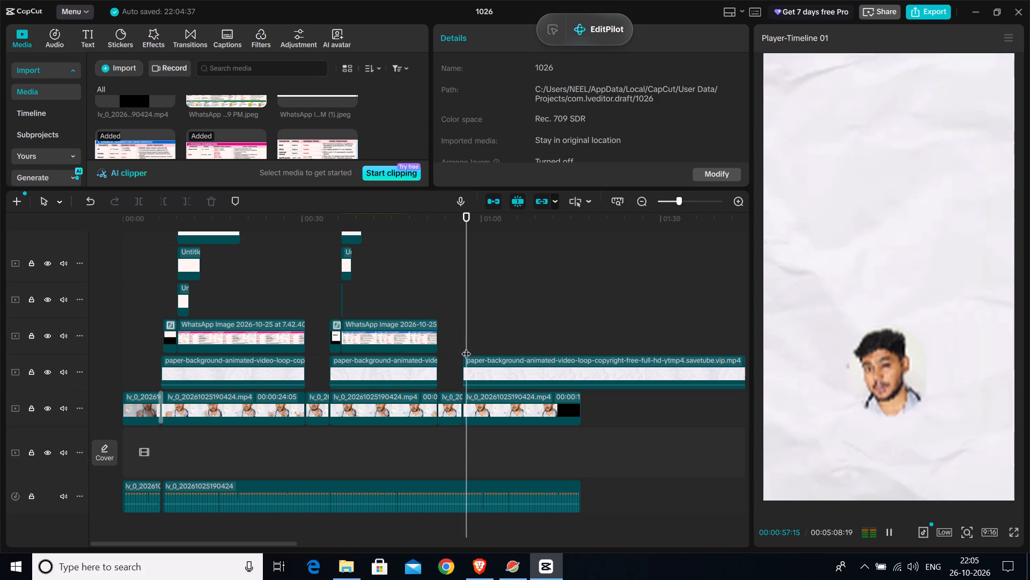
key(space)
click(466, 343)
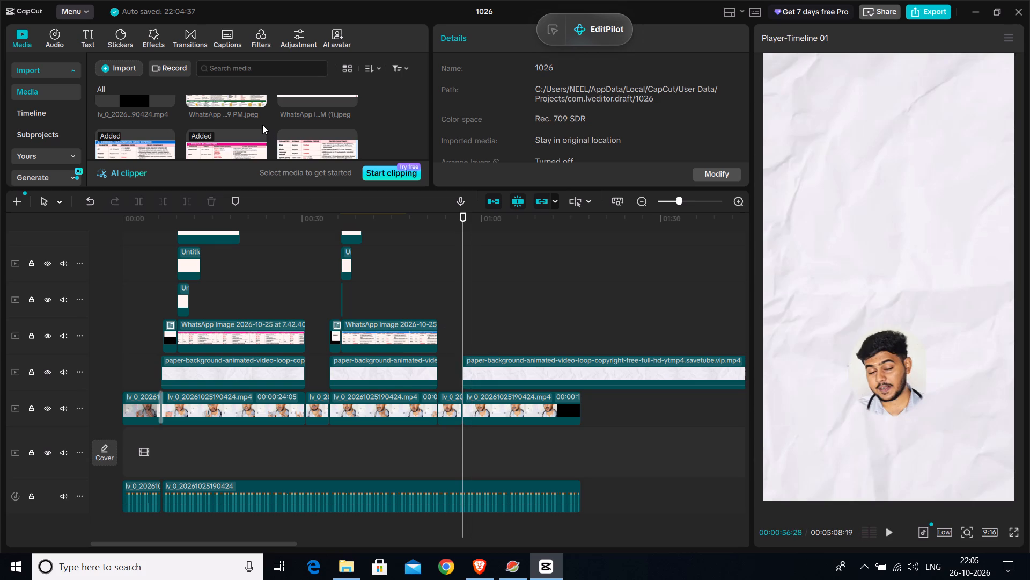
Preview the chemical examination table images in the media library to identify the one starting with the Blood row.
scroll(262, 125, down, 1)
scroll(182, 134, up, 2)
scroll(245, 143, down, 1)
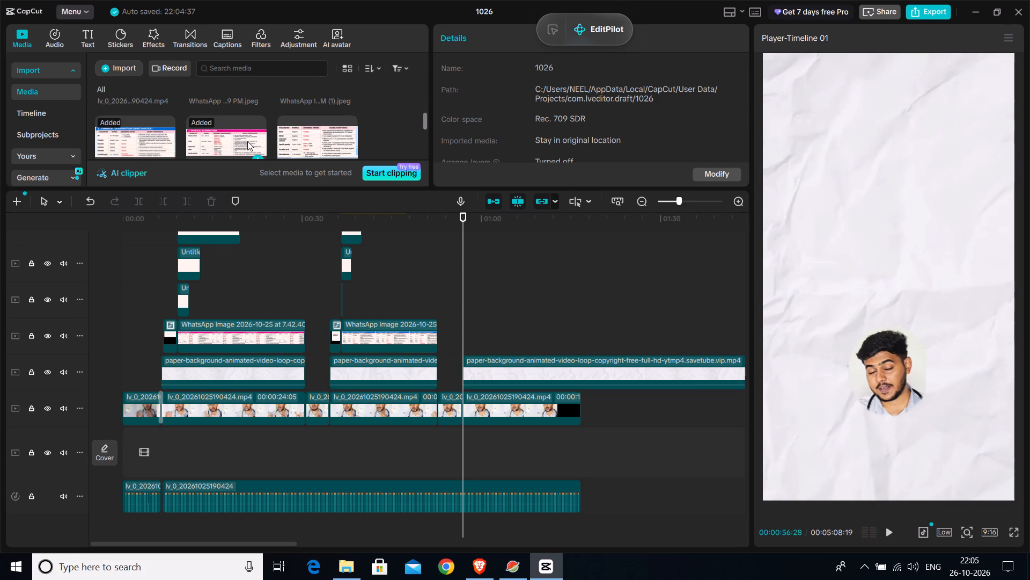
click(145, 137)
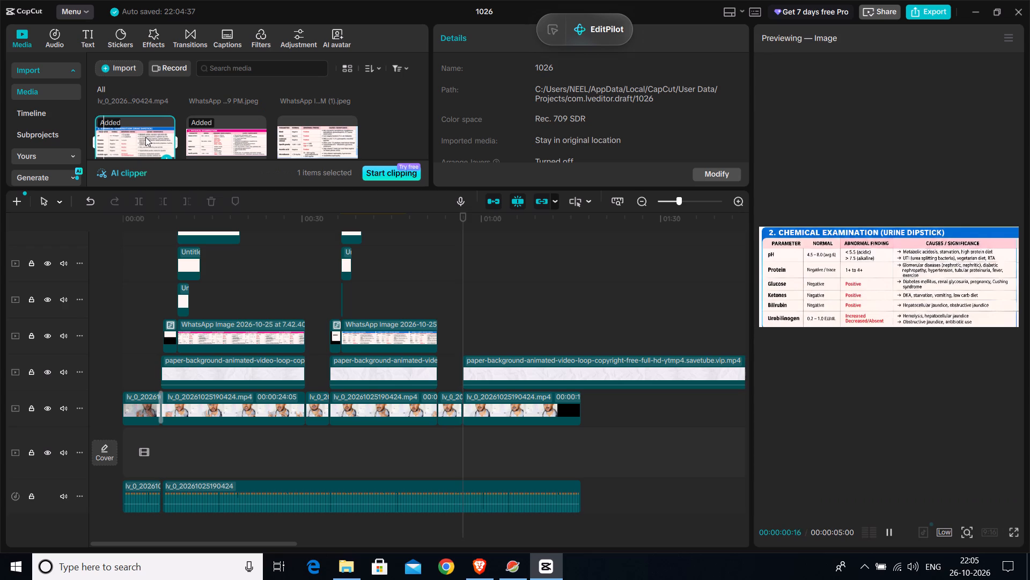
scroll(225, 133, down, 1)
scroll(255, 126, up, 1)
click(296, 133)
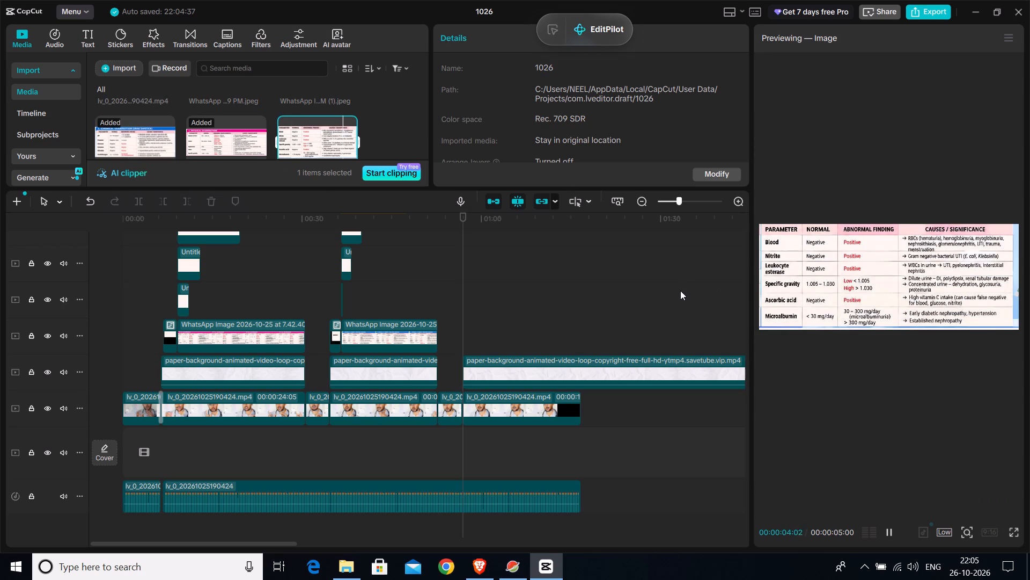
key(space)
key(space)
key(space)
key(space)
key(space)
key(space)
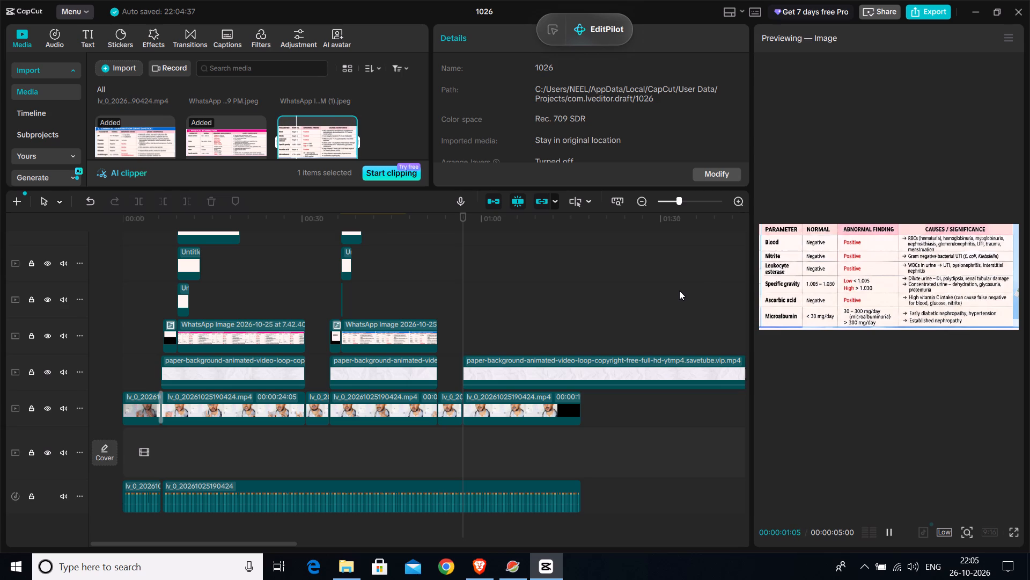
Check the narration cue and place the table image starting with the Blood row above the paper background at 00:00:56:28.
click(469, 338)
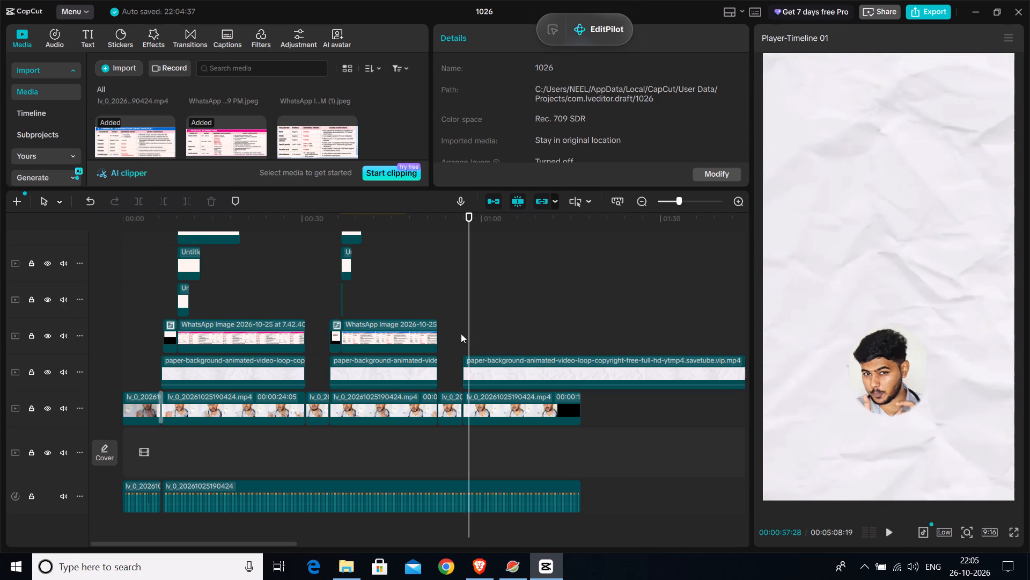
click(461, 334)
key(space)
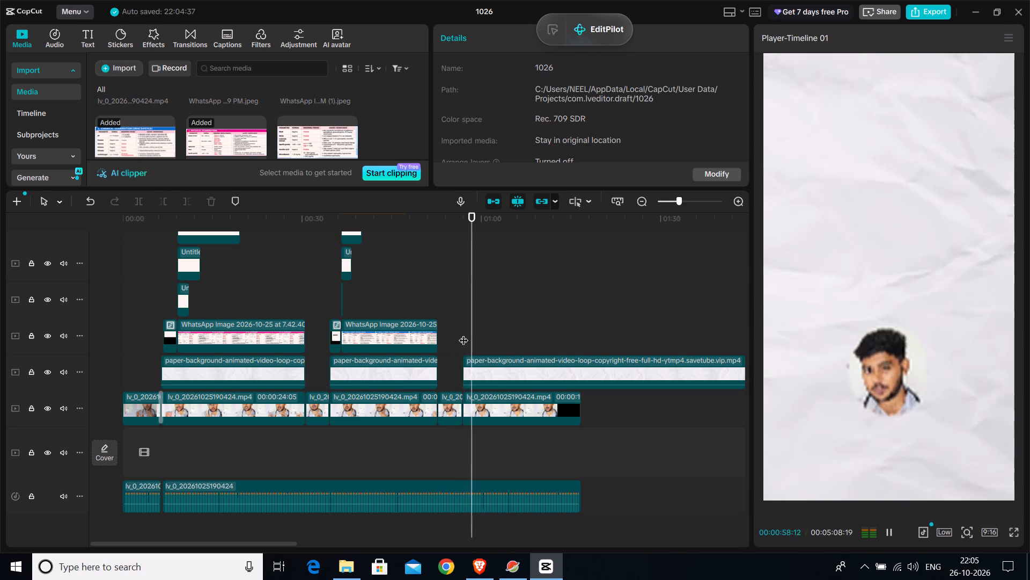
key(space)
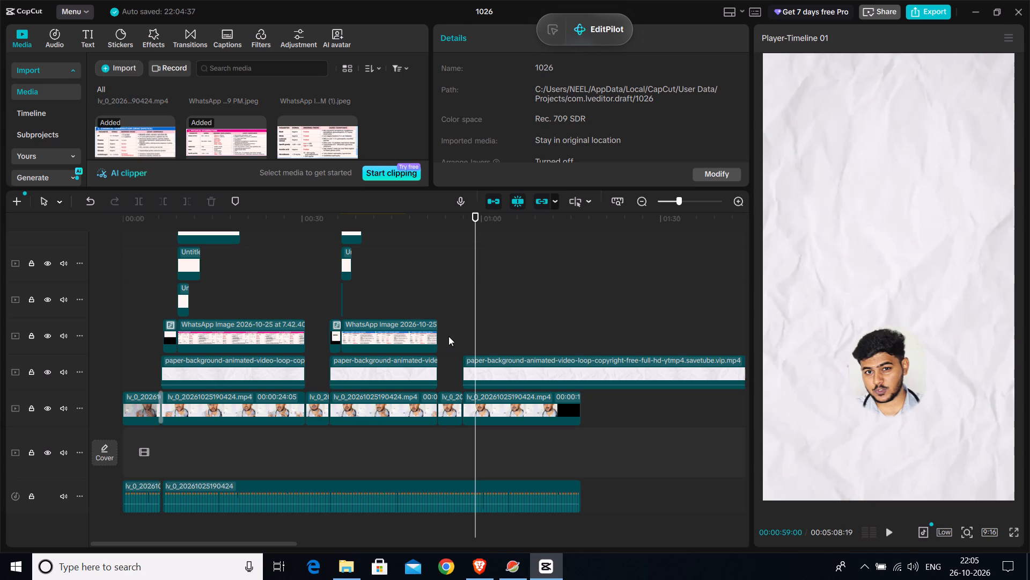
click(460, 343)
click(315, 137)
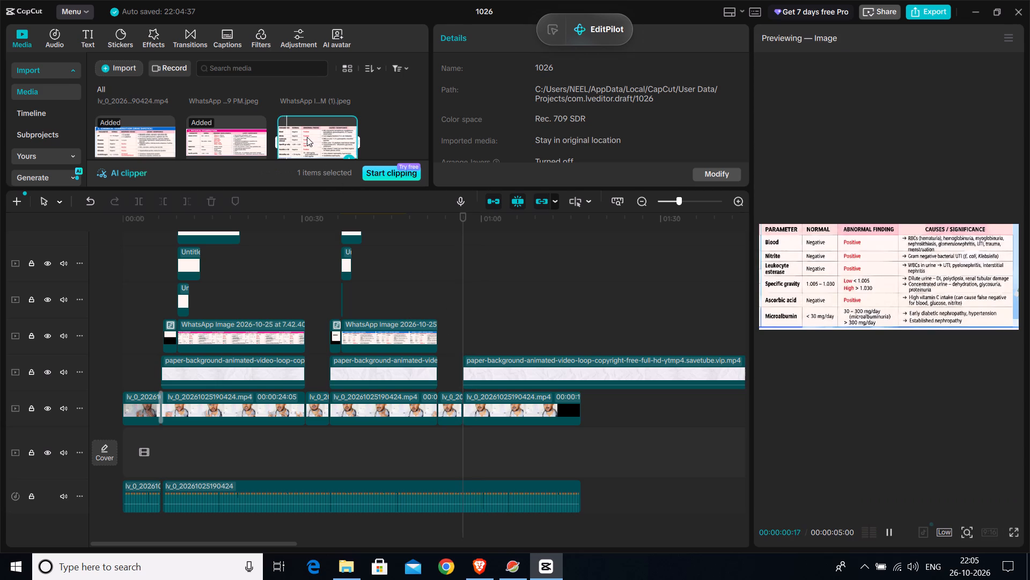
drag(307, 137, 464, 344)
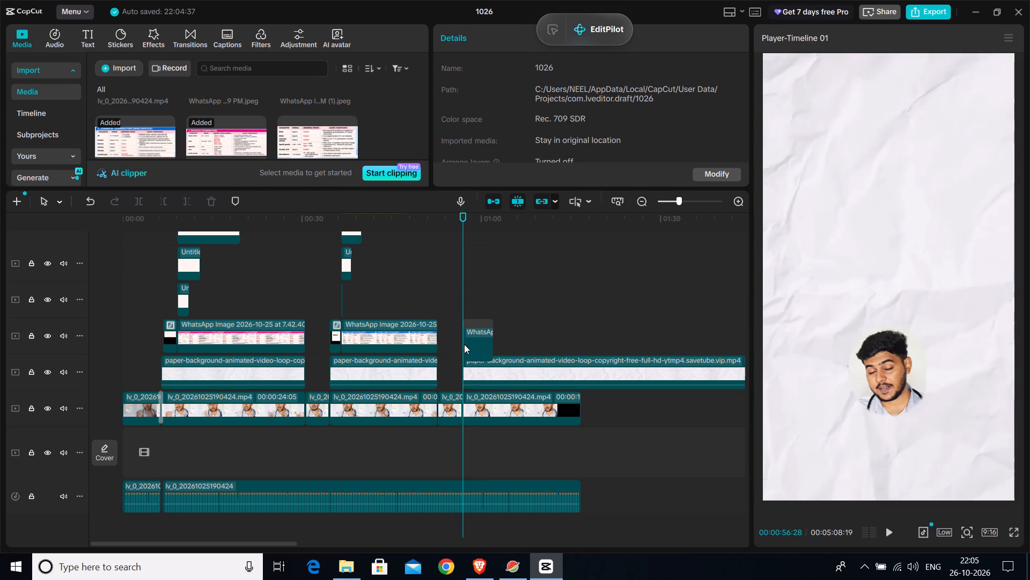
Extend the table image starting with the Blood row so it ends at about 00:01:12, shortly before the presenter clip ends.
key(space)
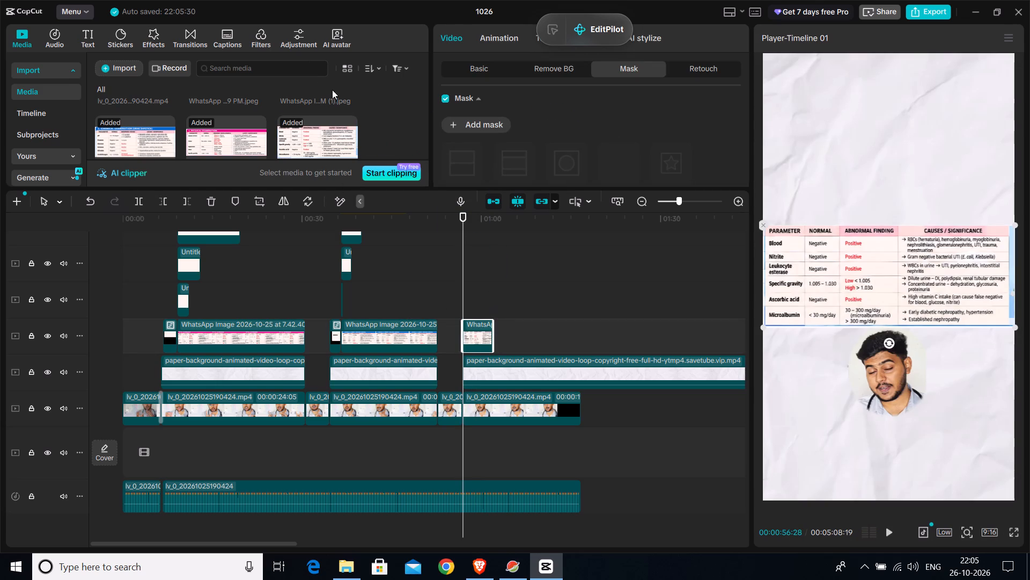
key(space)
key(space)
key(space)
click(466, 286)
click(478, 303)
drag(492, 336, 555, 343)
Raise the preview quality to Medium, check the table in playback, and set the quality to High.
key(space)
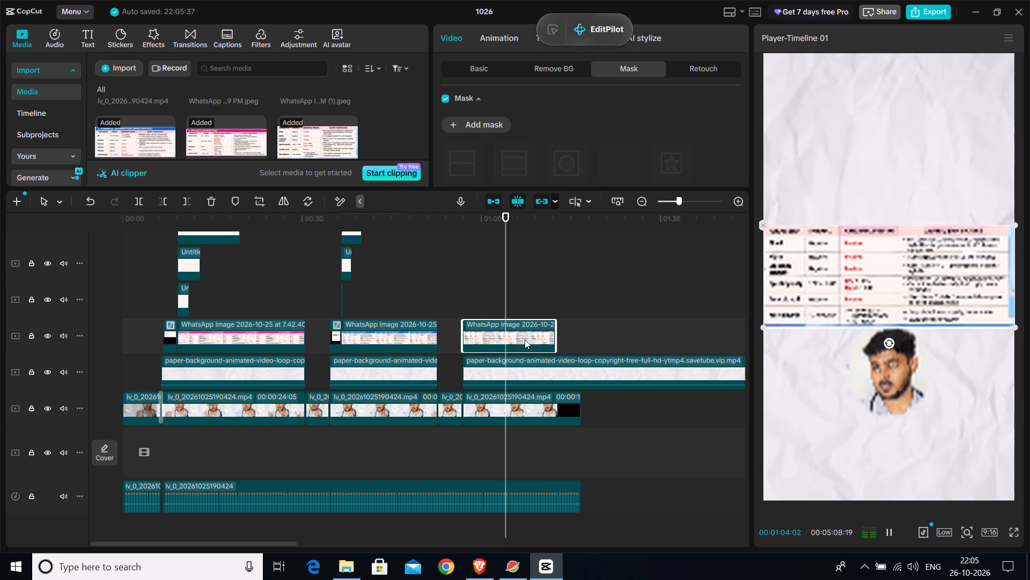
key(space)
click(948, 530)
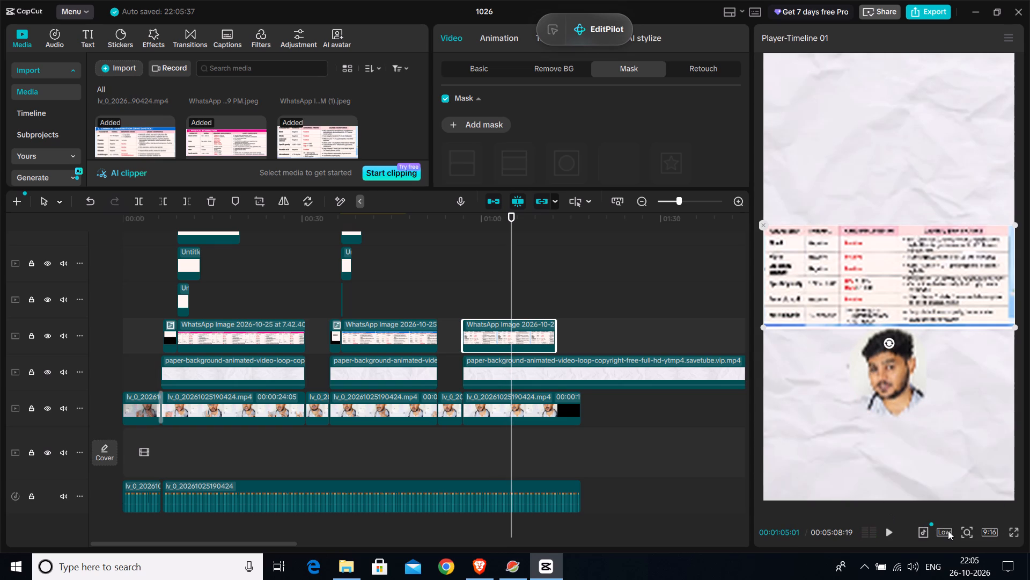
click(917, 499)
key(space)
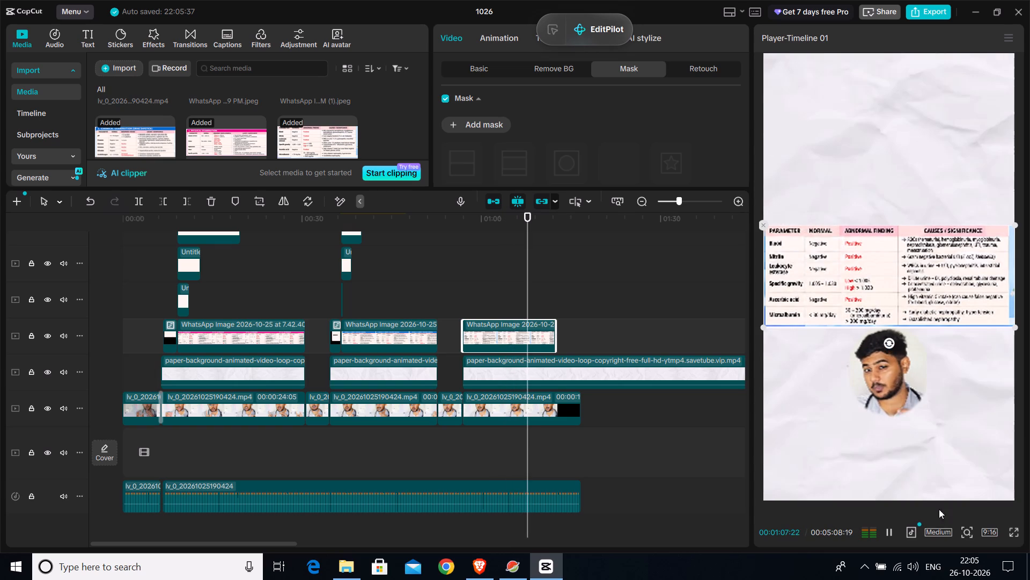
key(space)
click(943, 532)
click(925, 470)
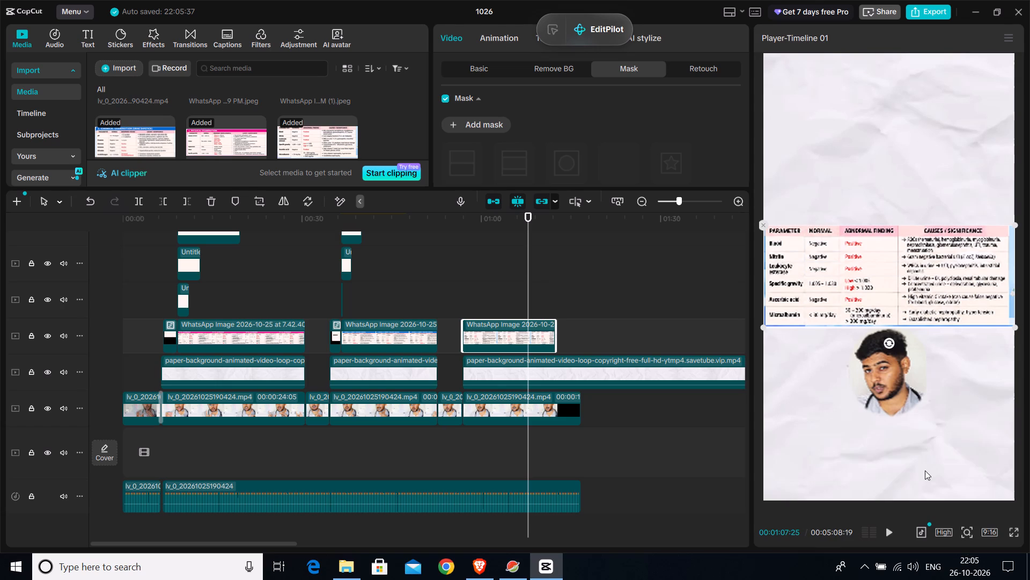
Play the narration over the Blood-row table from about 00:01:00 onward to check where the table explanation ends.
click(506, 309)
click(489, 302)
key(space)
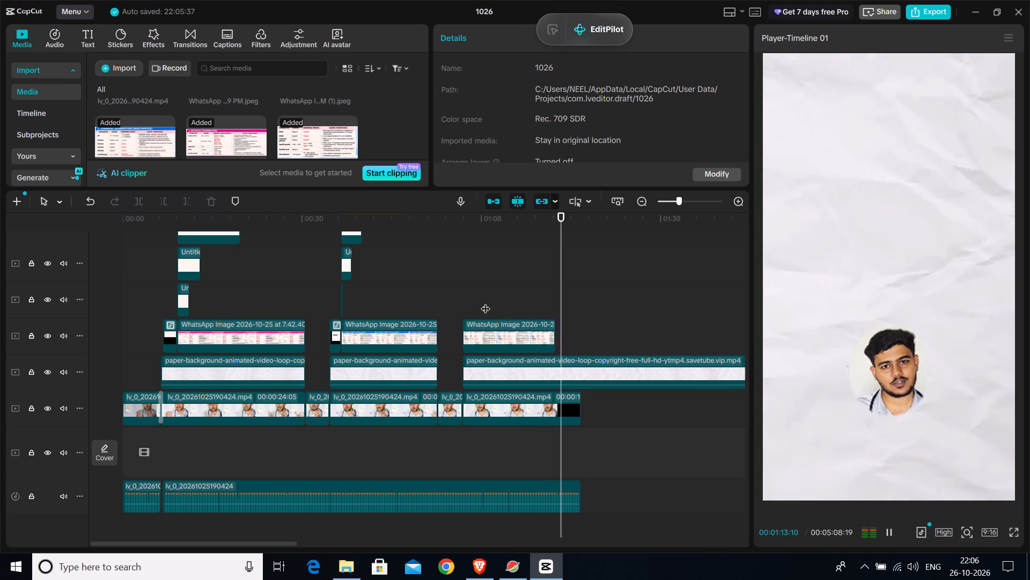
key(space)
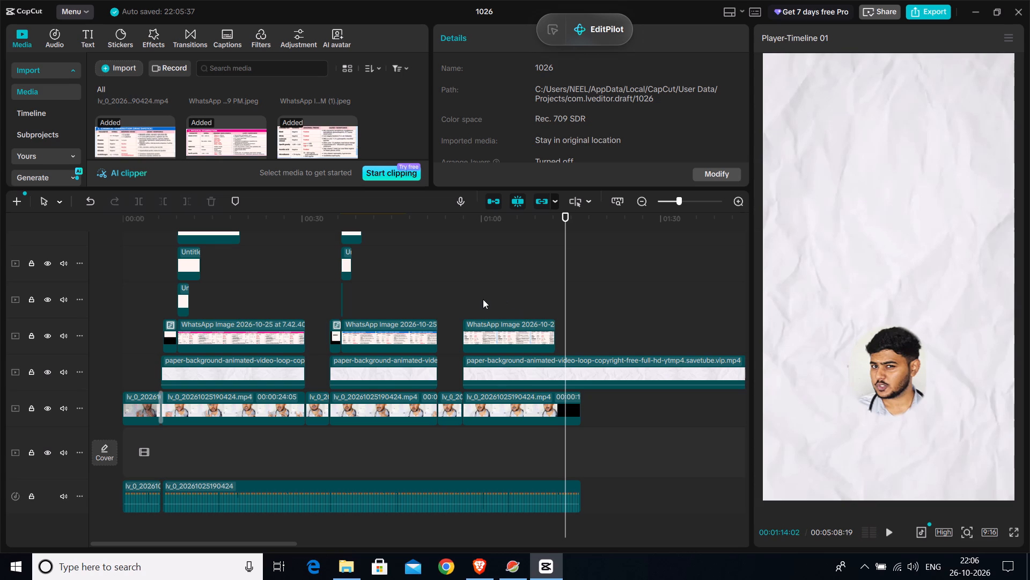
click(483, 299)
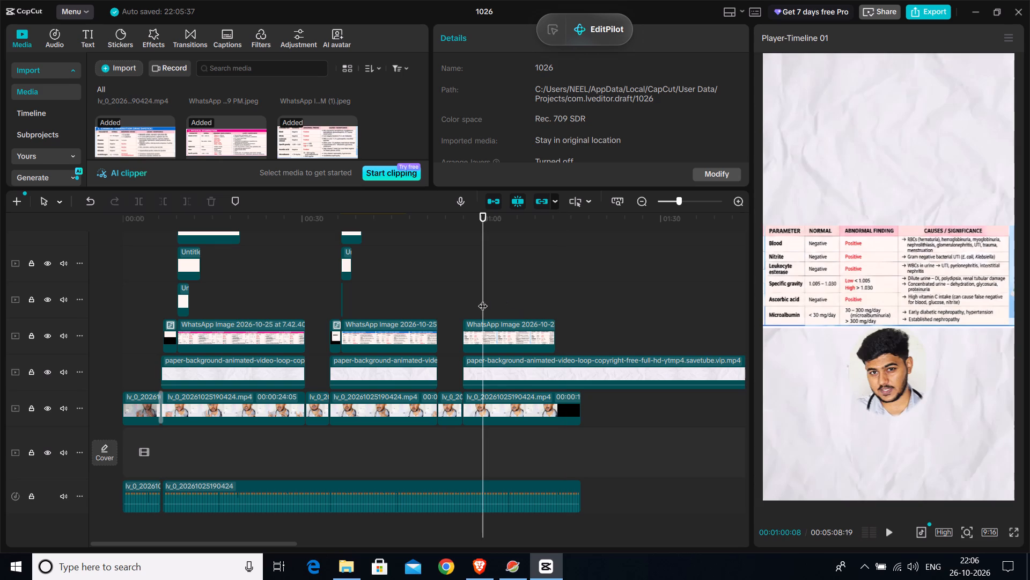
key(space)
key(space)
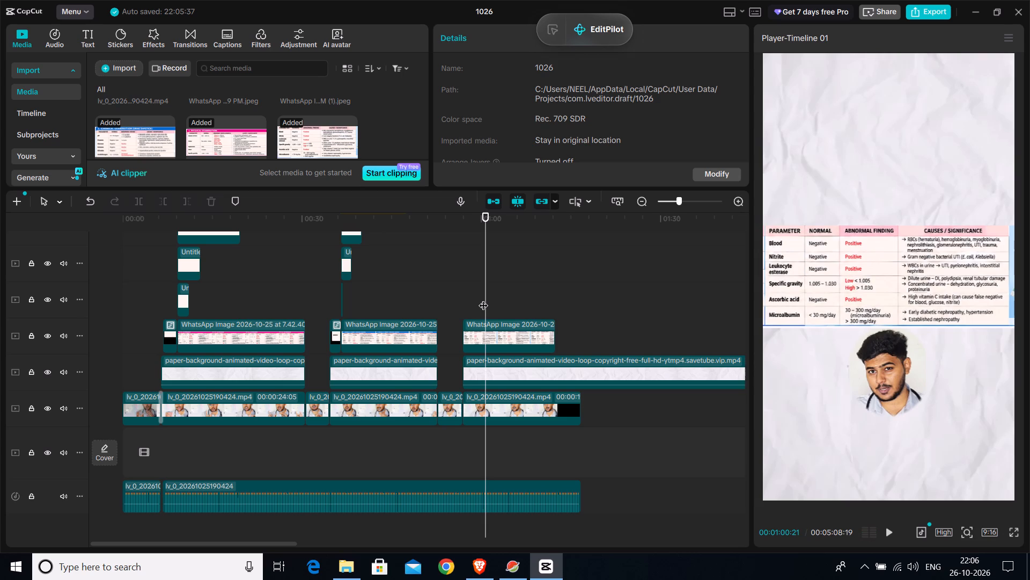
key(space)
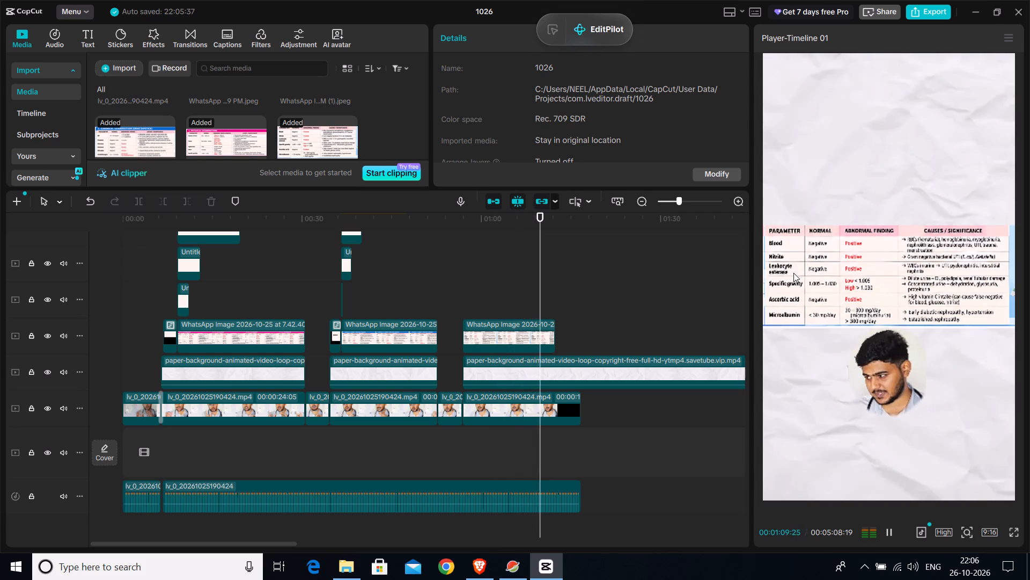
key(space)
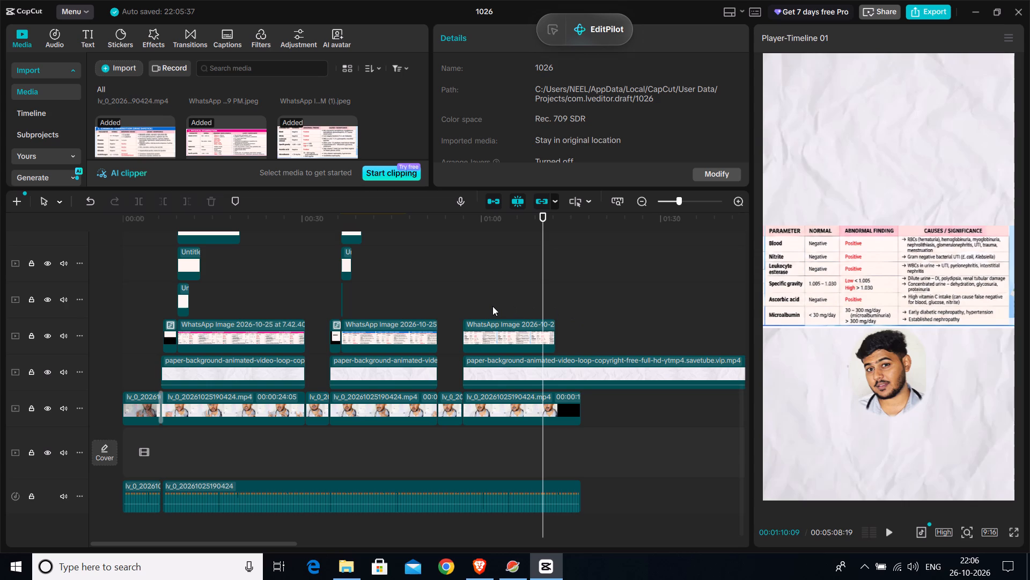
Find the narration cut point and split the table image, paper background and presenter clip together at 00:01:07:12.
click(504, 310)
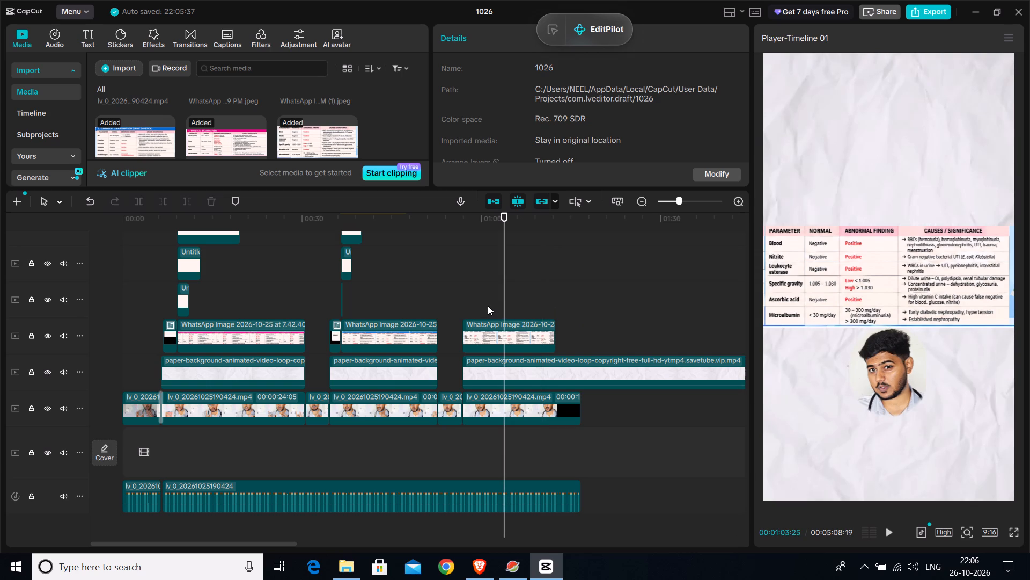
key(space)
key(space)
key(space)
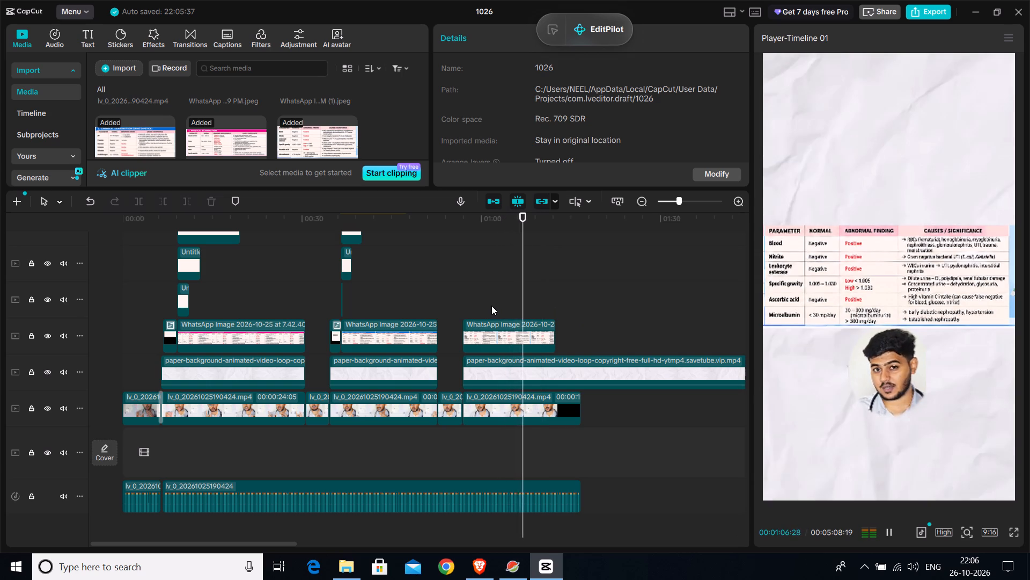
key(space)
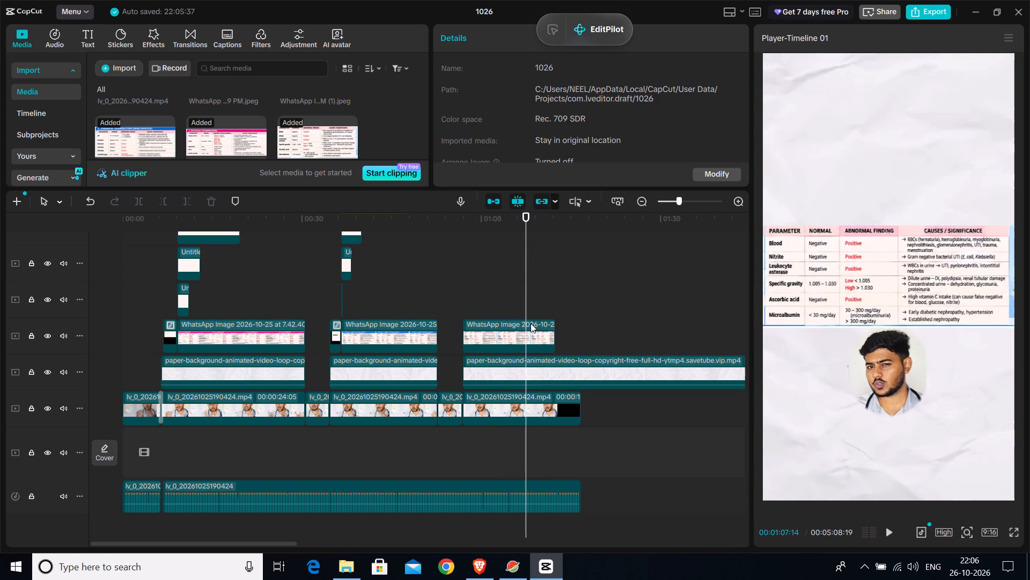
key(Left)
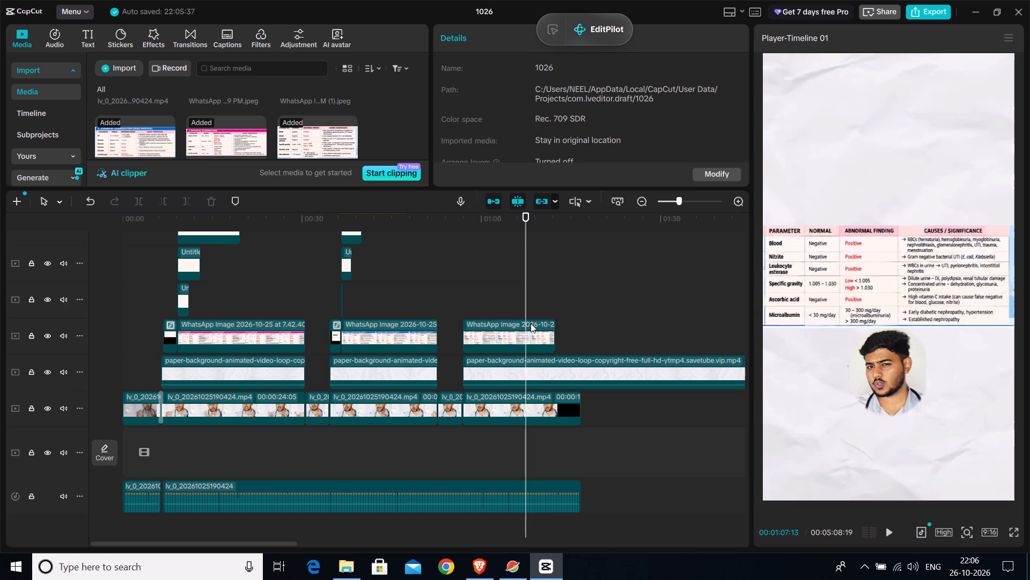
key(Left)
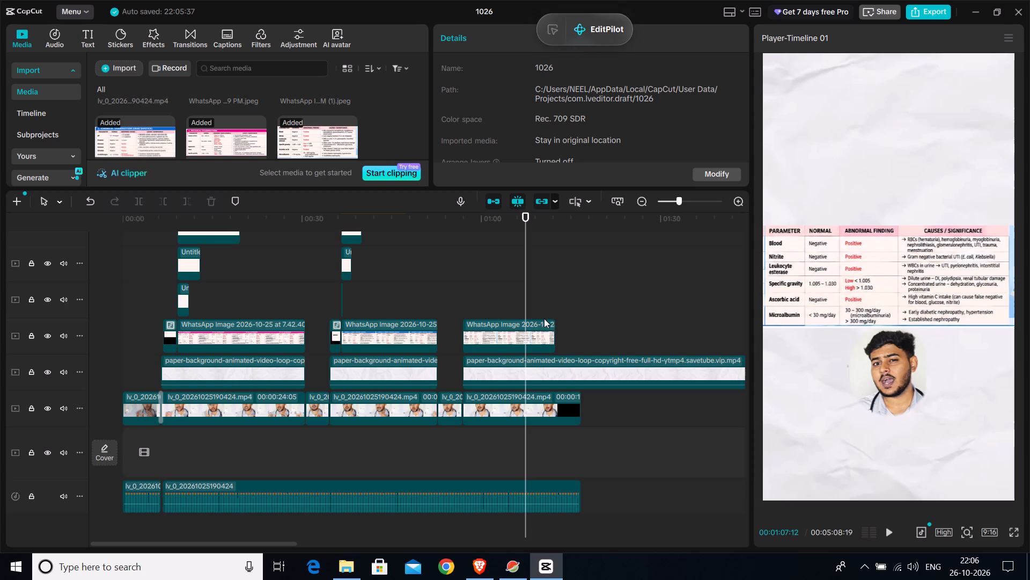
key(space)
key(space)
key(Left)
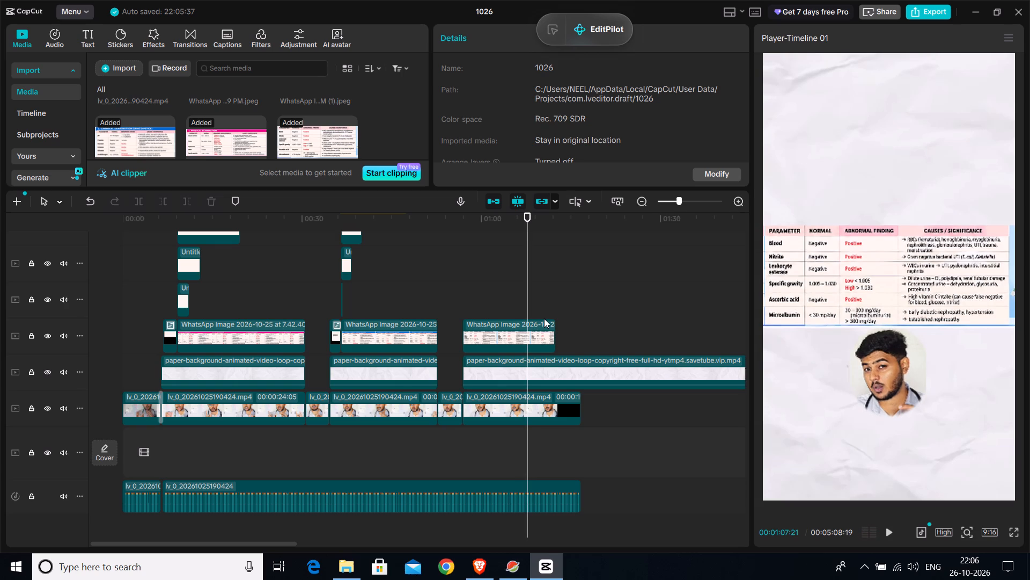
key(Left)
key(Left)
key(Left)
key(Left)
key(Left)
key(Left)
key(Left)
key(Left)
key(Left)
key(Left)
key(Left)
key(Left)
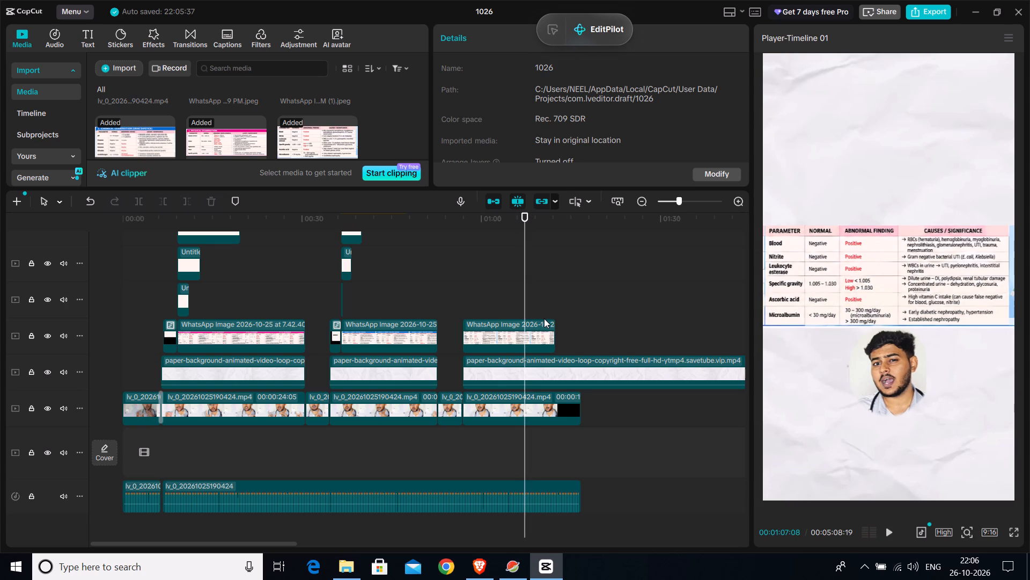
key(space)
key(space)
key(space)
key(space)
key(Left)
key(Left)
key(Left)
key(Left)
key(Left)
key(Left)
key(Left)
key(Left)
key(Left)
key(Left)
key(Left)
key(Left)
key(Left)
key(Left)
key(Left)
key(Left)
key(Left)
key(Left)
key(Left)
key(Left)
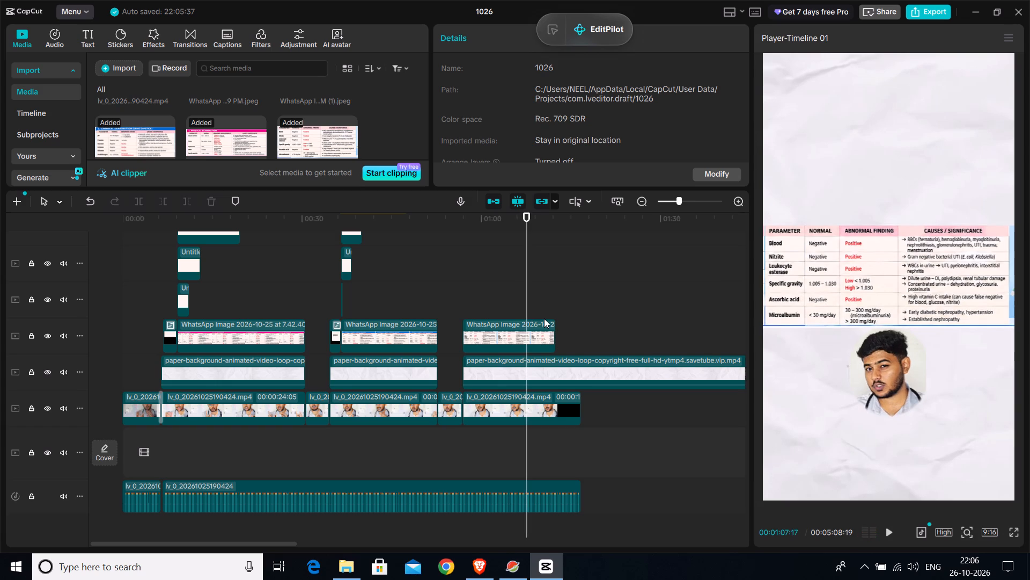
key(space)
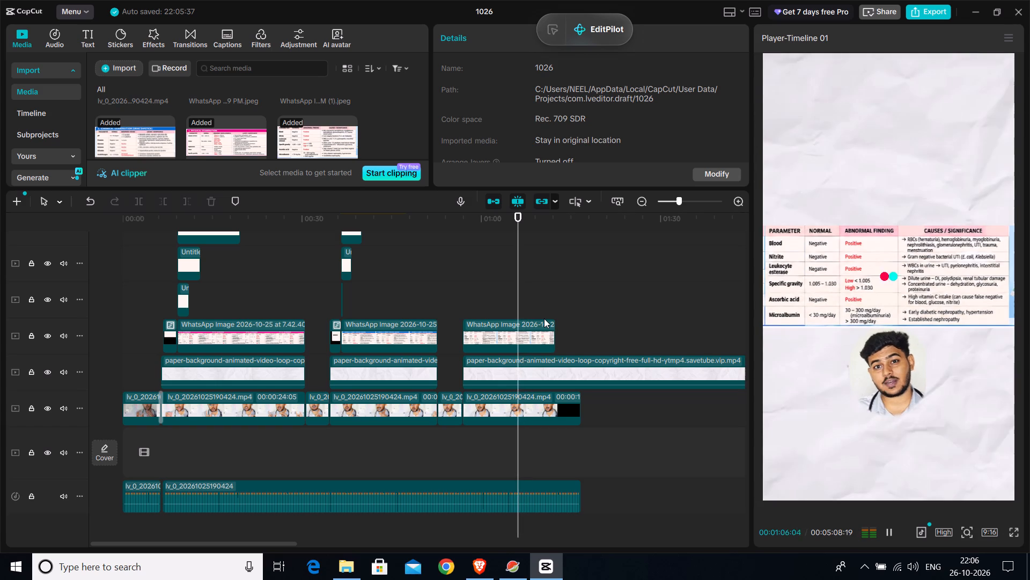
key(space)
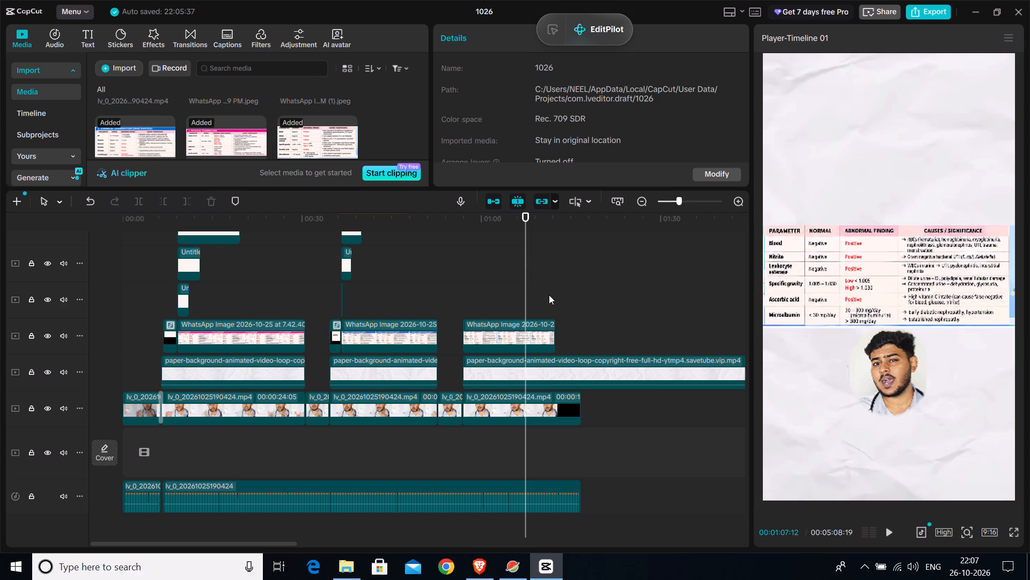
drag(549, 295, 583, 395)
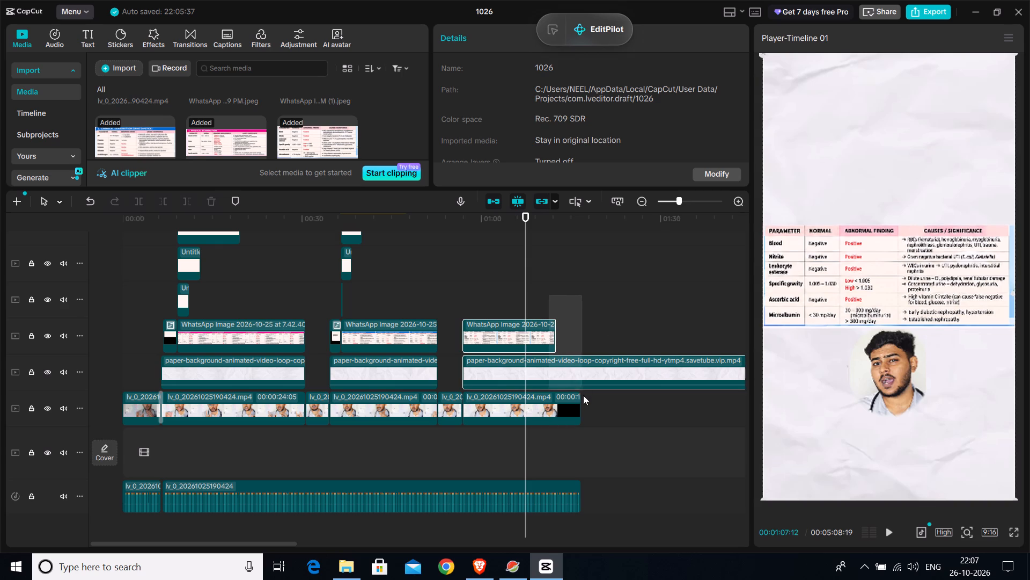
drag(583, 395, 586, 409)
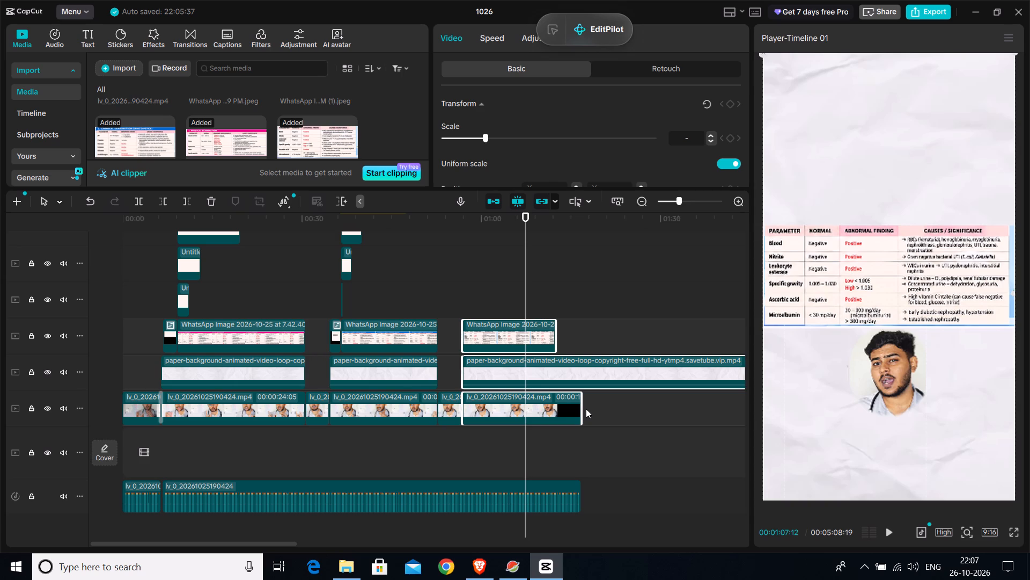
key(f)
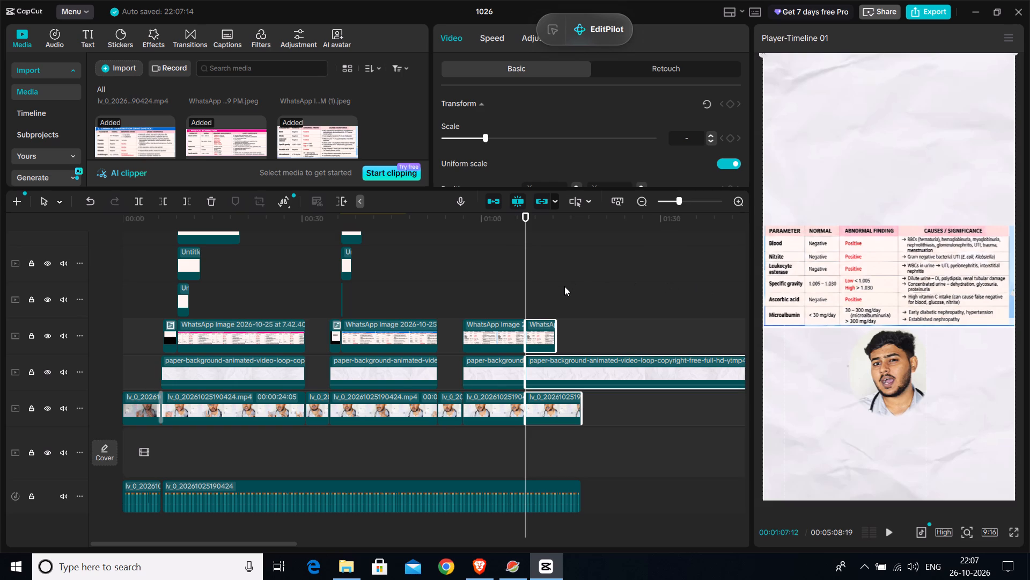
Replay the narration from the start of the section with the Blood-row table.
key(space)
key(space)
click(525, 307)
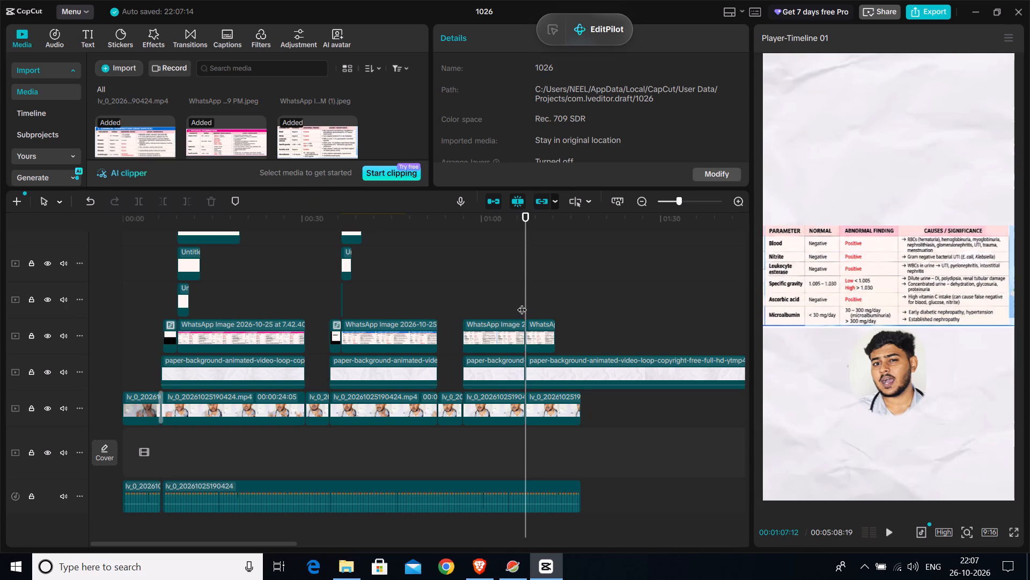
click(522, 303)
click(472, 301)
key(space)
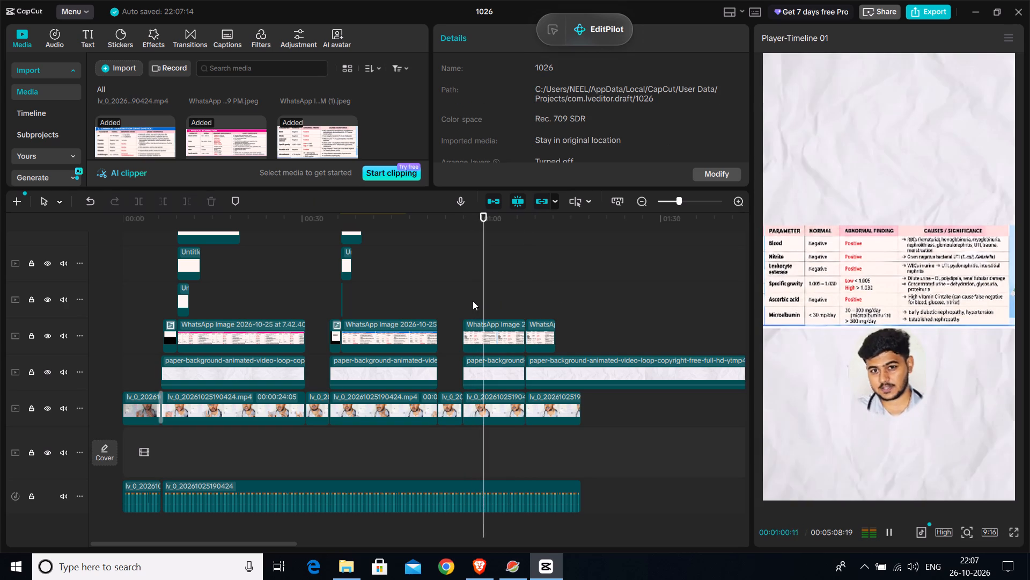
key(space)
Review the earlier physical and chemical examination table sections to compare their size, position and row-by-row reveal with the Blood-row table.
click(398, 303)
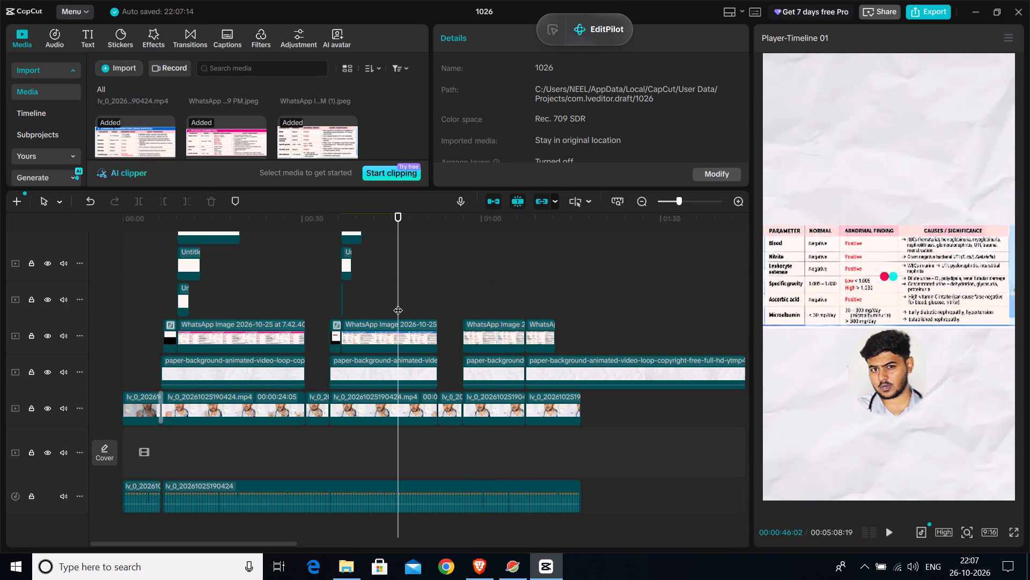
click(413, 299)
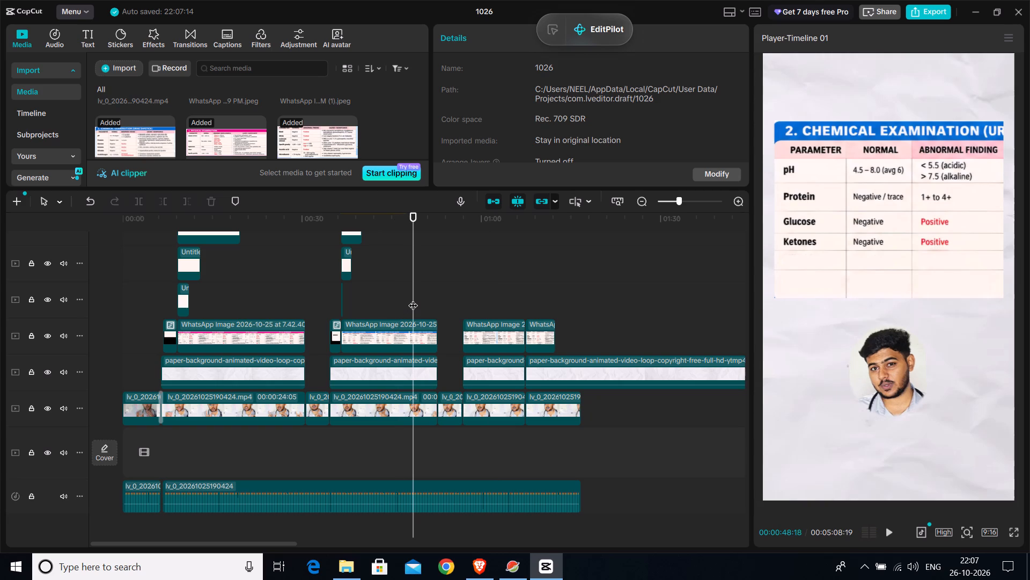
click(403, 299)
click(374, 298)
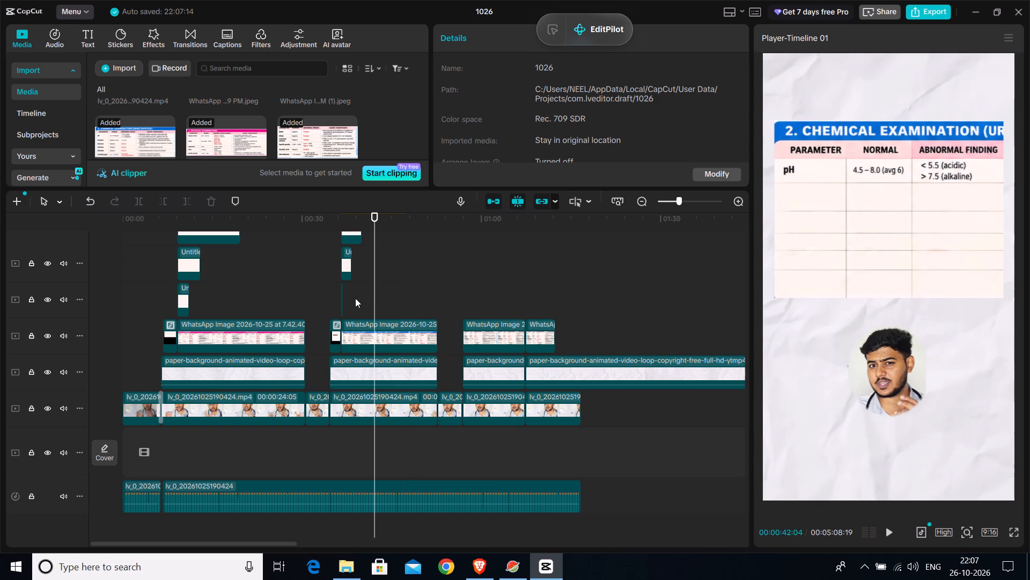
click(352, 298)
click(394, 301)
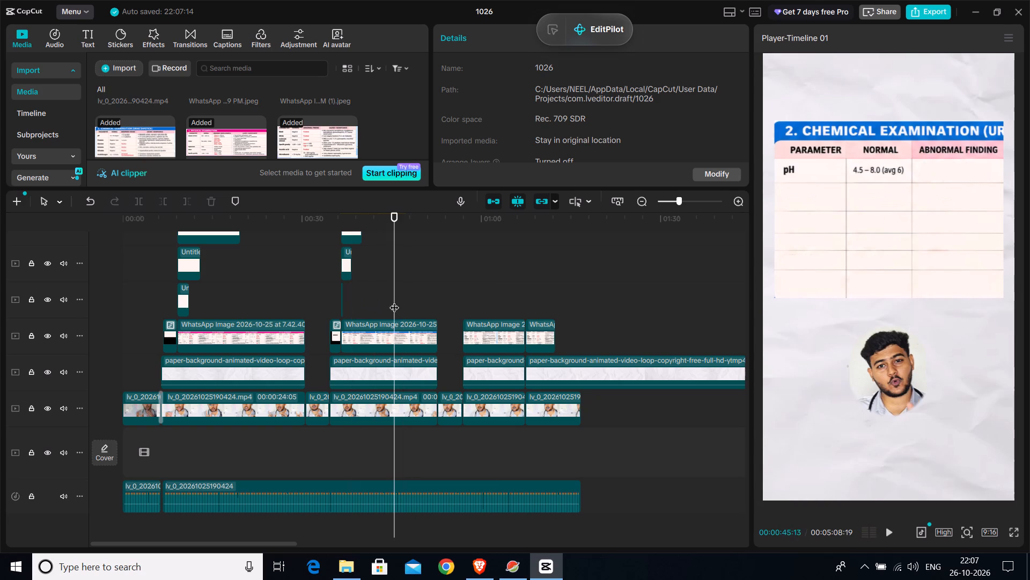
click(247, 305)
click(260, 299)
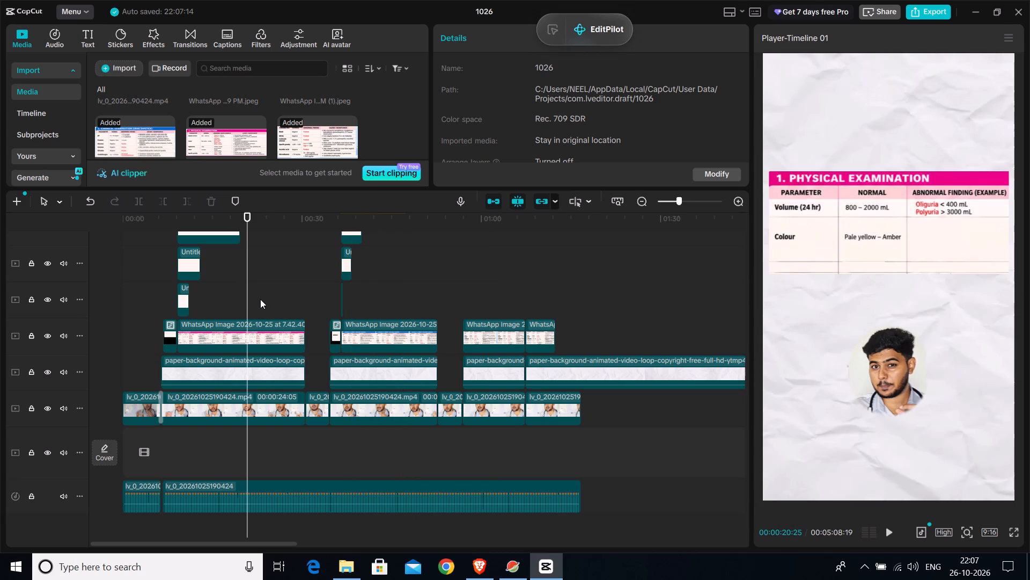
click(275, 300)
click(378, 305)
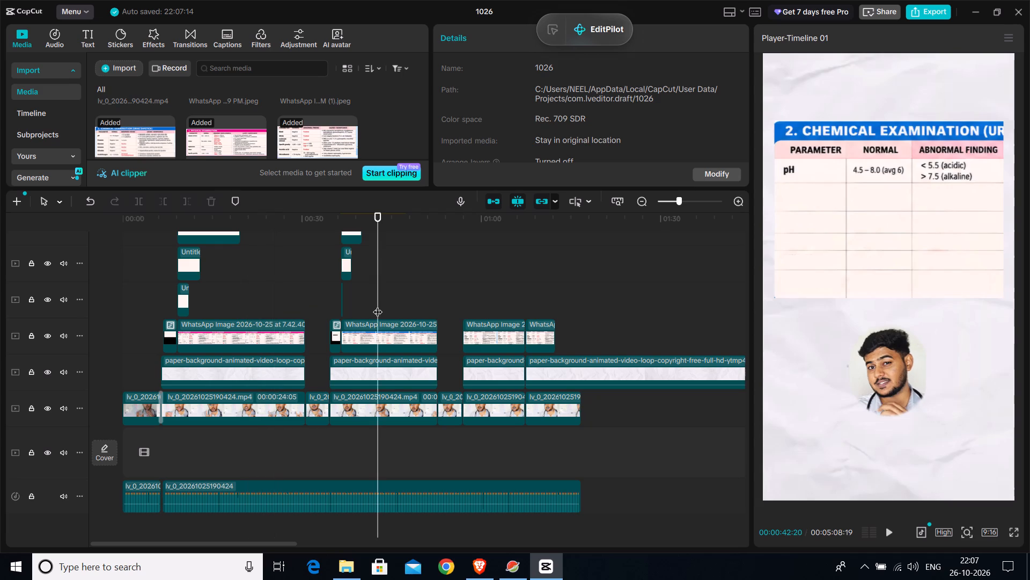
click(485, 298)
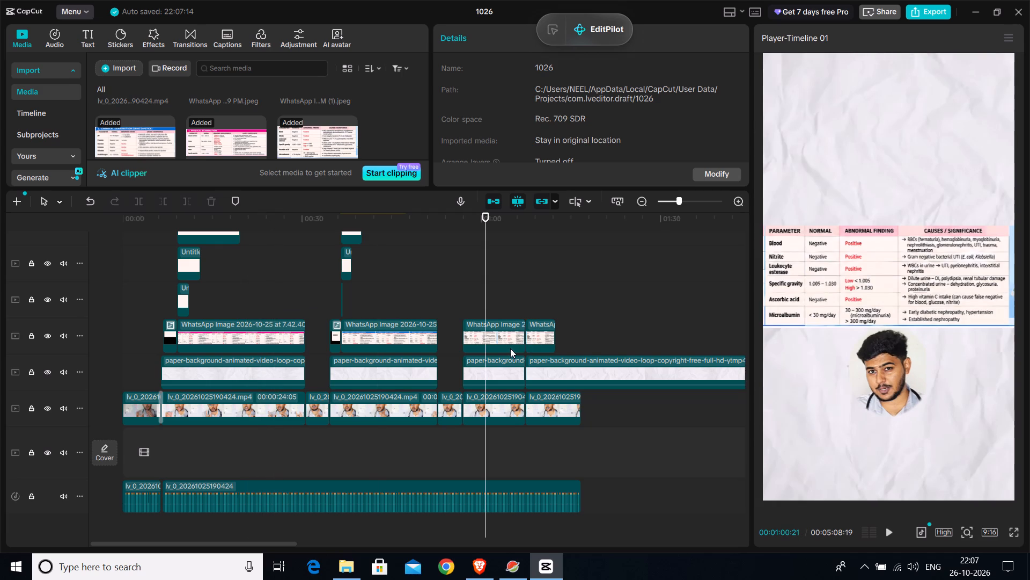
Delete the leftover table image segment that follows the 00:01:07:12 split.
click(502, 334)
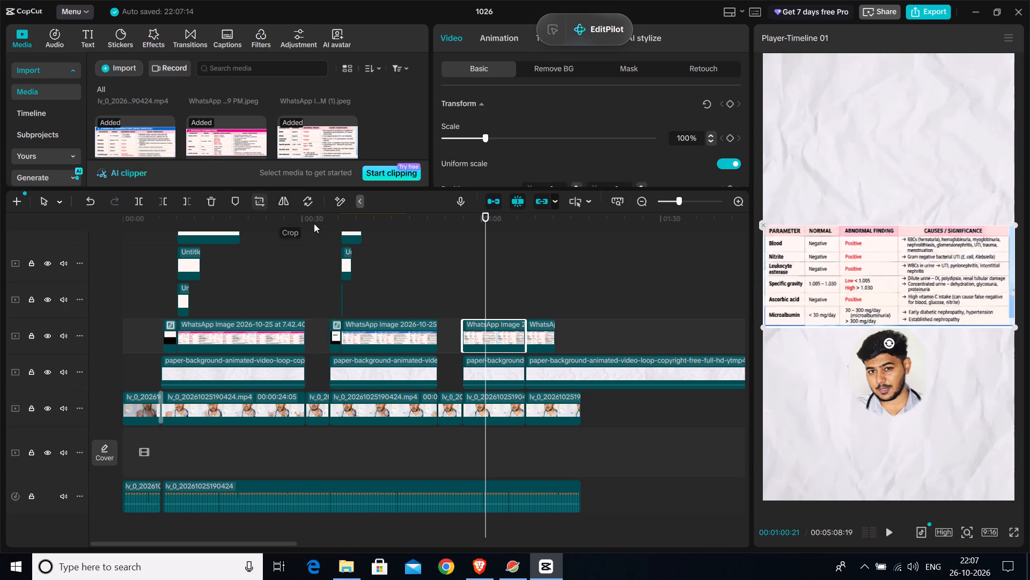
click(555, 342)
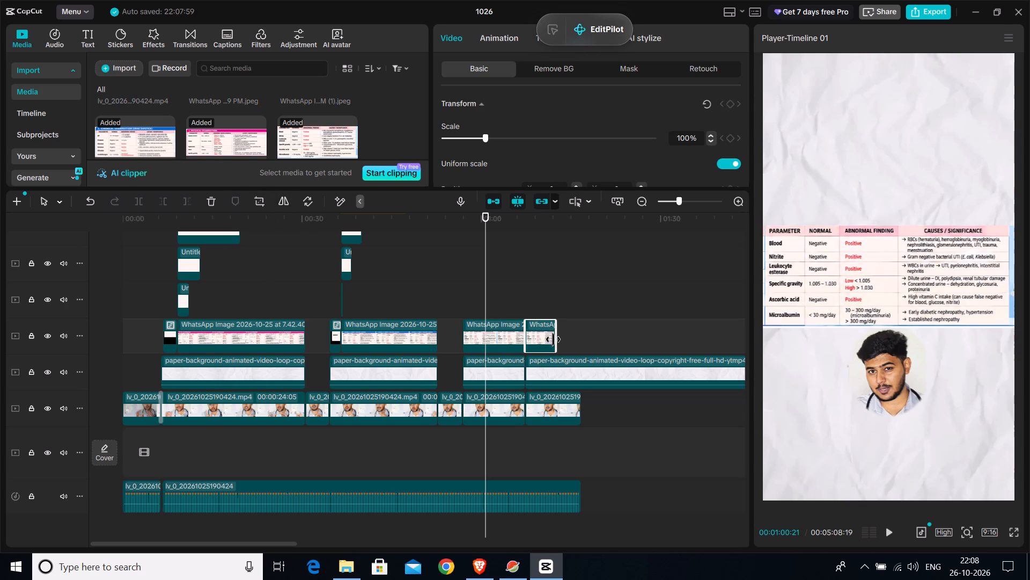
key(Delete)
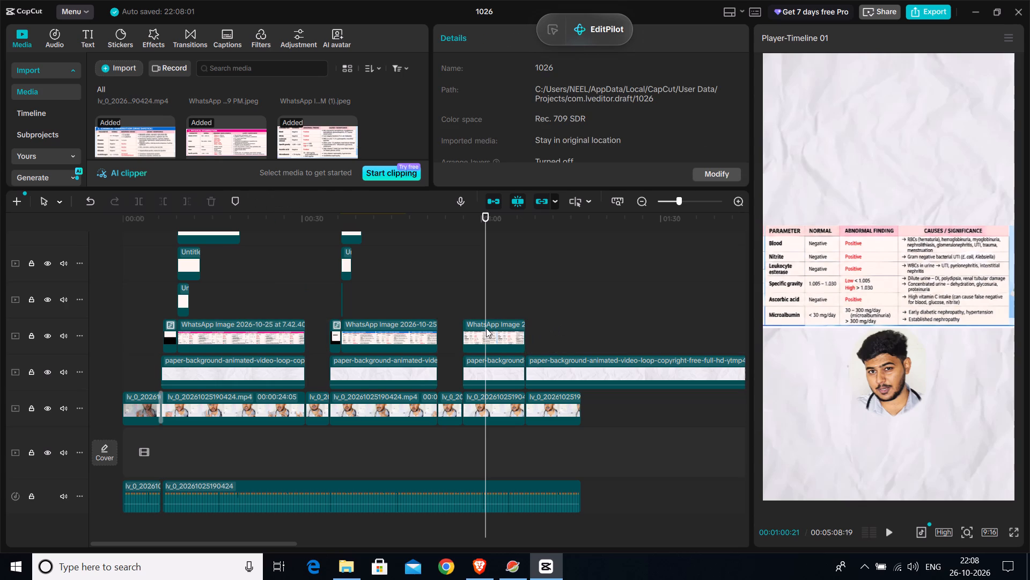
Crop the remaining table image to its header and the Blood, Nitrite and Leukocyte esterase rows, trimming the side borders.
click(486, 328)
click(259, 199)
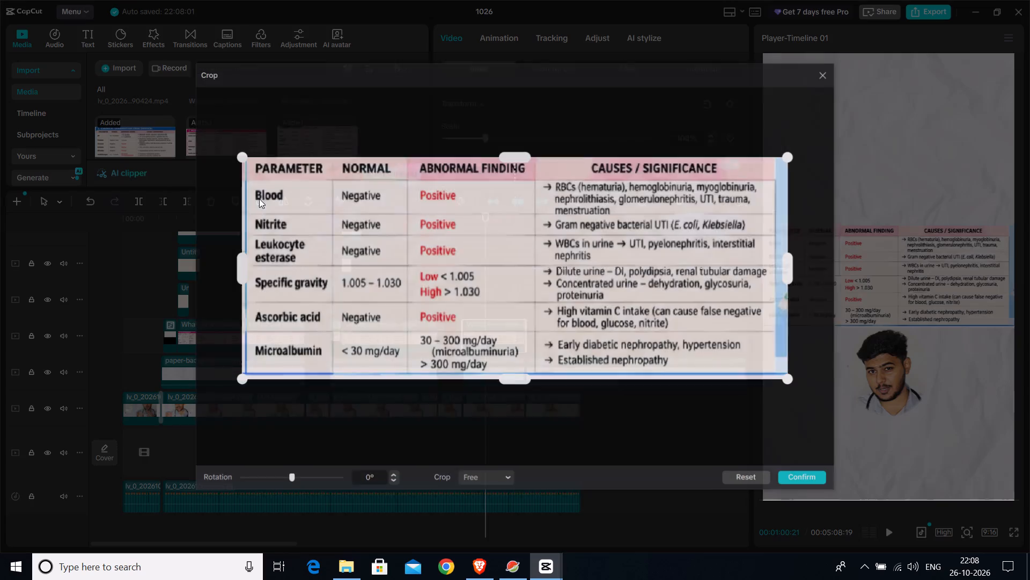
drag(510, 383, 512, 279)
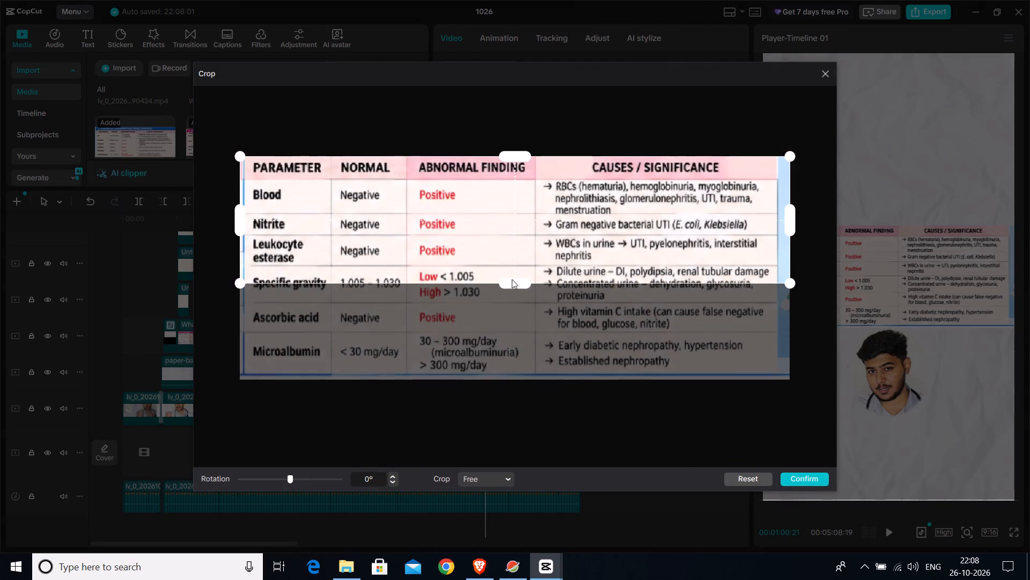
drag(512, 279, 515, 269)
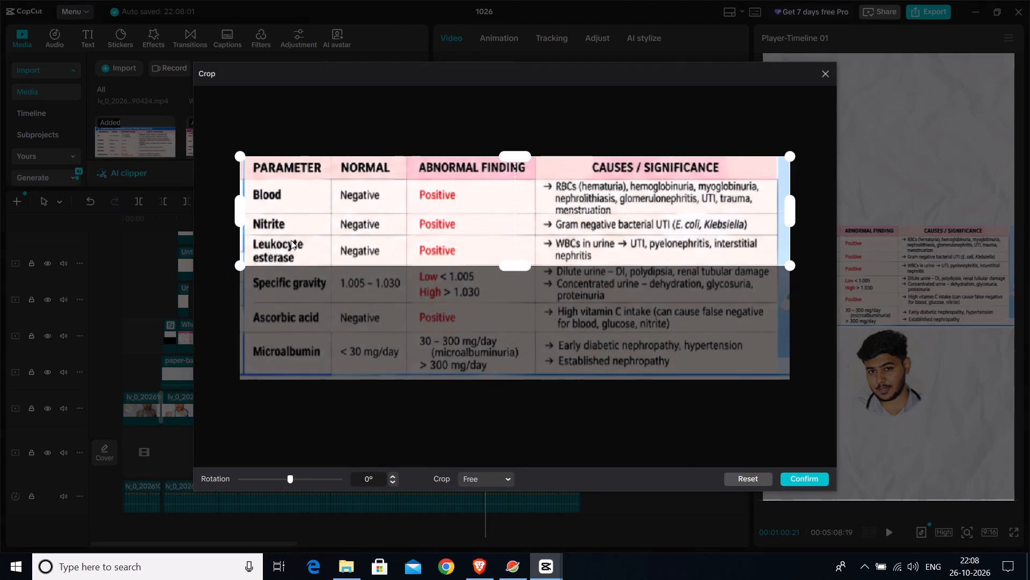
click(238, 214)
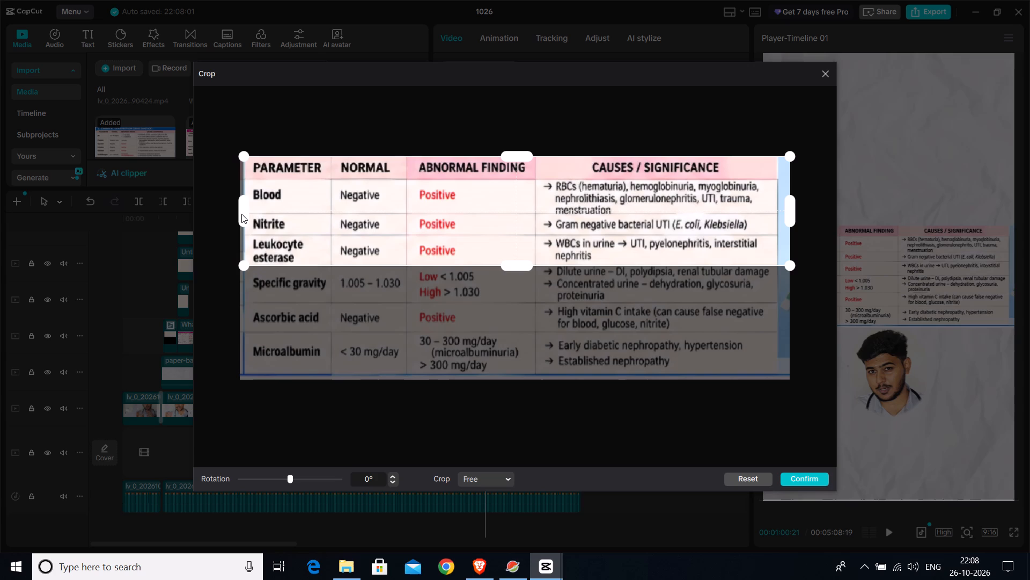
drag(794, 213, 784, 218)
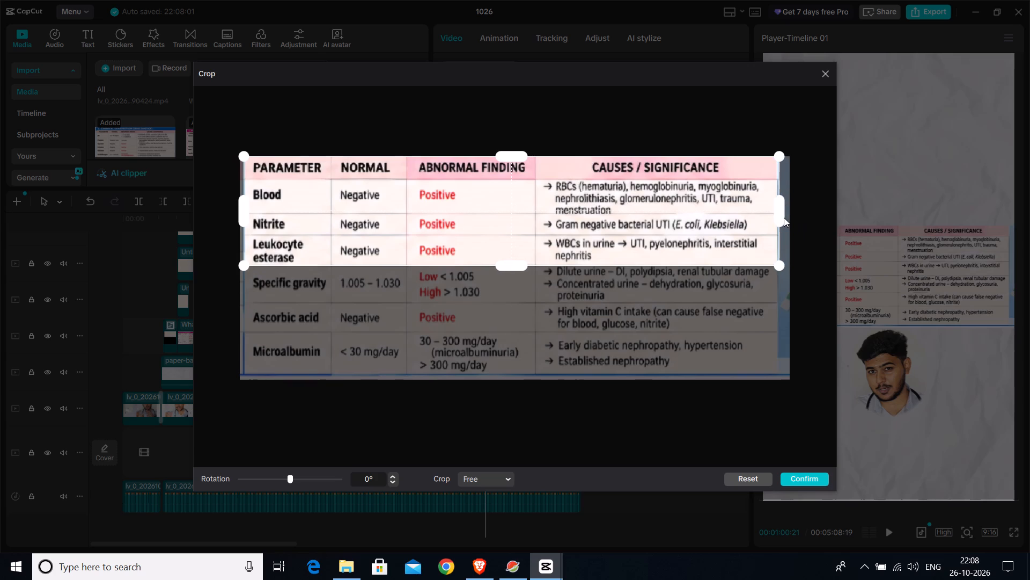
drag(784, 218, 782, 219)
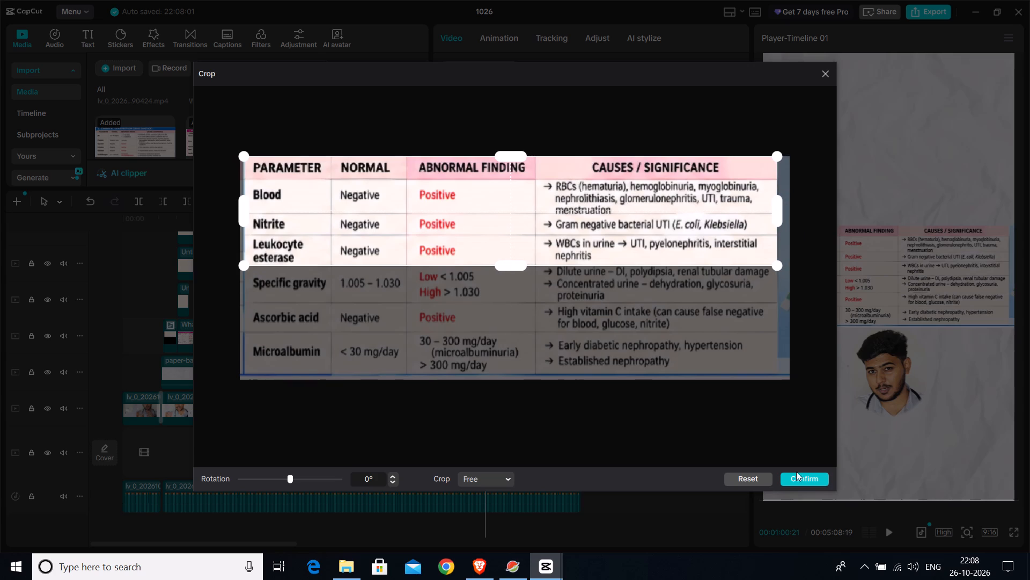
click(799, 477)
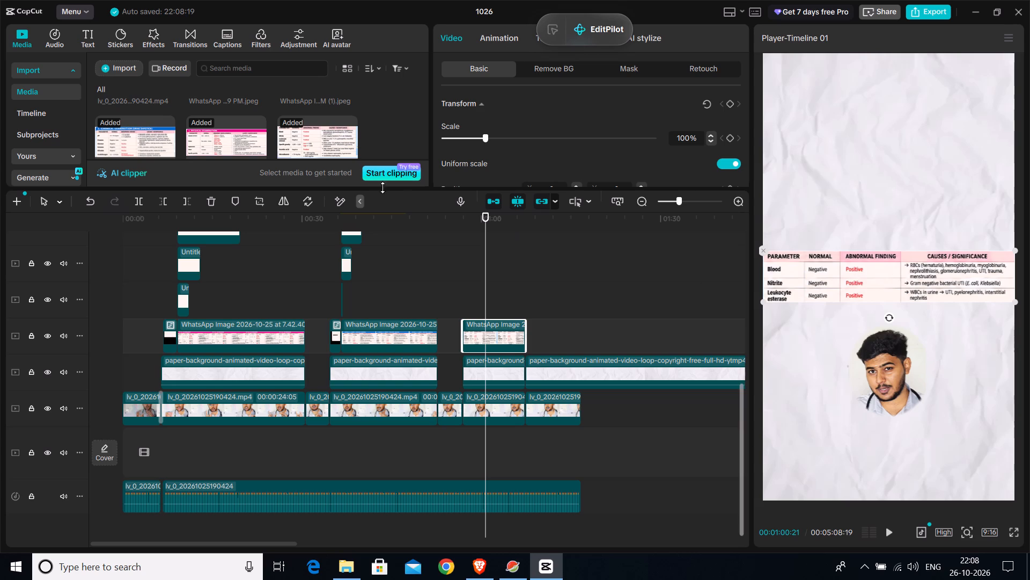
Crop the Causes / Significance column off the Blood-row table, keeping Parameter, Normal and Abnormal Finding.
click(256, 205)
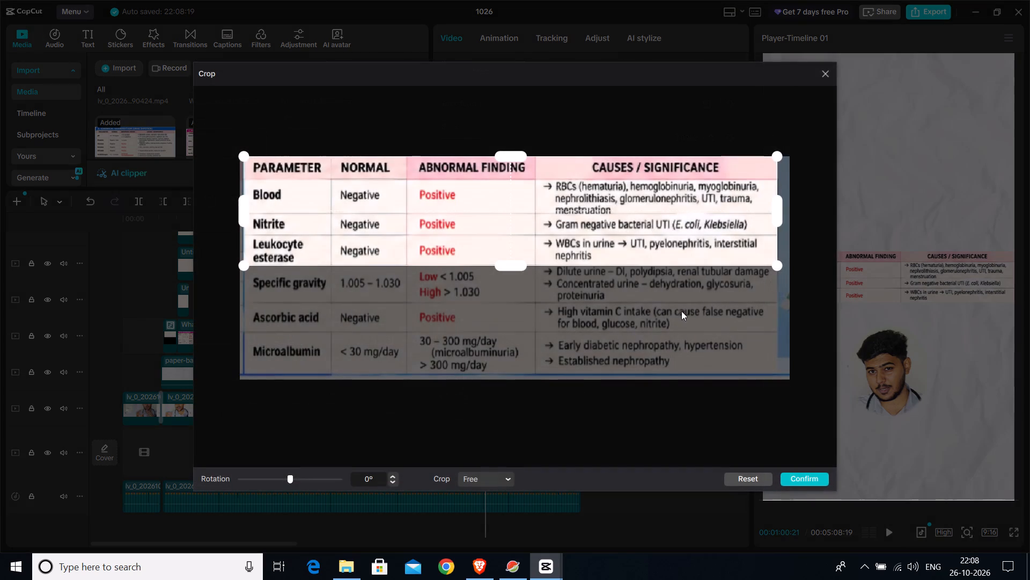
drag(777, 212, 542, 195)
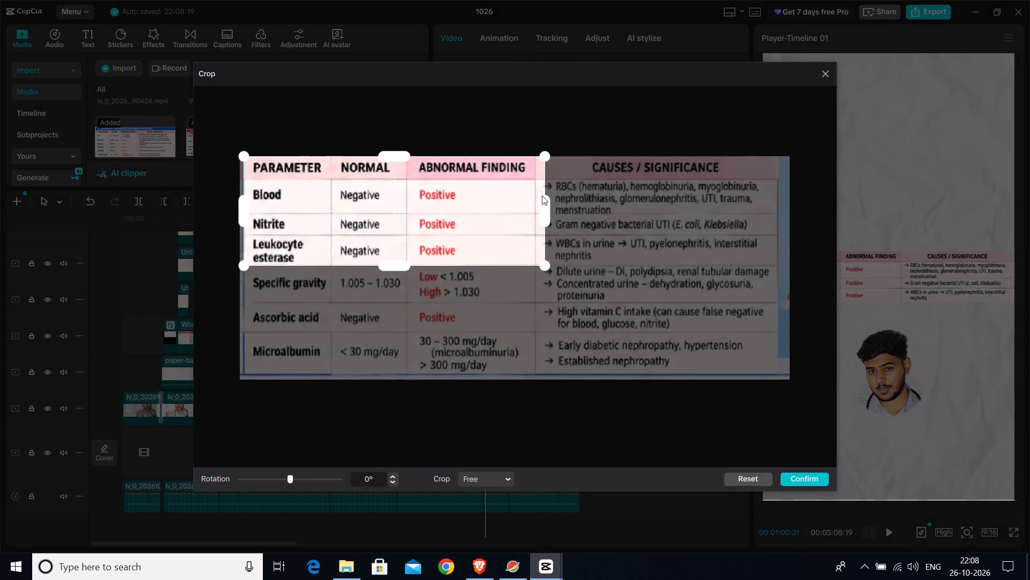
drag(542, 195, 536, 195)
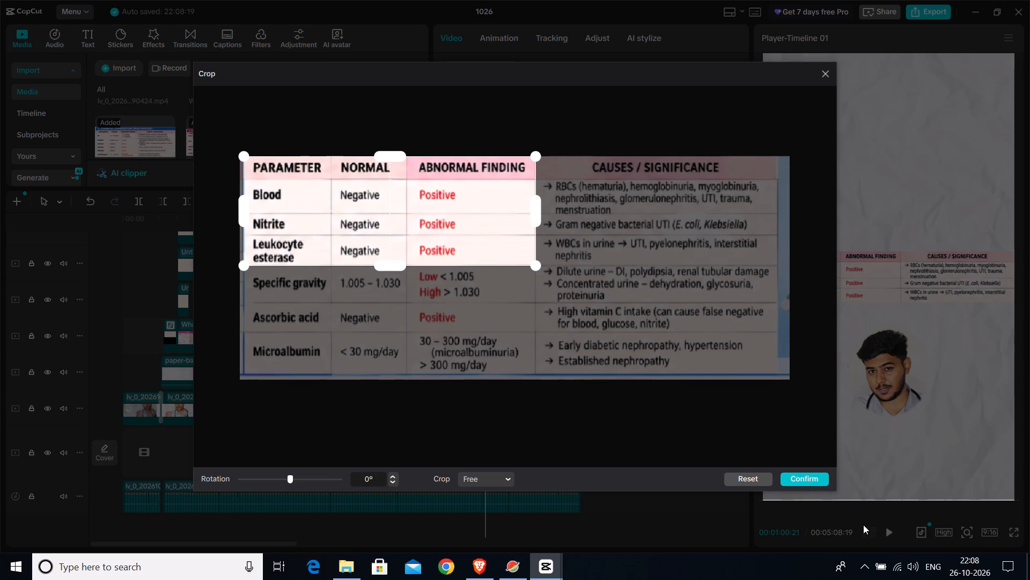
click(806, 481)
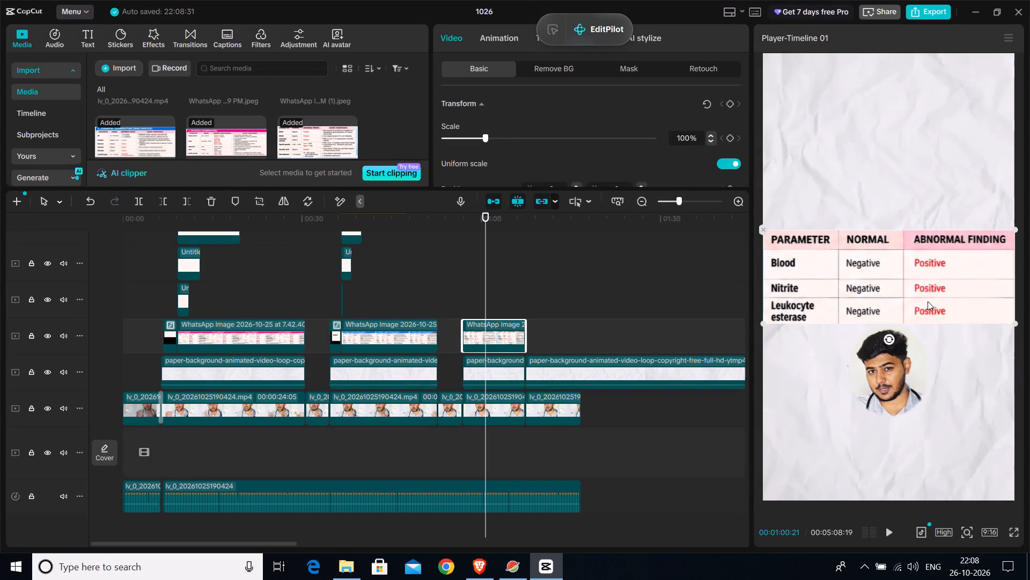
Scale the cropped Blood-row table down to 85% and place it above the presenter at about Y 300.
drag(926, 295, 926, 215)
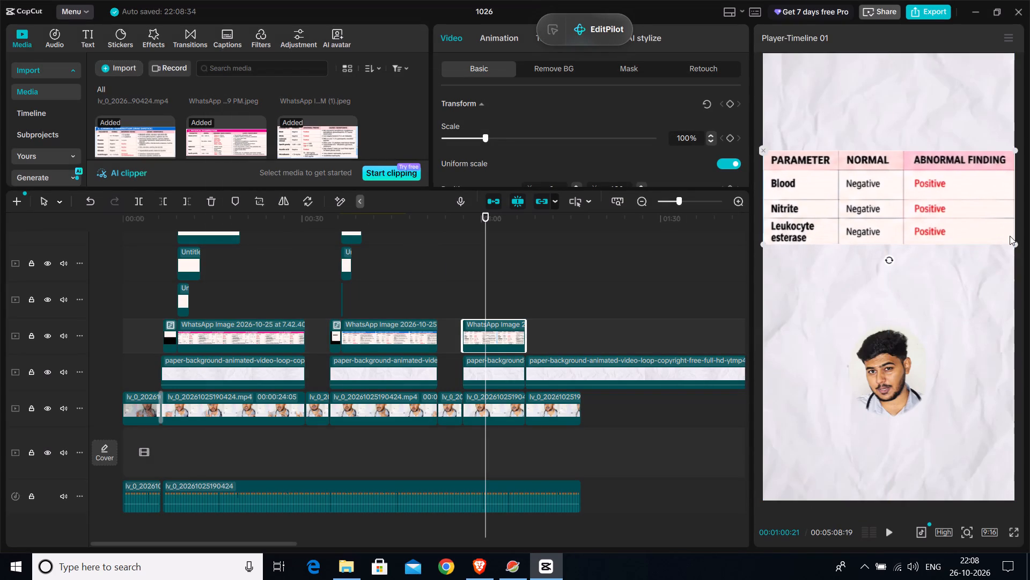
drag(1013, 246, 988, 227)
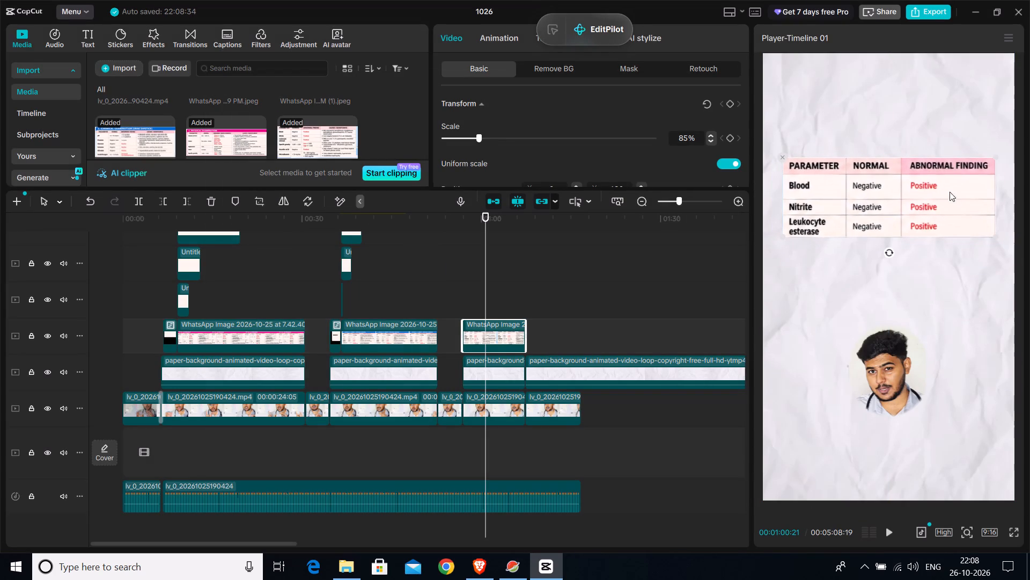
drag(934, 187, 933, 233)
click(889, 237)
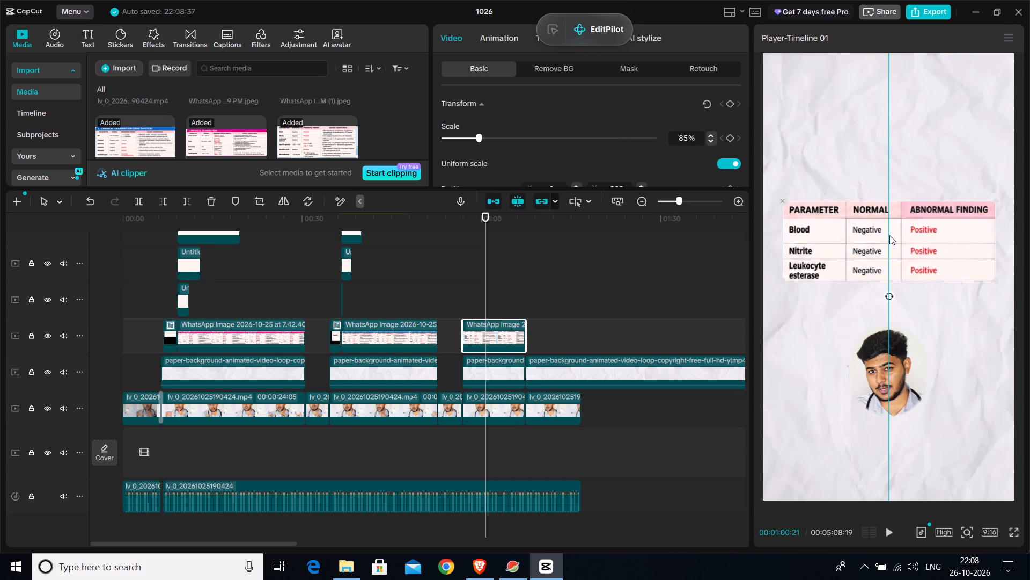
Select the earlier chemical examination table image and move the floating EditPilot control off the clip properties.
click(421, 330)
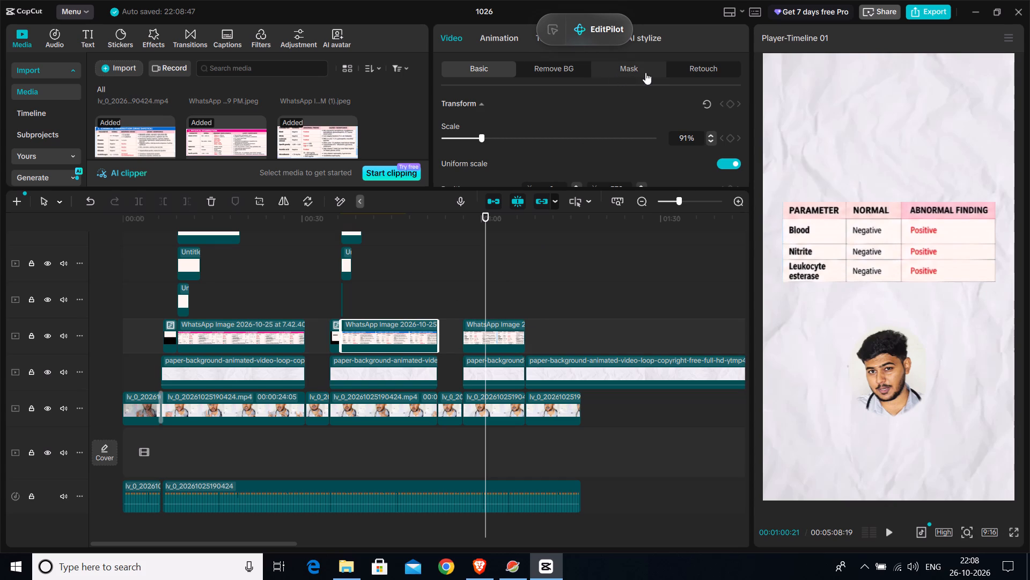
drag(598, 31, 788, 47)
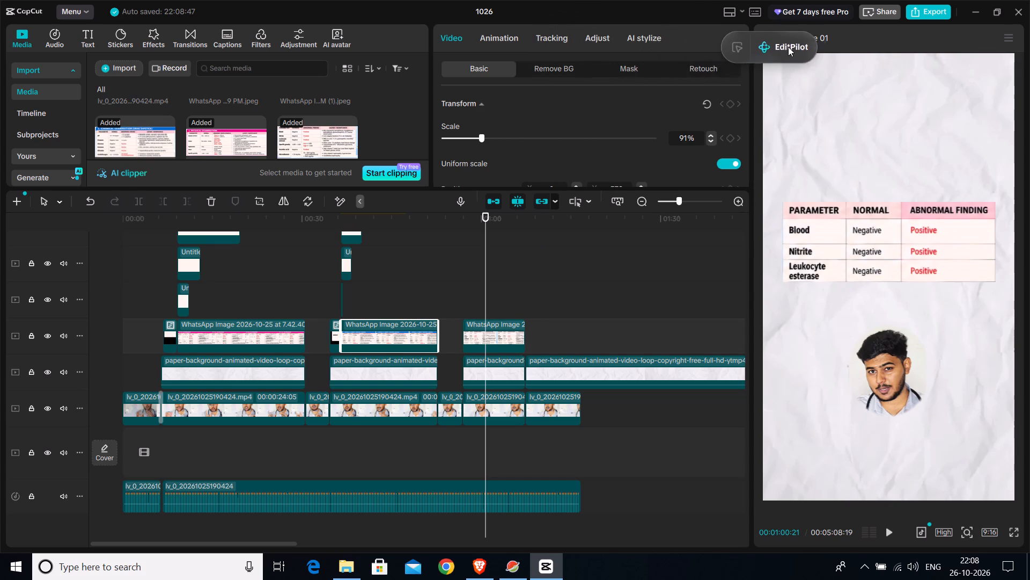
drag(788, 47, 833, 28)
Look through the basic adjustment settings of the earlier chemical examination table image.
click(585, 40)
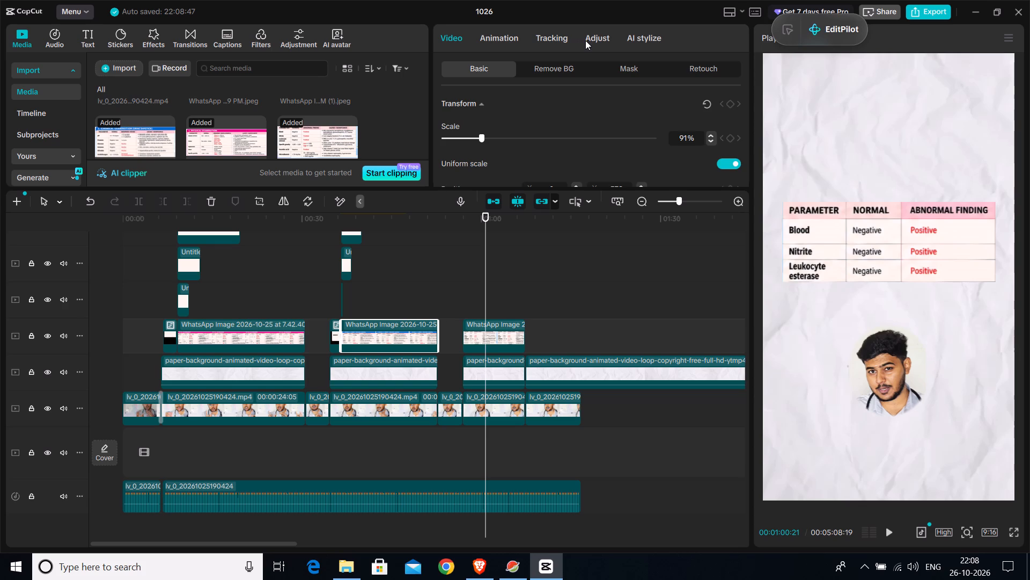
scroll(591, 116, up, 1)
scroll(591, 116, down, 3)
scroll(591, 116, up, 1)
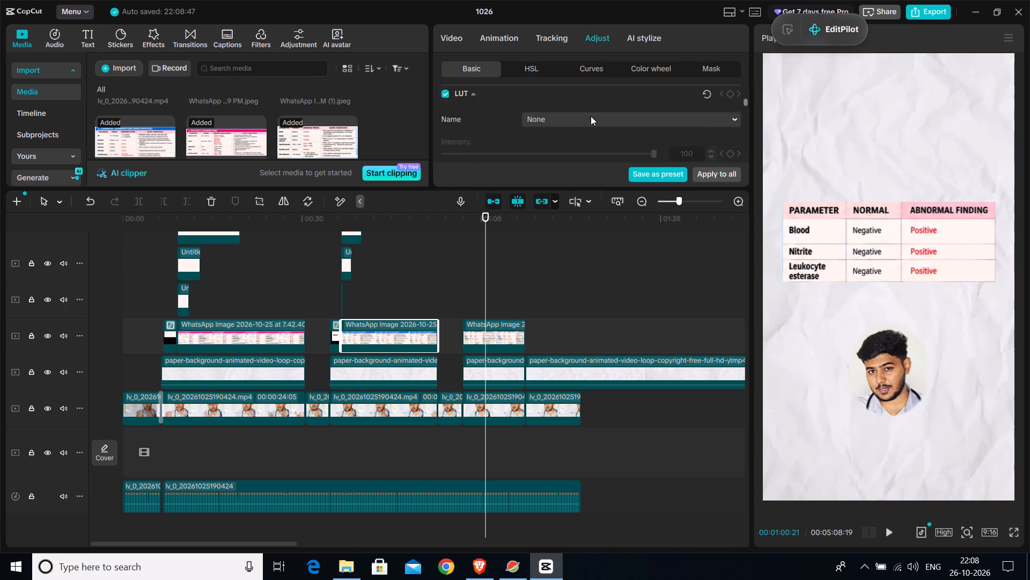
scroll(591, 116, up, 5)
scroll(601, 119, down, 2)
scroll(598, 114, up, 1)
scroll(596, 109, down, 6)
scroll(596, 110, up, 2)
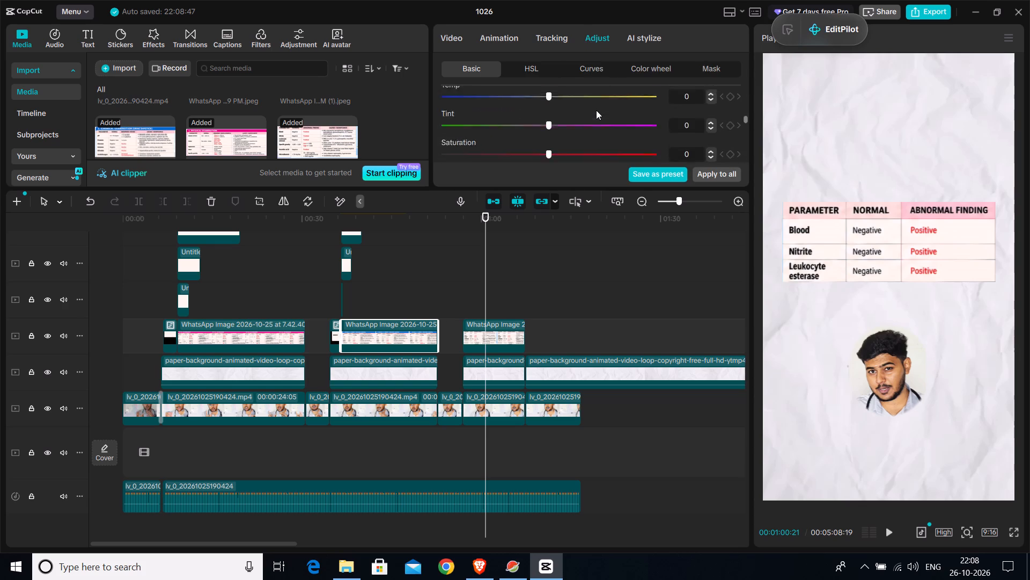
scroll(596, 110, up, 4)
scroll(596, 110, down, 1)
scroll(596, 110, up, 10)
scroll(596, 110, down, 1)
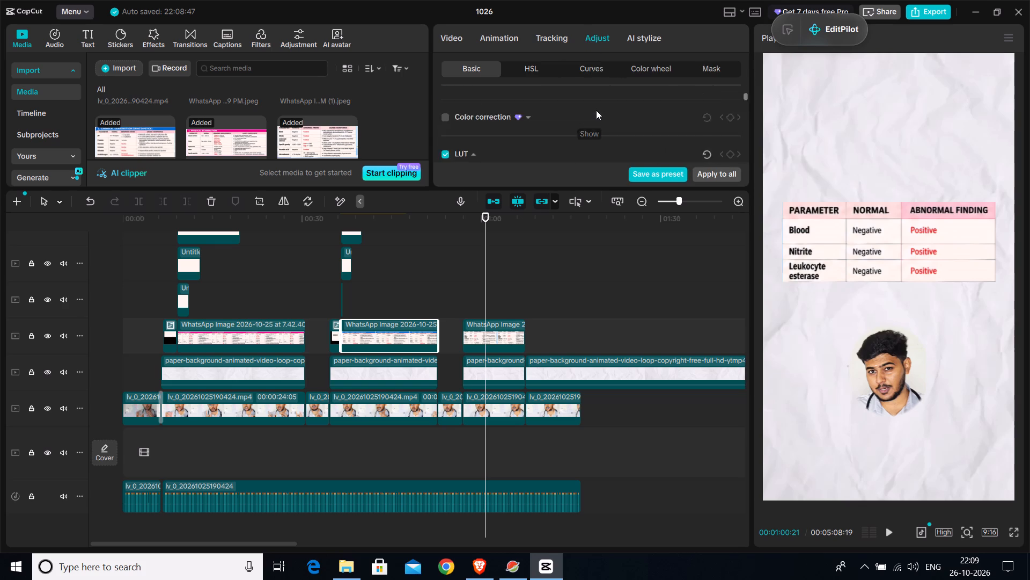
scroll(596, 110, down, 9)
scroll(596, 110, up, 1)
scroll(596, 110, down, 7)
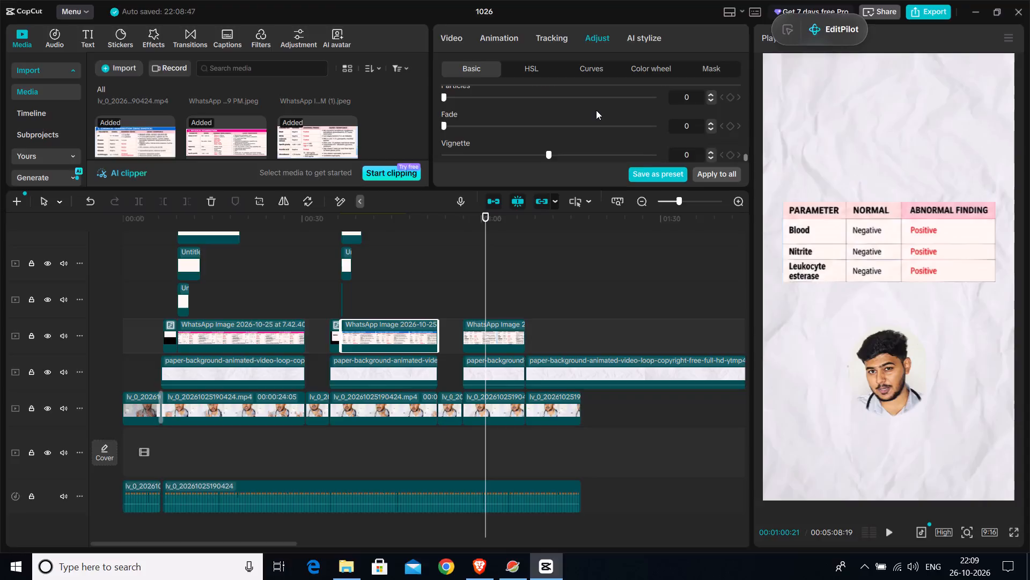
scroll(596, 110, down, 3)
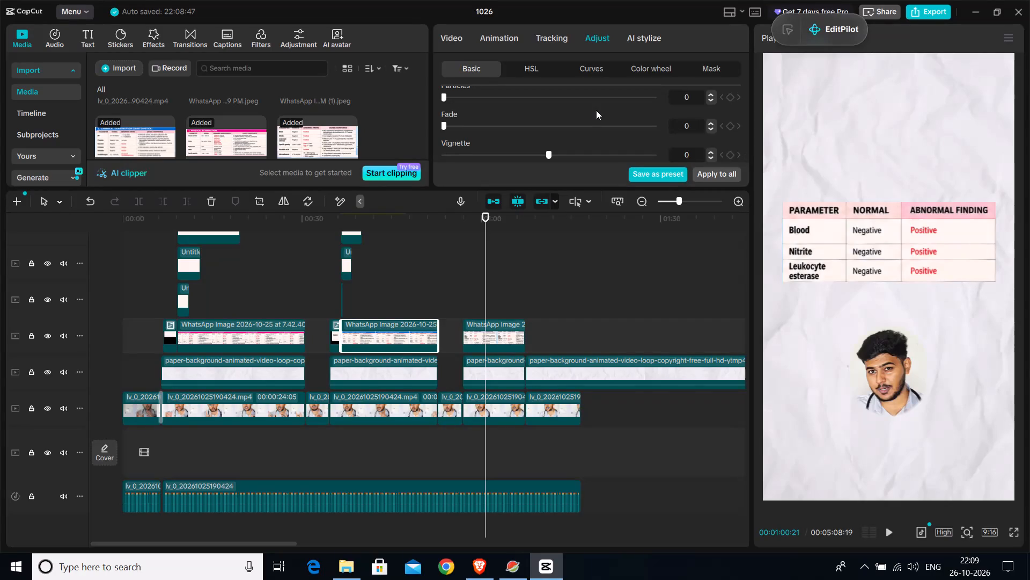
Set the Blood-row table's vertical position to 579, matching the earlier chemical examination table image.
click(453, 44)
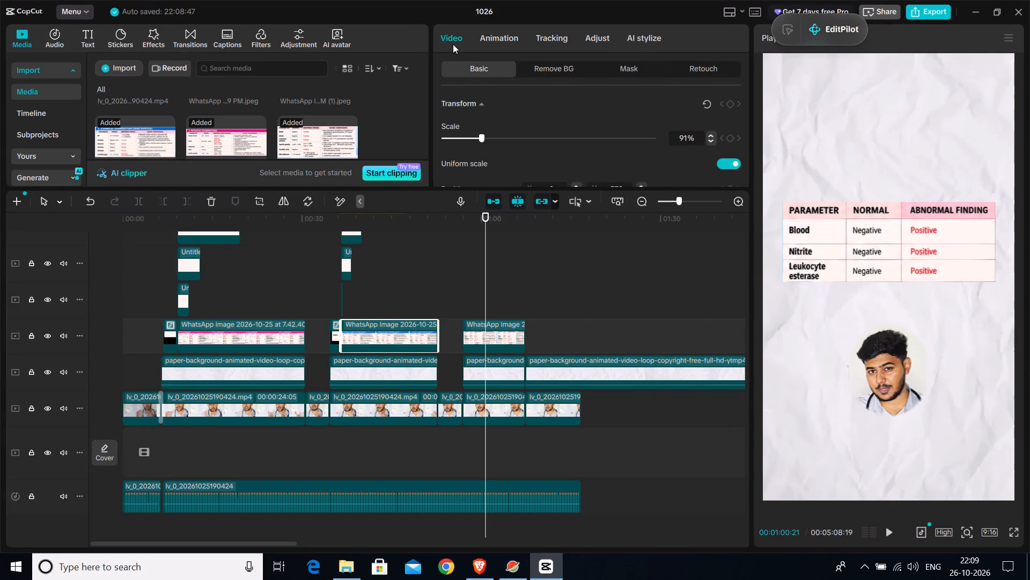
scroll(554, 90, down, 2)
scroll(554, 90, up, 1)
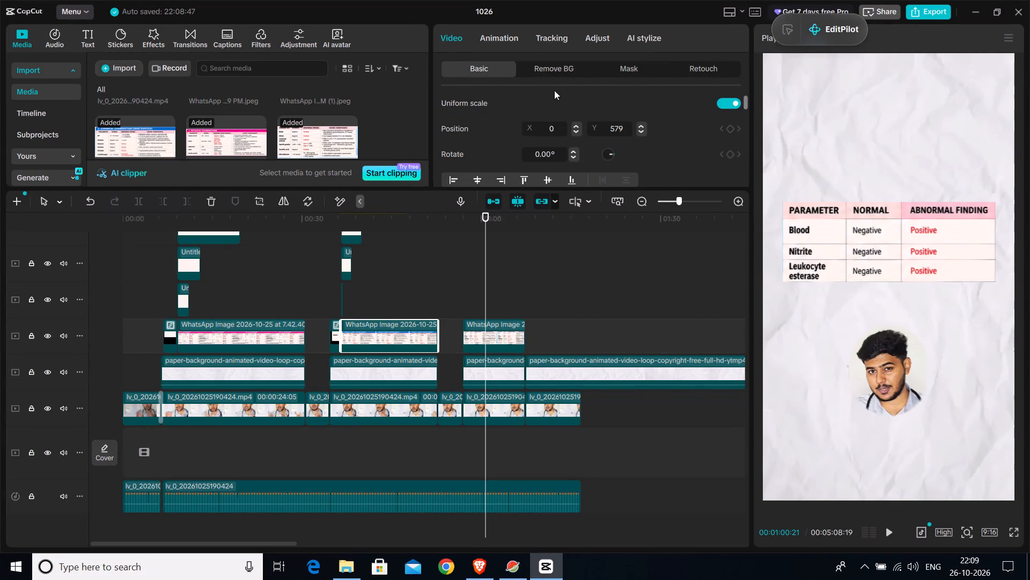
scroll(554, 90, up, 2)
scroll(554, 90, down, 1)
click(506, 331)
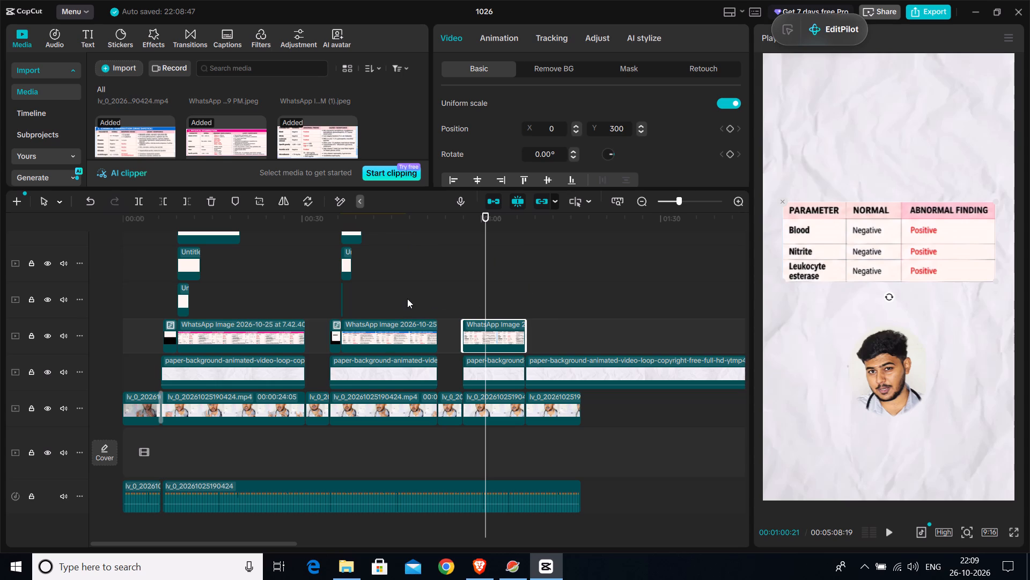
click(413, 328)
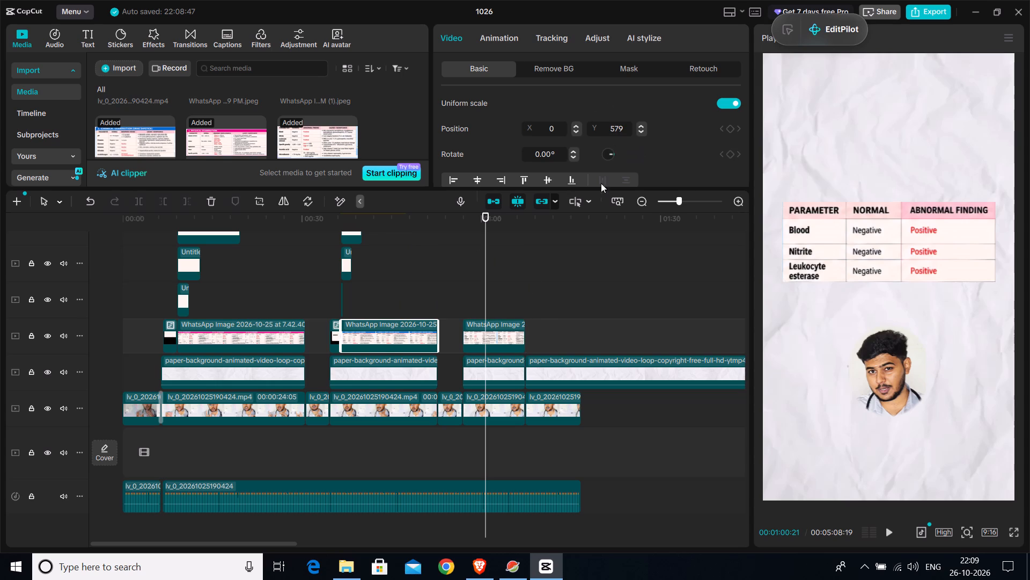
click(496, 330)
double_click(617, 126)
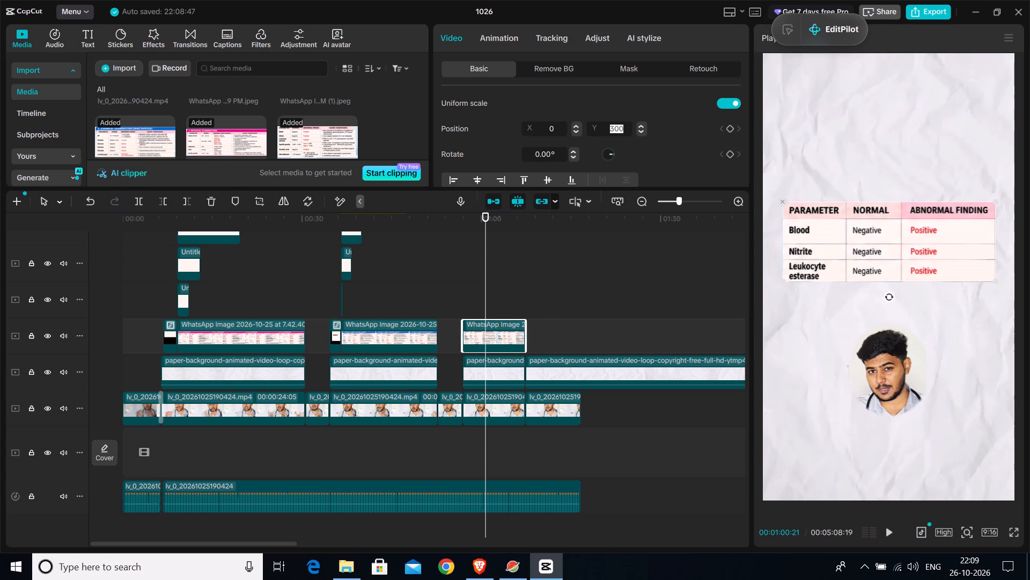
text(579)
key(Return)
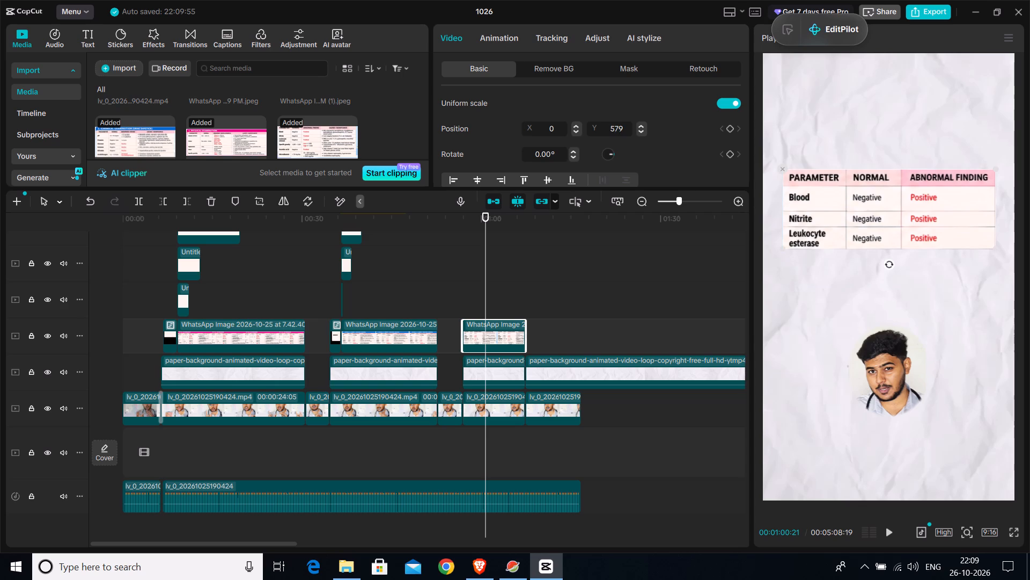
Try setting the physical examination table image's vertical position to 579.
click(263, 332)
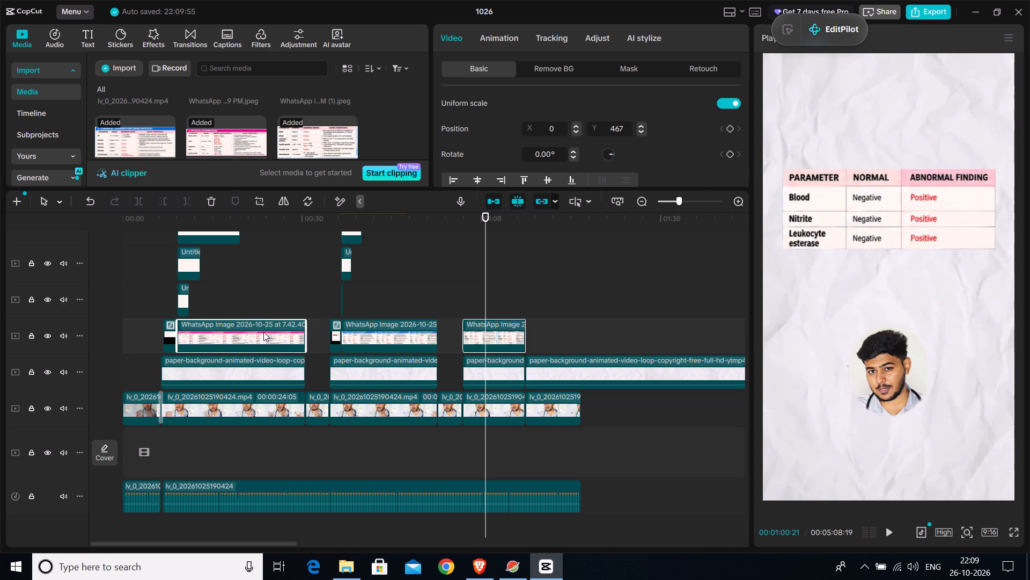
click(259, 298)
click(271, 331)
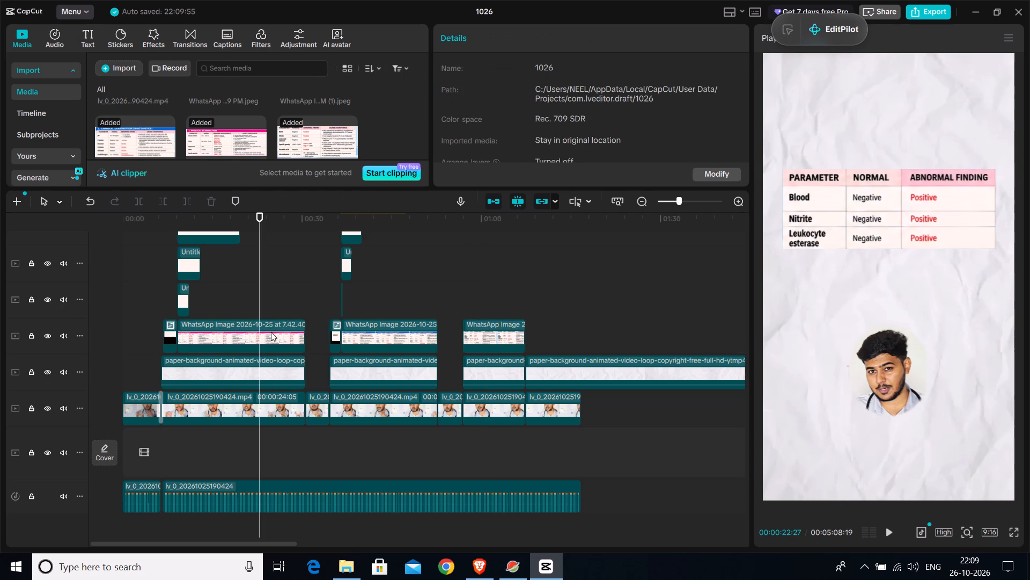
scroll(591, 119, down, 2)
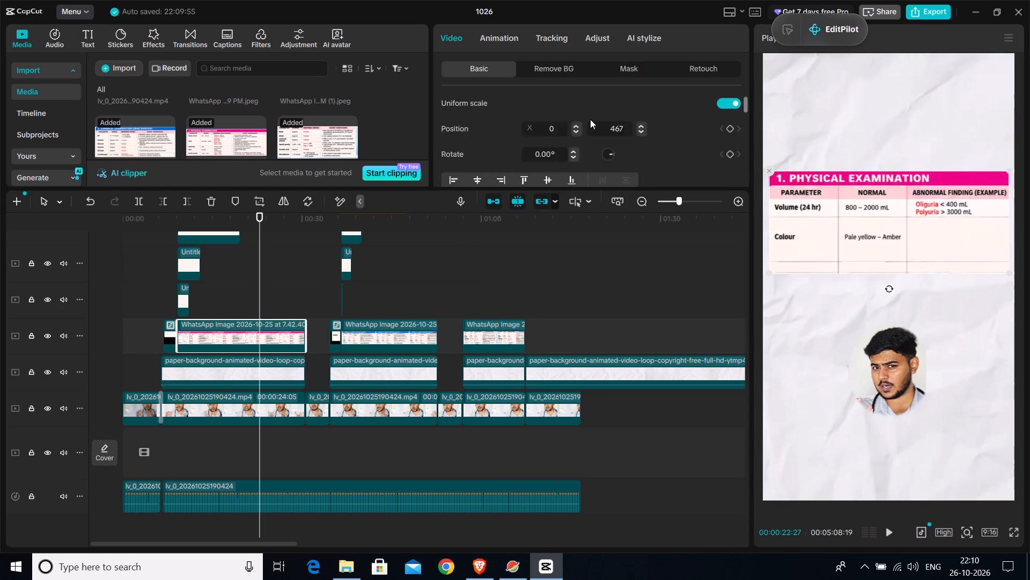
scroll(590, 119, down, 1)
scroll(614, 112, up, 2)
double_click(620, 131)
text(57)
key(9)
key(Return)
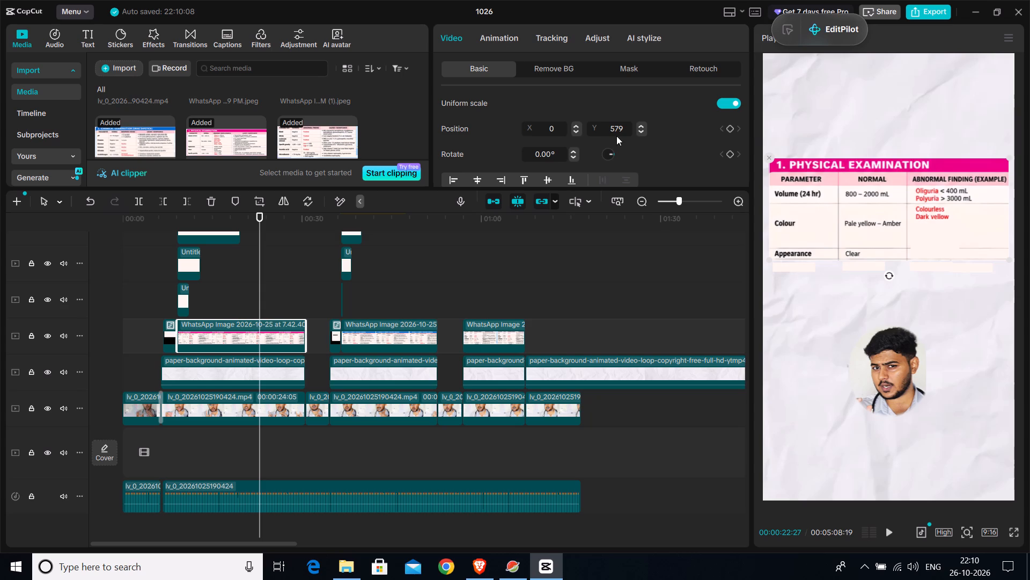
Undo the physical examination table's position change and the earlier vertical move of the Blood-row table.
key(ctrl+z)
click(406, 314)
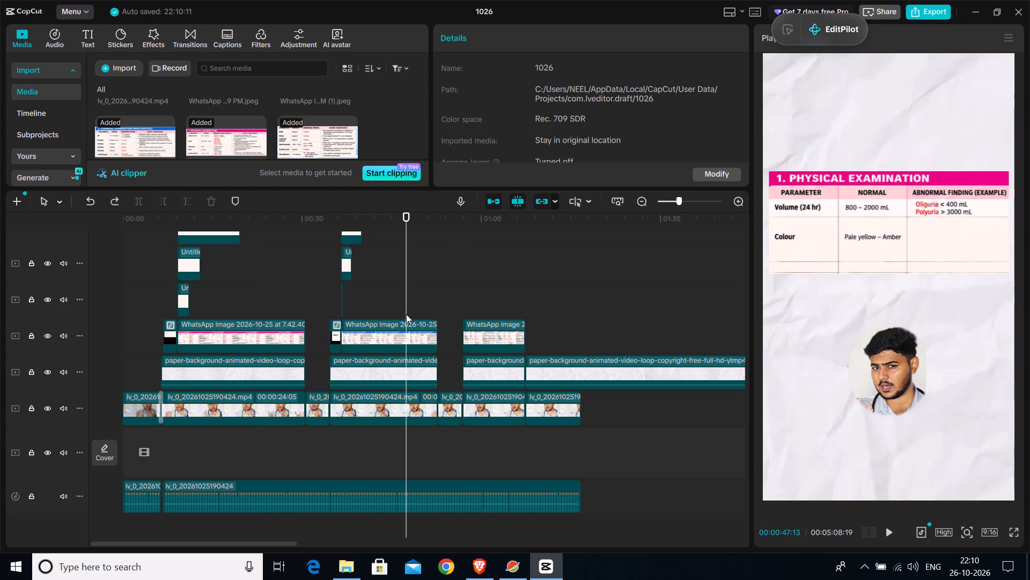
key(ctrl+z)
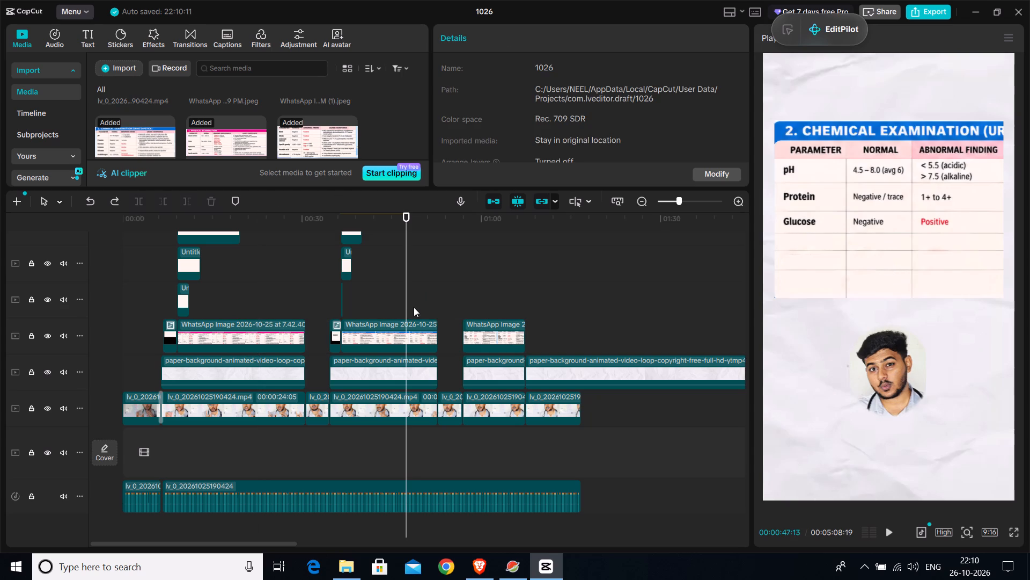
Set the Blood-row table's vertical position back to 579, matching the earlier chemical examination table.
click(423, 327)
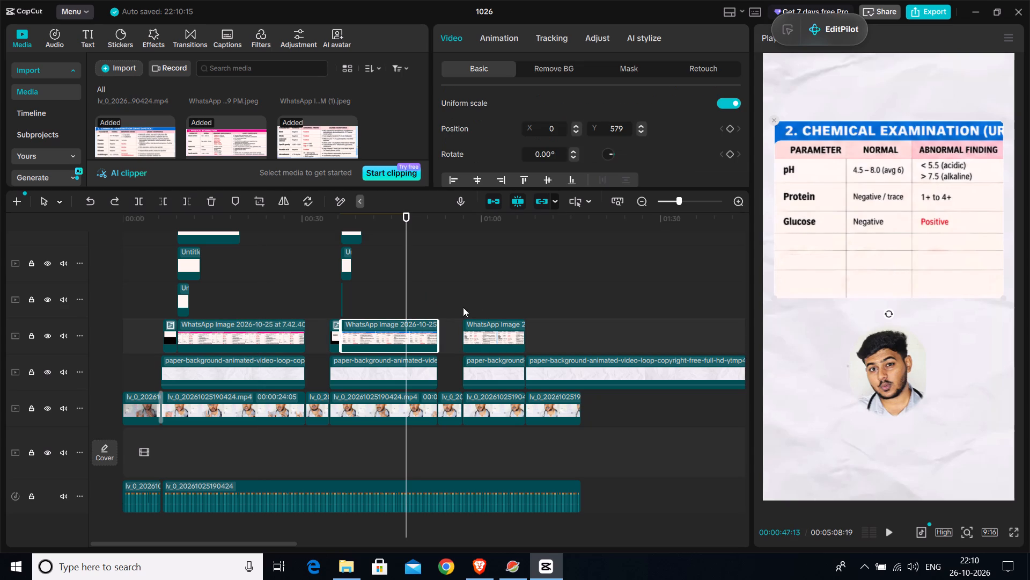
click(500, 304)
click(511, 328)
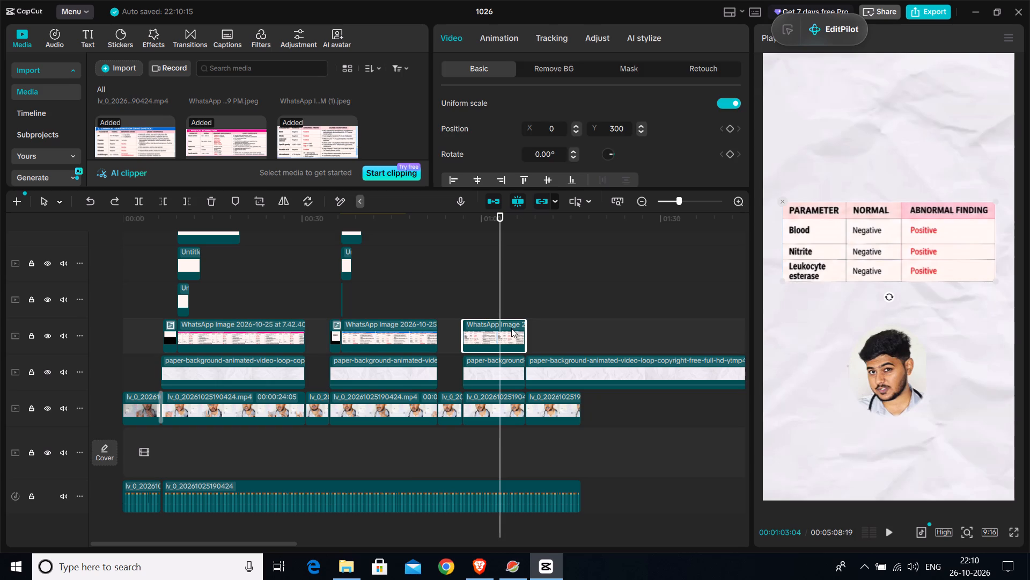
double_click(617, 125)
text(579)
key(Return)
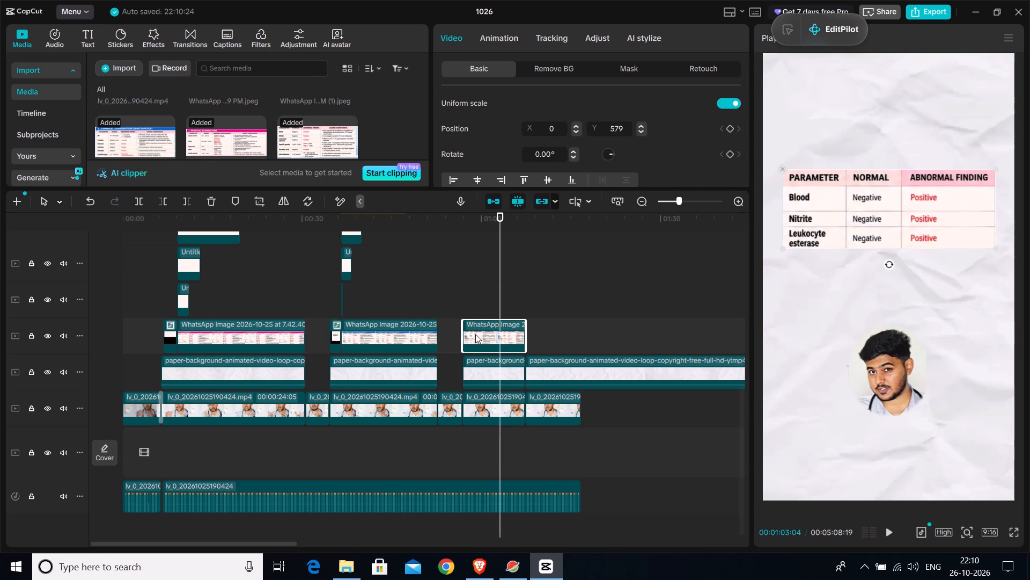
Play the start of the Blood-row table segment and compare it with the earlier chemical examination table segment.
click(463, 308)
key(space)
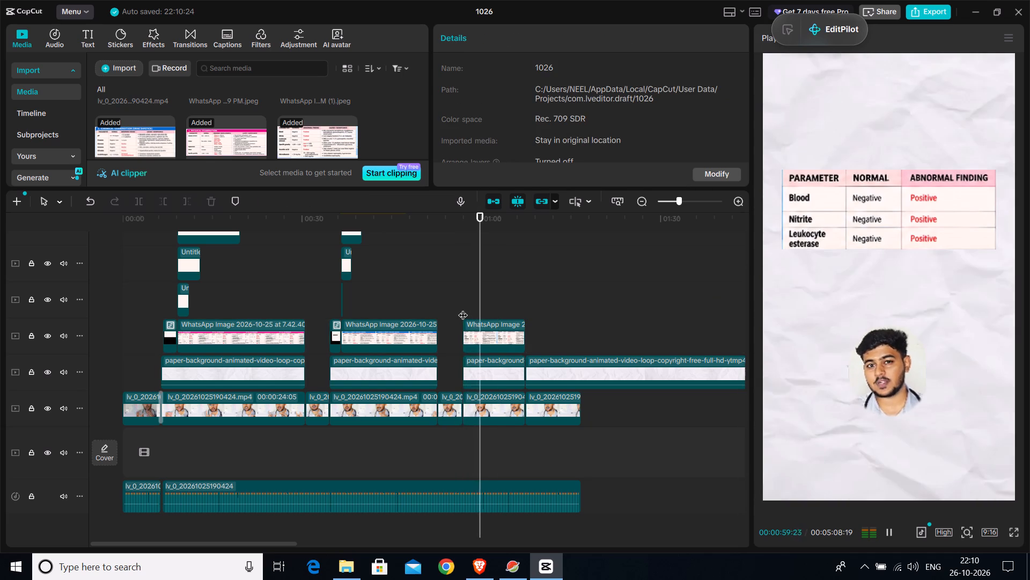
key(space)
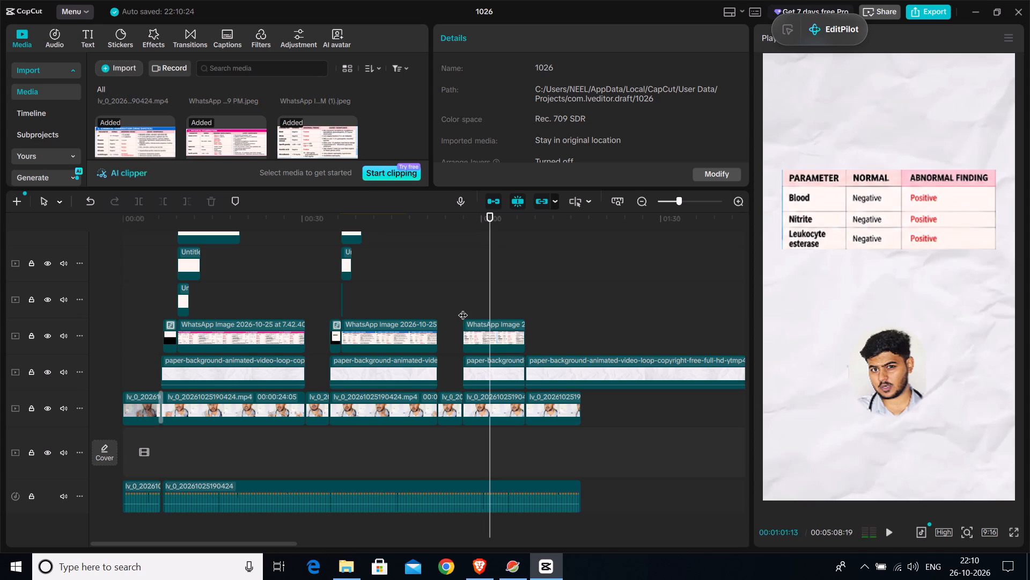
click(469, 308)
click(467, 309)
click(464, 303)
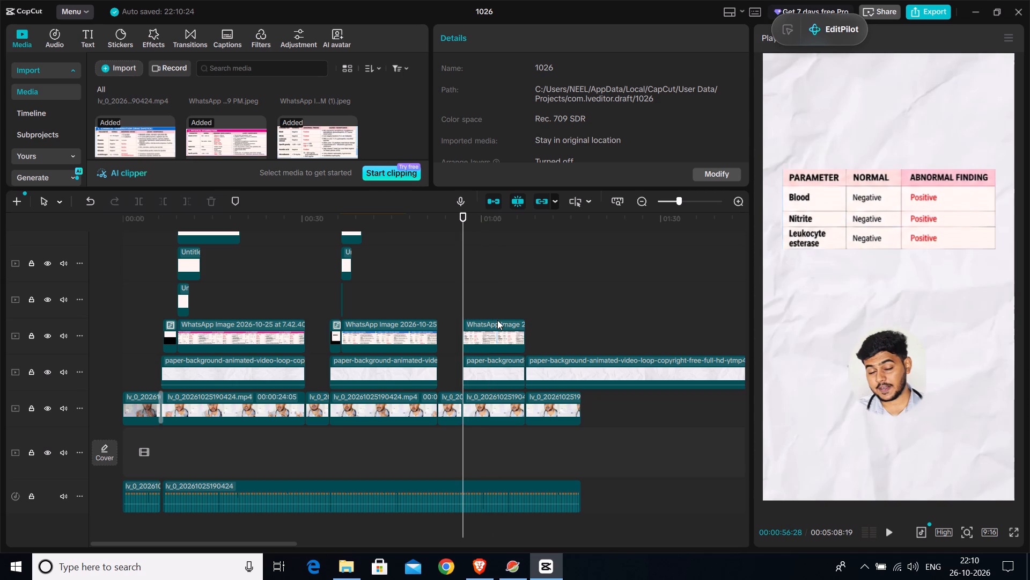
click(400, 302)
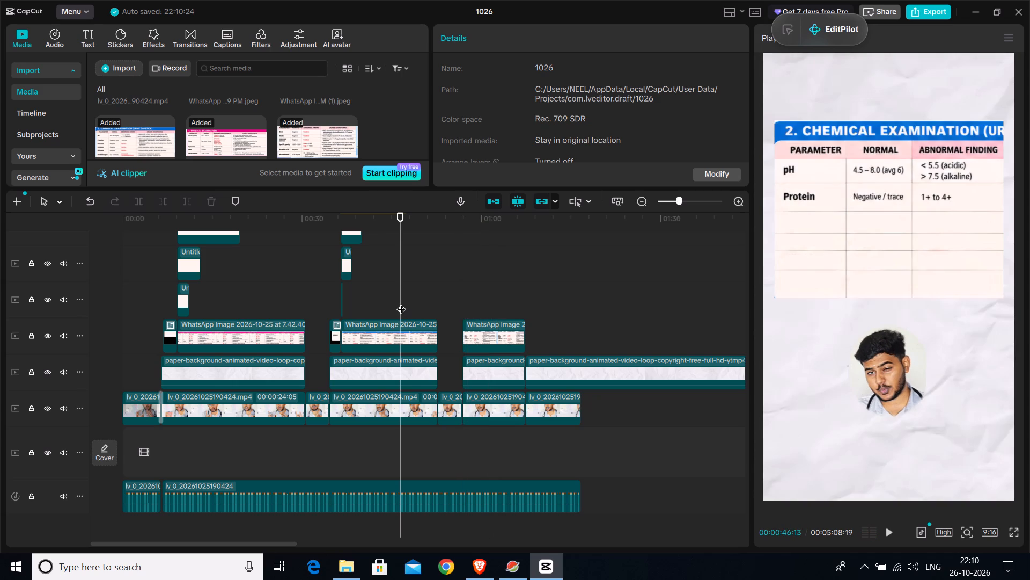
click(468, 306)
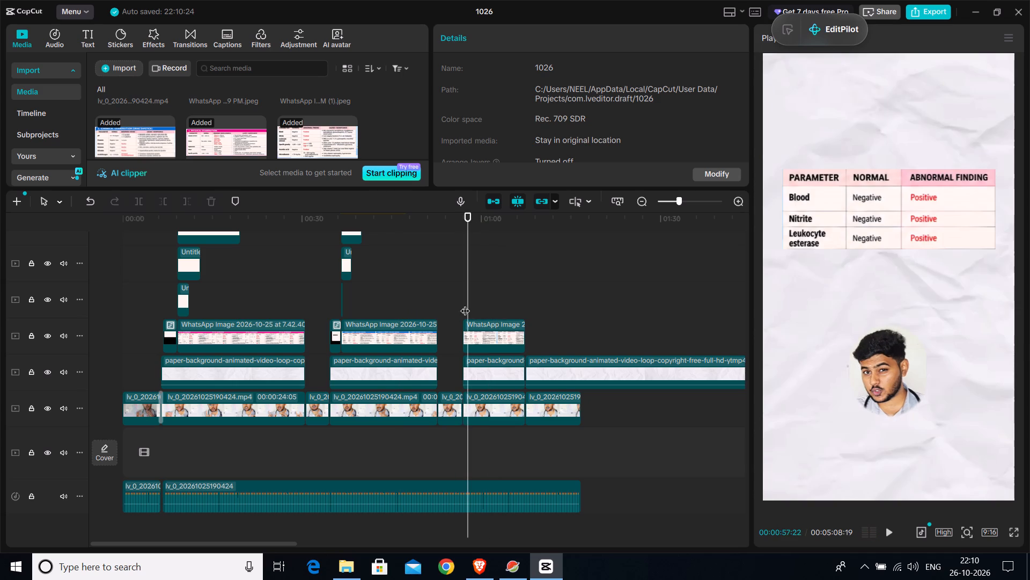
click(464, 302)
click(474, 310)
click(468, 305)
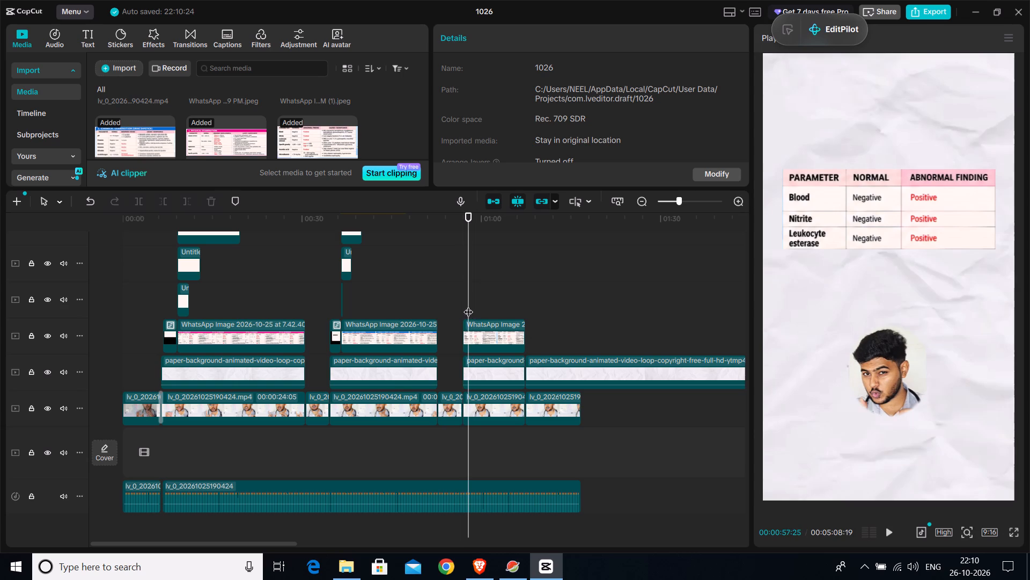
Add the plain Untitled Design.png image on the track above the Blood-row table, aligned with the table clip's start.
click(489, 331)
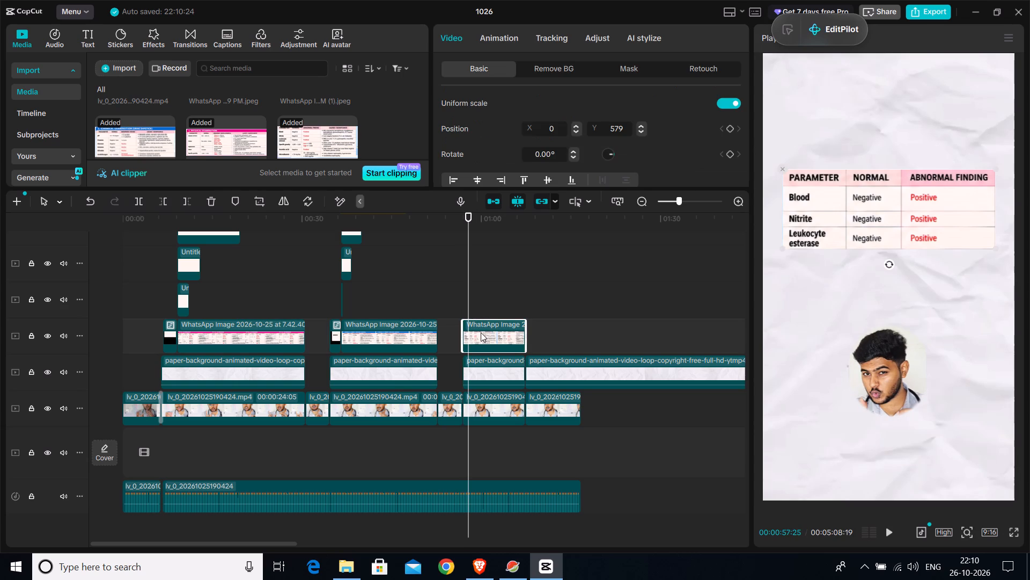
click(463, 305)
click(488, 336)
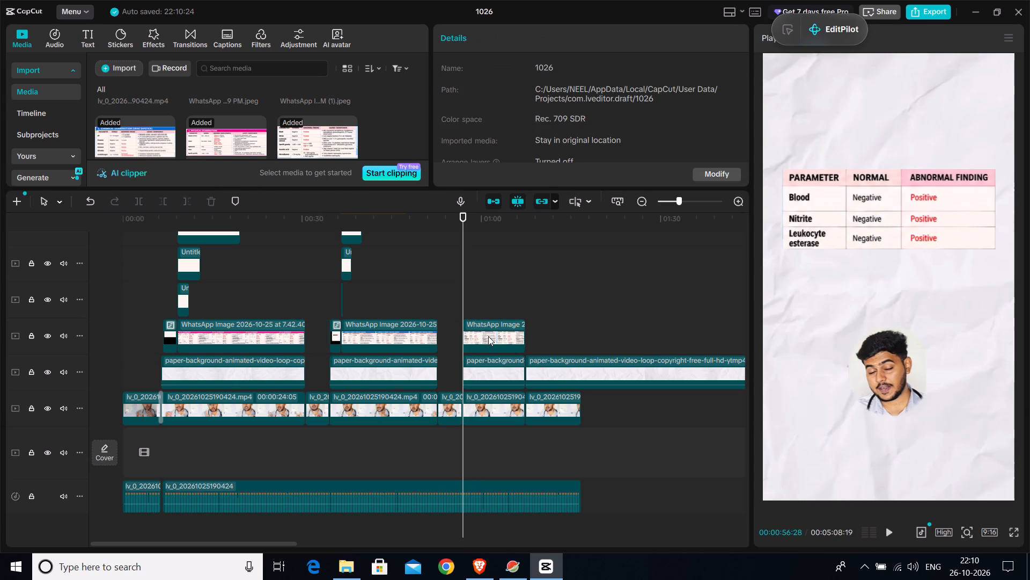
scroll(304, 135, up, 4)
scroll(304, 135, down, 2)
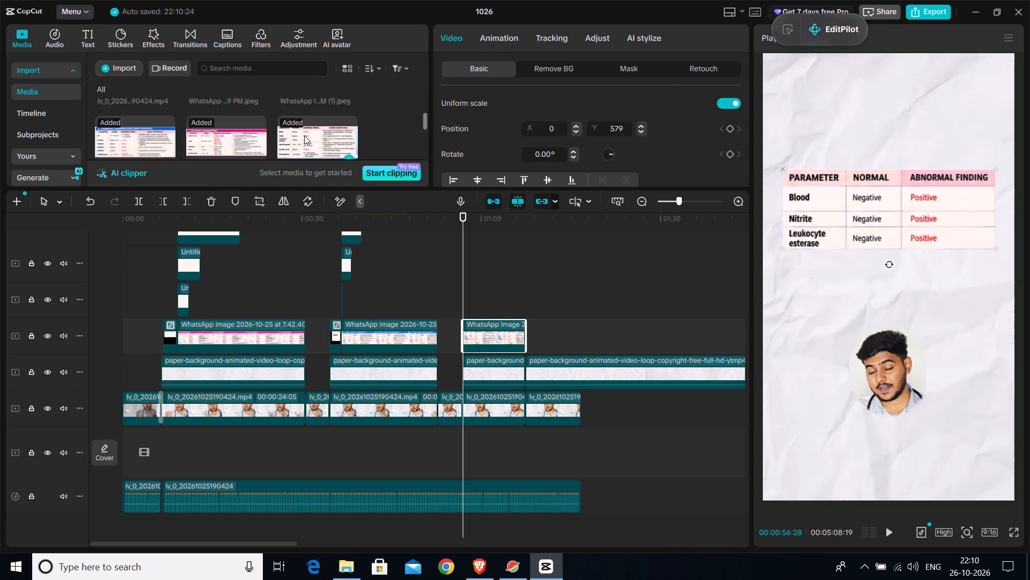
scroll(304, 135, down, 3)
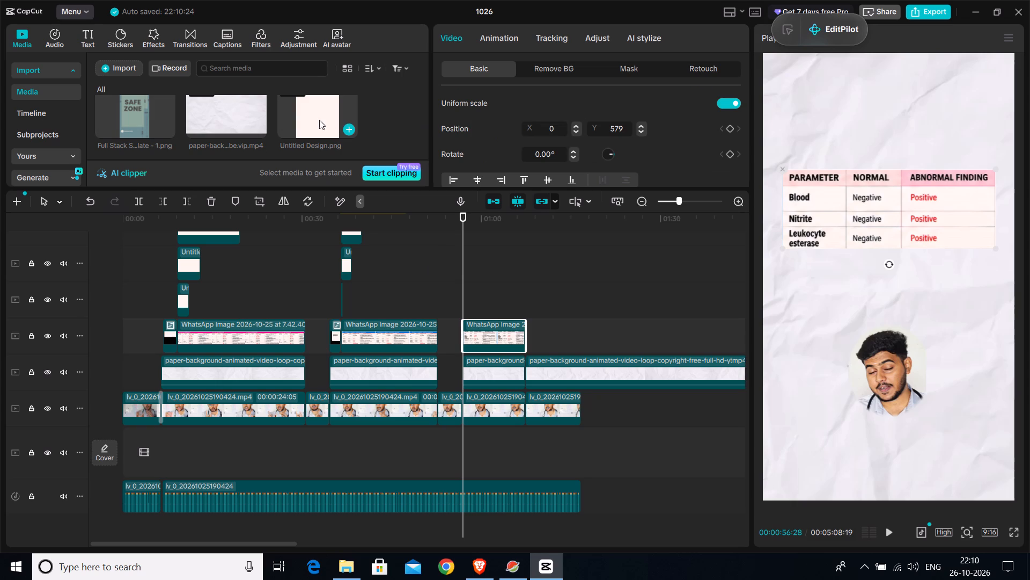
drag(314, 114, 483, 291)
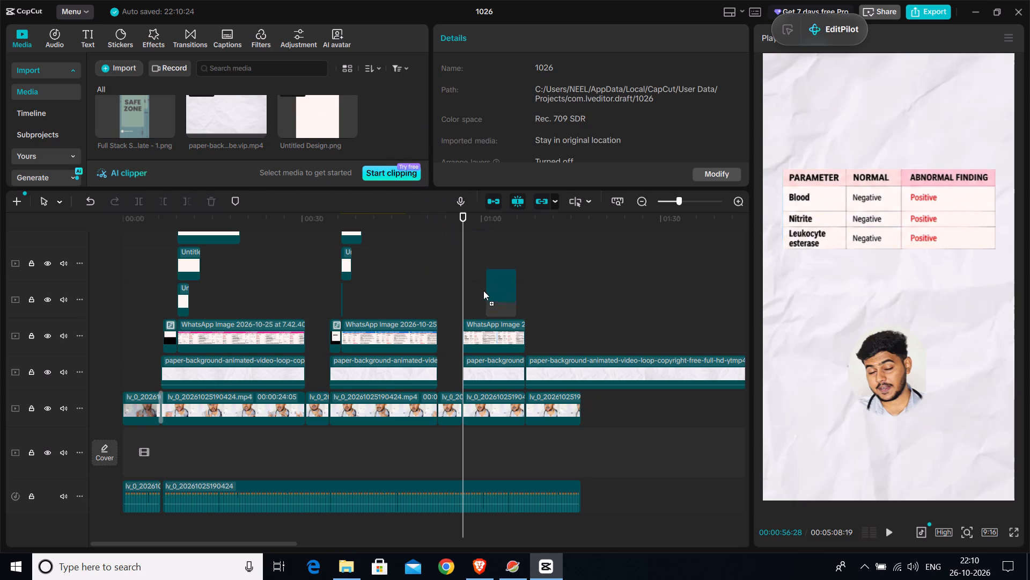
drag(483, 291, 462, 307)
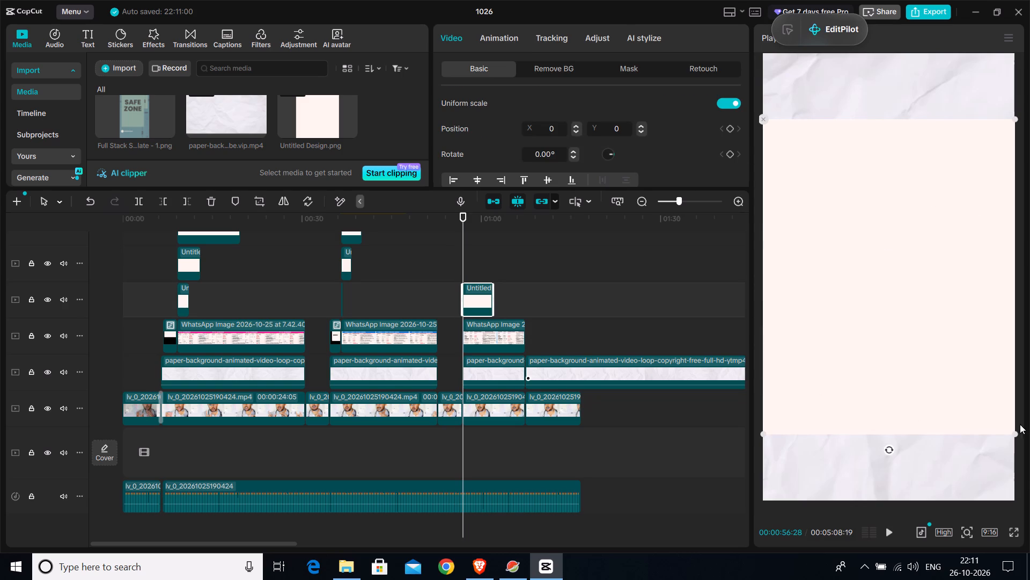
Scale the plain cover image down over the table and crop it to a thin horizontal strip from its bottom part.
drag(1016, 433, 900, 268)
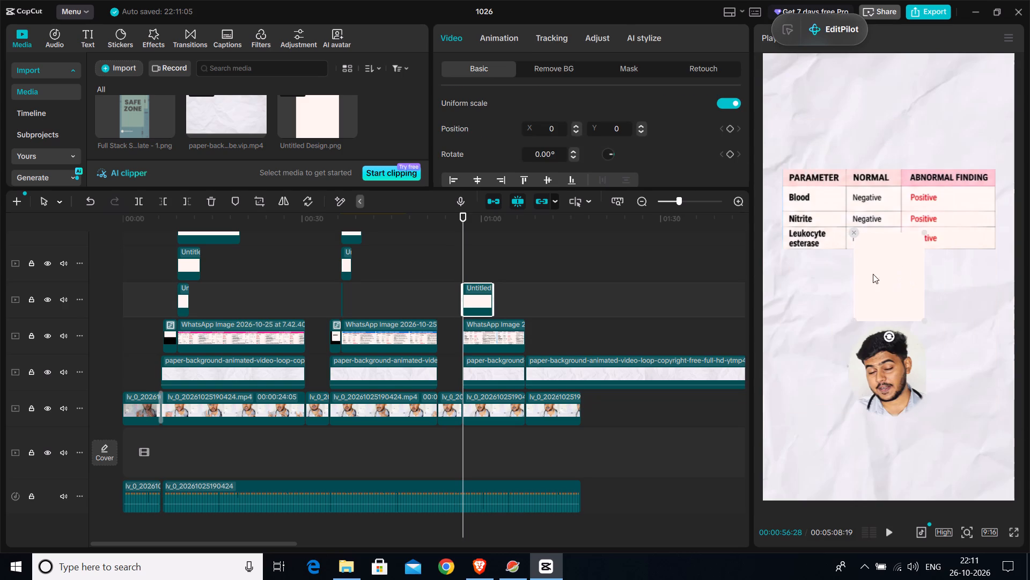
drag(873, 274, 825, 214)
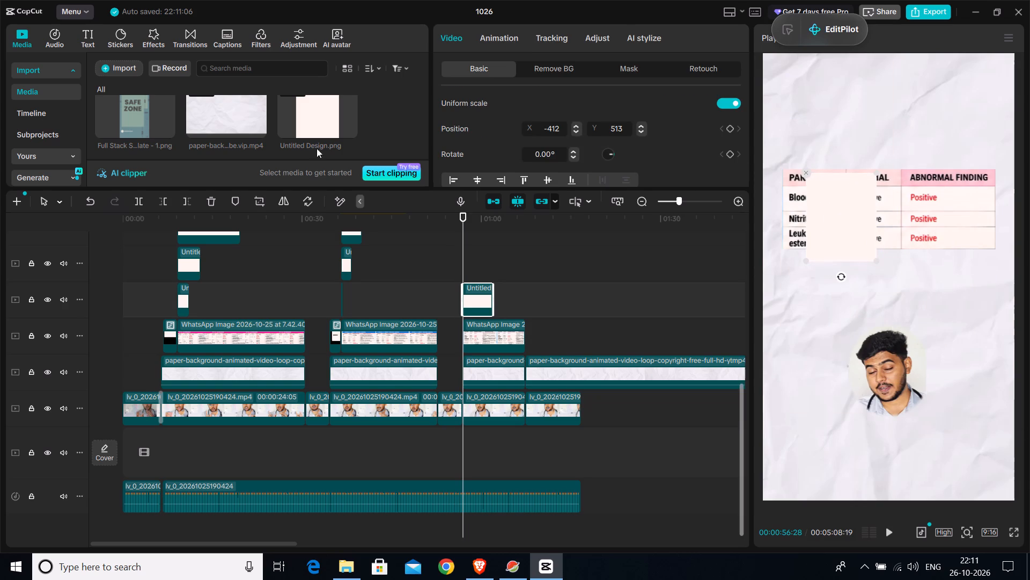
click(262, 201)
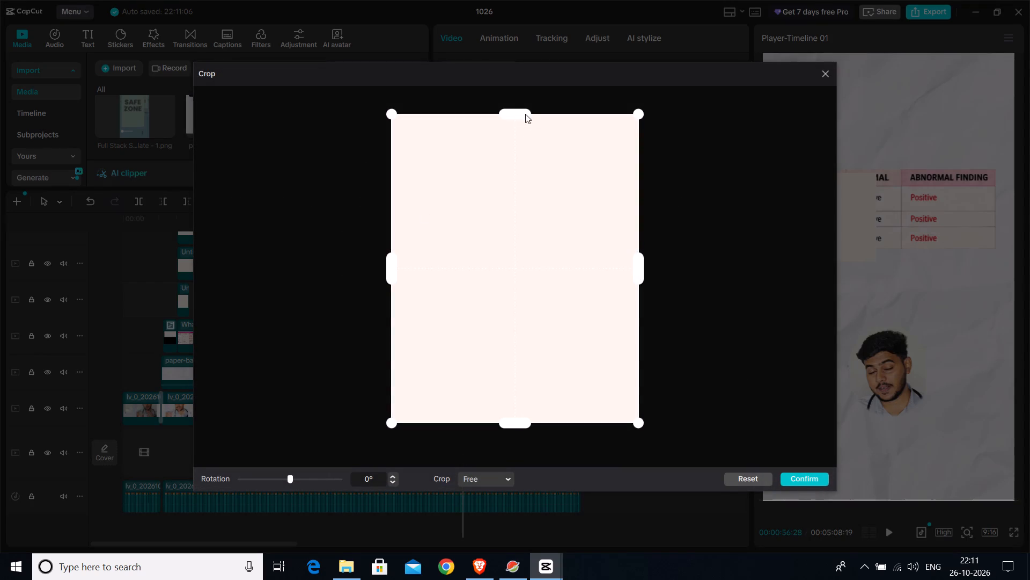
drag(520, 112, 569, 368)
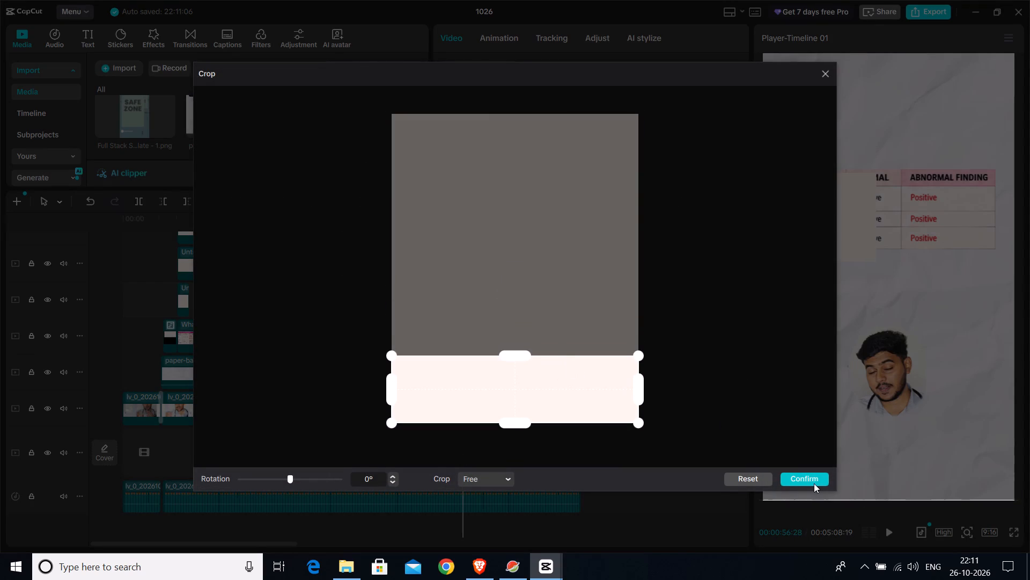
click(810, 483)
Shrink the cover strip to fit the Blood parameter cell and place it over the text at about X -653, Y 686.
drag(857, 218, 834, 202)
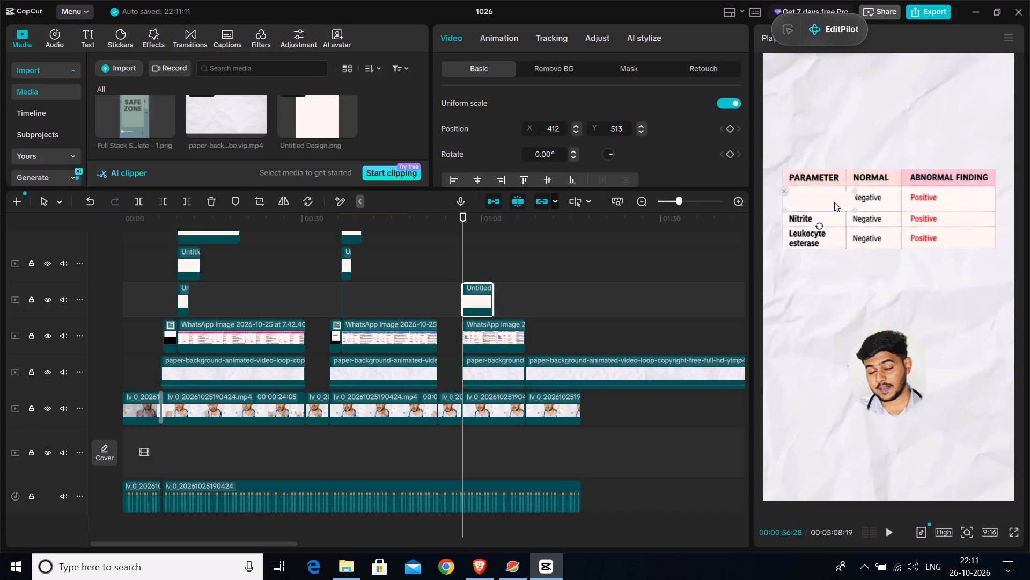
drag(834, 202, 838, 199)
drag(860, 208, 843, 202)
drag(828, 199, 823, 199)
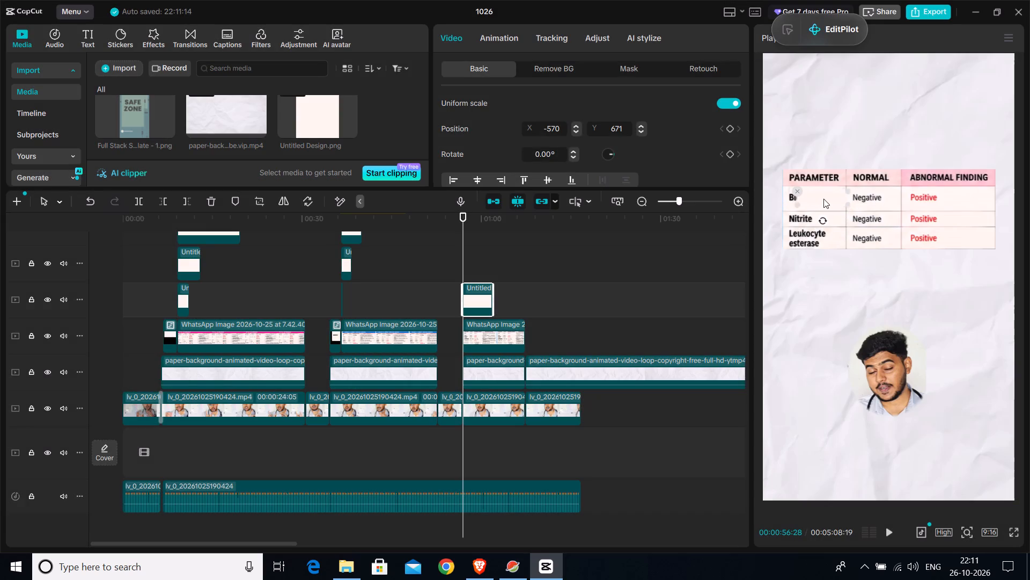
drag(823, 199, 818, 198)
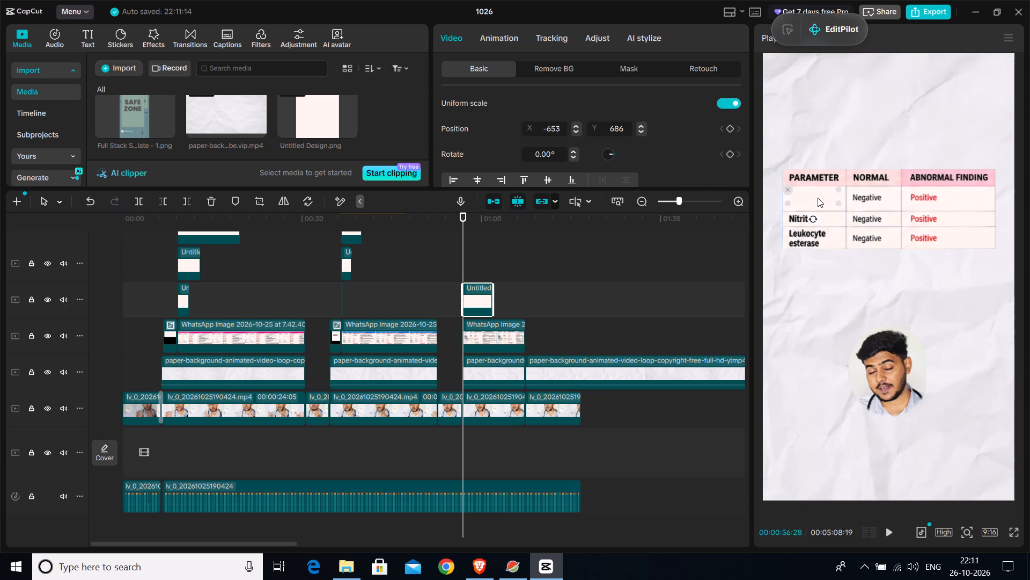
Duplicate the cover strip and fit the copy over the Blood row's Normal cell at about X -135, Y 677.
key(ctrl+c)
key(ctrl+v)
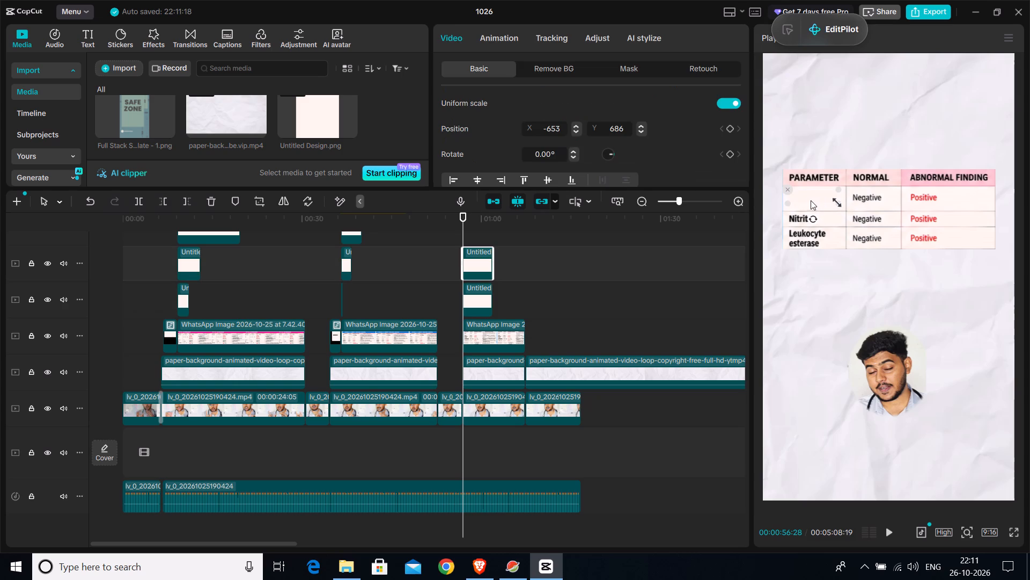
drag(805, 194, 867, 194)
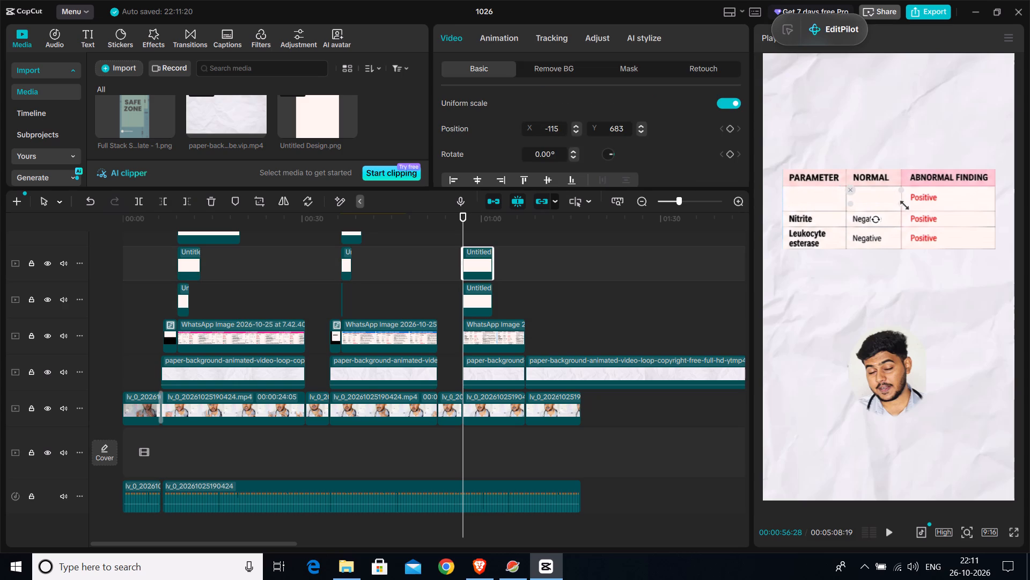
drag(902, 203, 894, 203)
drag(873, 196, 870, 196)
drag(870, 196, 868, 195)
Duplicate the cover strip and place the copy over the Blood row's Abnormal Finding cell at about X 351, Y 700.
key(ctrl+c)
key(ctrl+v)
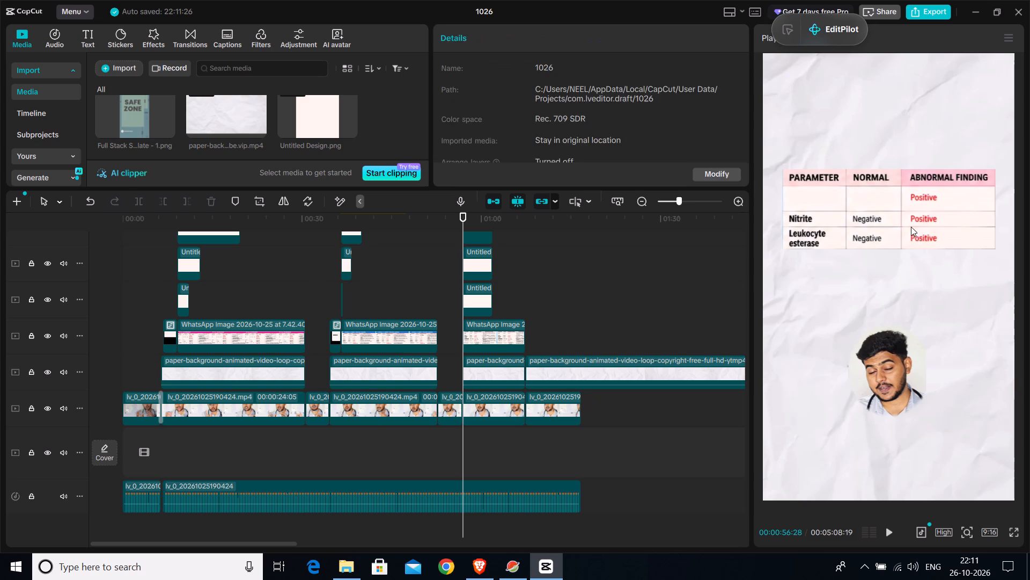
drag(865, 198, 925, 198)
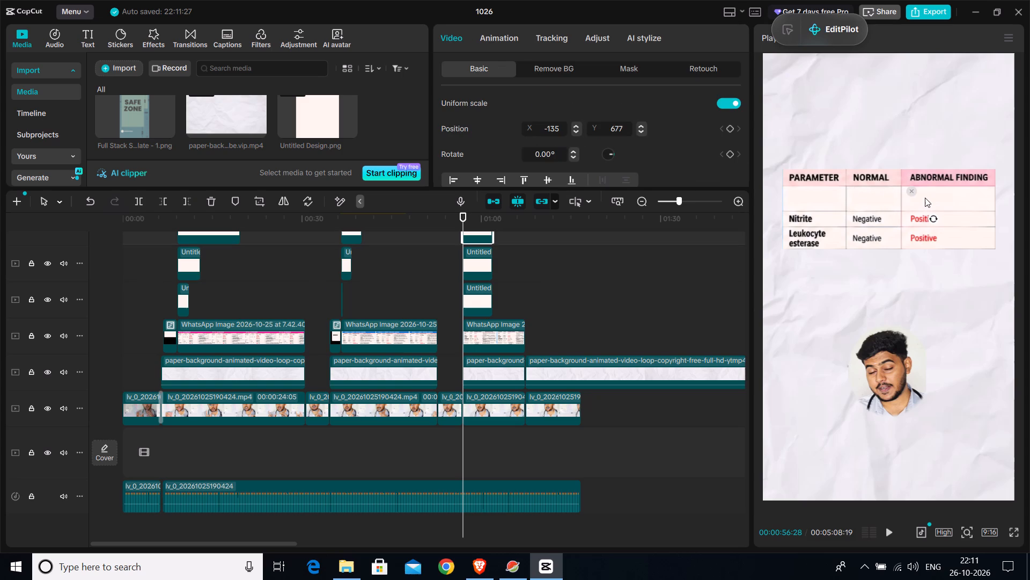
drag(925, 198, 922, 195)
Duplicate the cover strip, place the copy over the Nitrite parameter cell and set its scale to 16%.
key(ctrl+c)
key(ctrl+v)
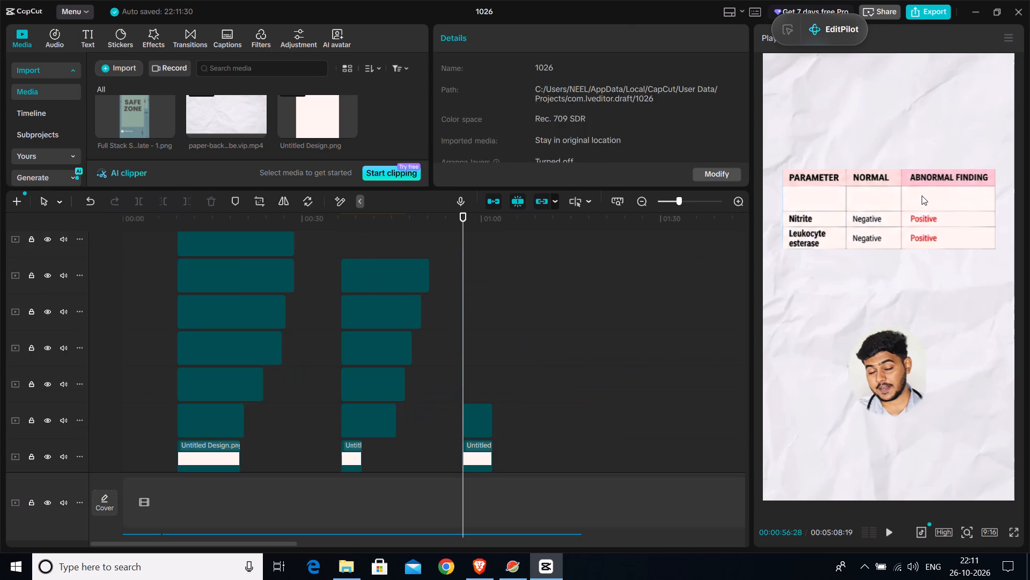
drag(925, 196, 829, 221)
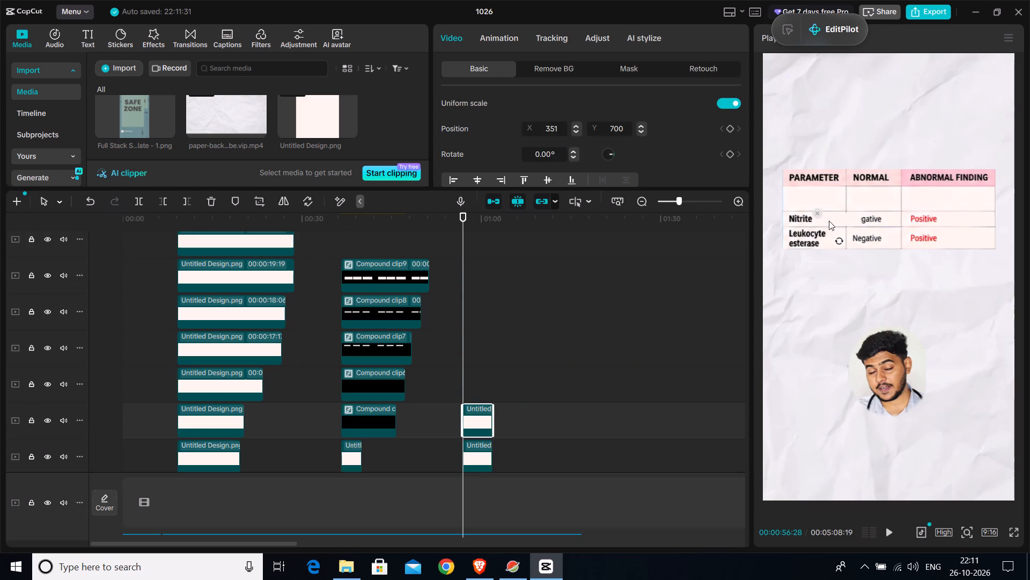
drag(829, 221, 805, 218)
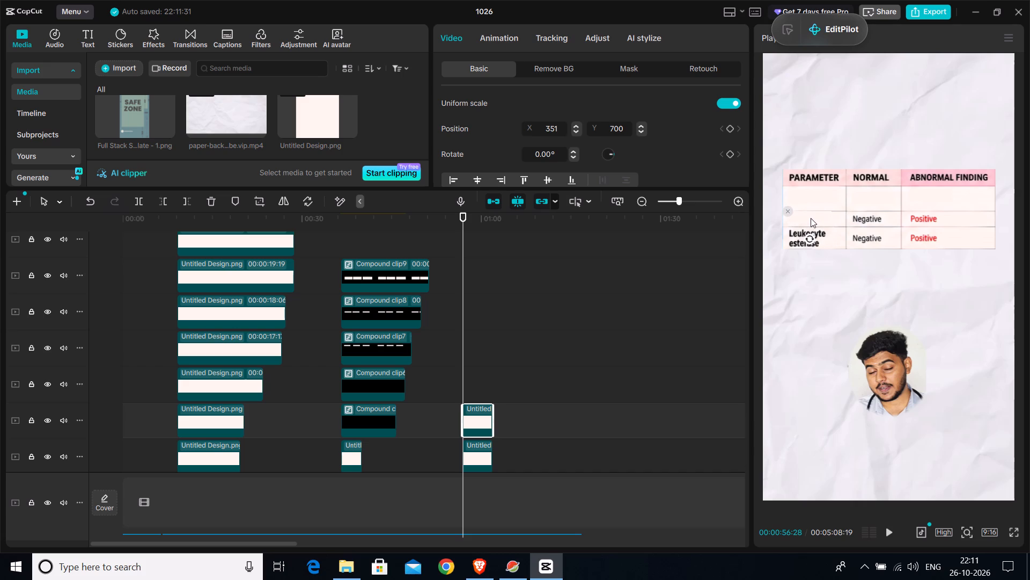
drag(833, 221, 828, 221)
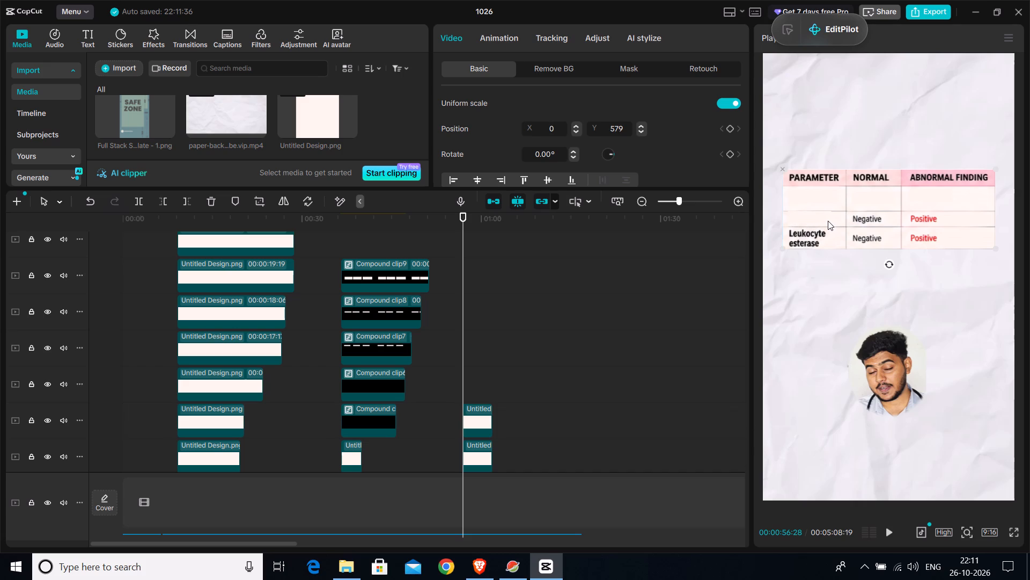
click(477, 422)
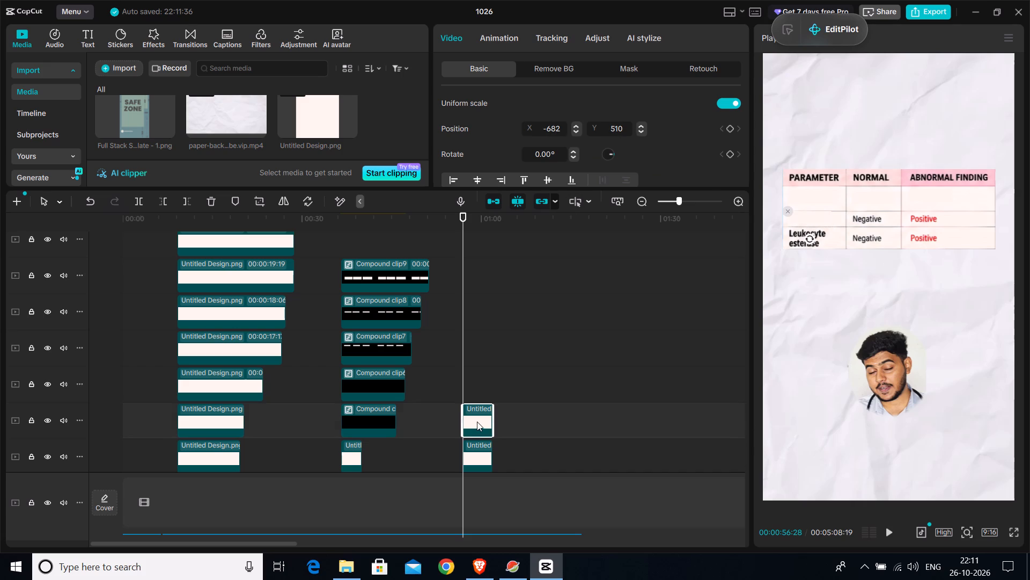
scroll(510, 105, down, 2)
scroll(560, 125, up, 4)
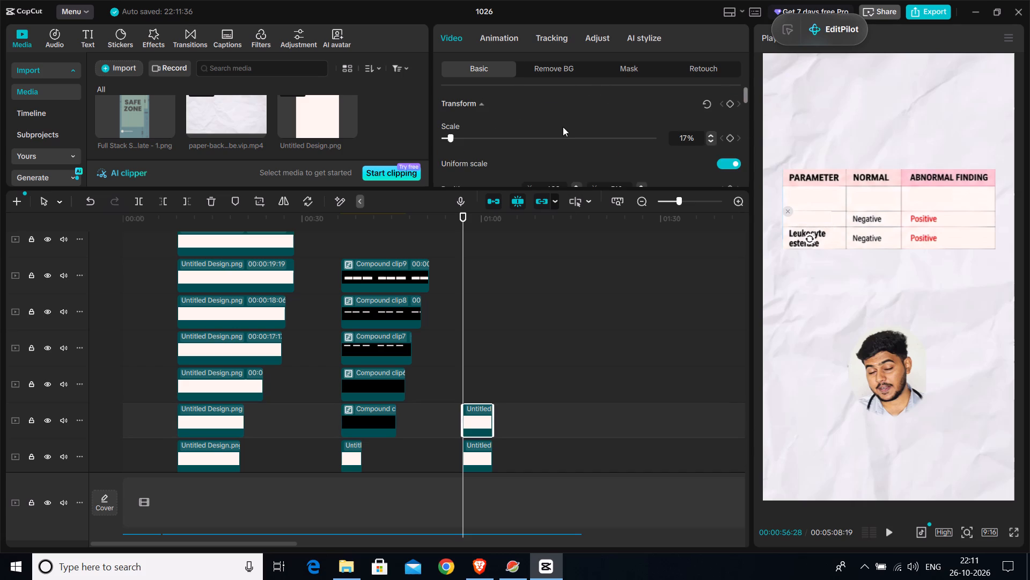
click(710, 141)
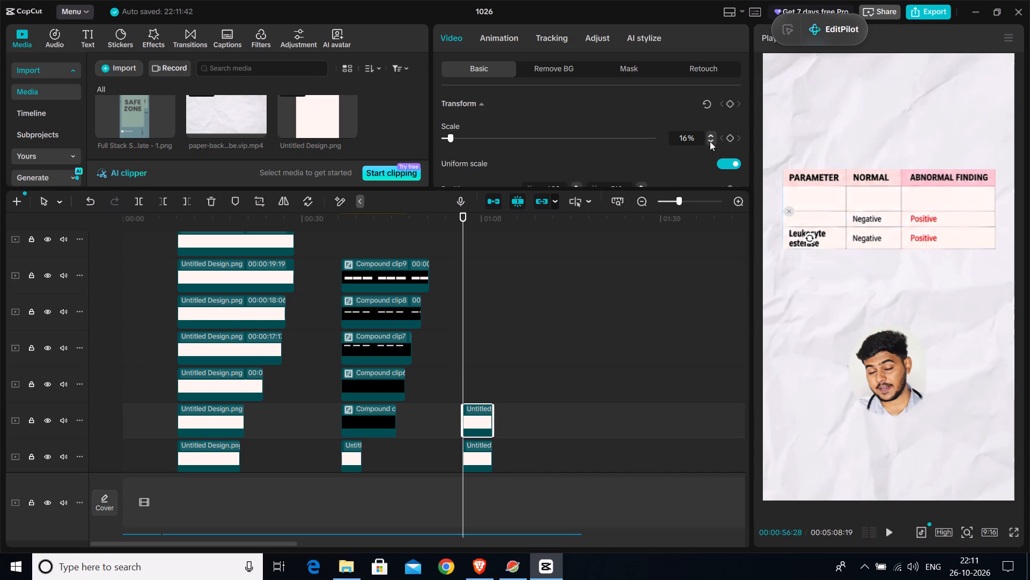
click(813, 221)
Duplicate the 16% cover strip and place the copy over the Nitrite row's Normal cell.
key(ctrl+c)
key(ctrl+v)
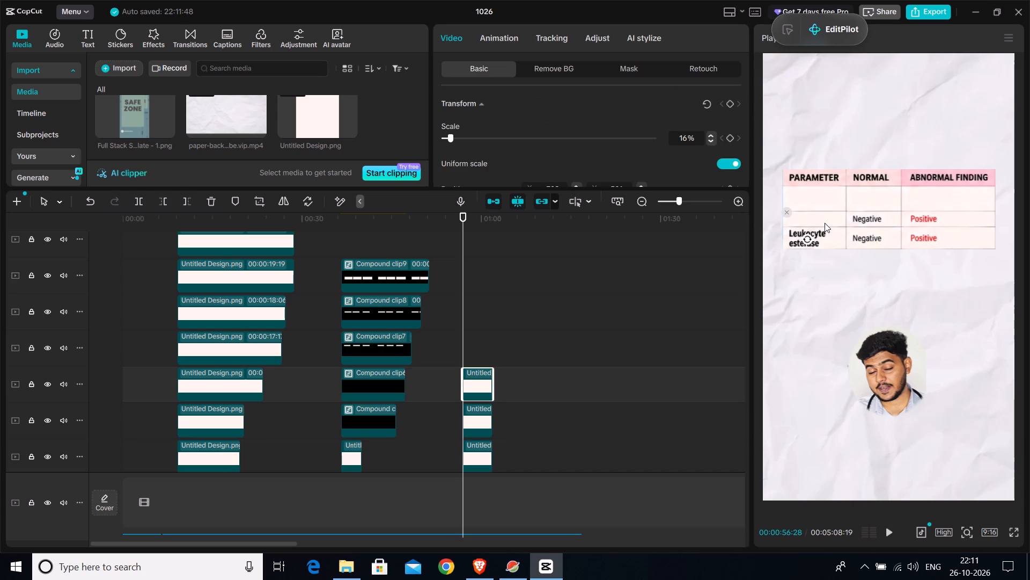
drag(810, 220, 869, 217)
drag(869, 217, 867, 223)
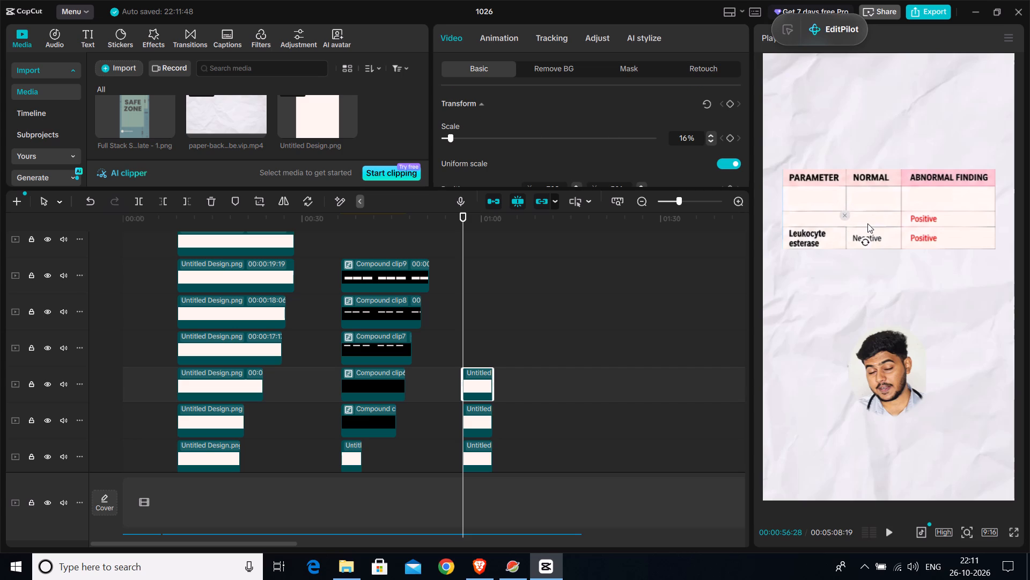
drag(867, 223, 872, 221)
Duplicate the cover strip and place the copy over the Nitrite row's Abnormal Finding cell.
key(ctrl+c)
key(ctrl+v)
drag(862, 220, 870, 220)
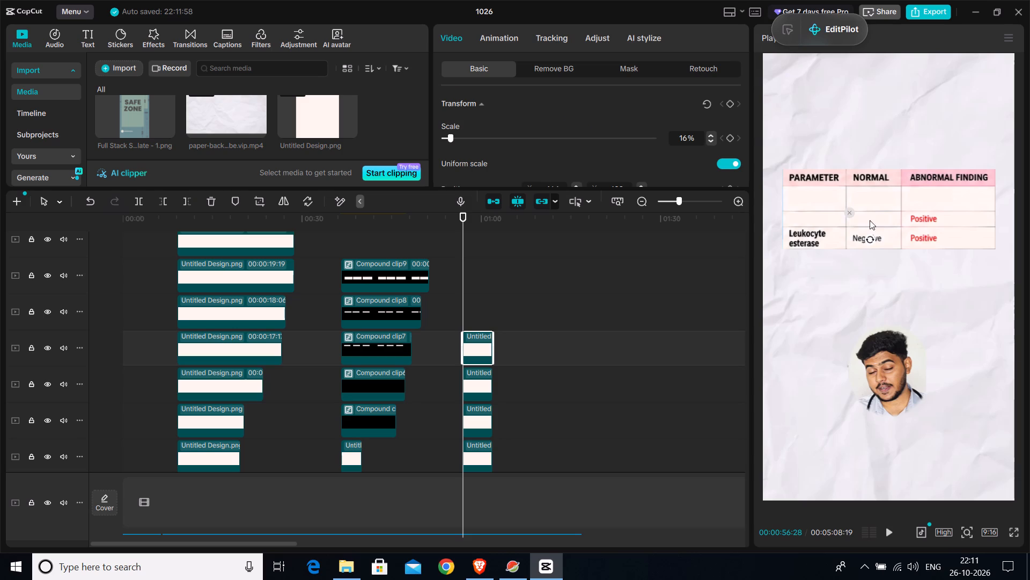
drag(870, 220, 920, 220)
drag(920, 220, 919, 220)
Duplicate the cover strip, place the copy over the Leukocyte esterase parameter cell and enlarge it to about 23%.
key(ctrl+c)
key(ctrl+v)
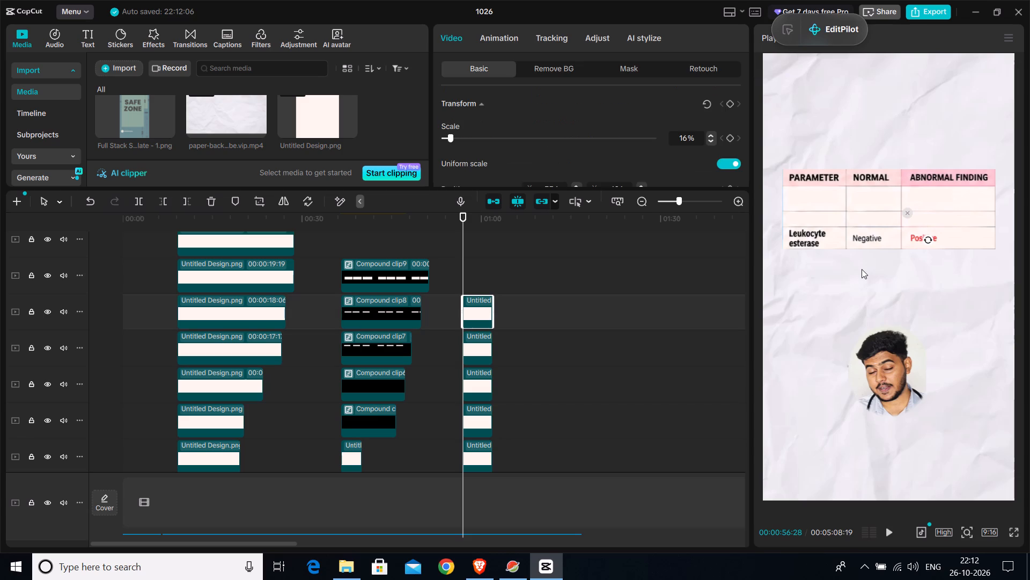
drag(929, 219, 807, 234)
drag(807, 234, 811, 242)
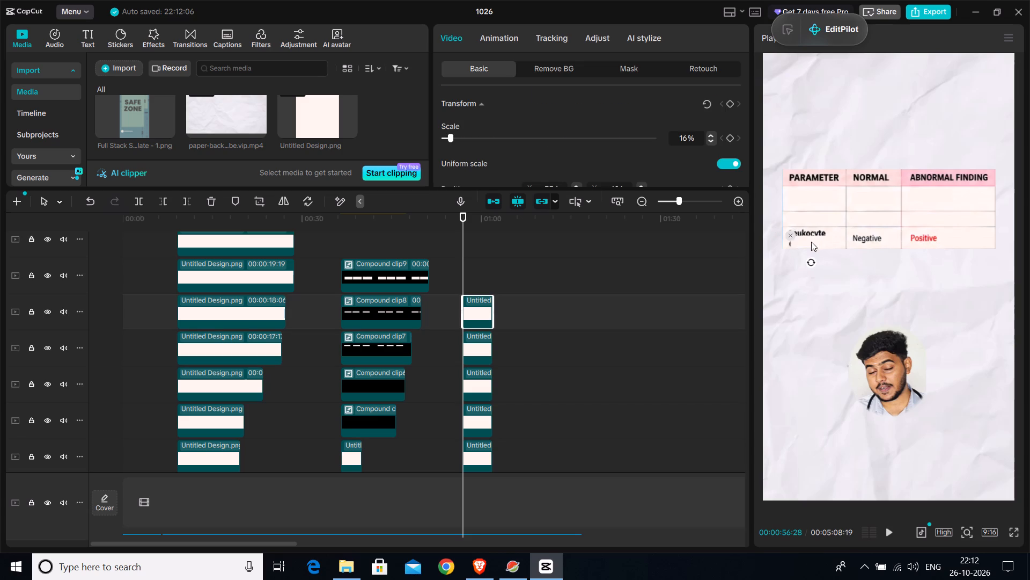
drag(811, 242, 810, 238)
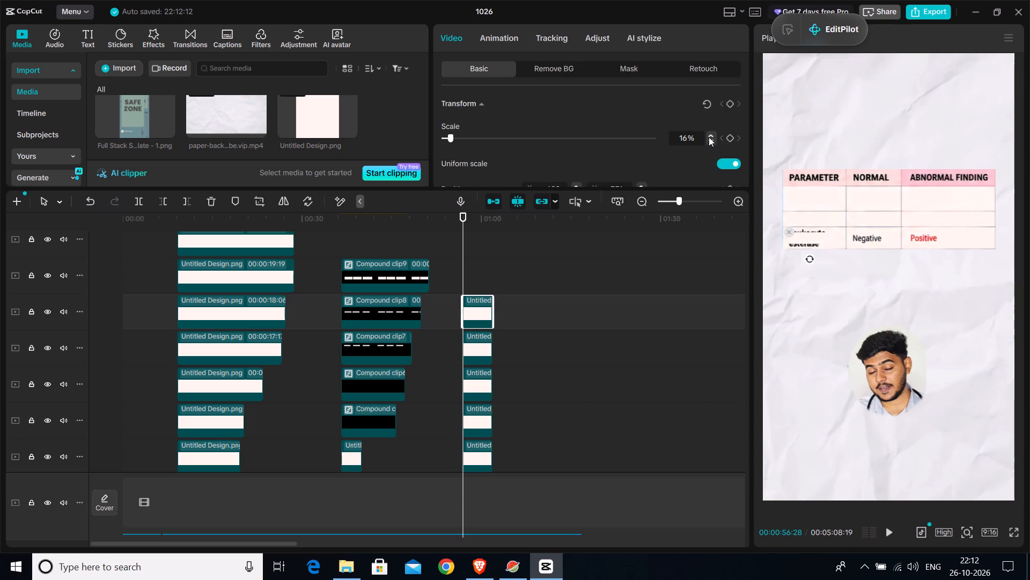
click(709, 133)
double_click(709, 133)
click(709, 133)
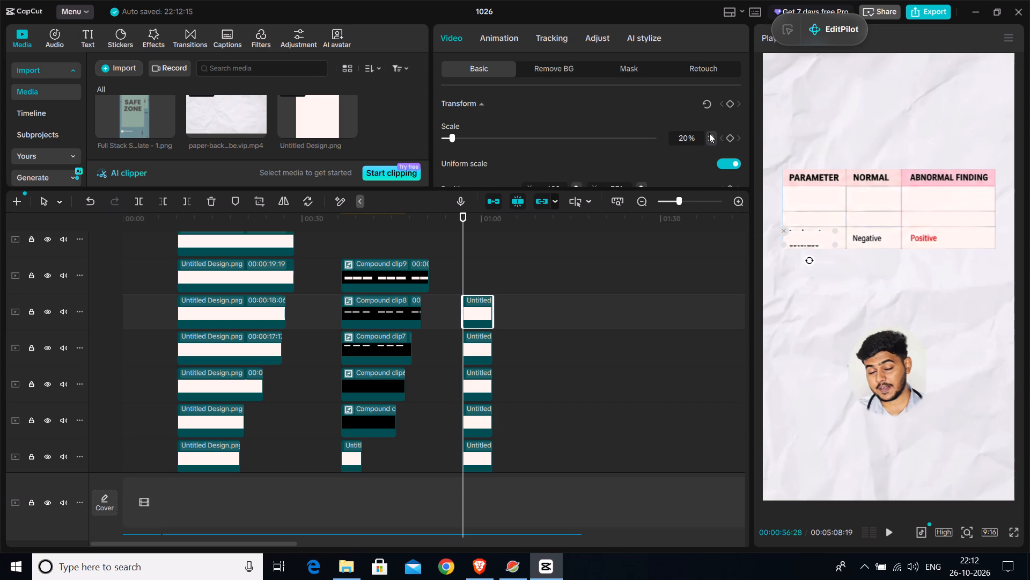
drag(834, 233, 839, 230)
drag(822, 237, 831, 236)
drag(831, 236, 828, 236)
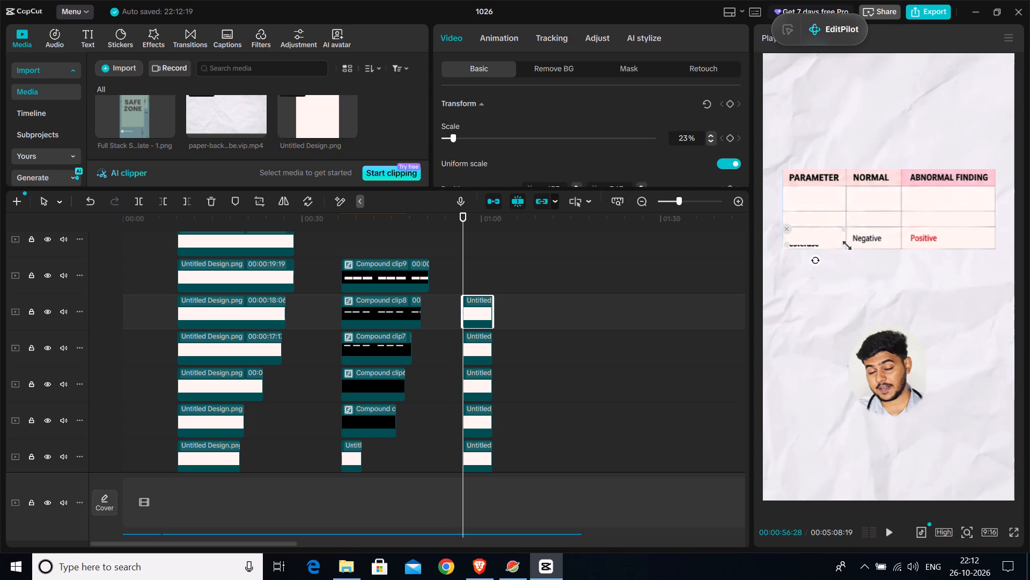
Recrop the Leukocyte esterase cover narrower so it is proportionally taller, and refit it over both text lines at about 21% scale.
click(261, 197)
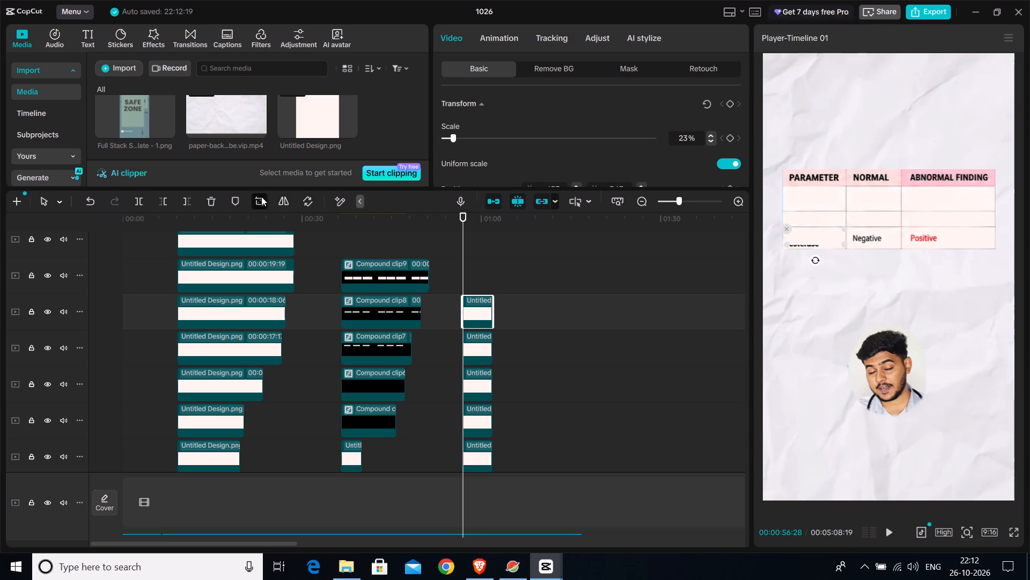
drag(641, 384, 584, 388)
click(799, 479)
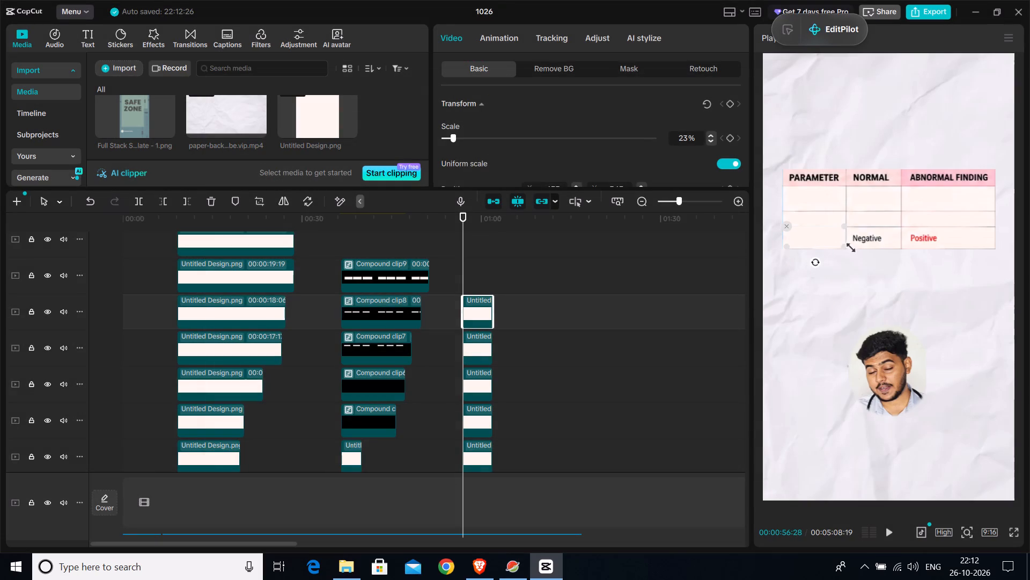
drag(846, 247, 839, 247)
click(821, 241)
click(840, 248)
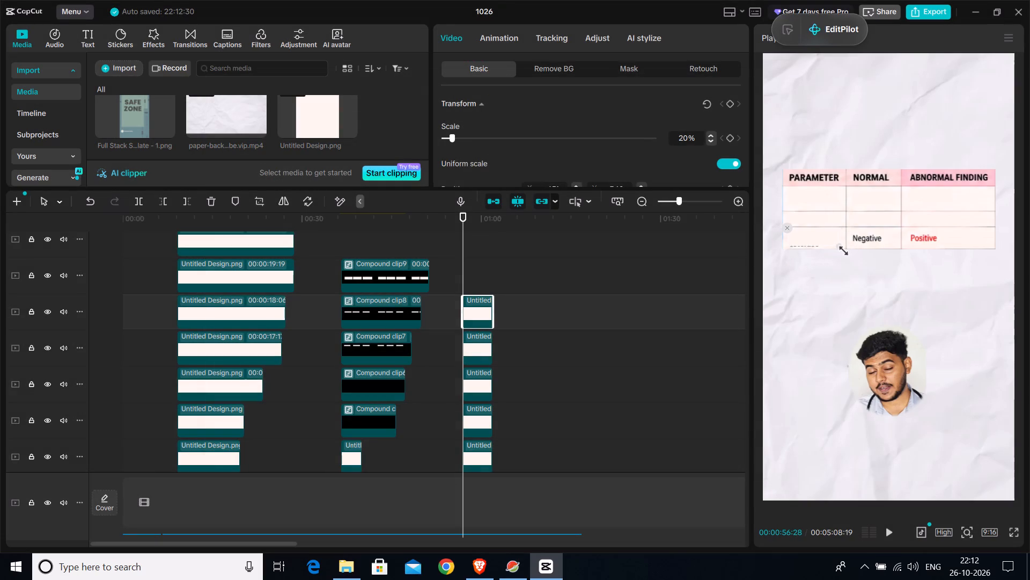
click(816, 238)
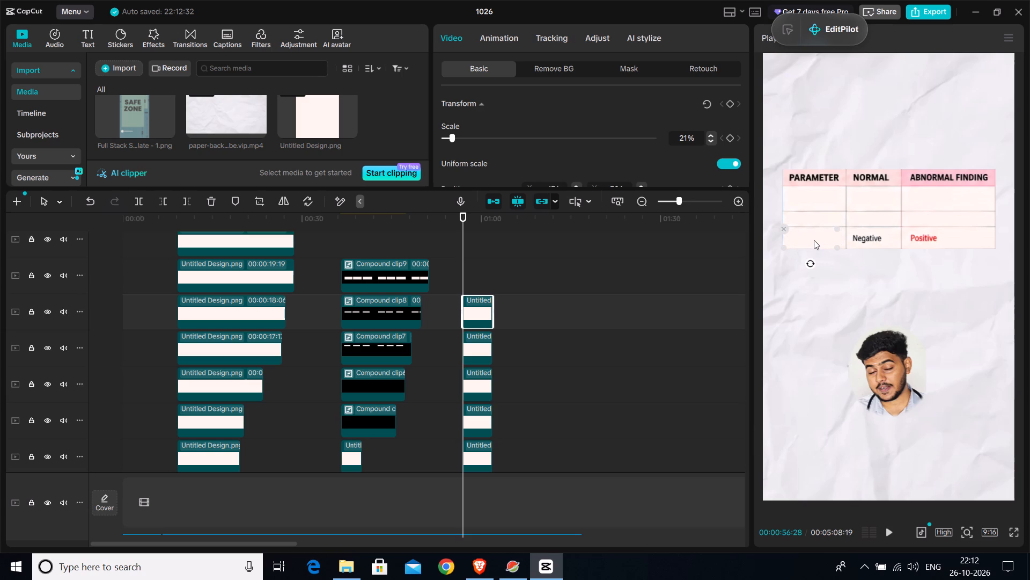
Duplicate the Leukocyte esterase cover, shrink the copy to about 17% and fit it over that row's Normal cell.
key(ctrl+c)
key(ctrl+v)
drag(813, 240, 843, 240)
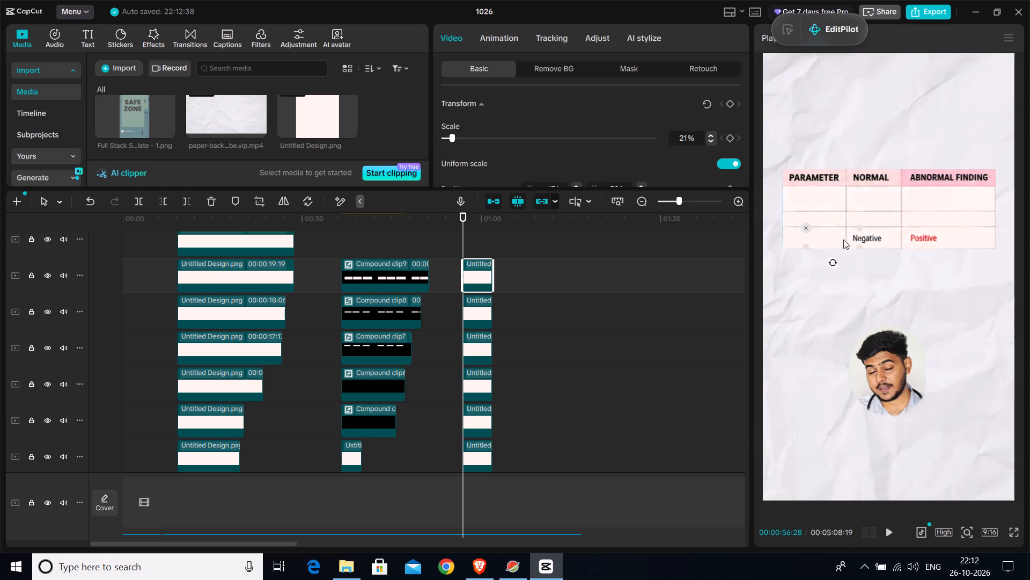
drag(843, 240, 883, 239)
drag(908, 247, 906, 247)
drag(906, 247, 896, 245)
drag(879, 237, 863, 236)
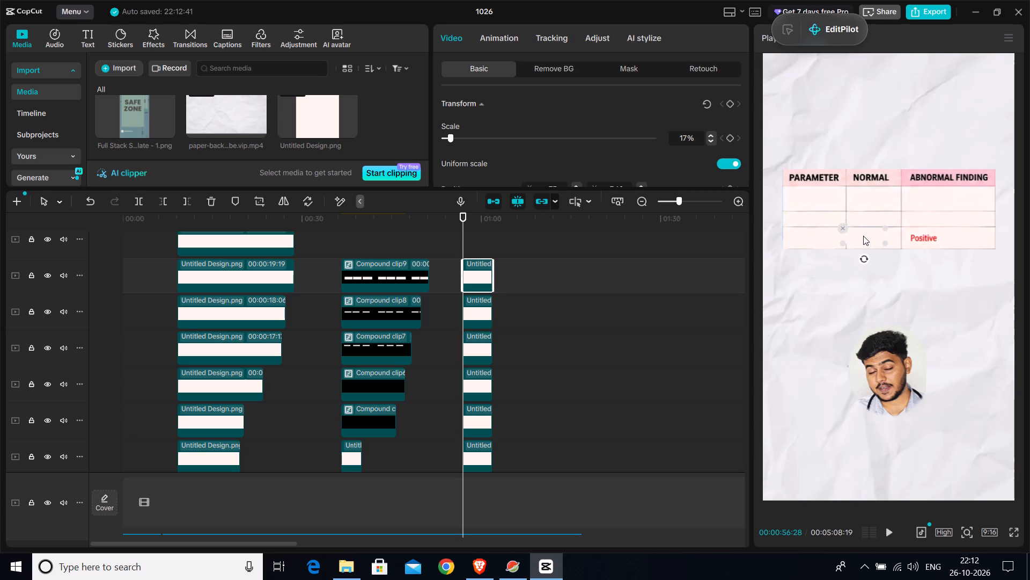
drag(863, 236, 871, 239)
Duplicate the 17% cover and place the copy over the Leukocyte esterase row's Abnormal Finding cell.
key(ctrl+c)
key(ctrl+v)
drag(878, 243, 934, 240)
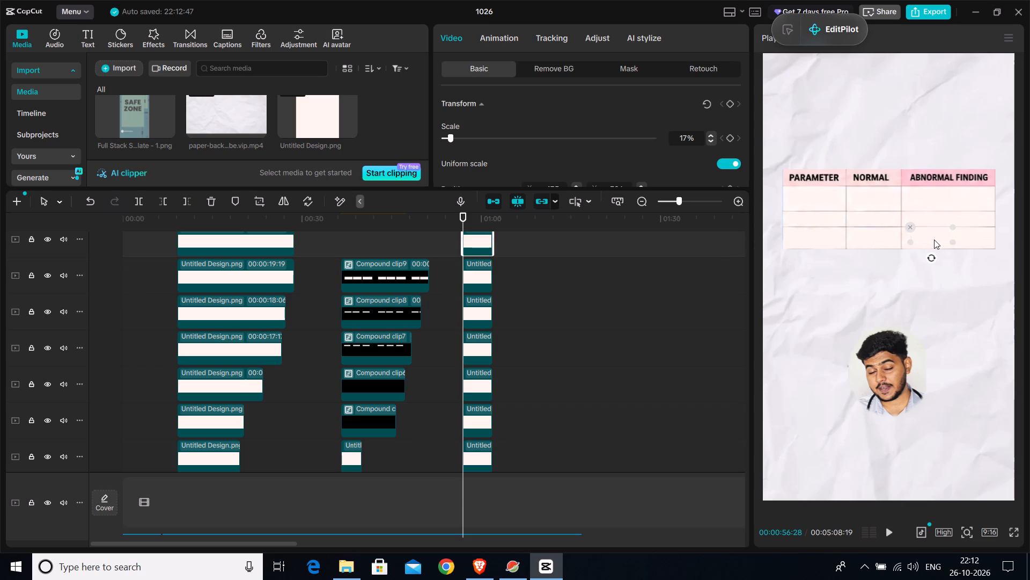
Fit the last cover over the Leukocyte esterase row's Abnormal Finding cell and check the covered table in full-screen preview.
drag(934, 240, 928, 242)
click(1017, 539)
click(1017, 532)
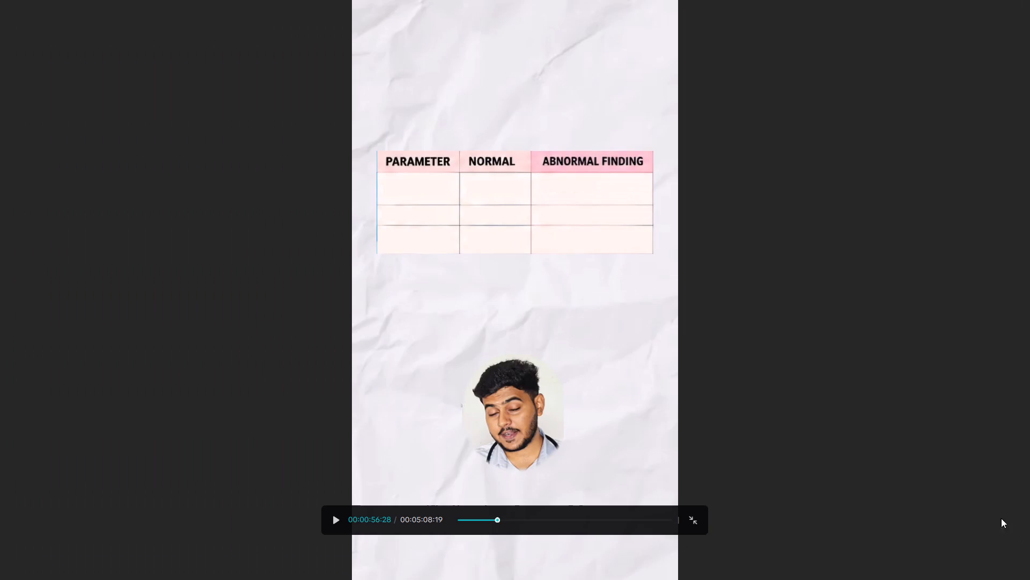
click(693, 517)
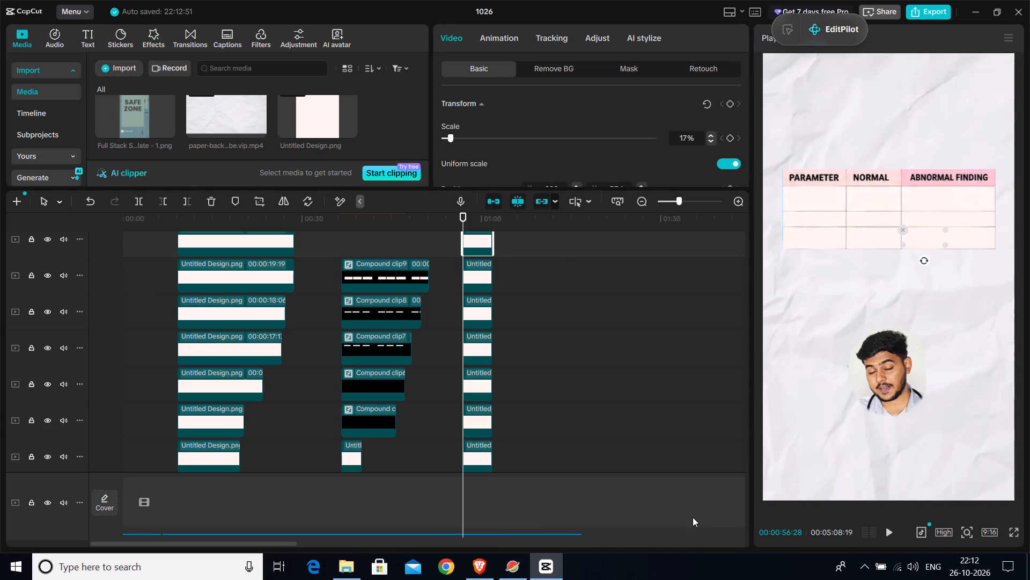
Split the third table image where its covers end, at 00:01:01:28, and delete the remainder after the split.
scroll(479, 347, up, 1)
scroll(478, 340, down, 12)
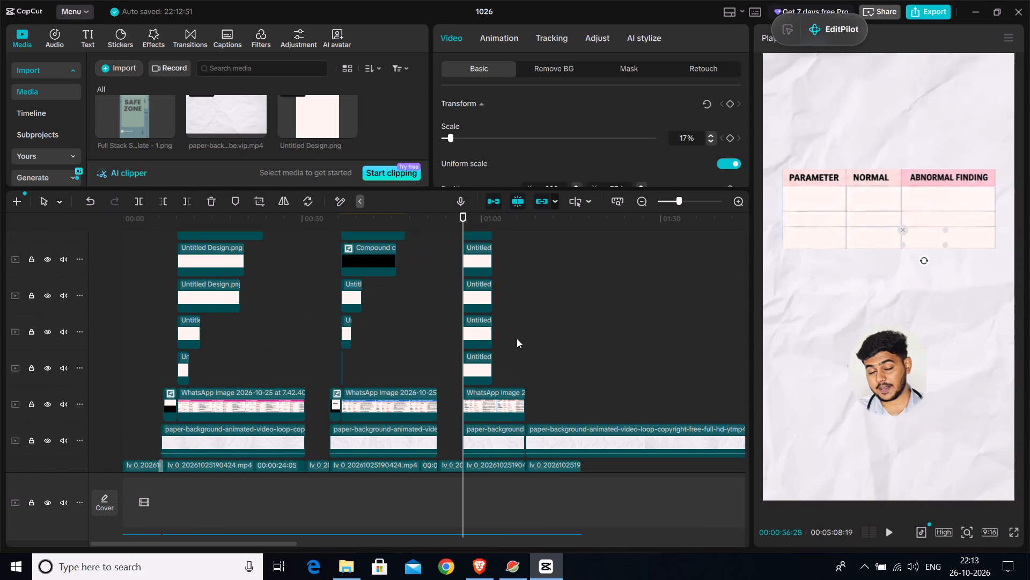
scroll(517, 338, down, 2)
scroll(541, 353, up, 1)
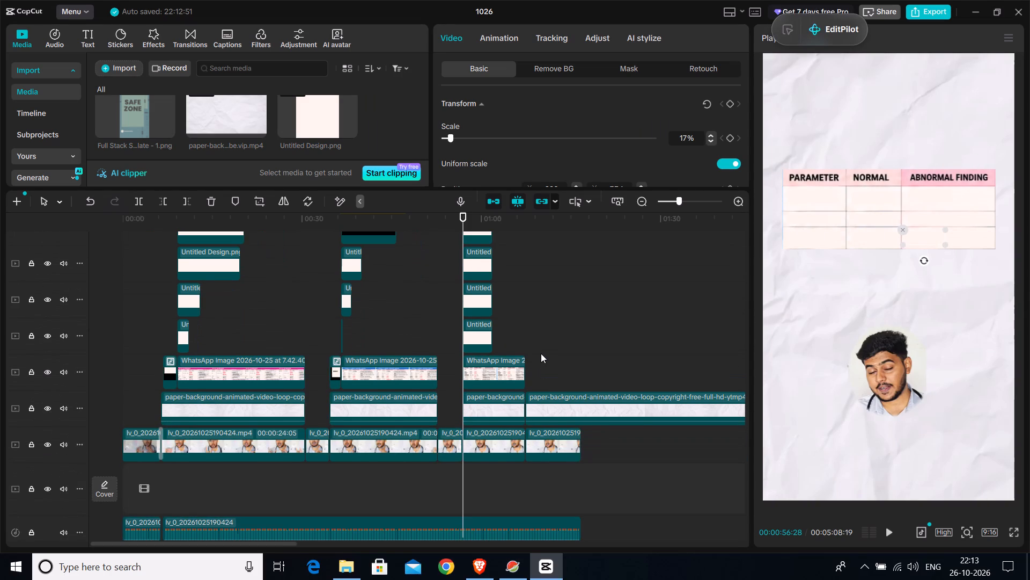
click(506, 337)
drag(507, 337, 489, 343)
click(512, 373)
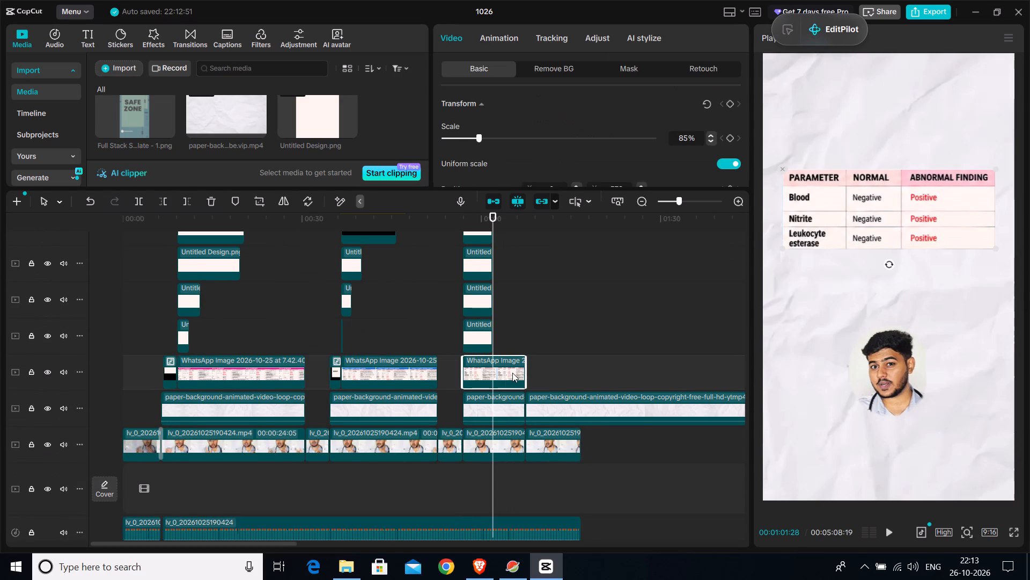
key(f)
key(Delete)
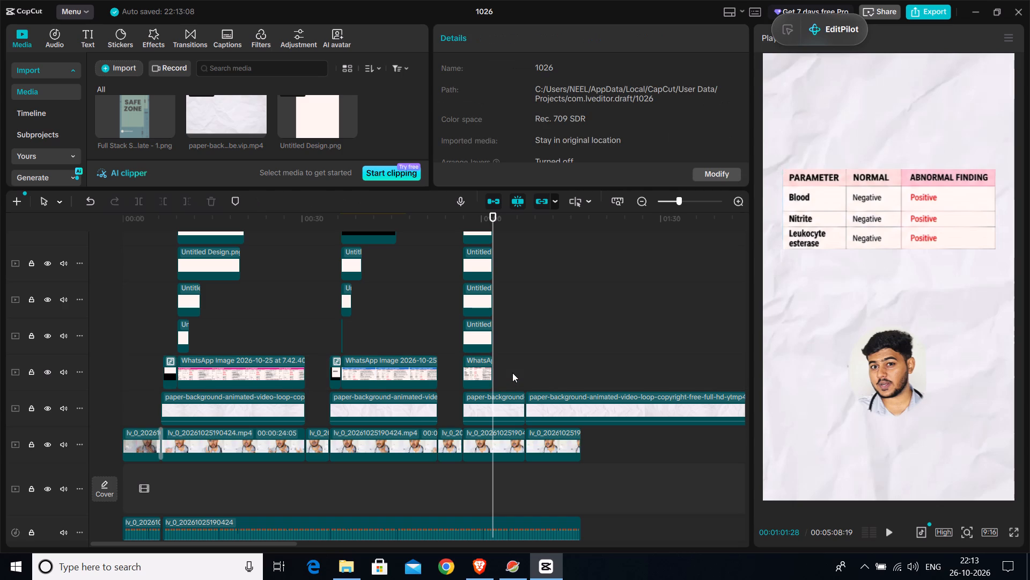
Select the third table image together with all its cover clips and combine them into one compound clip.
drag(512, 372, 488, 324)
scroll(481, 353, up, 10)
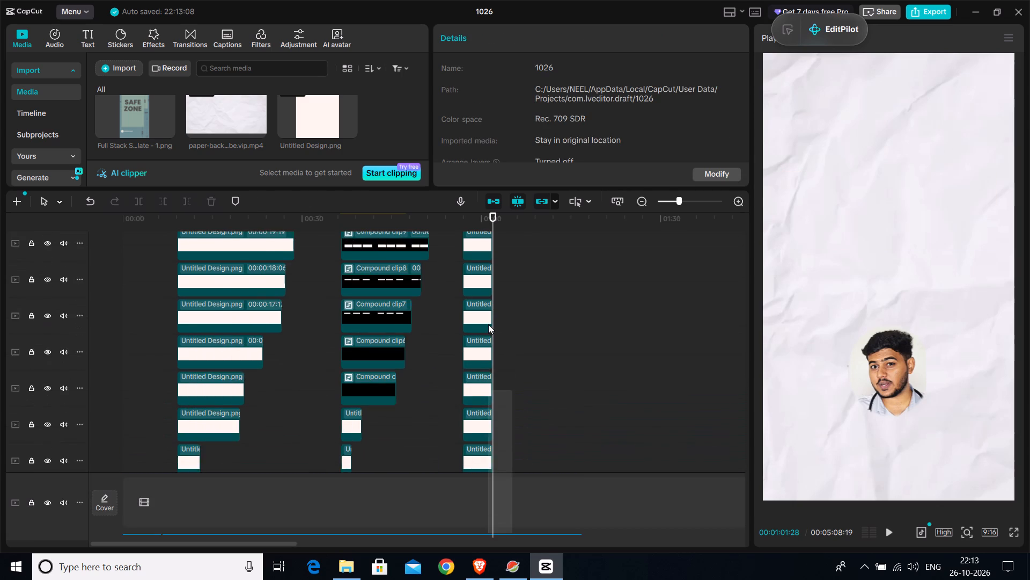
drag(488, 324, 473, 308)
scroll(487, 324, up, 7)
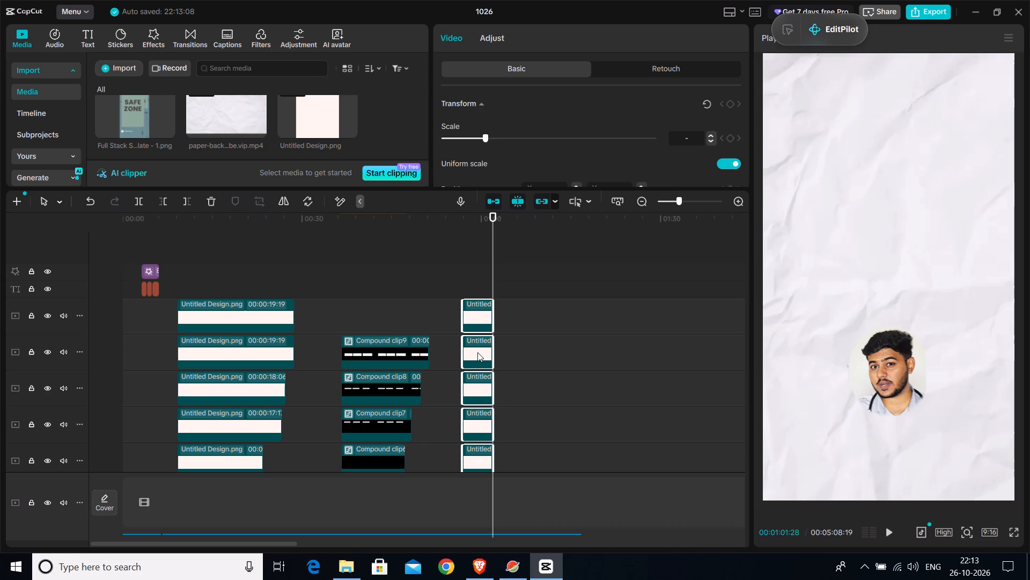
right_click(477, 352)
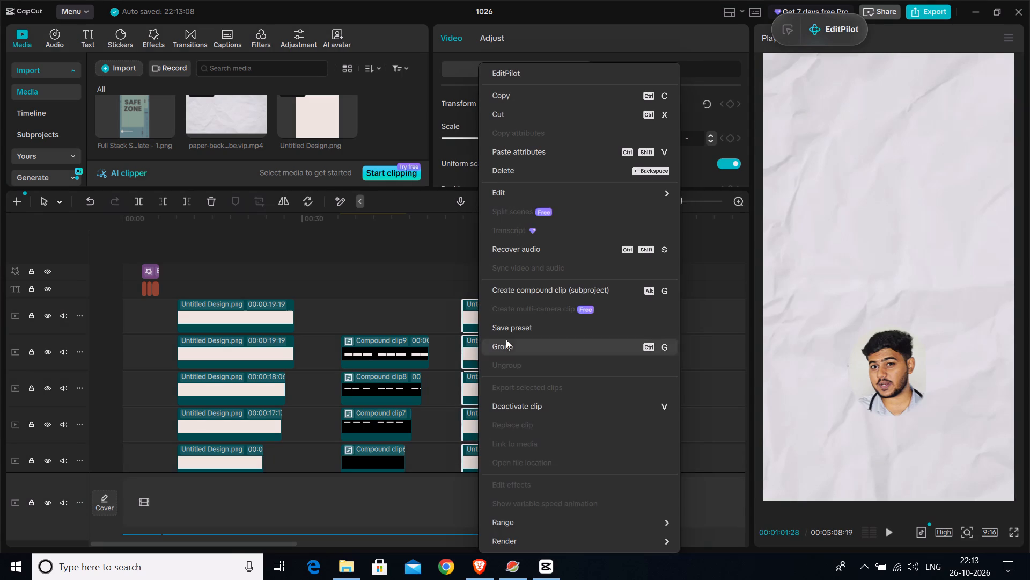
click(558, 294)
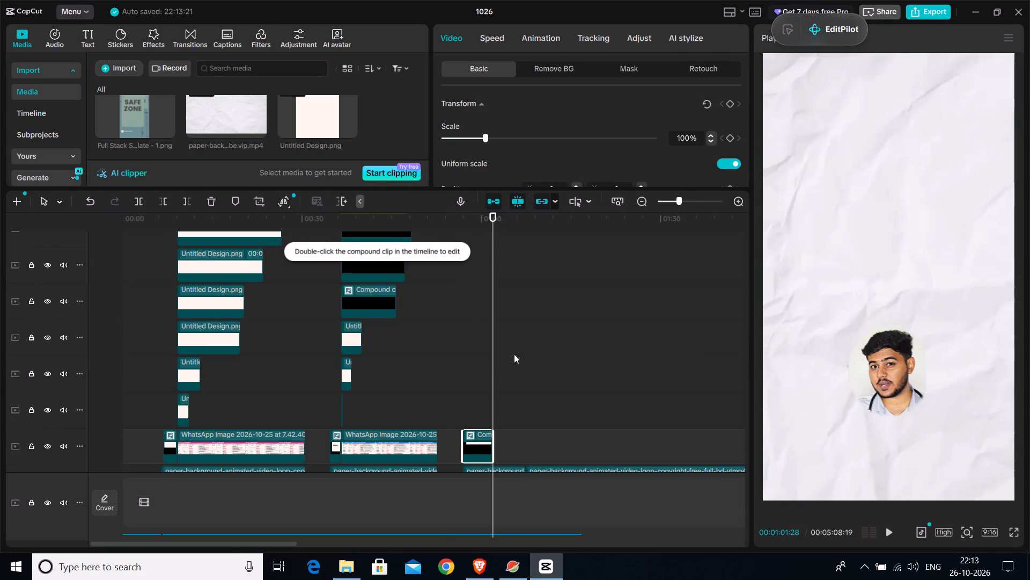
Play the new compound clip from its start at 00:00:56:28 and split it at 00:00:59:26.
scroll(512, 360, down, 3)
click(467, 373)
click(461, 368)
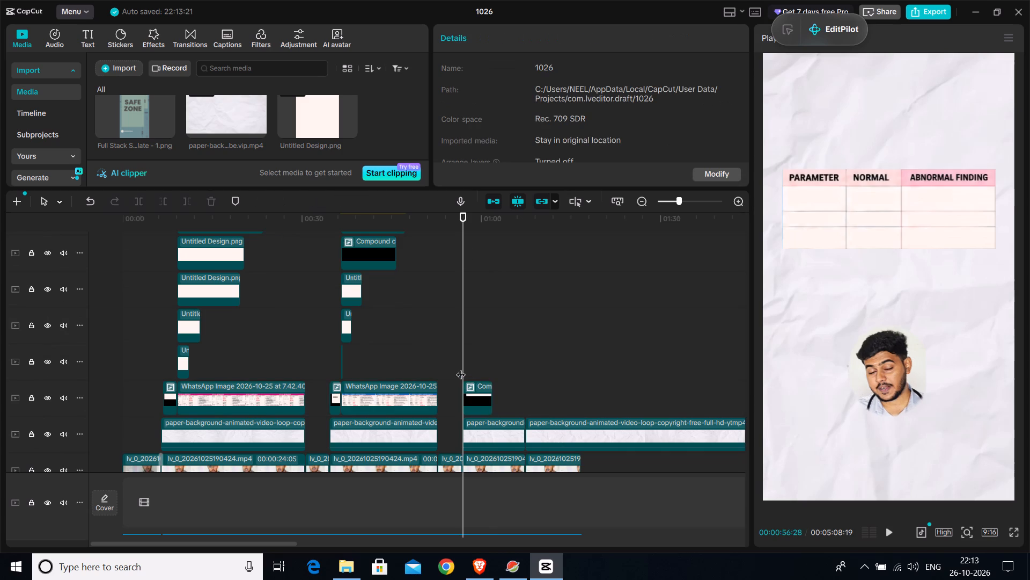
key(space)
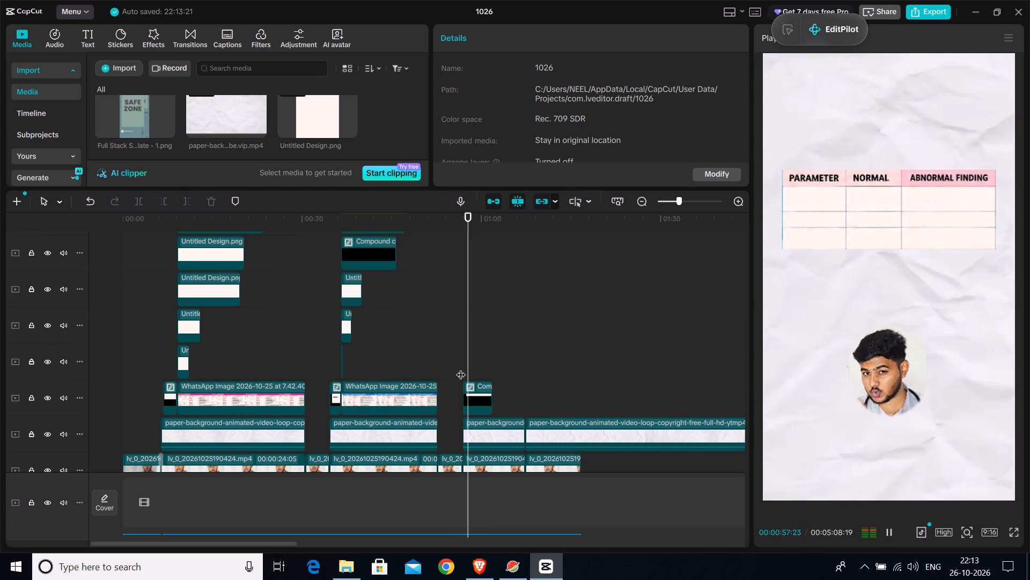
key(space)
key(space)
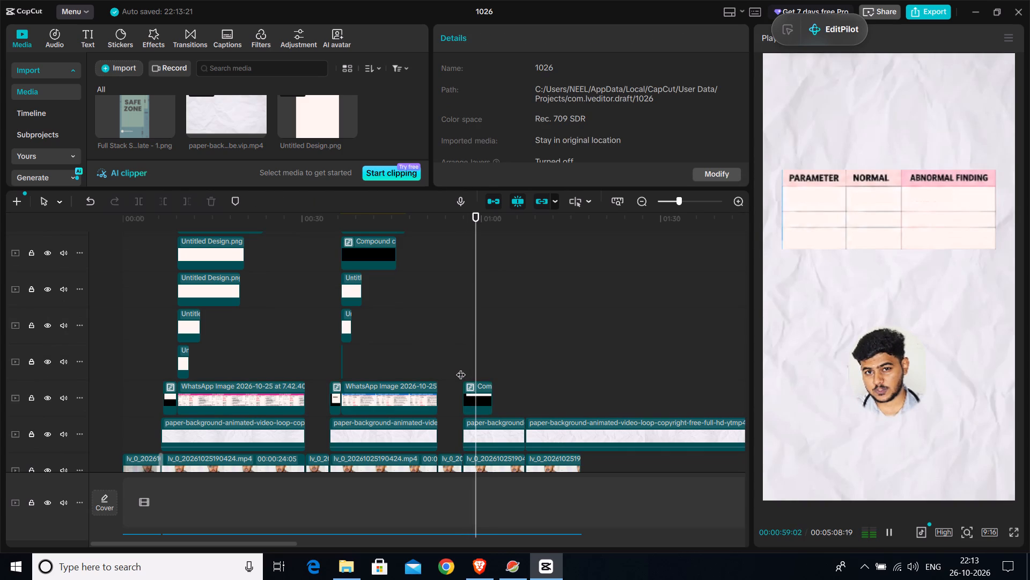
key(space)
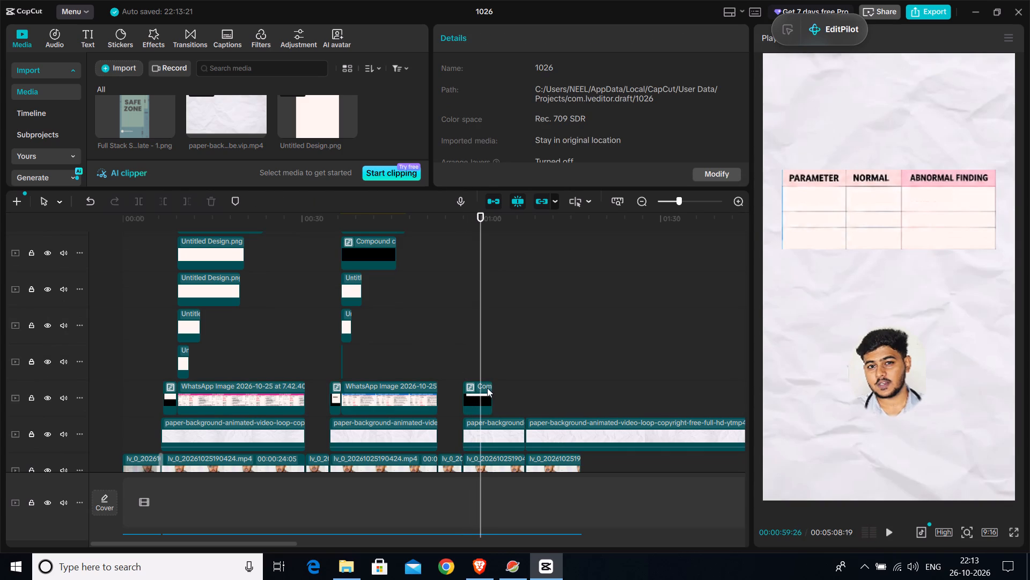
click(489, 397)
key(f)
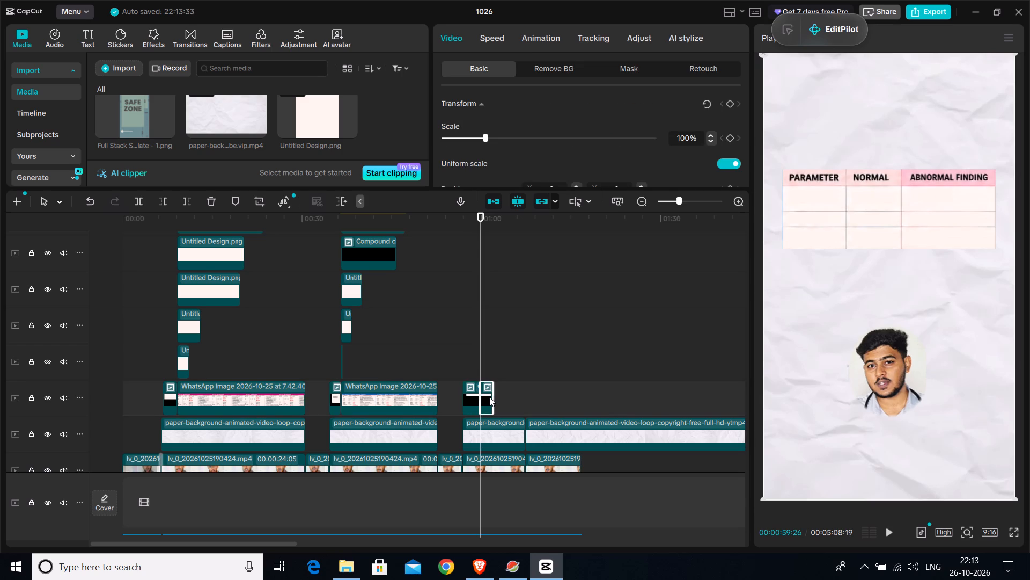
Break the second compound part back into separate table and cover clips, and move them together to start at 00:00:59:26.
right_click(486, 399)
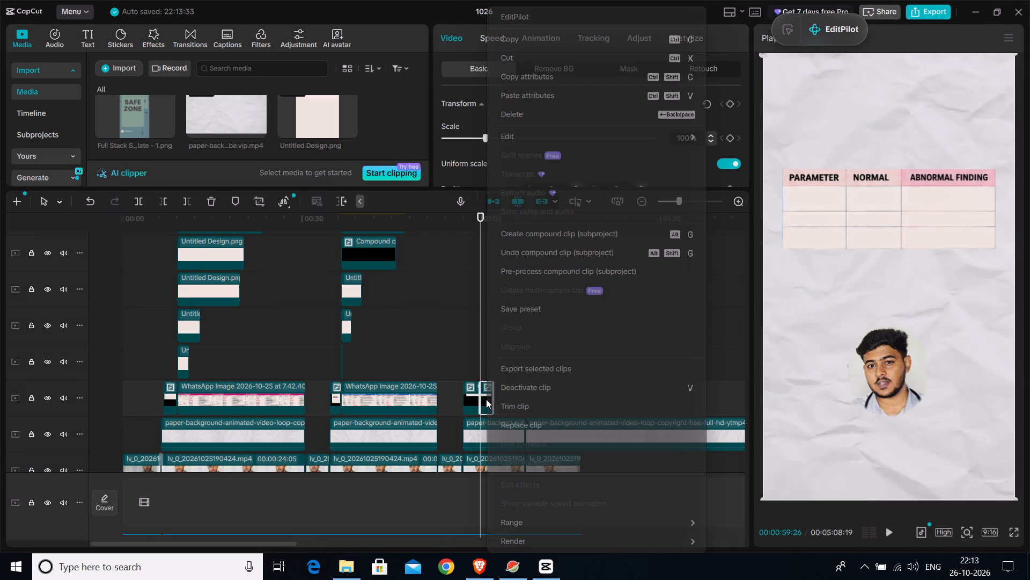
click(573, 250)
scroll(560, 331, down, 7)
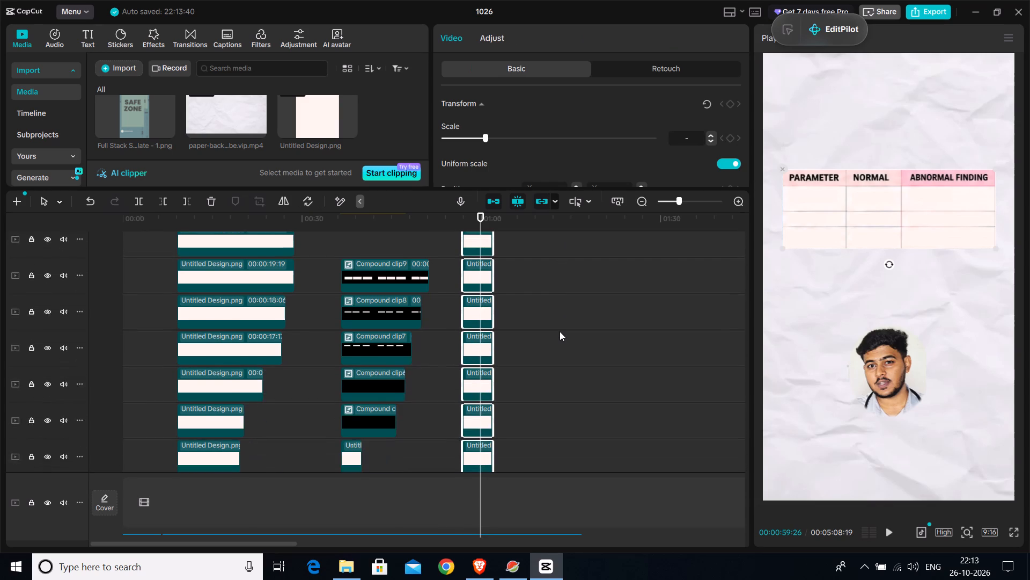
scroll(560, 331, down, 11)
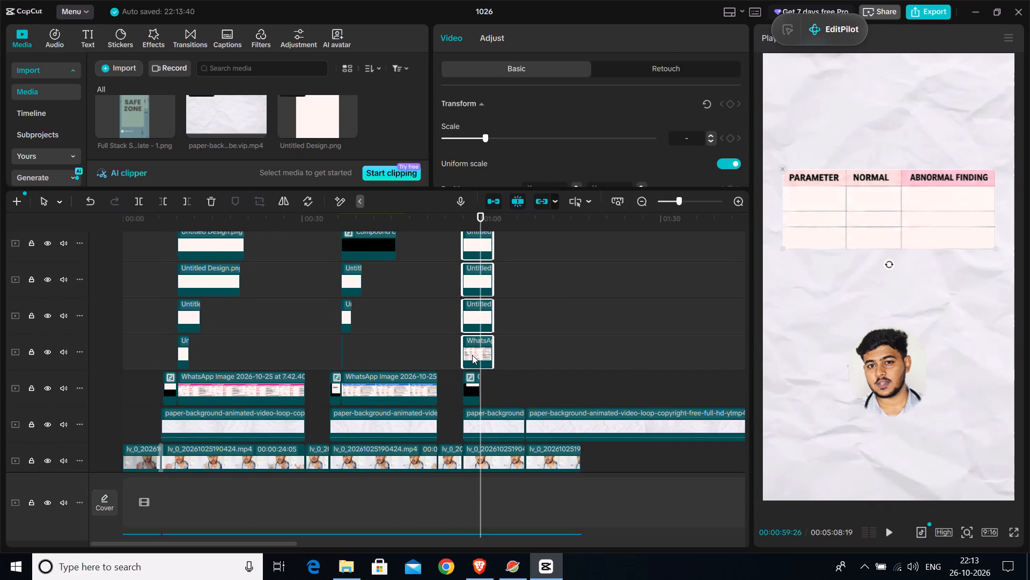
drag(470, 355, 486, 390)
scroll(511, 305, up, 1)
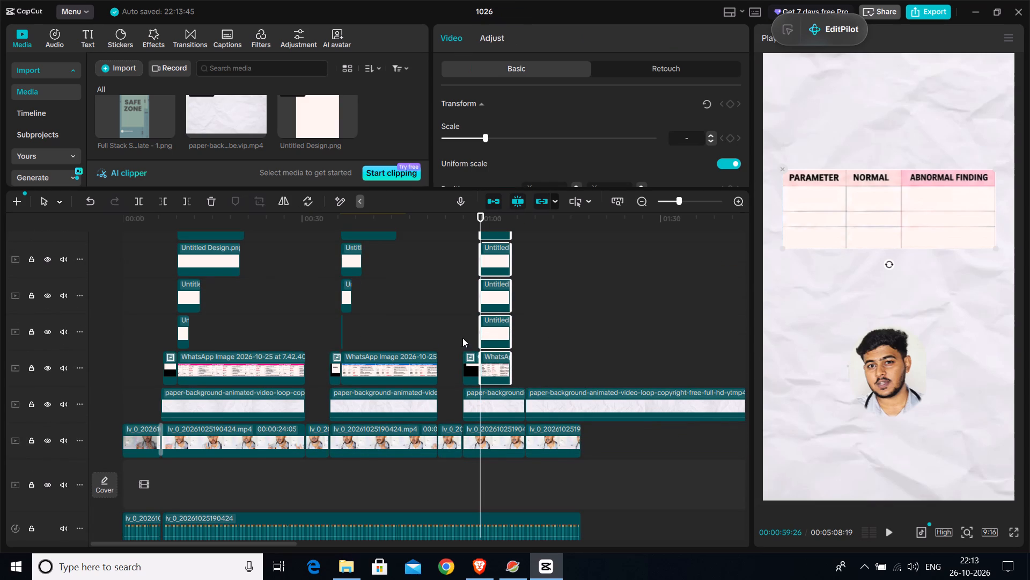
click(471, 317)
drag(468, 325, 480, 326)
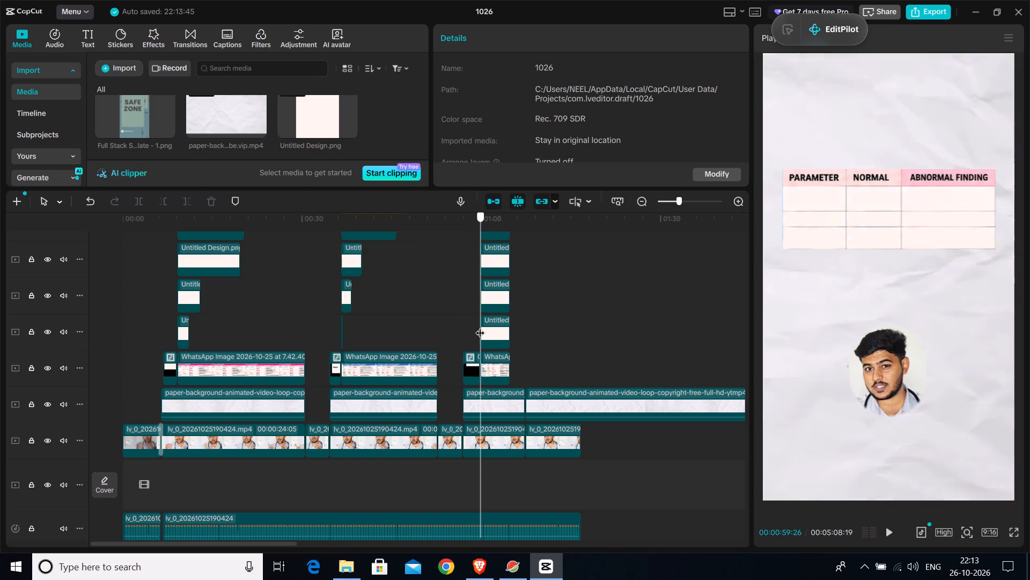
drag(480, 326, 481, 326)
Play the third table's narration from about 00:01:00 to 00:01:08 to judge the reveal timing against the clips.
key(space)
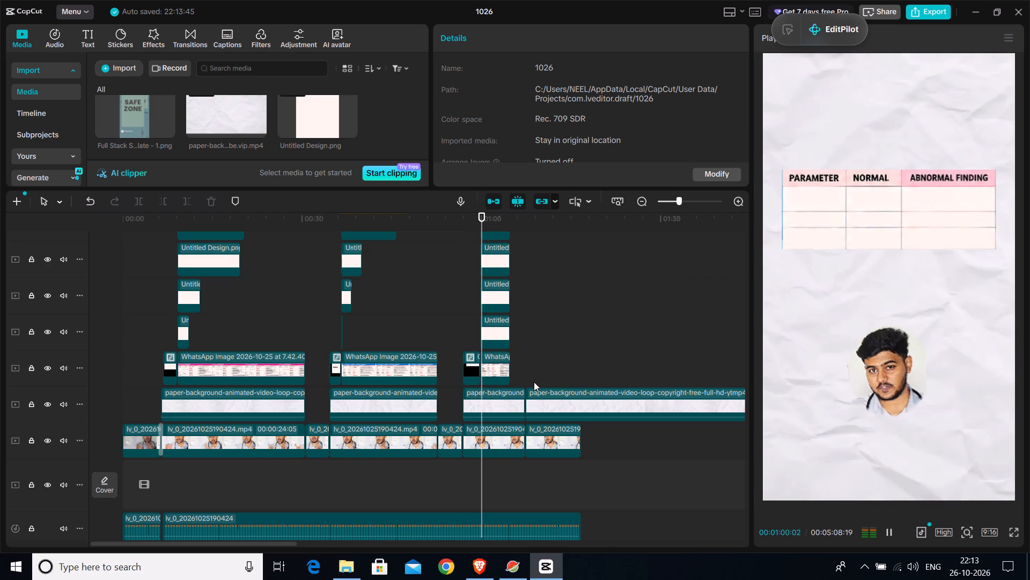
key(space)
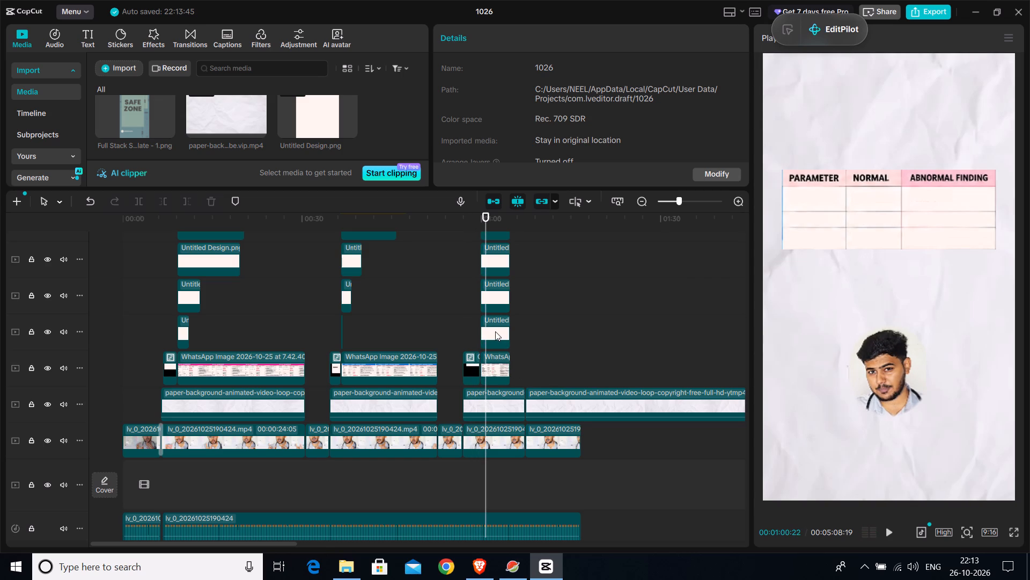
drag(536, 336, 529, 332)
key(space)
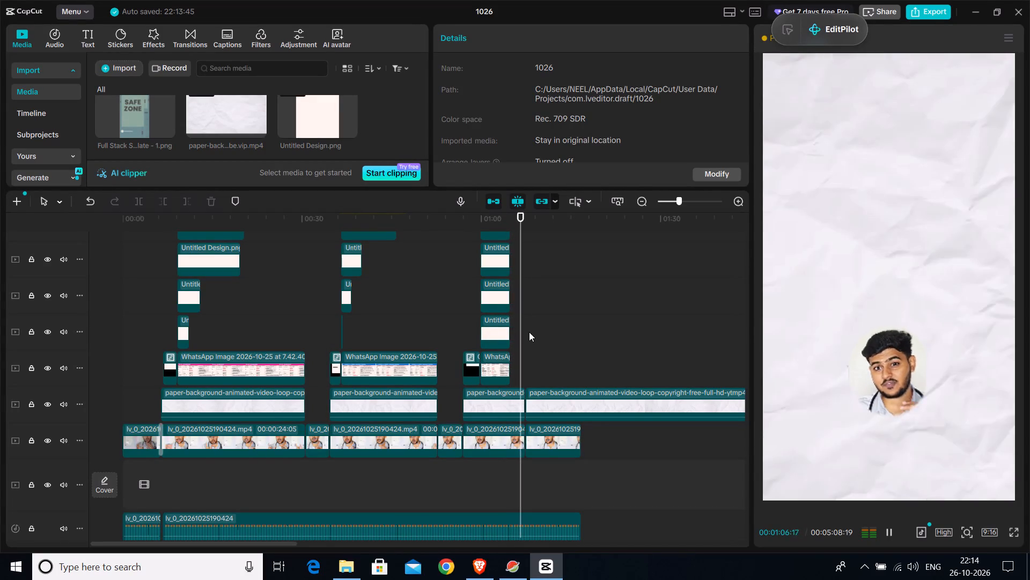
key(space)
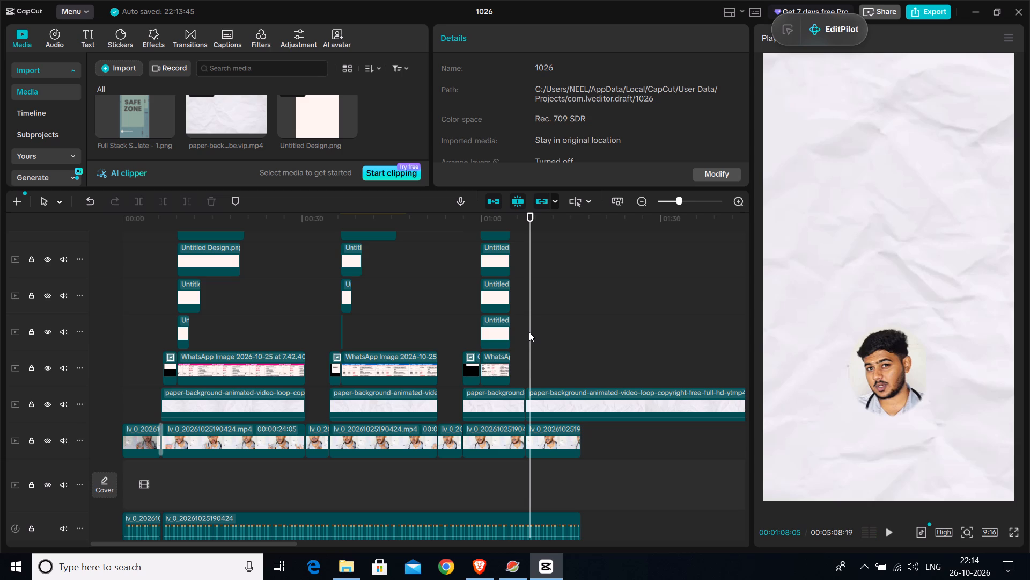
drag(529, 351, 501, 351)
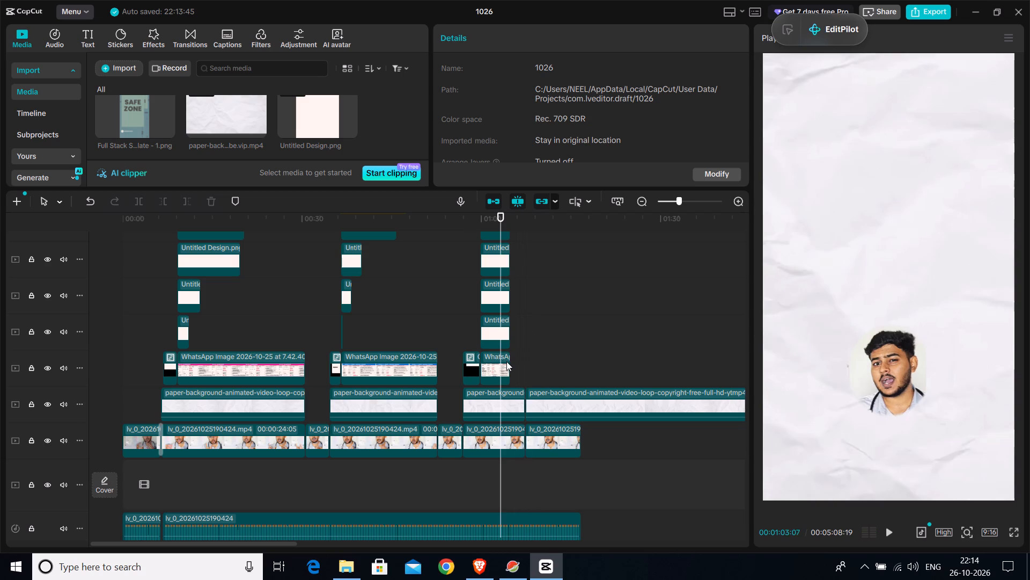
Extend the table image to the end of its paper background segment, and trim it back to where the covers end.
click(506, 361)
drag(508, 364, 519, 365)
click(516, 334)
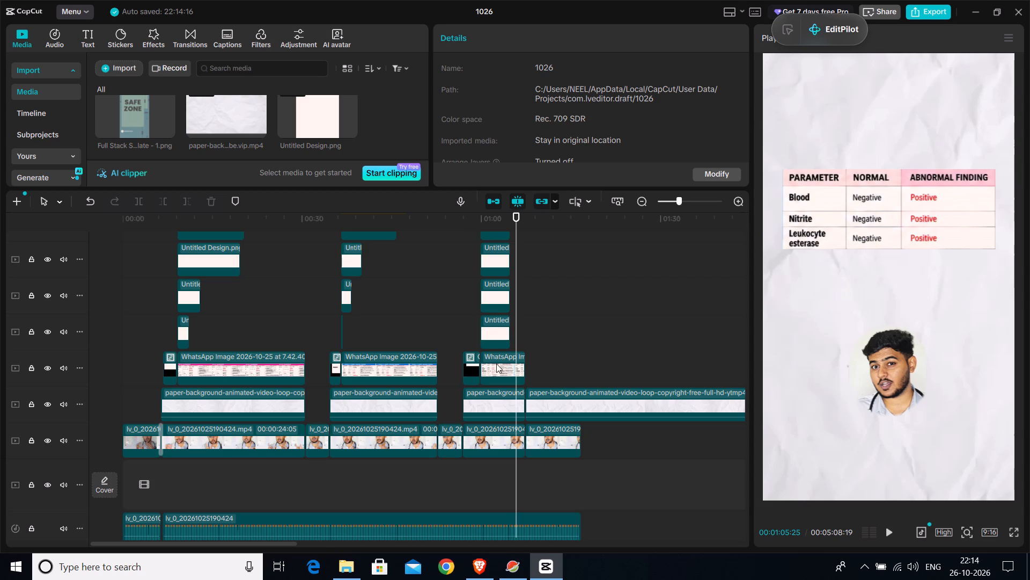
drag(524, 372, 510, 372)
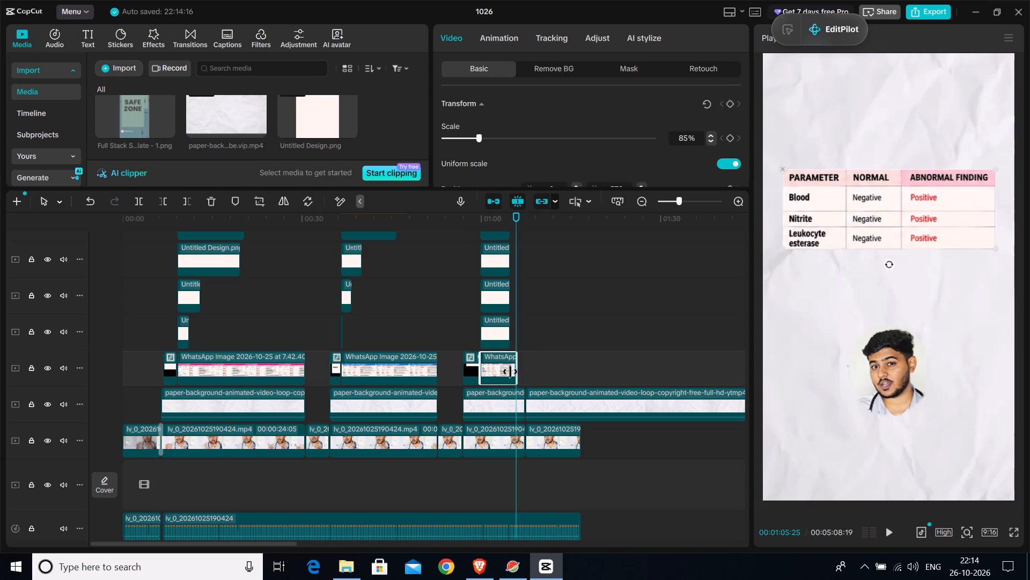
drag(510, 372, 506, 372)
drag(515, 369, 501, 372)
Replay the covered table section from about 00:01:00:21 to 00:01:05 to check the narration timing.
key(space)
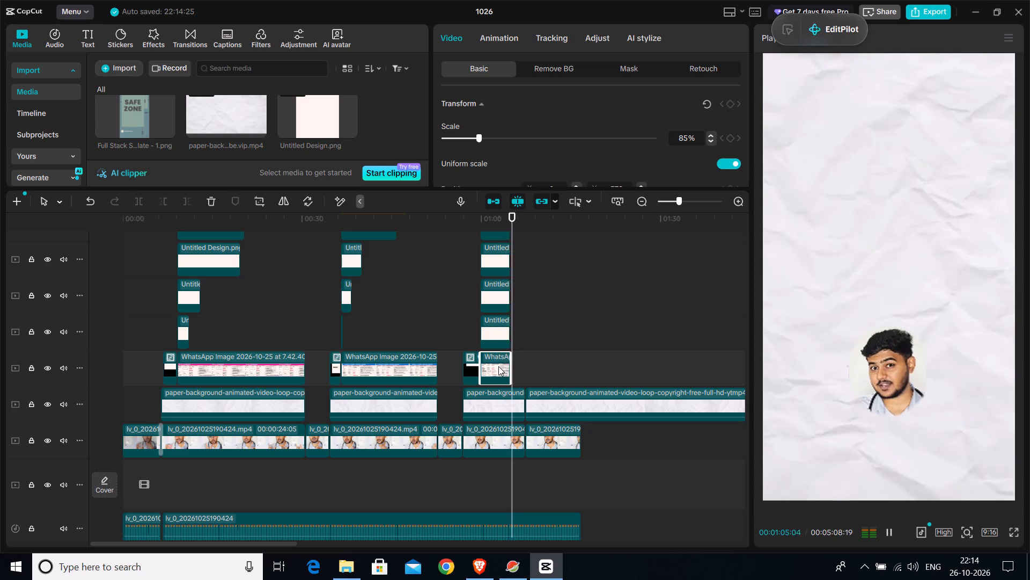
drag(522, 350, 504, 352)
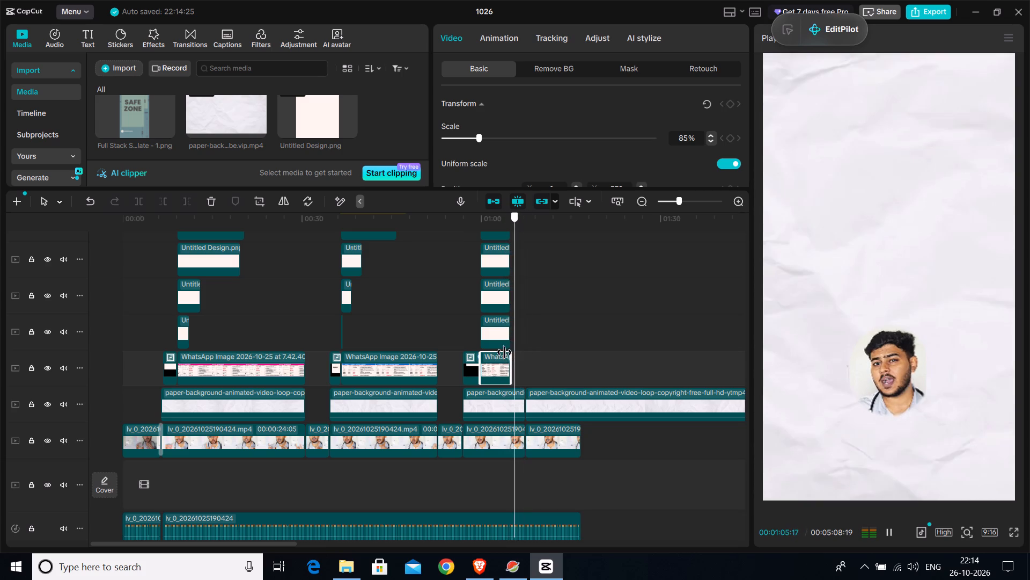
drag(504, 352, 485, 354)
key(space)
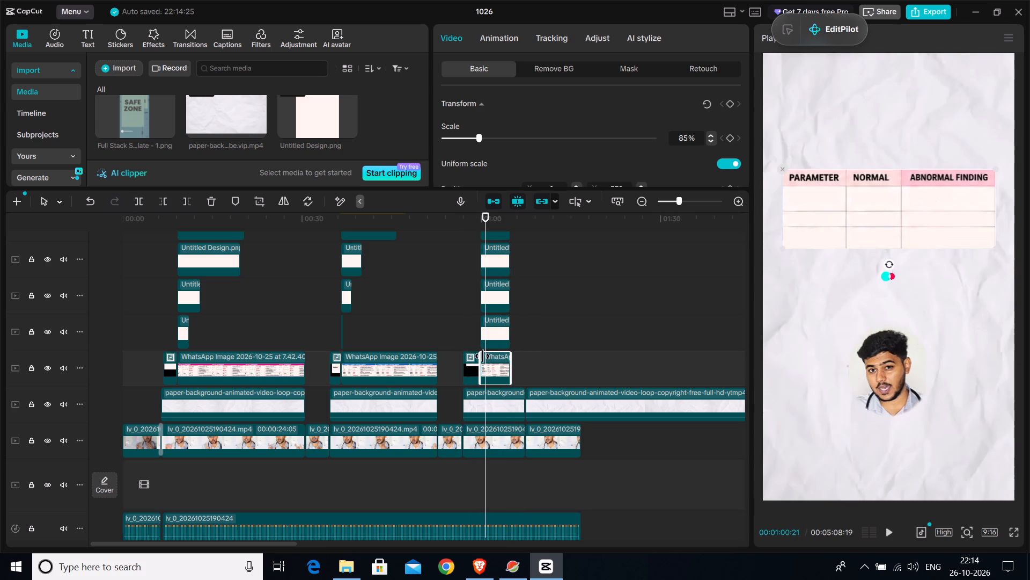
key(space)
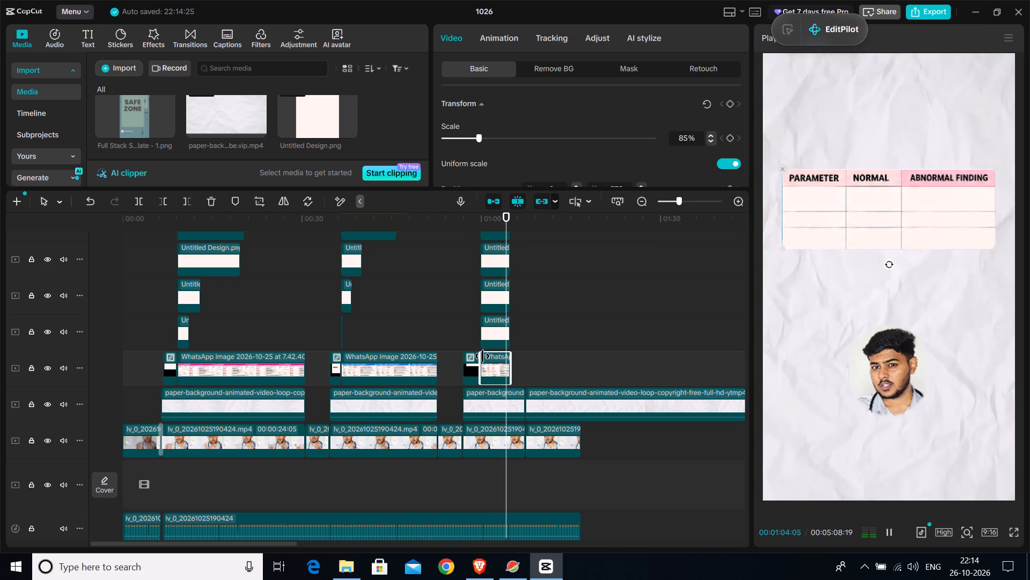
key(space)
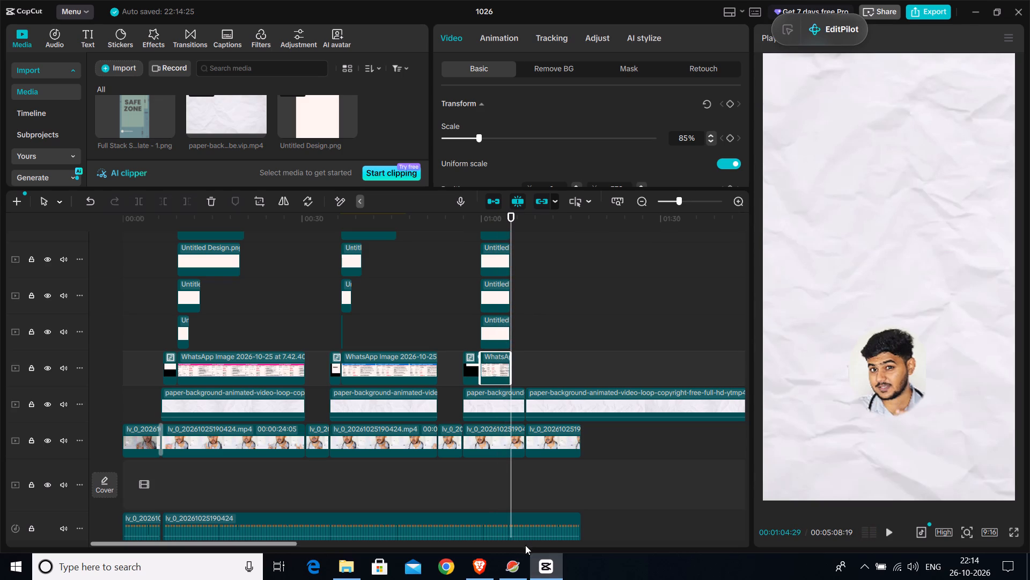
click(518, 344)
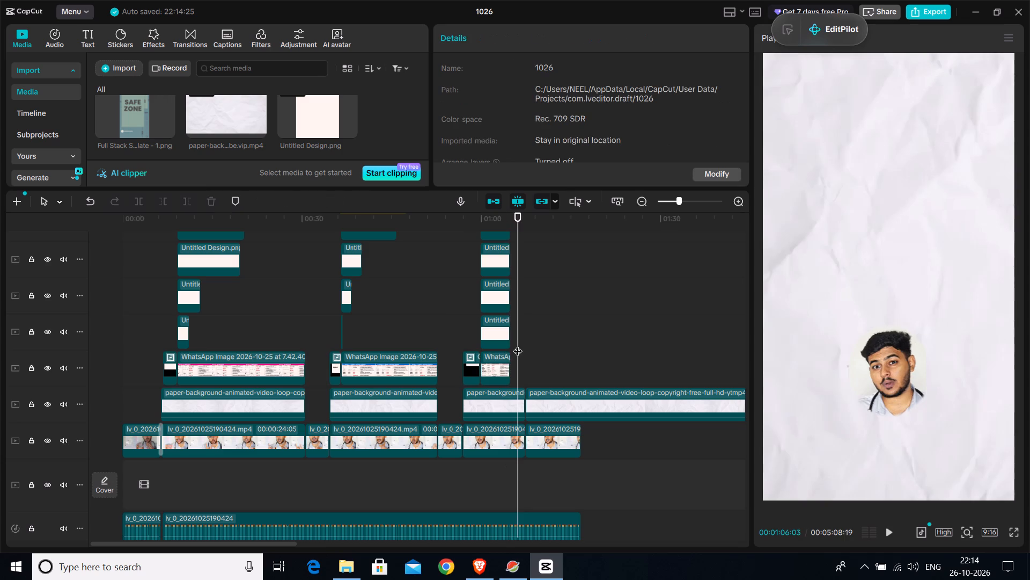
Play the opening of the covered third table from about 00:01:00 to 00:01:00:25, and return to 00:00:59:26.
drag(518, 344, 503, 344)
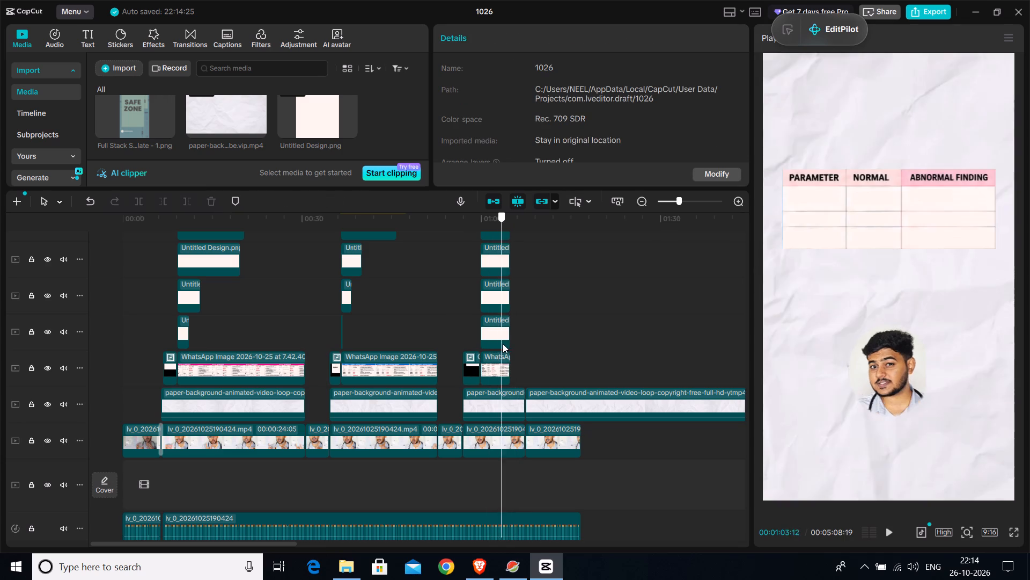
drag(503, 344, 480, 348)
key(space)
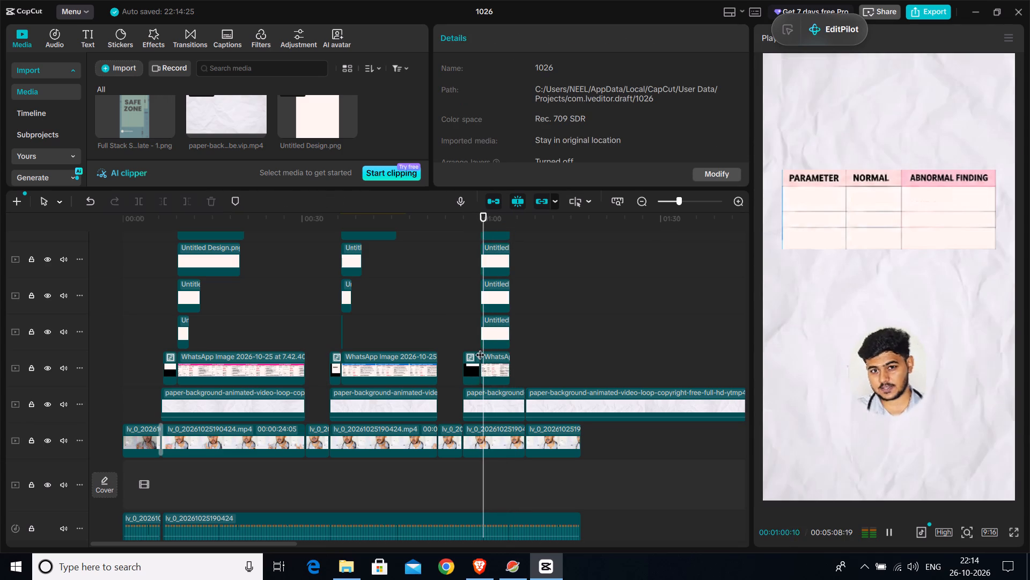
key(space)
click(494, 333)
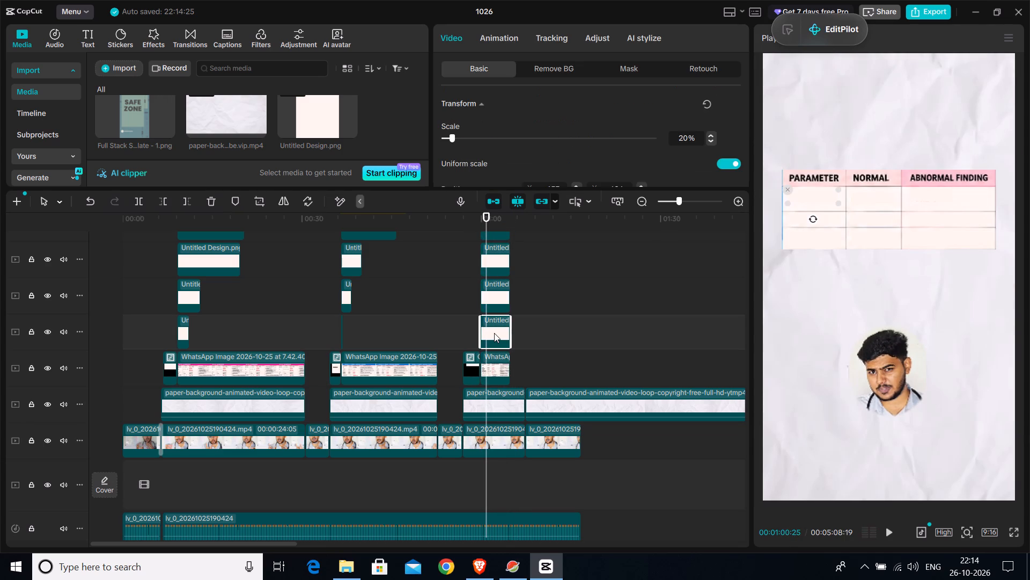
click(470, 304)
drag(470, 306, 479, 308)
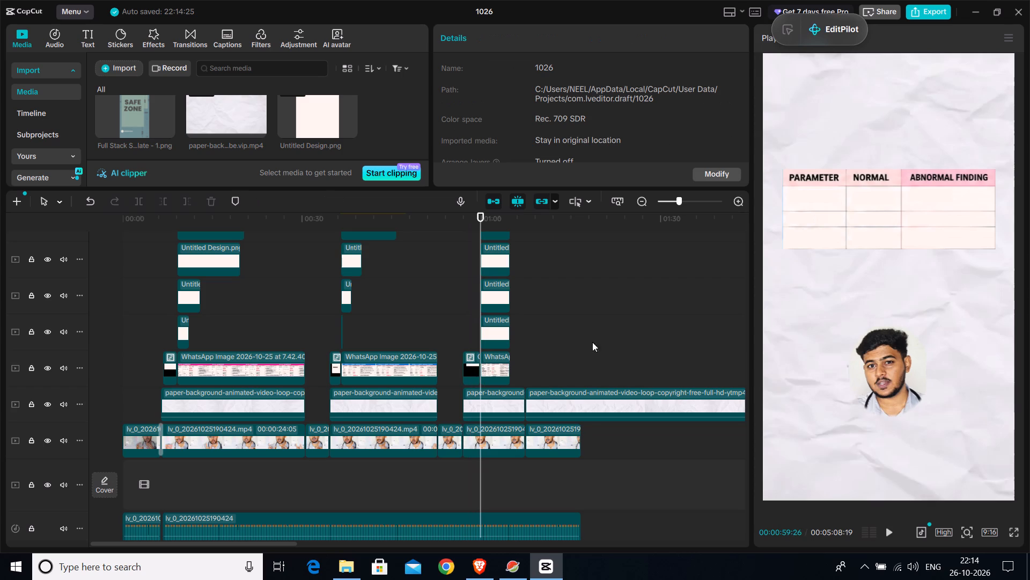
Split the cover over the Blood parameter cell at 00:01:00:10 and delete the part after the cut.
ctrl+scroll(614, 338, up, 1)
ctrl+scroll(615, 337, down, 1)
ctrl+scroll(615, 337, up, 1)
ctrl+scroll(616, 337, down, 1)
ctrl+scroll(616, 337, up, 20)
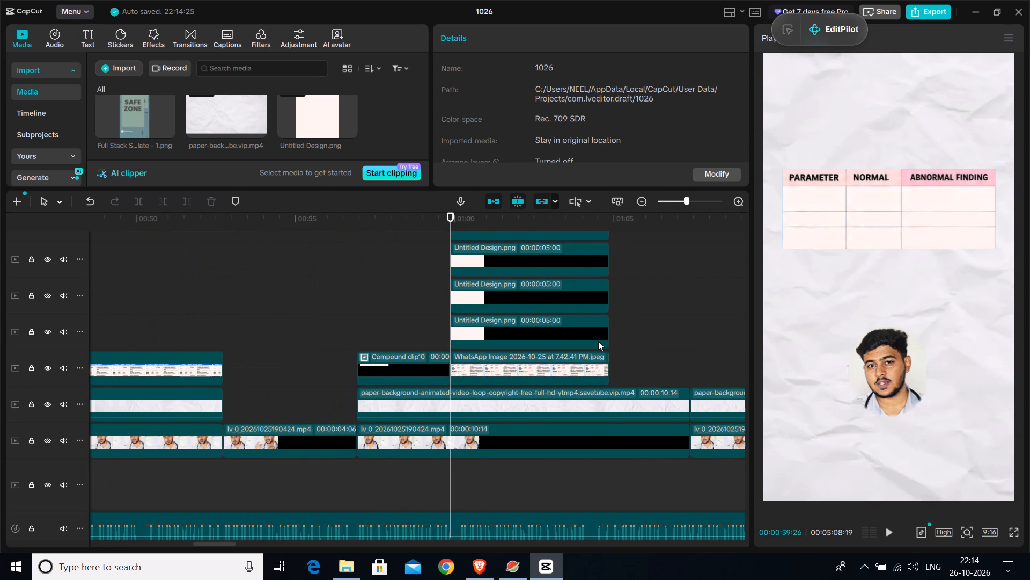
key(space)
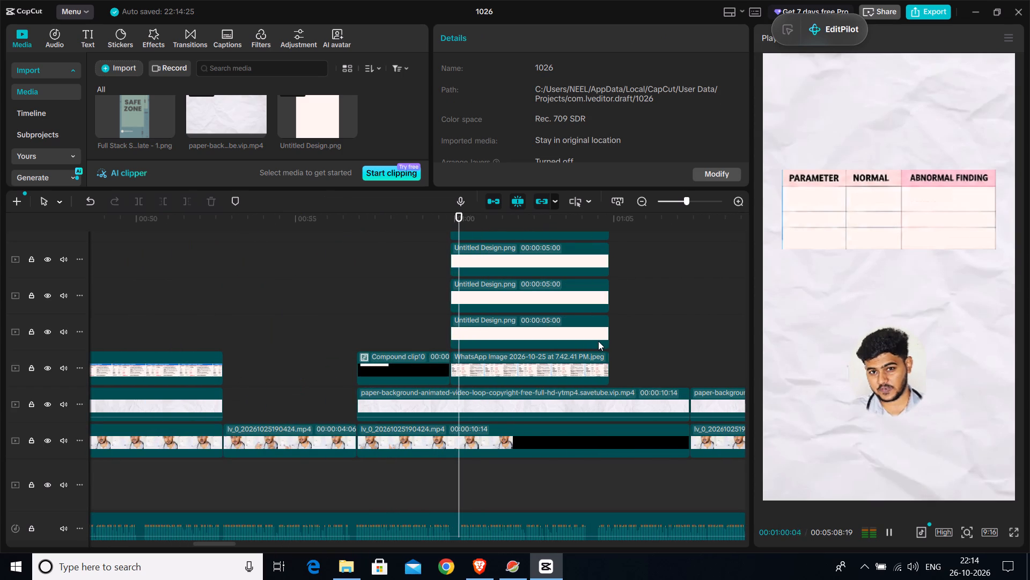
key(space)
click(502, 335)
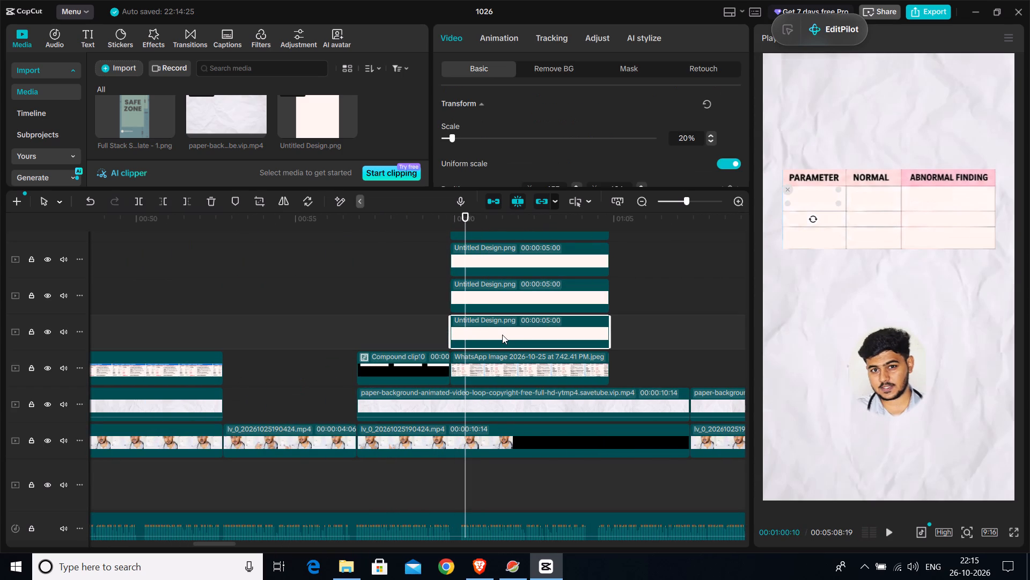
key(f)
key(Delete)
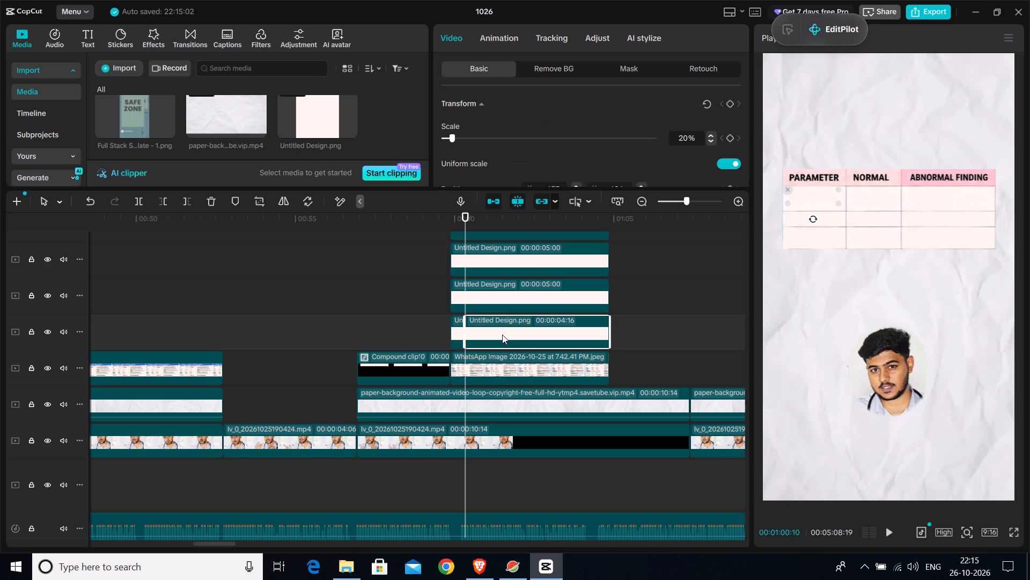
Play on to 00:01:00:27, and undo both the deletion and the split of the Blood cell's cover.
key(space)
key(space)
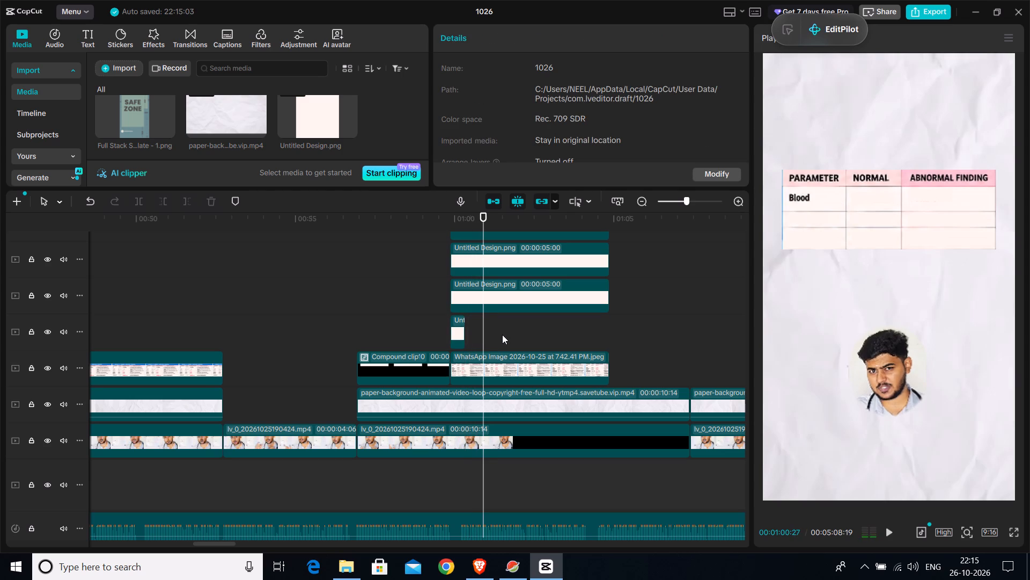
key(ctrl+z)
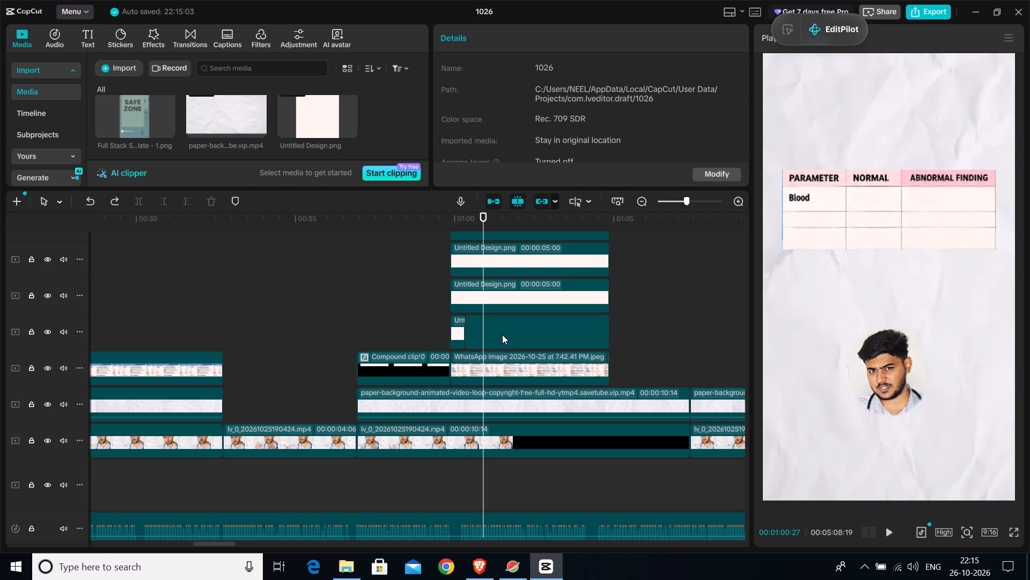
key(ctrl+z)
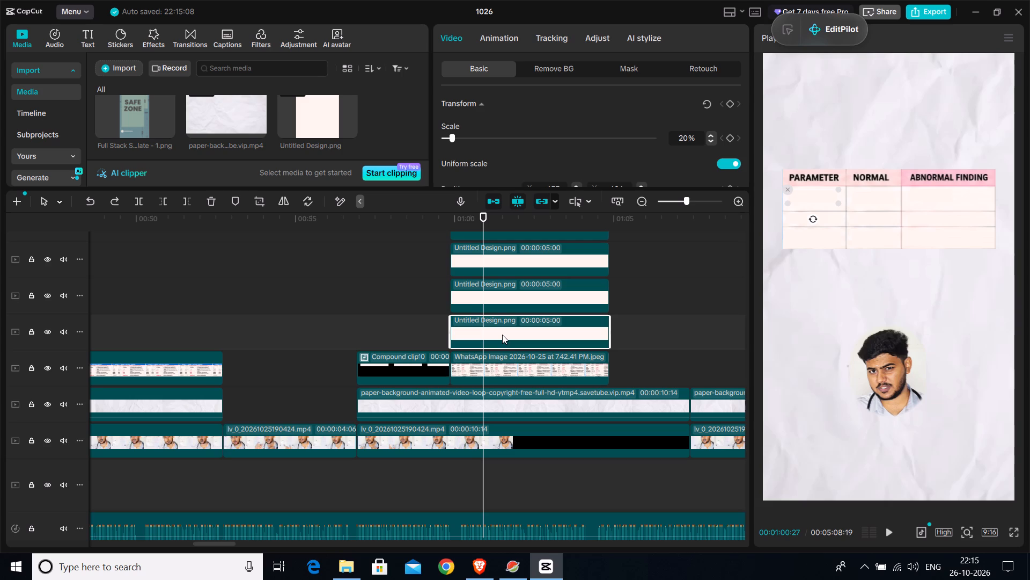
Play the third table's narration from 00:01:00:27 to 00:01:04:25, and return to about 00:01:00:06.
key(space)
key(space)
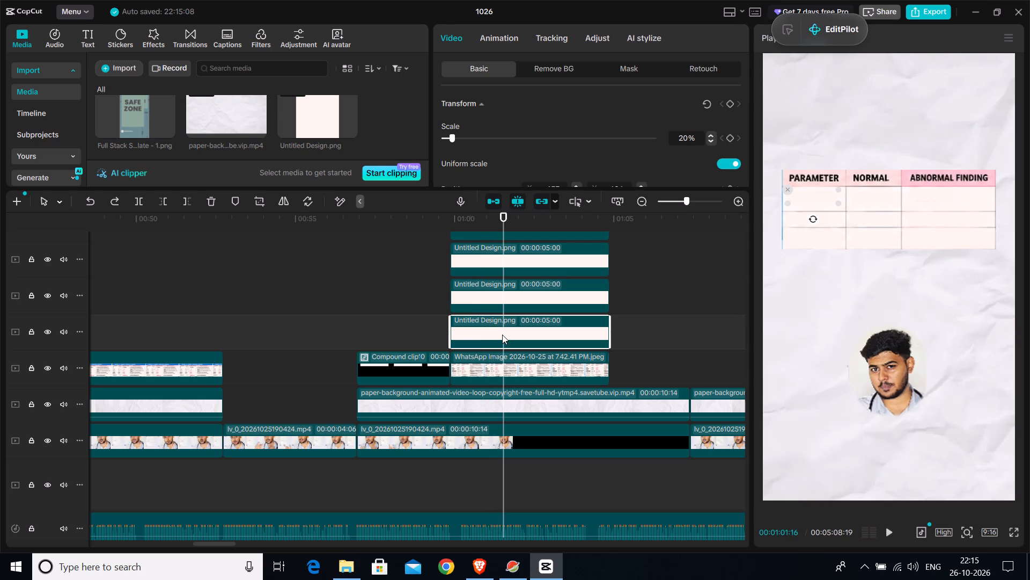
key(space)
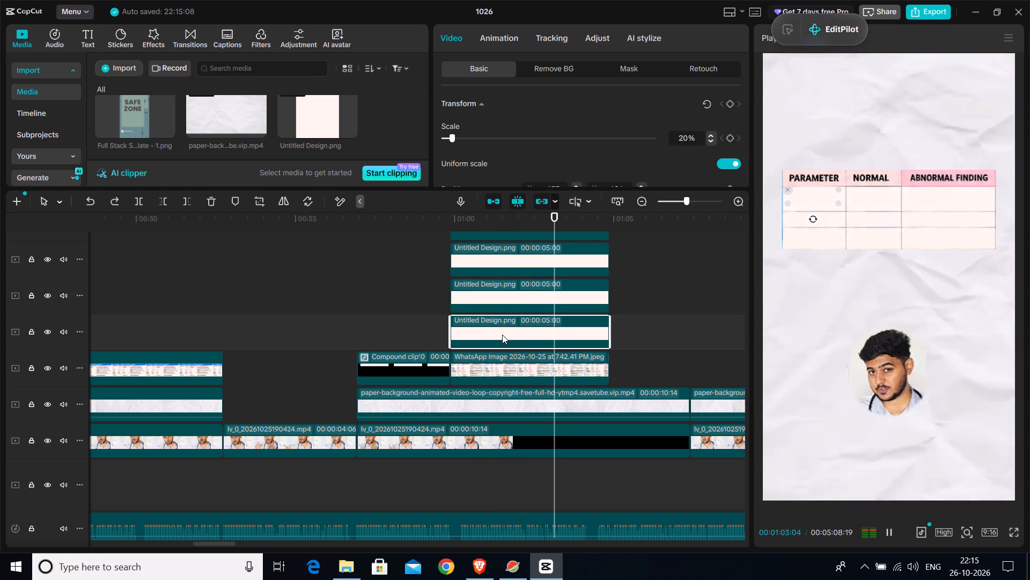
key(space)
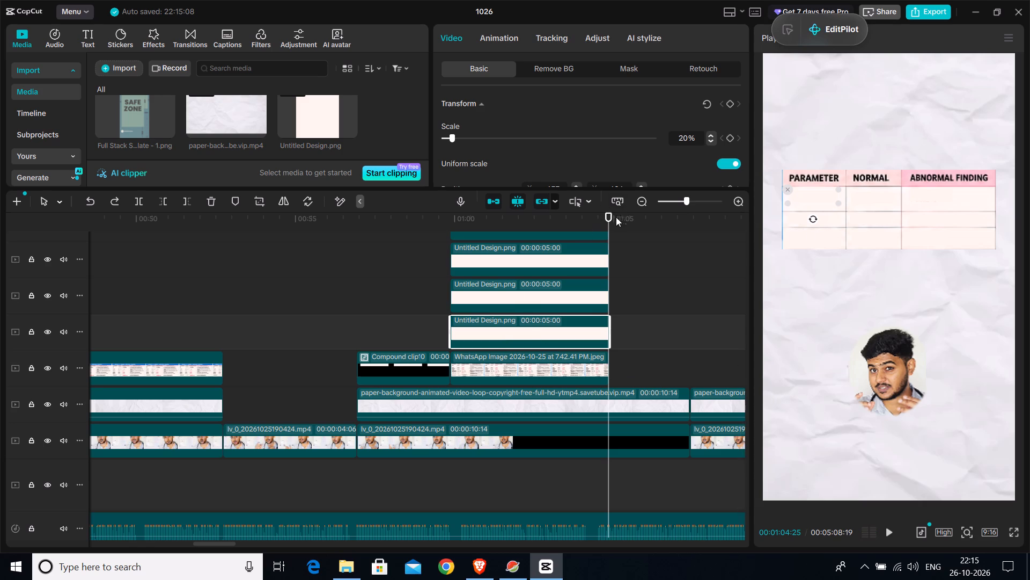
drag(609, 219, 546, 228)
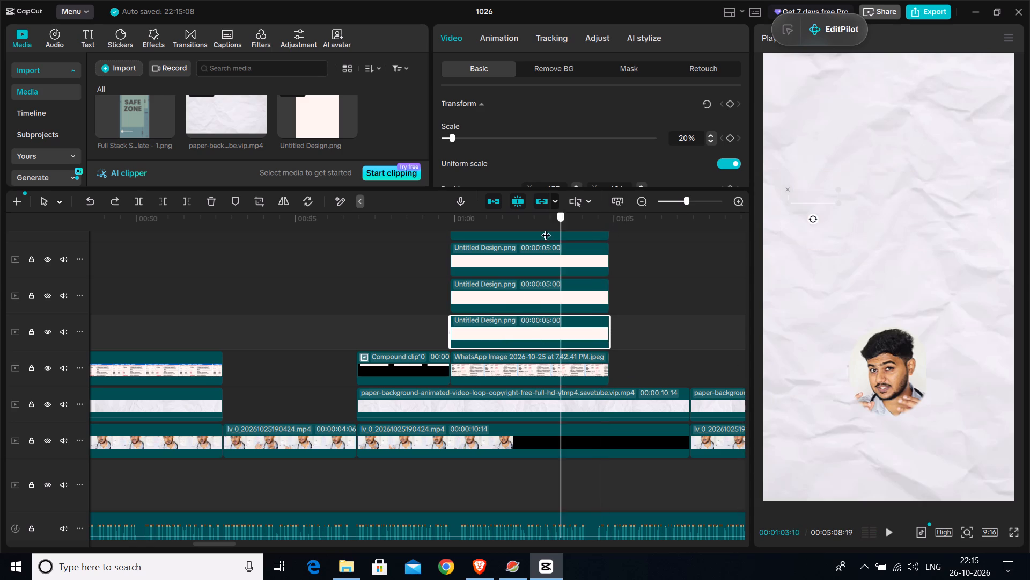
drag(546, 228, 480, 239)
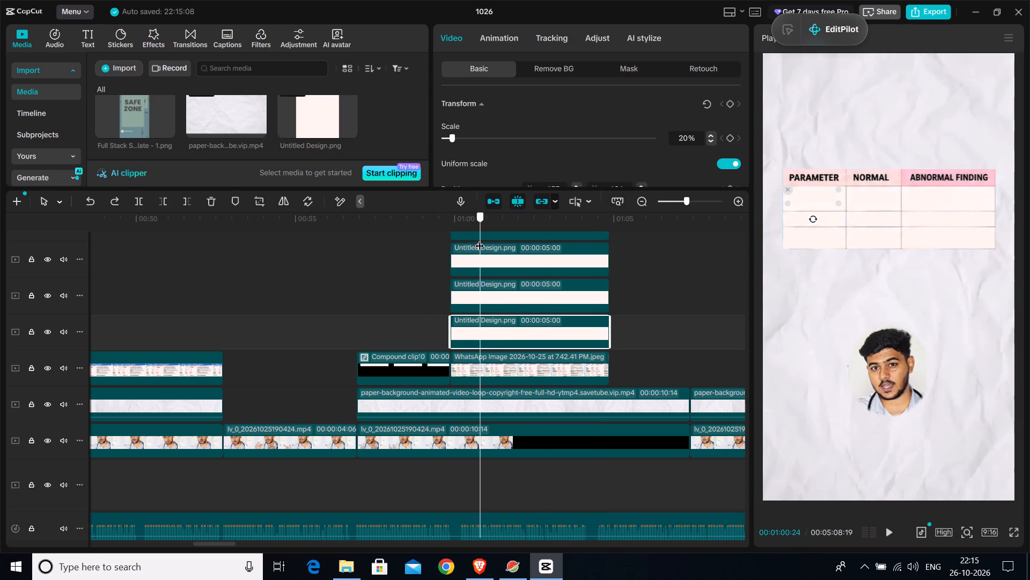
drag(480, 239, 461, 249)
Combine the three cover clips of the third table's first row into one compound clip.
drag(624, 323, 520, 264)
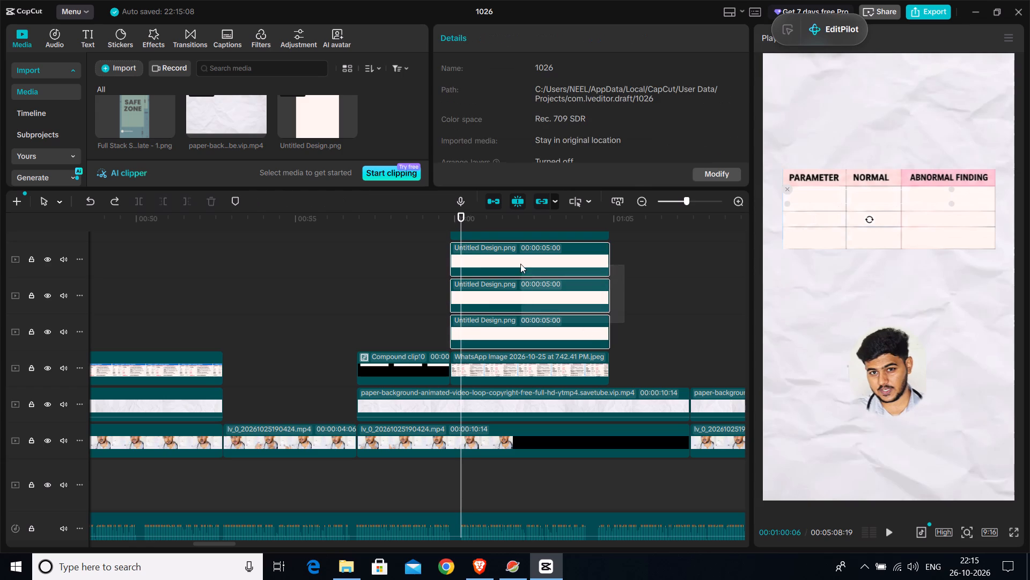
right_click(532, 303)
click(577, 294)
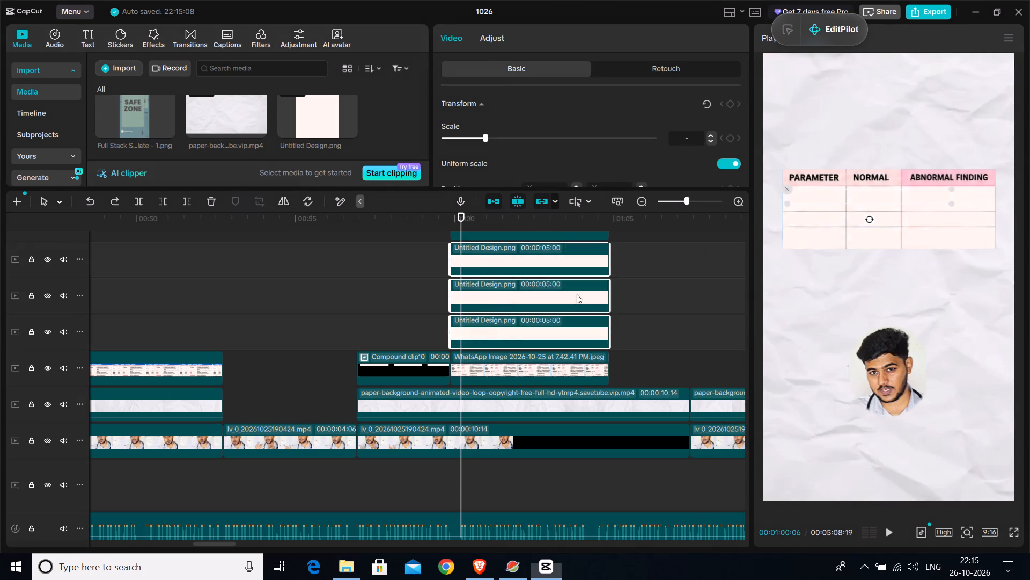
Combine the three cover clips of the third table's second row into one compound clip.
scroll(633, 317, up, 1)
scroll(633, 317, down, 1)
scroll(633, 317, up, 8)
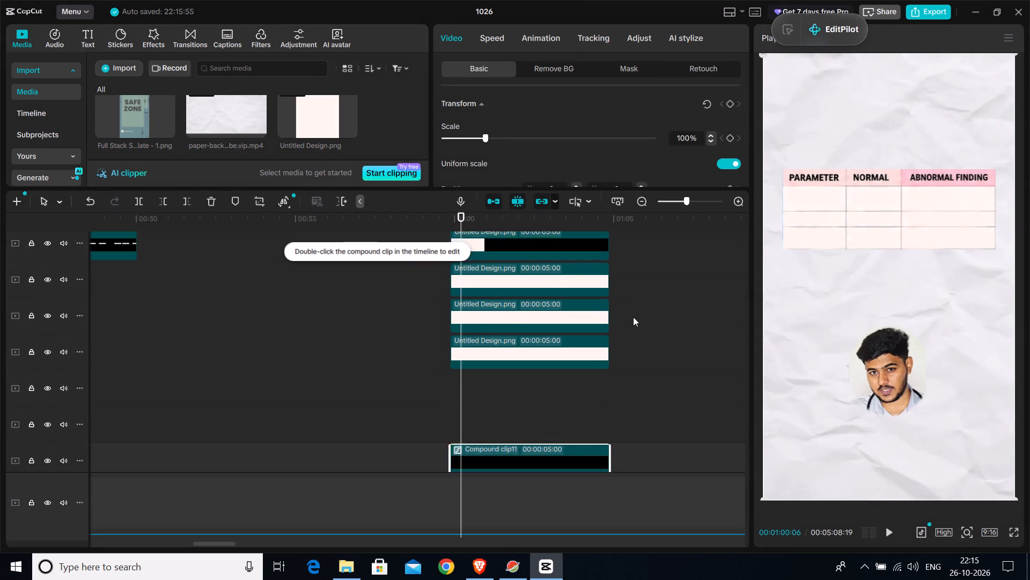
scroll(633, 317, up, 1)
drag(645, 378, 516, 302)
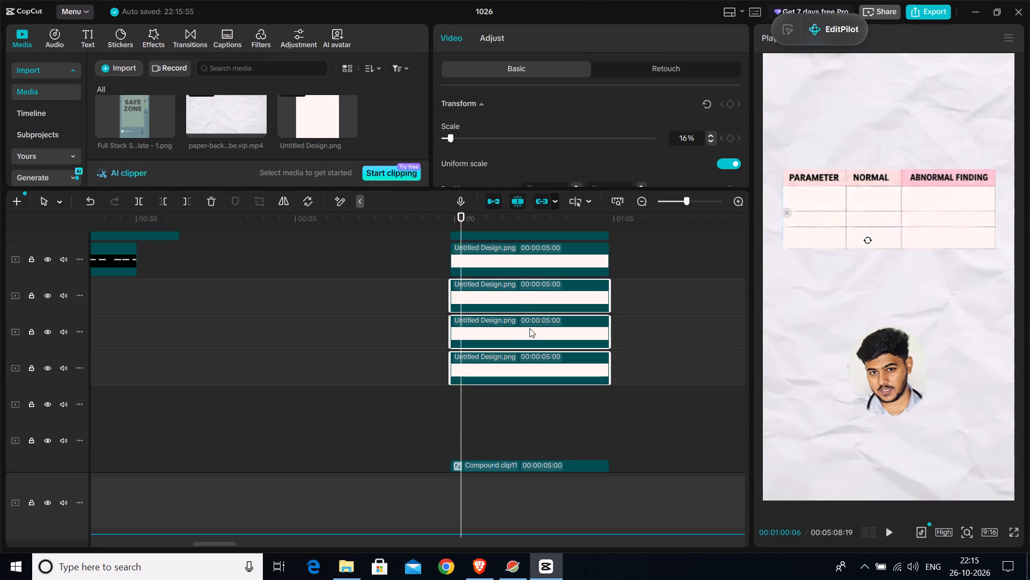
right_click(529, 328)
click(588, 293)
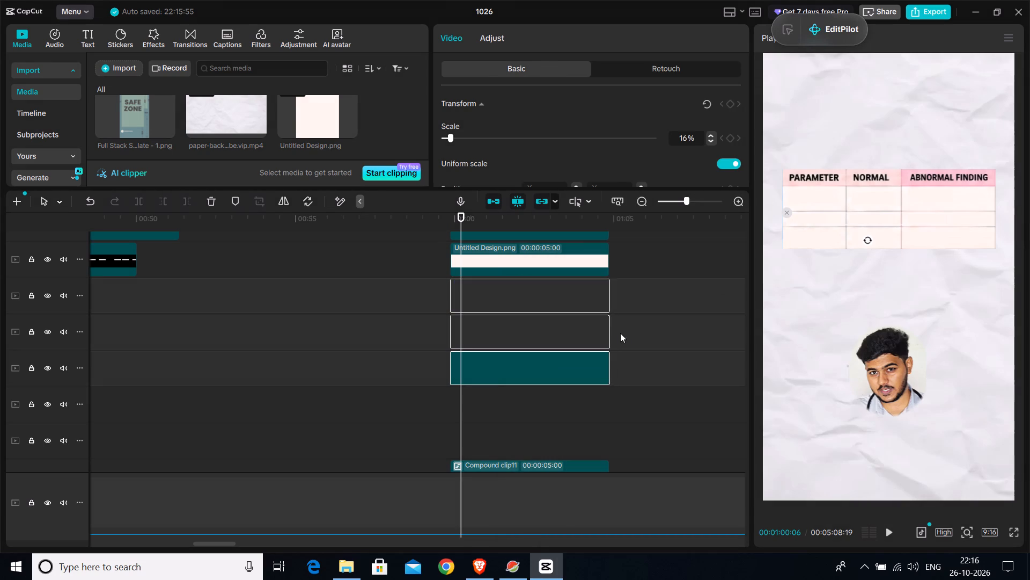
Combine the three remaining cover clips, for the third table's last row, into one compound clip.
scroll(621, 335, up, 6)
drag(649, 363, 536, 287)
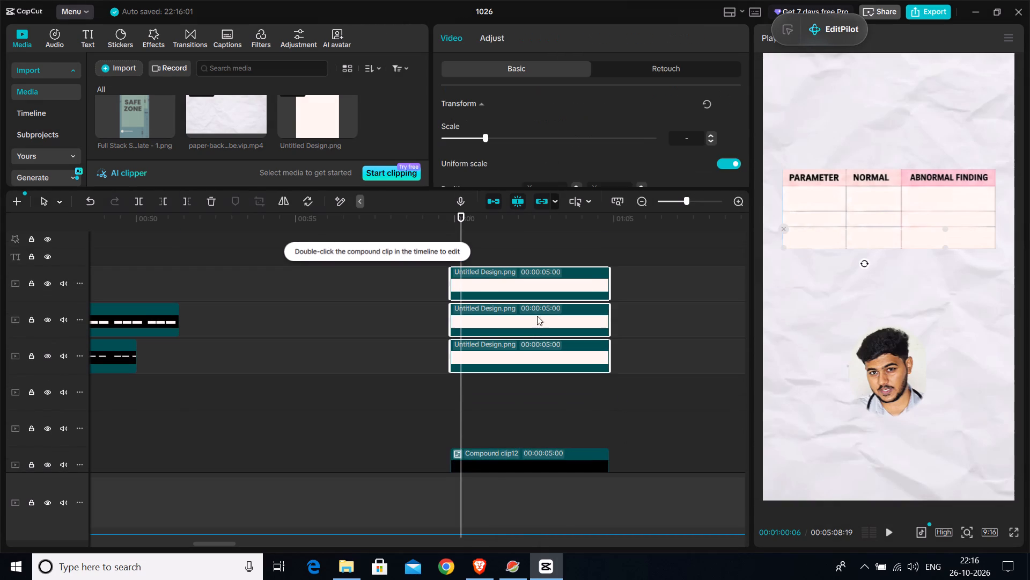
right_click(540, 330)
click(585, 294)
Move the last-row and second-row compound clips down to the tracks directly above the first-row one, keeping their start time.
scroll(619, 332, up, 2)
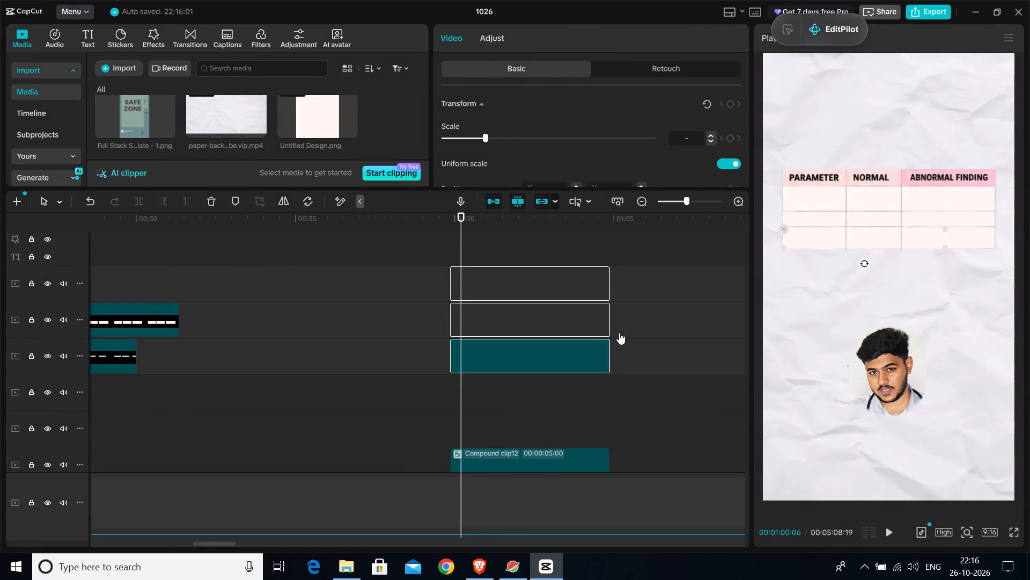
scroll(619, 332, up, 5)
scroll(619, 332, down, 5)
drag(522, 302, 527, 371)
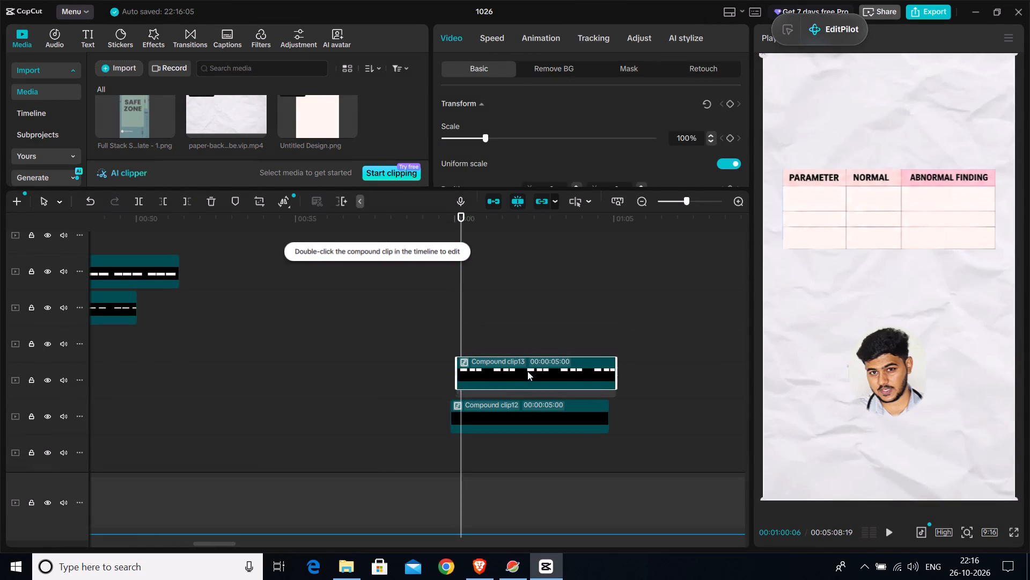
drag(527, 371, 523, 374)
scroll(601, 359, down, 7)
drag(630, 263, 586, 292)
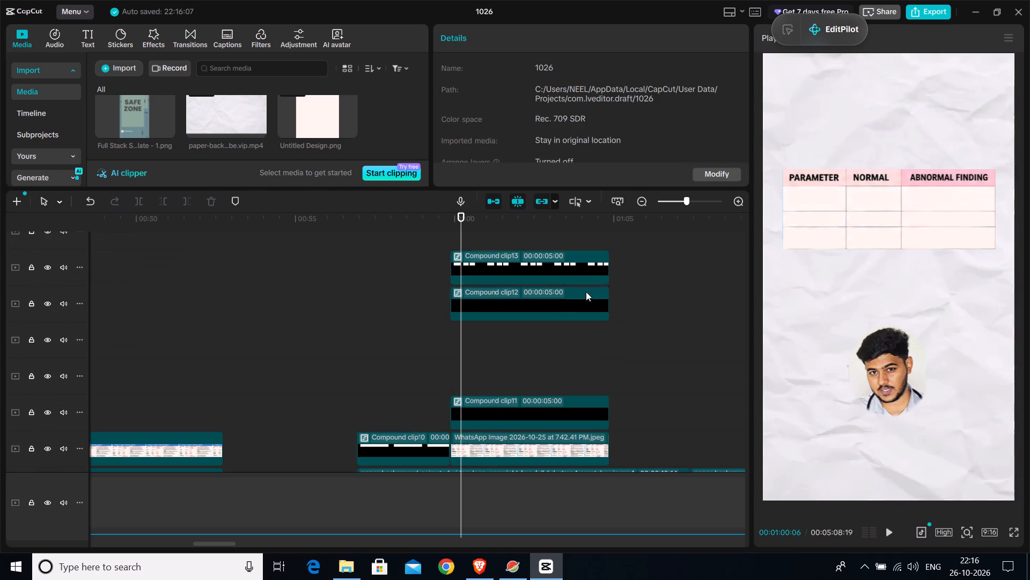
drag(586, 292, 559, 311)
drag(528, 303, 527, 376)
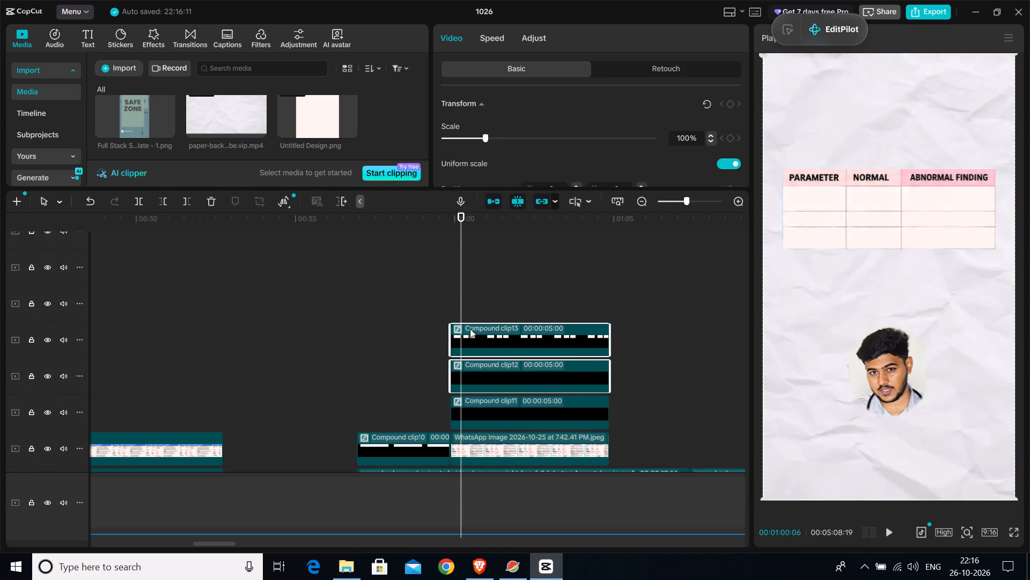
Split the first-row compound cover at 00:01:00:21 and delete the part after the cut to reveal the Blood row.
click(451, 308)
drag(451, 308, 470, 306)
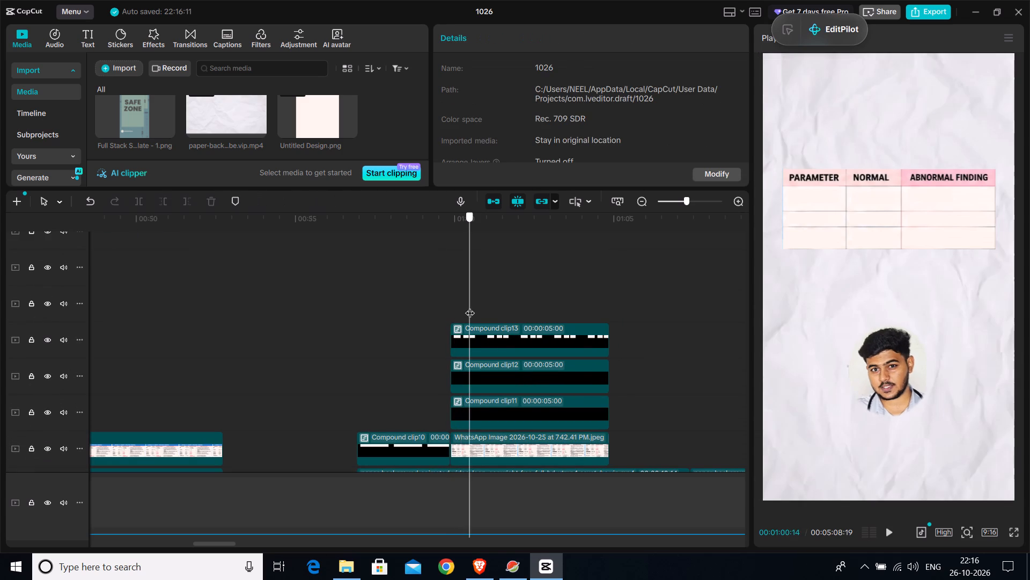
drag(470, 306, 426, 315)
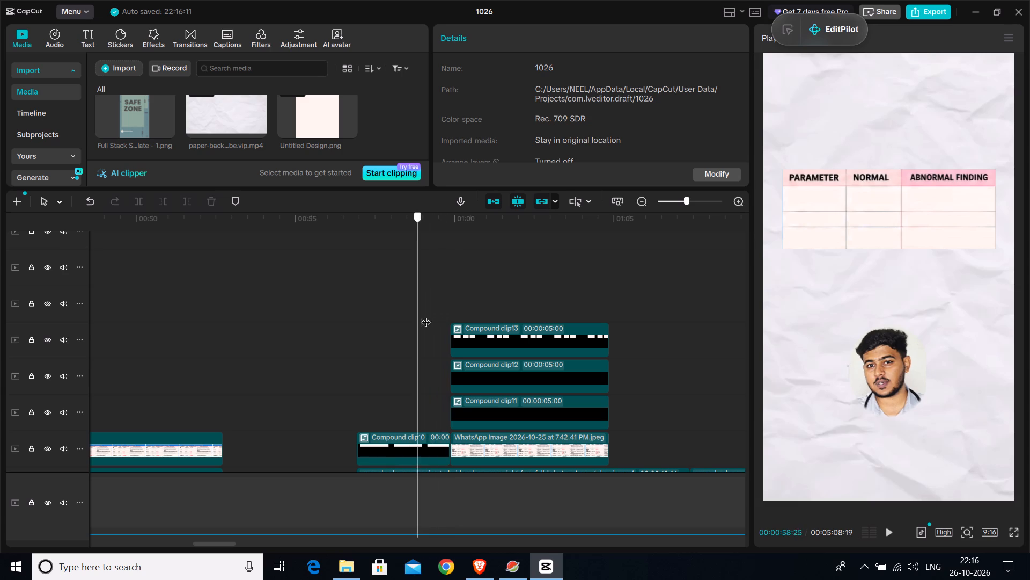
drag(426, 315, 434, 309)
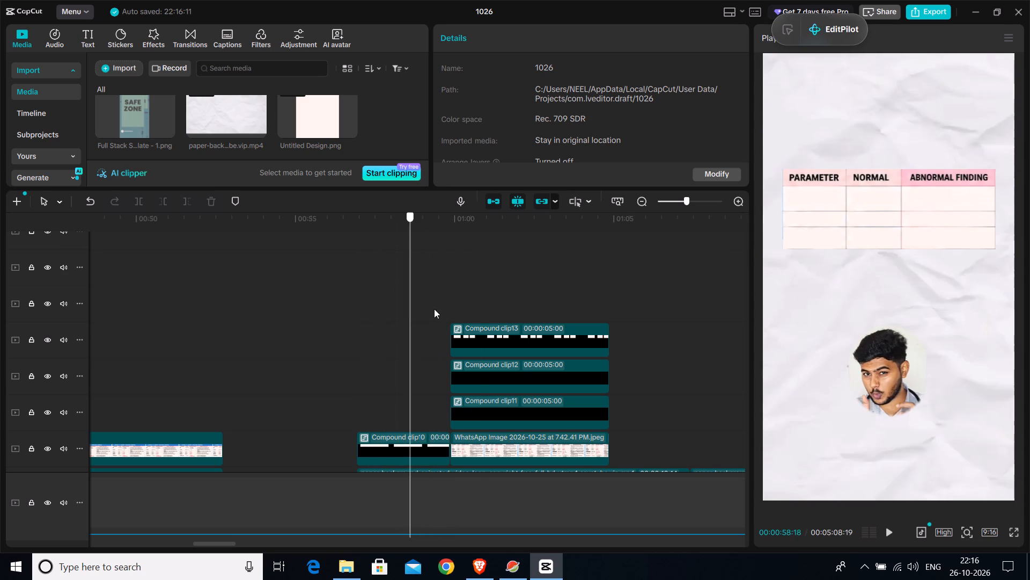
drag(434, 309, 460, 300)
scroll(460, 299, down, 3)
scroll(460, 299, up, 1)
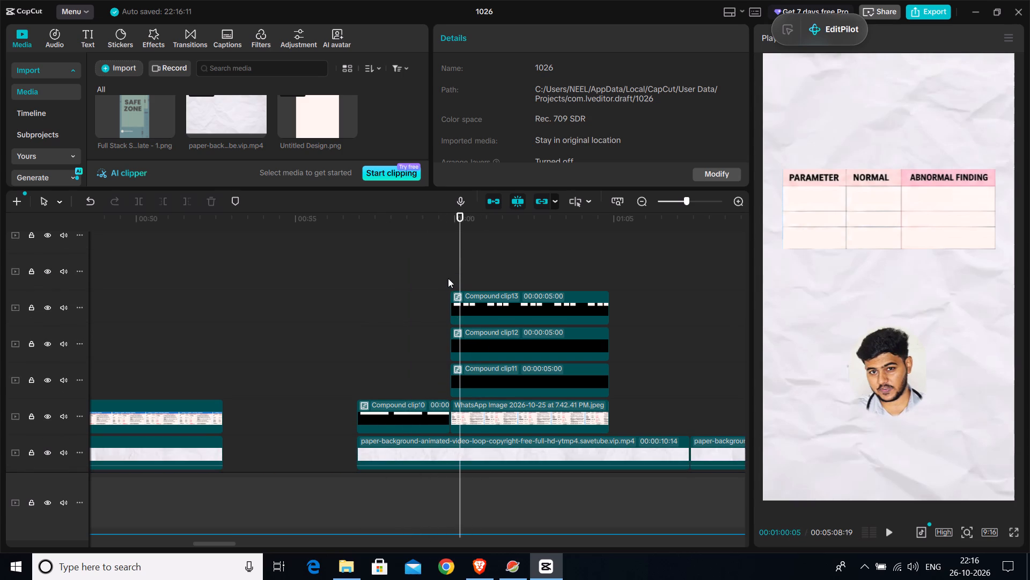
click(447, 278)
key(space)
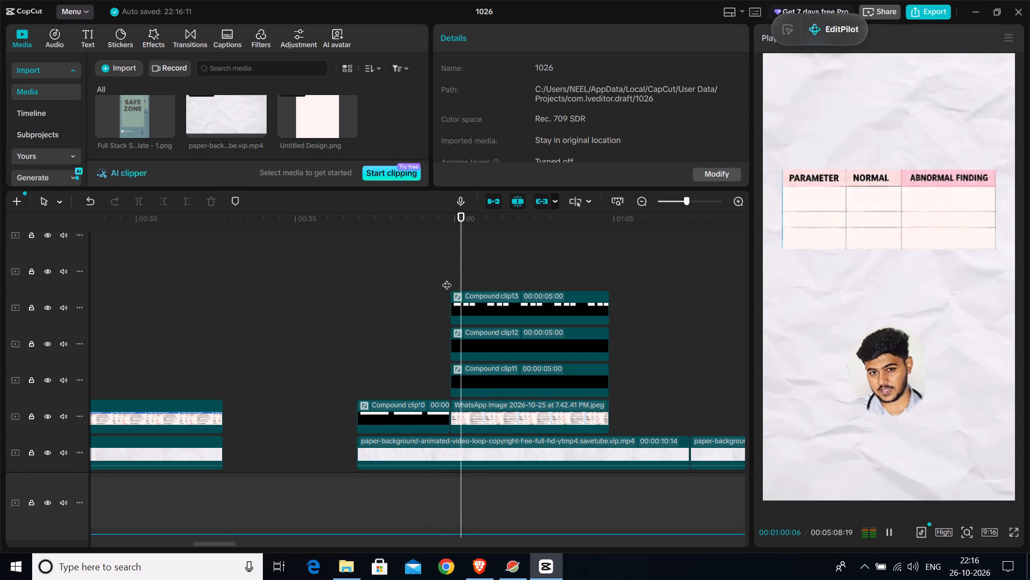
key(space)
click(494, 373)
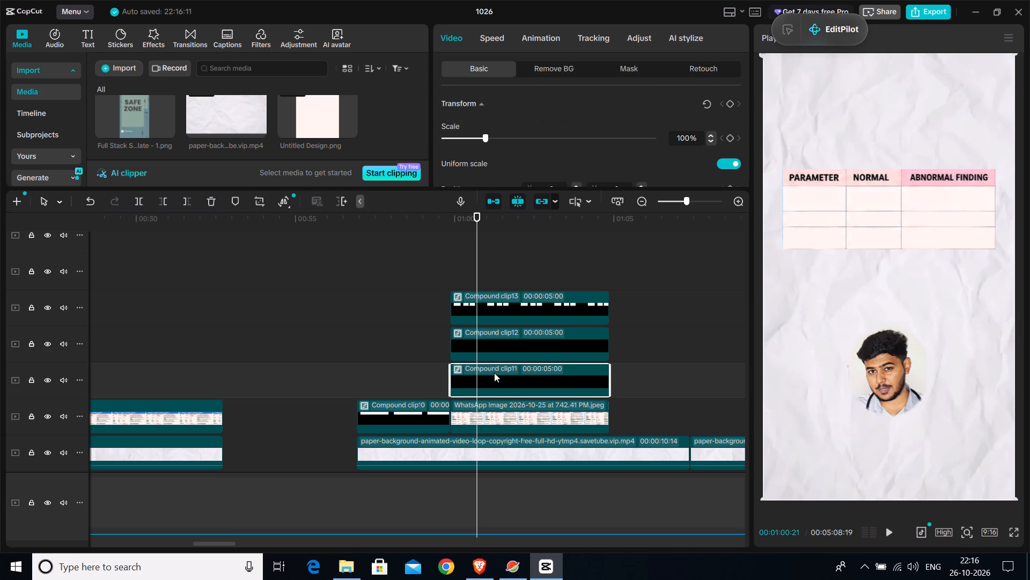
key(f)
key(Delete)
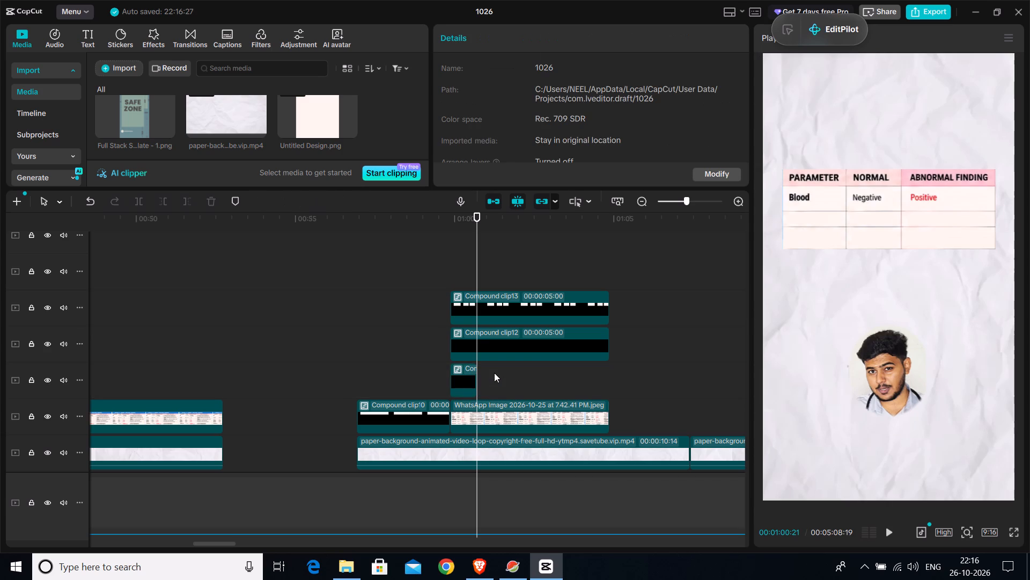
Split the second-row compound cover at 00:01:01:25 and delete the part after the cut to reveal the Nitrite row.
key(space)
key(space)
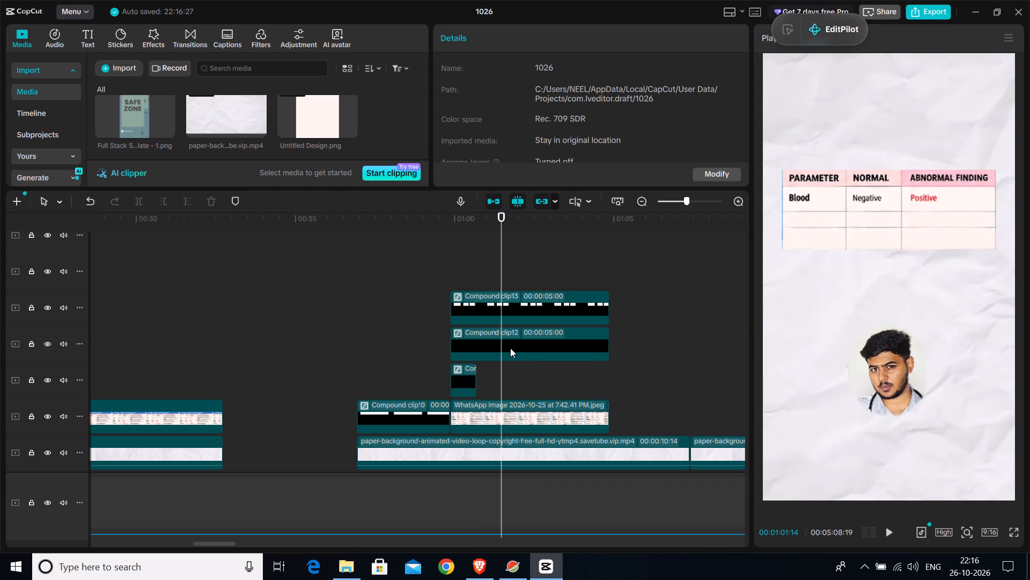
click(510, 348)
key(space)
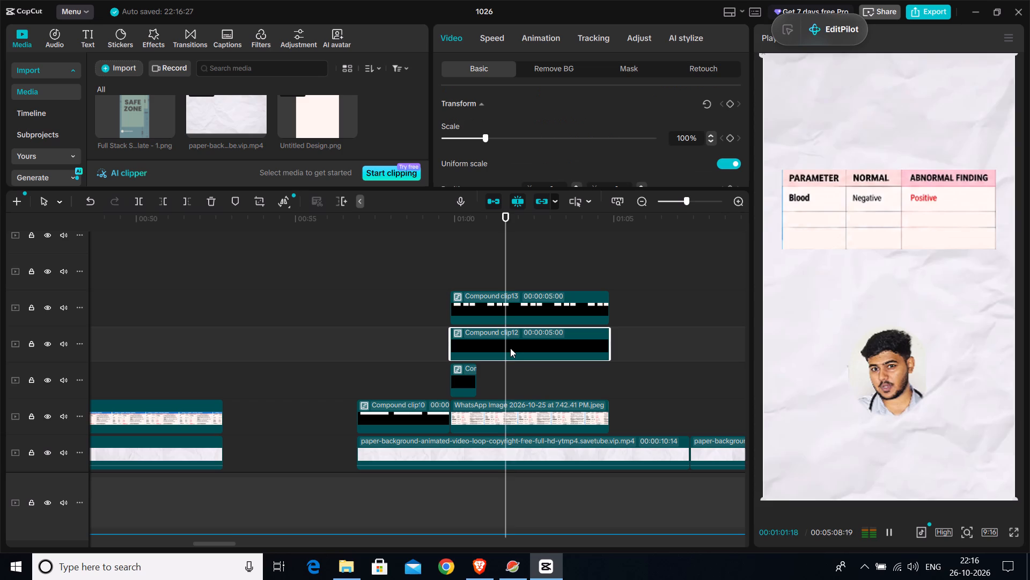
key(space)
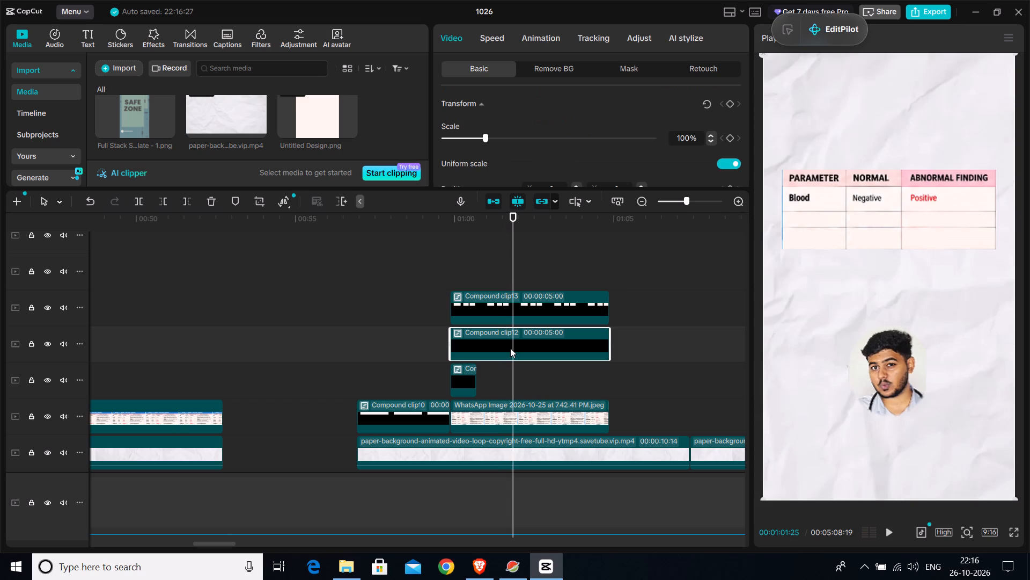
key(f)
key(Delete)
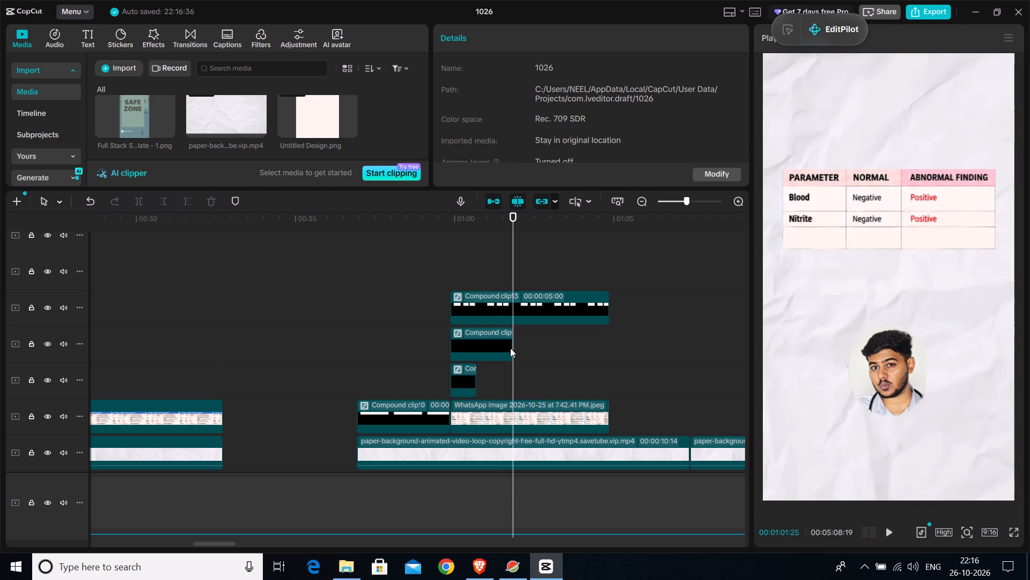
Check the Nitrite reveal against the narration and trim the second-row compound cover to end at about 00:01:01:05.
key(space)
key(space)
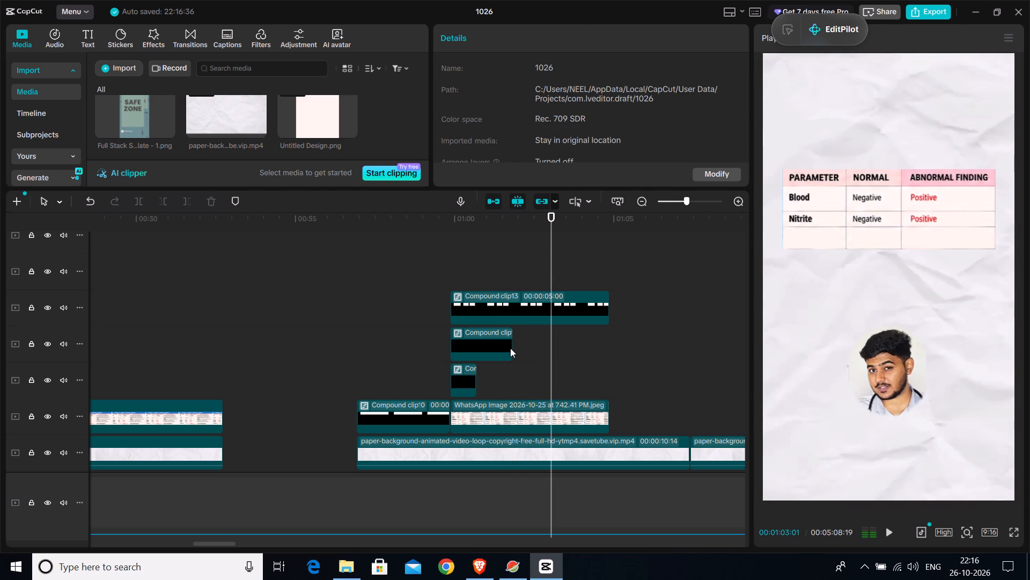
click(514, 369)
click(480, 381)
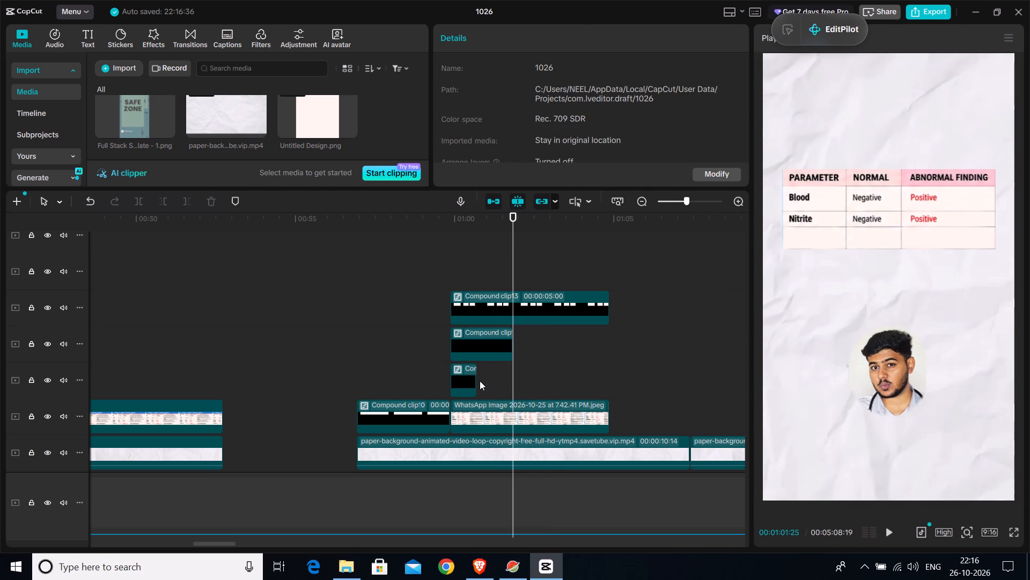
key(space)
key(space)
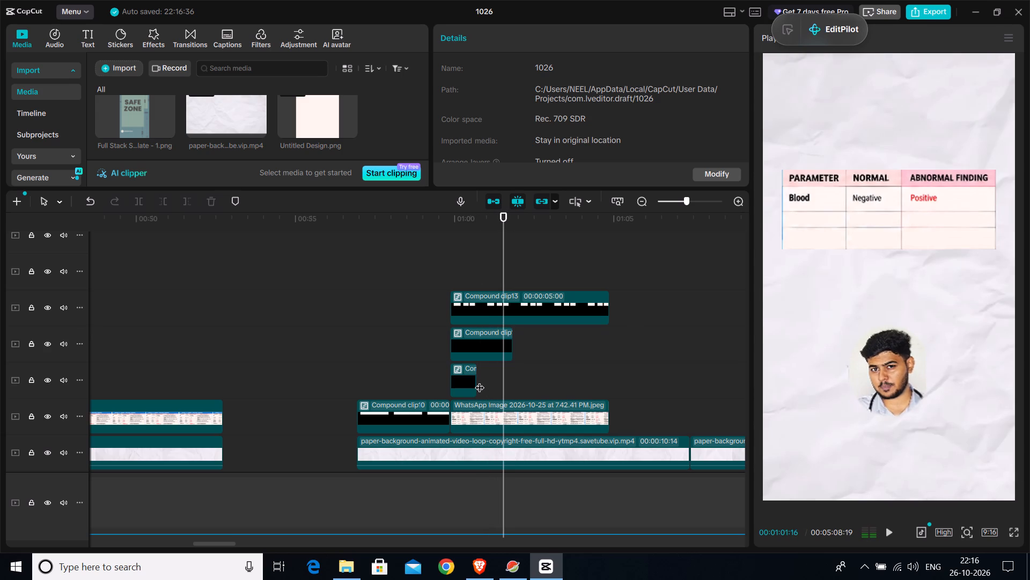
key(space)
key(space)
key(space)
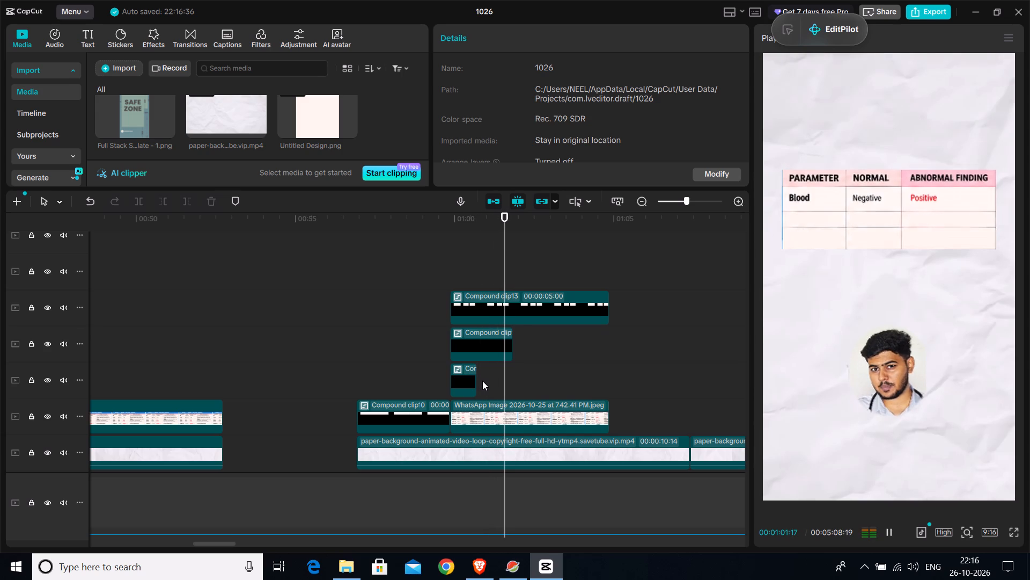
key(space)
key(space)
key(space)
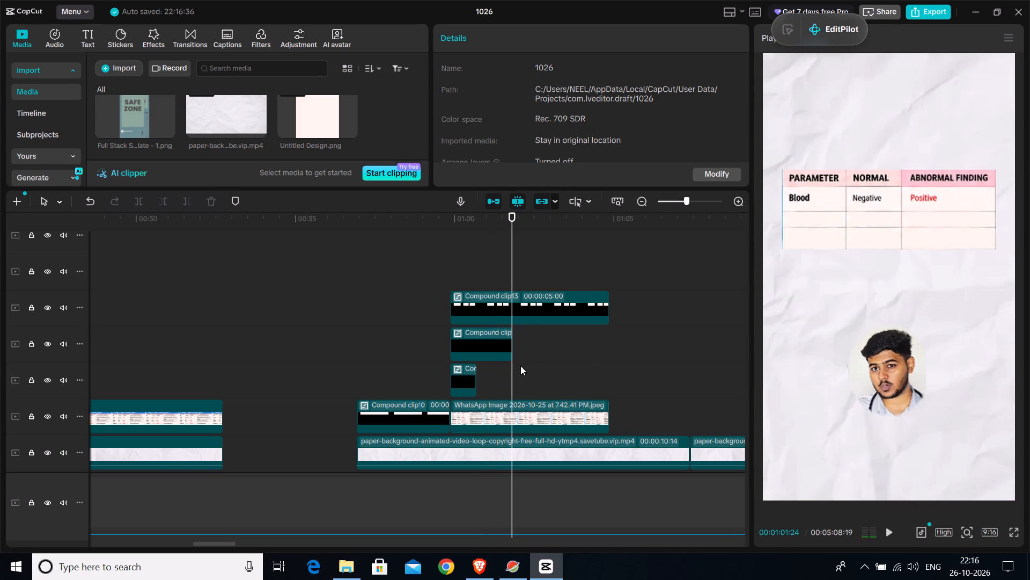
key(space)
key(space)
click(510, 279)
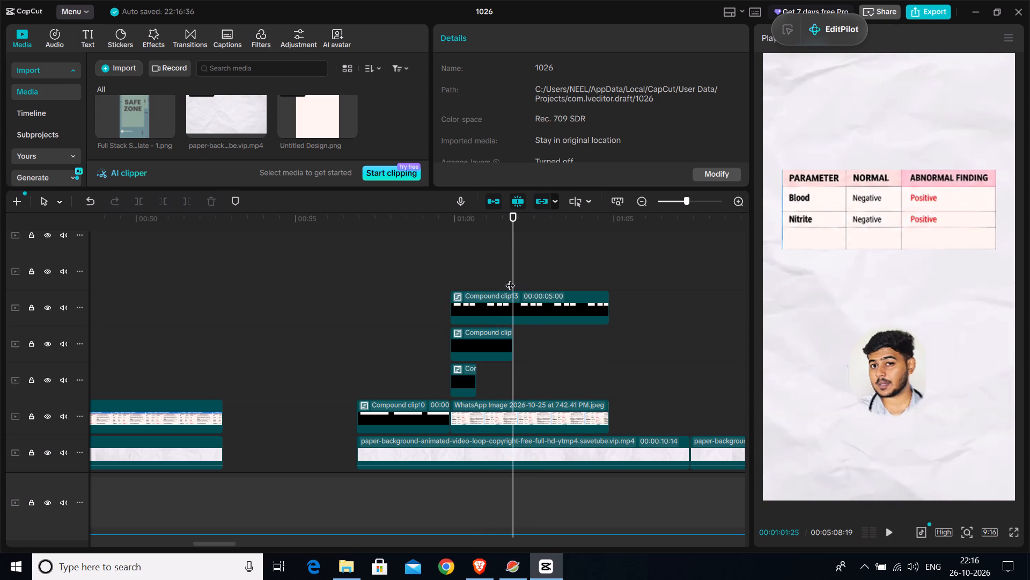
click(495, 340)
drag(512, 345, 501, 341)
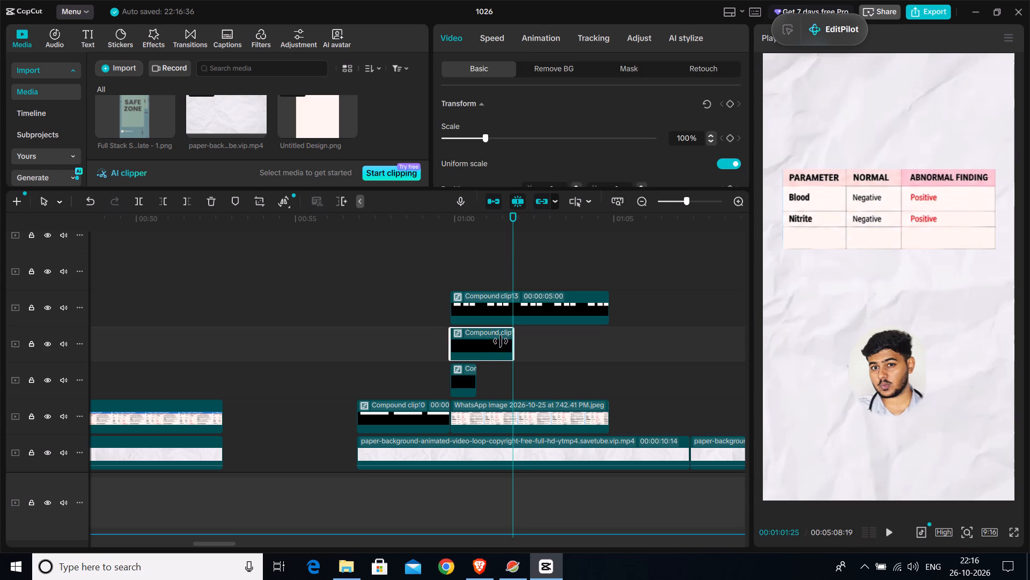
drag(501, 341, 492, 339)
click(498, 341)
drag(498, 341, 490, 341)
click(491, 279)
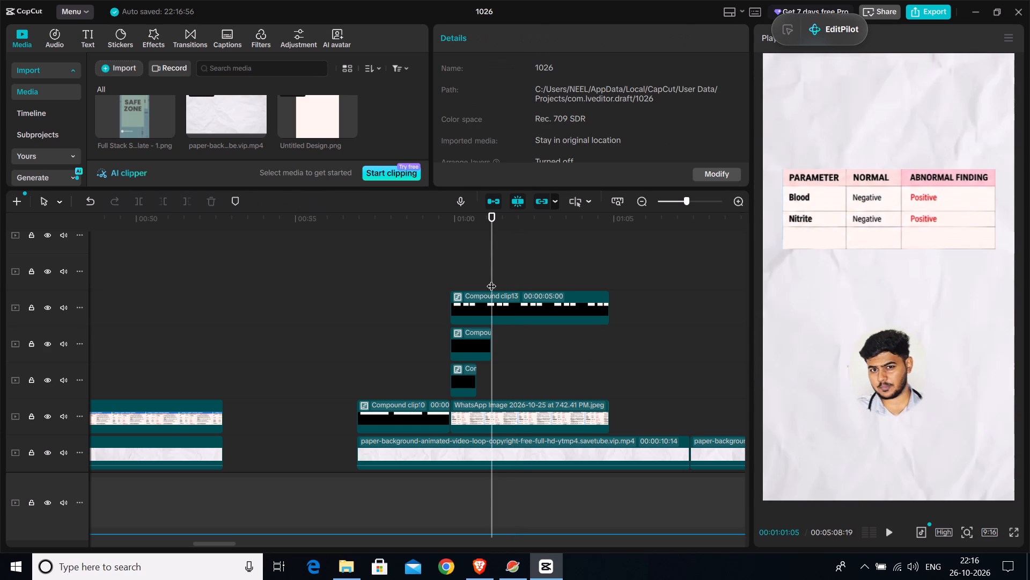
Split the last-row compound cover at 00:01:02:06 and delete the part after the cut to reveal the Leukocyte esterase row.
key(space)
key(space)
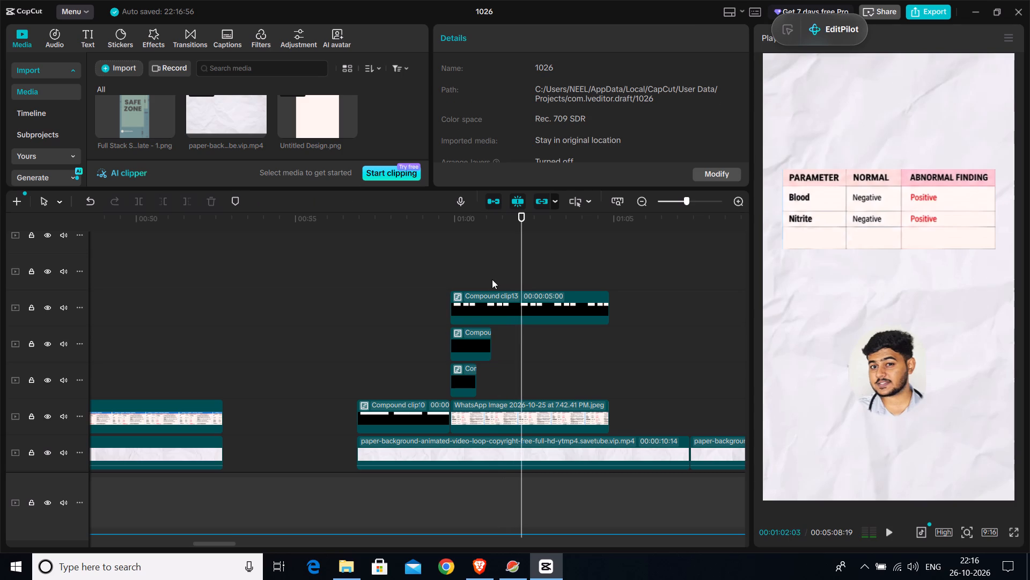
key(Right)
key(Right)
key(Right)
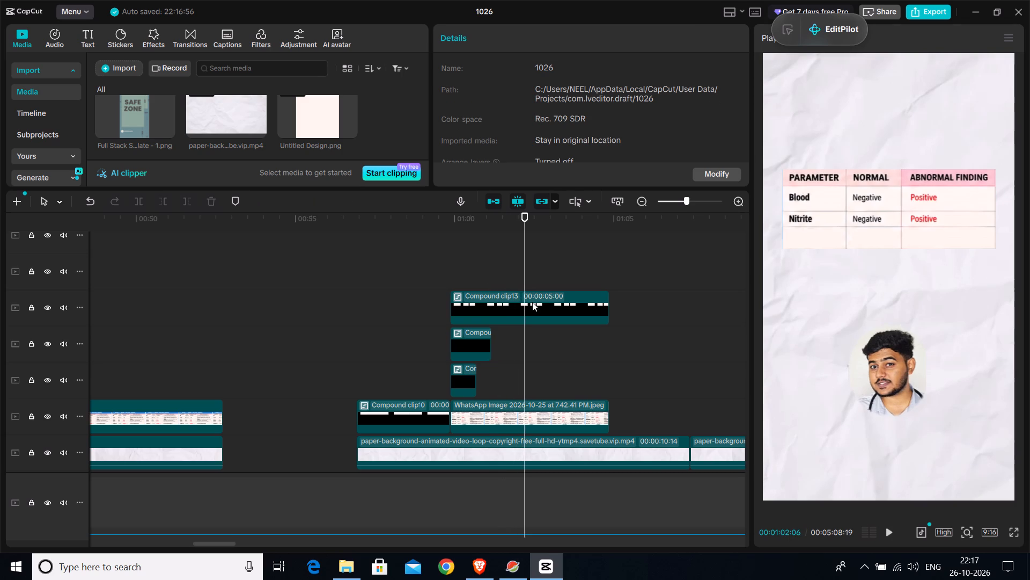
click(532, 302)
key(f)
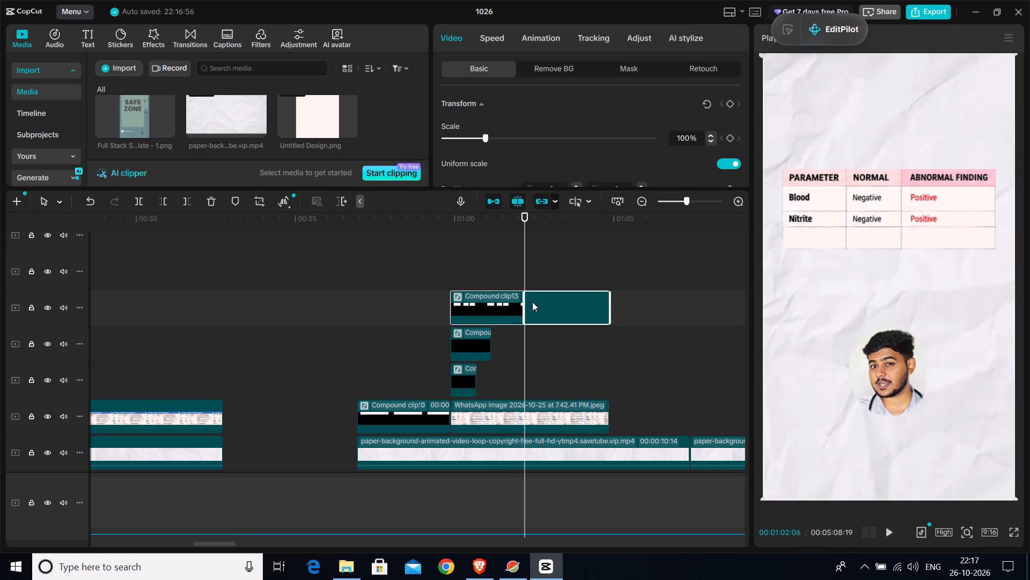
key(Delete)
Play the narration past the end of the third table and examine the remaining timeline clips there.
key(space)
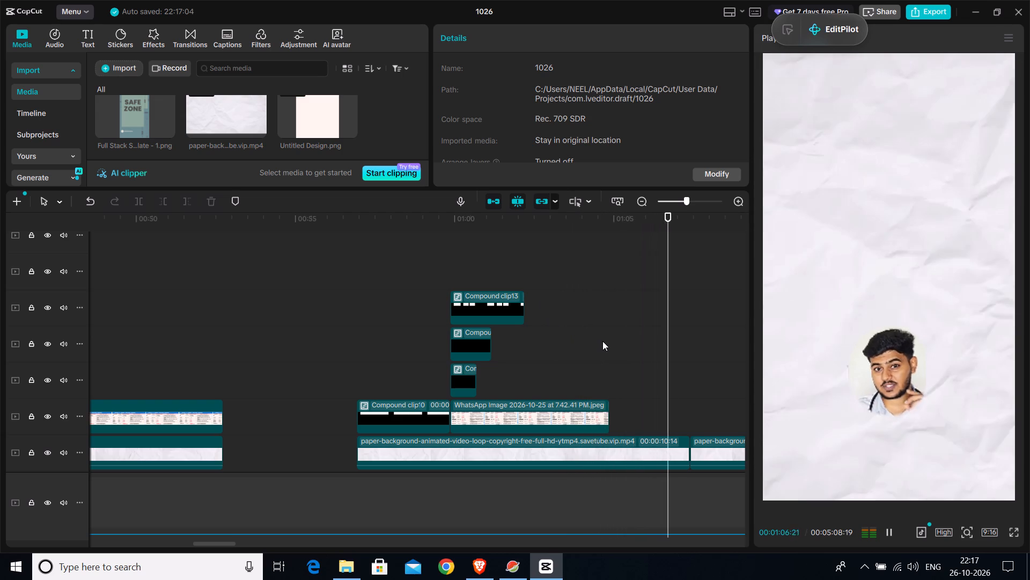
key(space)
click(607, 386)
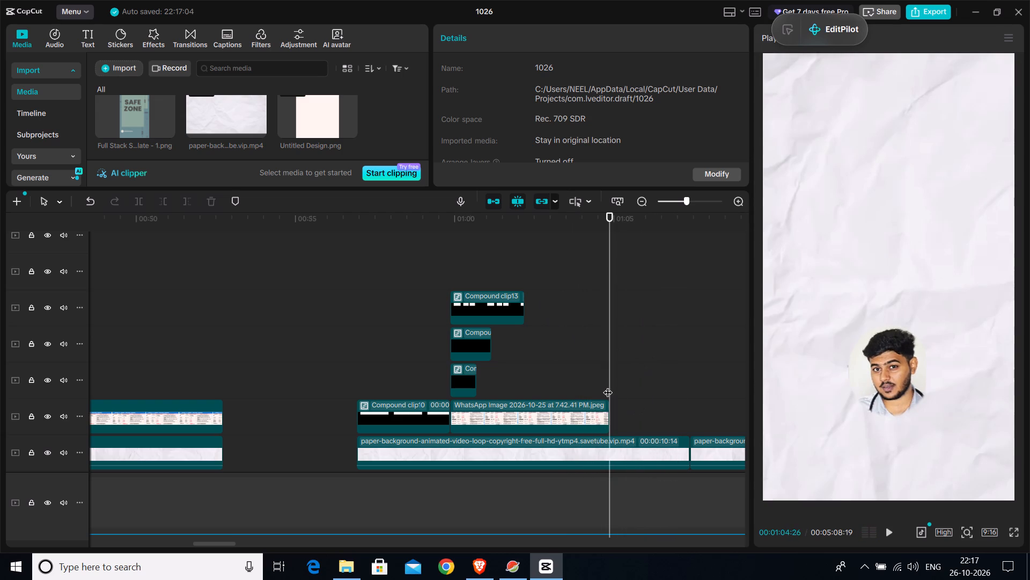
key(space)
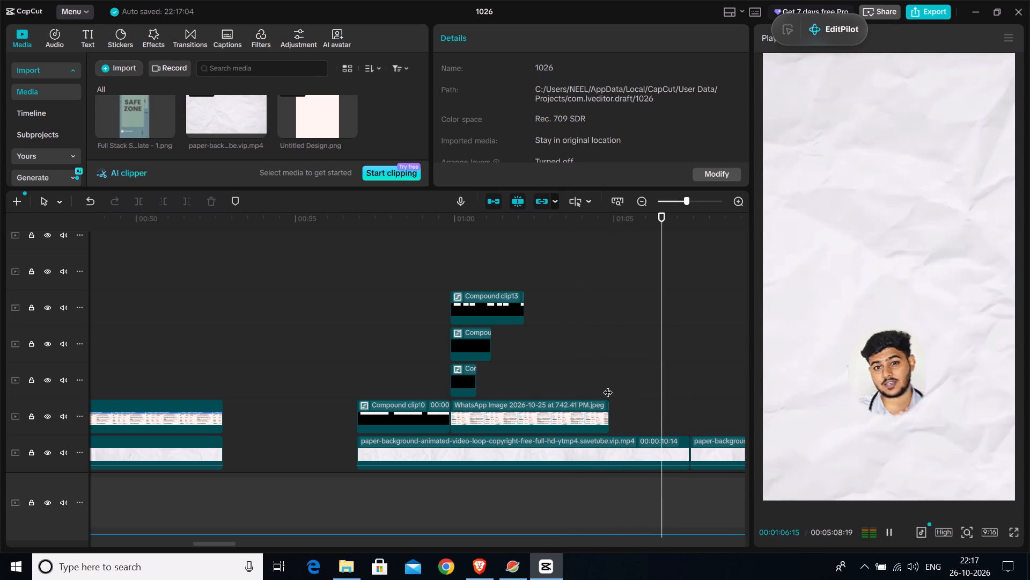
key(space)
key(space)
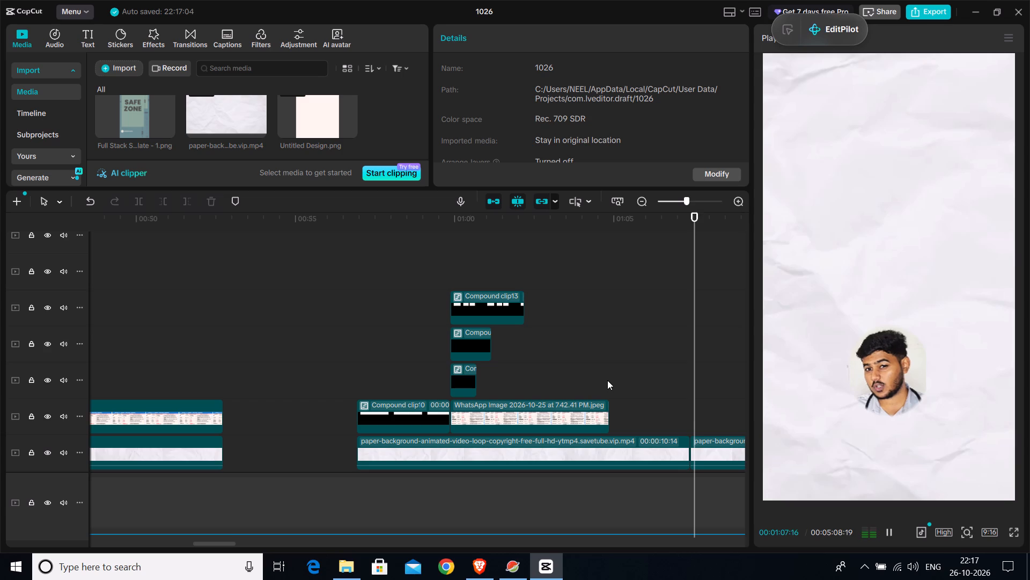
key(space)
click(607, 380)
scroll(627, 395, down, 4)
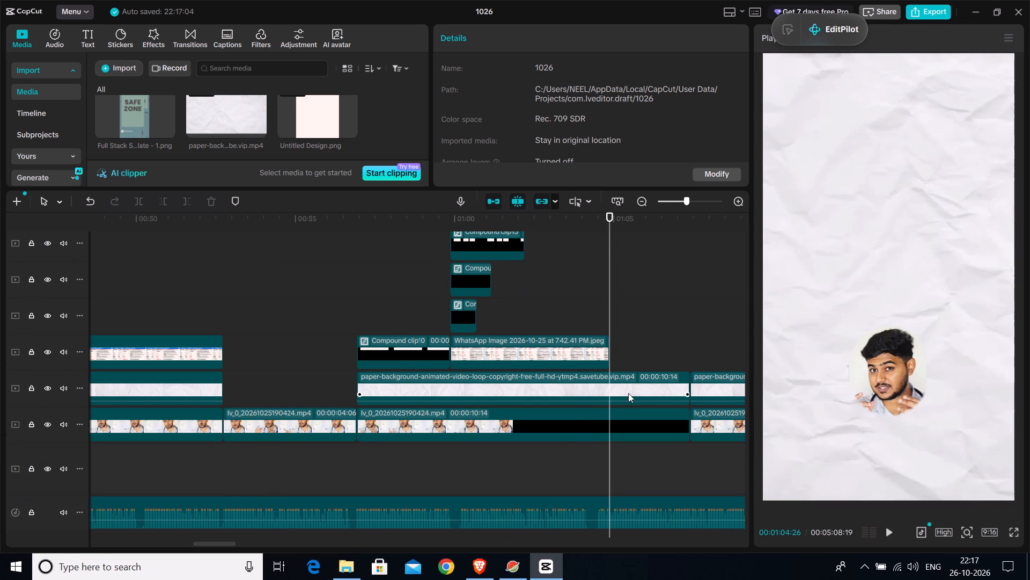
drag(214, 544, 225, 544)
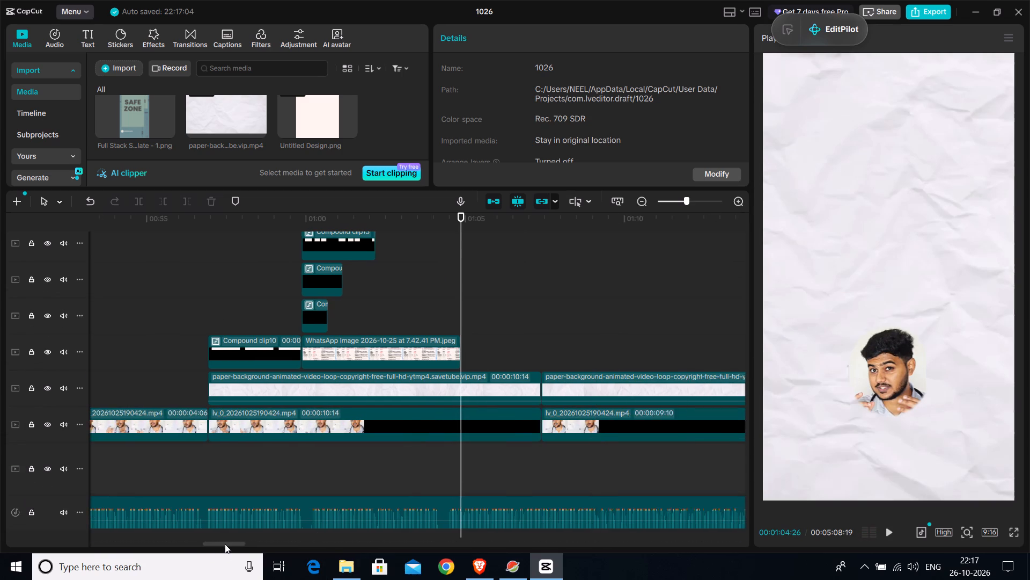
drag(225, 544, 230, 544)
ctrl+scroll(425, 345, down, 1)
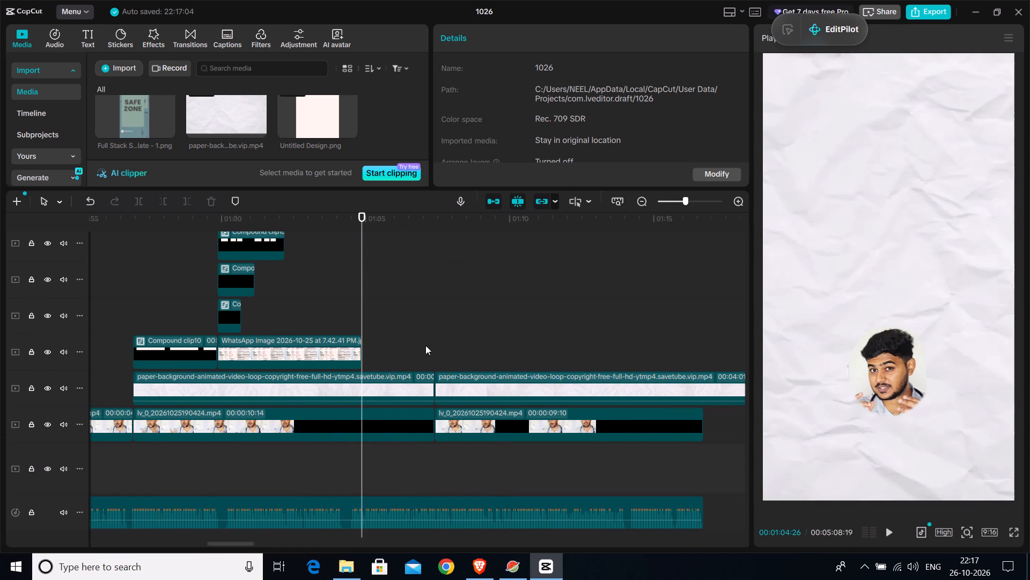
Examine the complete Urine Analysis chart from the imported media in full-screen preview.
scroll(416, 321, up, 6)
scroll(337, 120, up, 8)
click(337, 120)
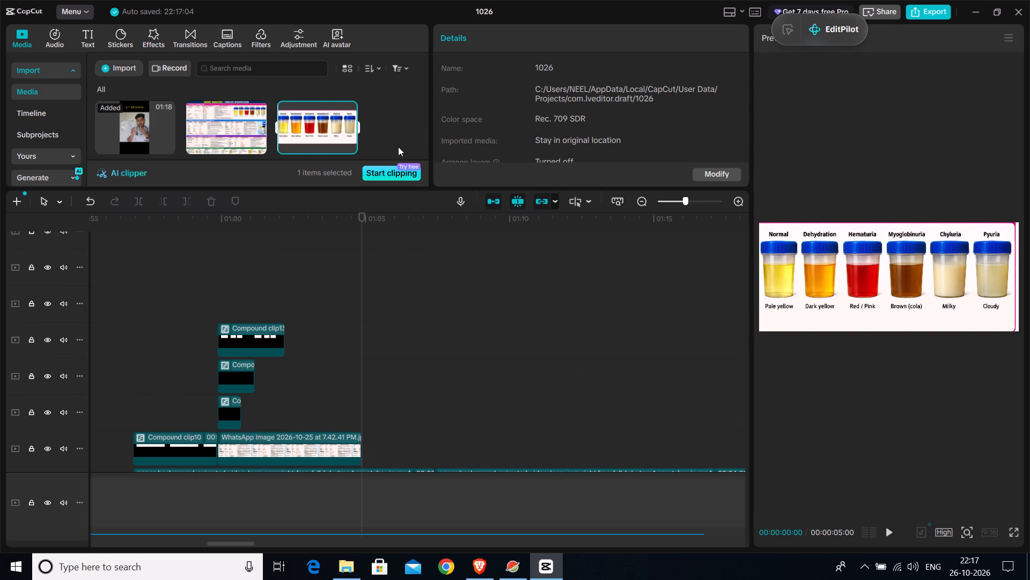
click(207, 132)
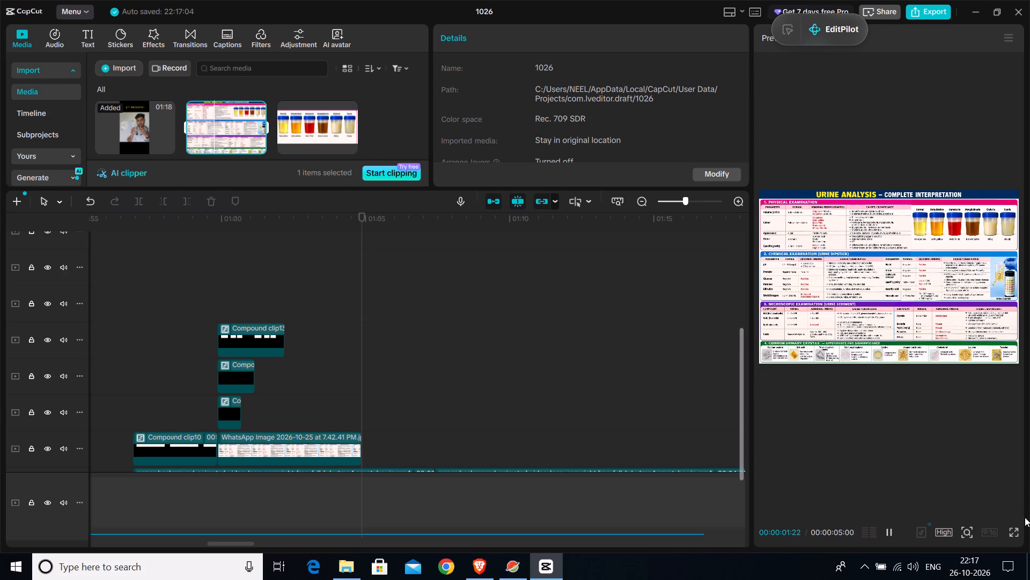
click(1012, 531)
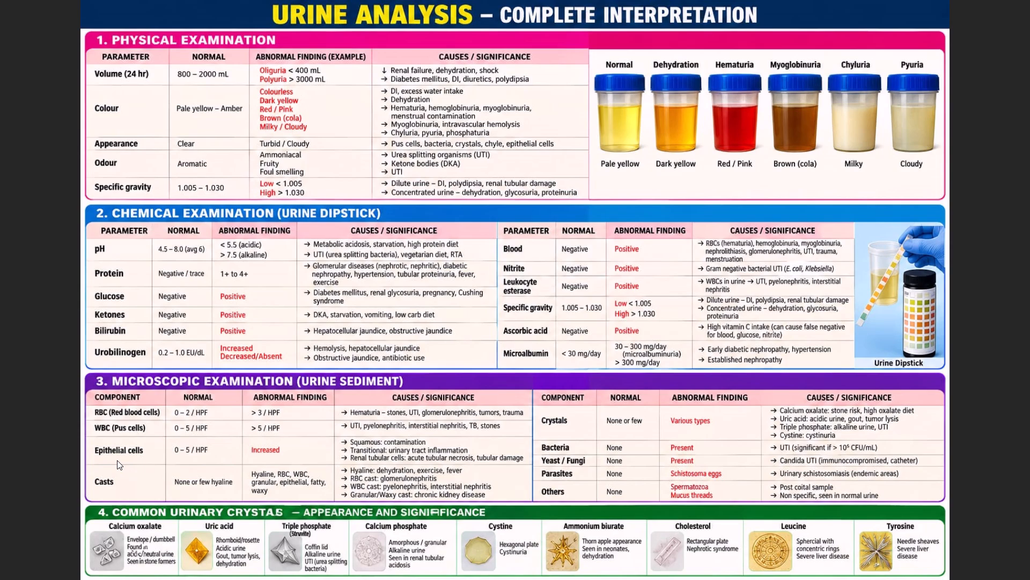
click(117, 460)
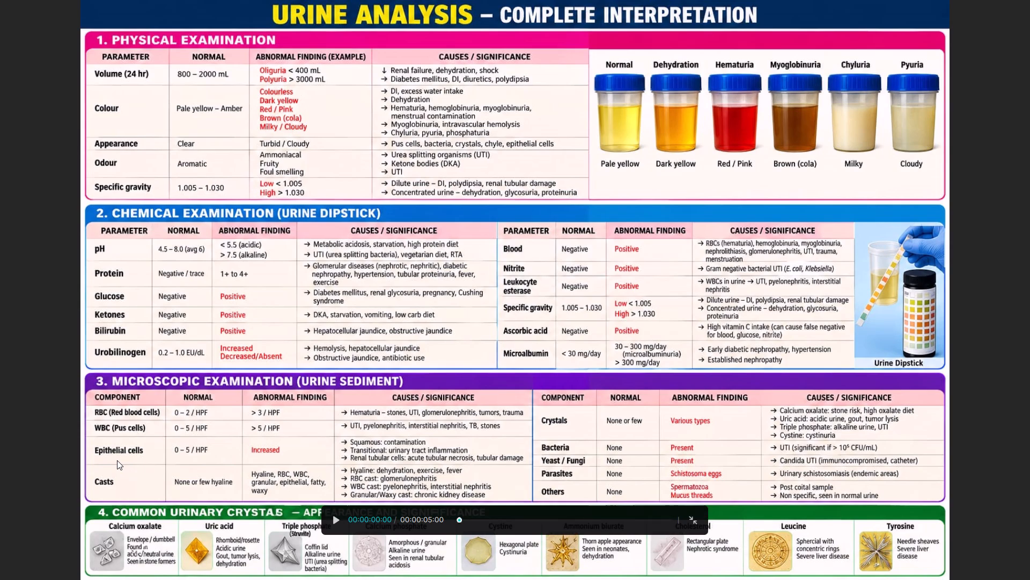
click(698, 524)
Scrub through the third table's section and examine its row reveals and the surrounding tracks.
scroll(343, 393, down, 4)
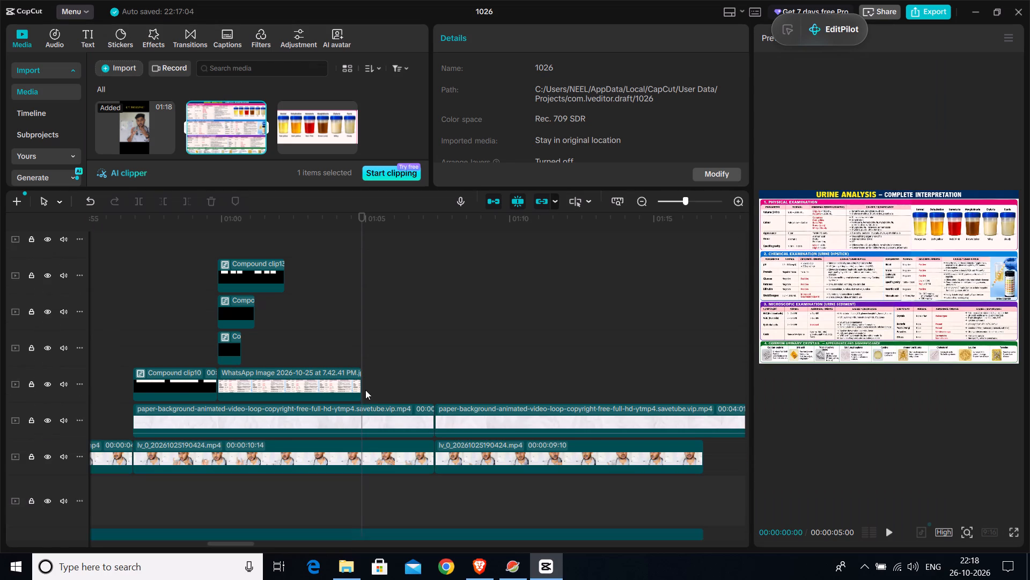
scroll(365, 390, down, 1)
click(289, 295)
click(261, 311)
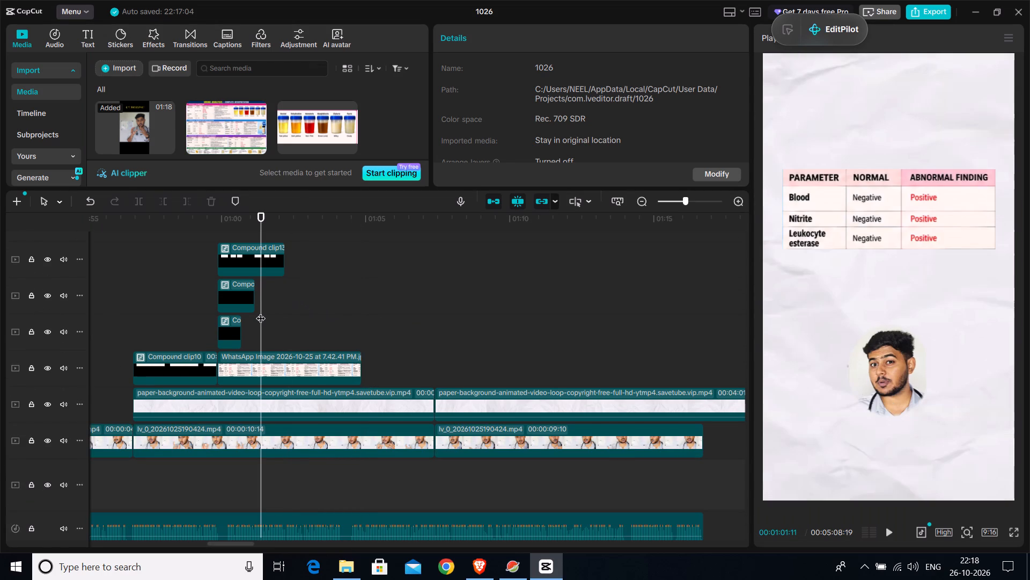
click(290, 310)
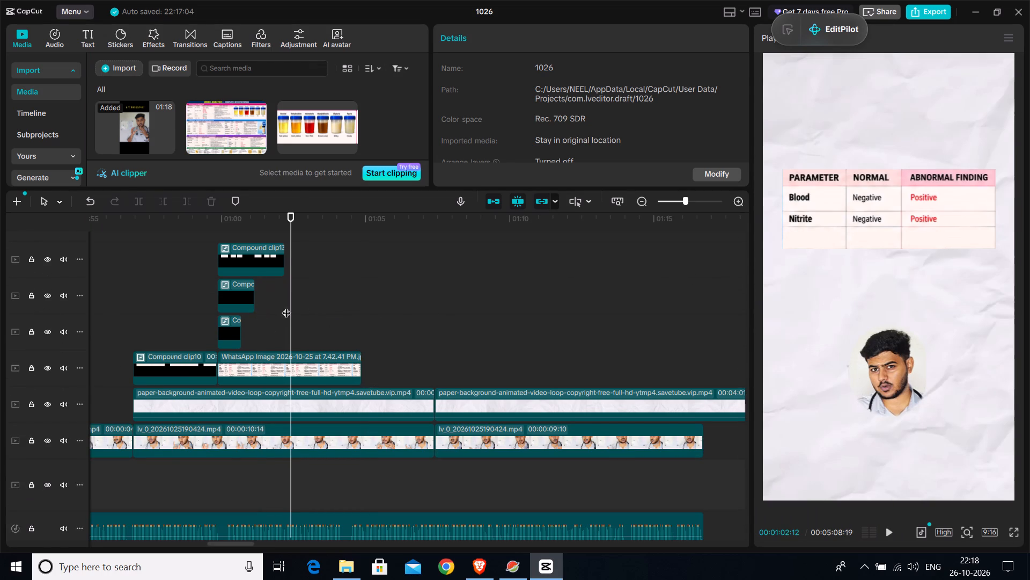
click(362, 324)
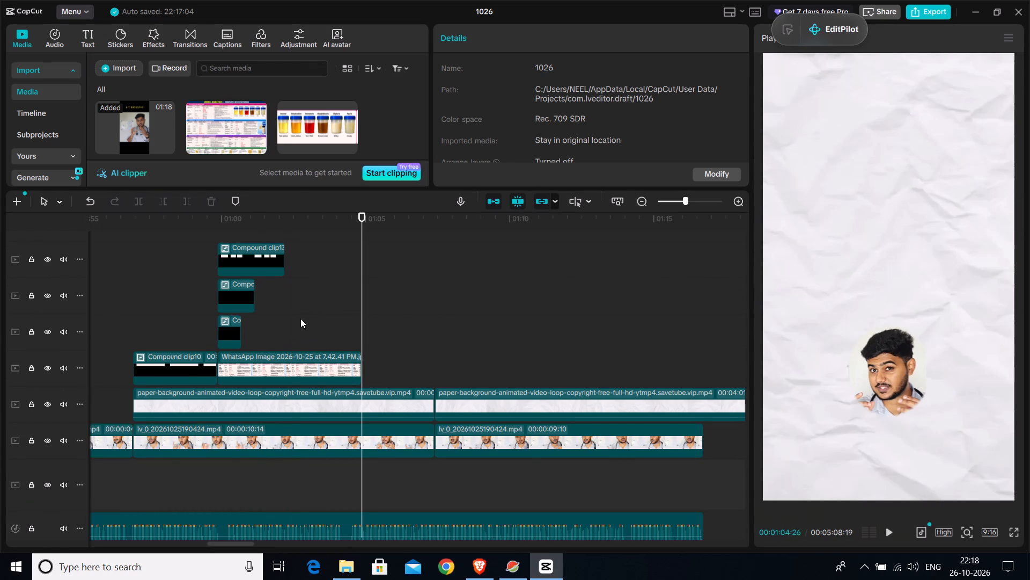
click(300, 318)
scroll(368, 339, up, 2)
scroll(368, 339, down, 2)
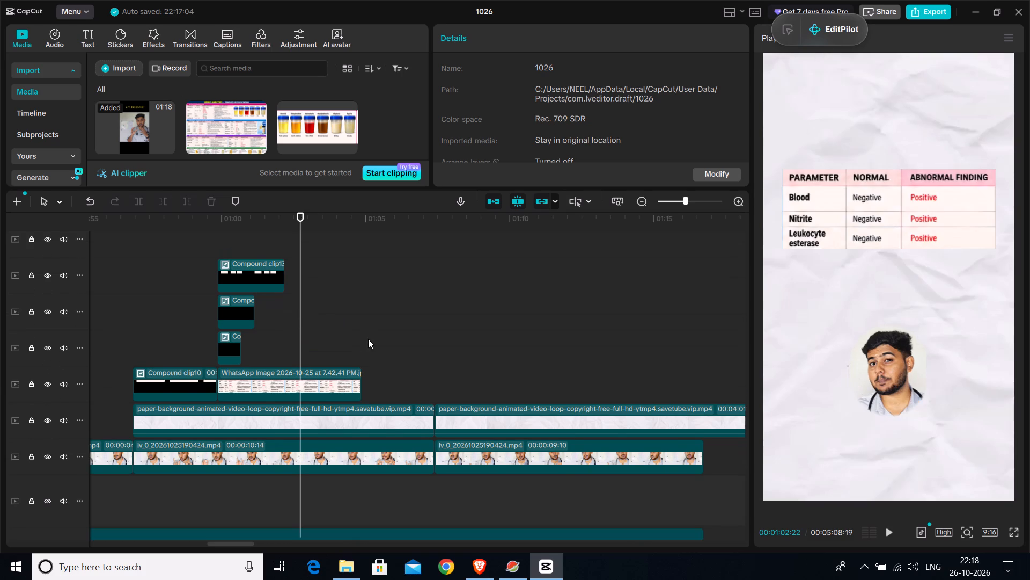
scroll(368, 339, down, 2)
scroll(329, 299, up, 3)
scroll(317, 319, down, 2)
scroll(317, 331, up, 5)
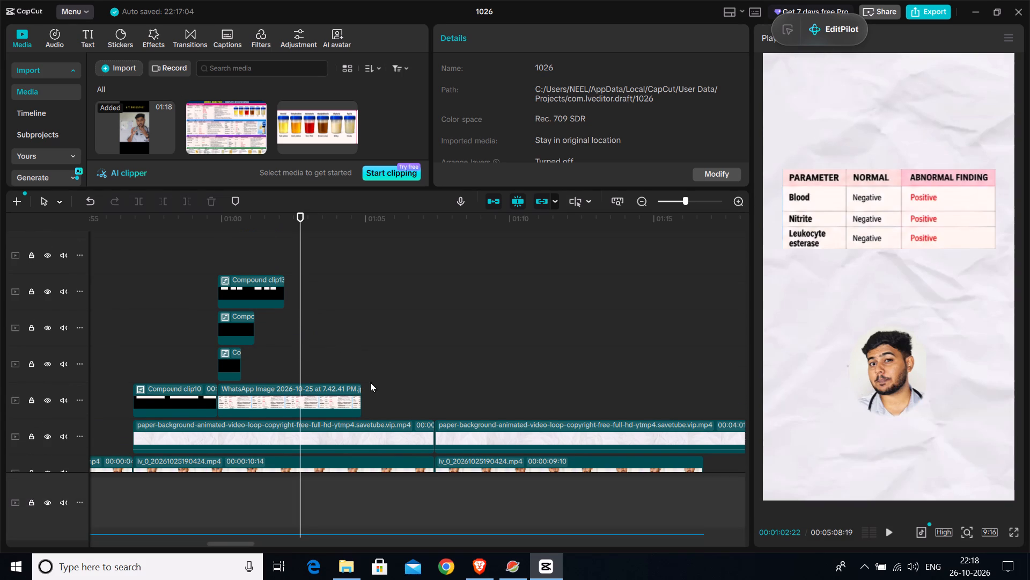
Delete the third table's image, its three row-cover compound clips and the compound clip directly before the image.
scroll(349, 432, down, 1)
scroll(381, 402, down, 3)
drag(393, 369, 133, 304)
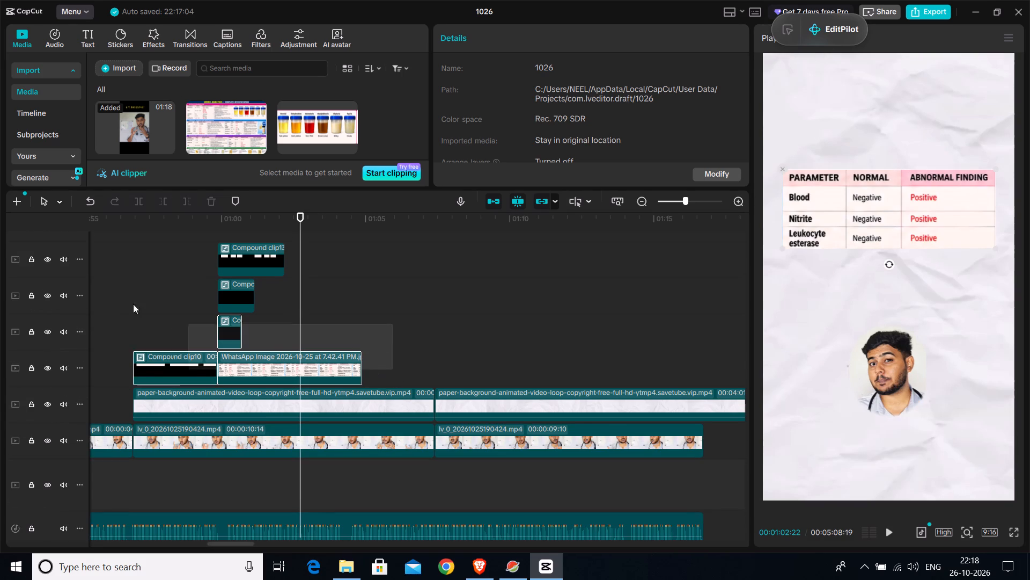
drag(133, 304, 173, 253)
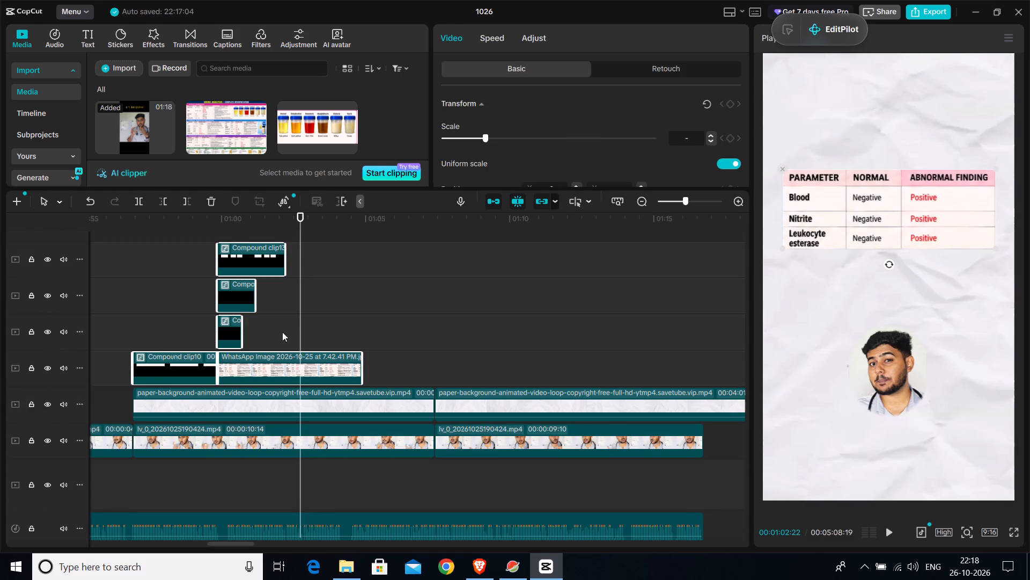
key(Delete)
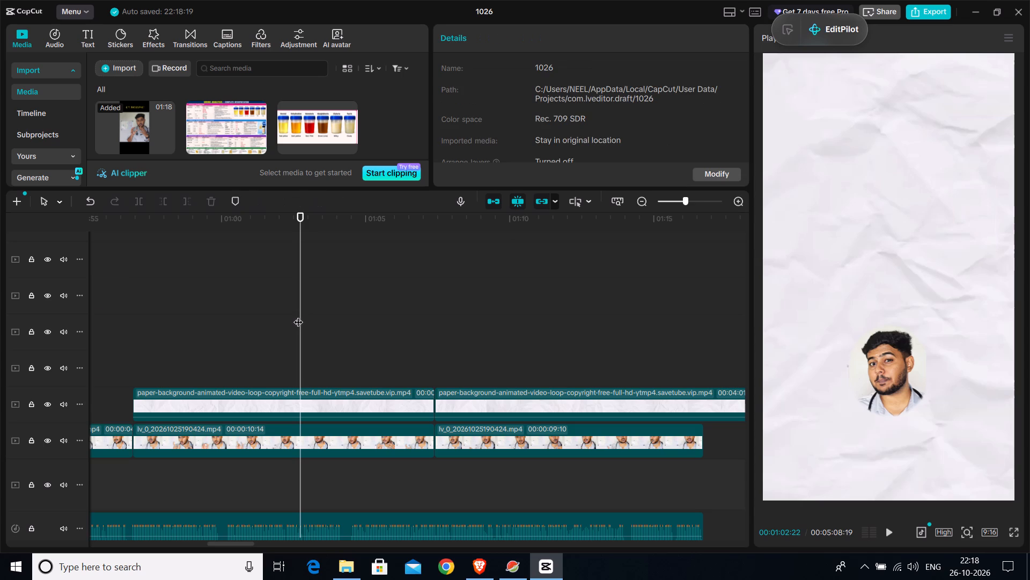
Place the complete Urine Analysis chart image above the paper background clip, starting at 00:00:56:28.
click(134, 371)
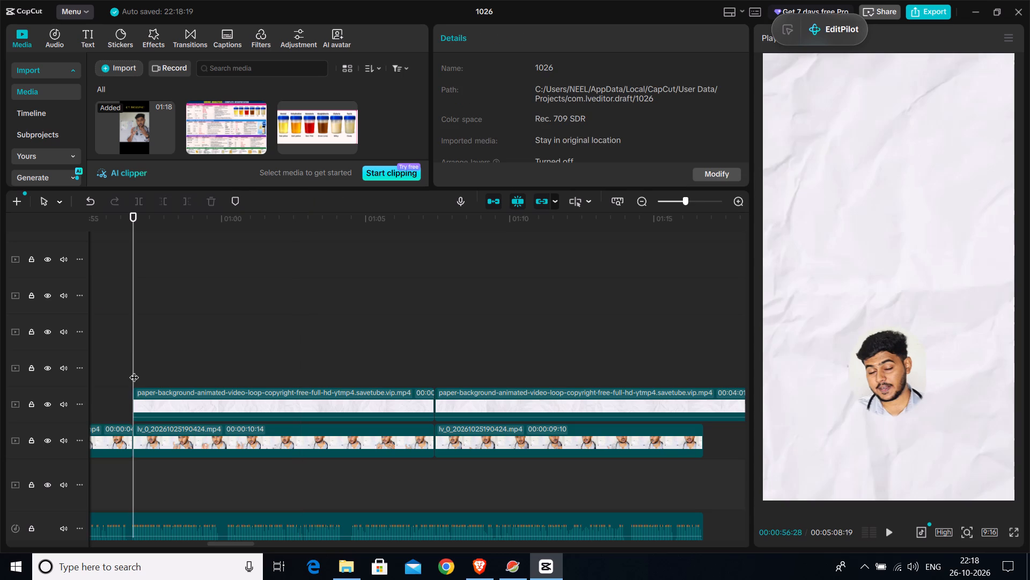
drag(229, 542, 213, 542)
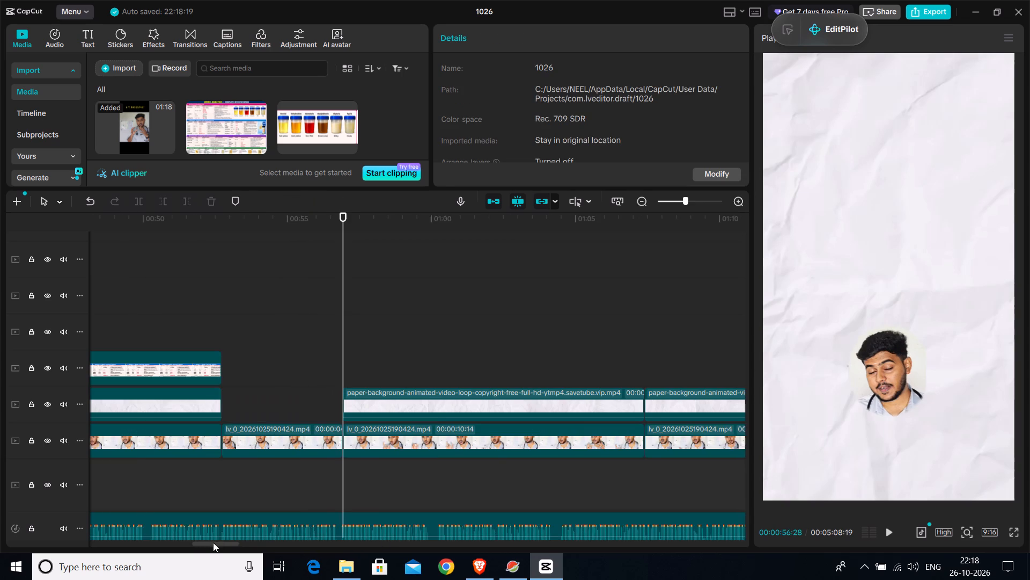
drag(213, 542, 215, 542)
key(space)
key(space)
click(327, 369)
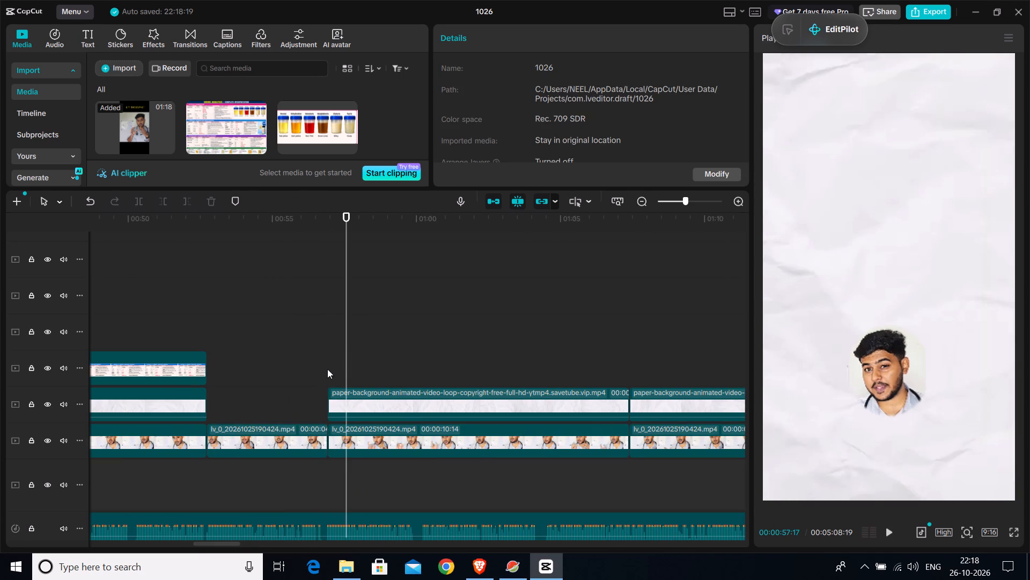
click(243, 137)
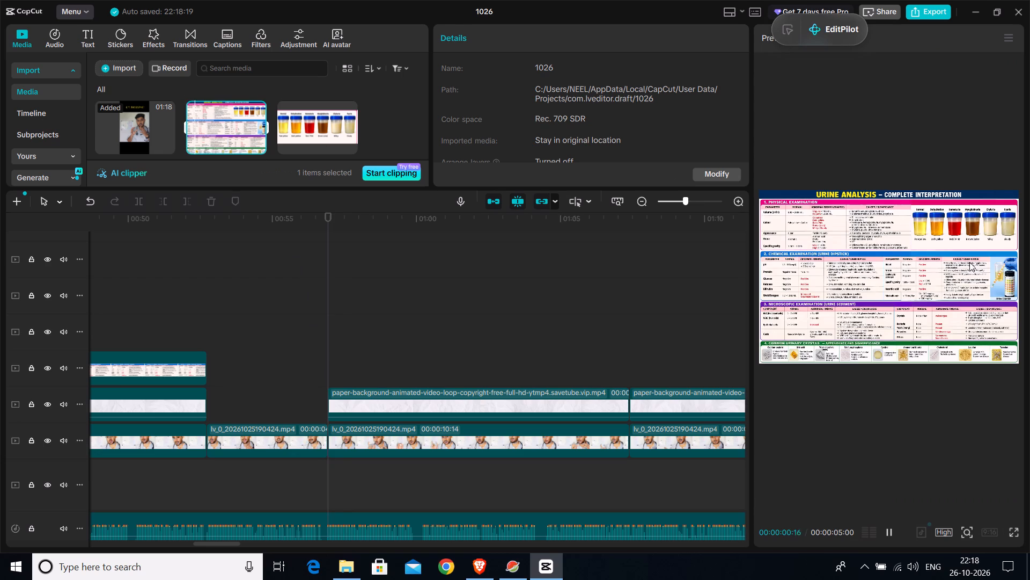
drag(220, 125, 358, 351)
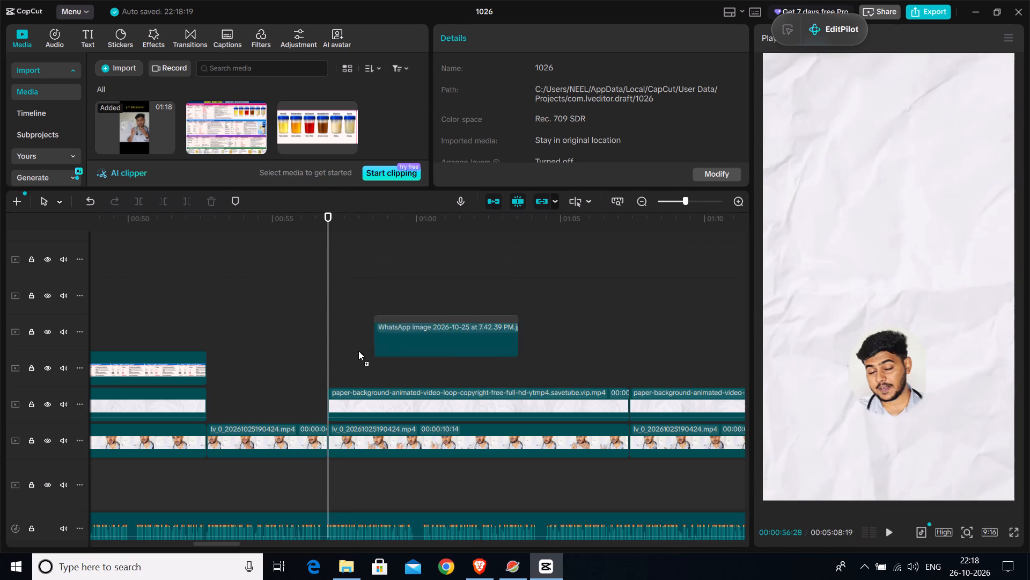
drag(358, 351, 326, 367)
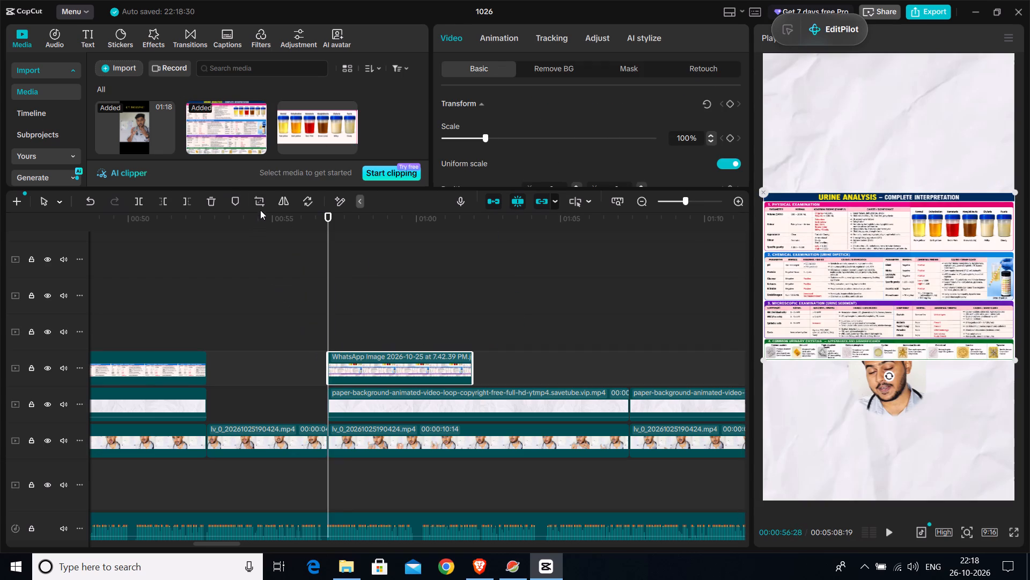
Frame the chart's crop around the Component, Normal and Abnormal Finding columns of section 3, Microscopic Examination.
click(259, 204)
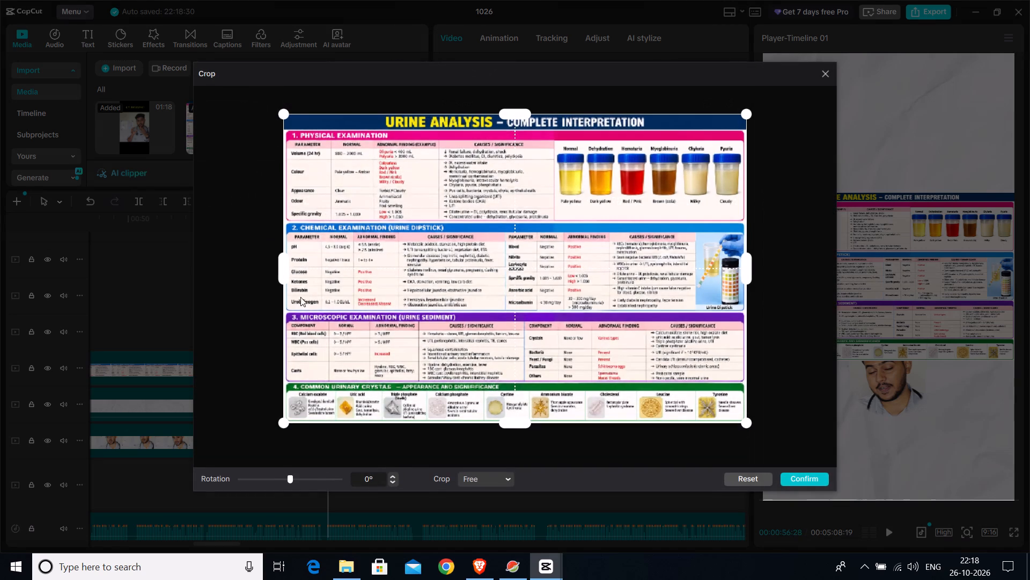
drag(517, 112, 544, 267)
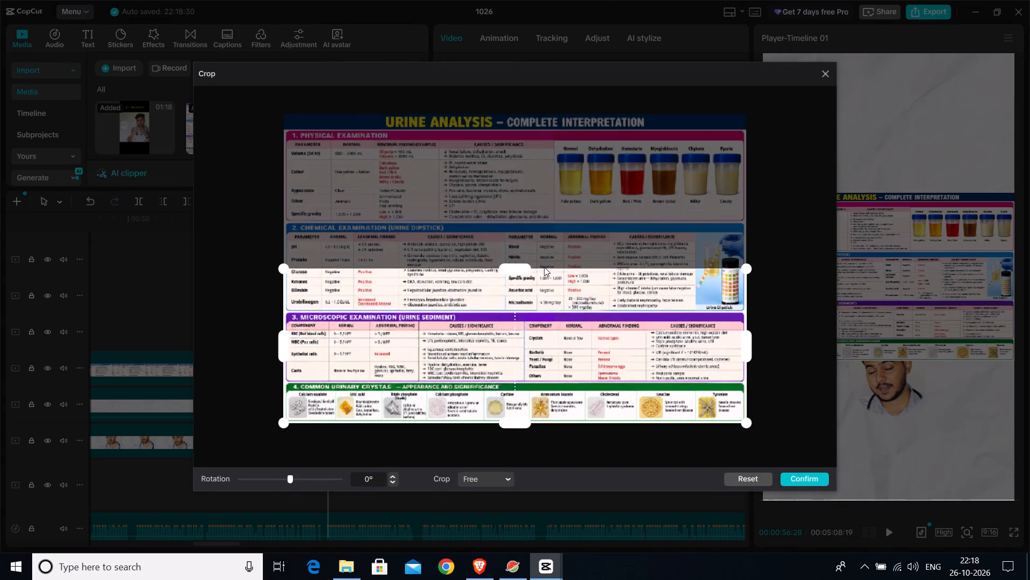
drag(544, 267, 551, 309)
drag(742, 368, 683, 376)
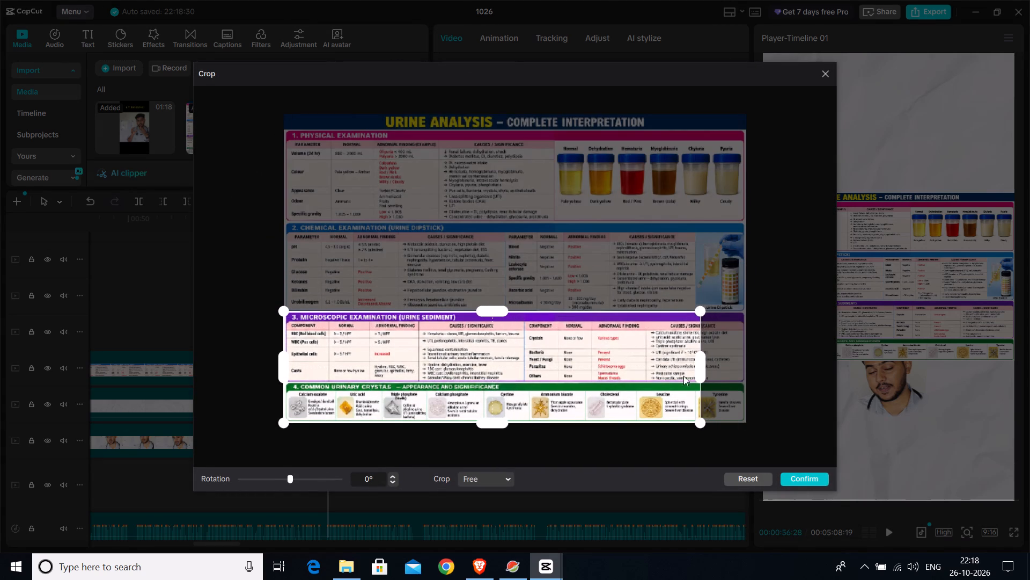
drag(683, 376, 415, 371)
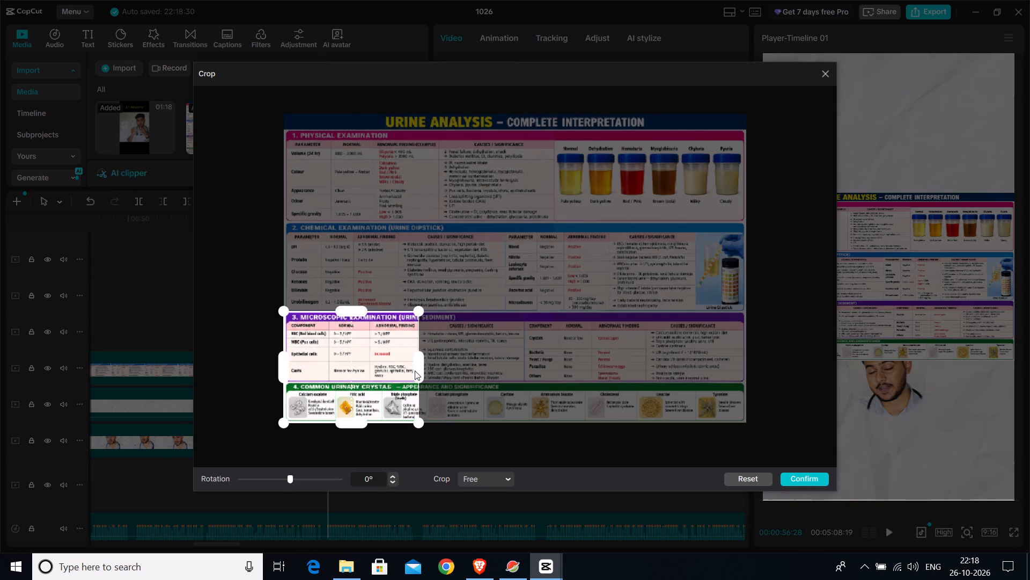
click(284, 373)
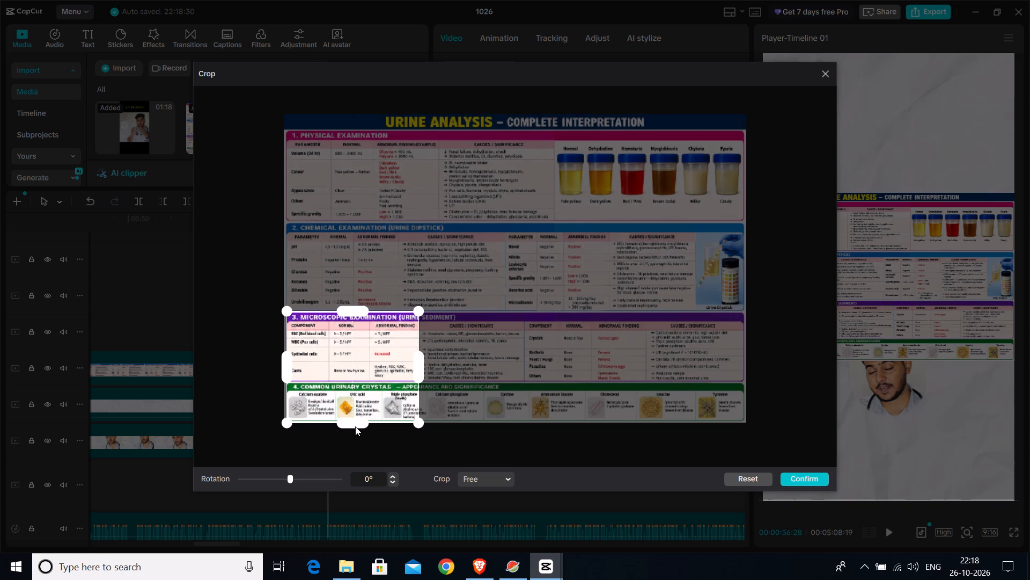
drag(349, 424, 347, 383)
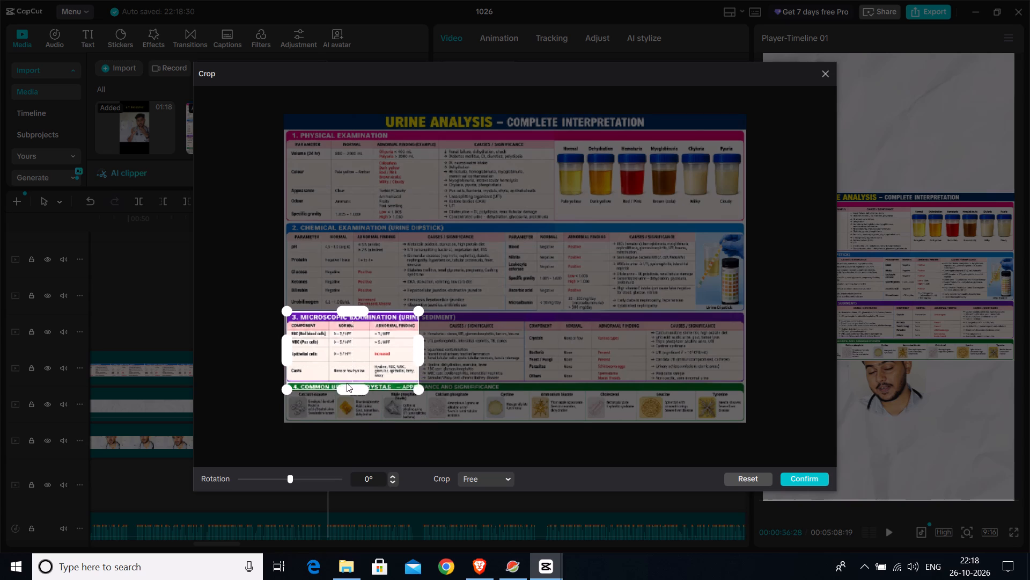
drag(347, 383, 345, 348)
drag(354, 378, 354, 364)
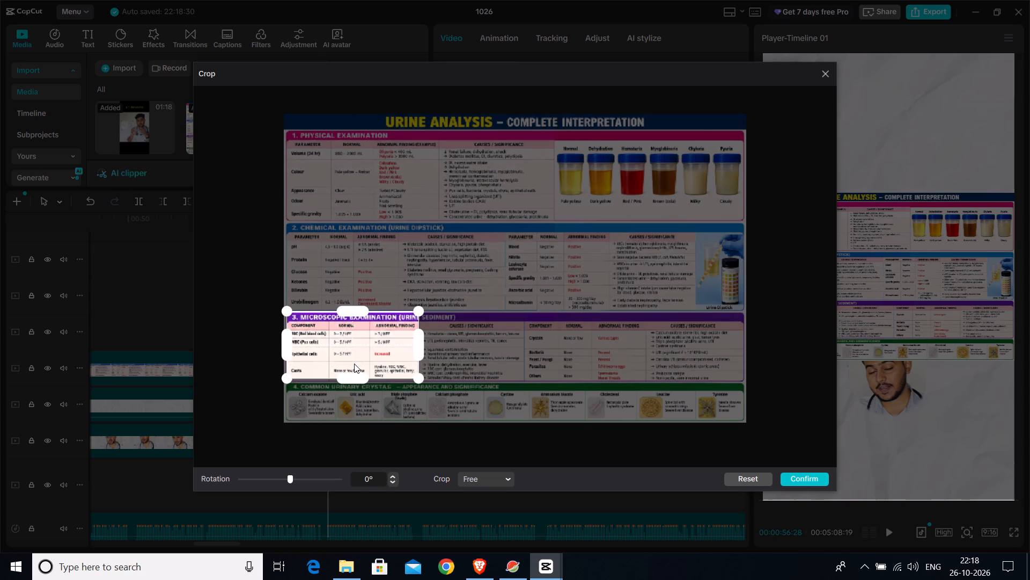
Try to shorten the crop to fewer rows, align its side edge with the Abnormal Finding column and apply the crop.
click(494, 478)
click(494, 478)
drag(355, 379, 364, 346)
drag(418, 309, 424, 335)
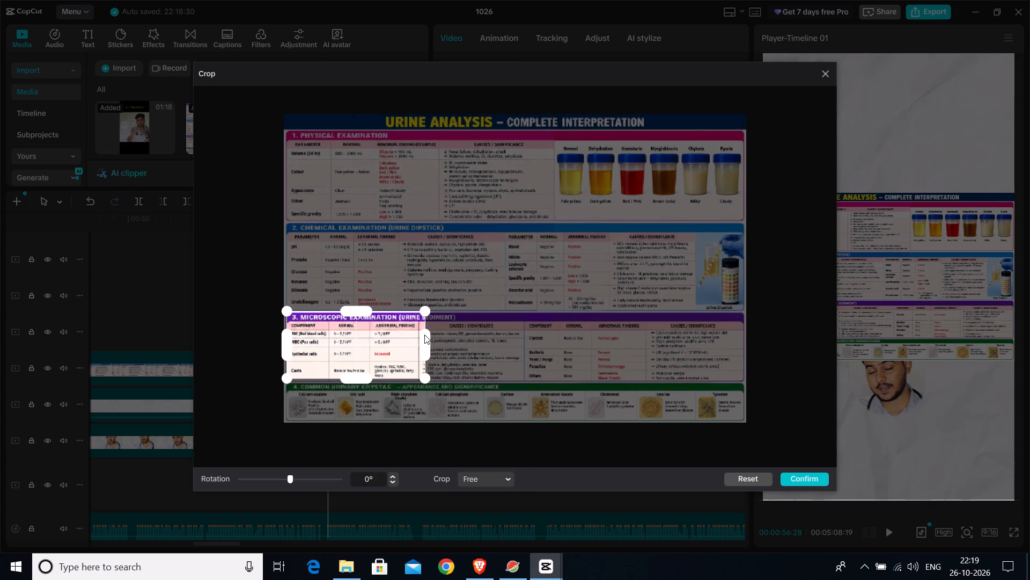
drag(424, 335, 423, 336)
drag(355, 377, 359, 354)
drag(354, 313, 363, 335)
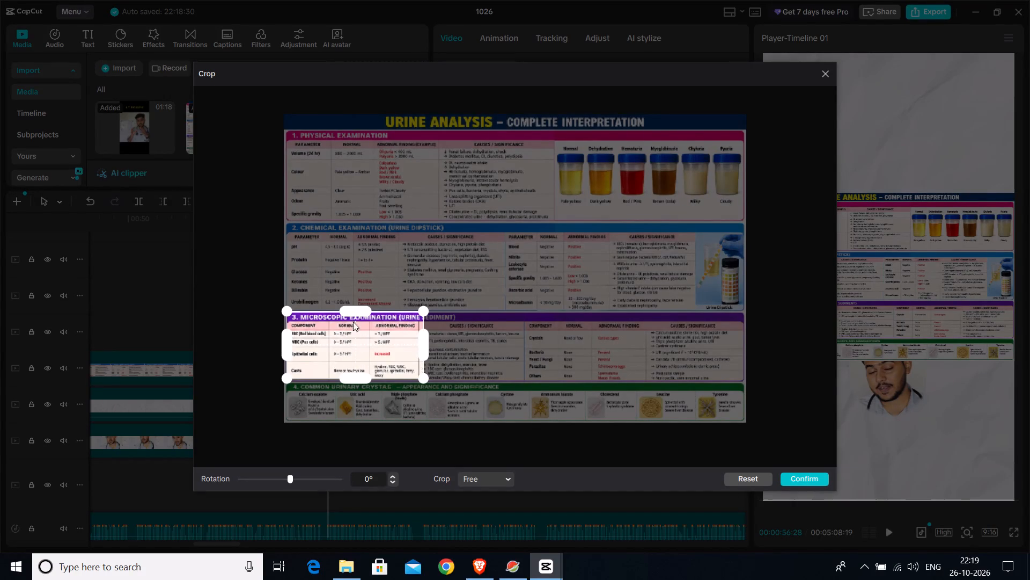
click(351, 314)
drag(425, 312, 419, 317)
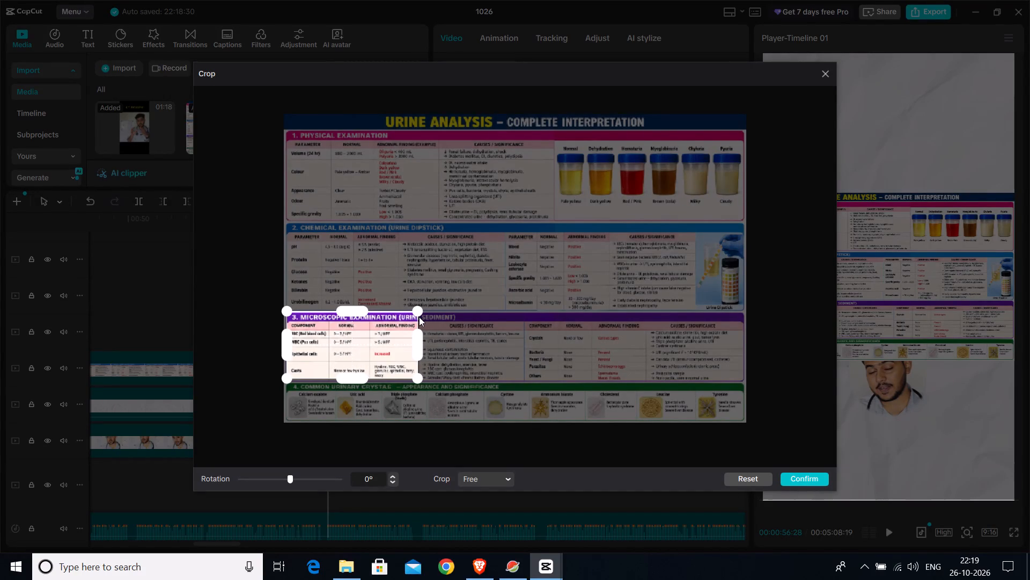
drag(365, 378, 366, 368)
drag(366, 368, 366, 367)
click(804, 478)
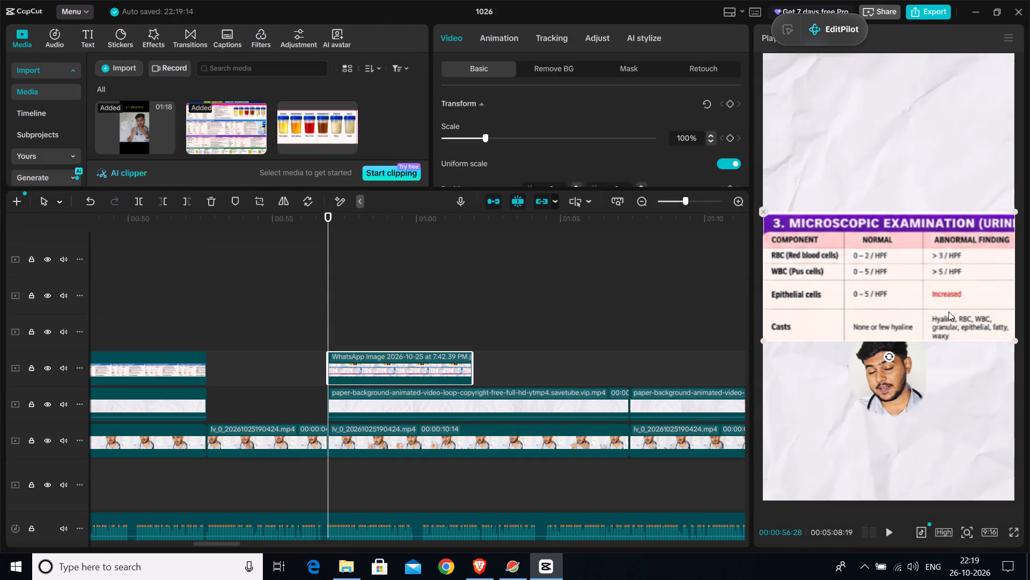
Move the cropped Microscopic Examination table up in the frame so it sits above the presenter.
drag(906, 306, 903, 260)
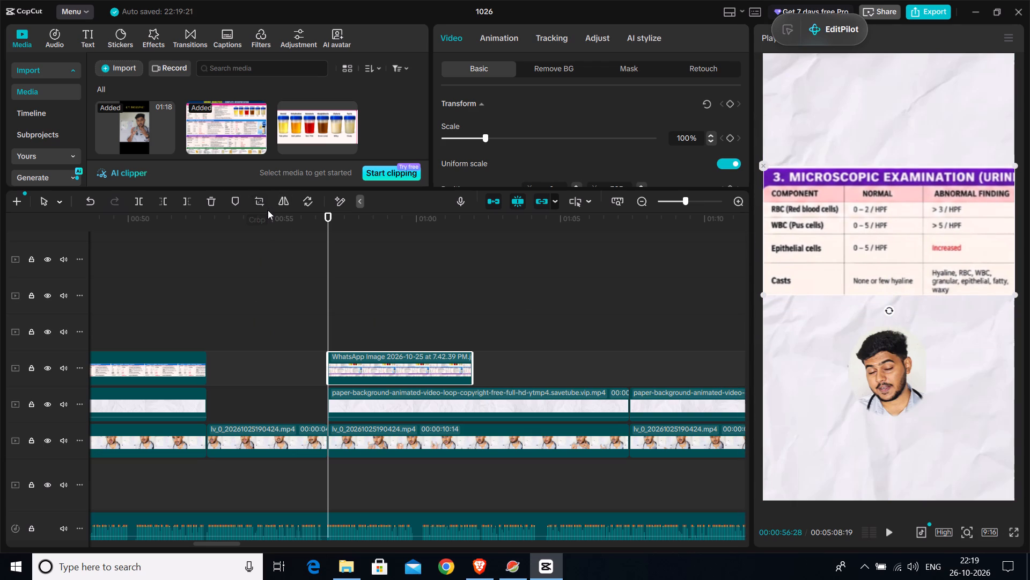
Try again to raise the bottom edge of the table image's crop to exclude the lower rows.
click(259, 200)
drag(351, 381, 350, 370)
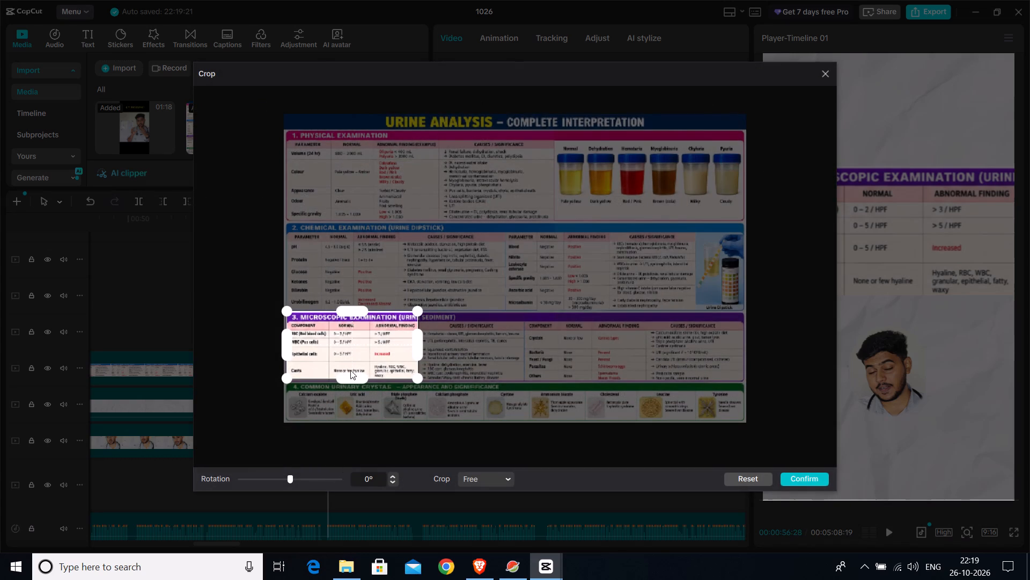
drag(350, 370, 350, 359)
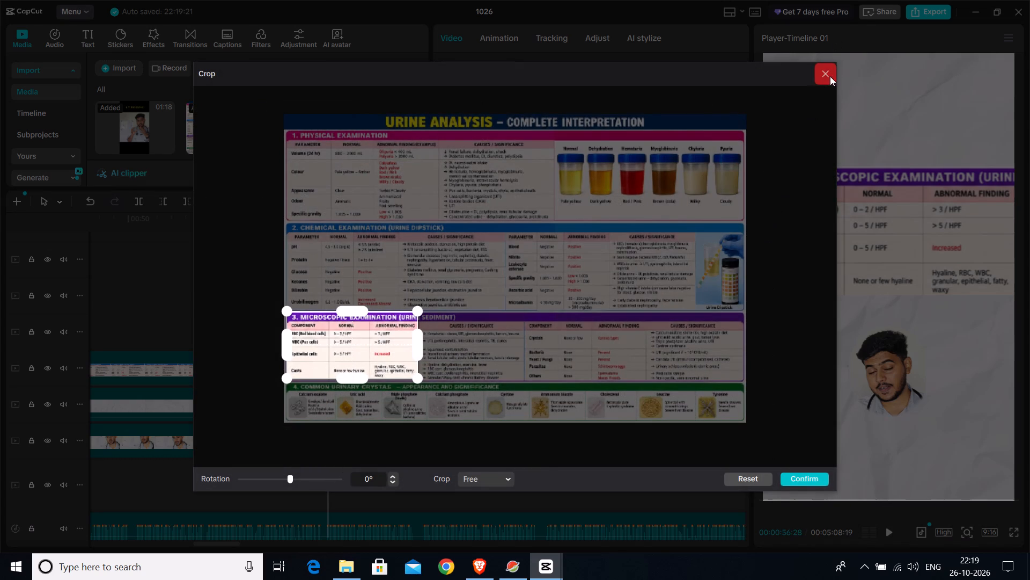
Close the table image's crop without applying it and switch to the Downloads folder in File Explorer.
click(830, 76)
click(983, 16)
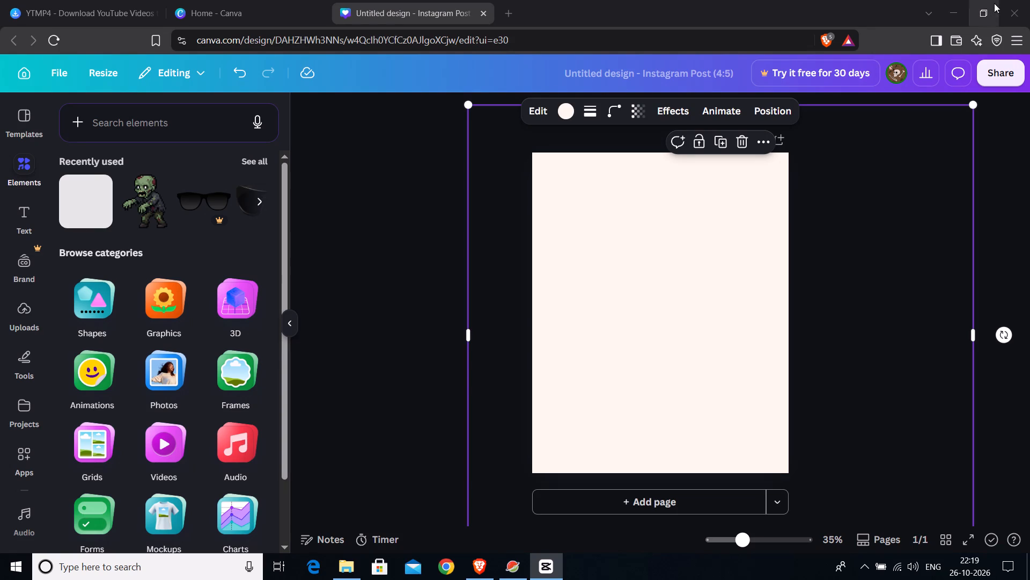
click(953, 8)
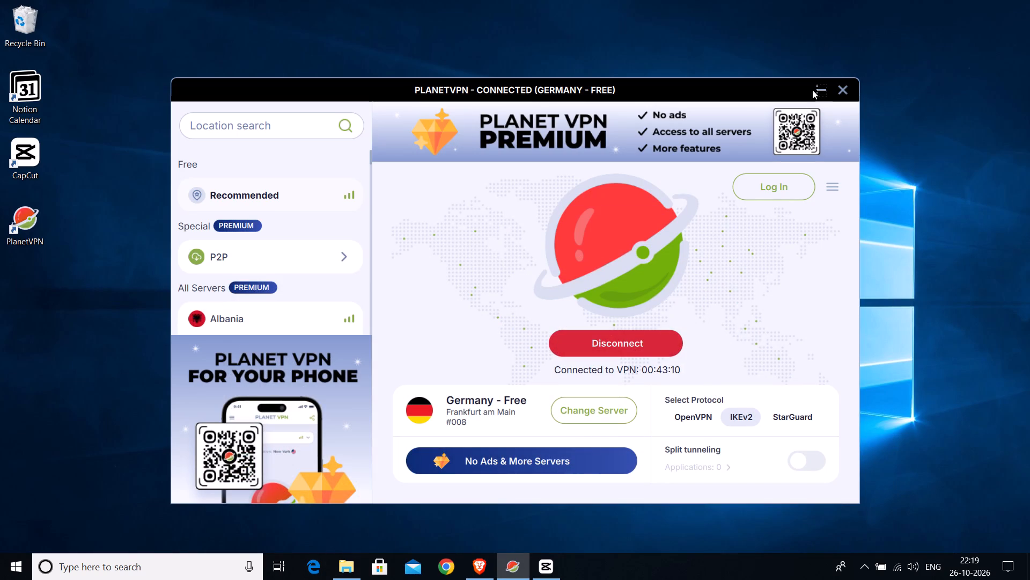
click(816, 89)
click(820, 90)
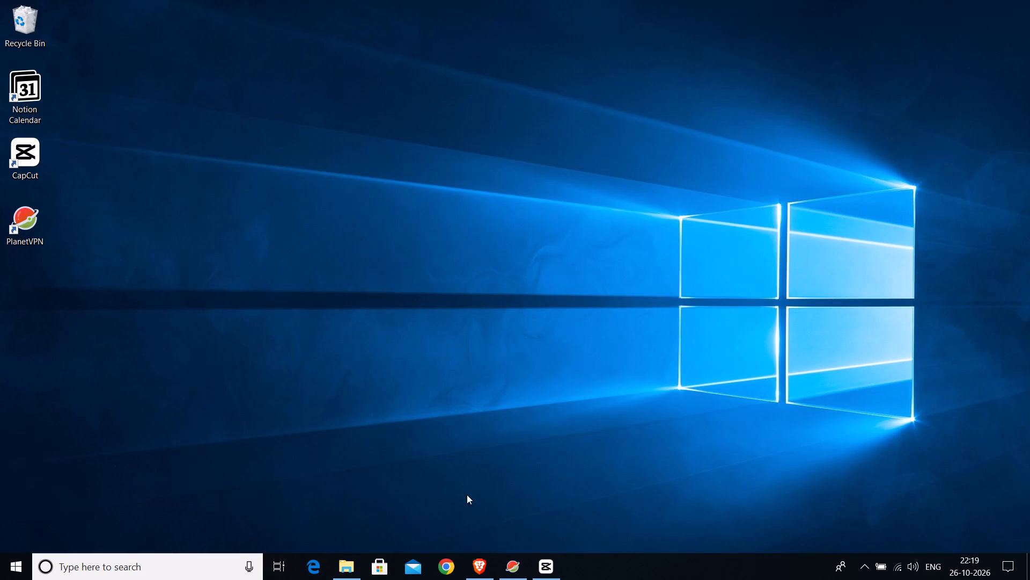
click(352, 574)
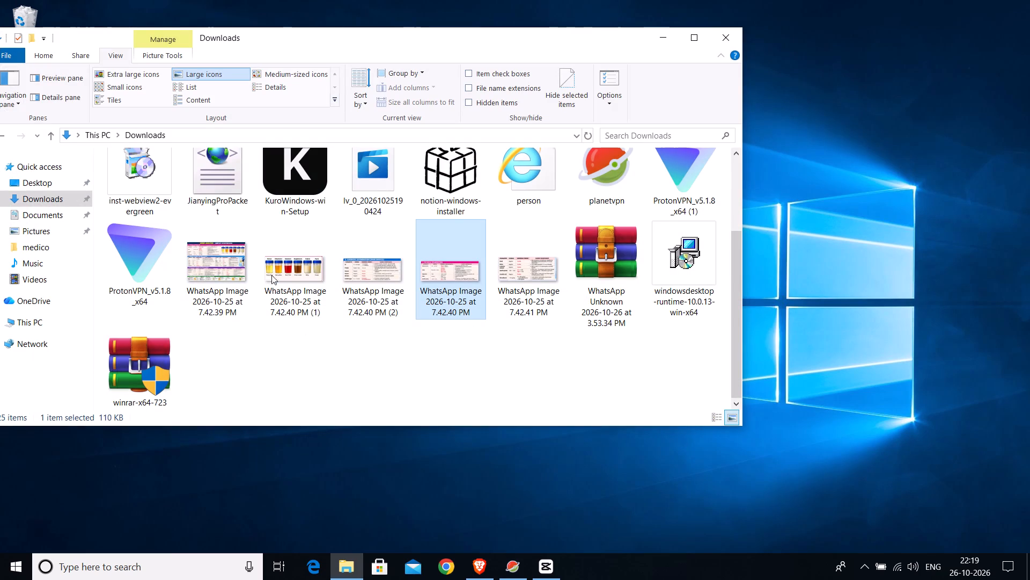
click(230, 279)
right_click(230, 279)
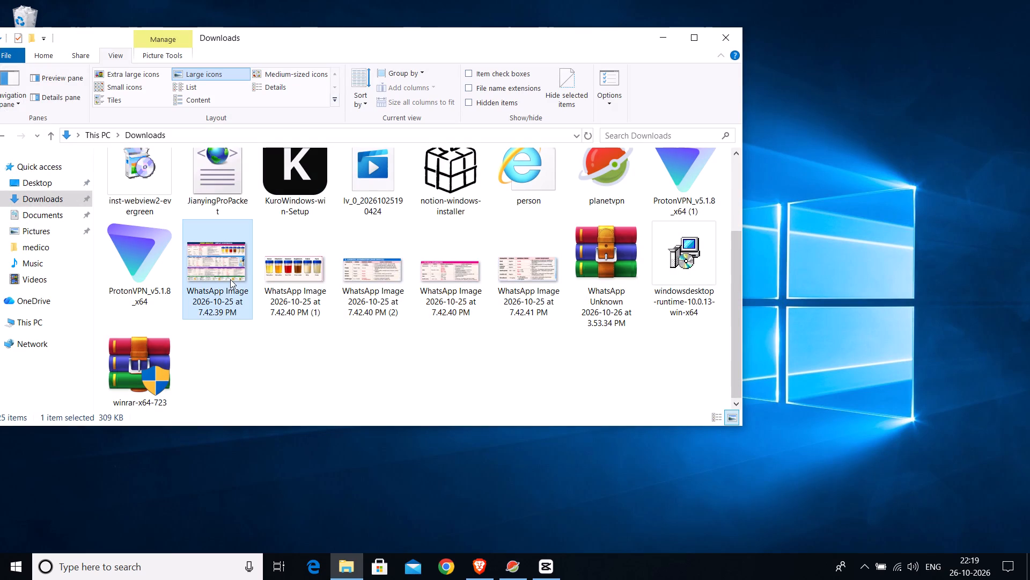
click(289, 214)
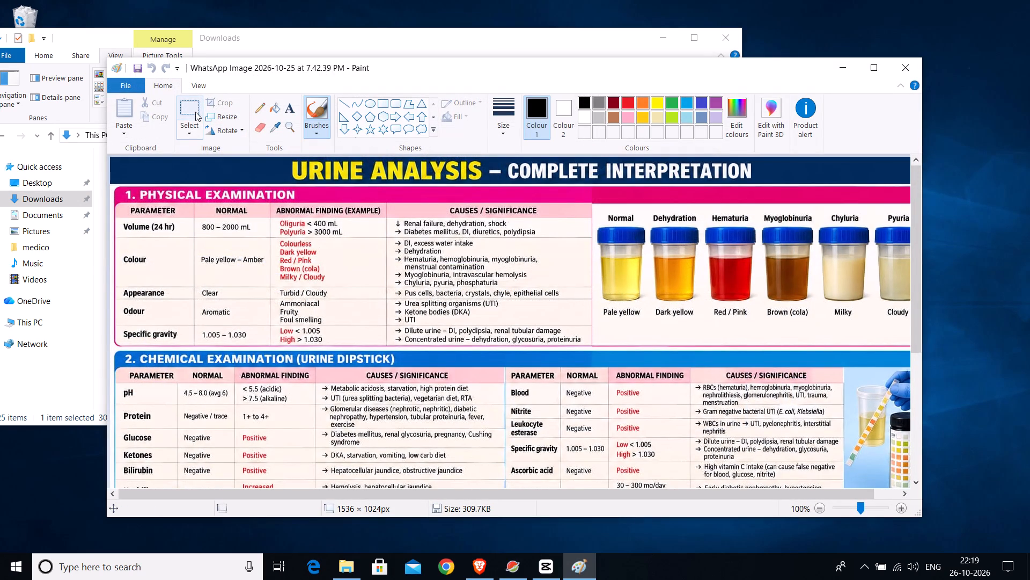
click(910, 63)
Open the full Urine Analysis chart image, WhatsApp Image 2026-10-25 at 7.42.39 PM, for editing in Photos.
right_click(219, 262)
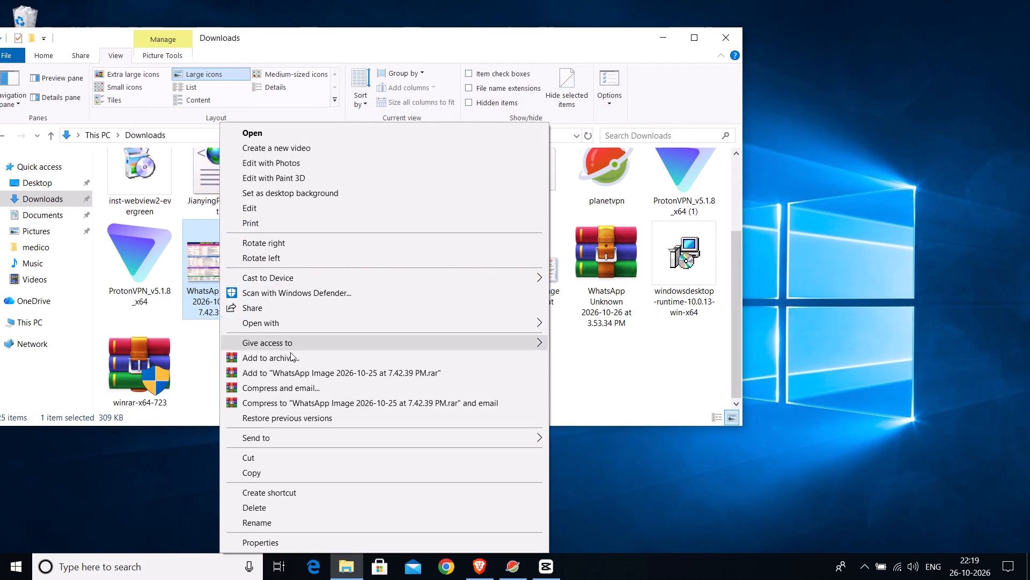
click(337, 168)
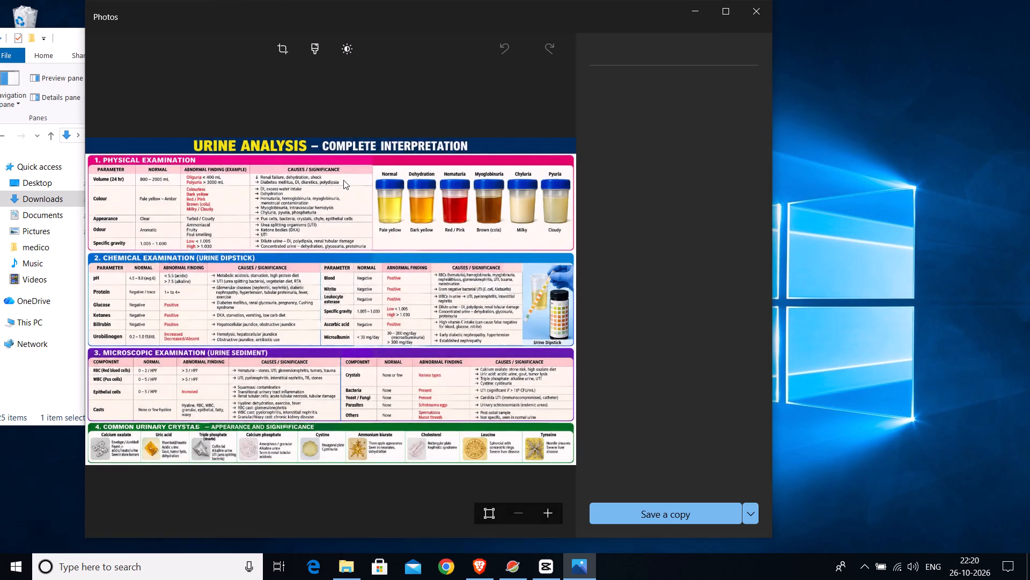
Crop the chart toward section 3, Microscopic Examination, narrowing it to the Component, Normal and Abnormal Finding columns and lowering its top edge.
click(488, 516)
click(274, 52)
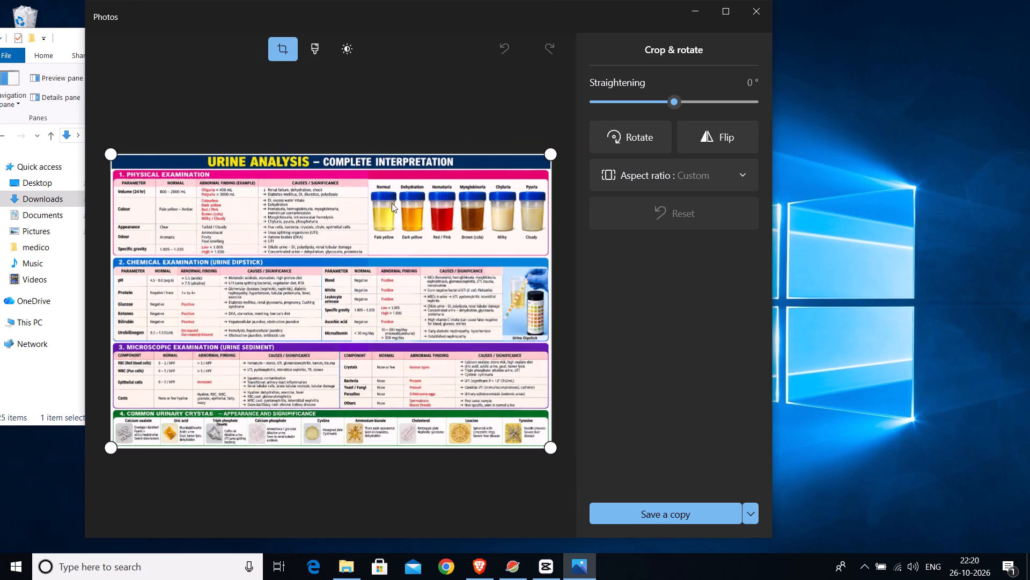
drag(555, 454, 397, 439)
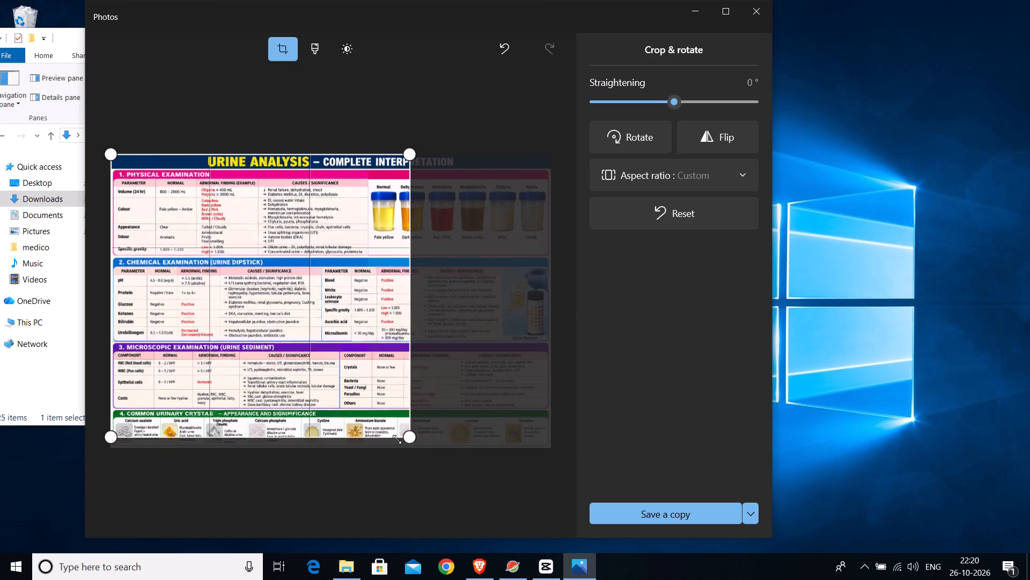
drag(397, 439, 244, 435)
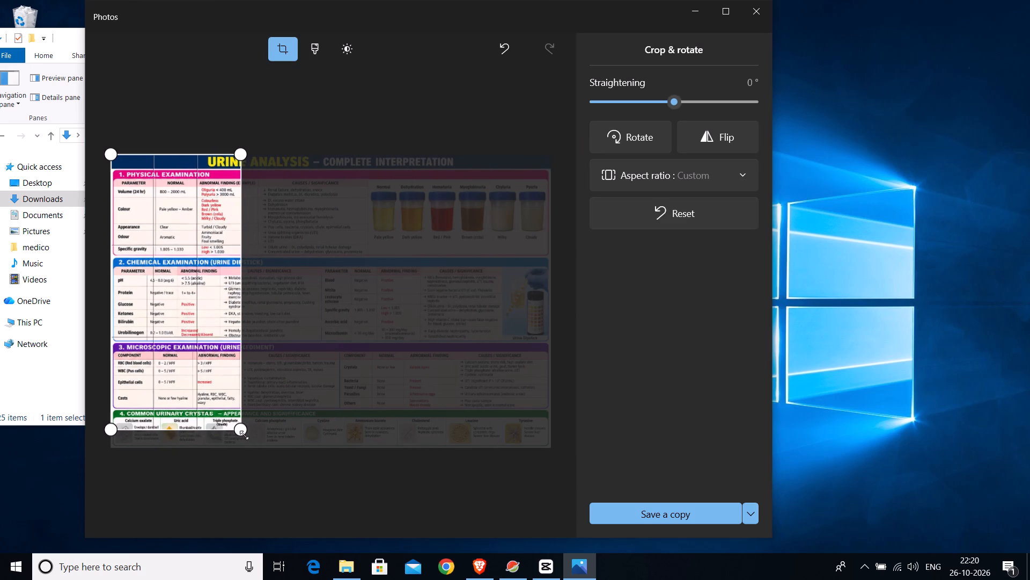
drag(244, 435, 243, 435)
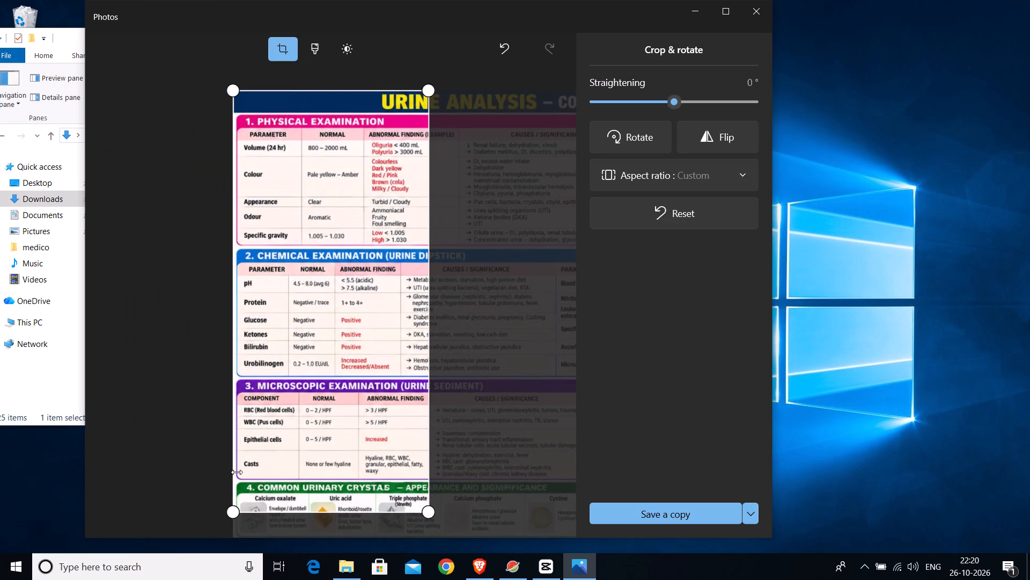
drag(232, 517, 238, 517)
drag(426, 95, 410, 234)
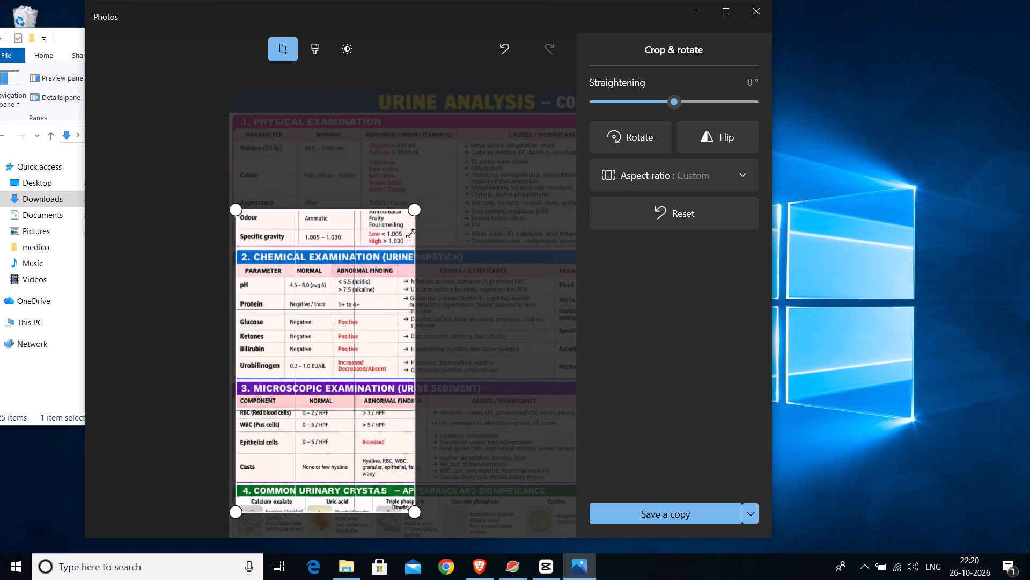
In Photos, lower the chart's top crop edge to the Microscopic Examination heading and align the side edge near the Abnormal Finding column.
drag(410, 234, 426, 369)
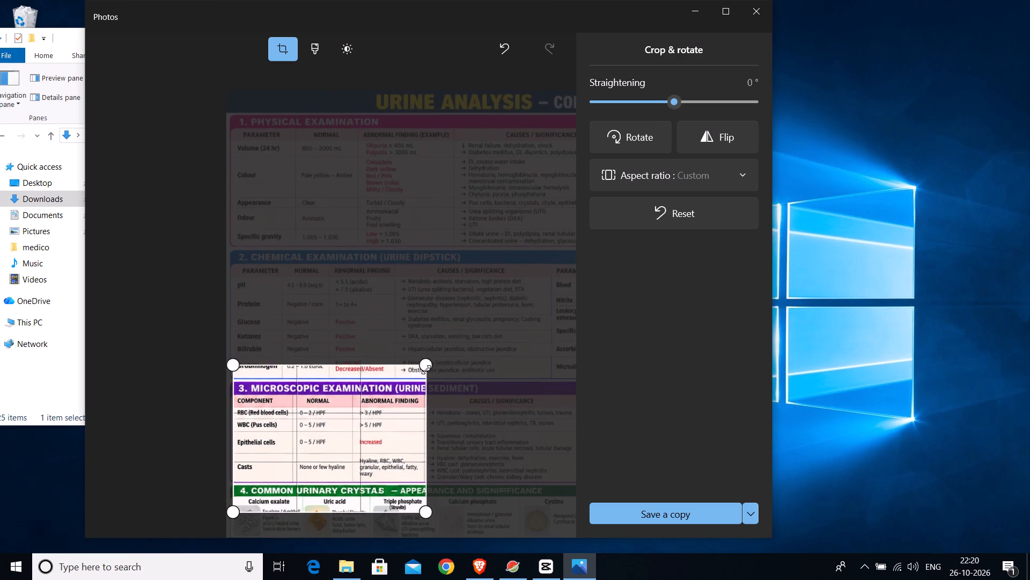
drag(426, 369, 417, 381)
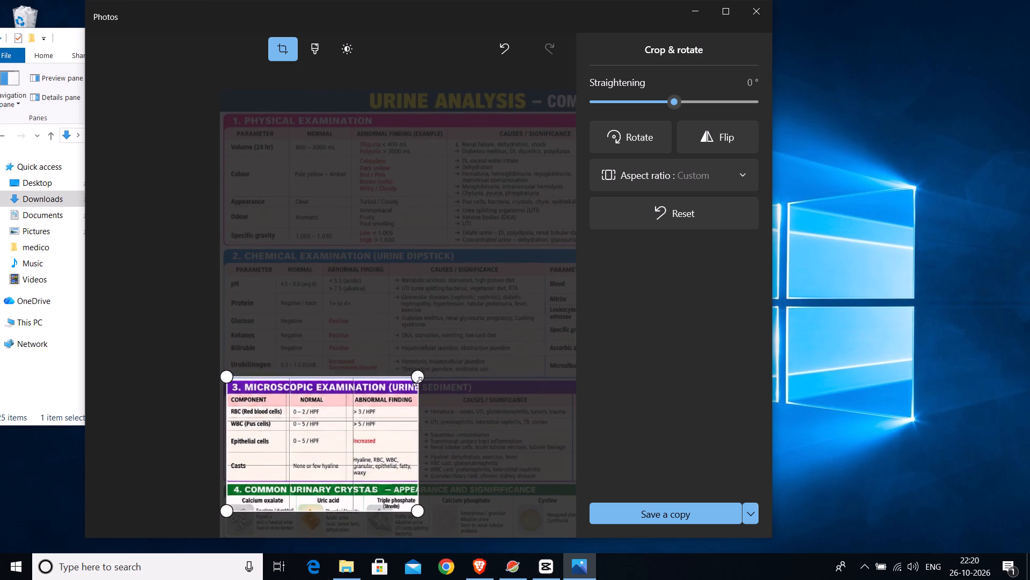
drag(417, 381, 416, 382)
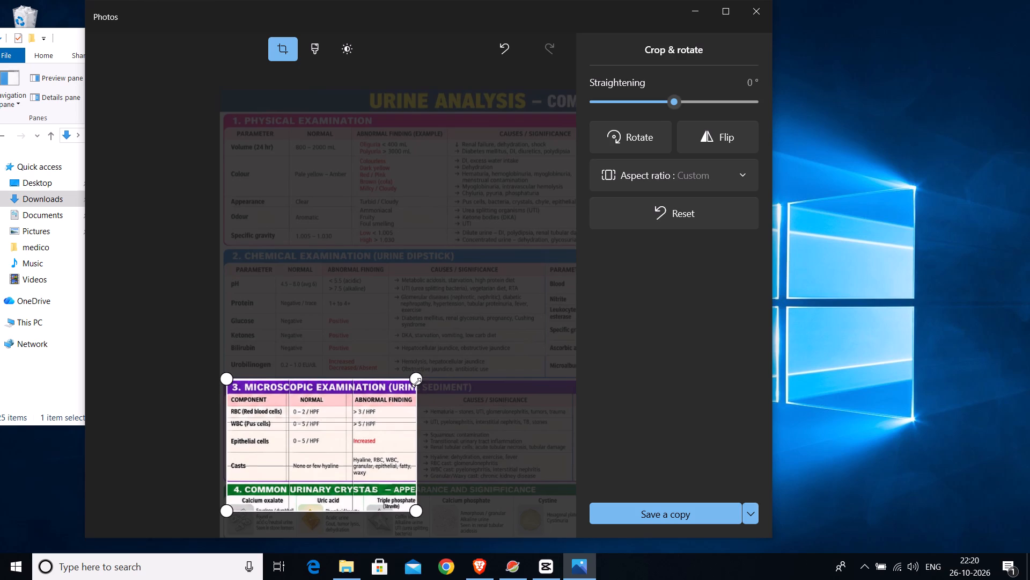
drag(416, 382, 416, 385)
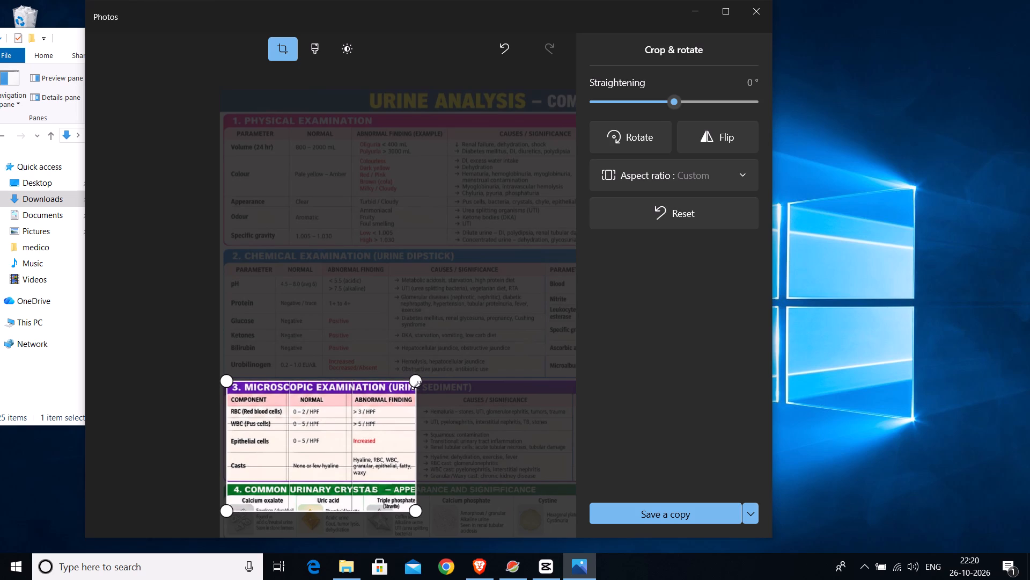
drag(416, 385, 414, 385)
Raise the bottom crop edge to just below the WBC (Pus cells) row and fit the side edge to the Abnormal Finding column.
drag(549, 454, 556, 276)
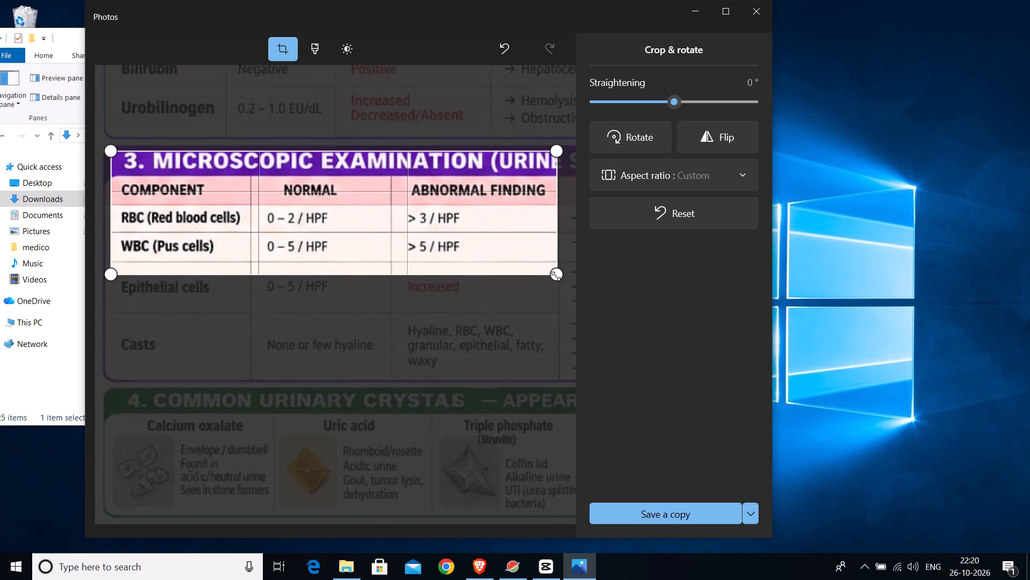
drag(556, 276, 554, 264)
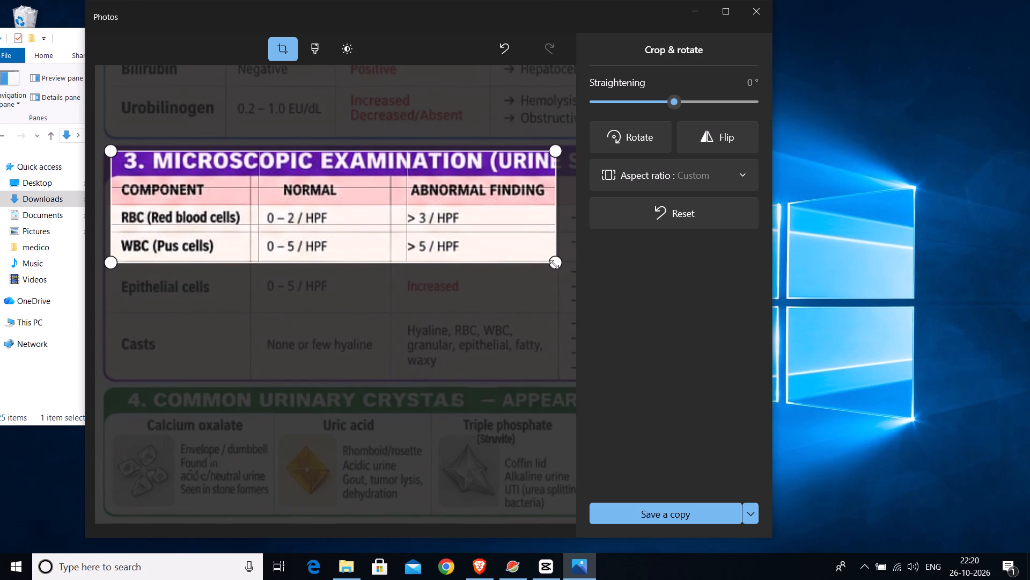
drag(554, 264, 554, 263)
click(337, 245)
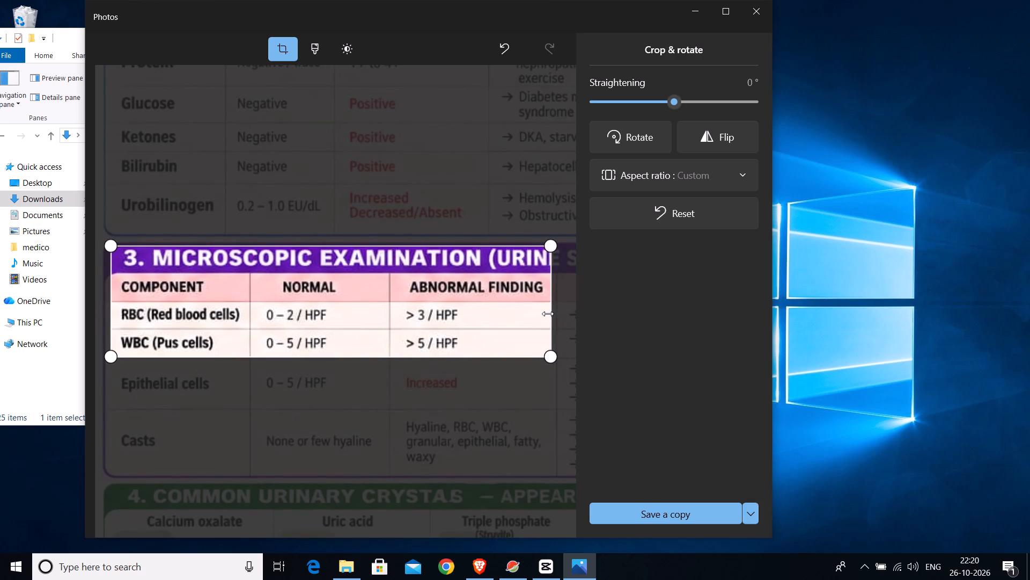
drag(550, 313, 540, 312)
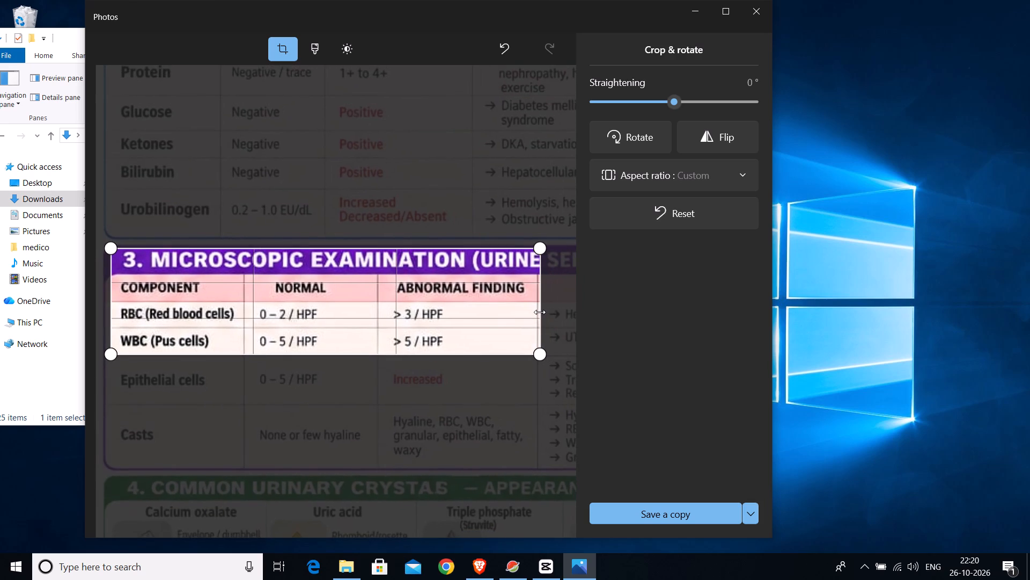
drag(540, 312, 538, 312)
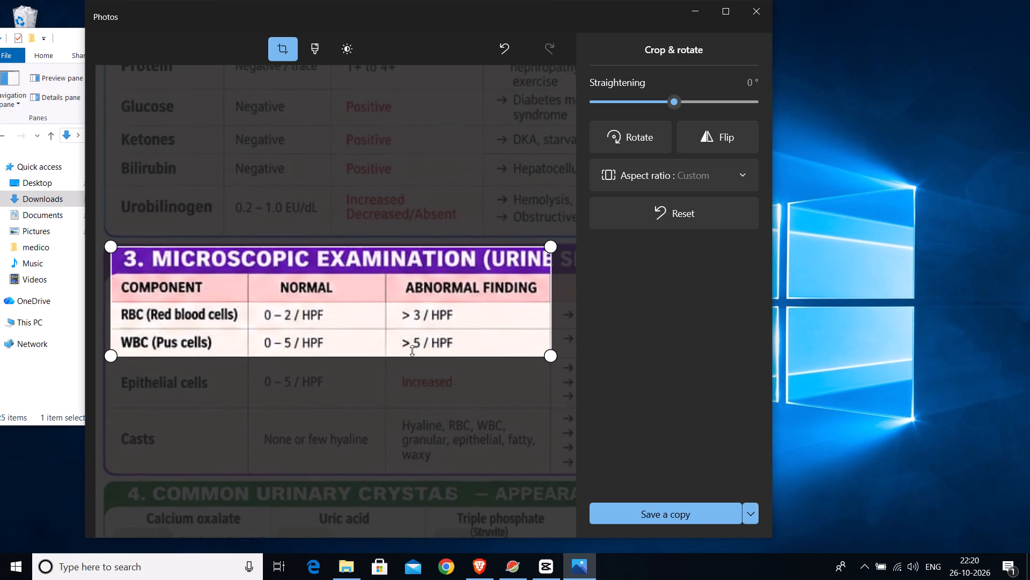
drag(404, 357, 409, 356)
Save the cropped Microscopic Examination table as a JPEG copy named cropped in the Downloads folder.
click(551, 291)
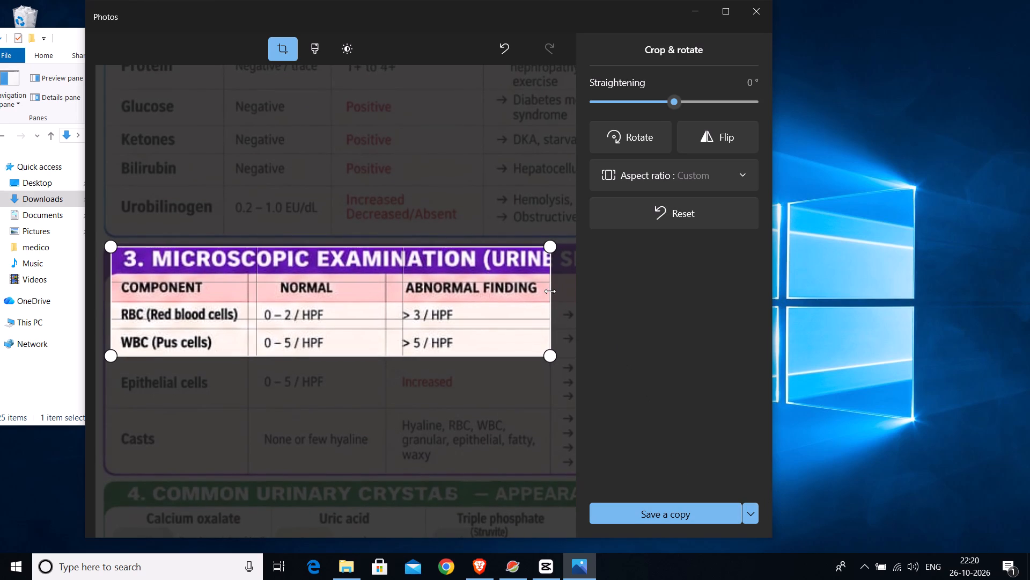
click(312, 59)
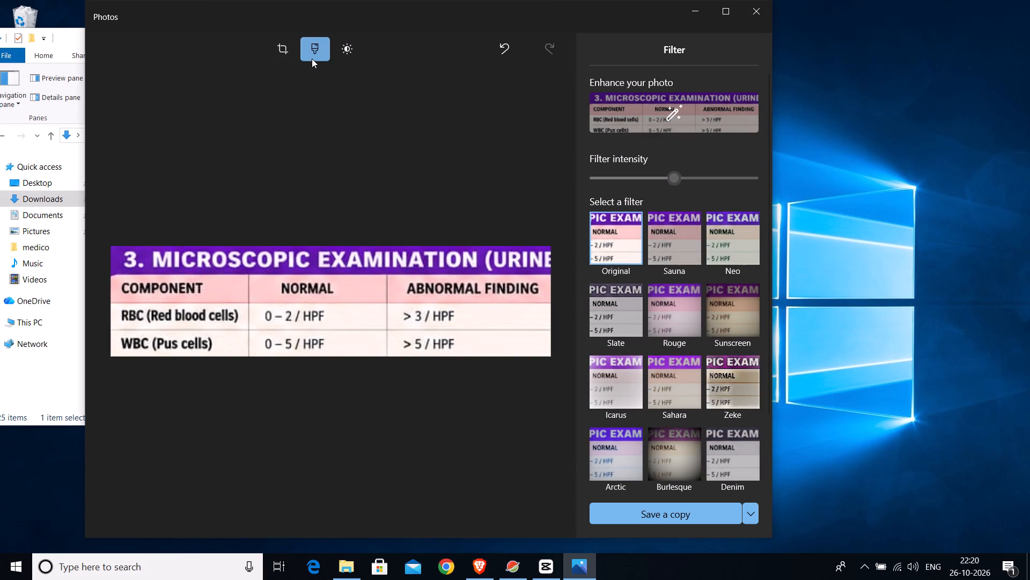
click(280, 58)
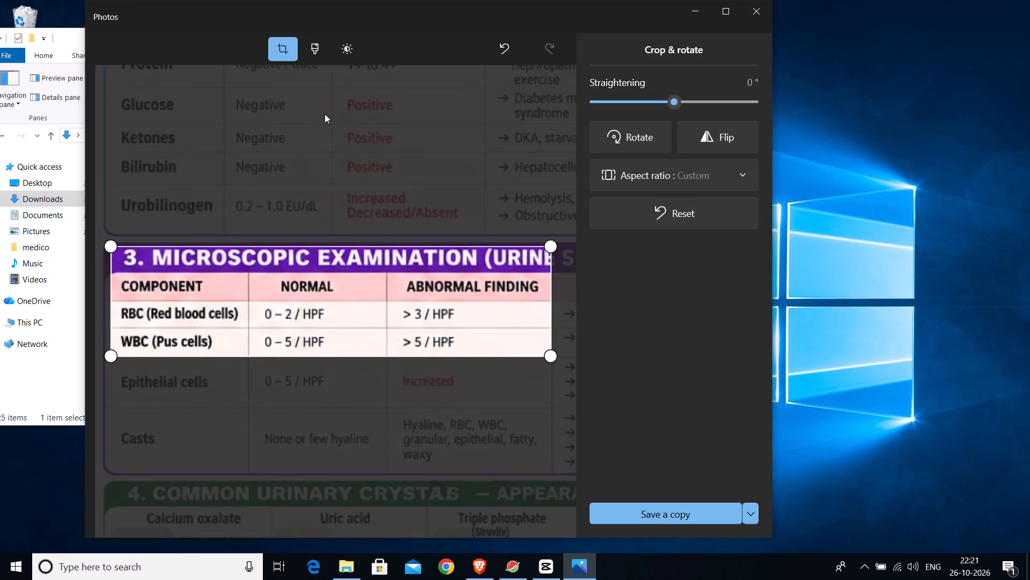
click(667, 518)
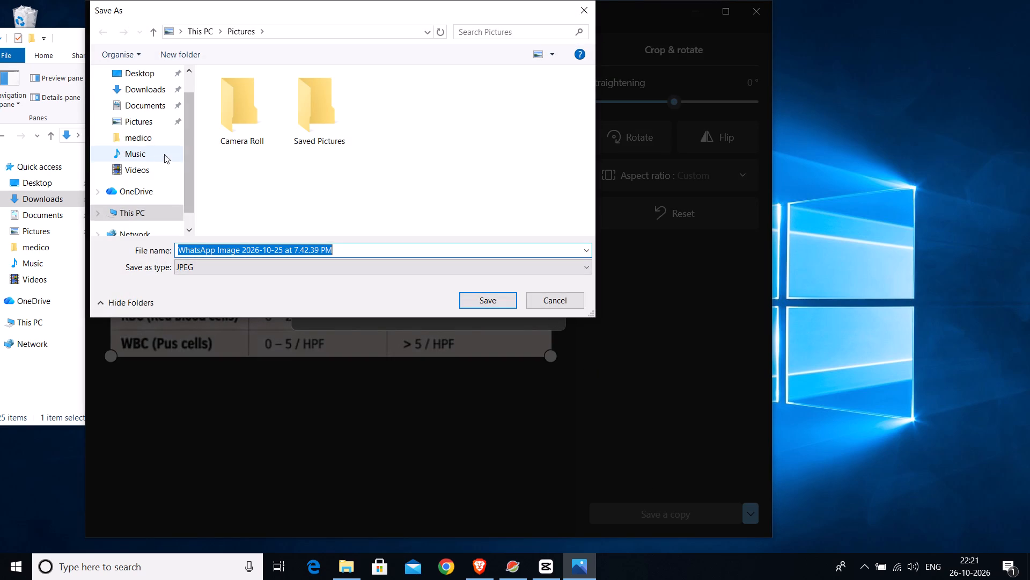
click(139, 135)
triple_click(290, 250)
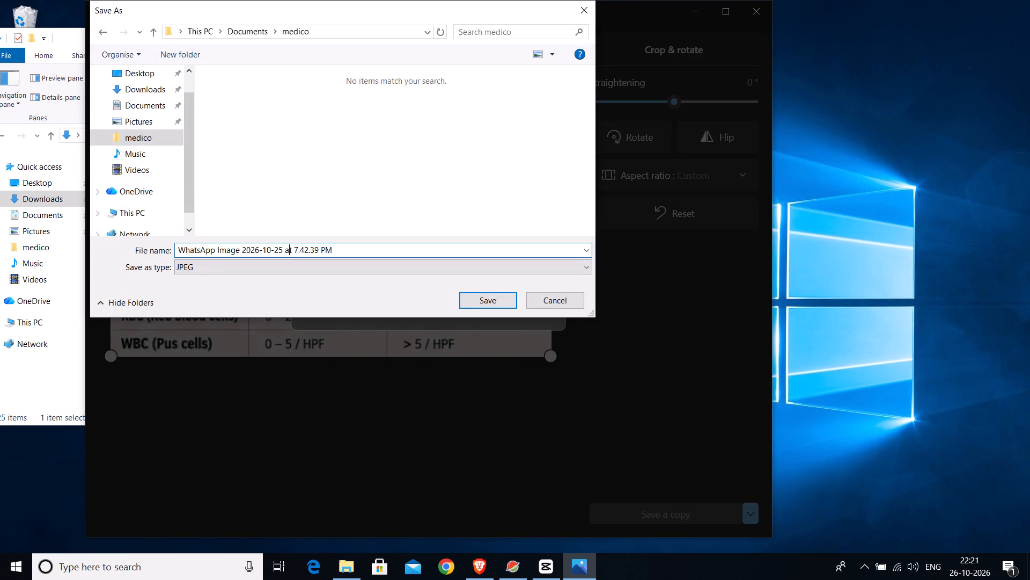
triple_click(290, 250)
triple_click(290, 250)
triple_click(271, 251)
drag(351, 252, 174, 241)
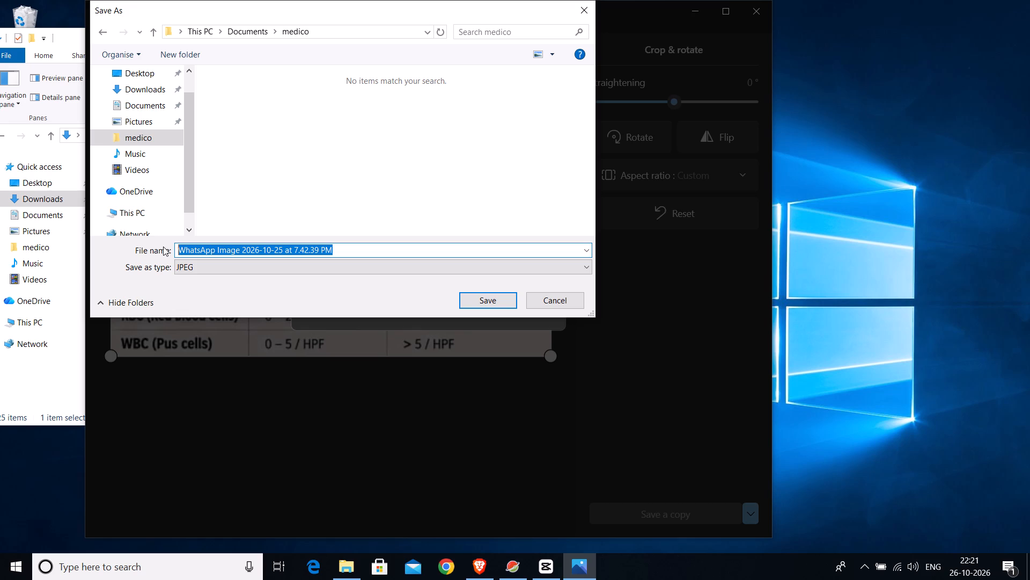
key(BackSpace)
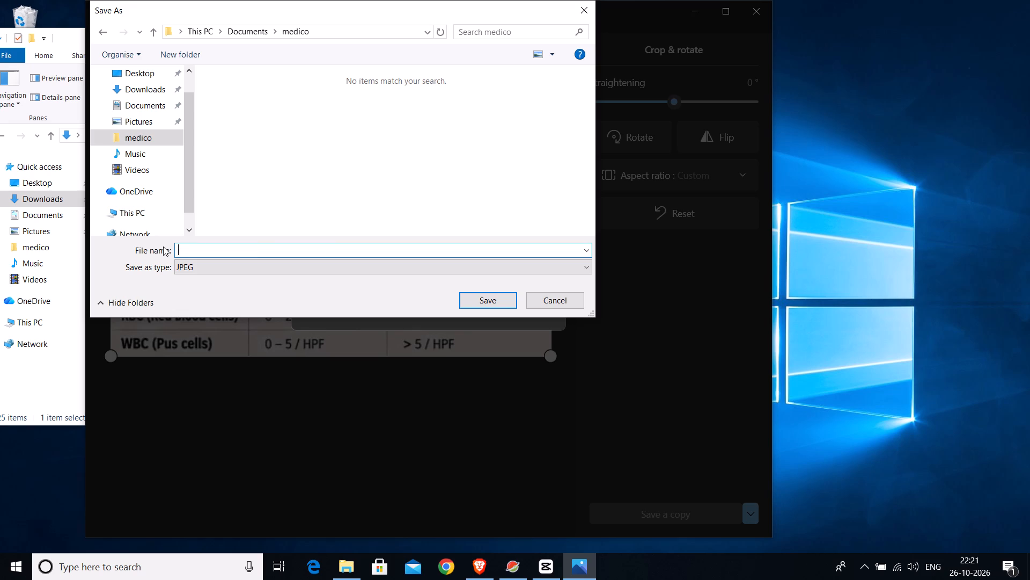
text(cropped)
click(164, 92)
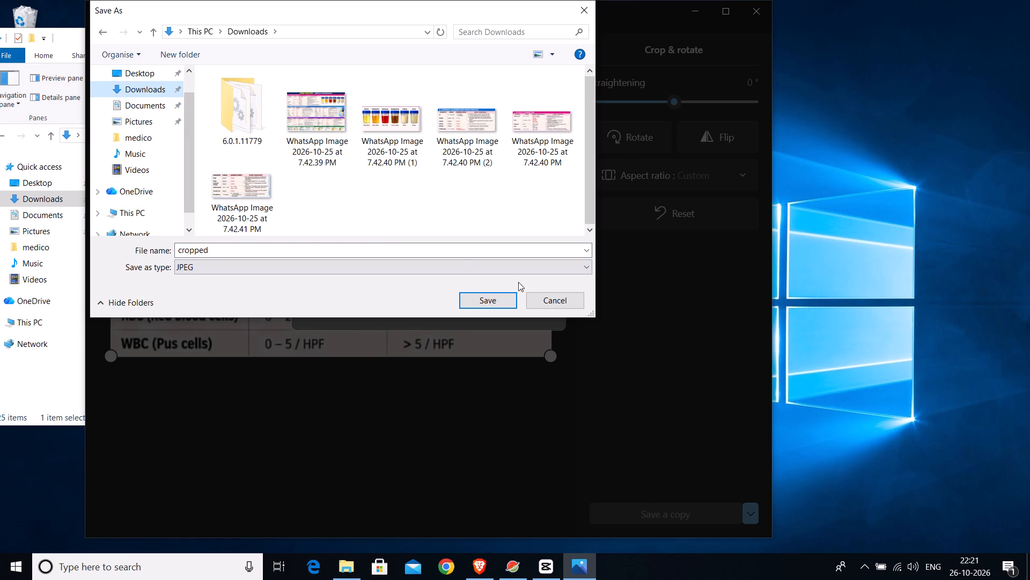
click(491, 303)
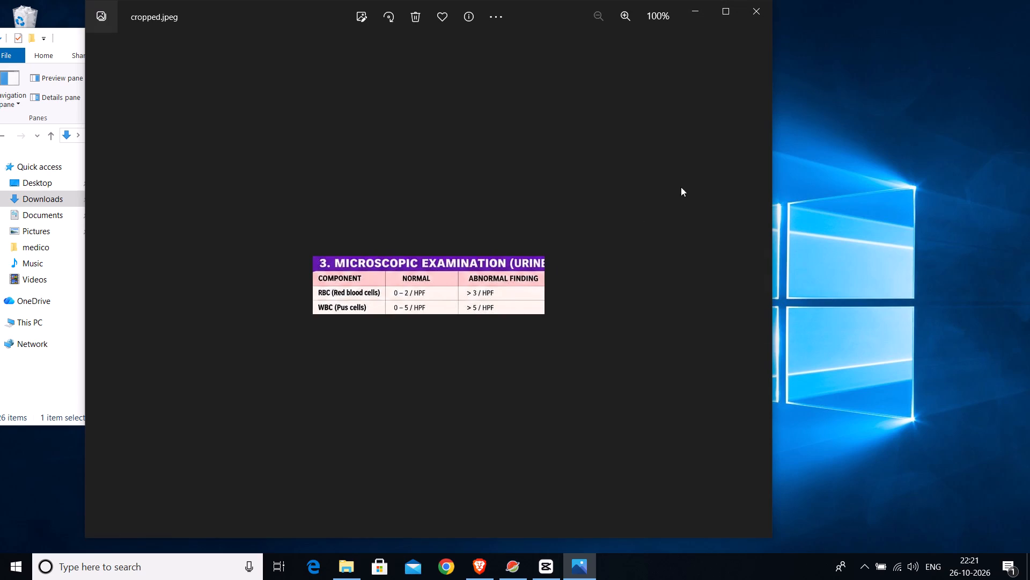
Close Photos and the Downloads window, switch to CapCut and import cropped.jpeg in place of the old table image at 00:00:56:28.
click(759, 13)
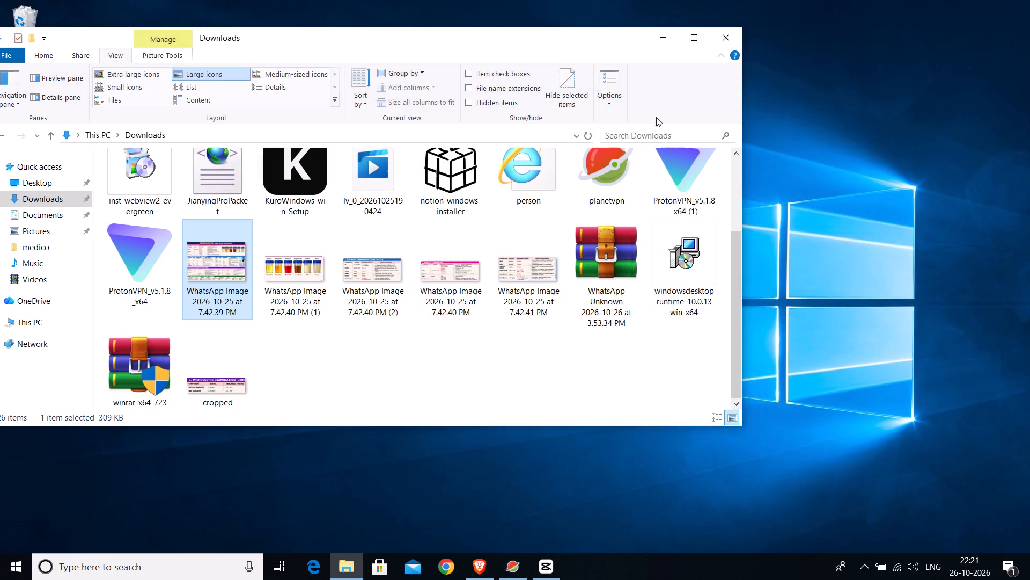
click(727, 46)
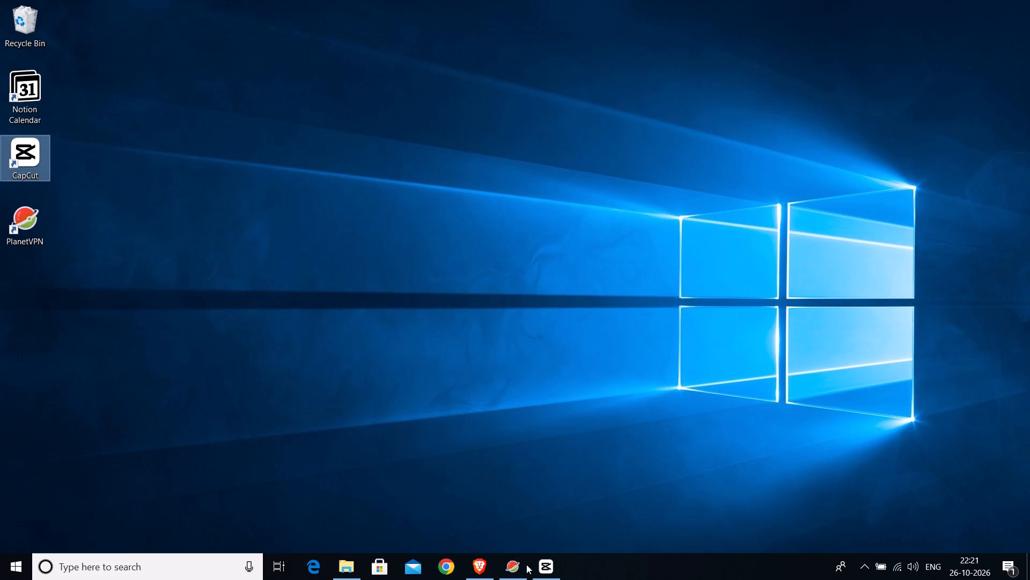
click(557, 568)
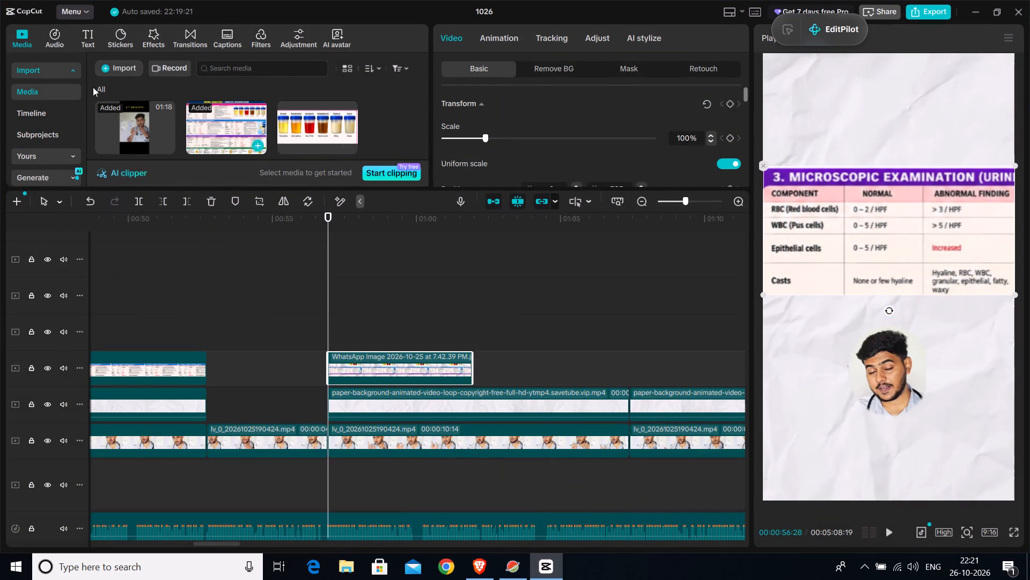
click(109, 66)
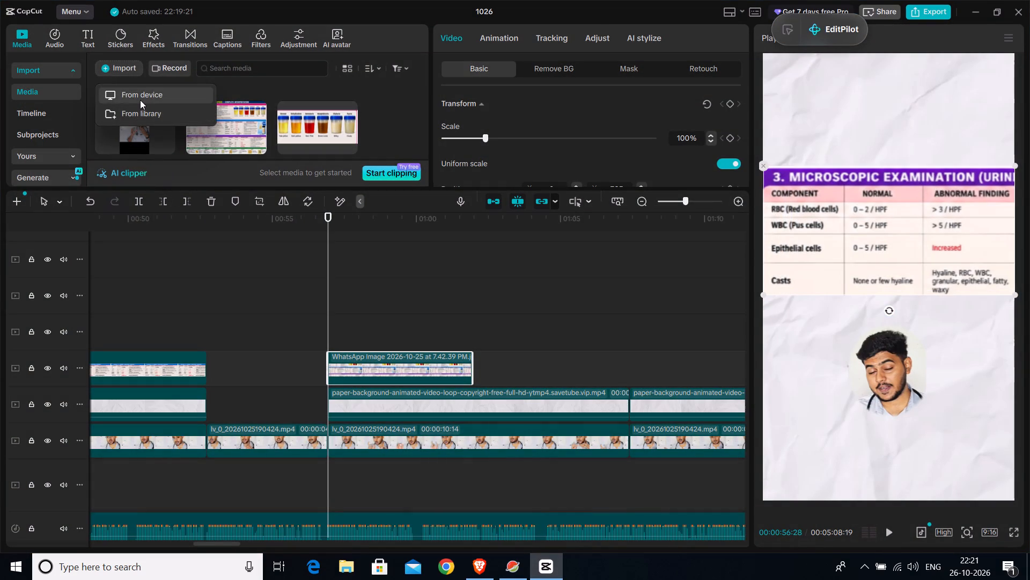
Import the cropped image from the device's Downloads folder into the project media.
click(140, 100)
click(67, 135)
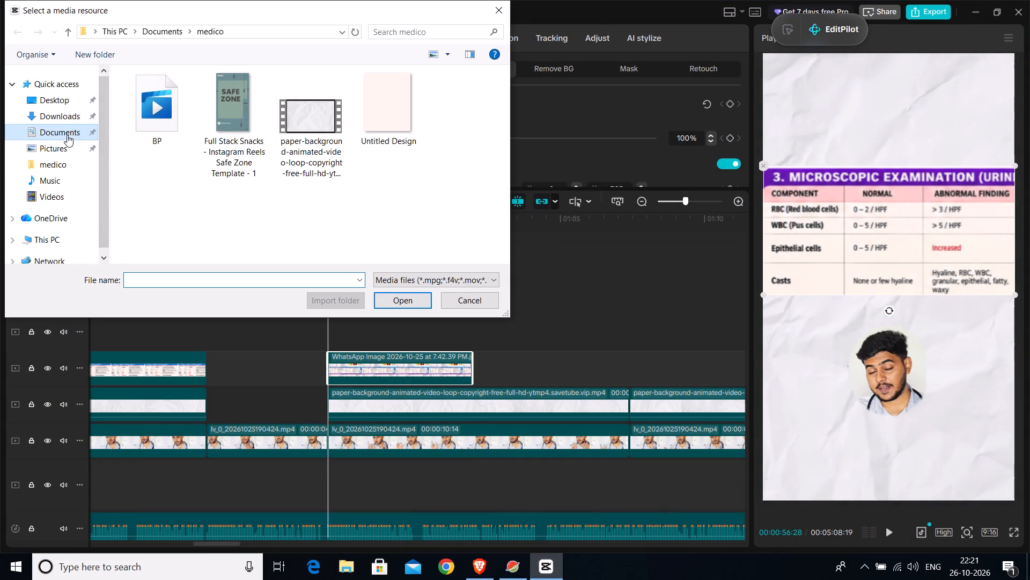
click(62, 108)
click(252, 135)
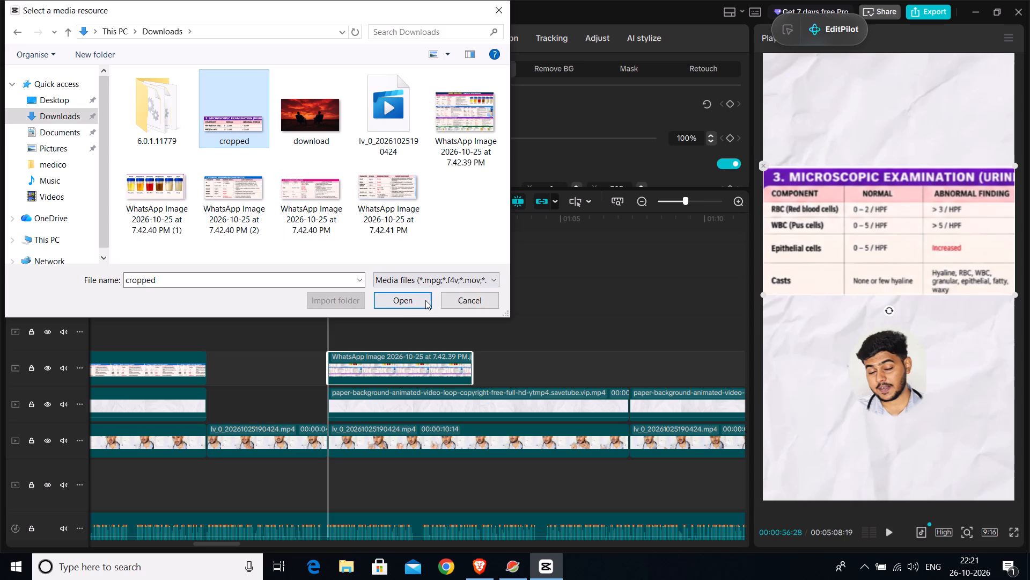
click(414, 304)
Delete the old WhatsApp table image clip starting at 00:00:56:28 from the timeline.
click(385, 371)
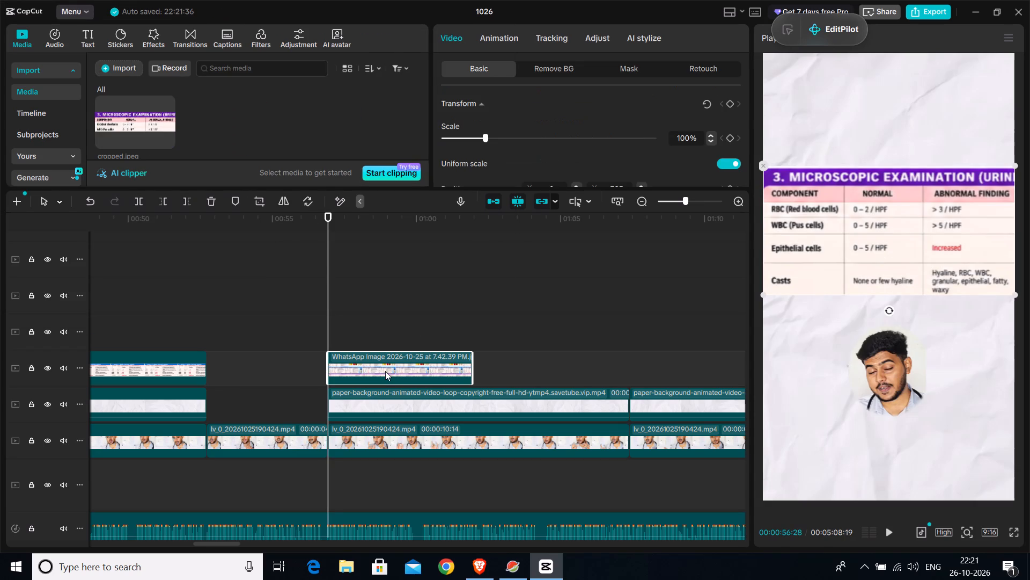
key(Delete)
key(Delete)
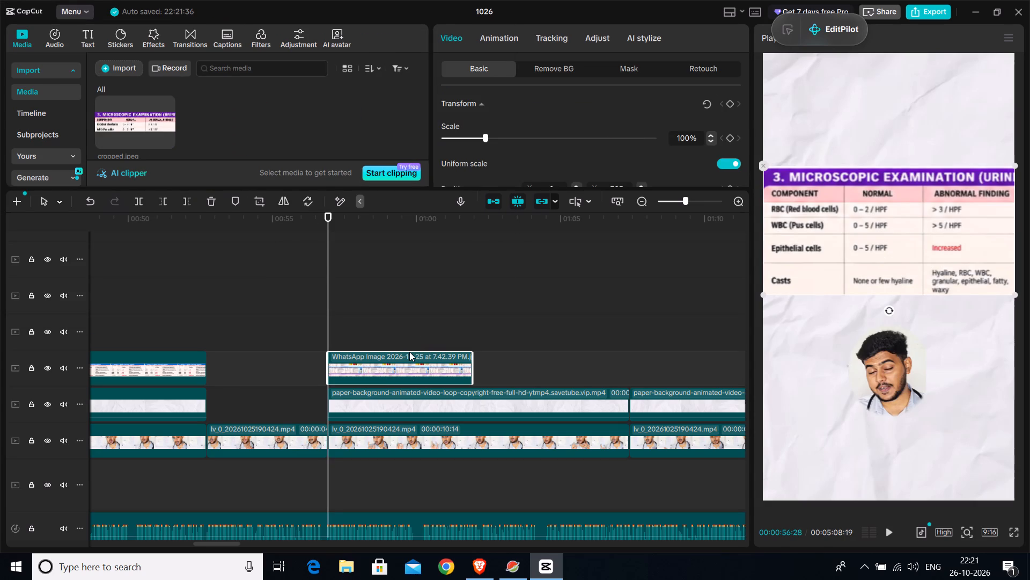
click(410, 361)
key(Delete)
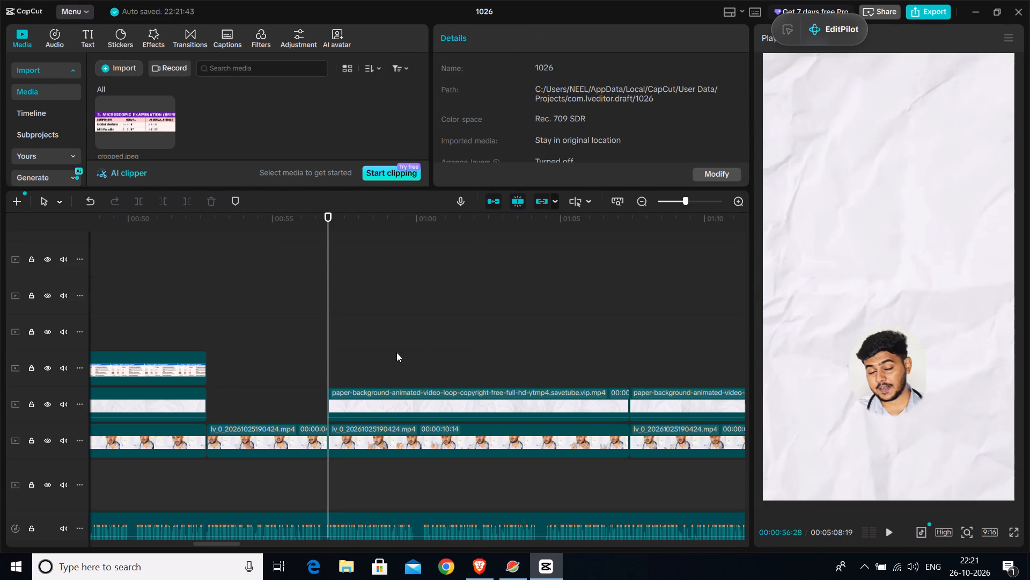
Place cropped.jpeg at 00:00:56:28 on the track directly above the paper background clip.
scroll(162, 127, down, 2)
scroll(173, 126, up, 3)
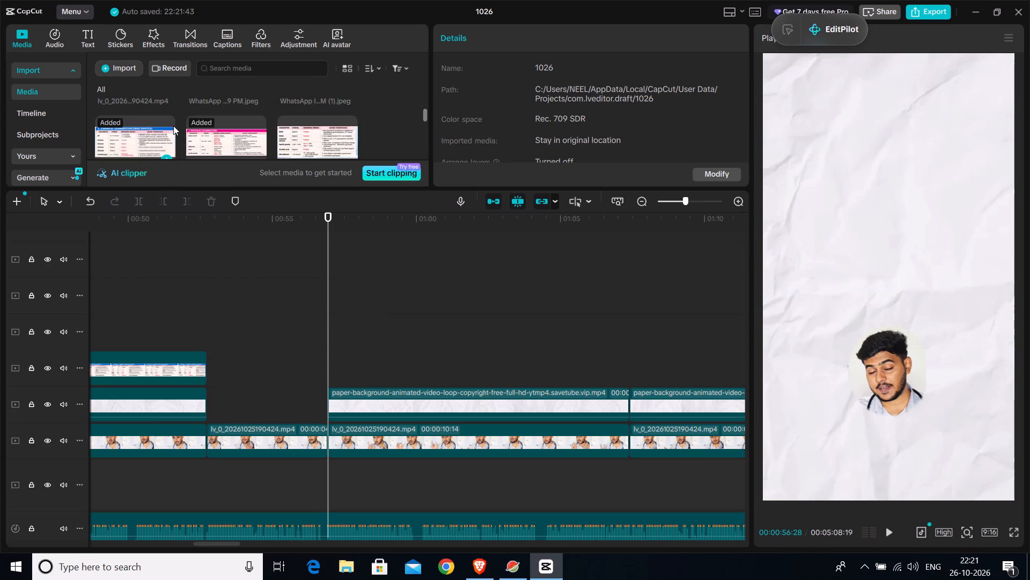
scroll(173, 126, down, 6)
drag(127, 111, 325, 350)
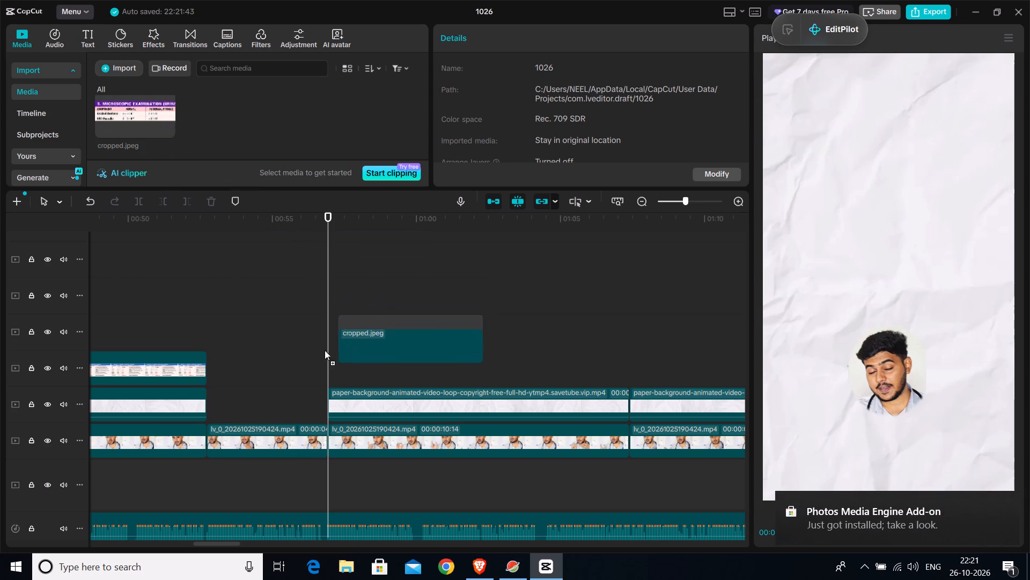
drag(325, 350, 327, 369)
scroll(394, 349, up, 6)
scroll(394, 349, down, 7)
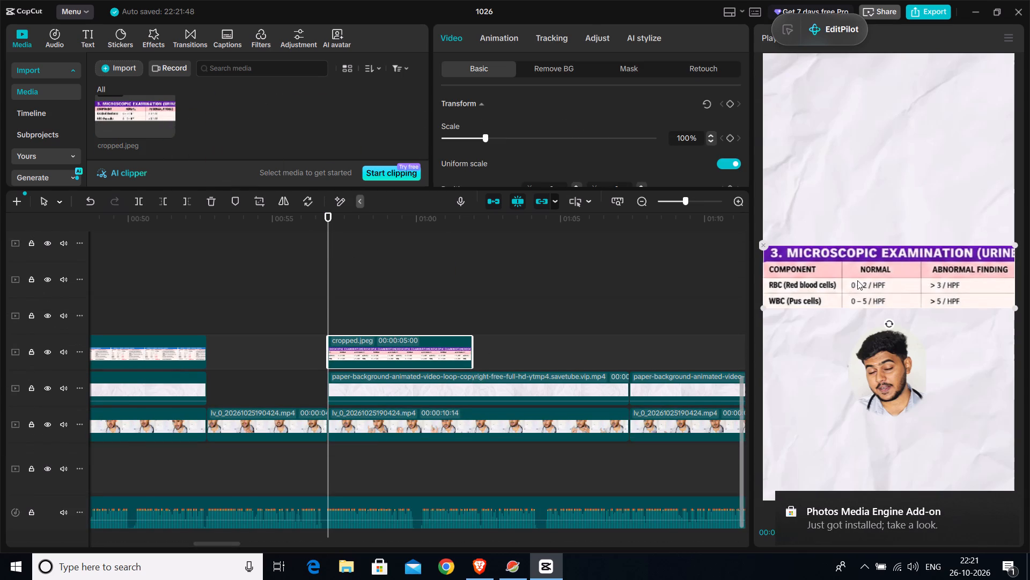
Scale the cropped.jpeg table to about 91% and place it horizontally centred above the presenter, at about Y 311.
drag(864, 282, 862, 223)
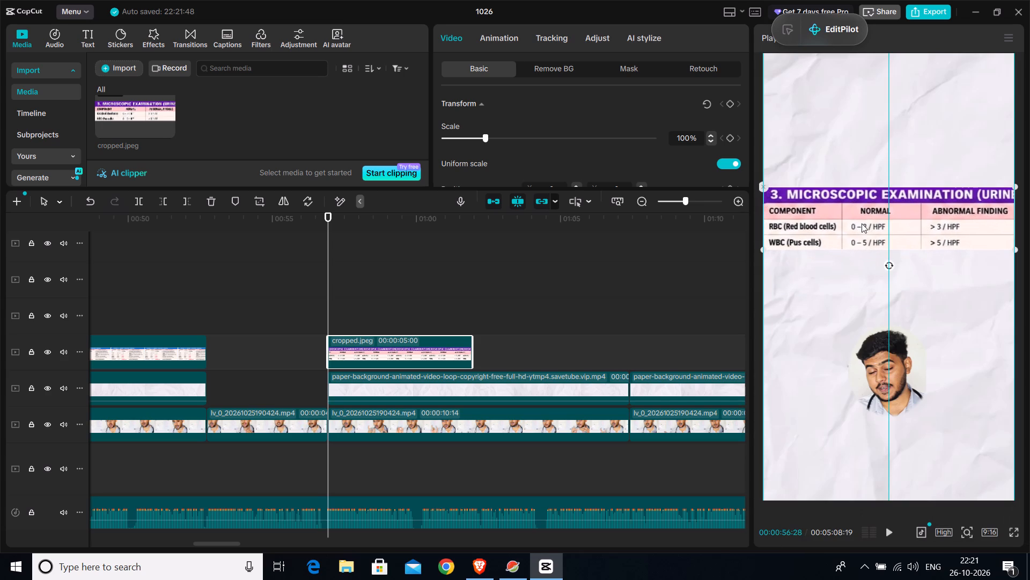
drag(862, 223, 860, 223)
drag(1014, 251, 1011, 250)
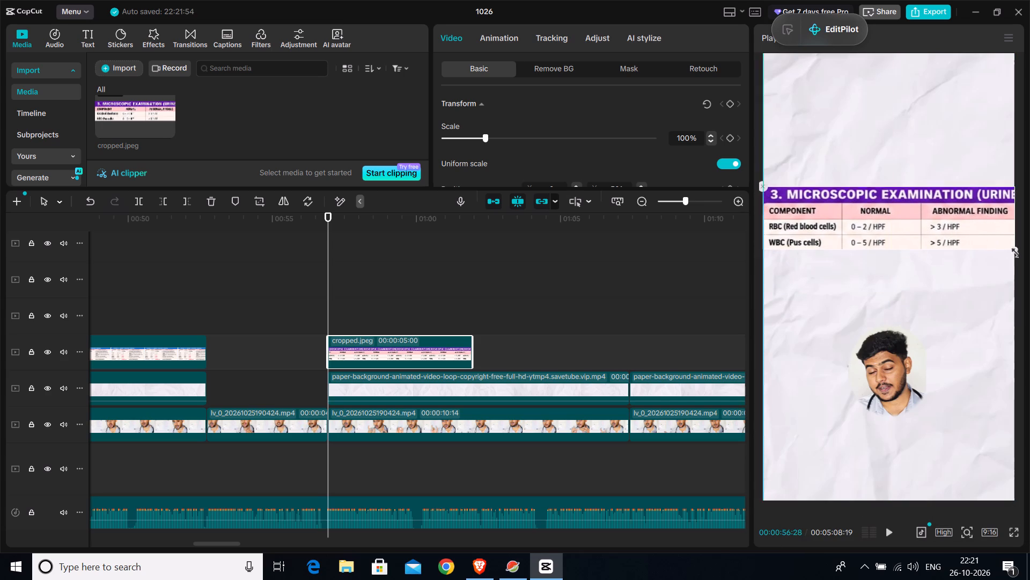
drag(1011, 250, 997, 245)
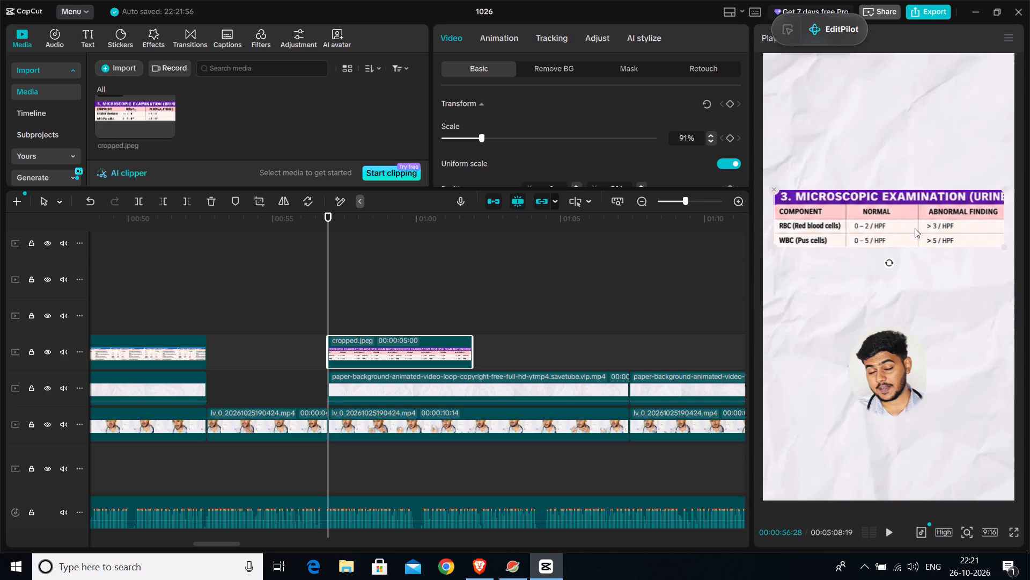
drag(915, 228, 896, 229)
drag(881, 225, 896, 224)
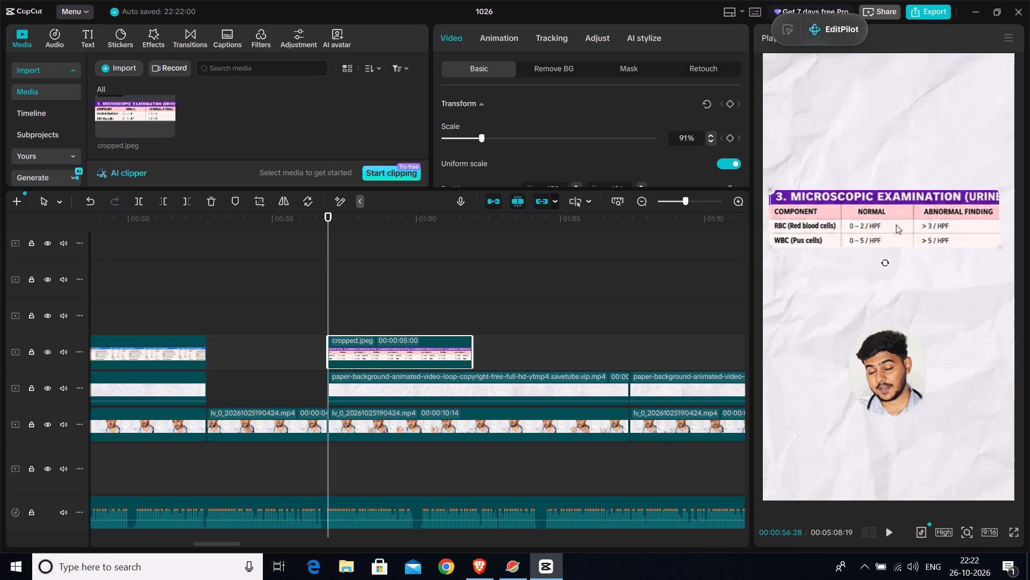
drag(896, 224, 900, 247)
Compare the transform settings of the preceding Chemical Examination table clip with those of the cropped.jpeg clip.
click(186, 343)
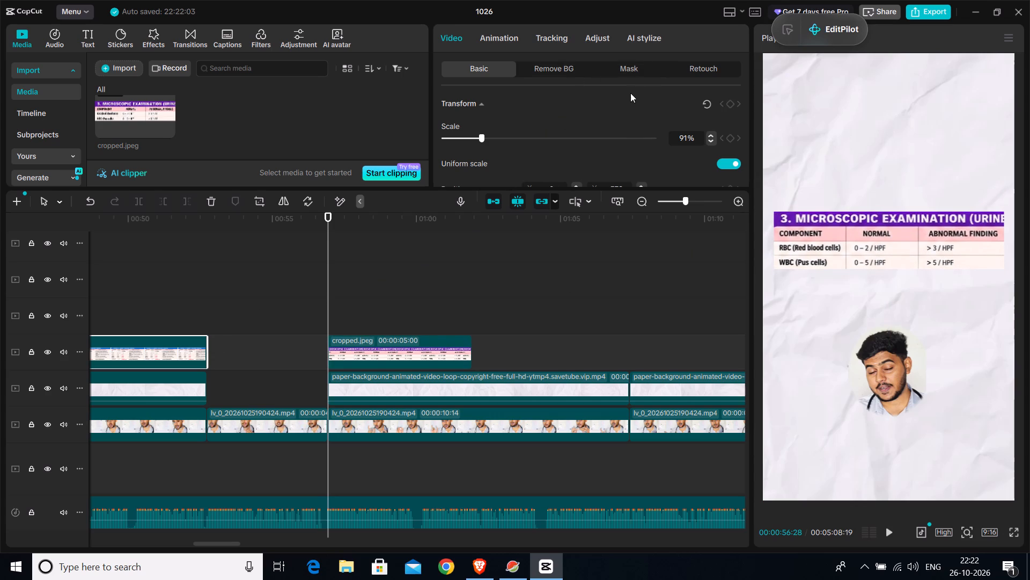
scroll(598, 111, down, 5)
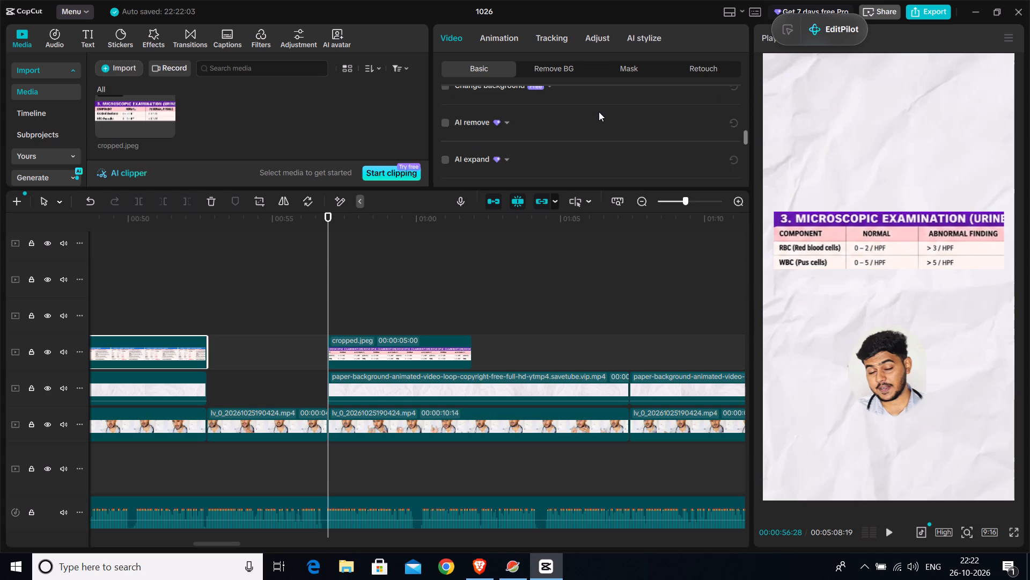
scroll(601, 112, down, 1)
scroll(601, 112, up, 7)
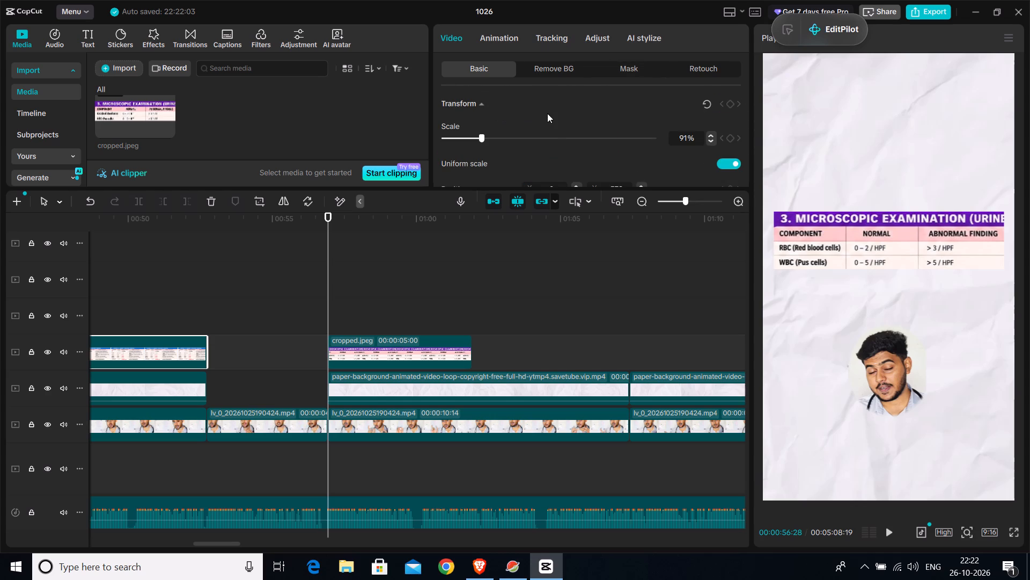
scroll(557, 111, down, 2)
scroll(560, 110, up, 1)
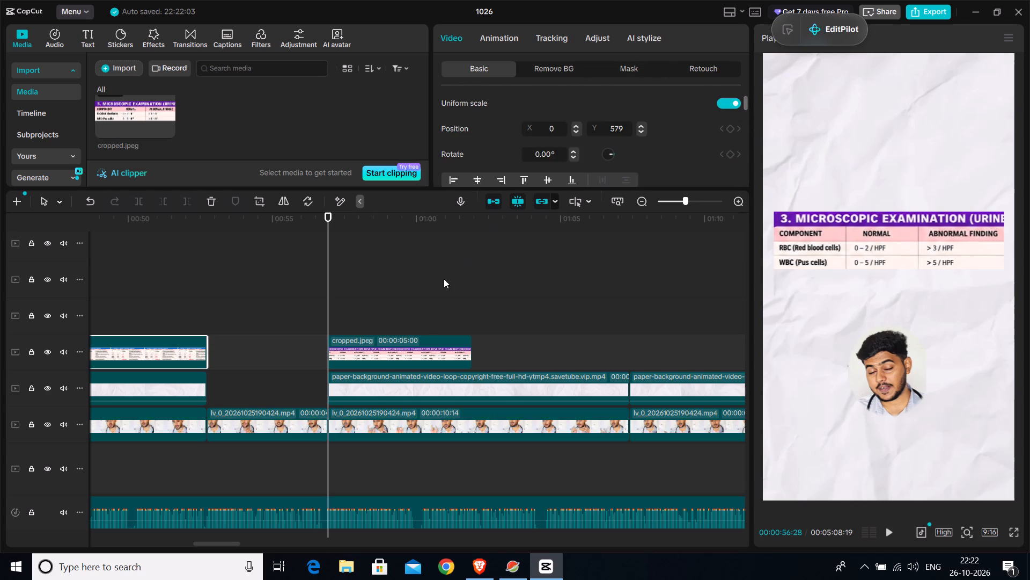
click(426, 348)
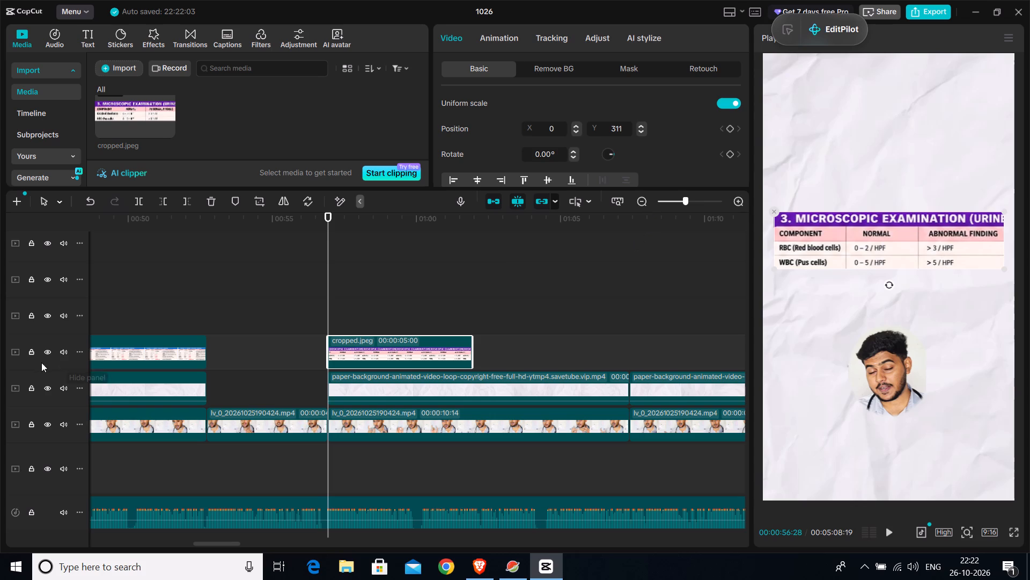
Check the cropped.jpeg table at several points of its clip and nudge it slightly higher above the presenter.
click(175, 310)
click(396, 321)
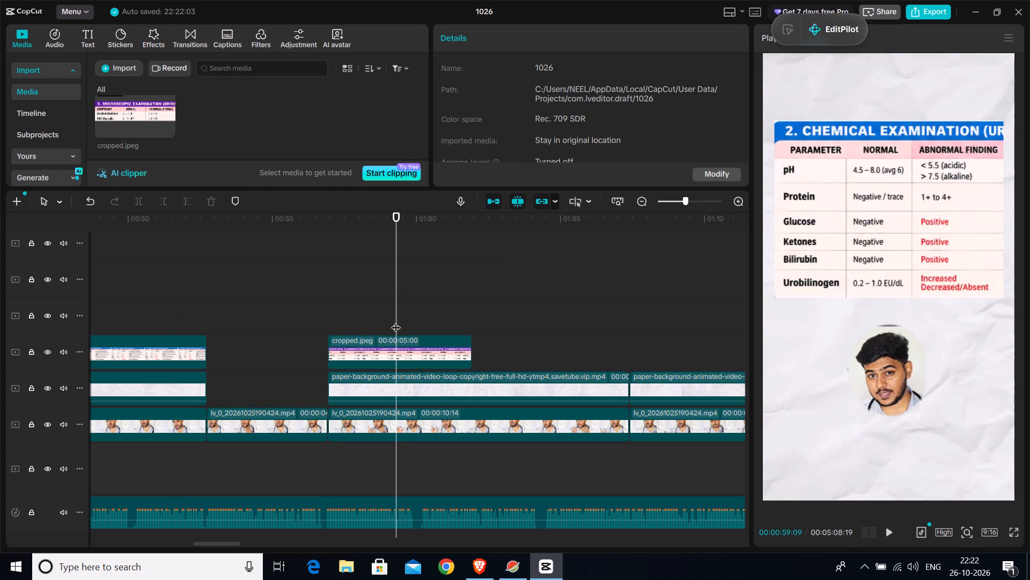
click(339, 325)
click(333, 324)
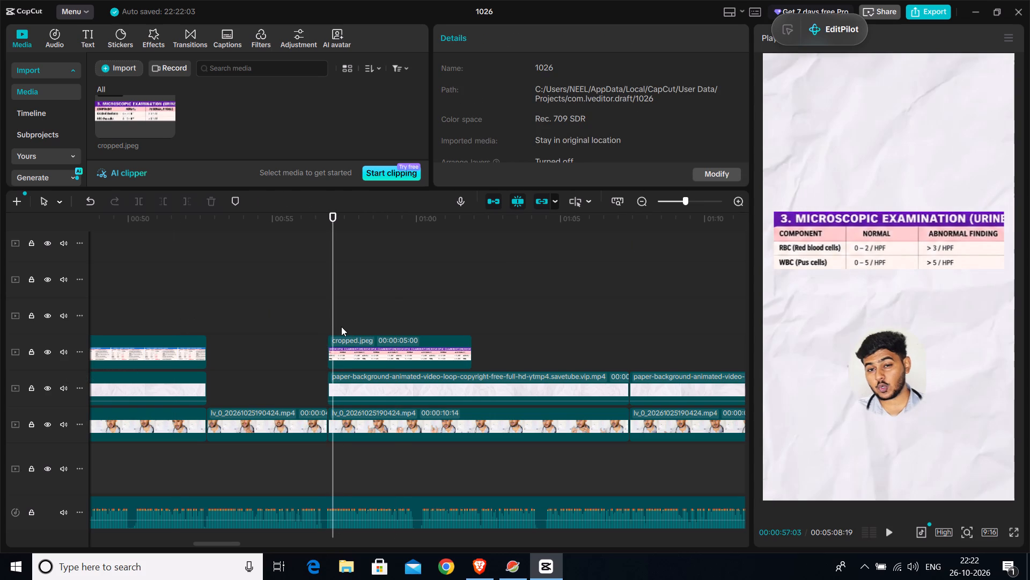
click(877, 248)
click(895, 248)
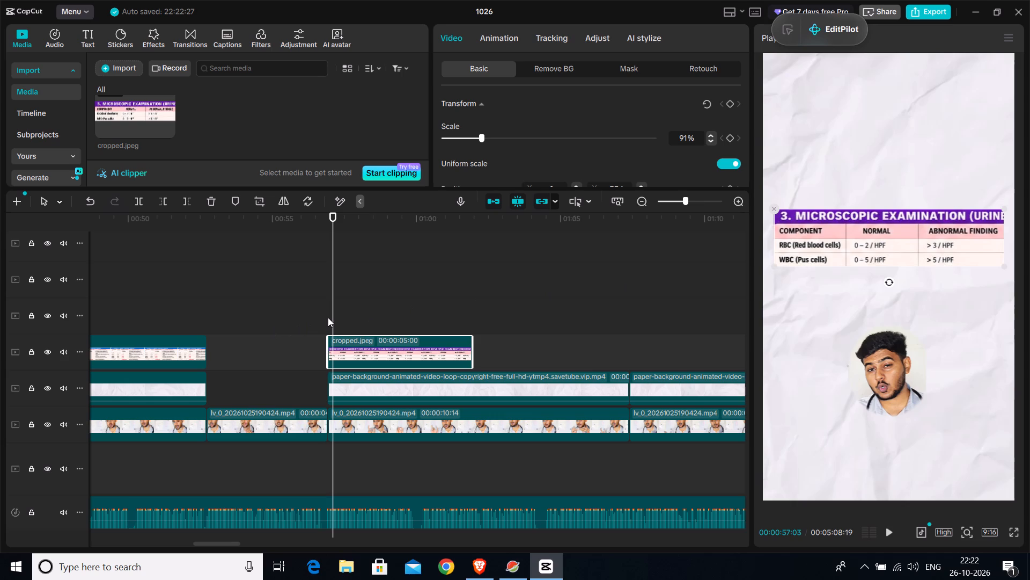
Review the Microscopic Examination table at several points, compare it with the Chemical Examination section, and play its clip from the start.
click(341, 328)
click(326, 318)
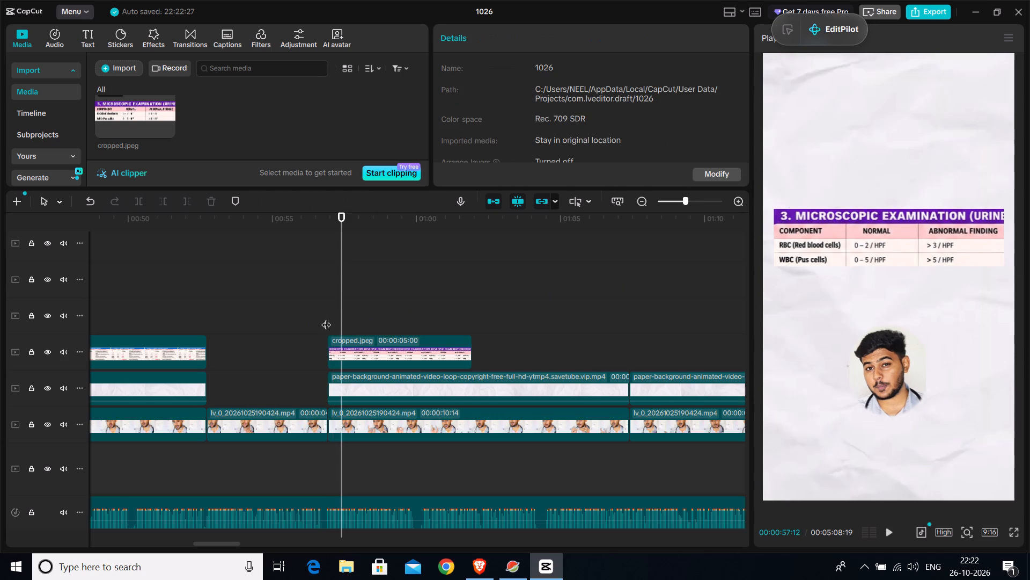
click(377, 317)
click(391, 316)
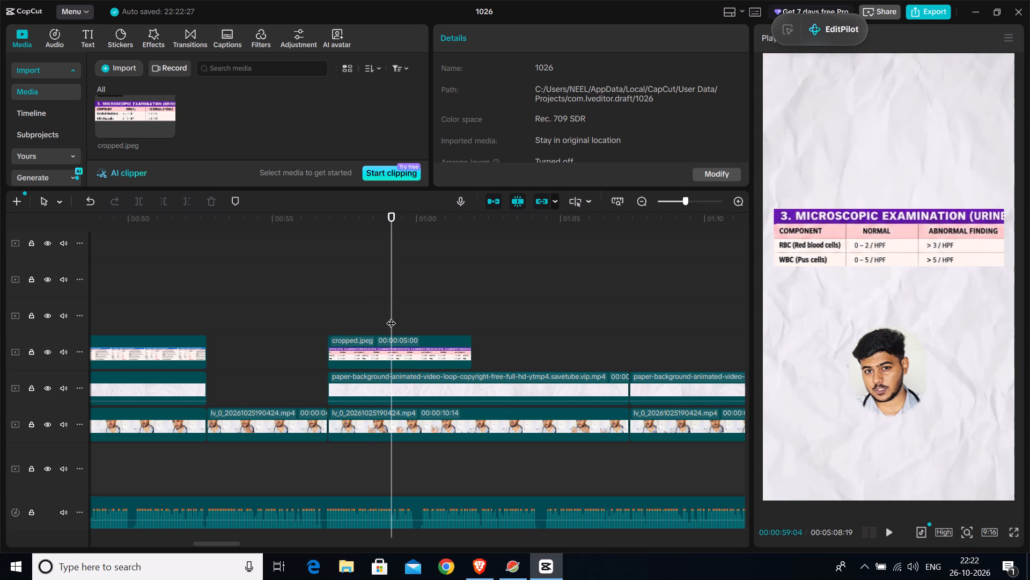
click(163, 302)
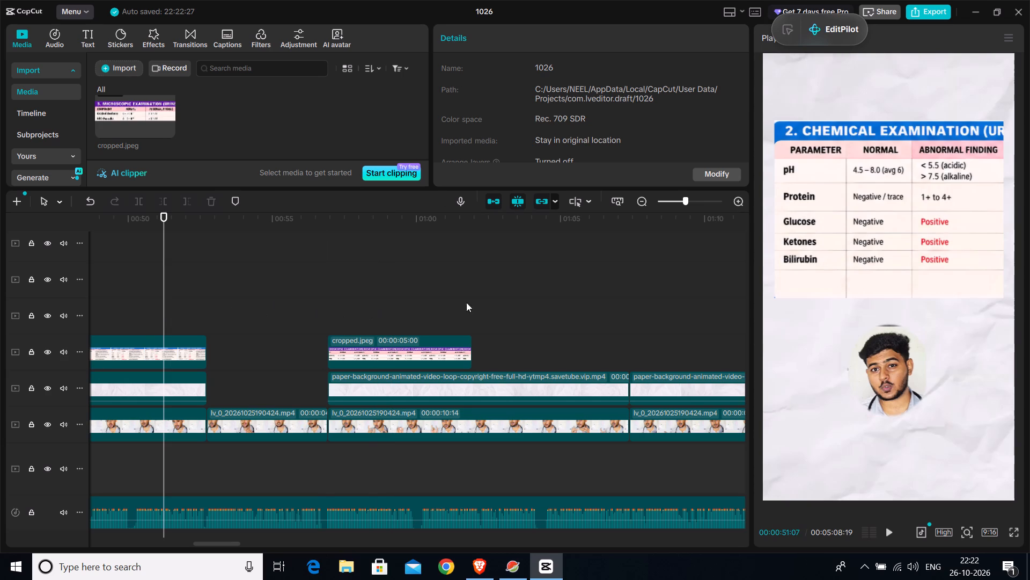
click(388, 286)
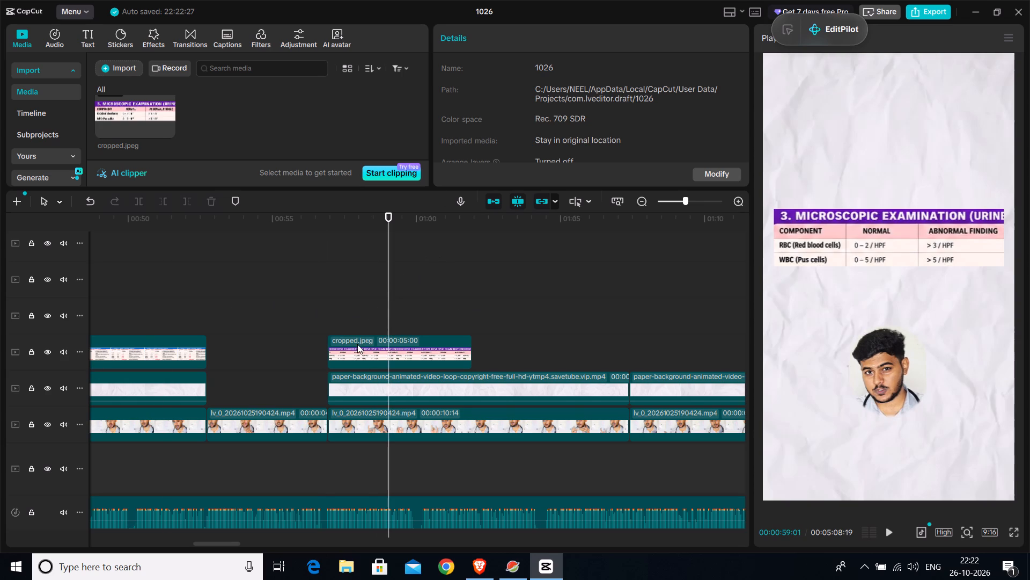
click(337, 311)
click(327, 317)
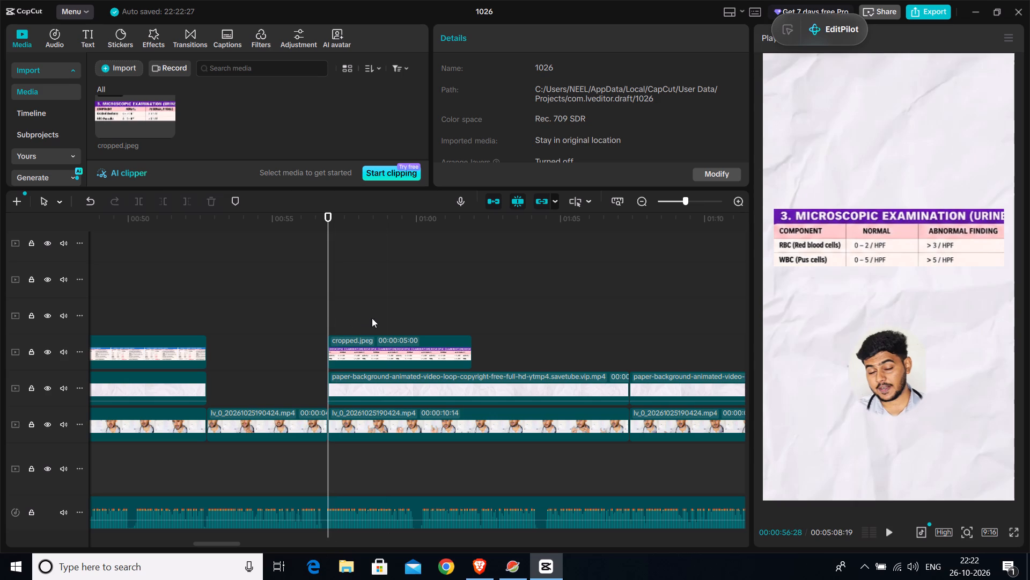
click(372, 318)
click(390, 310)
click(351, 311)
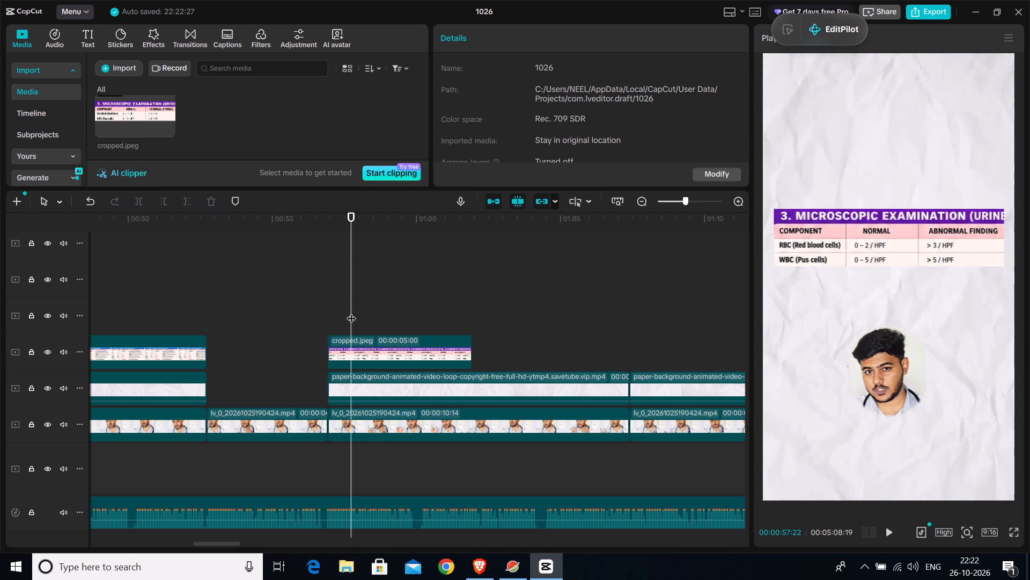
click(348, 309)
click(378, 322)
click(335, 323)
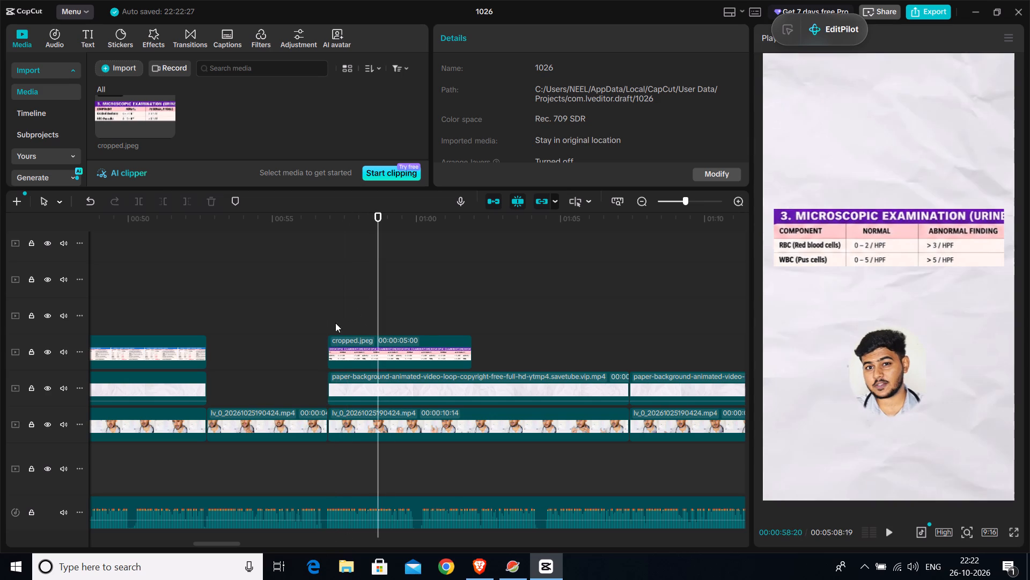
click(330, 322)
key(space)
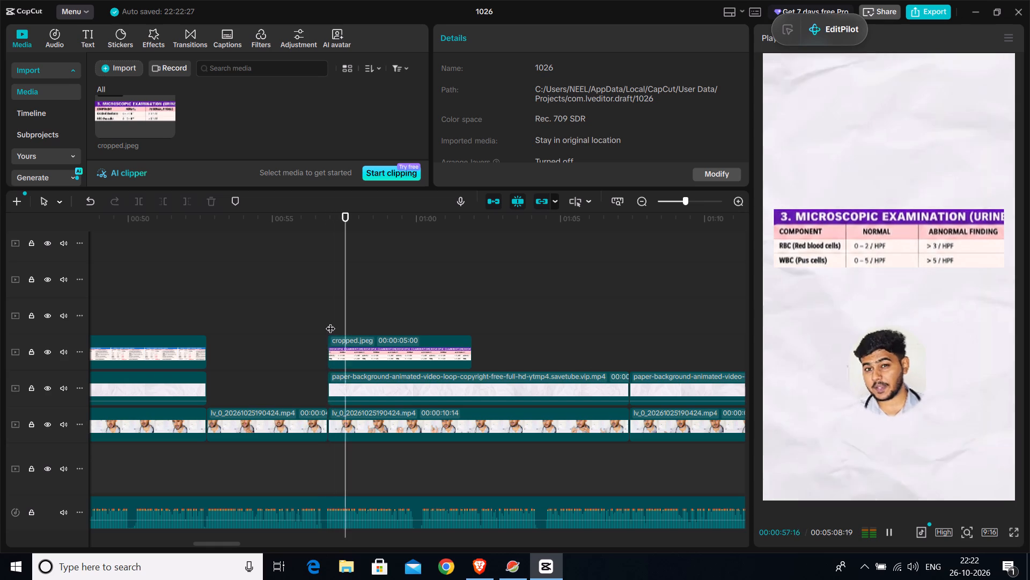
key(space)
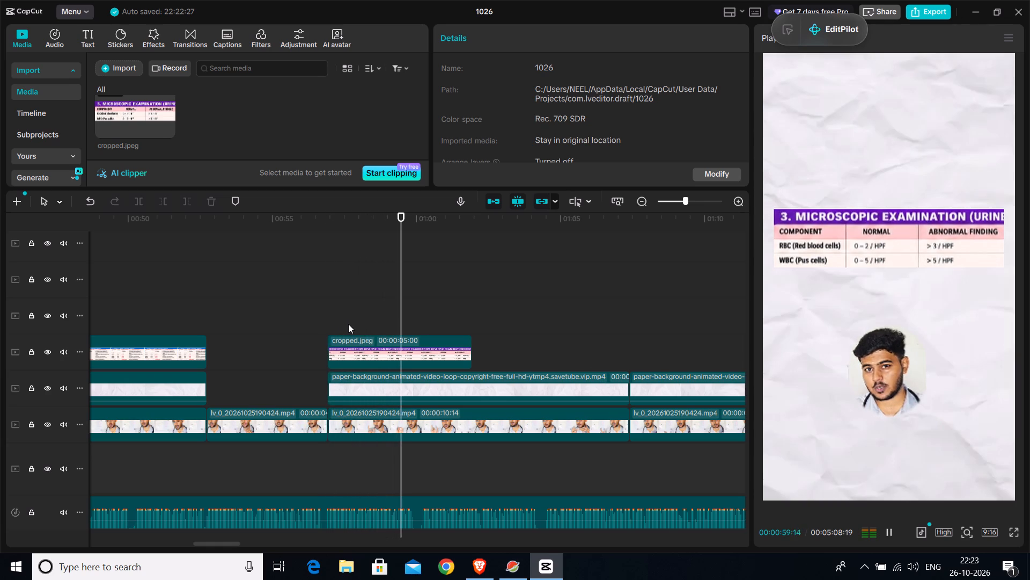
key(space)
key(space)
click(391, 352)
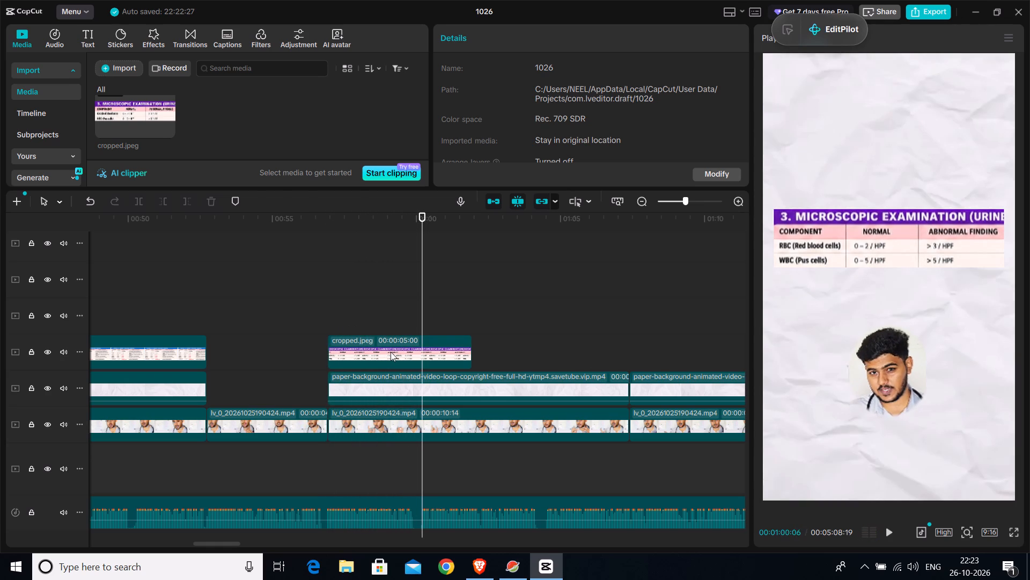
Add the plain pale pink image from the project media at 00:00:56:28 on the track above cropped.jpeg.
click(335, 317)
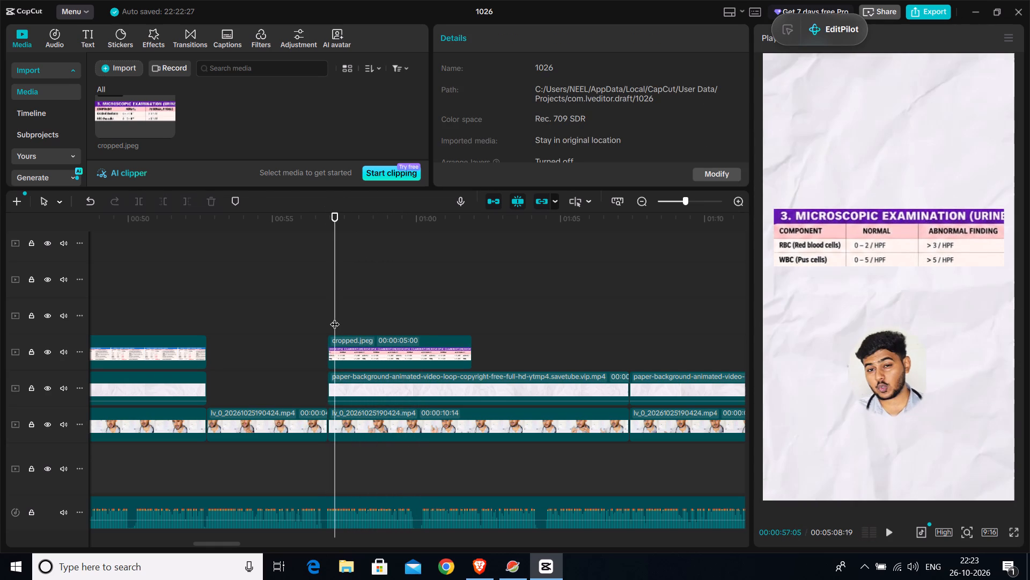
click(335, 317)
click(331, 316)
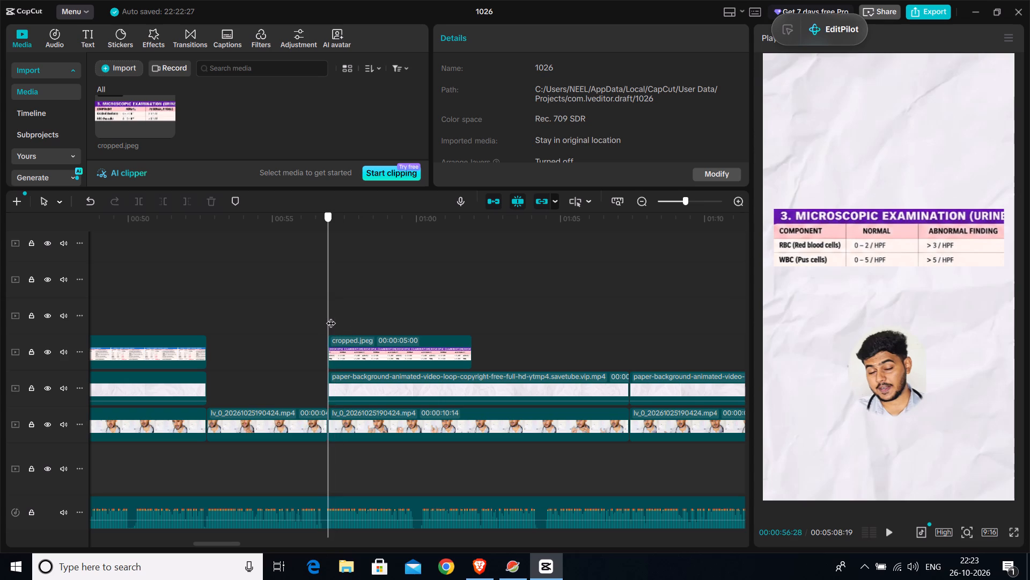
scroll(270, 131, up, 7)
scroll(281, 144, down, 2)
click(290, 144)
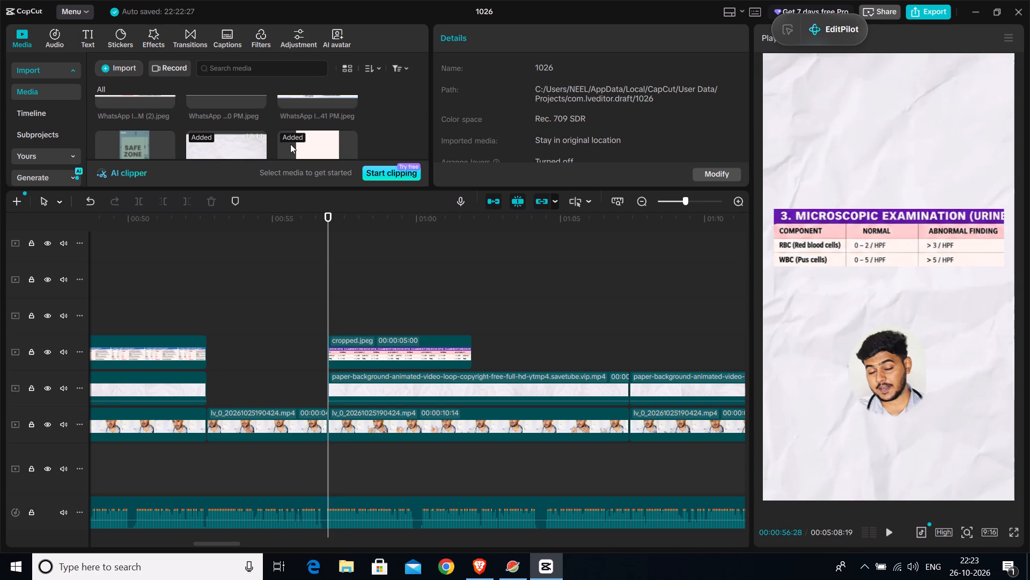
drag(303, 143, 321, 316)
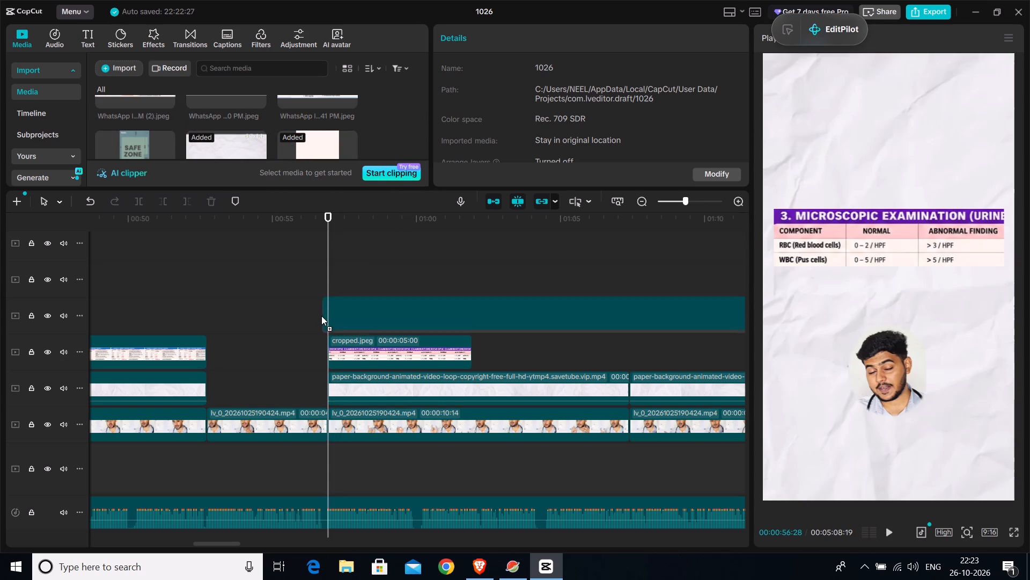
drag(321, 316, 107, 308)
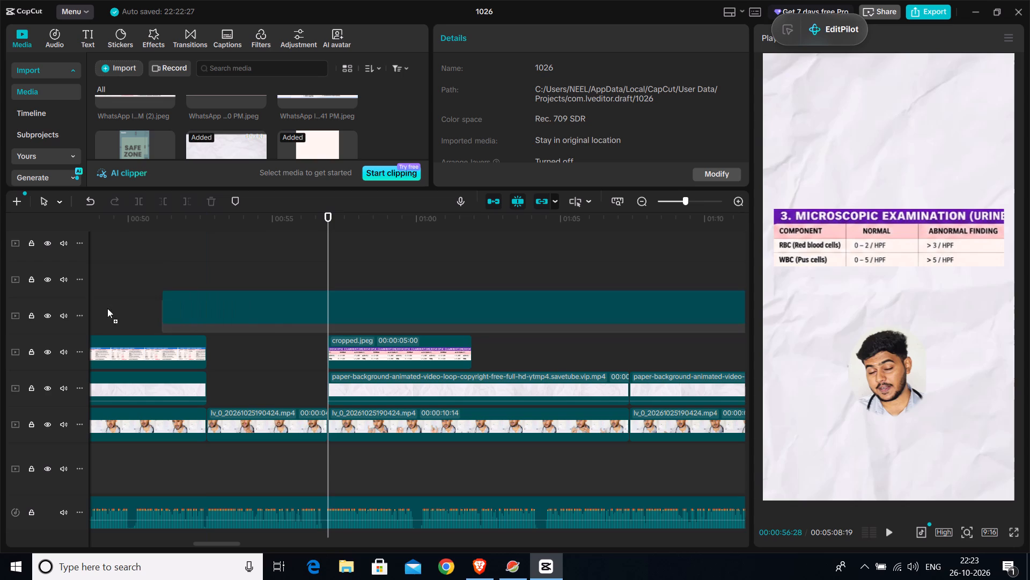
drag(107, 308, 376, 318)
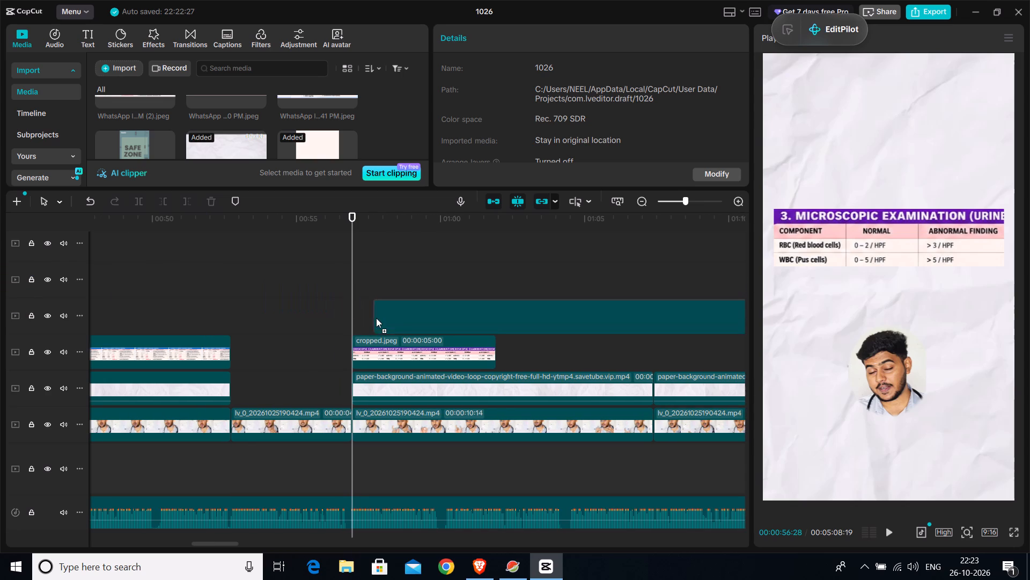
drag(376, 318, 350, 318)
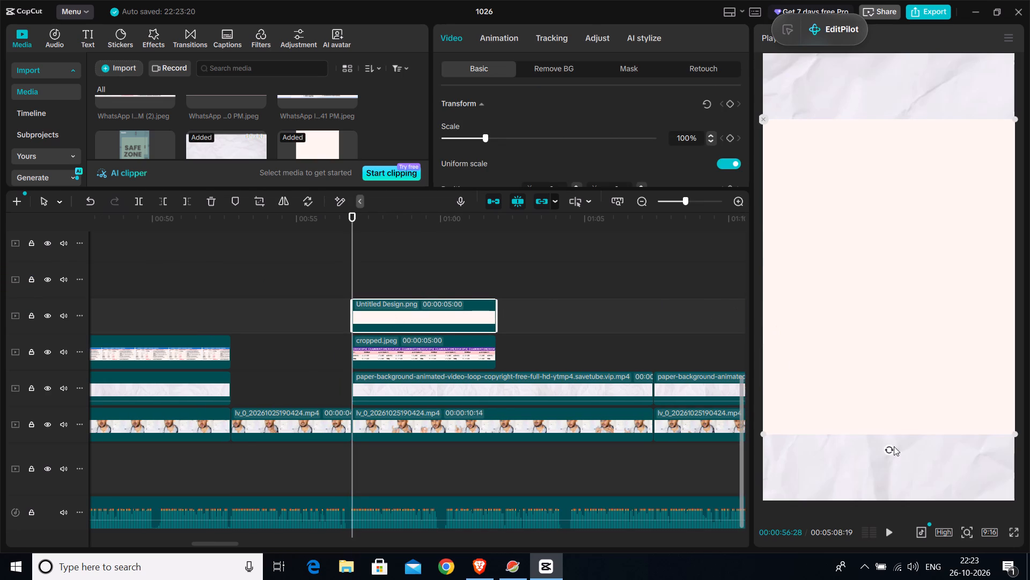
Scale the pale pink Untitled Design.png overlay to 15%.
drag(1016, 433, 884, 290)
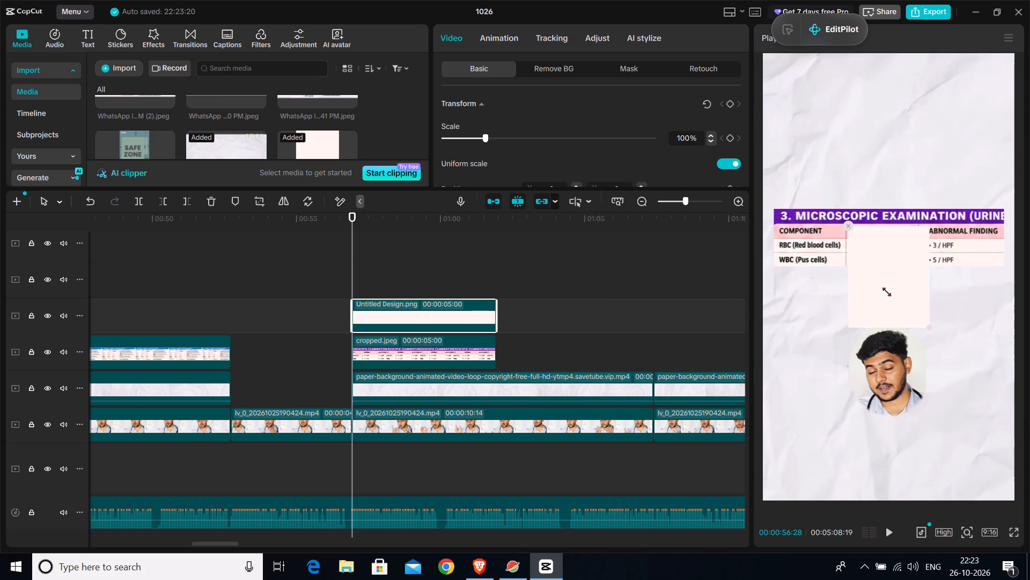
drag(884, 290, 875, 274)
drag(922, 321, 906, 315)
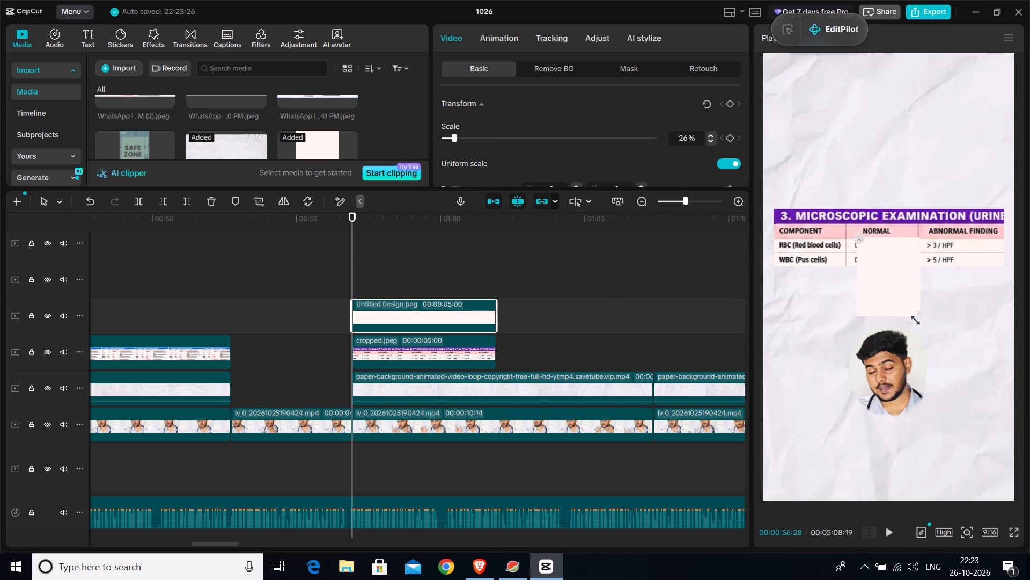
drag(906, 315, 891, 299)
Crop the Untitled Design.png overlay to a full-width strip of about the bottom fifth of the image.
click(259, 201)
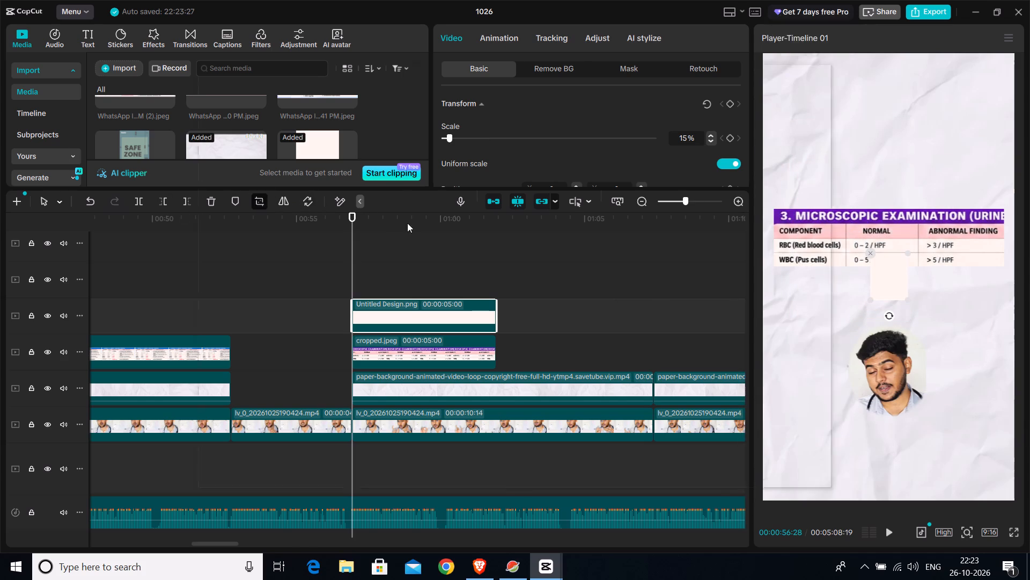
drag(516, 115, 549, 367)
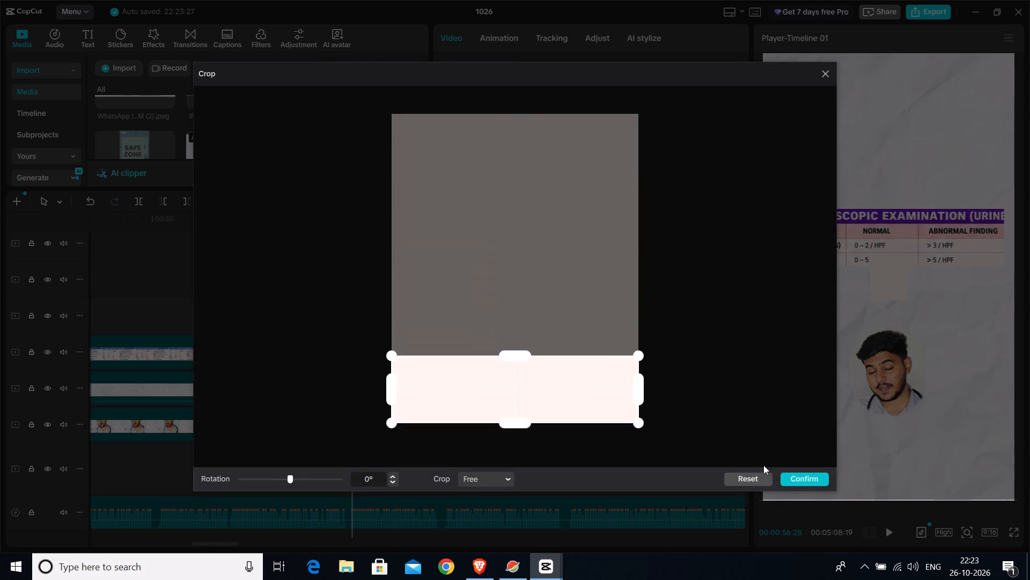
click(811, 477)
Position the cropped pink strip over the beginning of the "RBC (Red blood cells)" label in the table's COMPONENT column.
drag(888, 277, 886, 275)
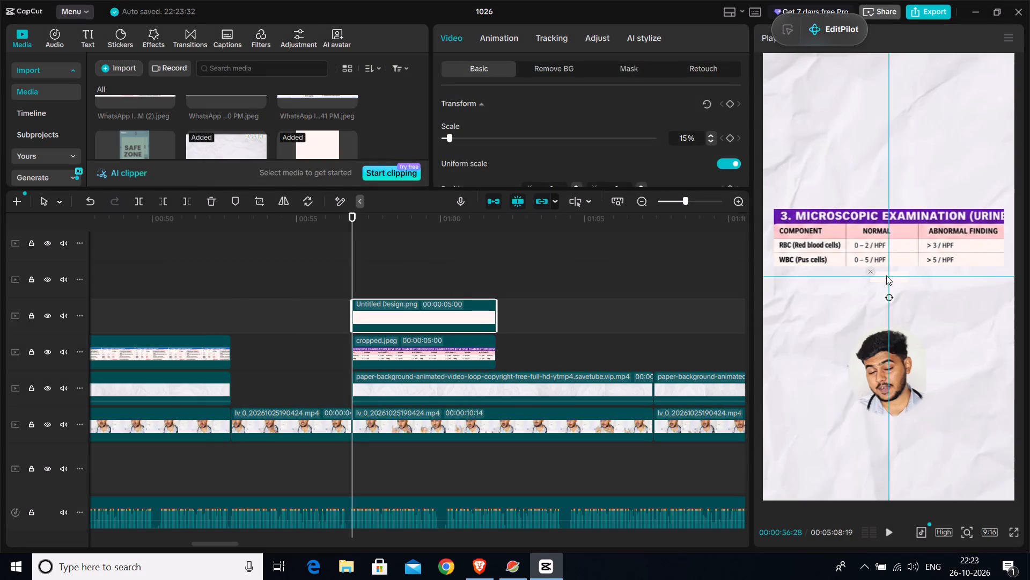
drag(886, 275, 794, 243)
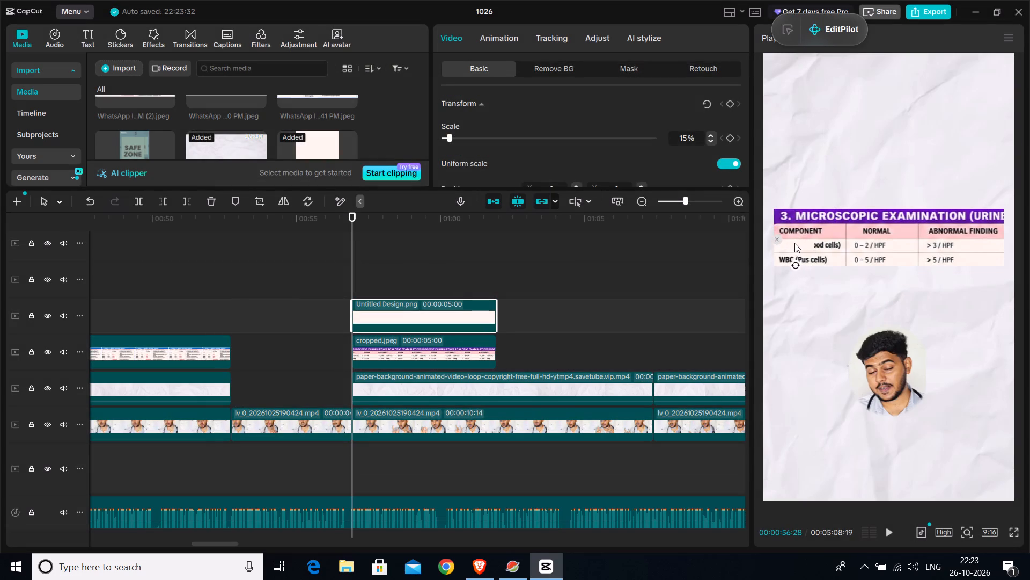
drag(794, 243, 797, 244)
drag(797, 244, 799, 243)
drag(799, 243, 871, 244)
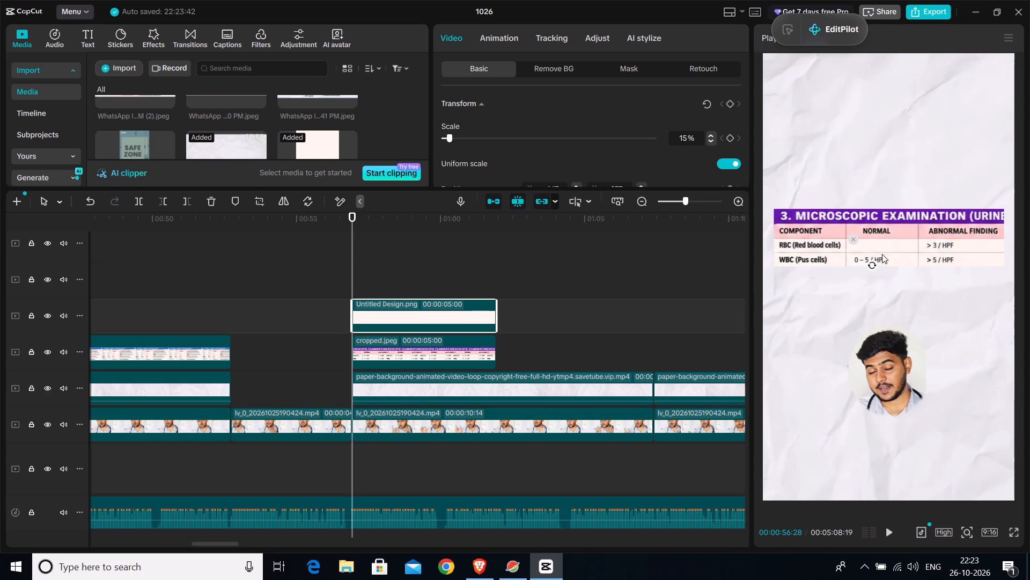
drag(876, 244, 800, 241)
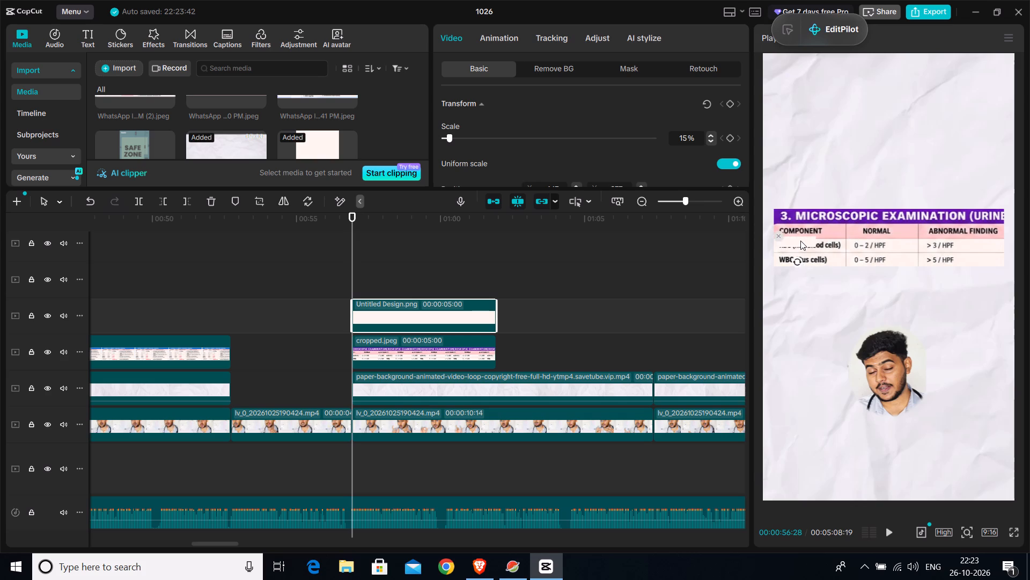
drag(800, 241, 799, 245)
Duplicate the pink strip and place the copy over the remainder of the "RBC (Red blood cells)" label.
key(ctrl+c)
key(ctrl+v)
drag(795, 248, 799, 245)
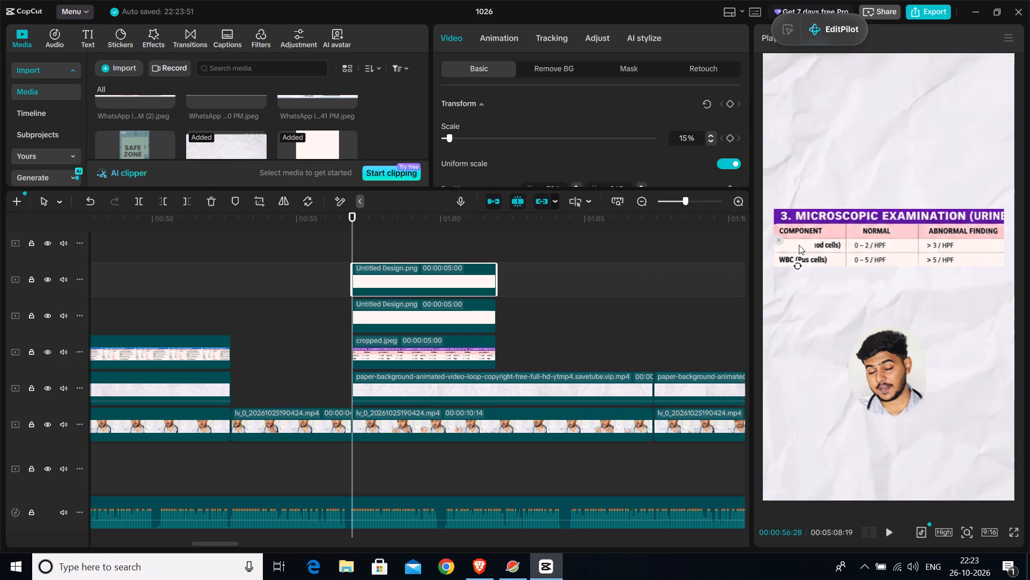
drag(799, 245, 819, 248)
drag(819, 248, 820, 246)
drag(820, 246, 821, 247)
Duplicate the pink strip again and place the copy over the RBC row's "0 – 2 / HPF" value in the NORMAL column.
key(ctrl+c)
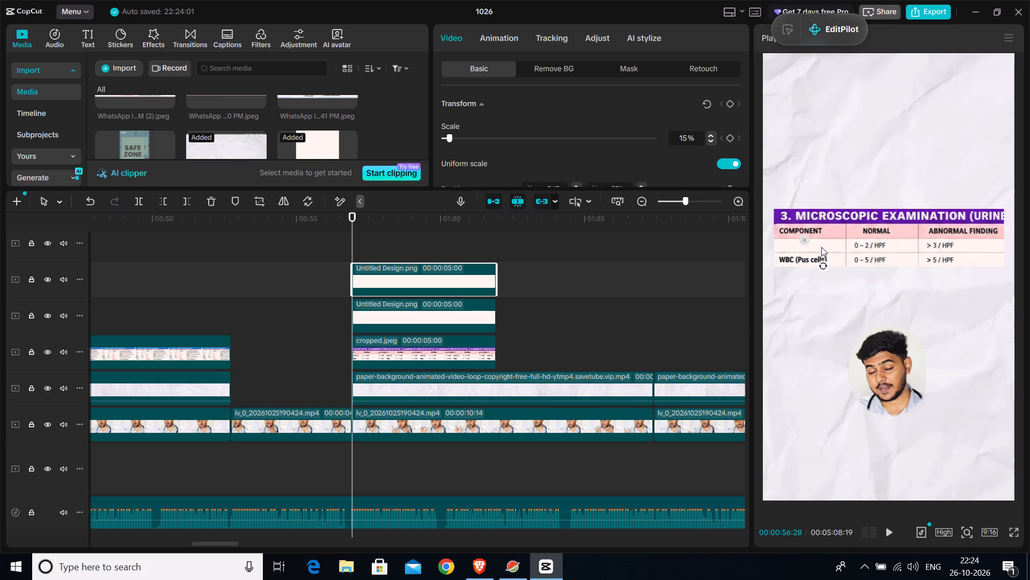
key(ctrl+v)
drag(821, 247, 867, 245)
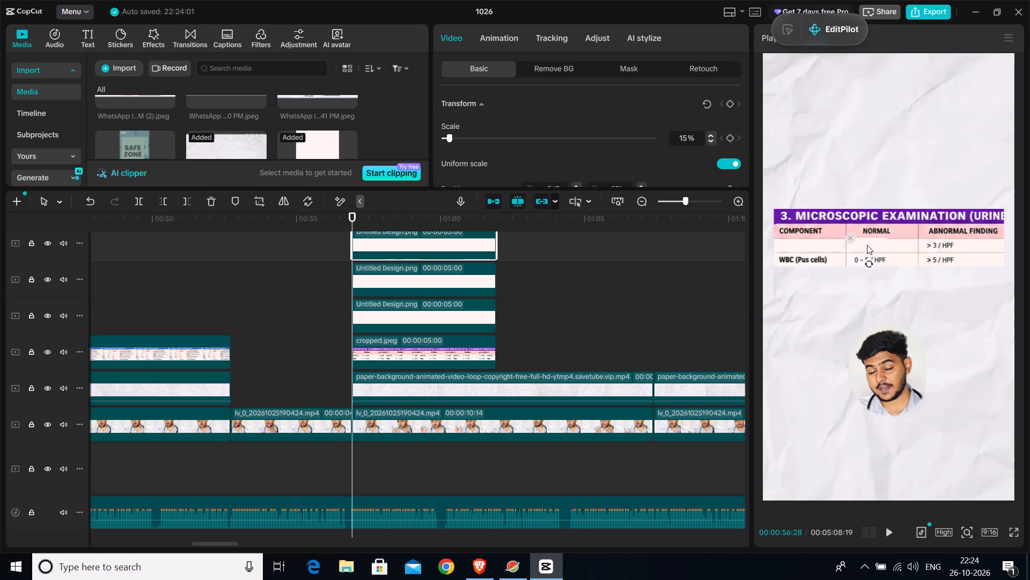
drag(867, 245, 869, 248)
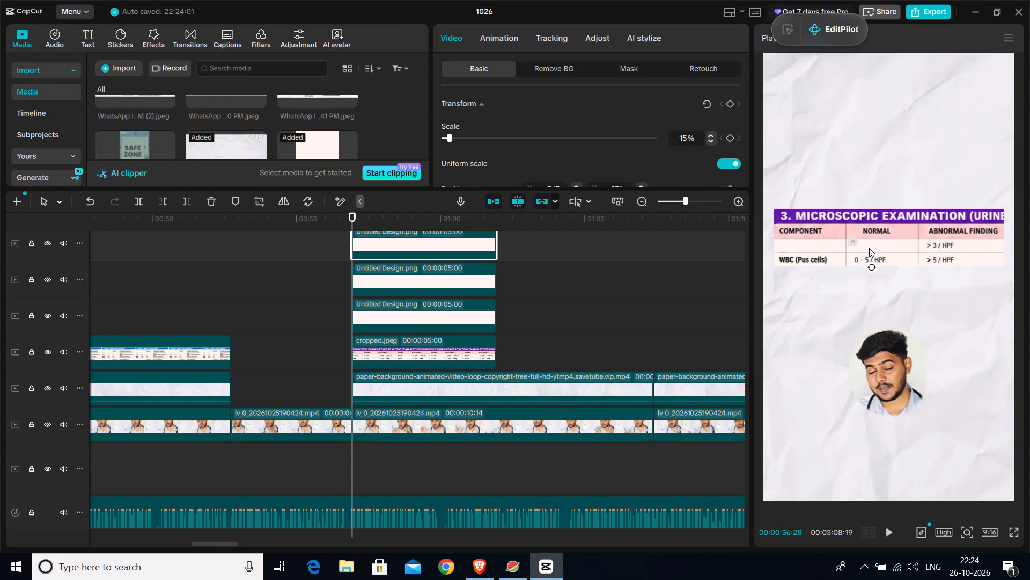
drag(869, 248, 870, 247)
Duplicate the pink strip and place the copy over the RBC row's "> 3 / HPF" value in the ABNORMAL FINDING column.
key(ctrl+c)
key(ctrl+v)
drag(863, 245, 933, 242)
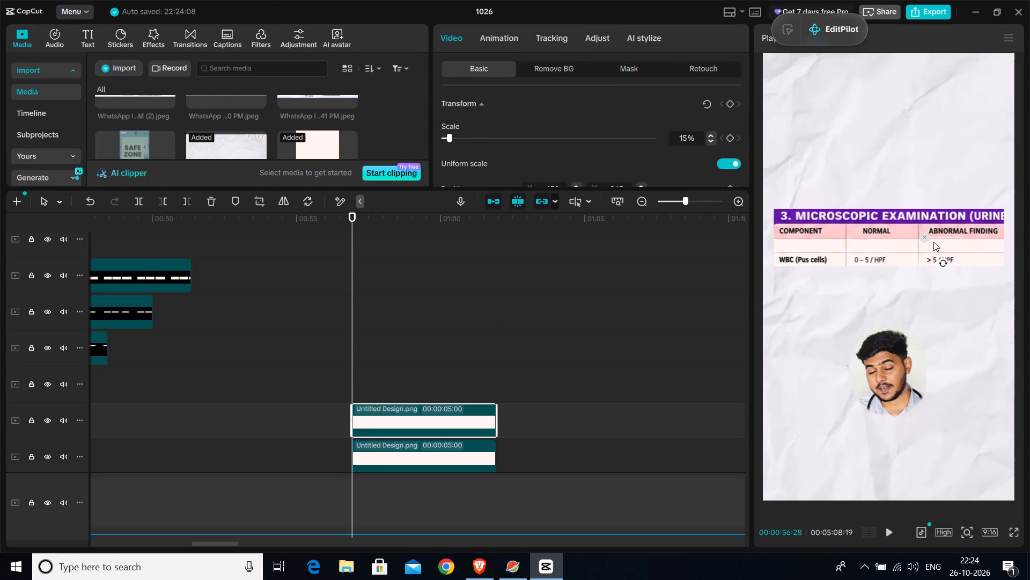
drag(933, 242, 934, 245)
Cover the "WBC (Pus cells)" label in the COMPONENT column with two more copies of the pink strip placed end to end.
key(ctrl+c)
key(ctrl+v)
drag(938, 245, 796, 257)
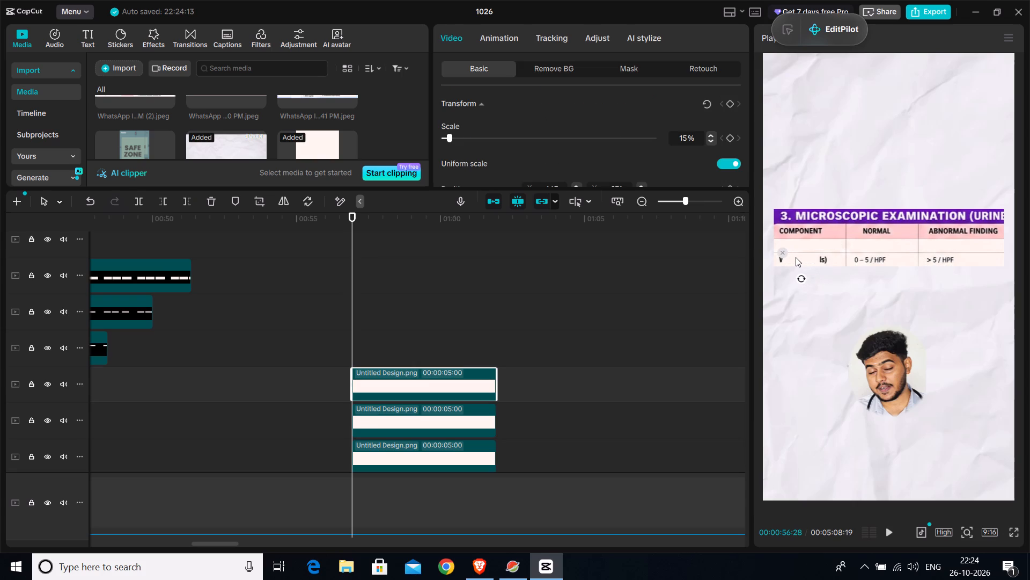
drag(796, 257, 792, 257)
key(ctrl+c)
key(ctrl+v)
drag(798, 260, 827, 262)
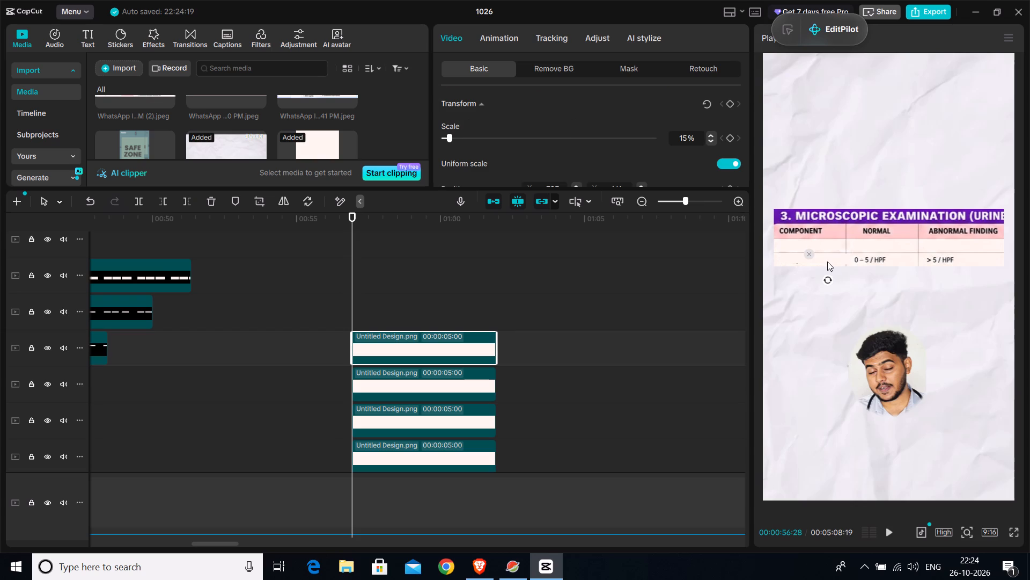
drag(827, 262, 820, 263)
drag(820, 263, 815, 263)
drag(815, 263, 815, 262)
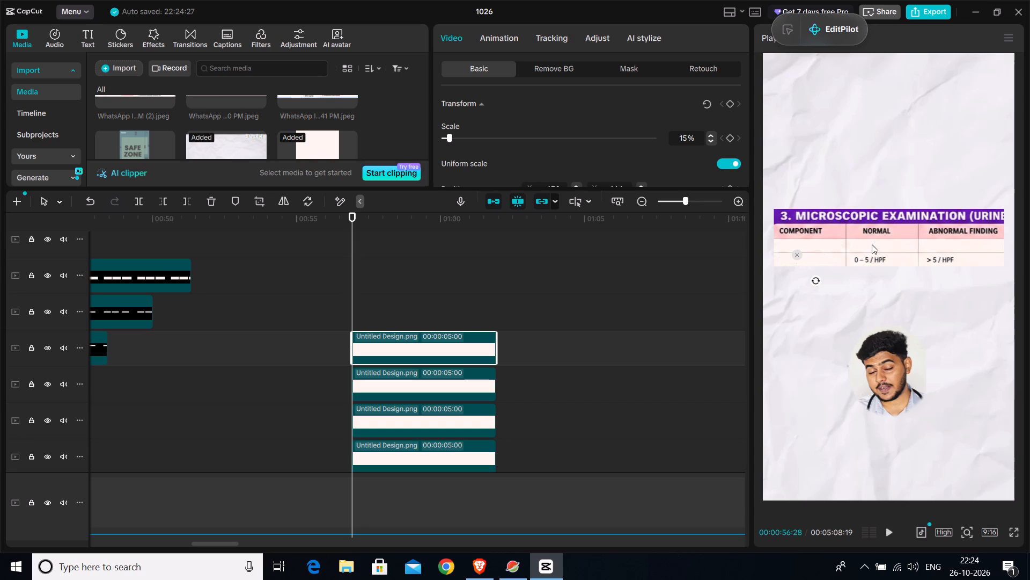
Duplicate the pink strip and place the copy over the WBC row's "0 – 5 / HPF" value in the NORMAL column.
key(ctrl+c)
key(ctrl+v)
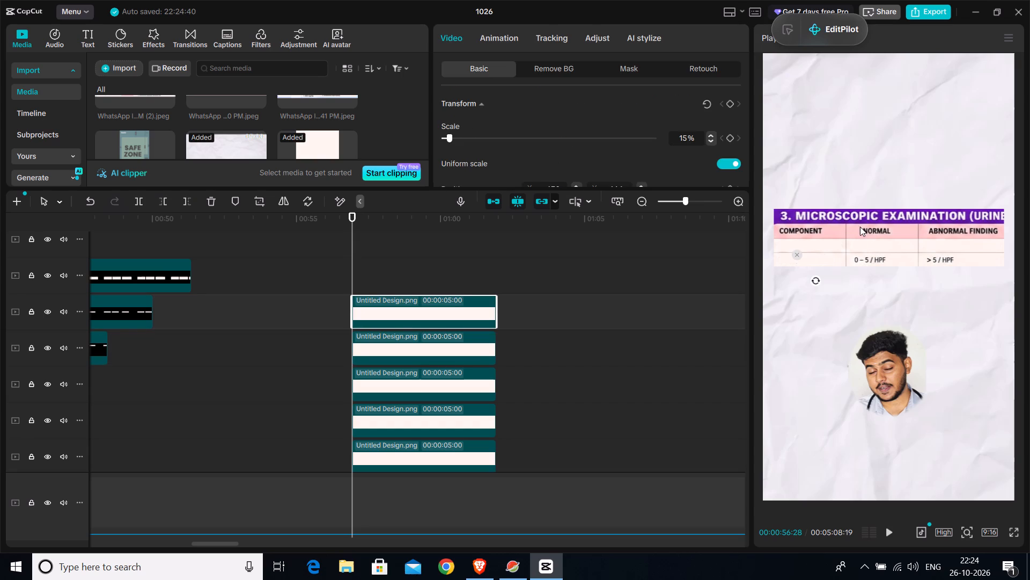
drag(810, 258, 878, 250)
drag(878, 250, 866, 258)
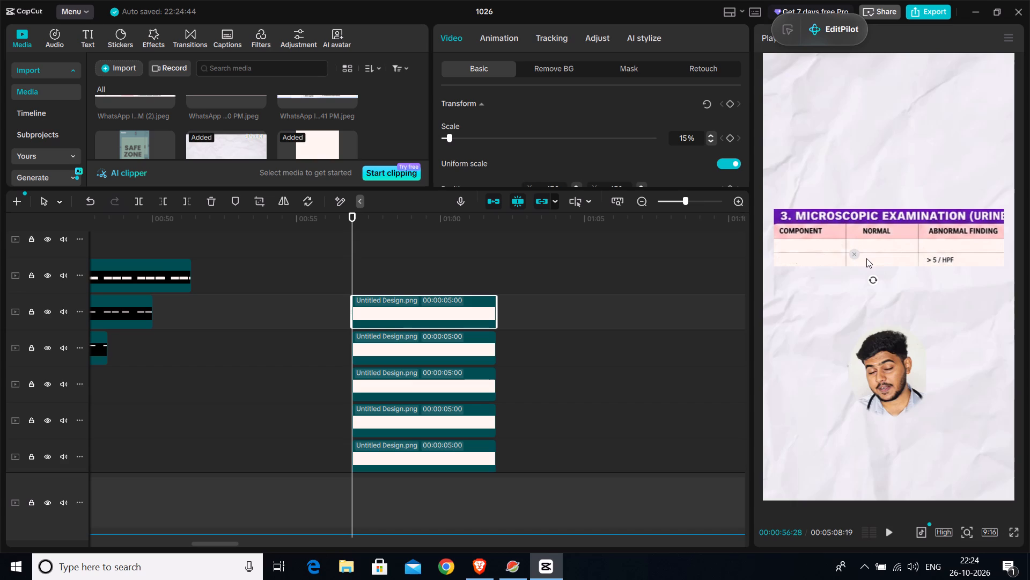
Duplicate the pink strip and place the copy over the WBC row's "> 5 / HPF" value in the ABNORMAL FINDING column.
key(ctrl+c)
key(ctrl+v)
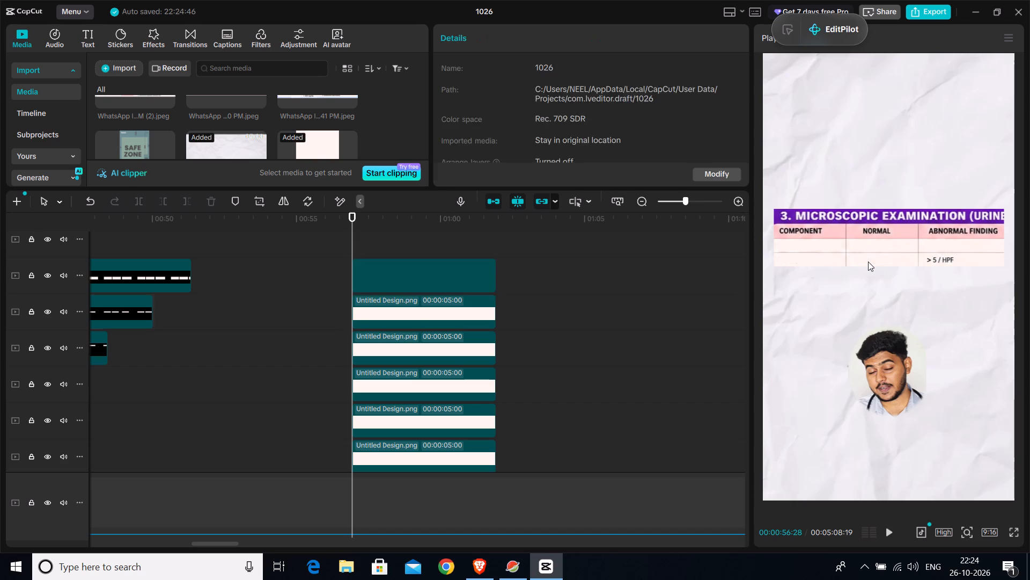
drag(864, 259, 936, 263)
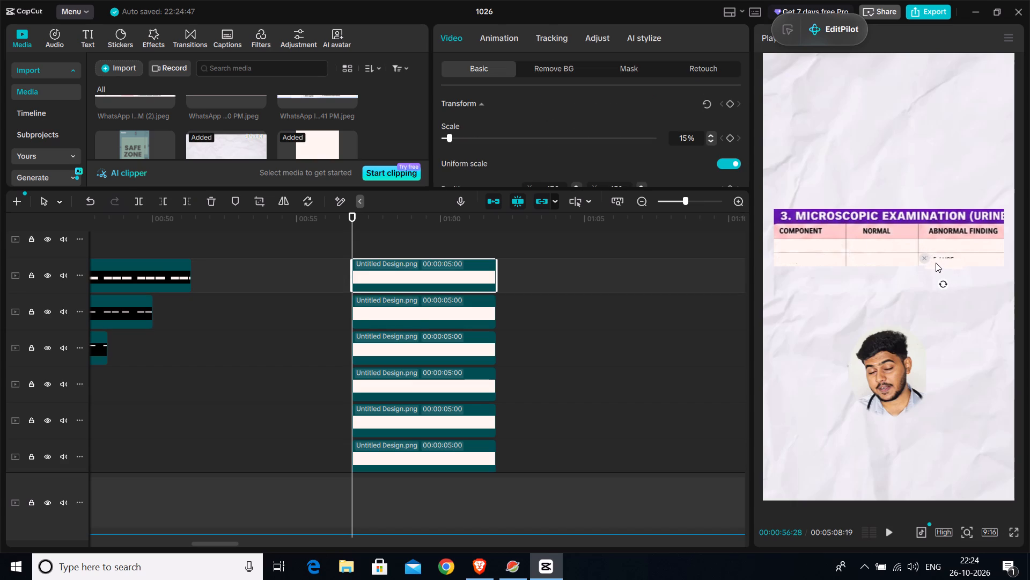
drag(936, 263, 932, 259)
Combine all the Untitled Design.png strips and the cropped.jpeg table beneath them into one compound clip.
drag(537, 268, 429, 292)
scroll(429, 288, down, 6)
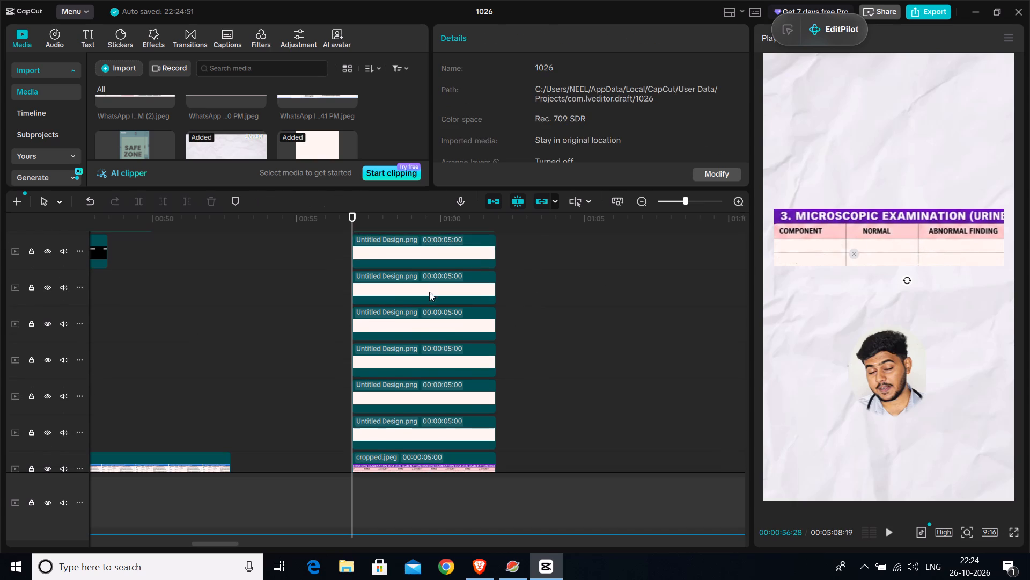
drag(429, 292, 417, 364)
scroll(423, 361, down, 6)
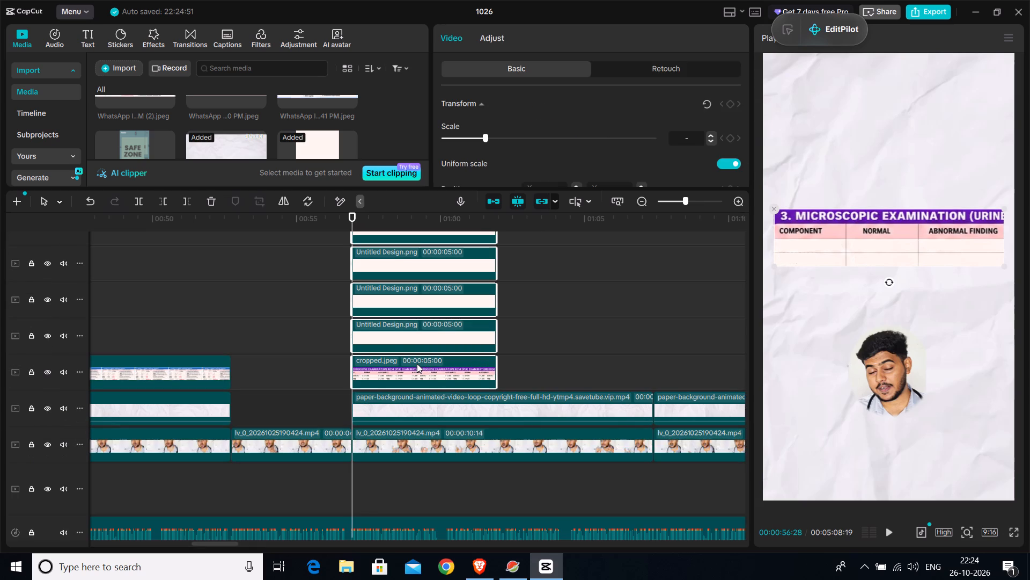
right_click(417, 364)
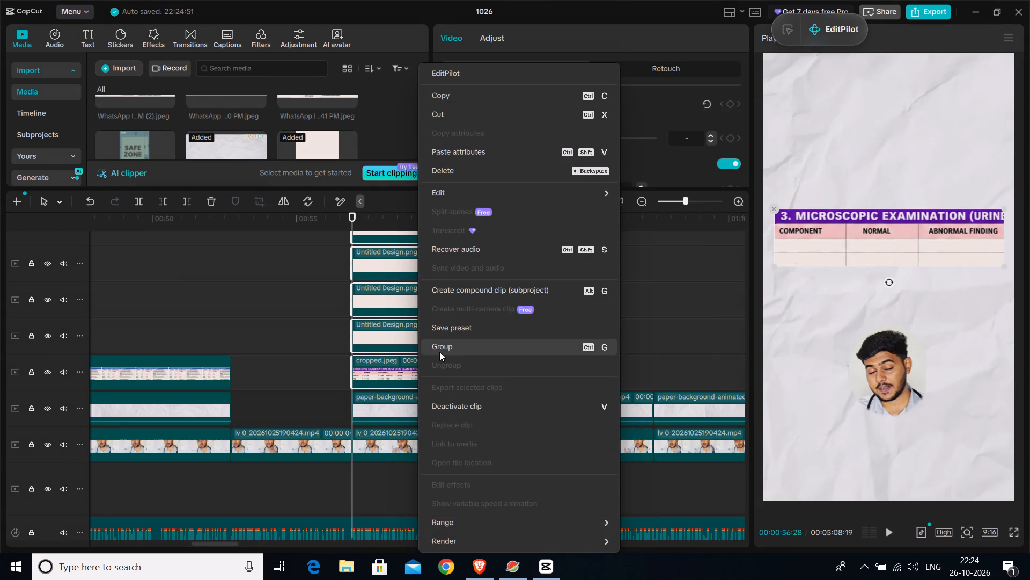
click(525, 295)
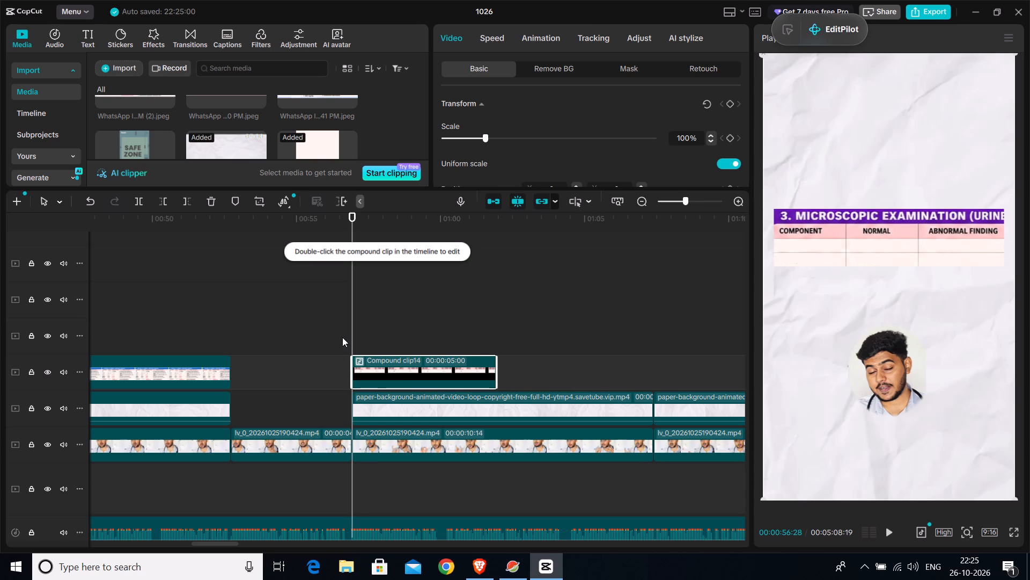
Play the compound clip from 00:00:56:28 to about 00:00:59:15 to check how the strips cover the table's cells.
key(space)
key(space)
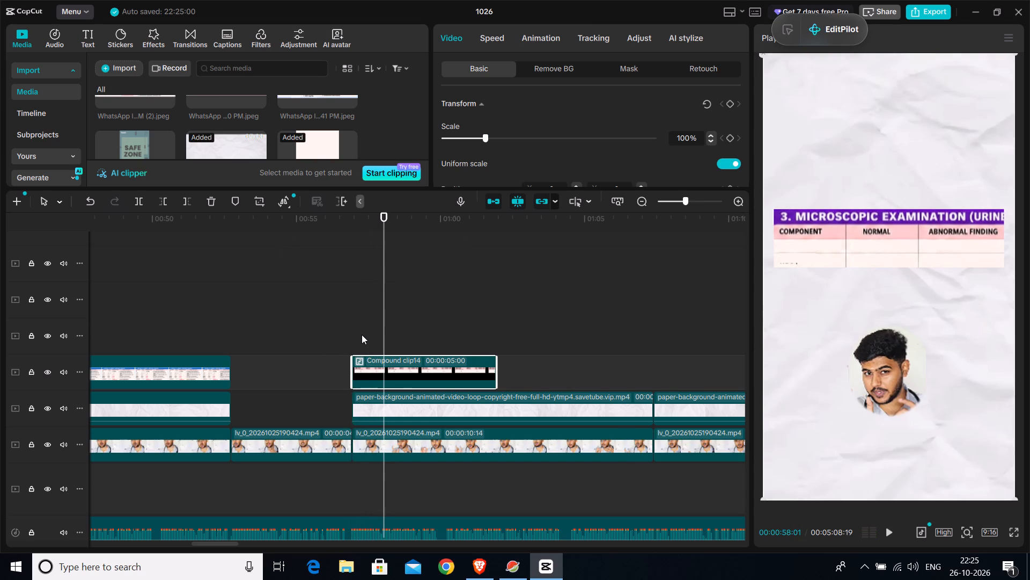
key(space)
key(space)
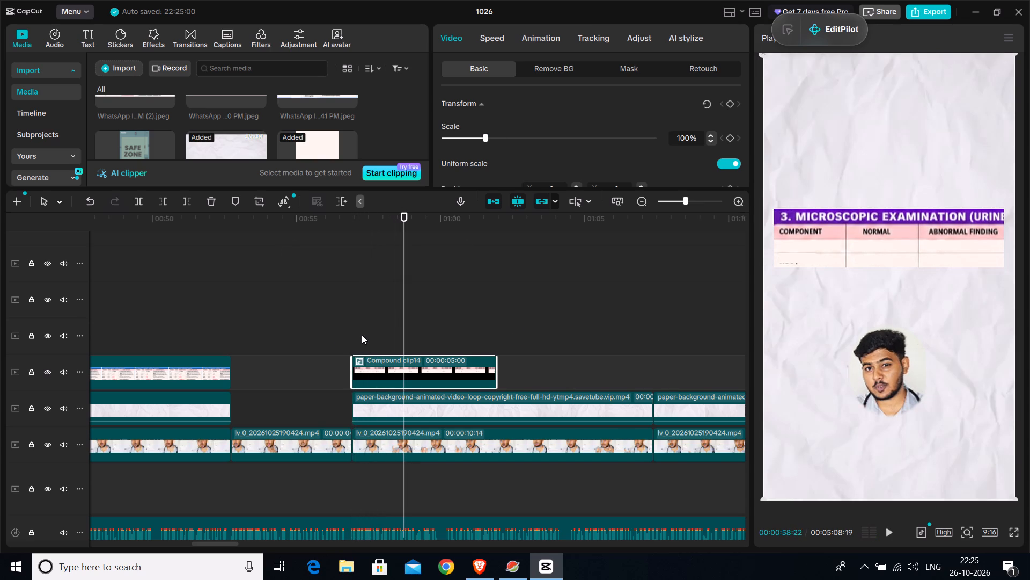
key(space)
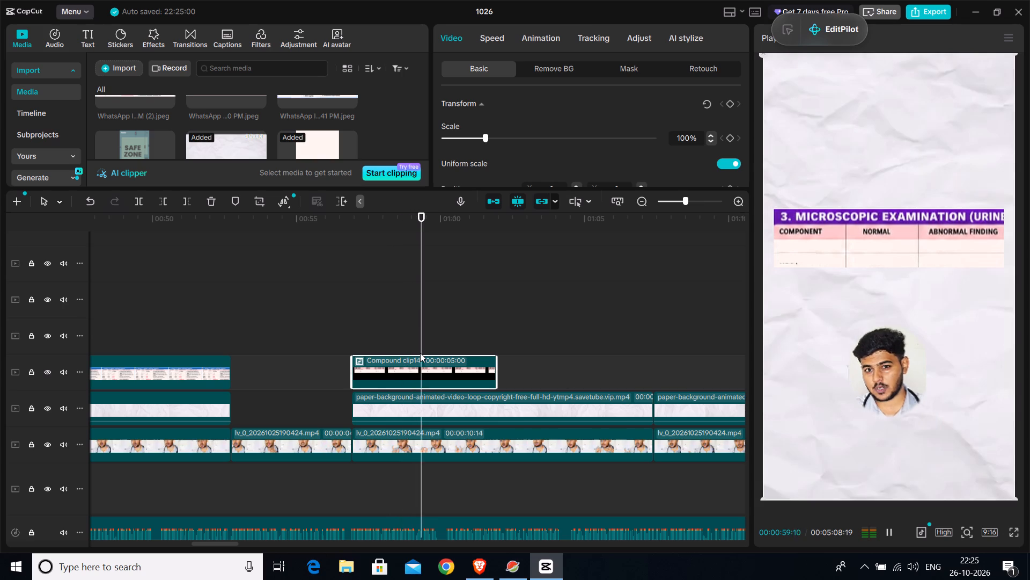
key(space)
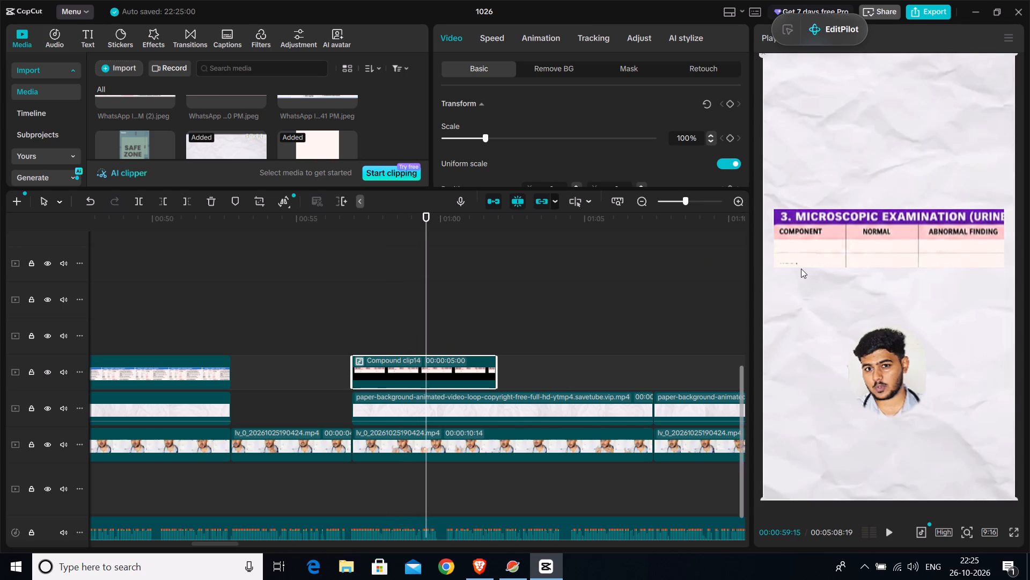
click(801, 258)
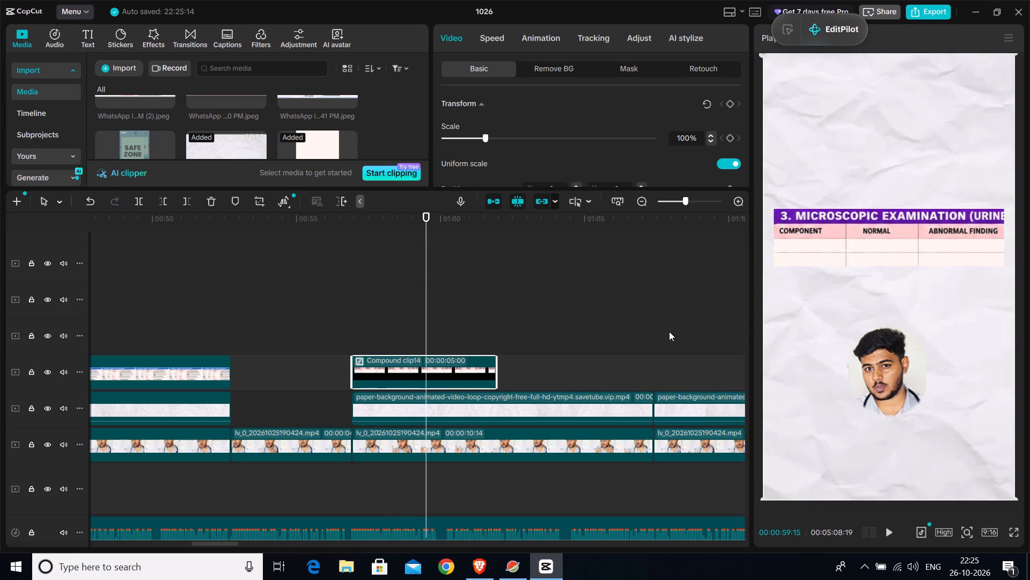
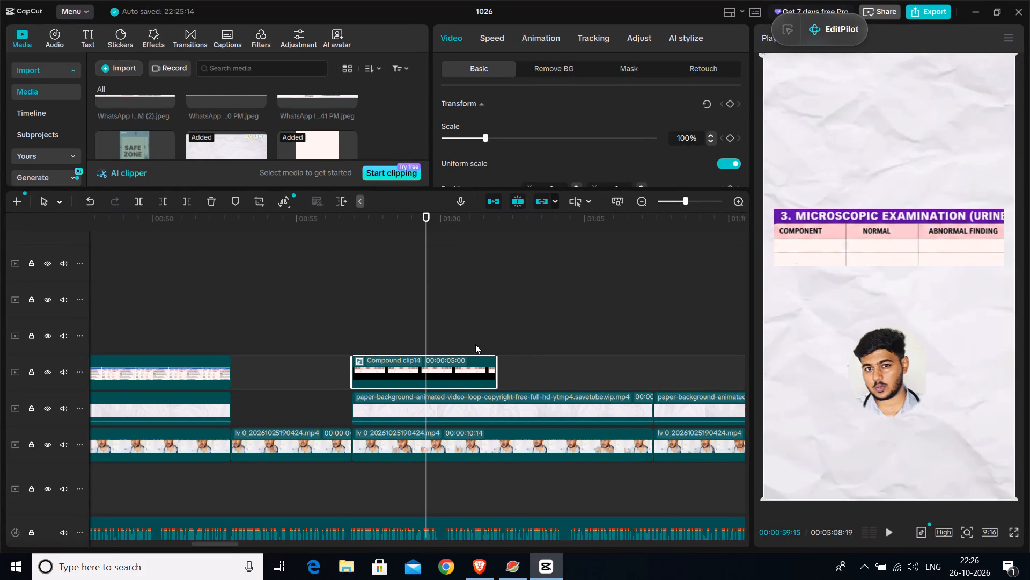
Review the compound clip of the microscopic examination table by scrubbing and playing it, including at full-screen size.
click(359, 341)
click(385, 340)
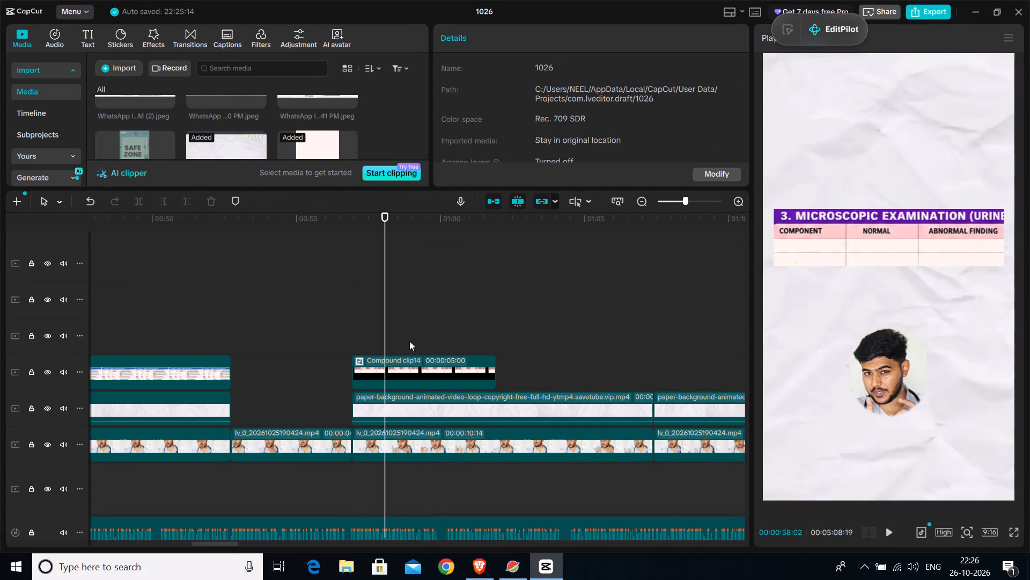
click(410, 341)
click(457, 345)
click(482, 344)
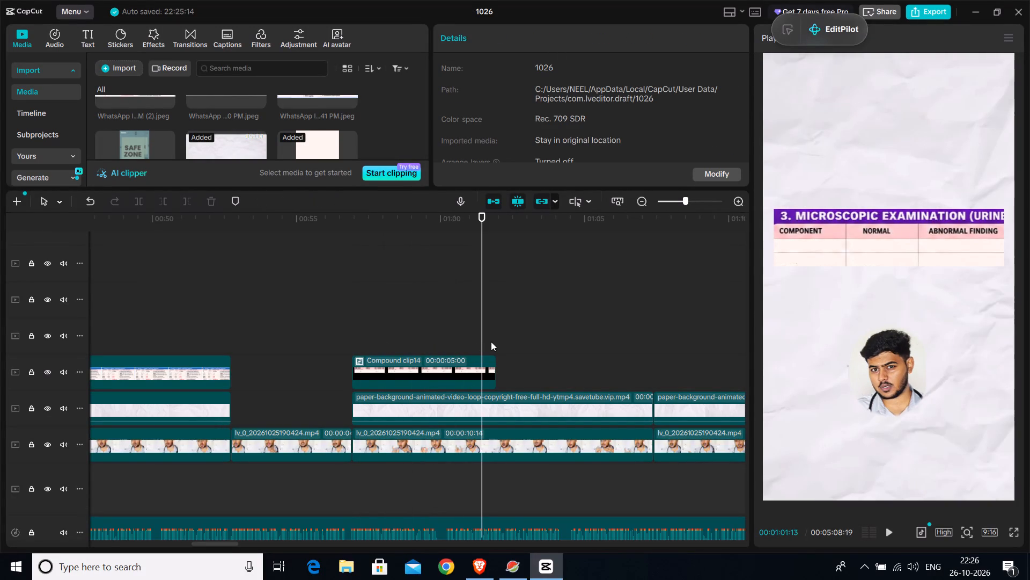
click(491, 342)
click(450, 343)
click(400, 352)
key(space)
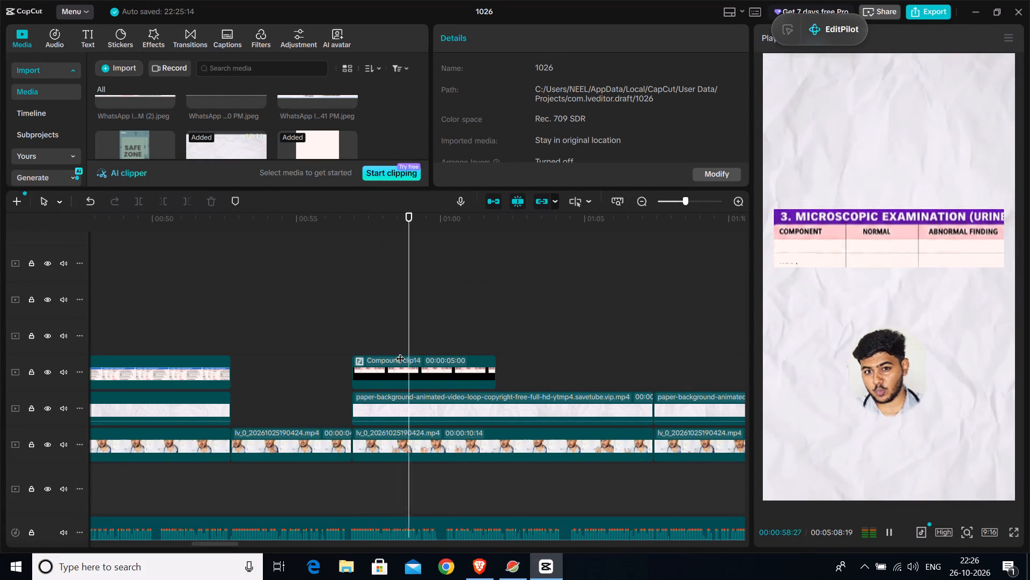
key(space)
click(1012, 537)
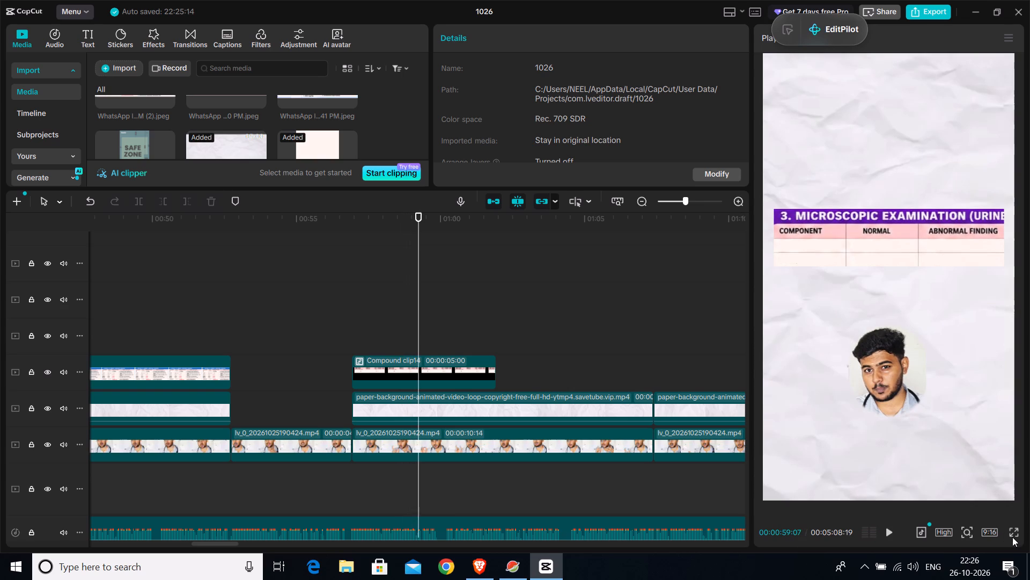
click(1012, 533)
key(space)
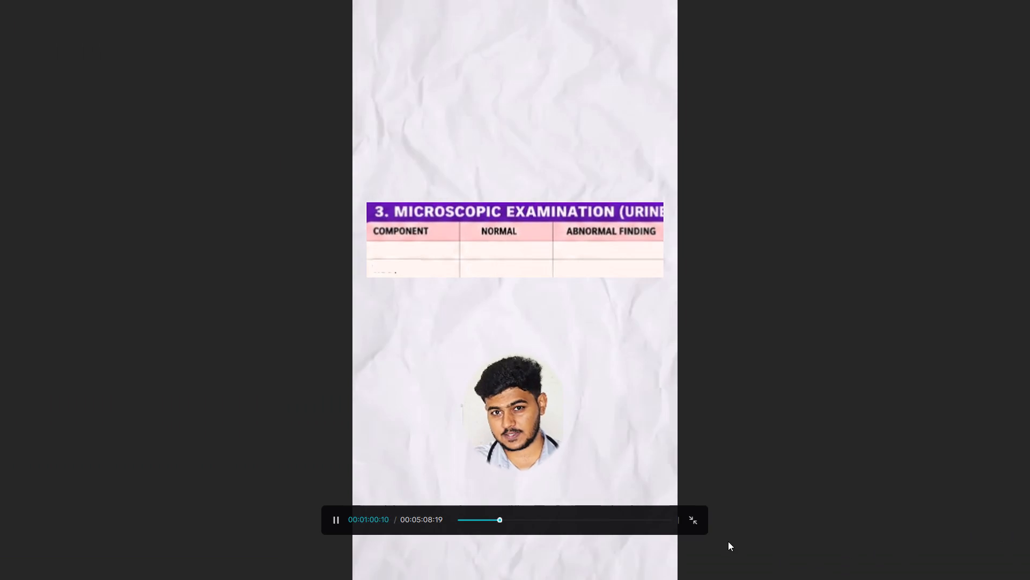
key(space)
click(688, 521)
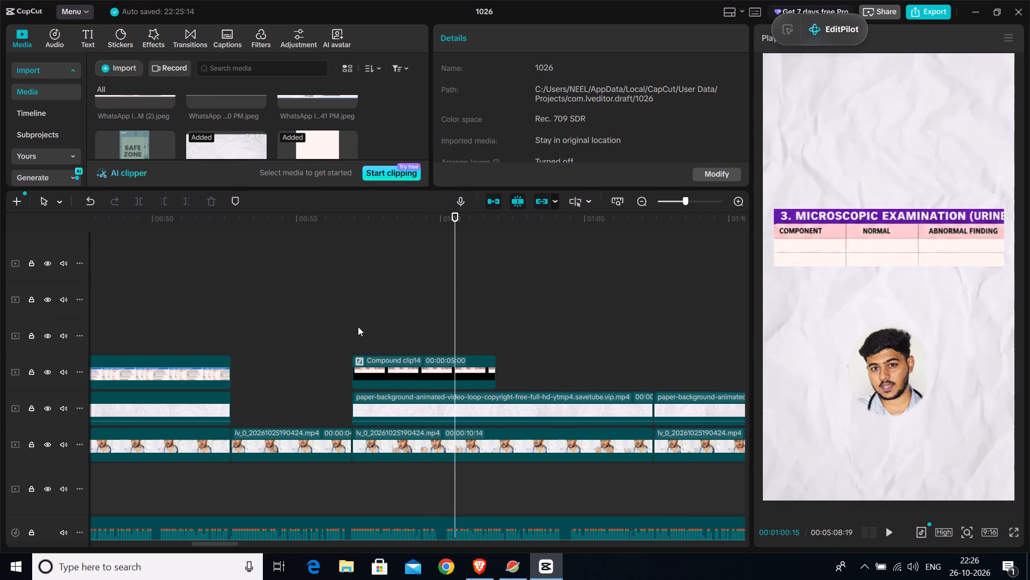
Undo the creation of the compound clip that combines the table image and its blank cover patches.
click(349, 330)
key(ctrl+z)
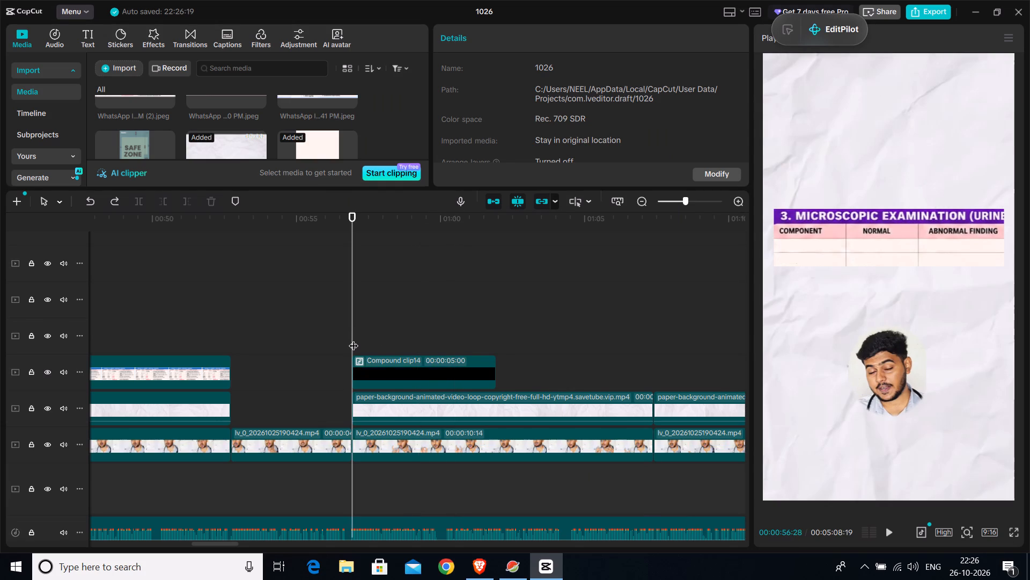
key(ctrl+z)
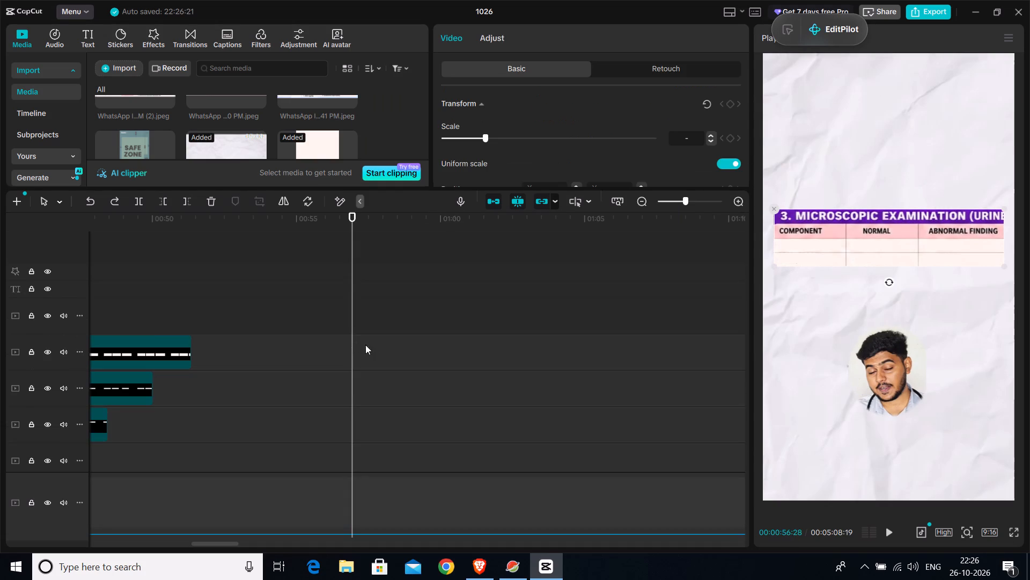
scroll(372, 337, down, 1)
scroll(372, 337, up, 1)
scroll(373, 336, down, 20)
scroll(404, 317, up, 1)
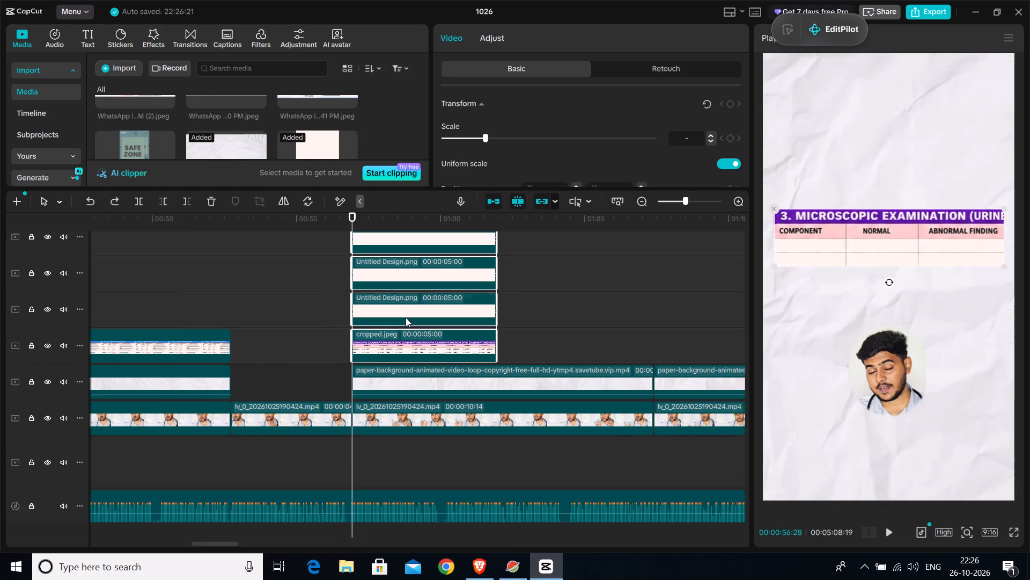
scroll(406, 317, up, 5)
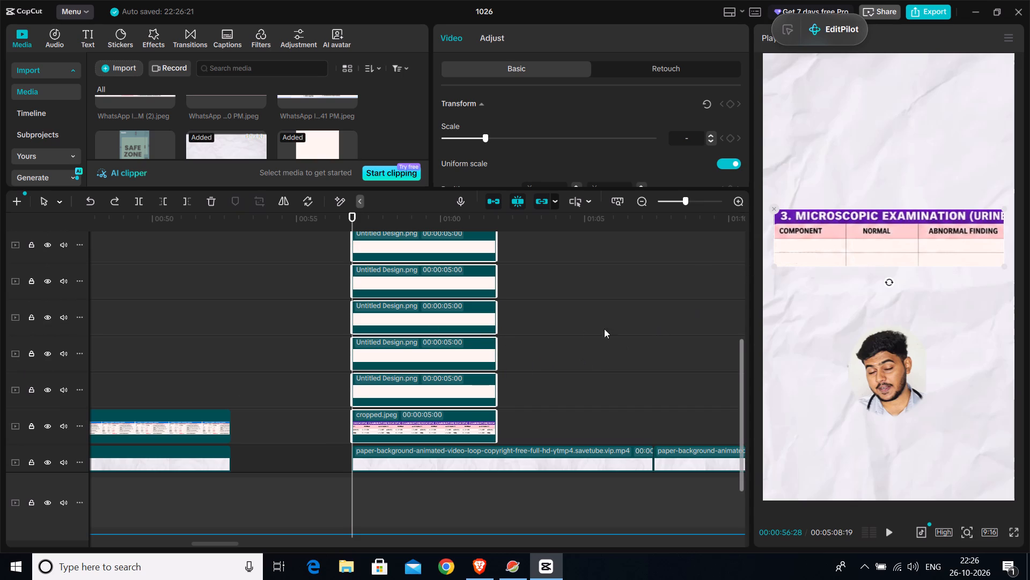
Inspect the blank second-row cell under COMPONENT at full-screen size, at about 00:00:59.
click(797, 262)
click(548, 361)
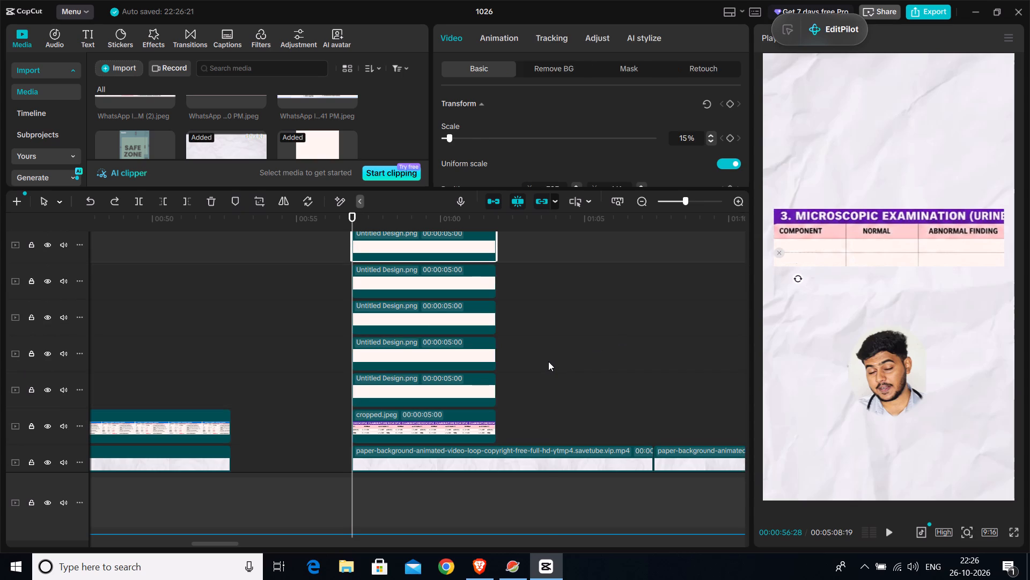
drag(547, 364, 424, 389)
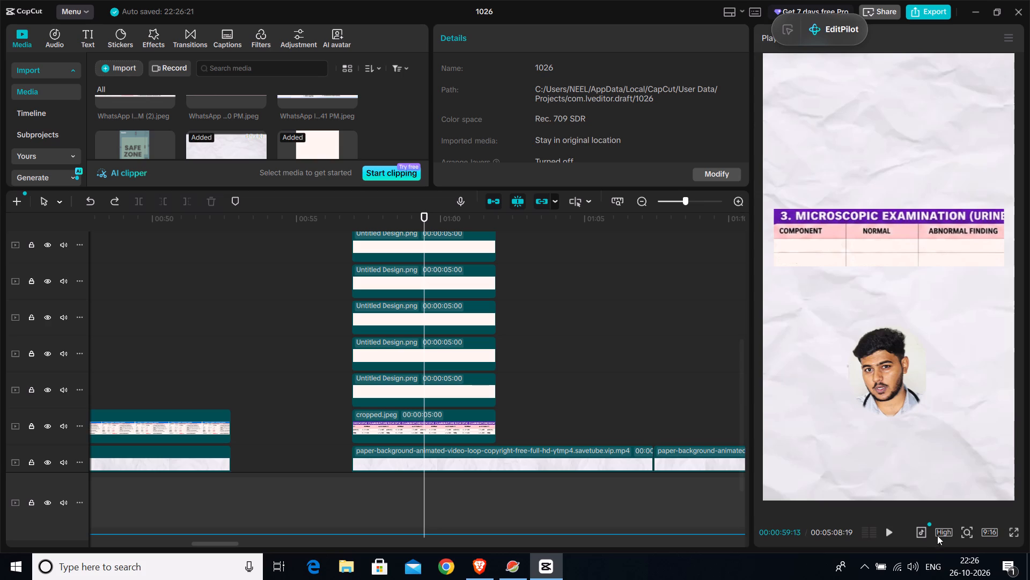
click(1019, 528)
click(1010, 533)
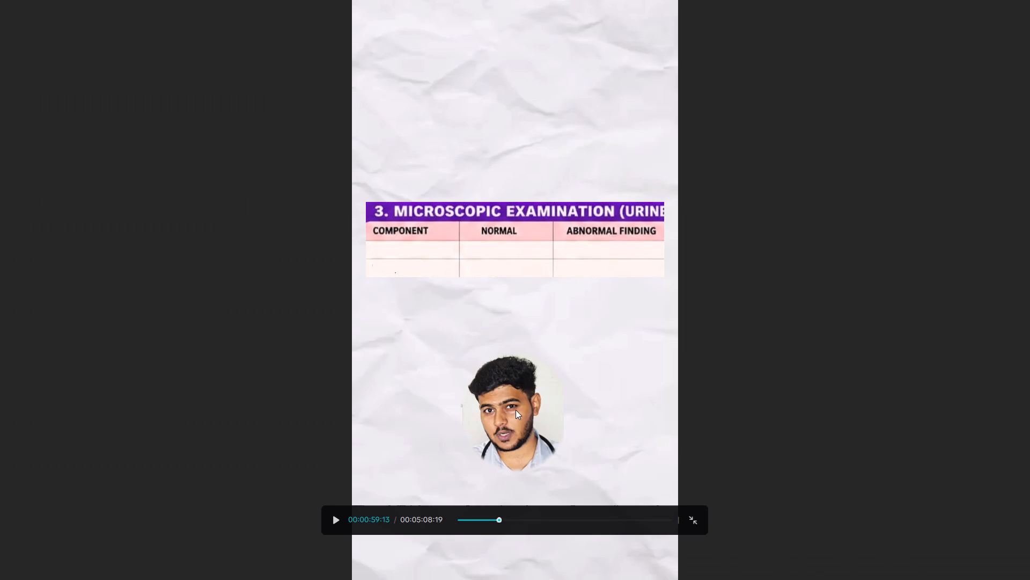
click(556, 434)
click(695, 519)
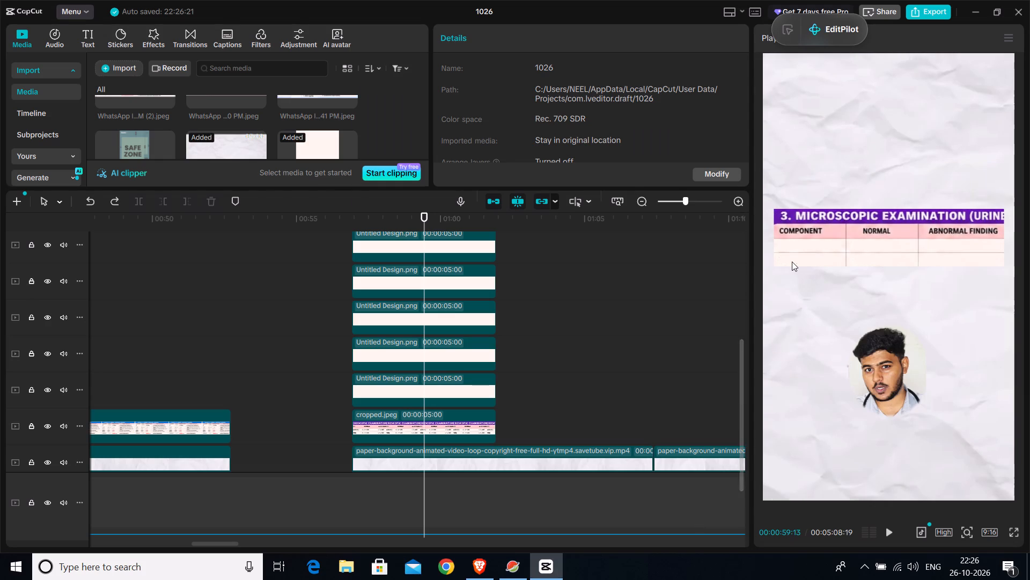
Move the cover patch off the WBC text to just below the table.
click(792, 260)
drag(796, 260, 785, 287)
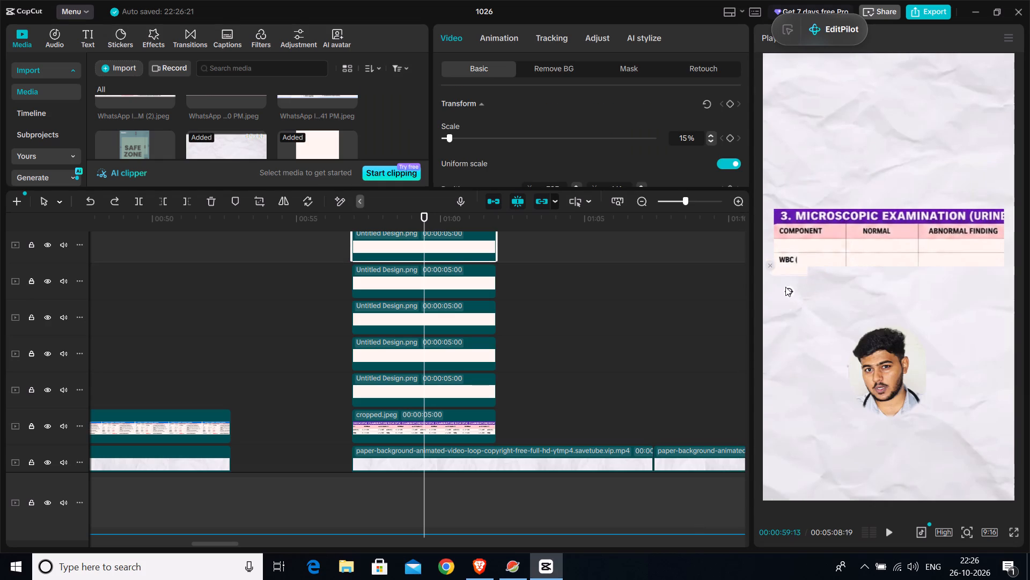
drag(785, 287, 797, 284)
Scale the second cover patch in the WBC cell to 14% and shift it slightly right within the cell.
click(802, 259)
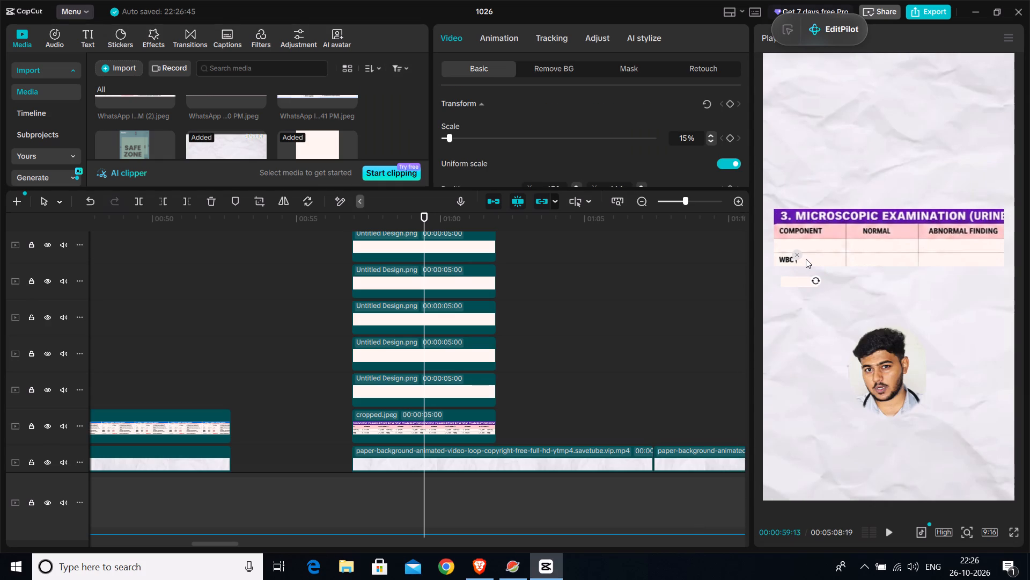
click(807, 259)
click(710, 140)
drag(821, 259, 825, 259)
drag(825, 259, 830, 258)
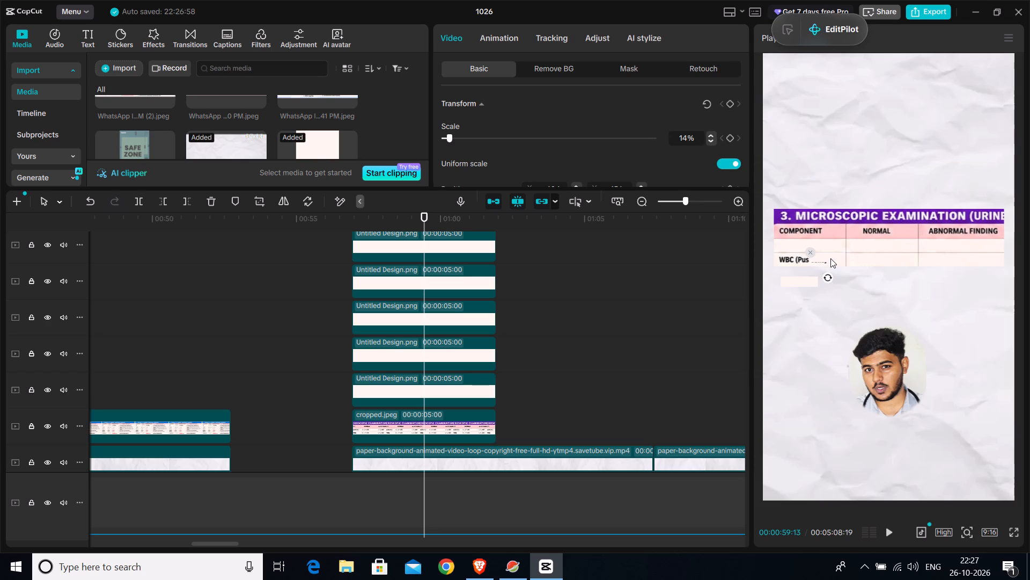
drag(830, 258, 828, 260)
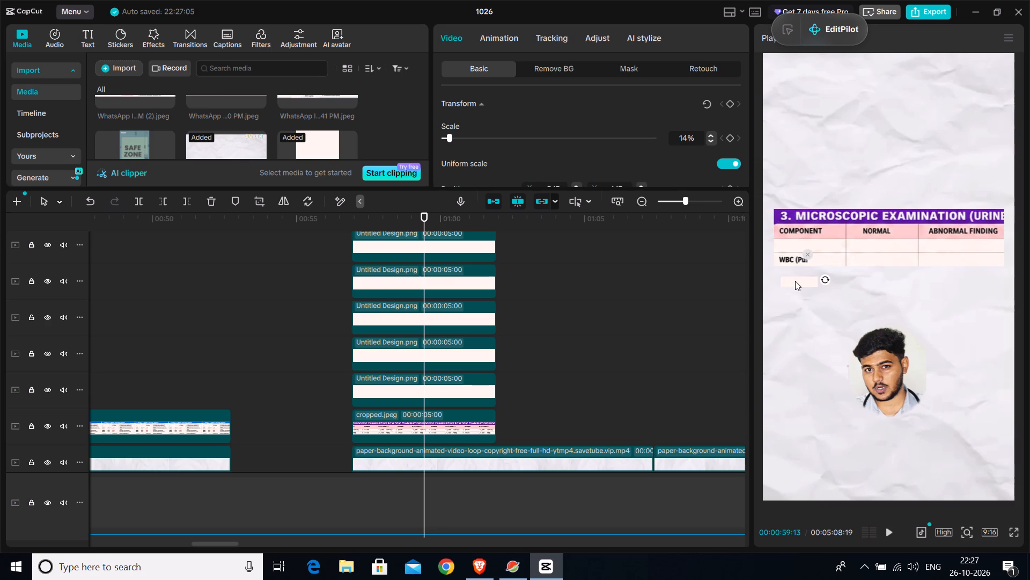
Move the patch lying below the table back over the WBC text, aligned with the cell's left part.
click(795, 281)
drag(802, 280, 799, 257)
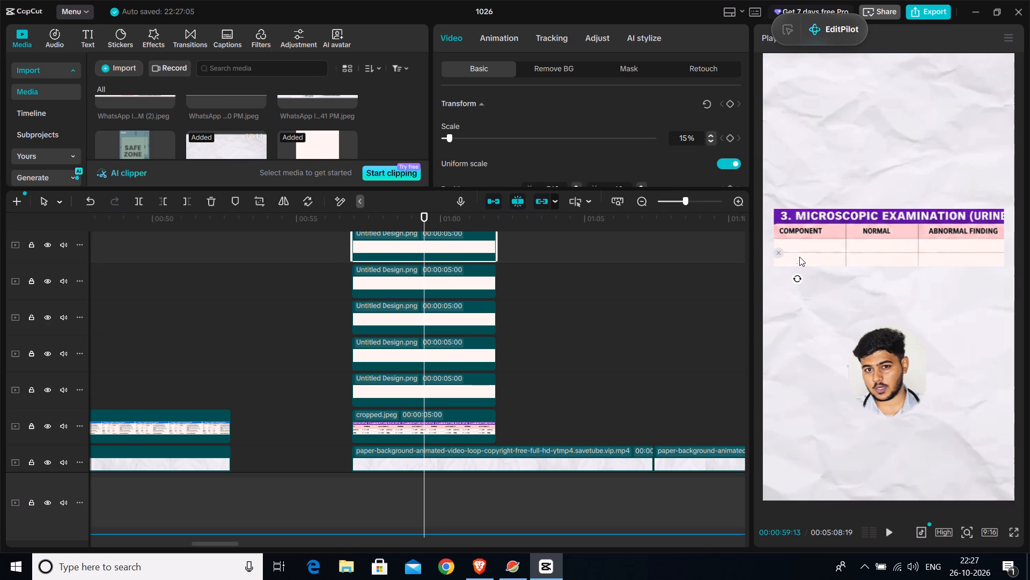
drag(799, 257, 795, 258)
Check the covered table cells at full-screen size and in playback around 00:01:00.
click(1018, 532)
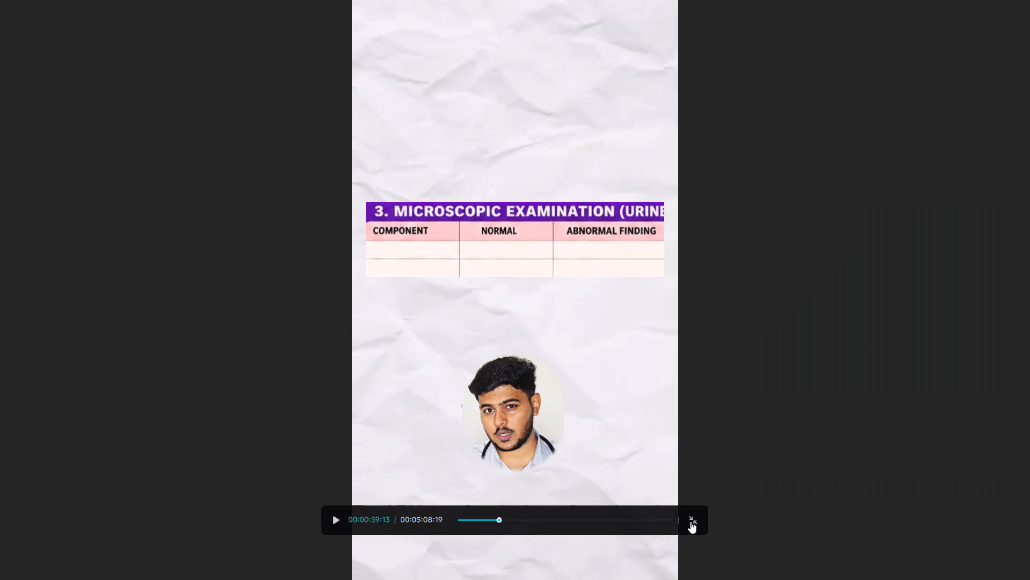
click(690, 521)
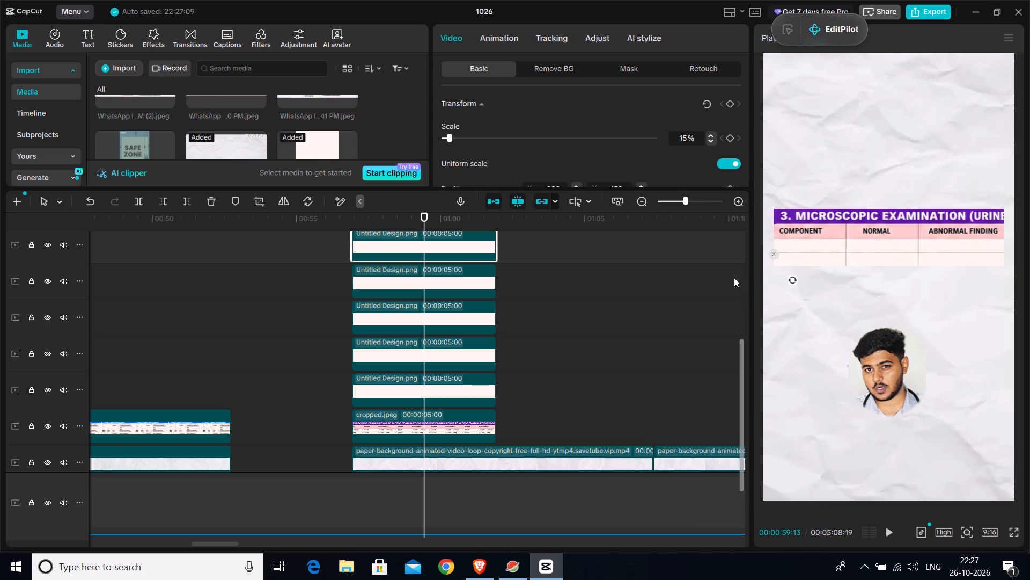
scroll(505, 428, up, 5)
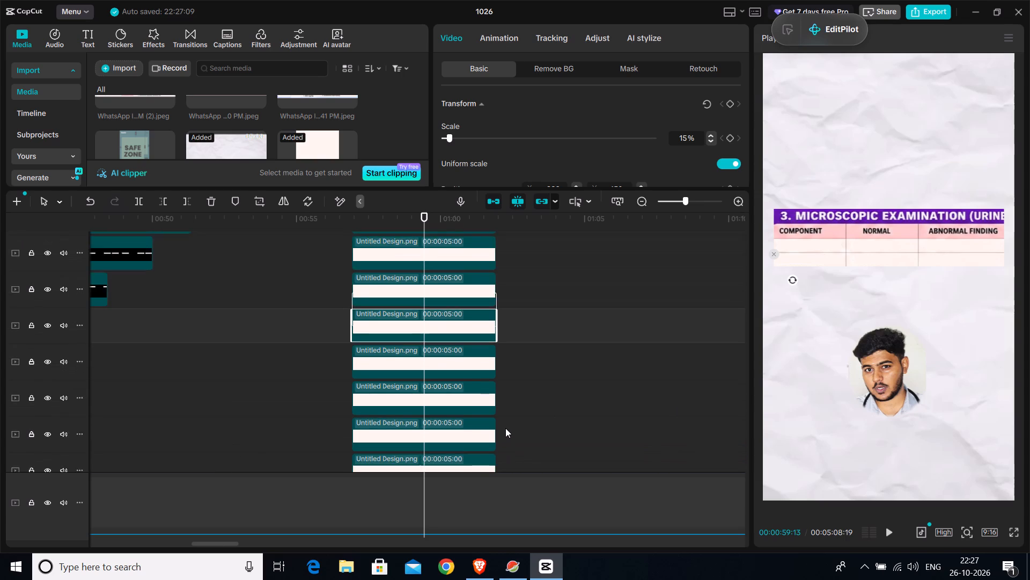
scroll(505, 428, down, 6)
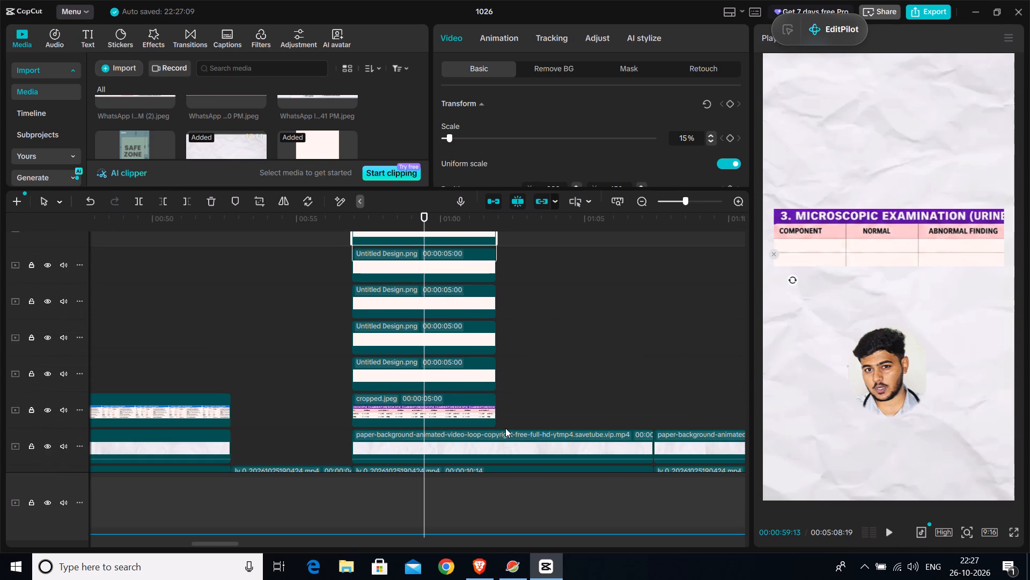
scroll(545, 281, up, 3)
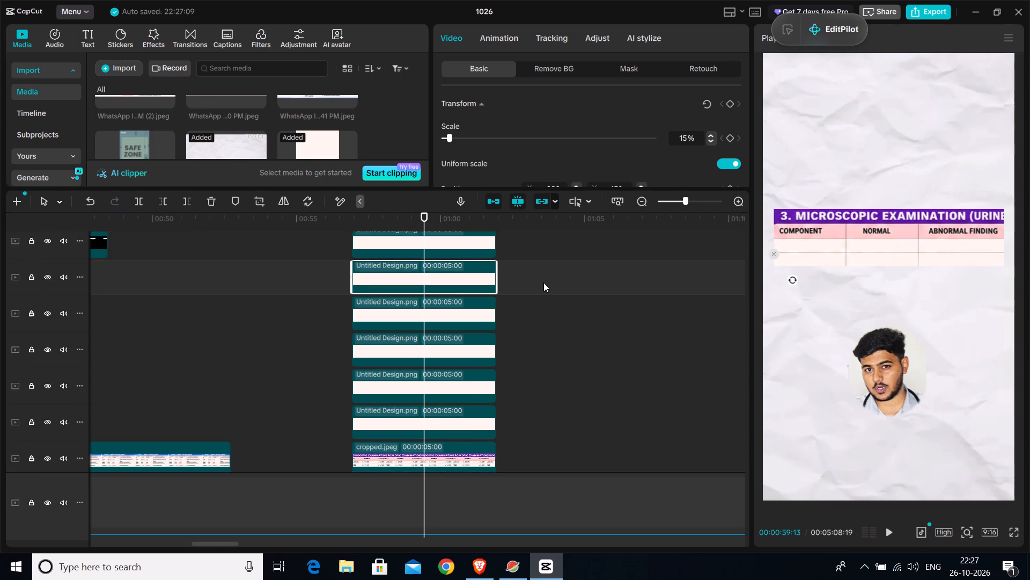
scroll(541, 285, up, 6)
key(space)
key(space)
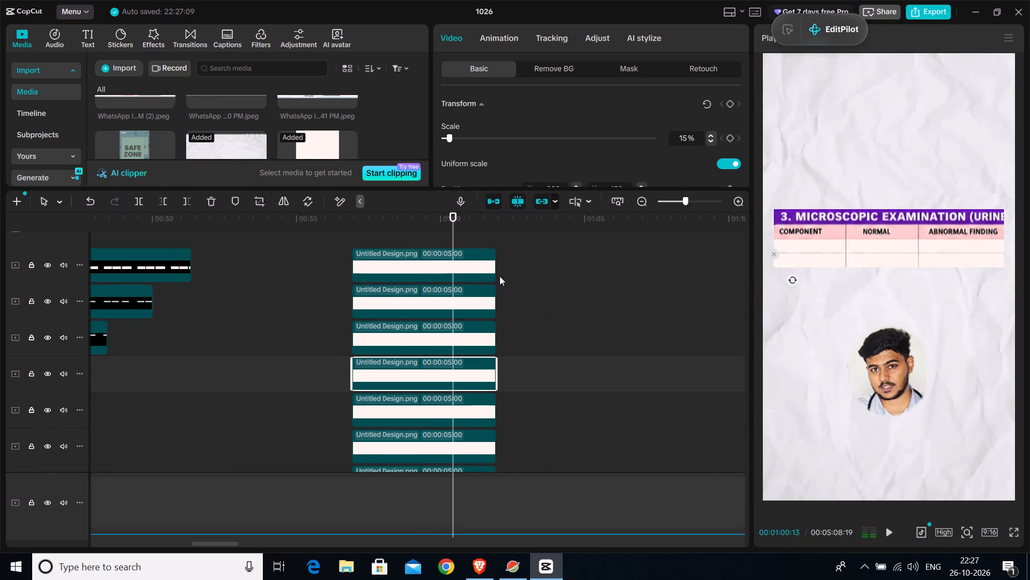
click(390, 241)
key(space)
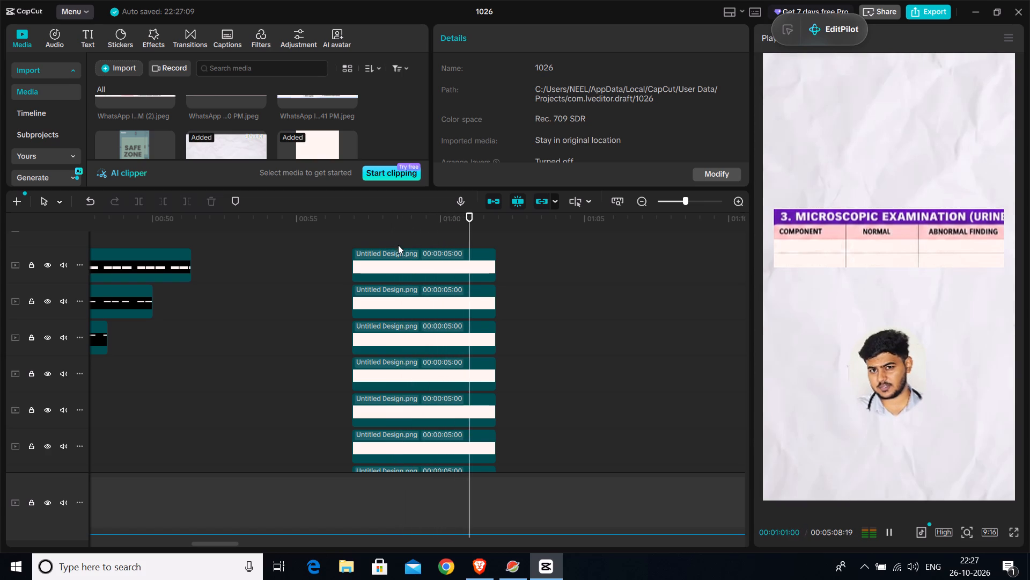
key(space)
Combine the cropped table image and all Untitled Design.png cover patches into one compound clip.
drag(519, 271, 436, 374)
scroll(423, 313, down, 12)
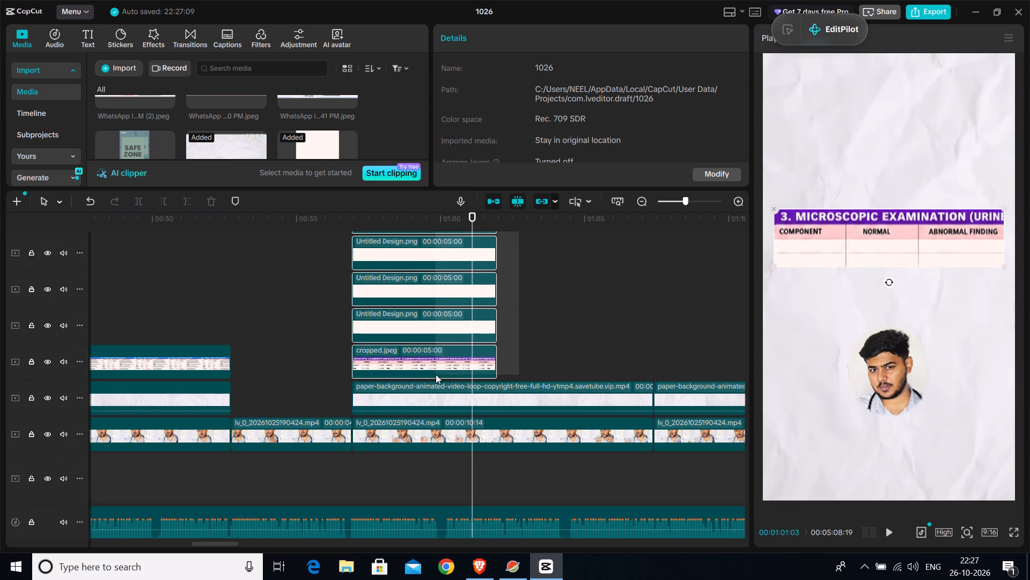
drag(436, 374, 437, 372)
right_click(442, 360)
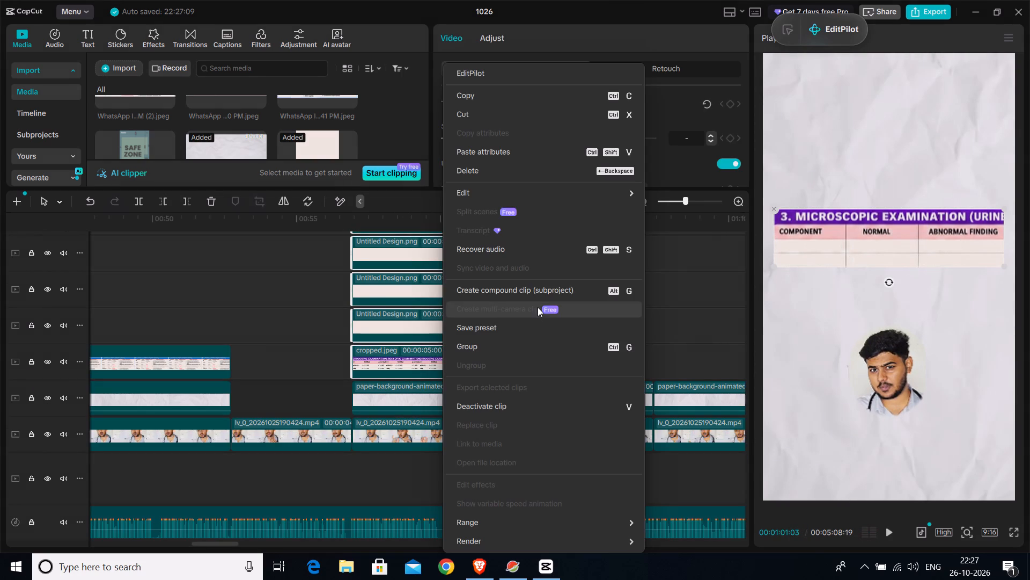
click(538, 296)
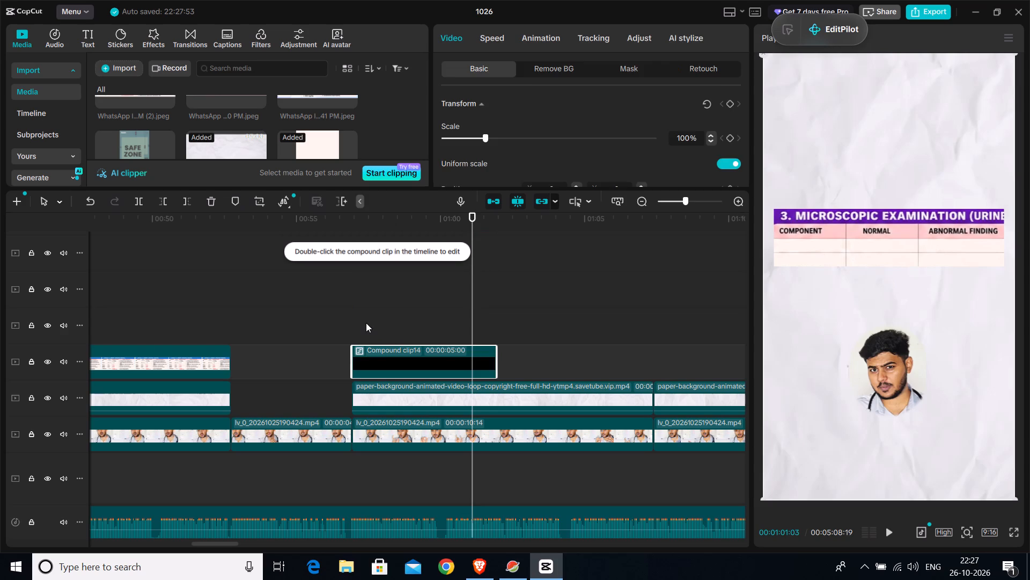
Find the point where the row explanation starts in playback and split the table's compound clip at 00:00:59:27.
click(366, 323)
click(355, 326)
key(space)
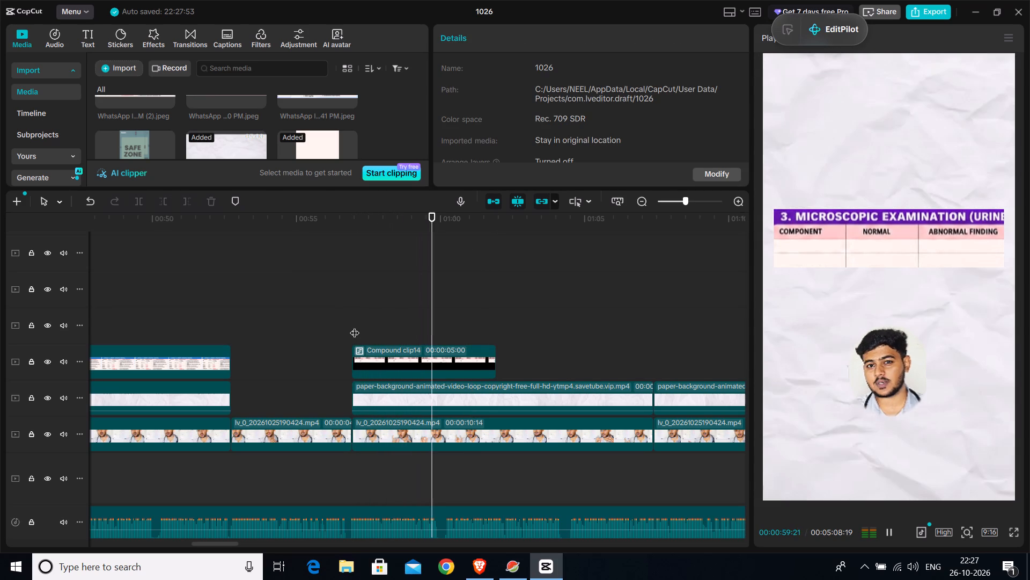
key(space)
key(space)
key(space)
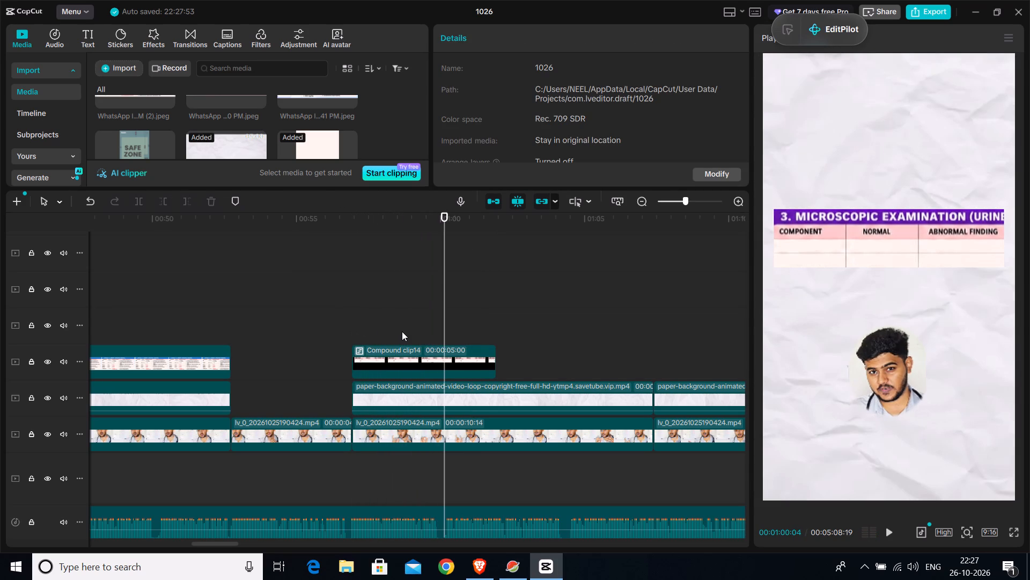
click(417, 330)
key(space)
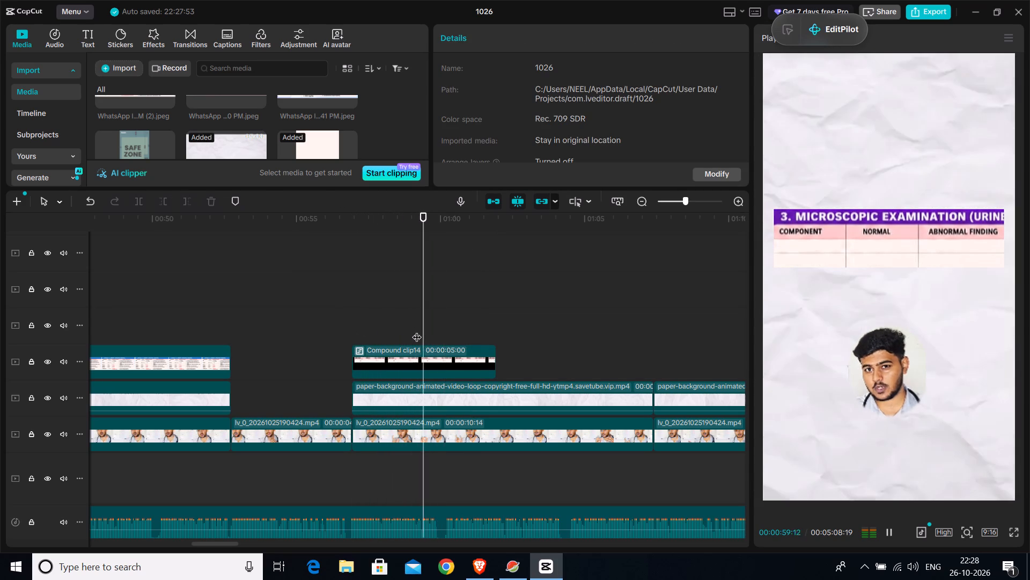
key(space)
click(443, 367)
key(f)
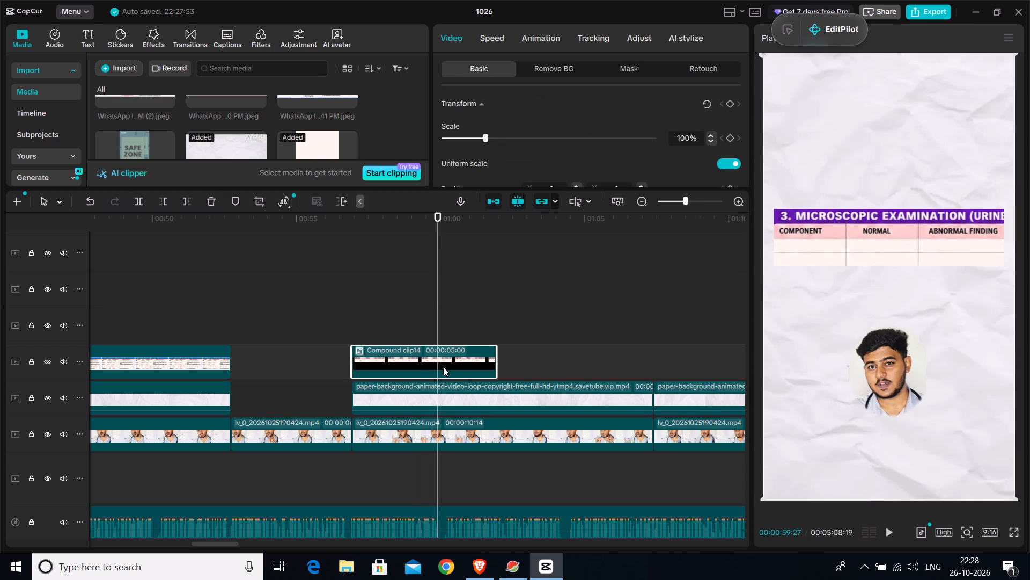
Break the second part of the split compound clip back into its layers and move them to start directly after the first part.
right_click(454, 365)
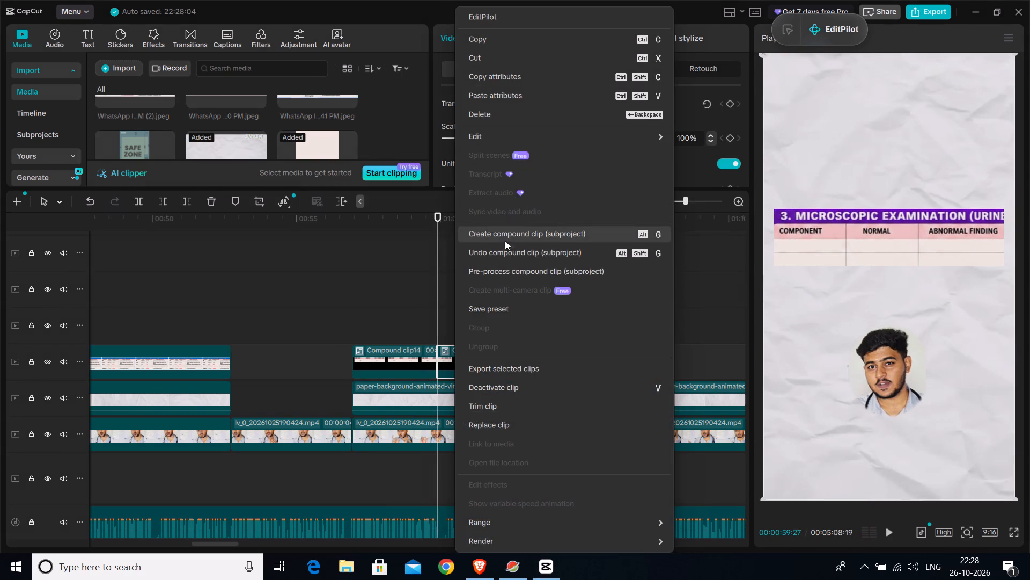
click(506, 250)
scroll(490, 379, down, 5)
scroll(491, 373, up, 1)
scroll(491, 373, down, 6)
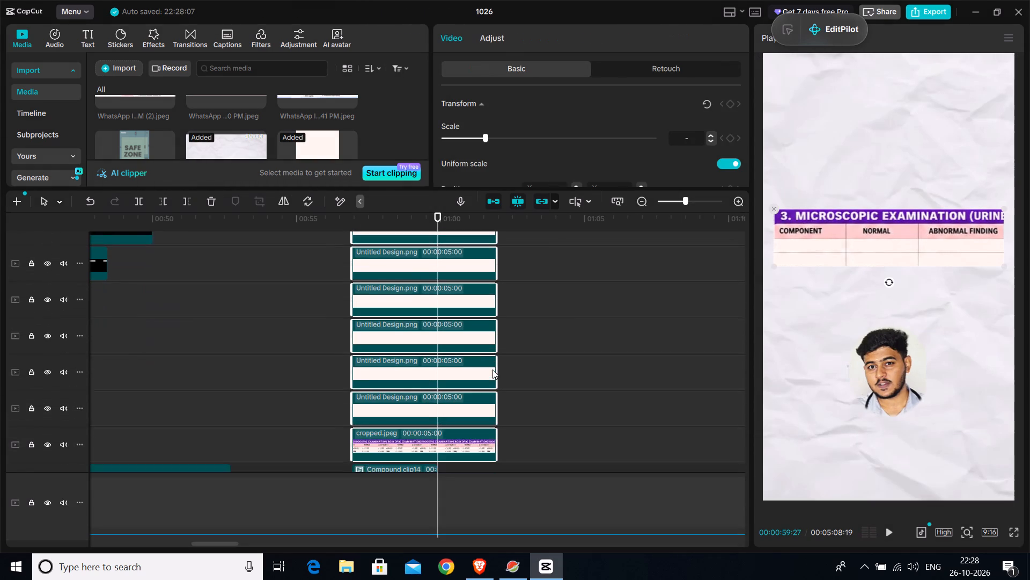
scroll(492, 369, down, 5)
drag(410, 357, 503, 400)
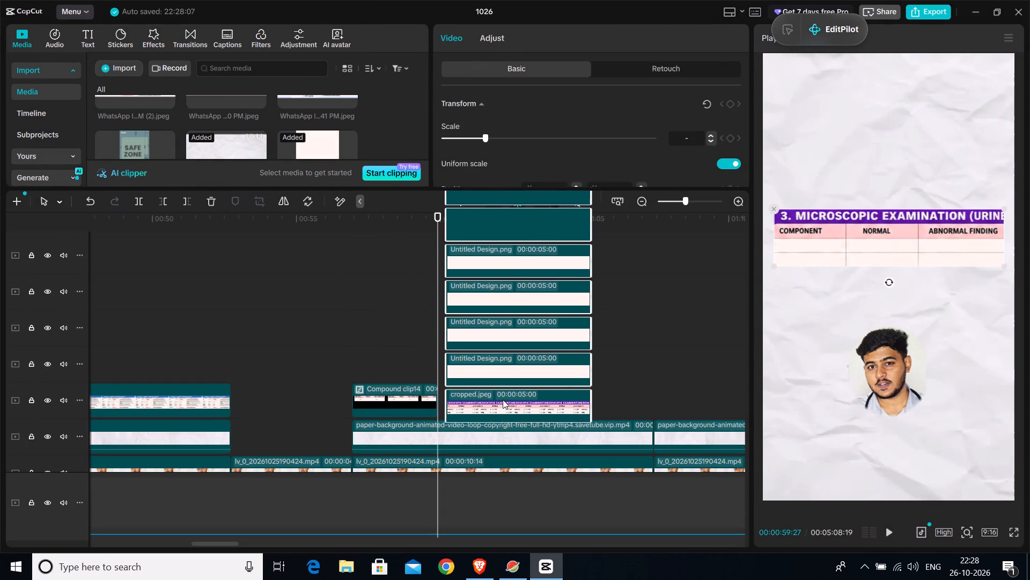
drag(503, 400, 496, 399)
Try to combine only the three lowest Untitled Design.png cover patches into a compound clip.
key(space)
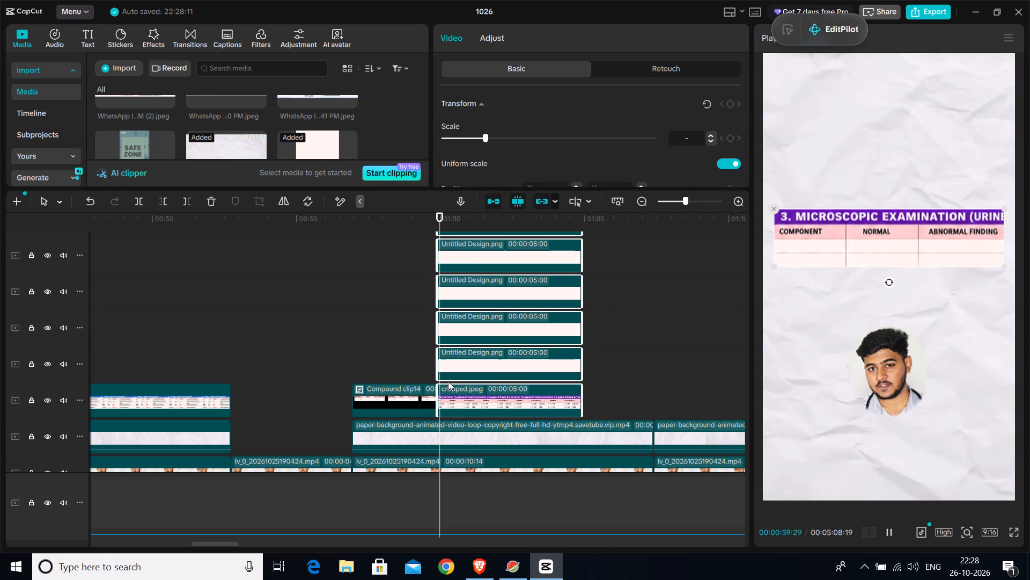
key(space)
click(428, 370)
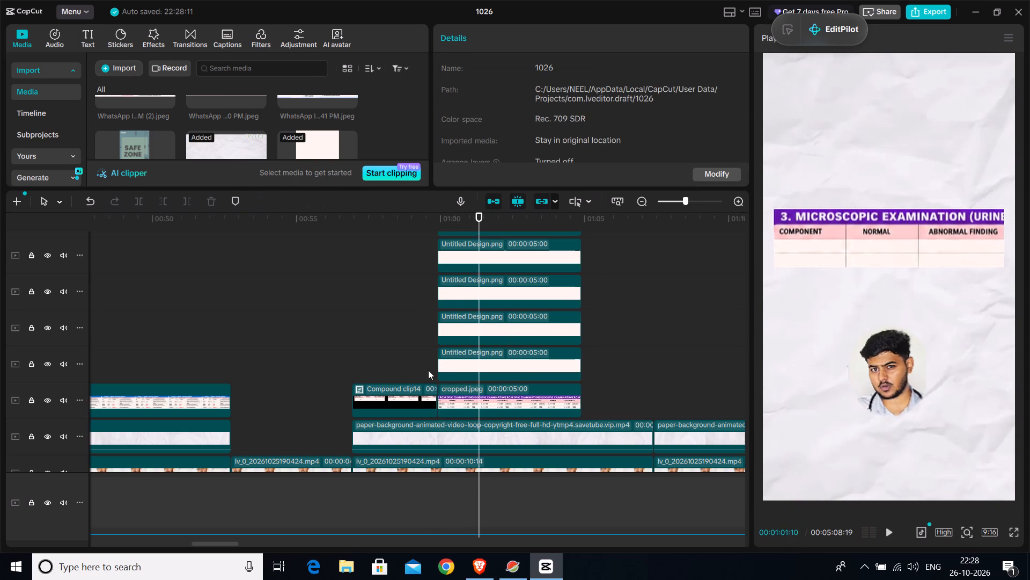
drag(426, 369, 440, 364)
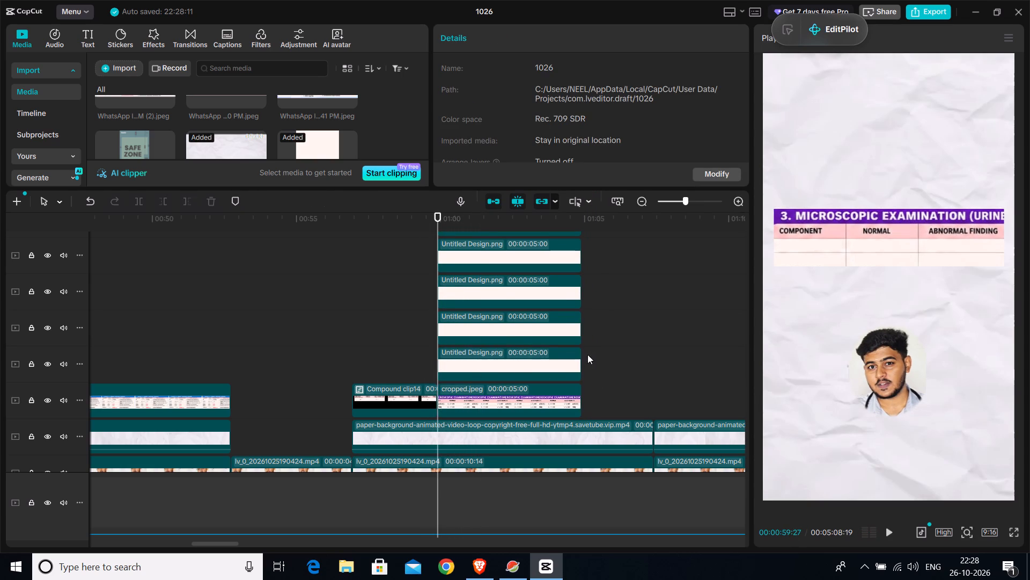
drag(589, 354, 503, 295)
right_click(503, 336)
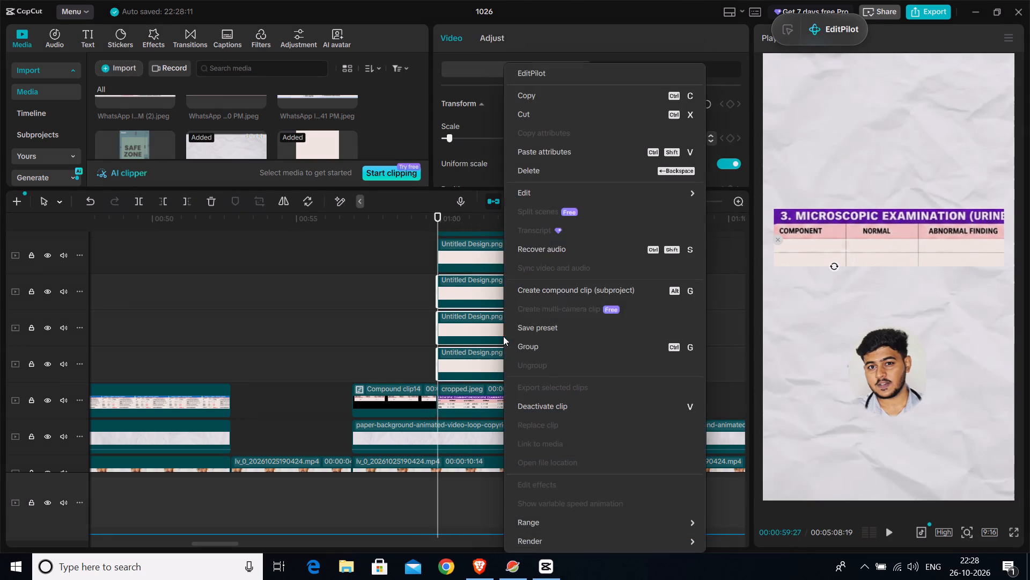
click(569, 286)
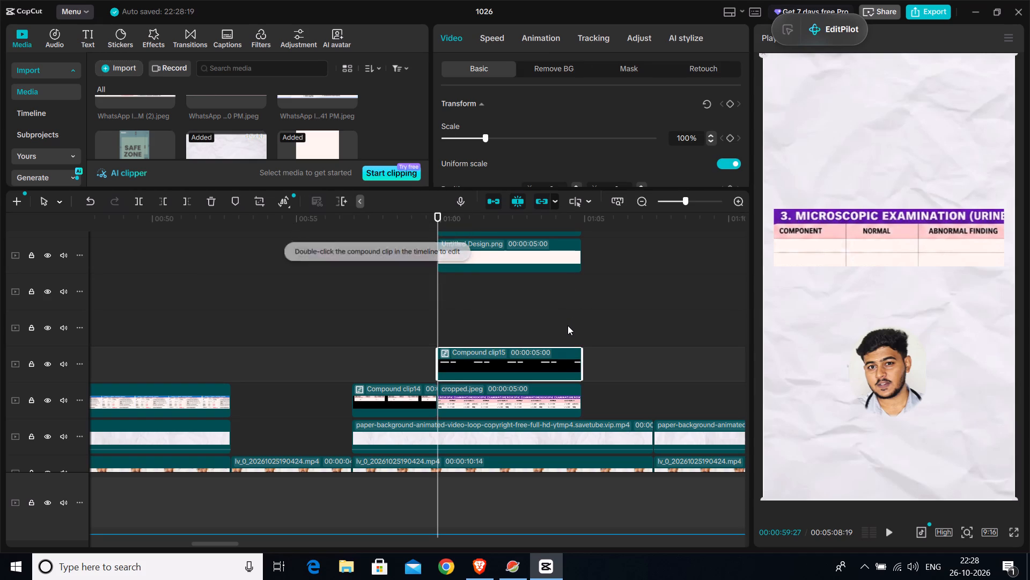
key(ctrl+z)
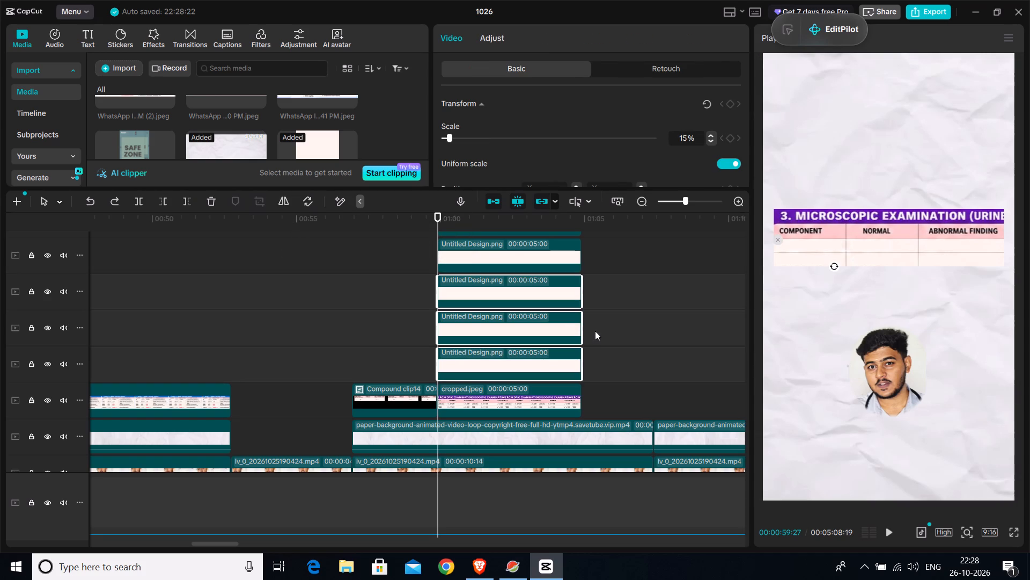
Identify which table row each cover patch hides and combine the four lowest patches, covering the RBC row, into one compound clip.
click(421, 328)
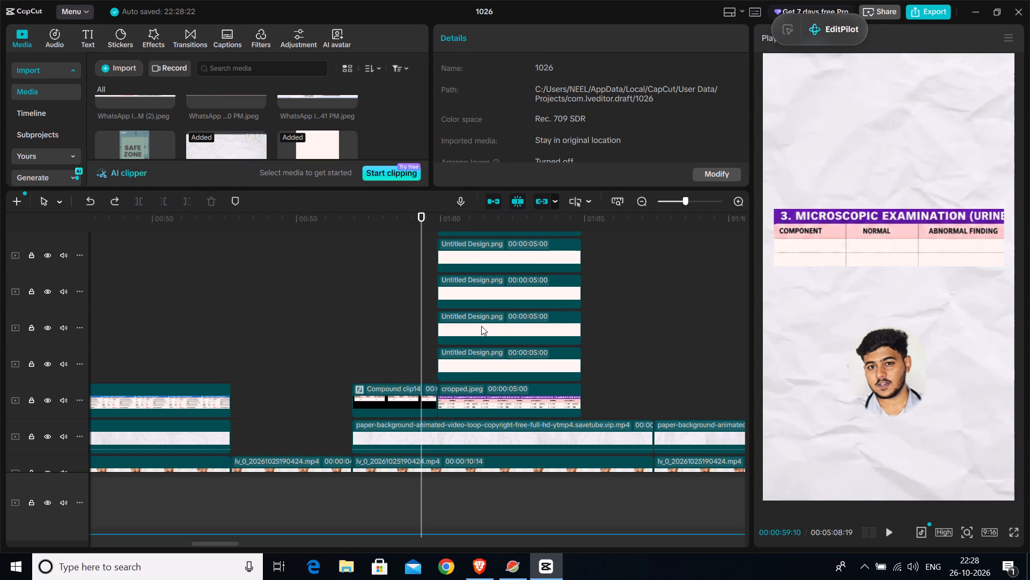
drag(421, 344, 437, 344)
click(490, 357)
click(501, 325)
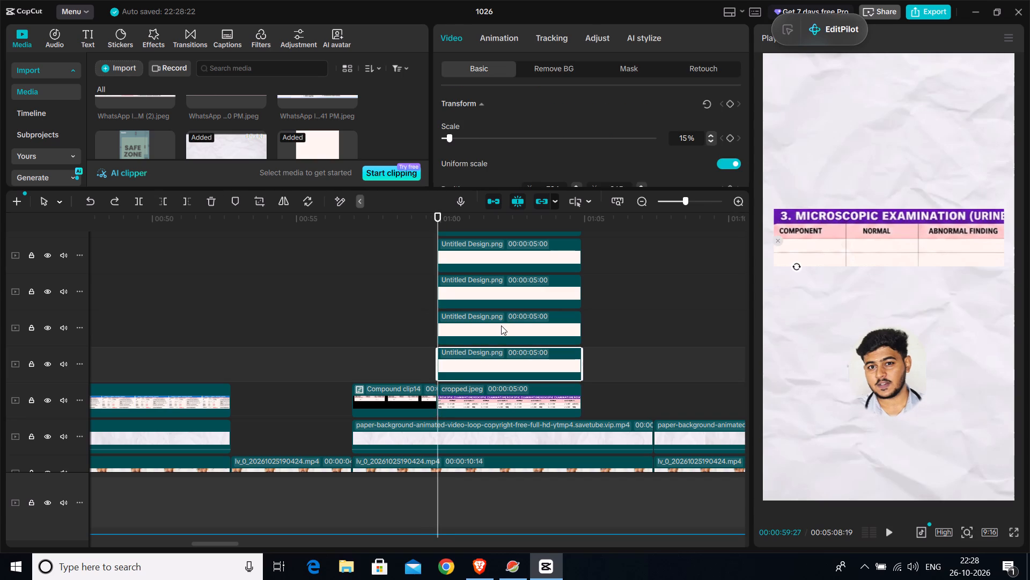
click(503, 294)
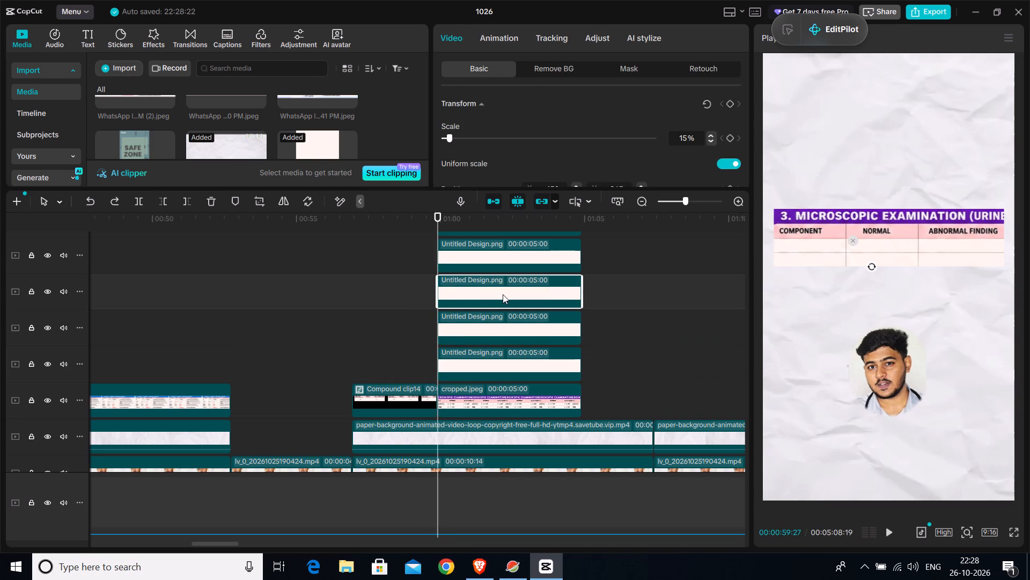
scroll(504, 294, up, 1)
click(505, 280)
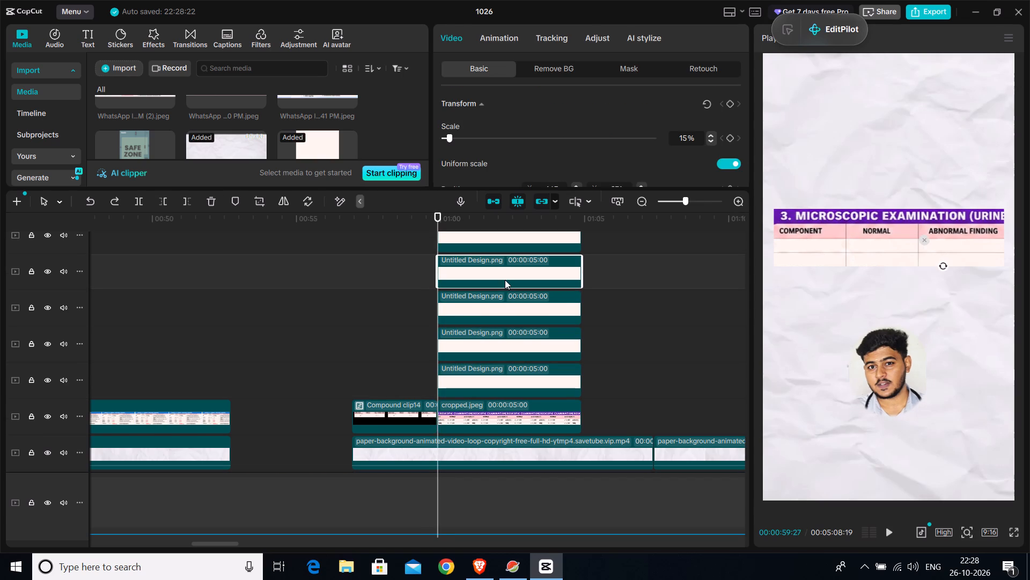
scroll(505, 280, up, 2)
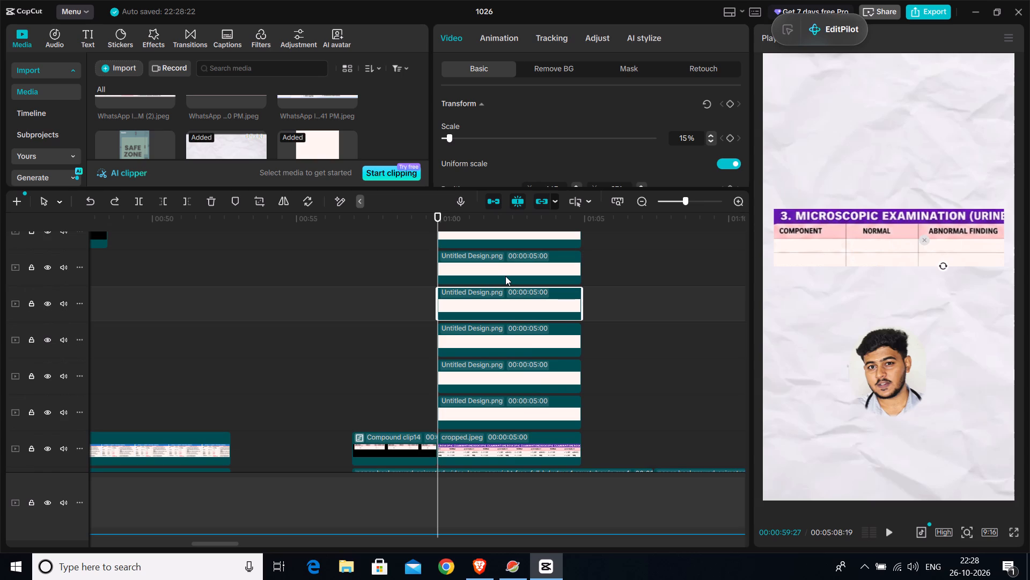
click(505, 276)
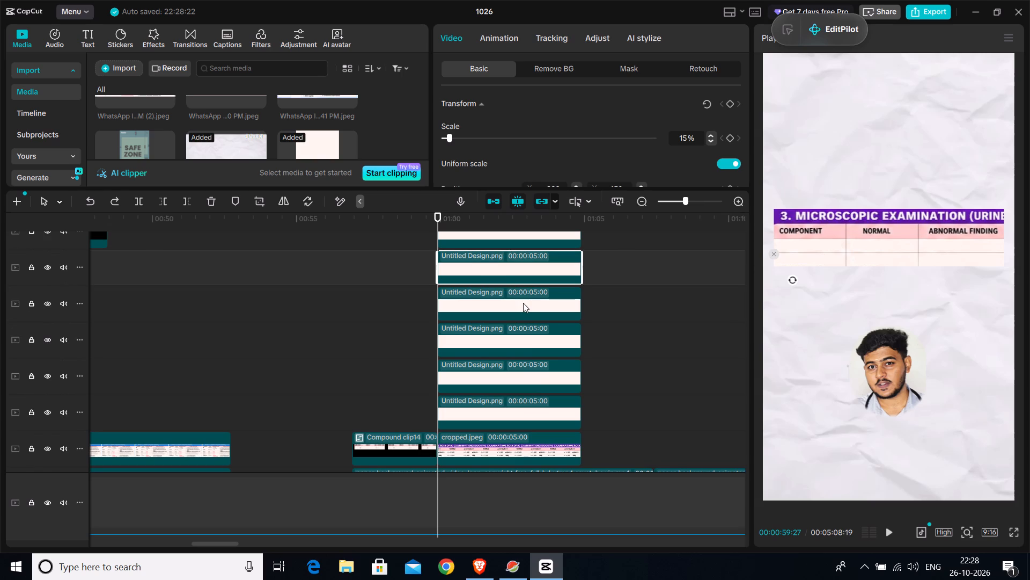
click(523, 303)
drag(598, 304, 593, 306)
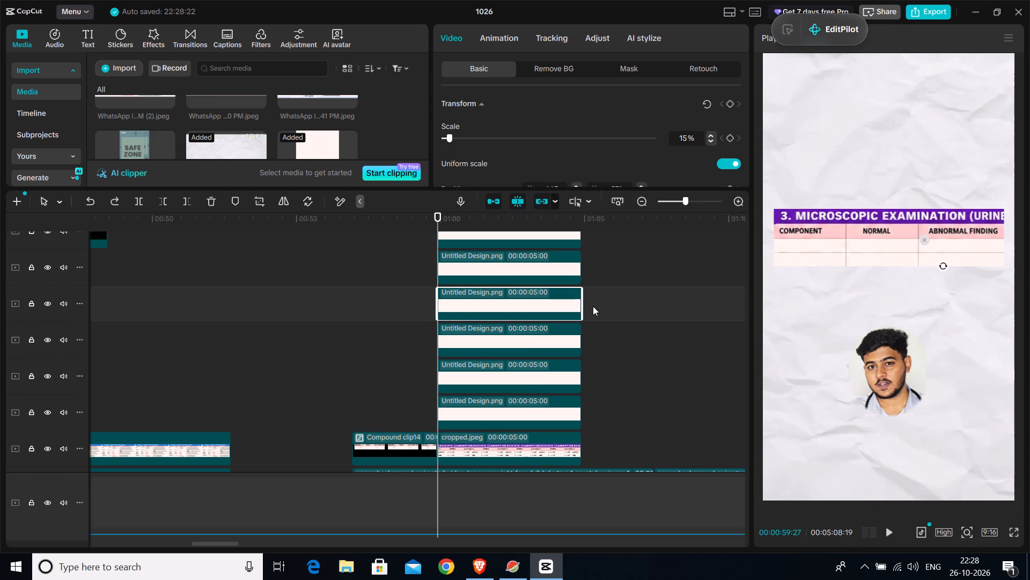
drag(593, 306, 512, 410)
right_click(512, 378)
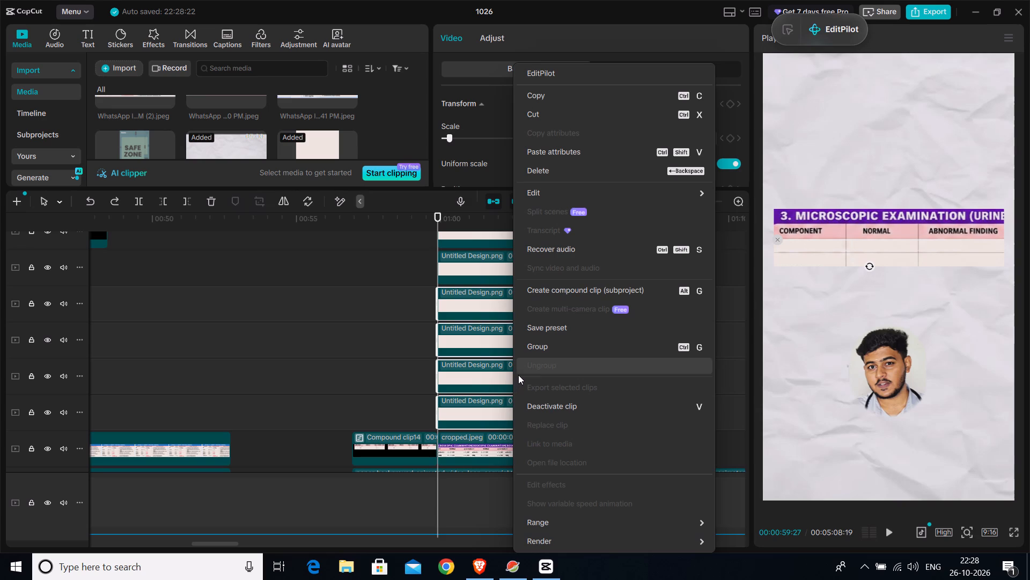
click(553, 287)
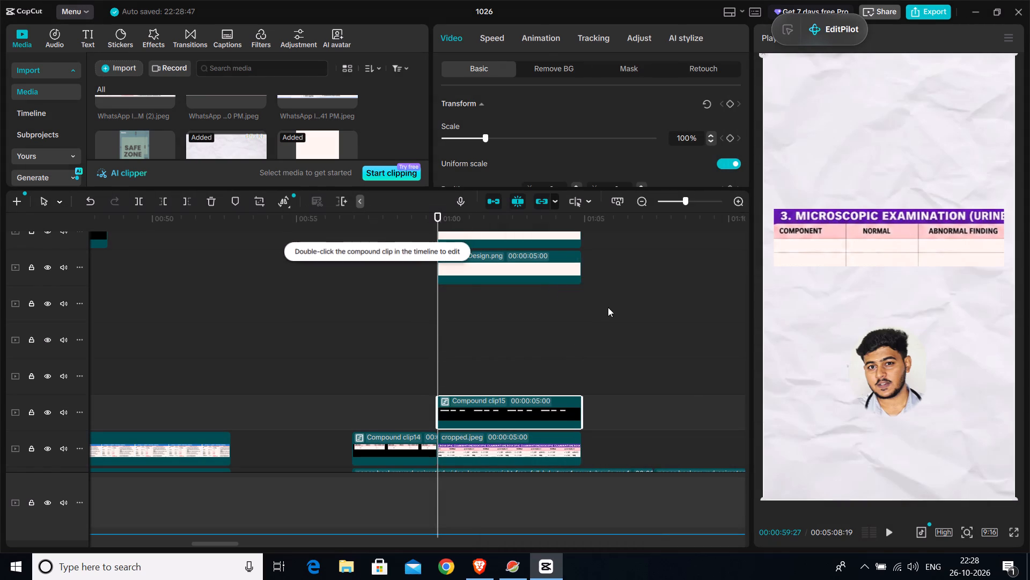
Combine the remaining four Untitled Design.png patches, covering the WBC row, into a second compound clip.
scroll(608, 306, up, 2)
click(545, 304)
scroll(549, 303, up, 3)
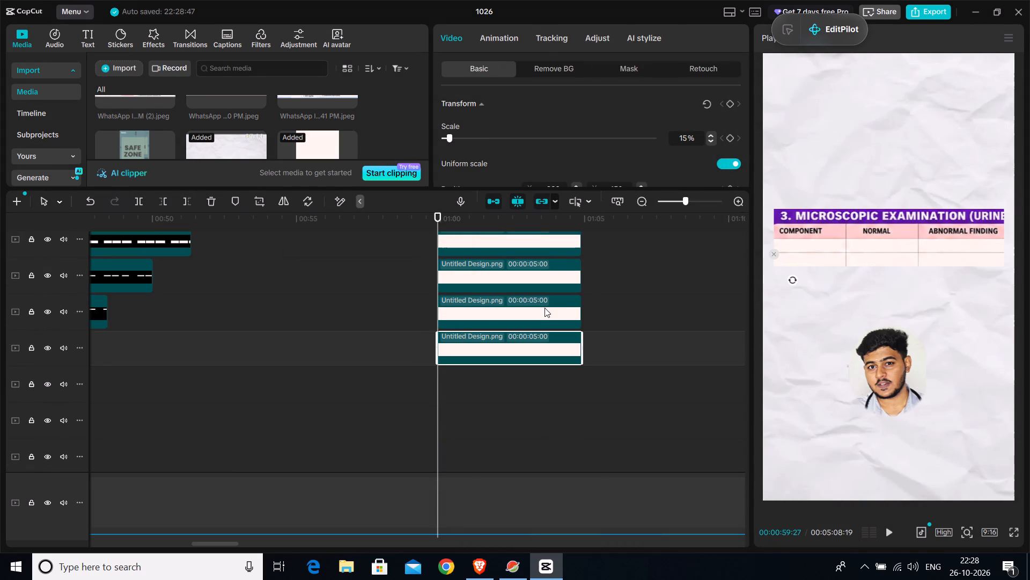
click(545, 308)
click(533, 281)
scroll(533, 281, up, 3)
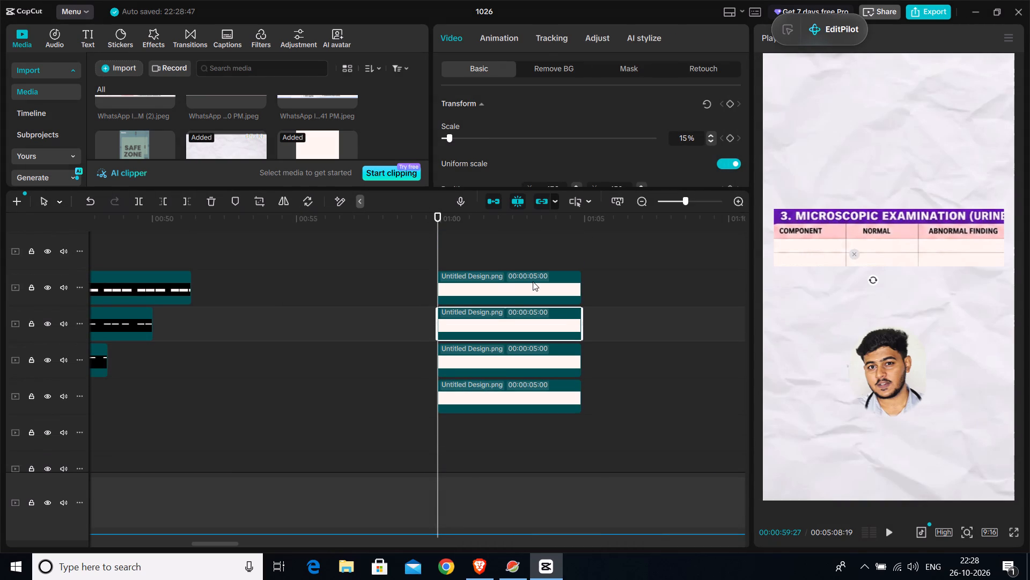
click(533, 281)
drag(602, 287, 511, 401)
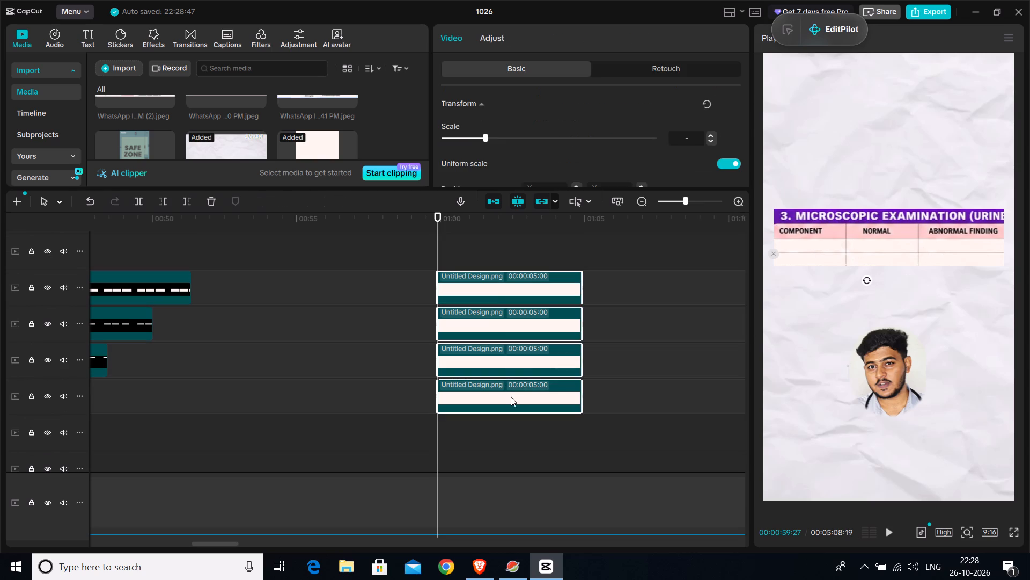
right_click(513, 381)
click(589, 292)
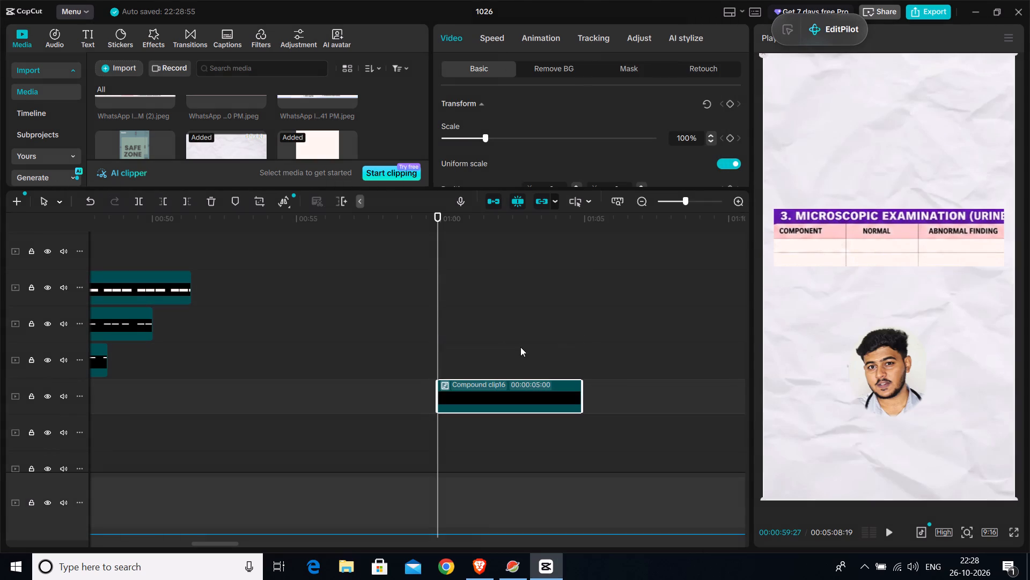
Move the WBC-row compound clip down to the track directly above the RBC-row compound clip, keeping its start time.
scroll(517, 383, down, 5)
scroll(507, 329, down, 2)
drag(490, 281, 492, 291)
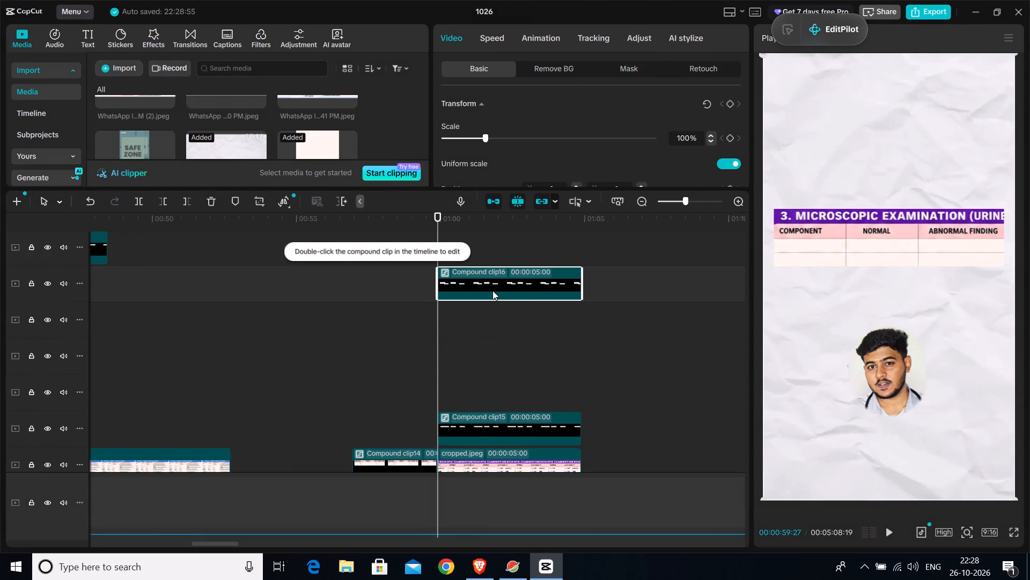
drag(492, 291, 490, 396)
scroll(502, 371, down, 4)
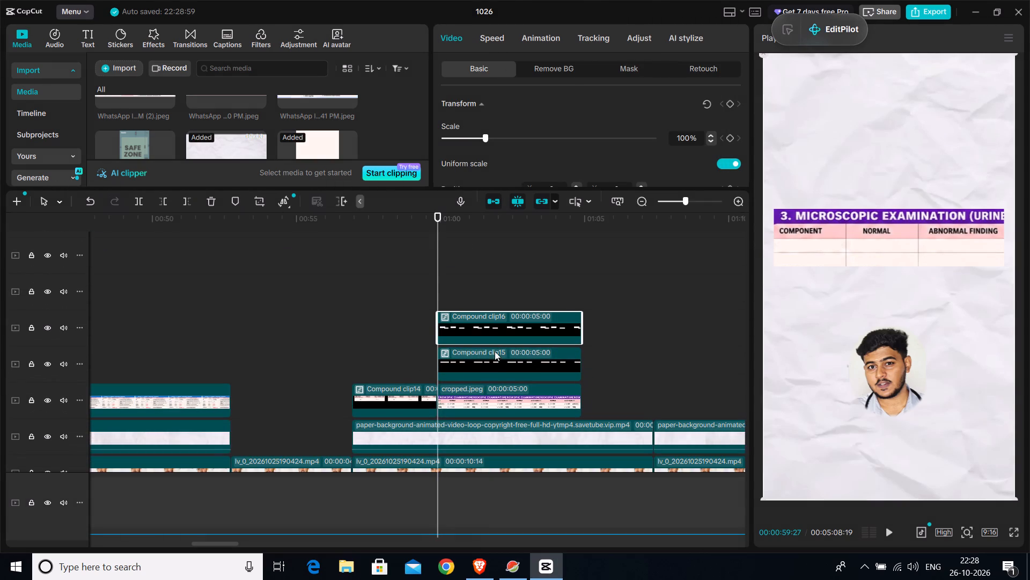
Split the RBC-row cover clip at 00:01:00:15 and delete the part after it to reveal the RBC row.
key(space)
key(space)
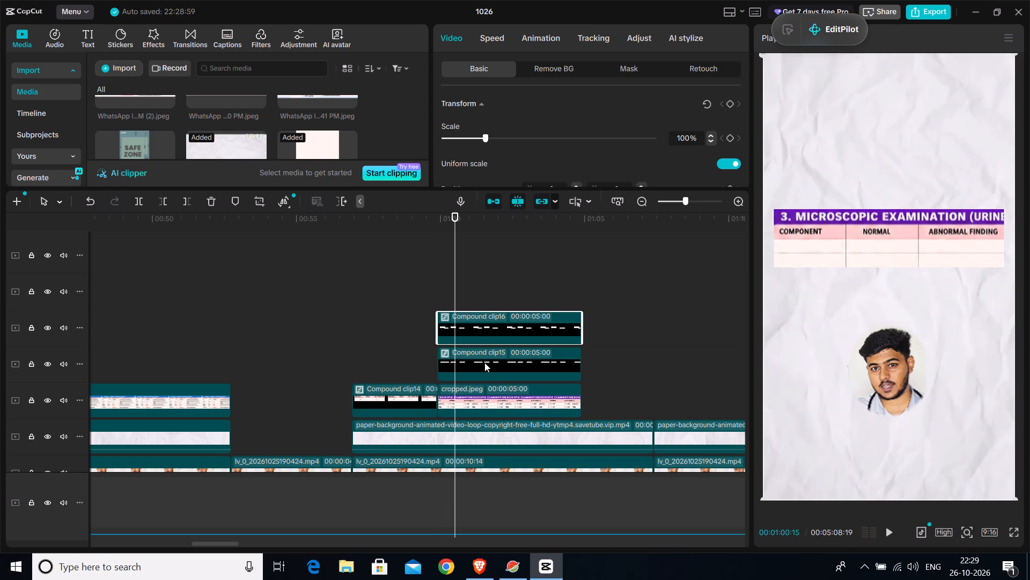
click(484, 363)
key(f)
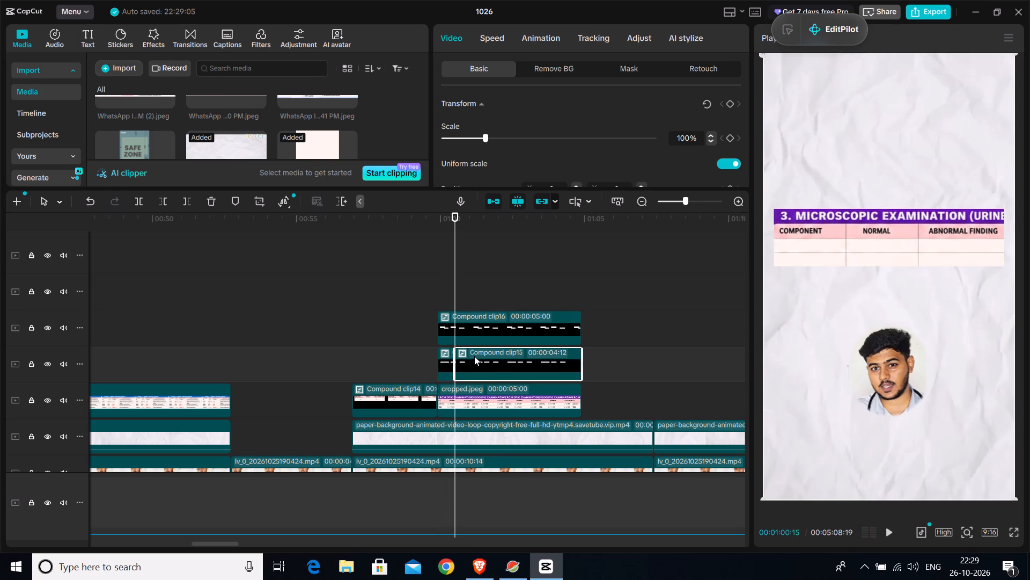
key(Delete)
Split the WBC-row cover clip at 00:01:02:05, delete the part after it, and play on to check the reveal.
key(space)
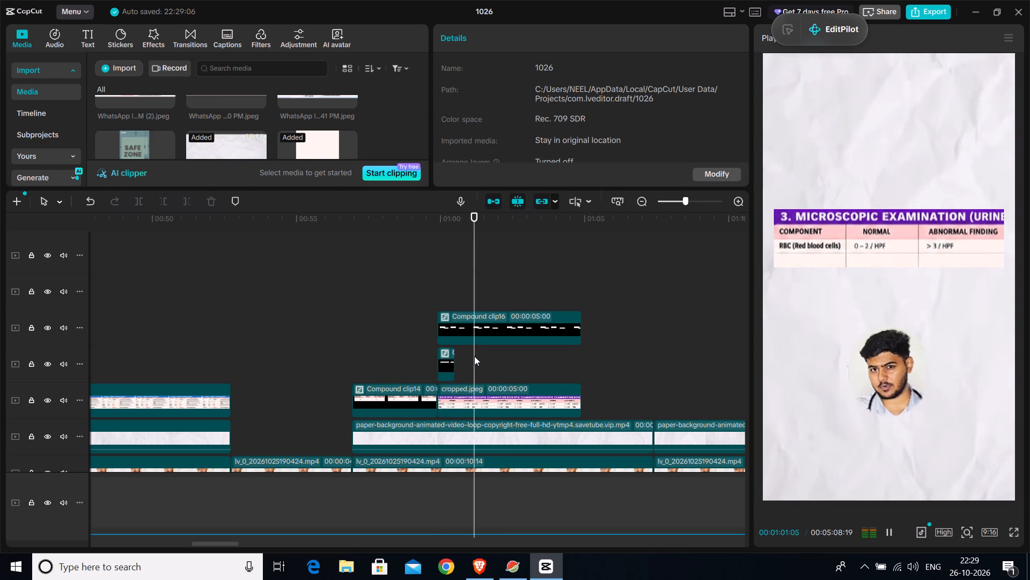
key(space)
click(523, 325)
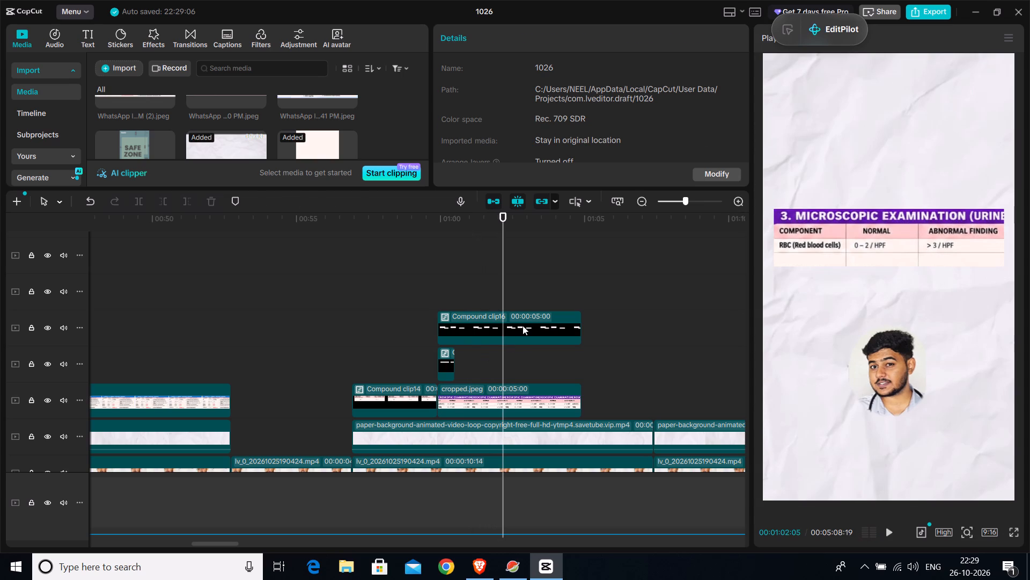
key(f)
key(Delete)
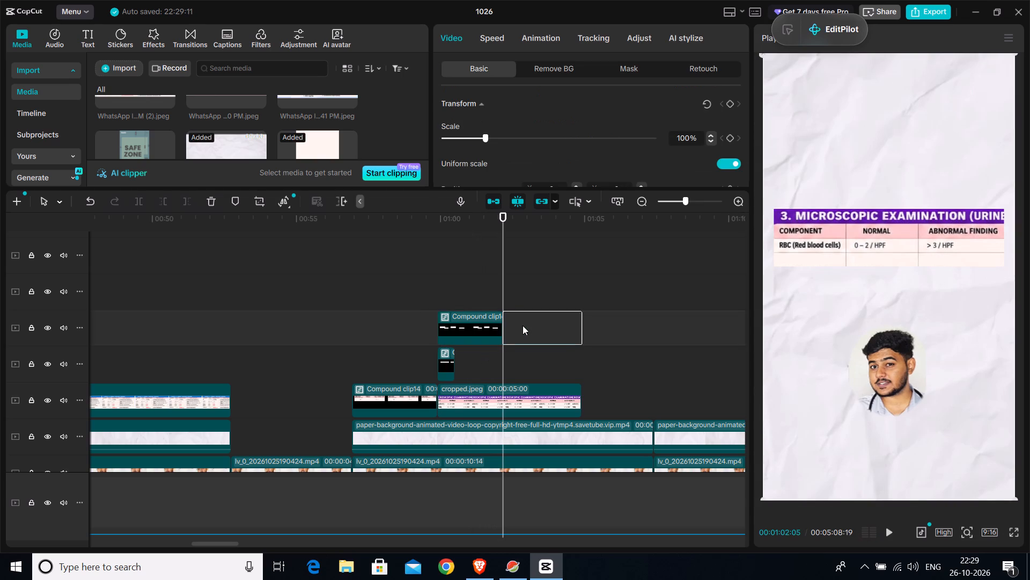
key(space)
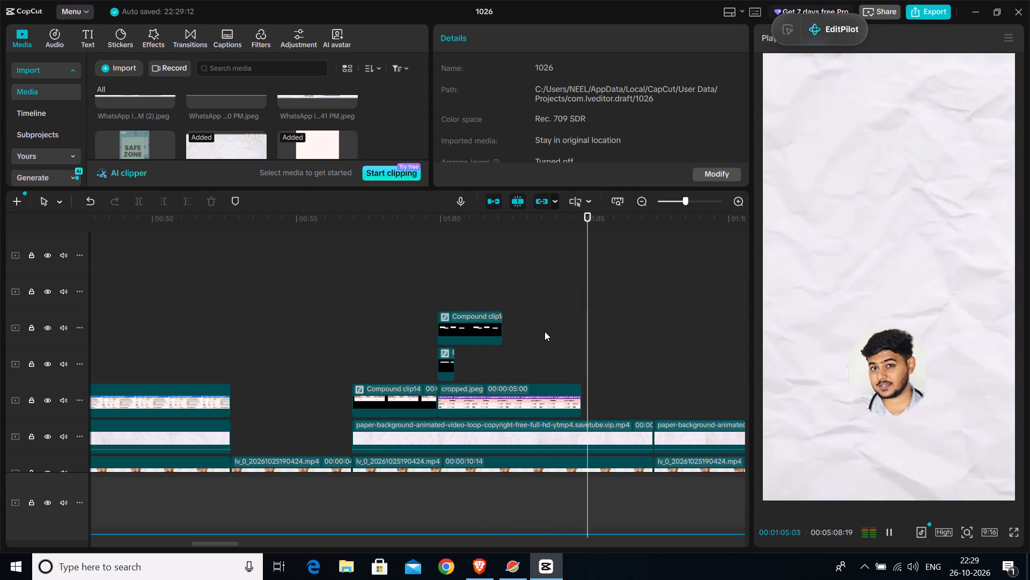
Split the microscopic examination table image cropped.jpeg at 00:01:04:05 and delete the part after it.
key(space)
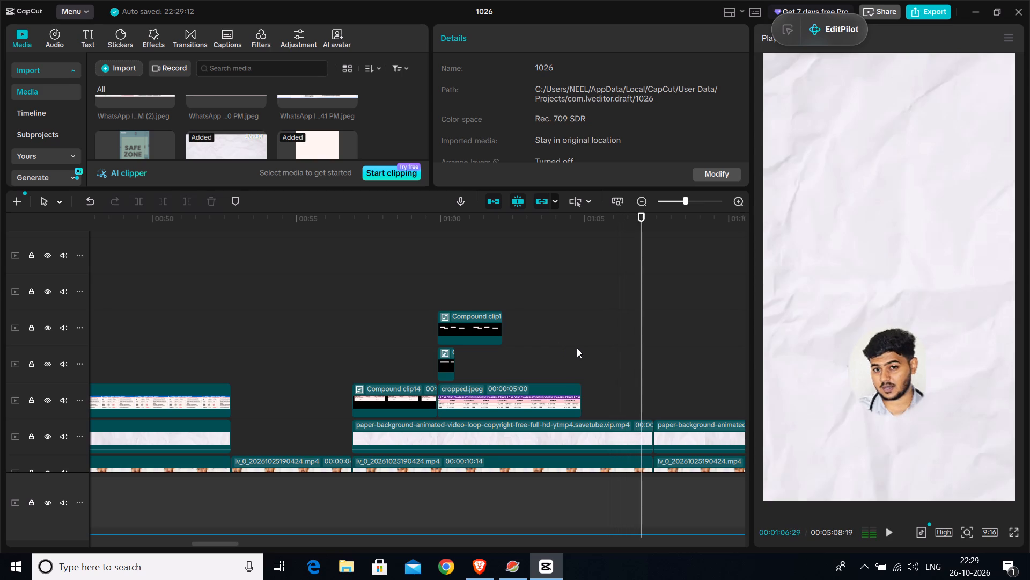
click(537, 366)
key(space)
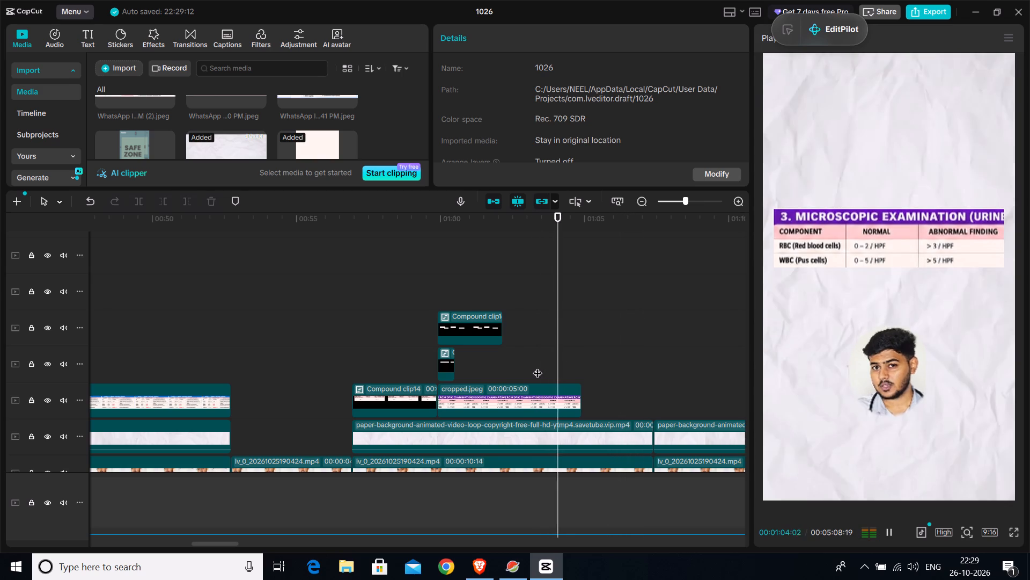
key(space)
key(space)
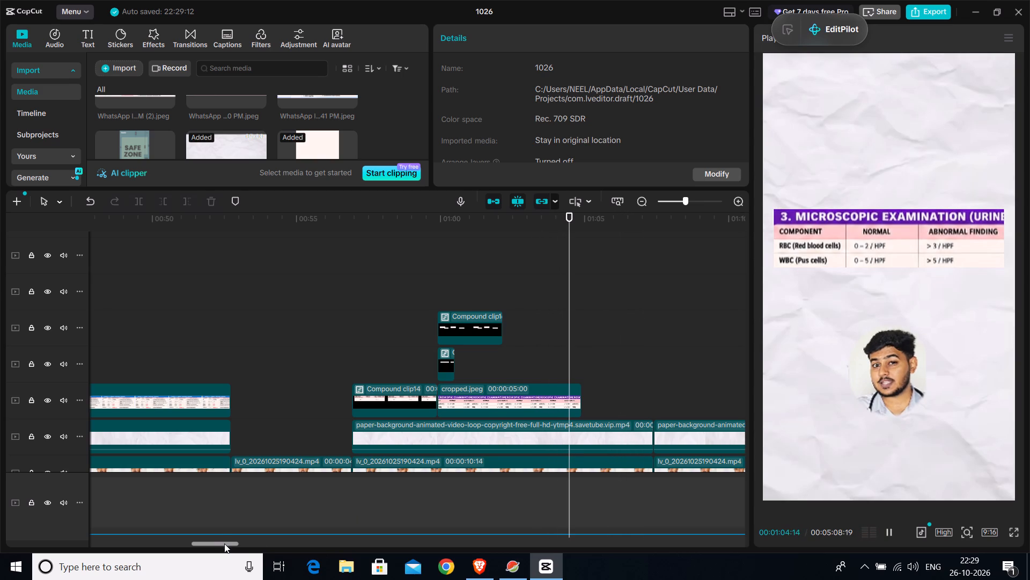
key(space)
click(541, 374)
key(space)
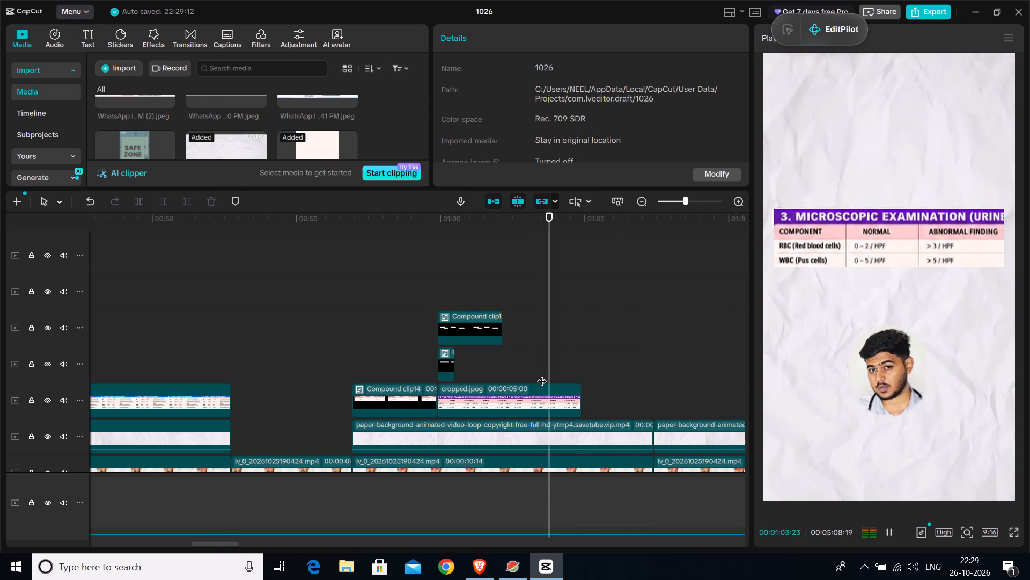
key(space)
click(571, 400)
key(f)
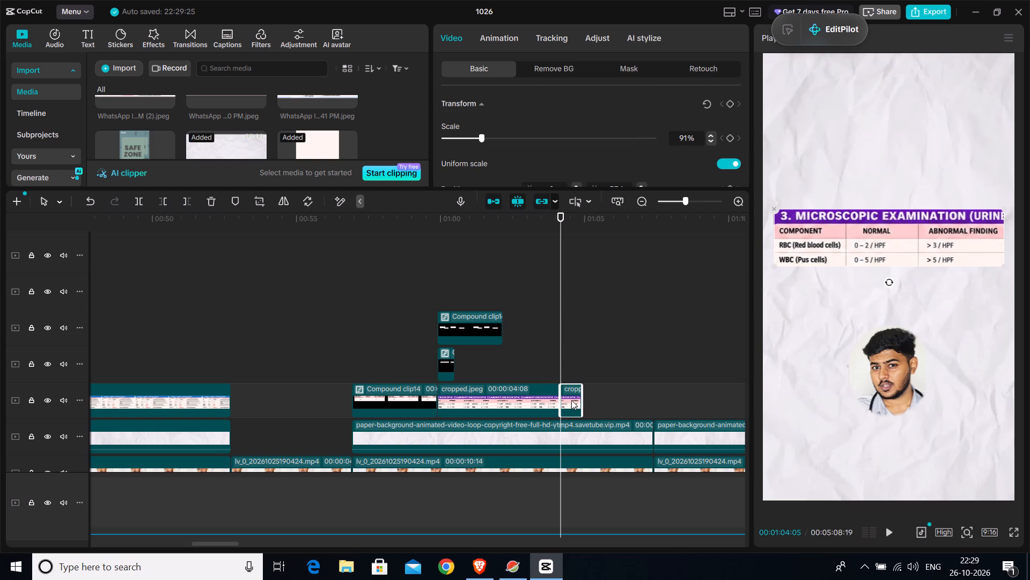
key(Delete)
Split the paper-background clip beneath the table at 00:01:04:05, where the table ends, and delete the part after it.
key(space)
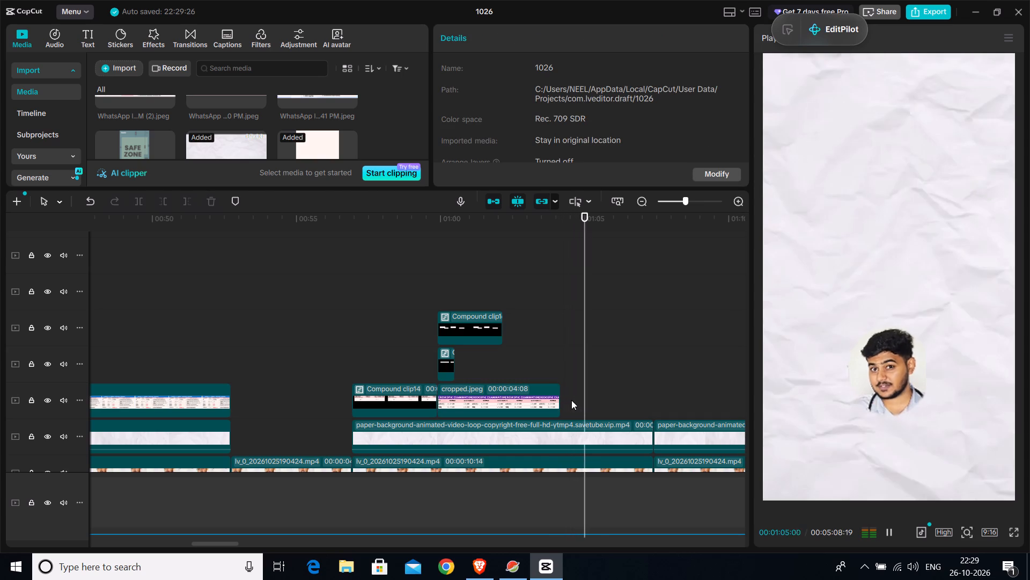
key(space)
click(555, 367)
click(559, 367)
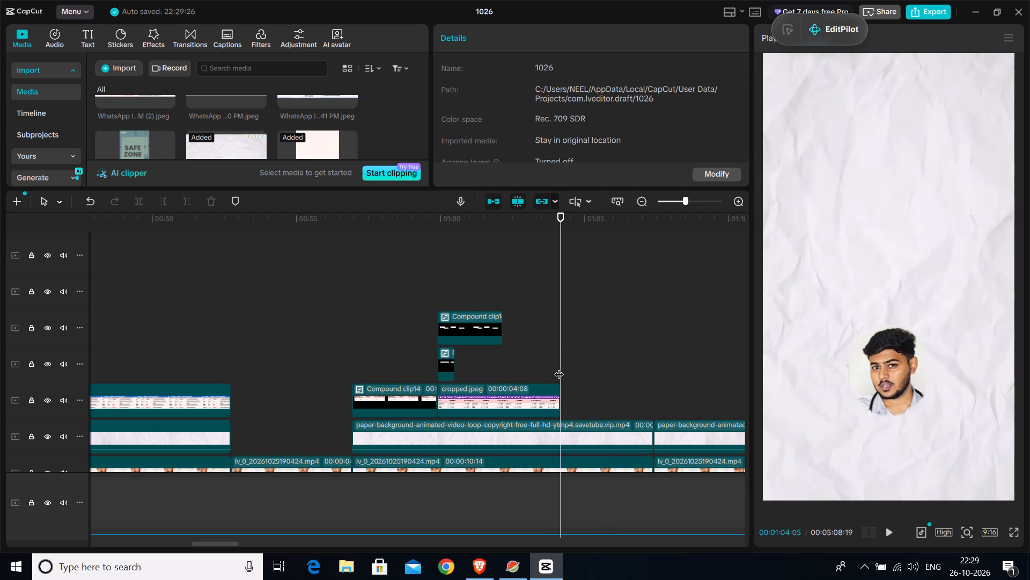
key(space)
key(space)
scroll(651, 376, down, 3)
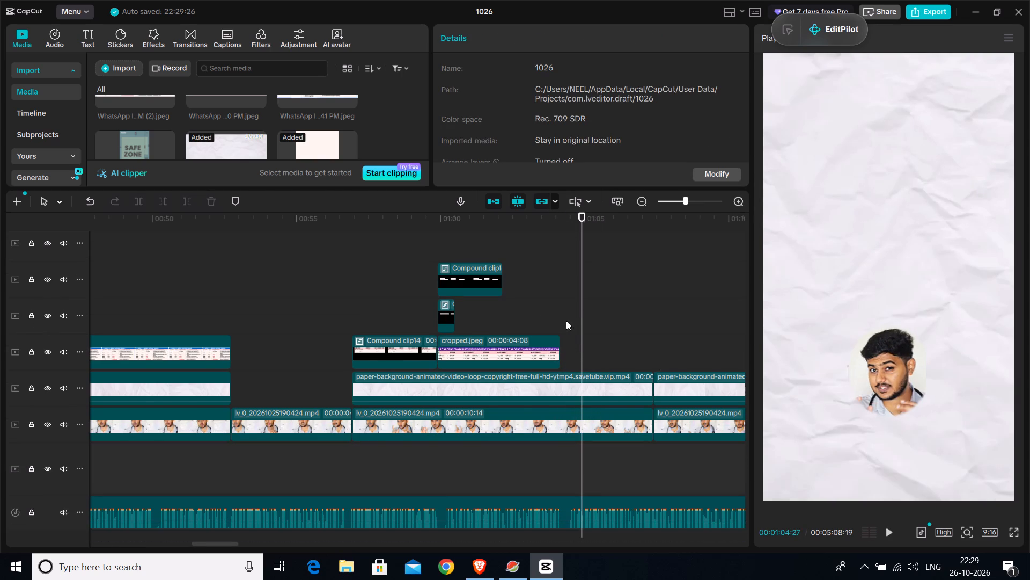
click(555, 318)
click(558, 310)
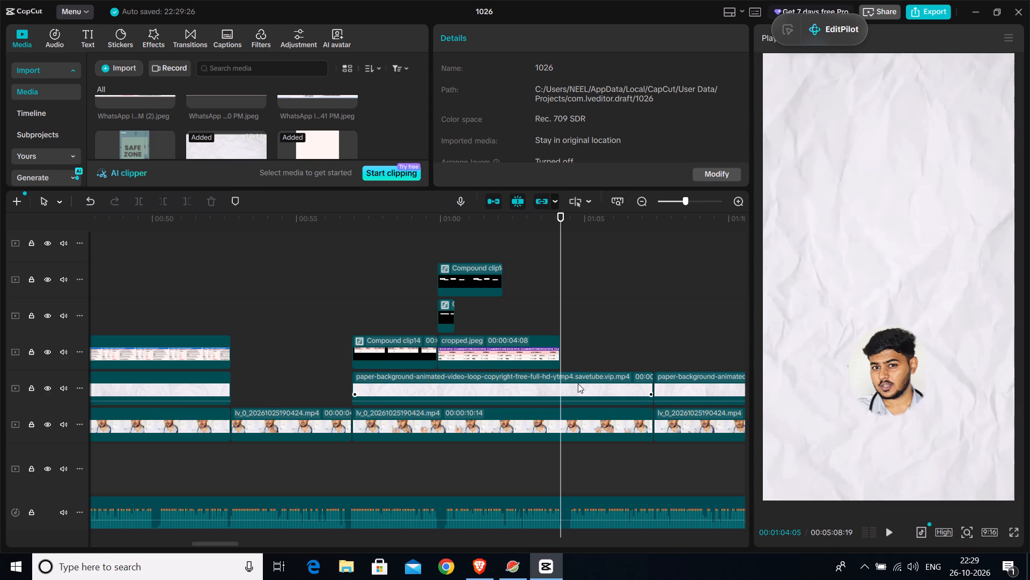
click(578, 383)
key(f)
key(Delete)
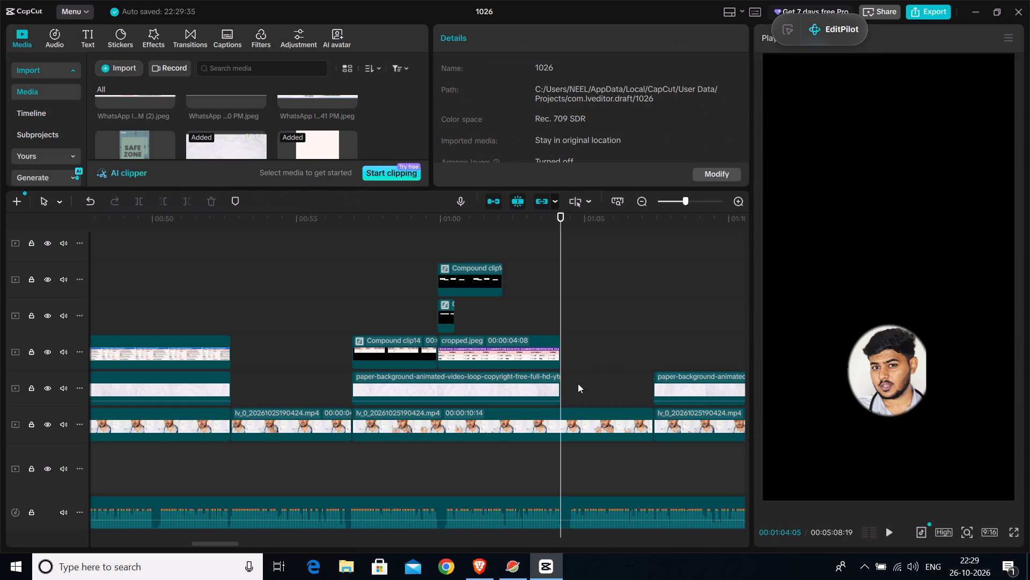
Split the presenter video at 00:01:04:05 and turn off the circle mask on the part after the cut.
click(590, 416)
key(f)
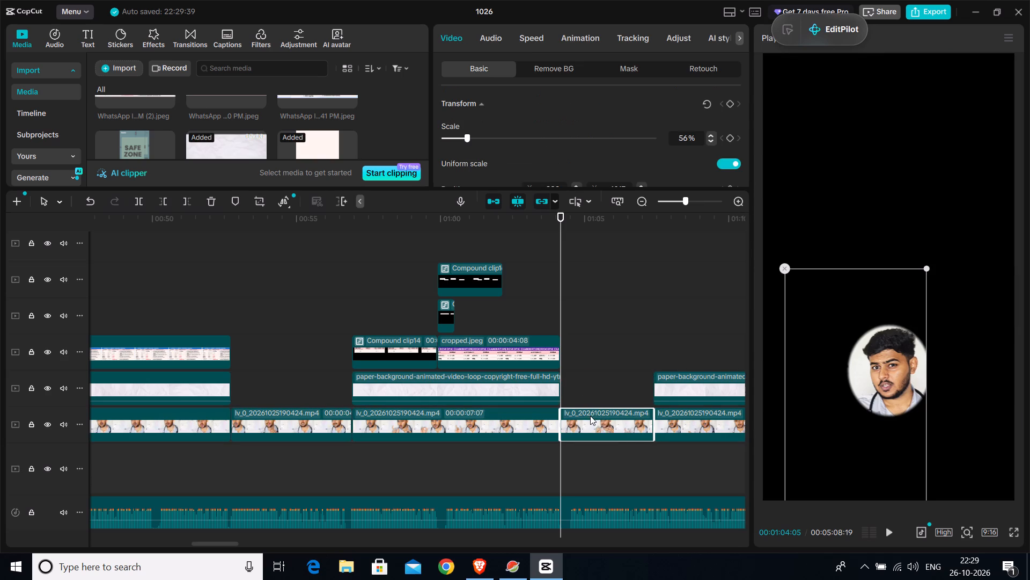
click(625, 64)
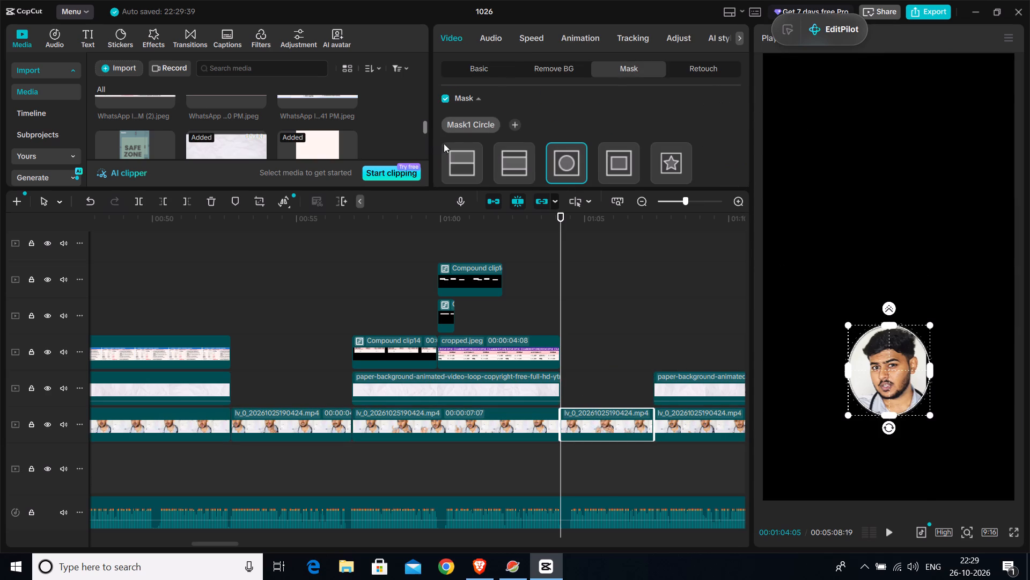
click(445, 99)
Centre and enlarge the unmasked presenter clip to fill the vertical frame, and play across the cut to check it.
drag(870, 379, 894, 267)
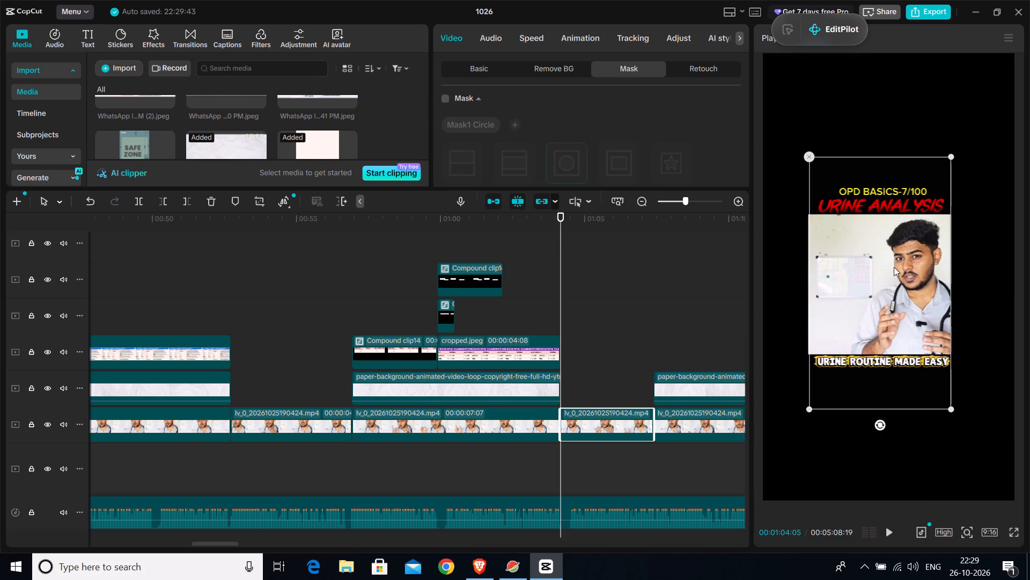
drag(894, 267, 901, 262)
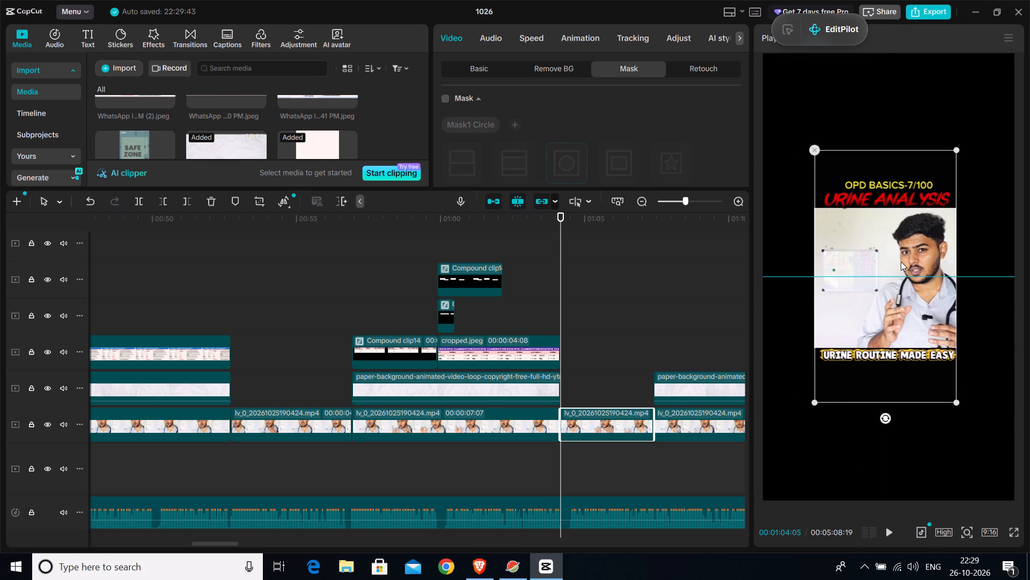
drag(901, 262, 903, 260)
drag(960, 151, 985, 106)
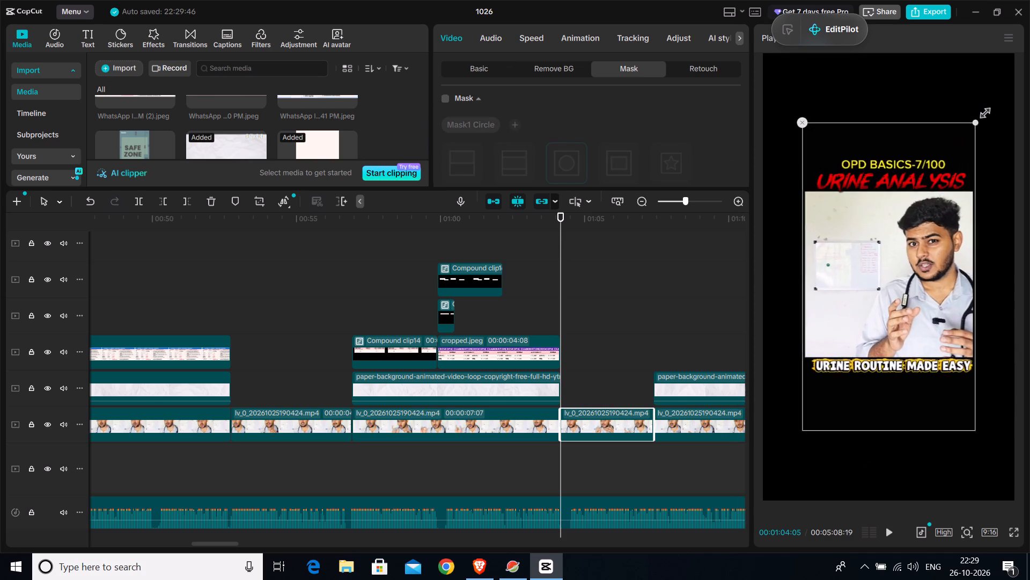
drag(985, 106, 1029, 13)
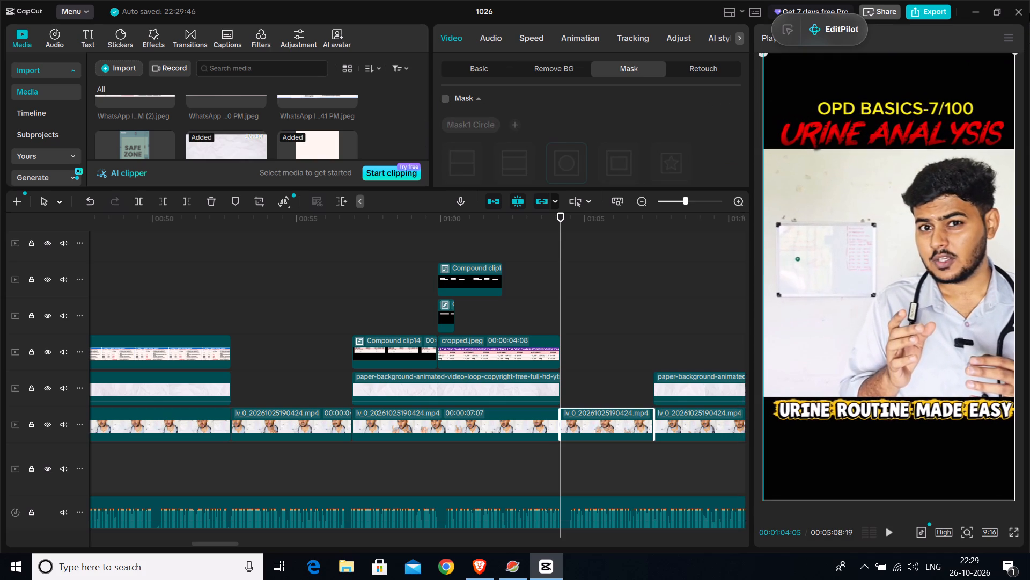
drag(1029, 13, 1025, 15)
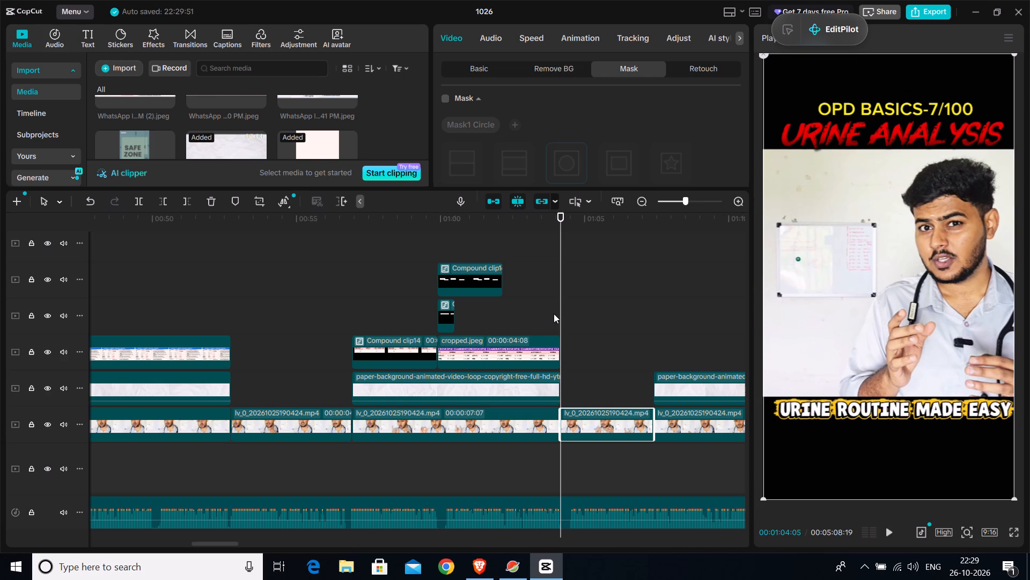
key(space)
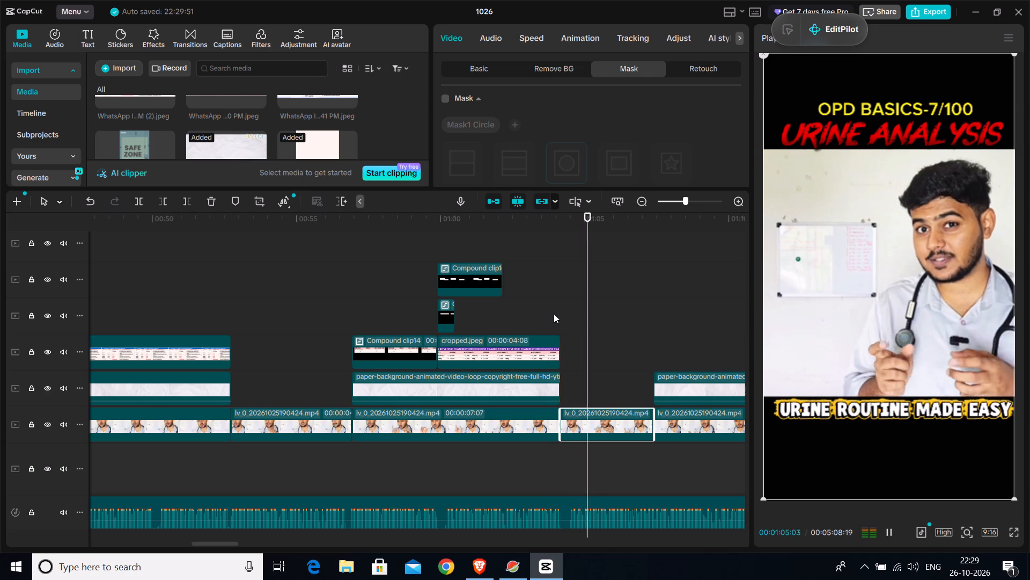
key(space)
click(548, 309)
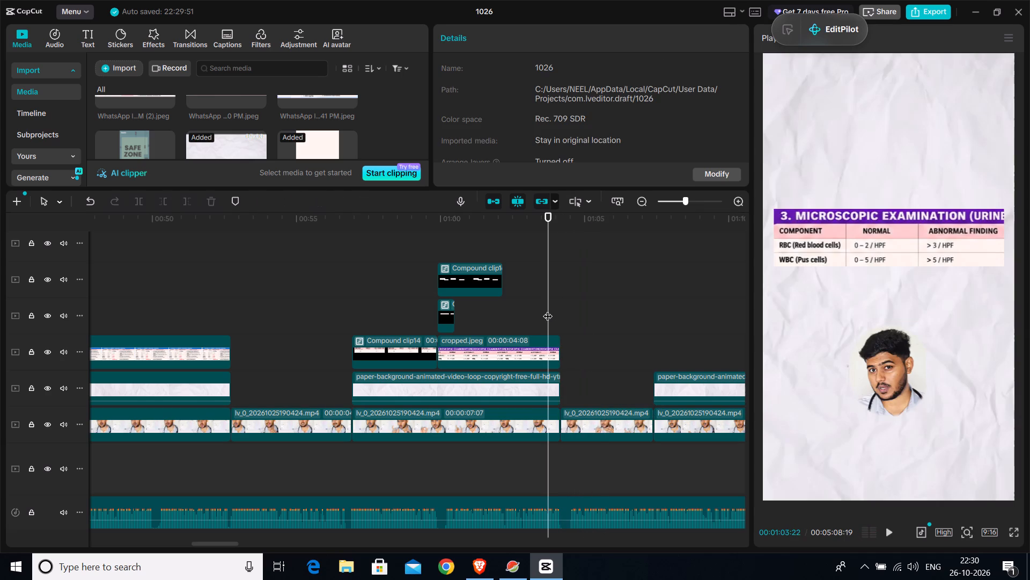
key(space)
key(space)
Search the transitions for "fade" and add Fade Swipe to the presenter video's cut at 00:01:04:05.
click(558, 318)
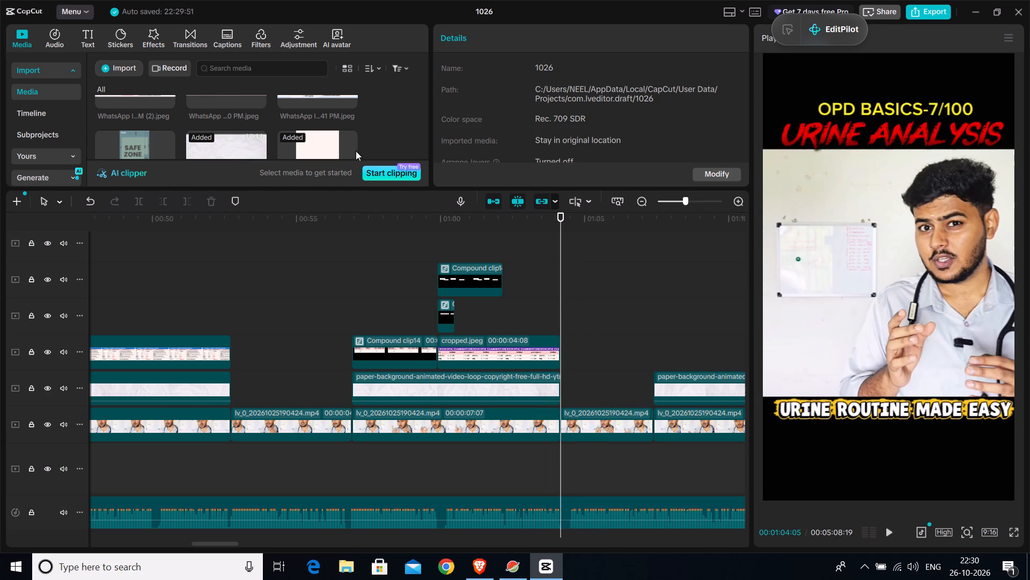
click(191, 35)
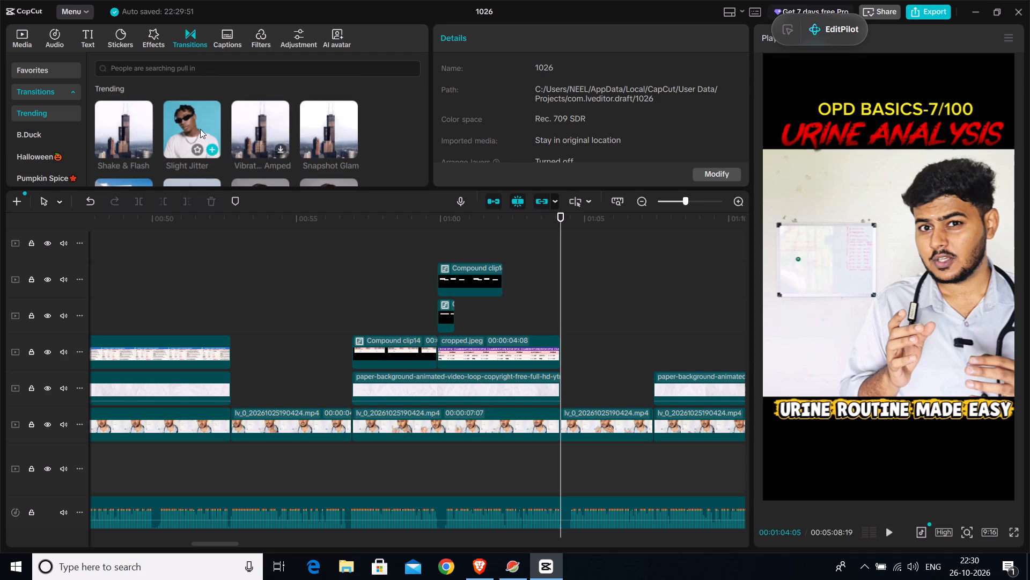
scroll(219, 134, down, 3)
scroll(219, 134, up, 1)
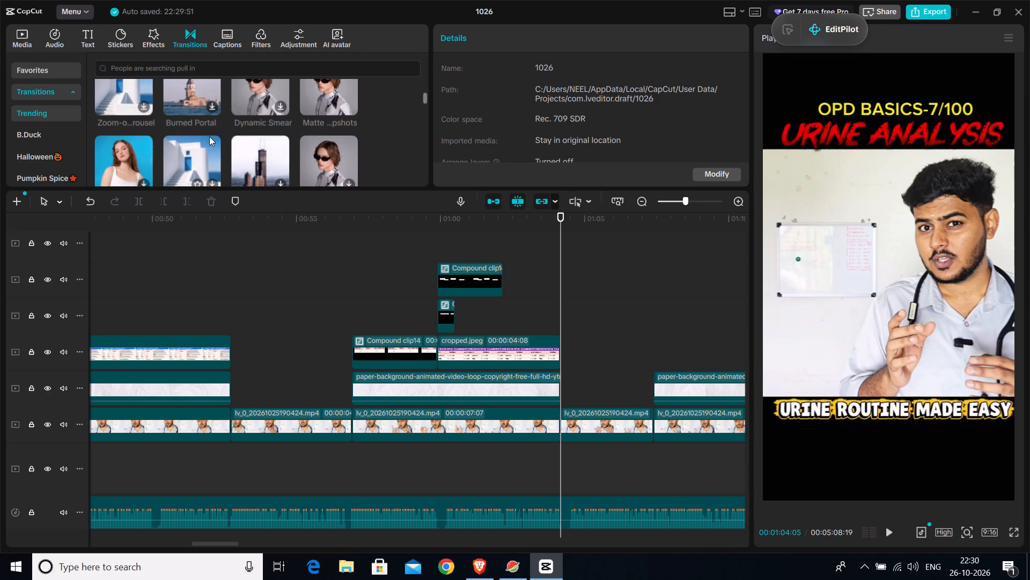
scroll(186, 162, down, 2)
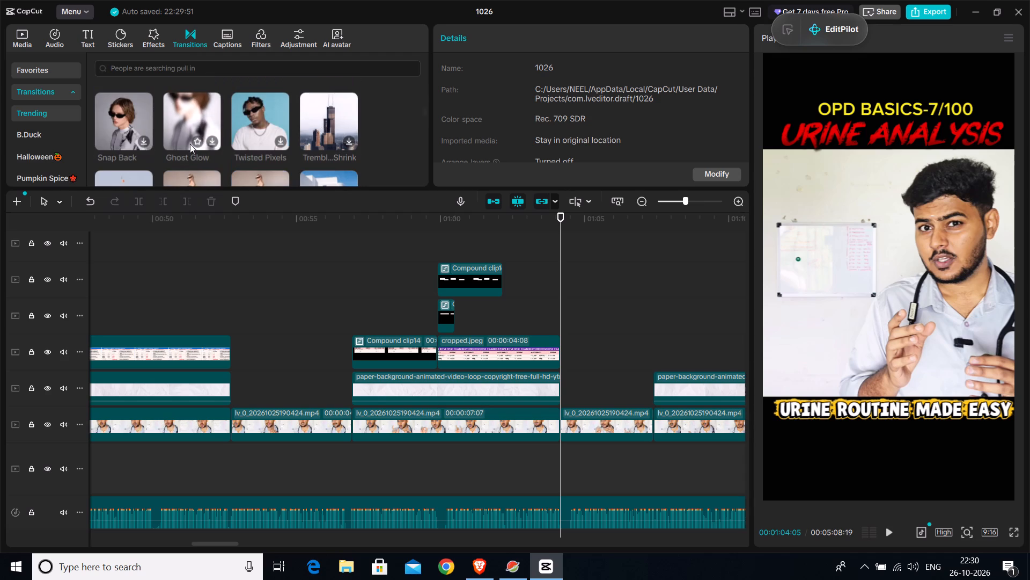
scroll(249, 128, down, 1)
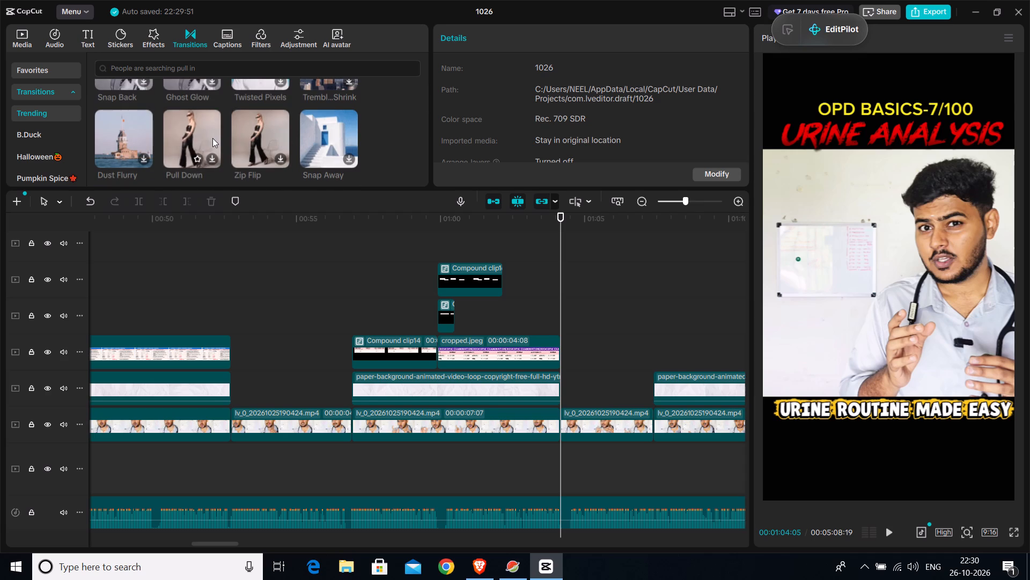
scroll(212, 138, up, 10)
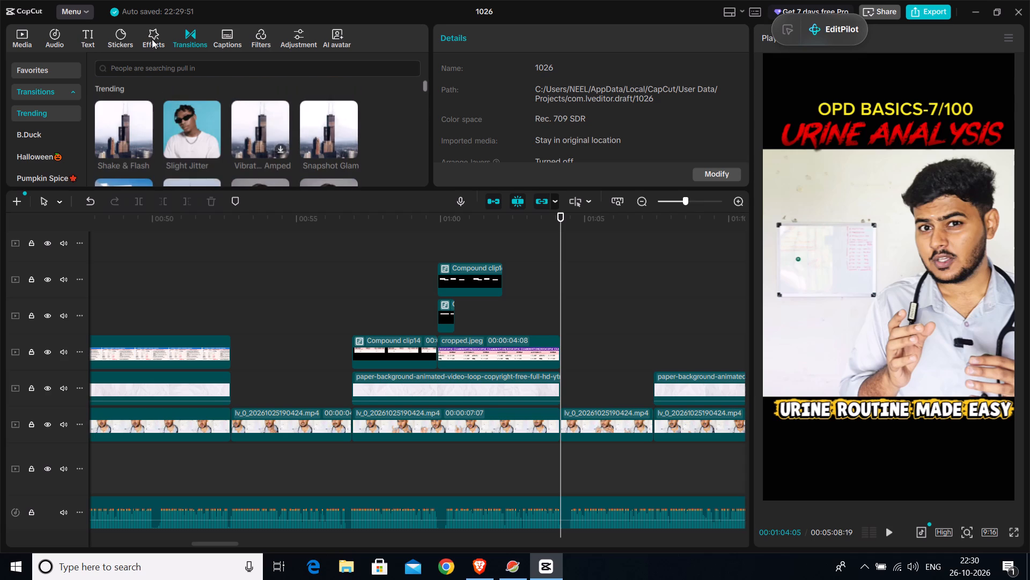
click(167, 66)
text(fade)
key(Return)
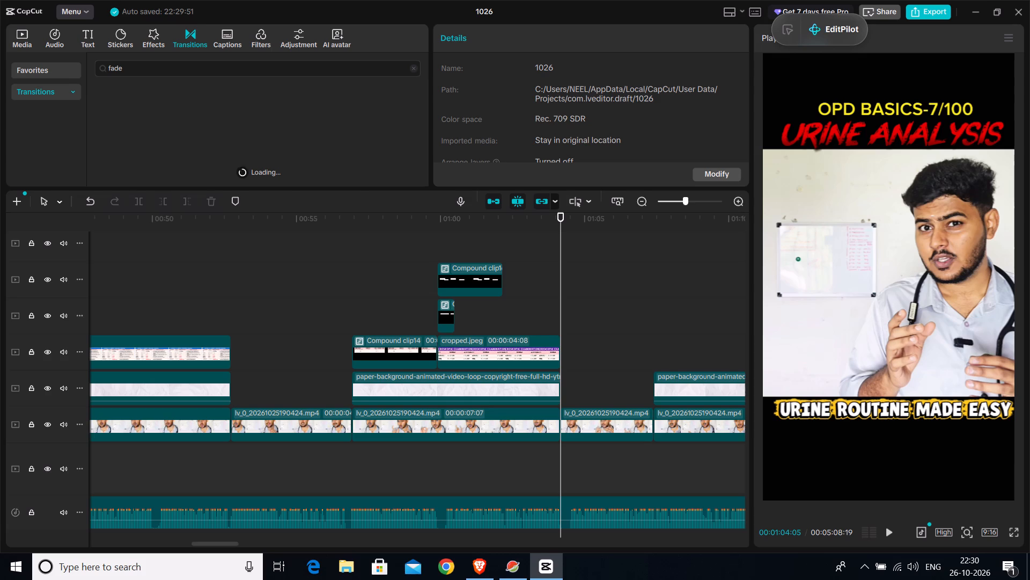
scroll(207, 79, down, 1)
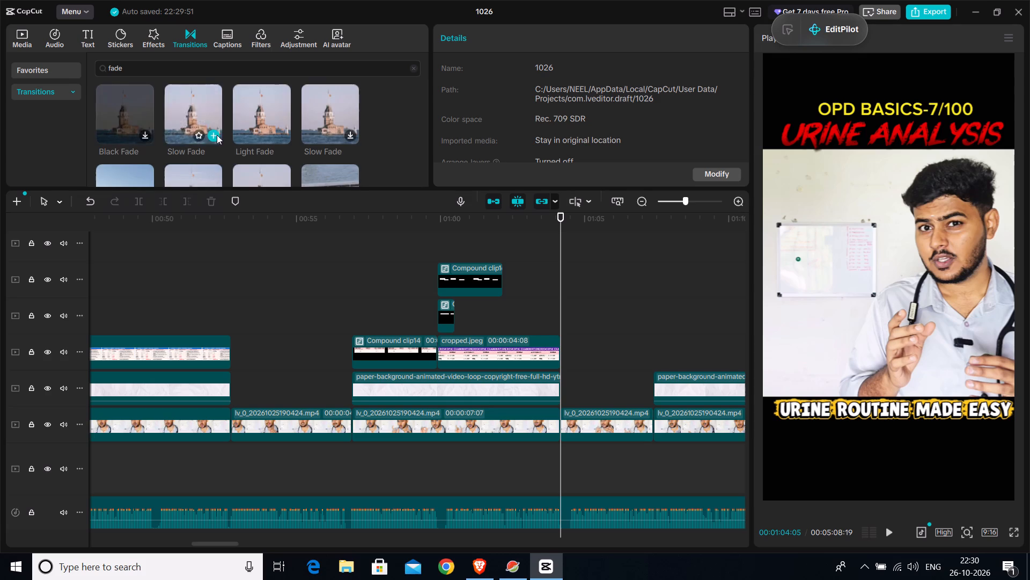
scroll(217, 135, down, 1)
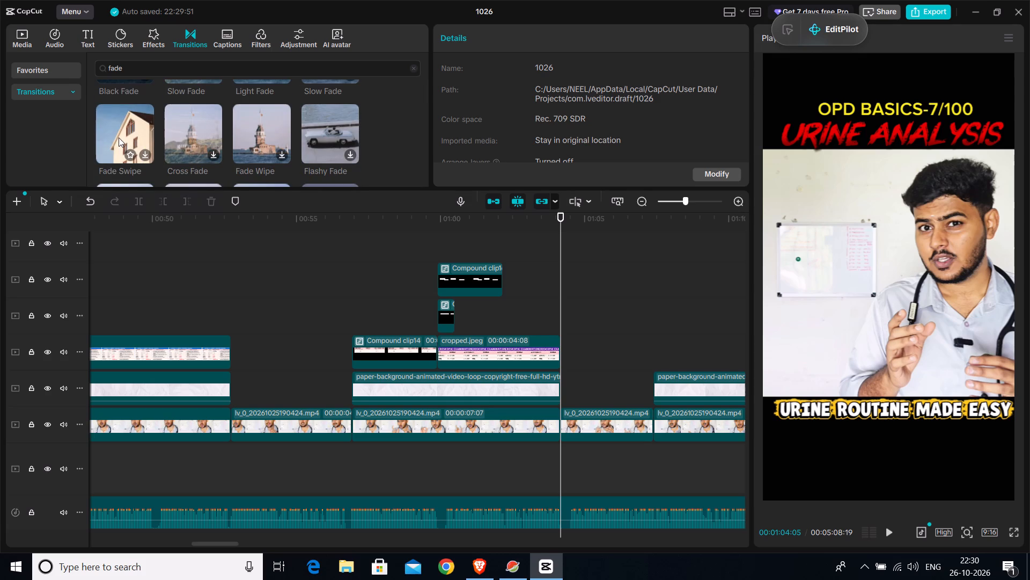
click(119, 137)
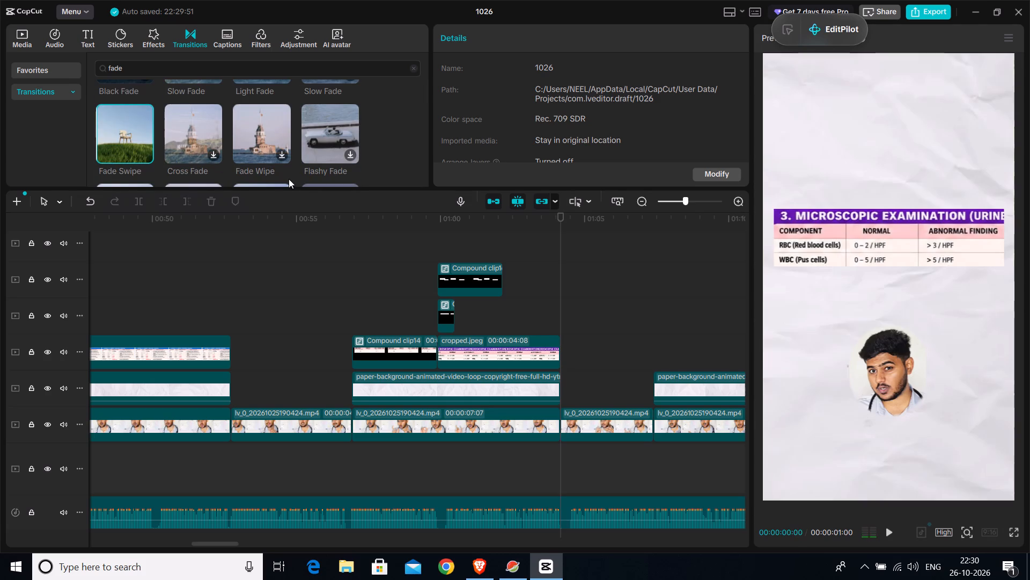
click(145, 156)
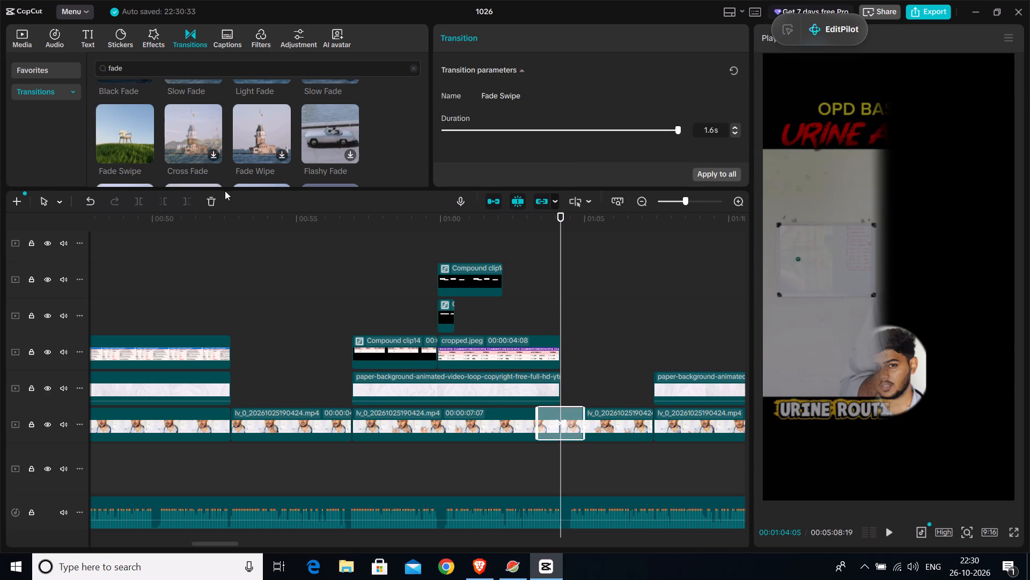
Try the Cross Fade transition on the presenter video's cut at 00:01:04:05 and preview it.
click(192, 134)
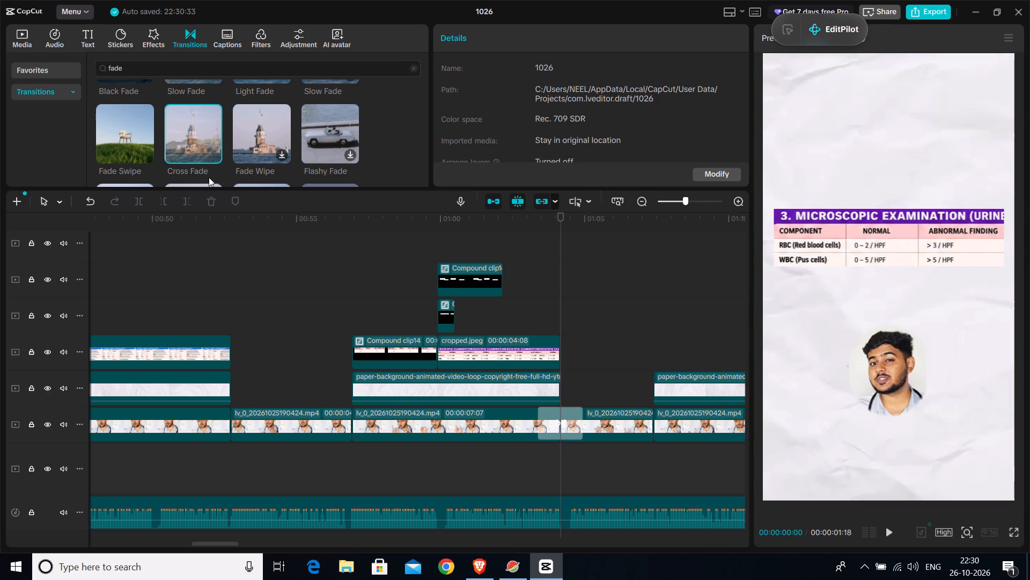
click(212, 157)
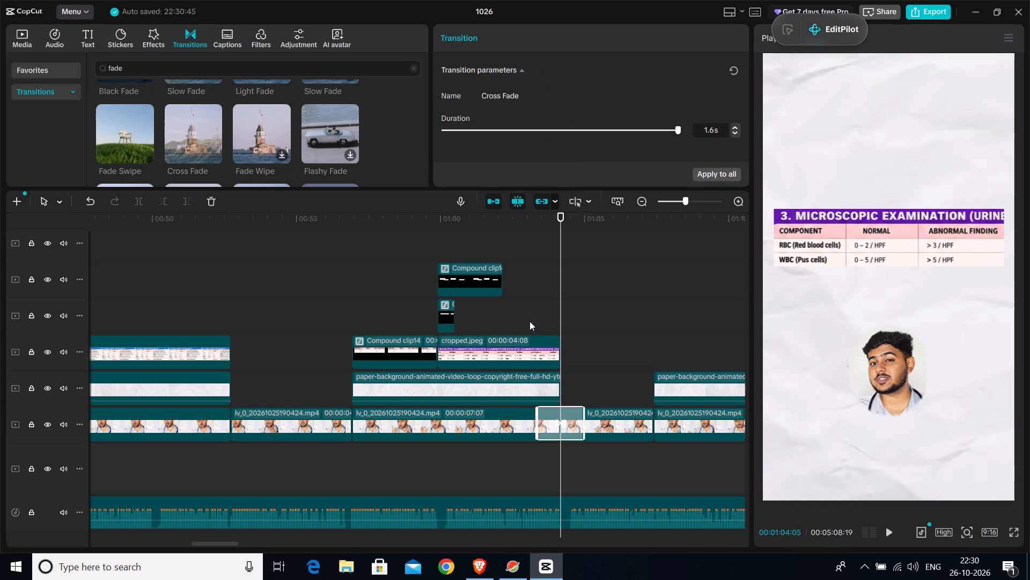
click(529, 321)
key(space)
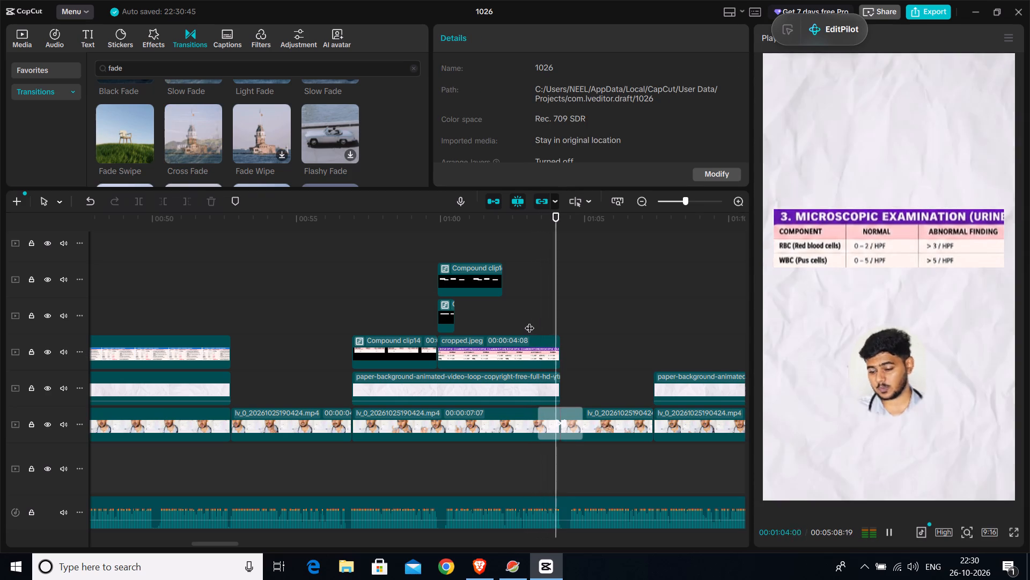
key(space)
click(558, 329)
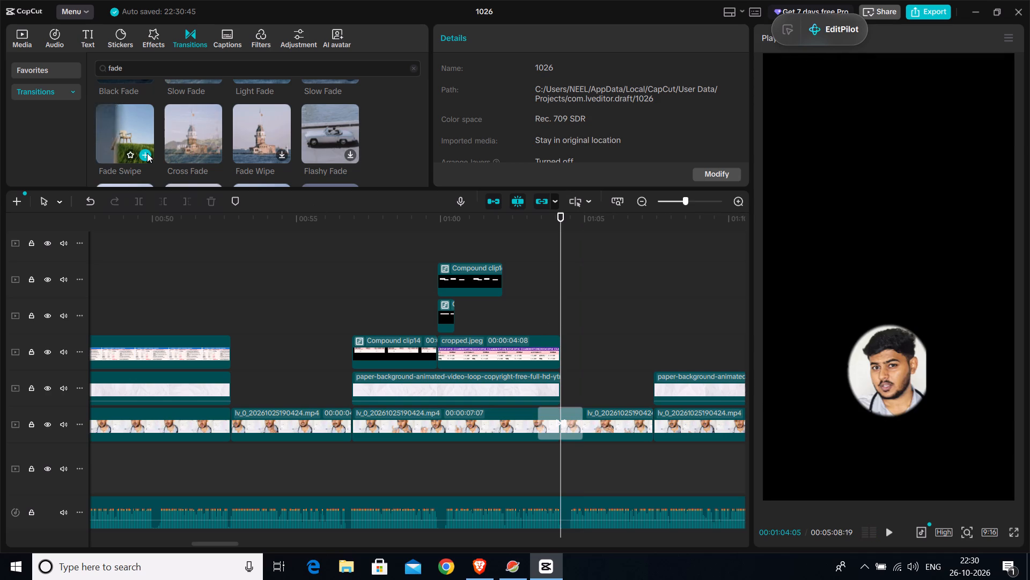
Replace the transition on the presenter video's cut at 00:01:04:05 with Fade Swipe.
click(147, 153)
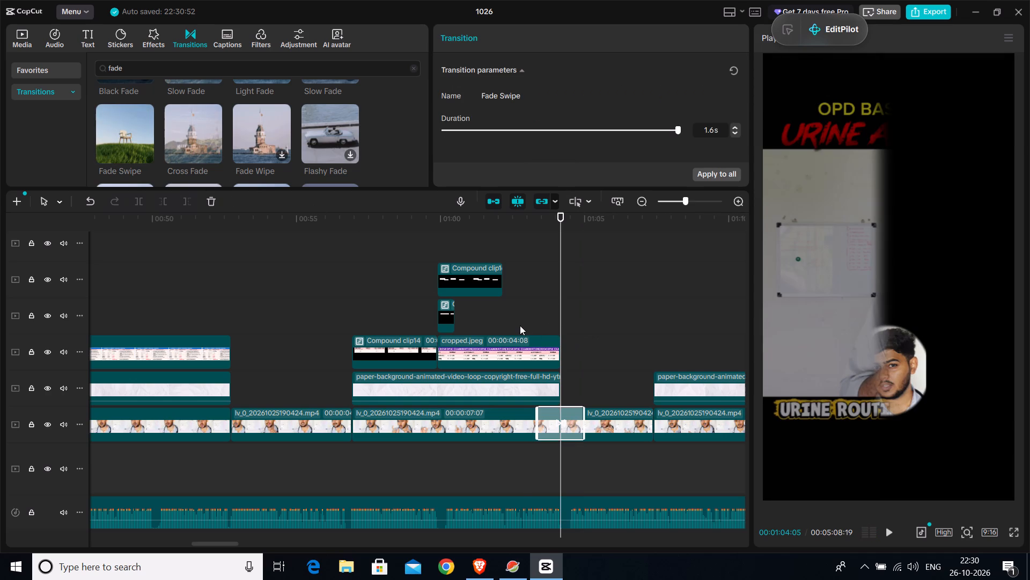
Play across the Fade Swipe transition at 00:01:04:05 to check it.
click(523, 323)
key(space)
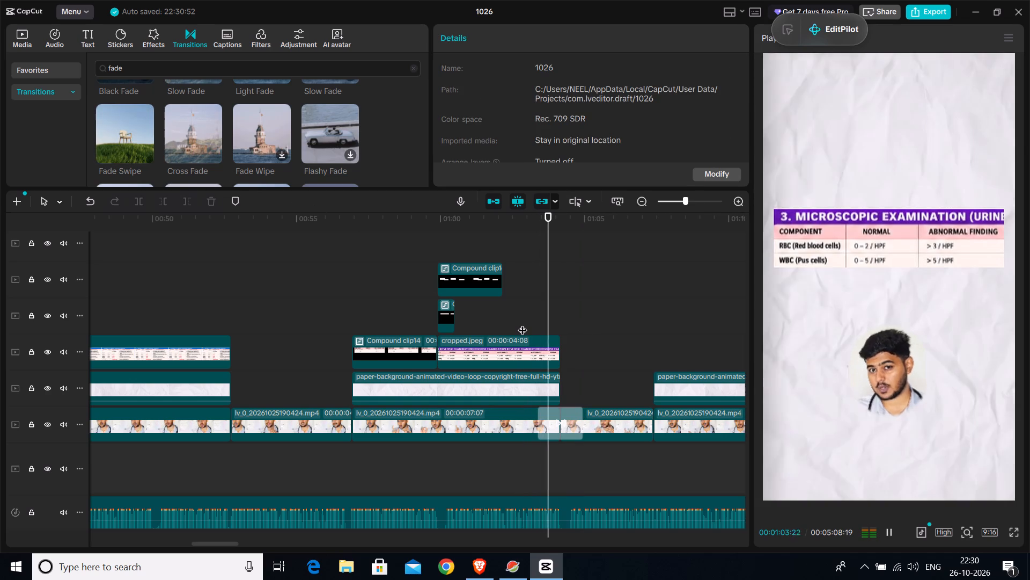
key(space)
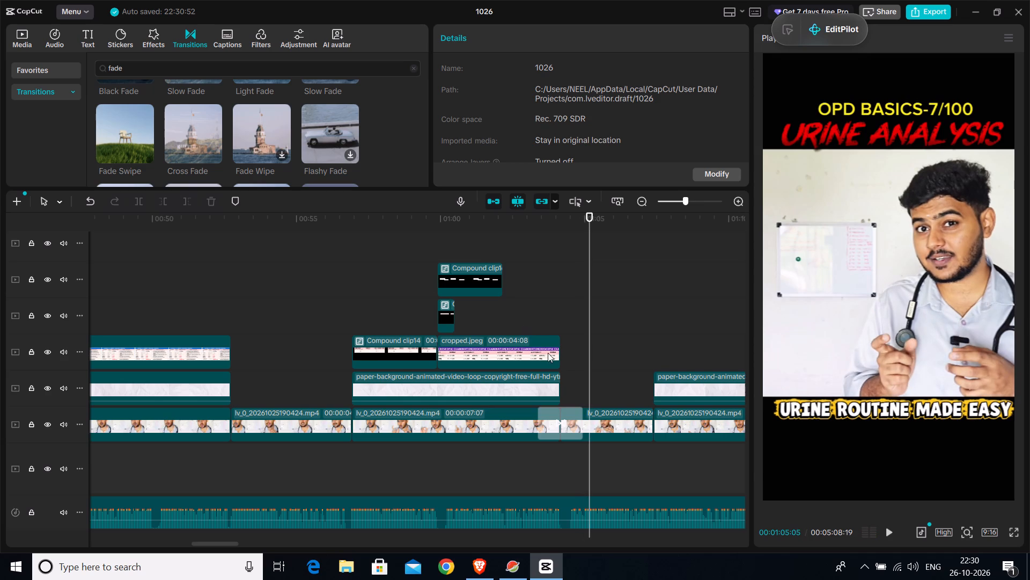
Shorten the Fade Swipe transition at 00:01:04:05 and play on from it into the last presenter clip.
click(551, 314)
click(554, 432)
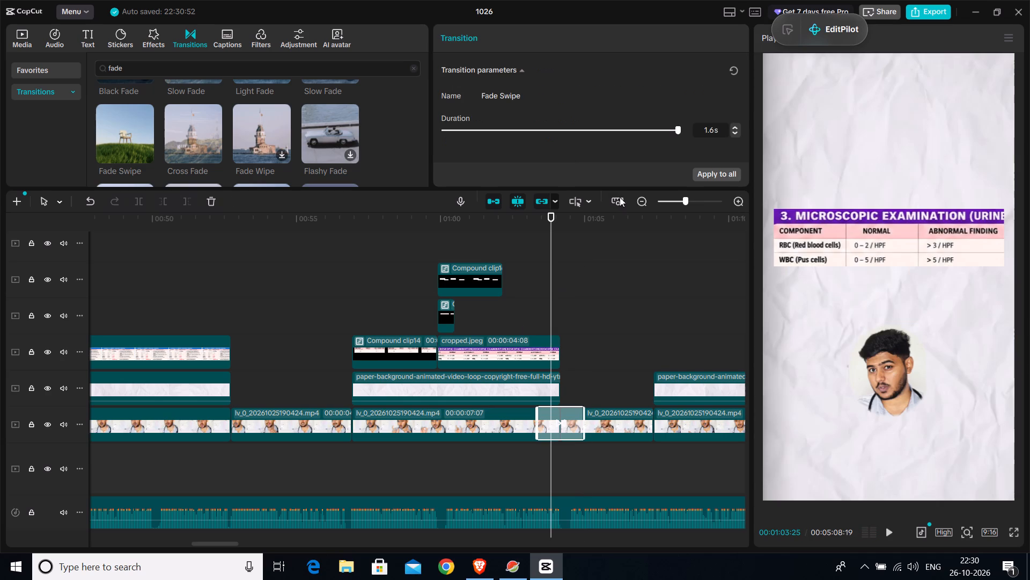
click(542, 125)
click(527, 317)
key(space)
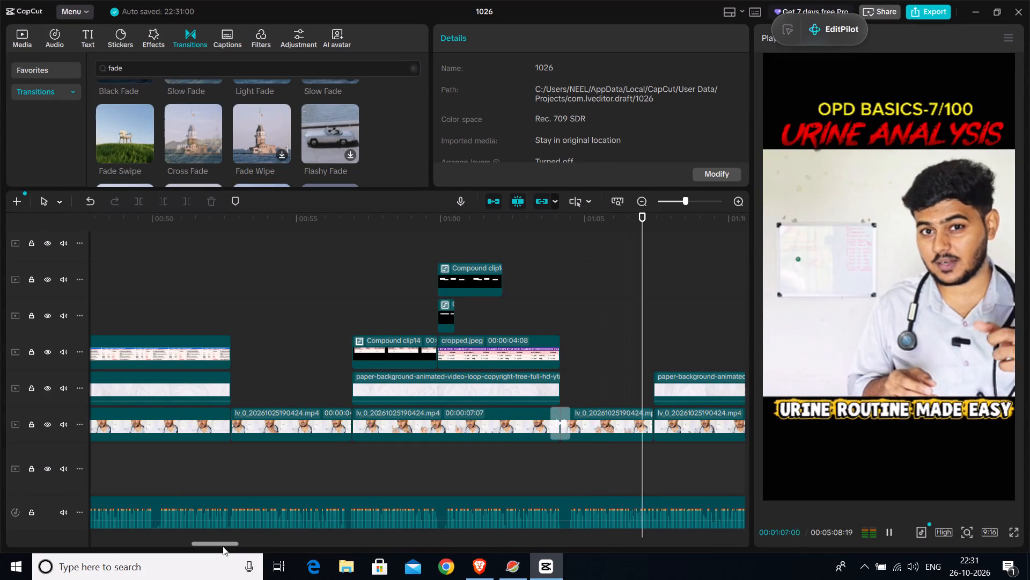
drag(223, 543, 241, 536)
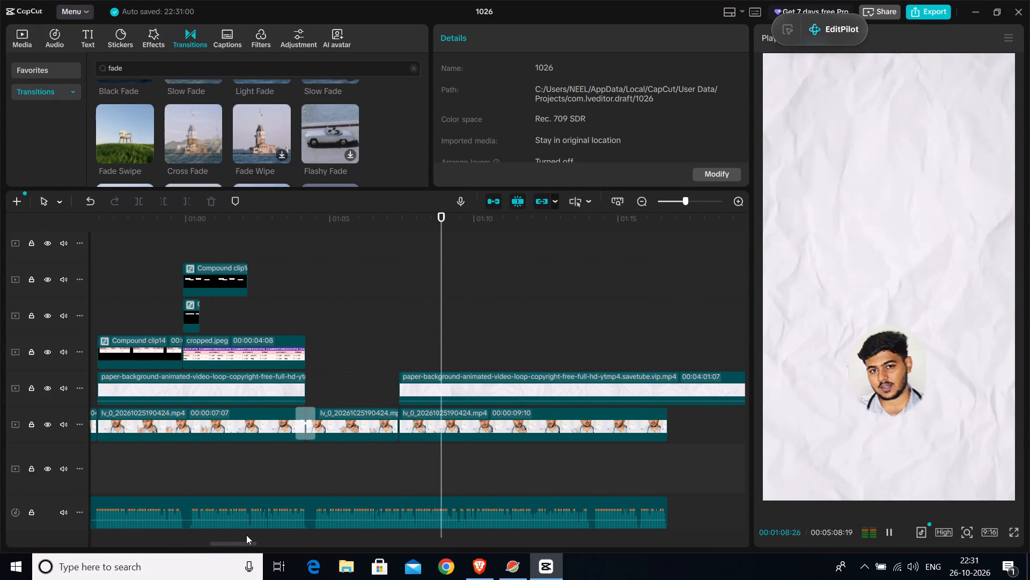
key(space)
Delete the leftover paper-background clip above the last presenter clip.
click(418, 364)
click(446, 391)
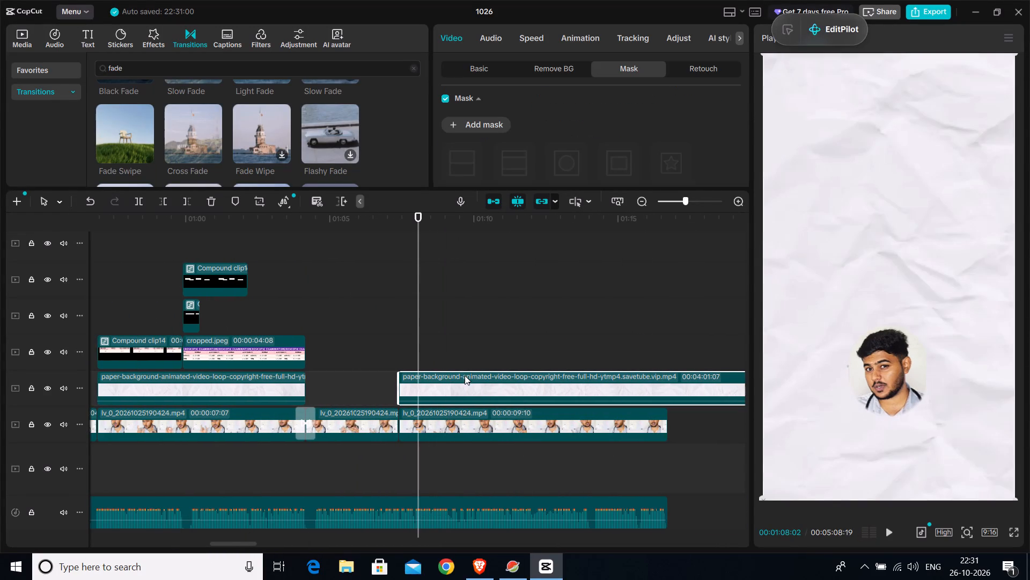
key(Delete)
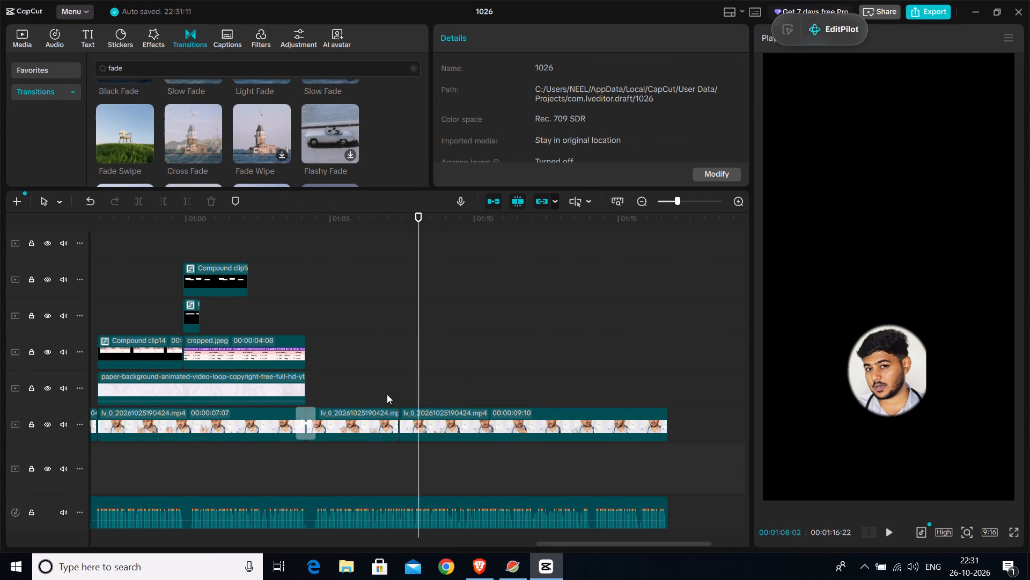
Turn off the circle mask on the last presenter clip, starting at 00:01:07:12.
click(400, 379)
click(426, 423)
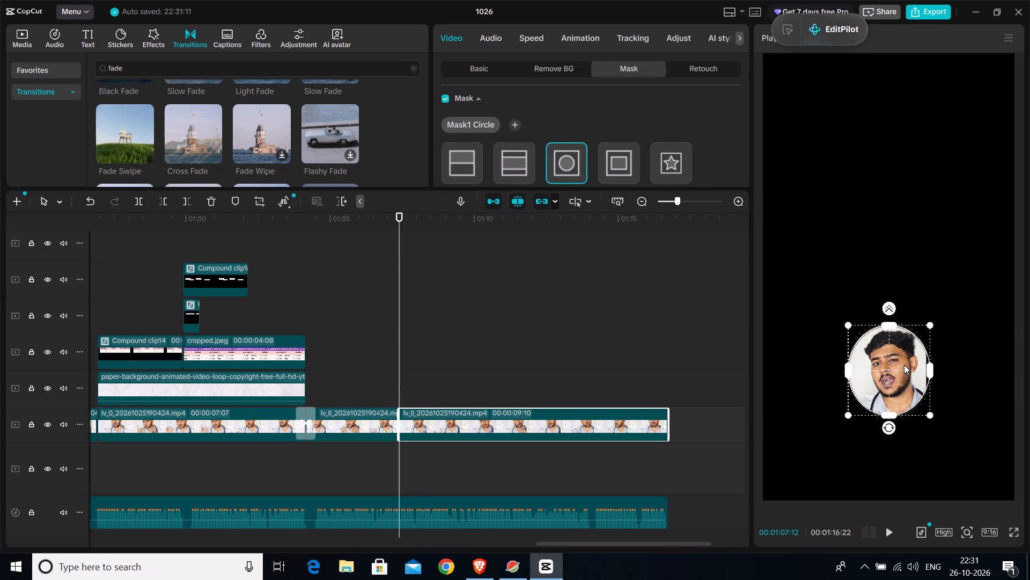
click(446, 99)
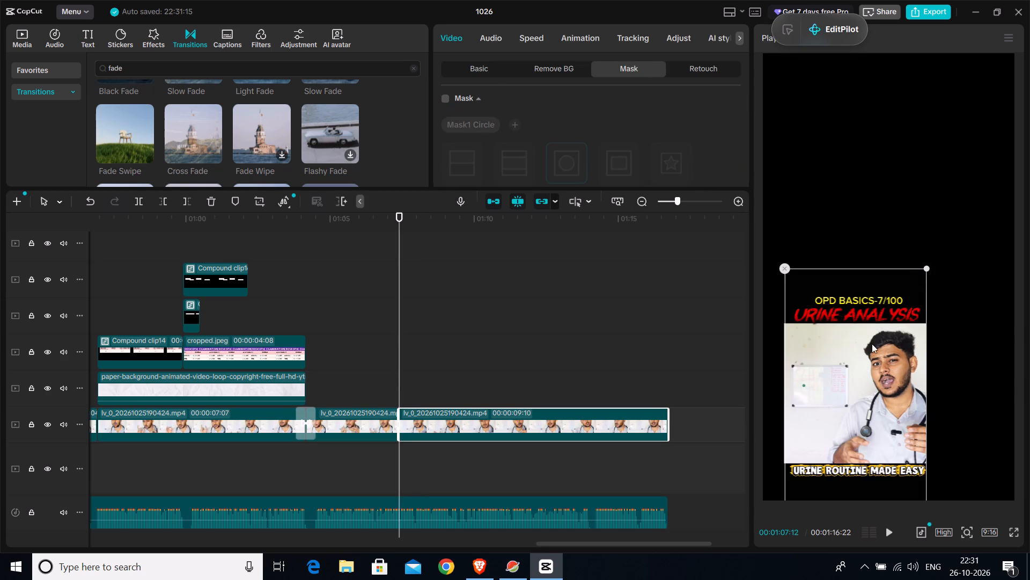
Centre and enlarge the last presenter clip to fill the vertical frame, and play it through to the end.
drag(874, 367, 906, 249)
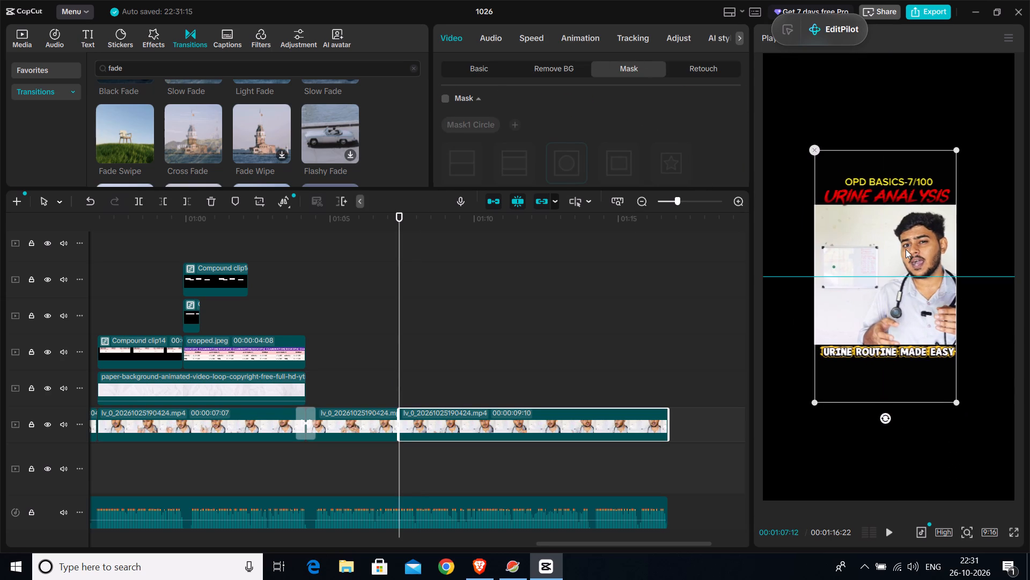
drag(906, 249, 906, 250)
drag(961, 154, 1021, 51)
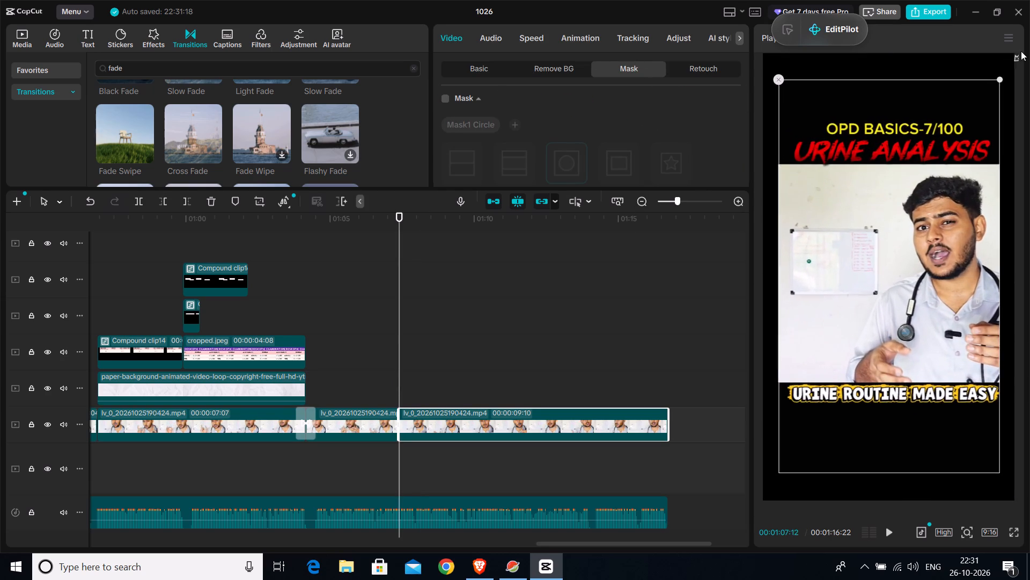
drag(1021, 51, 1028, 19)
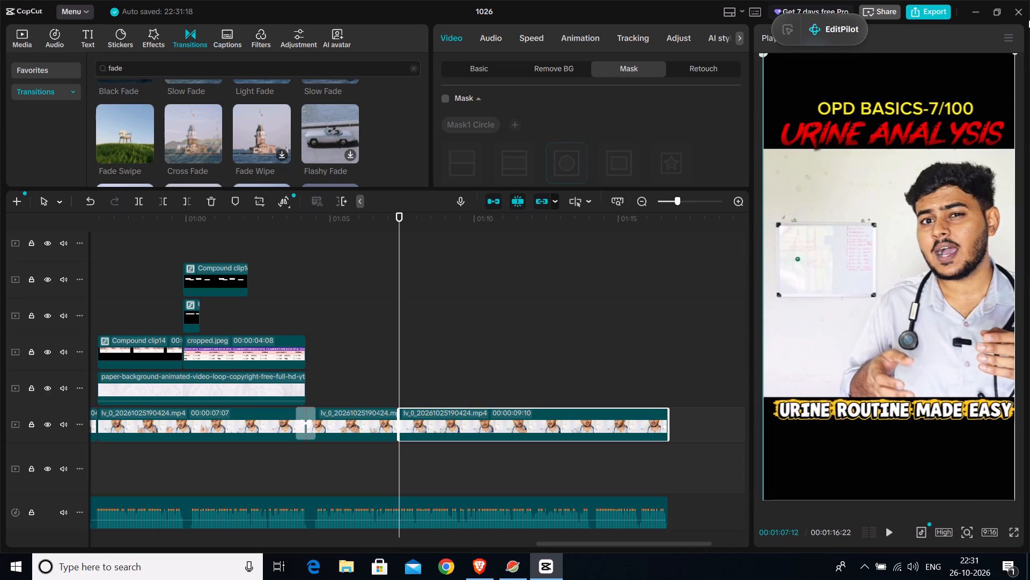
drag(1028, 19, 1029, 21)
key(space)
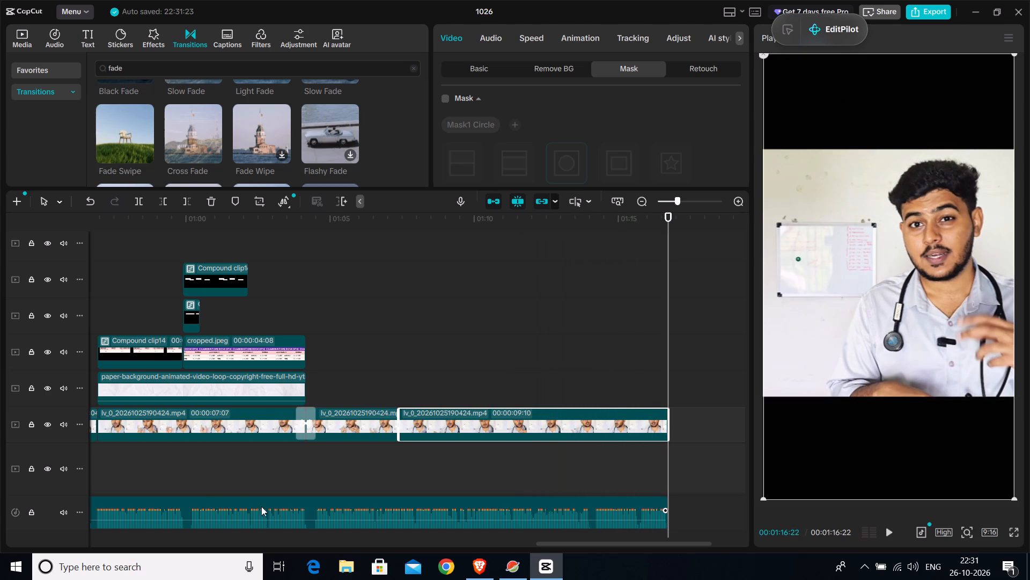
Examine the cut at 00:01:04:05 and play across the one at 00:00:52:22, where the chemical examination table ends.
click(312, 314)
click(288, 315)
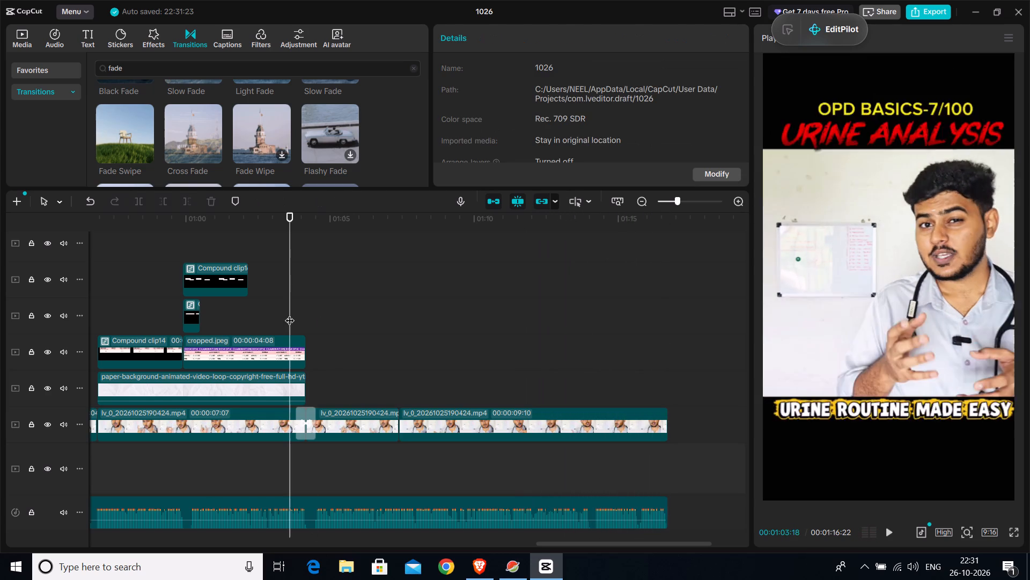
click(304, 313)
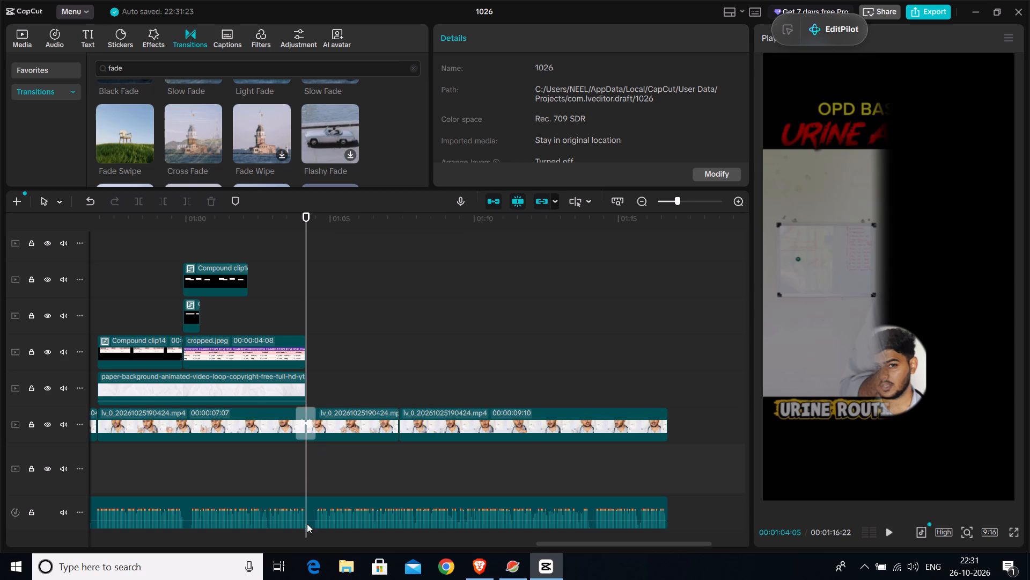
drag(565, 545, 436, 552)
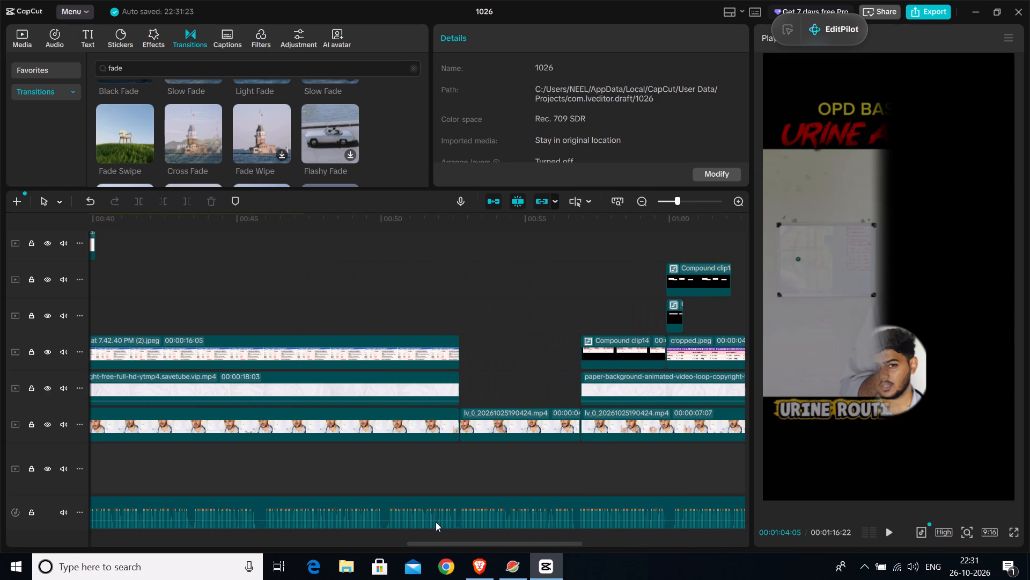
click(457, 446)
click(424, 473)
key(space)
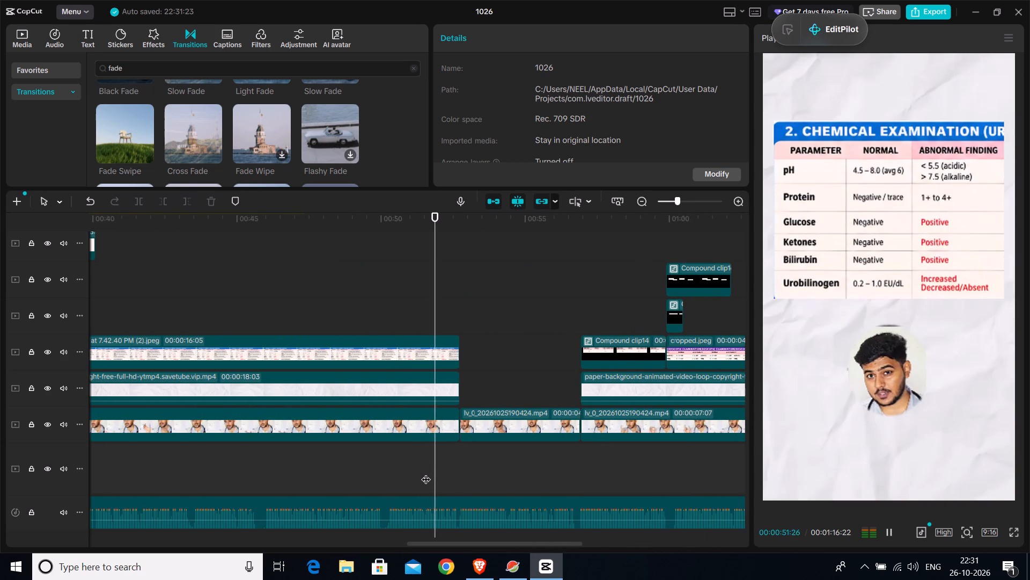
key(space)
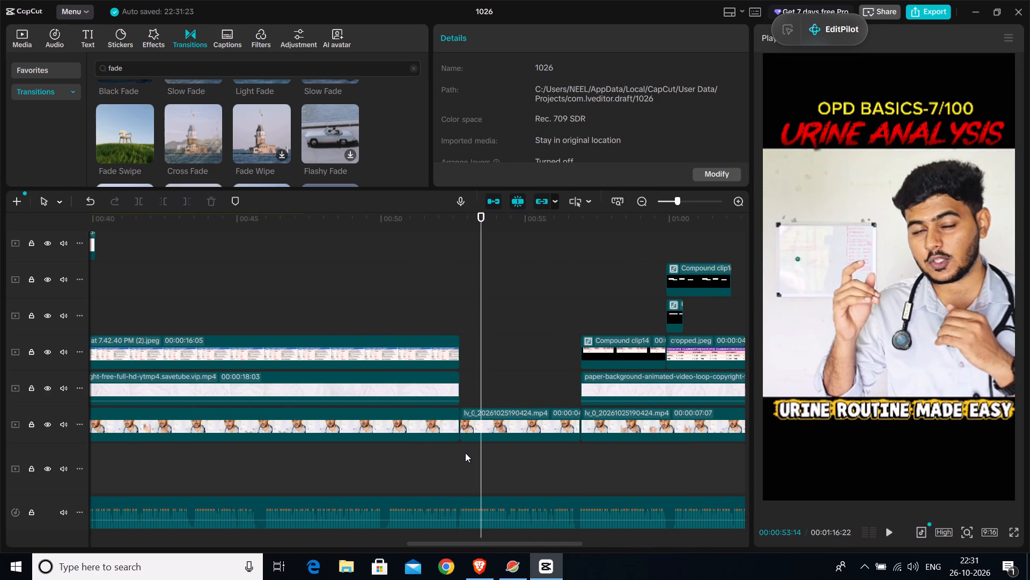
click(465, 453)
click(459, 456)
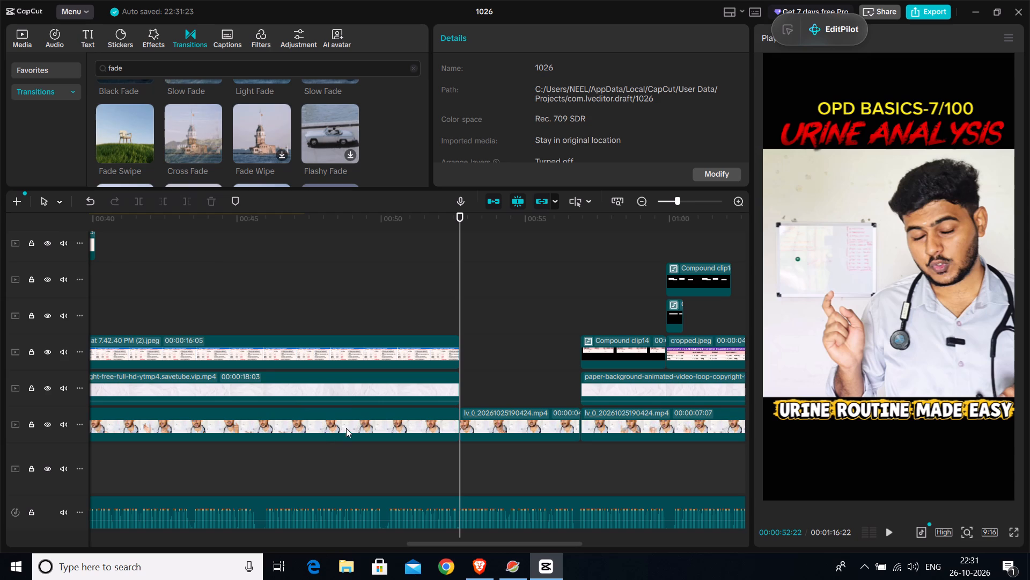
Play across the presenter video's cut at the end of the physical examination table, near 00:00:30:18.
ctrl+scroll(359, 415, down, 7)
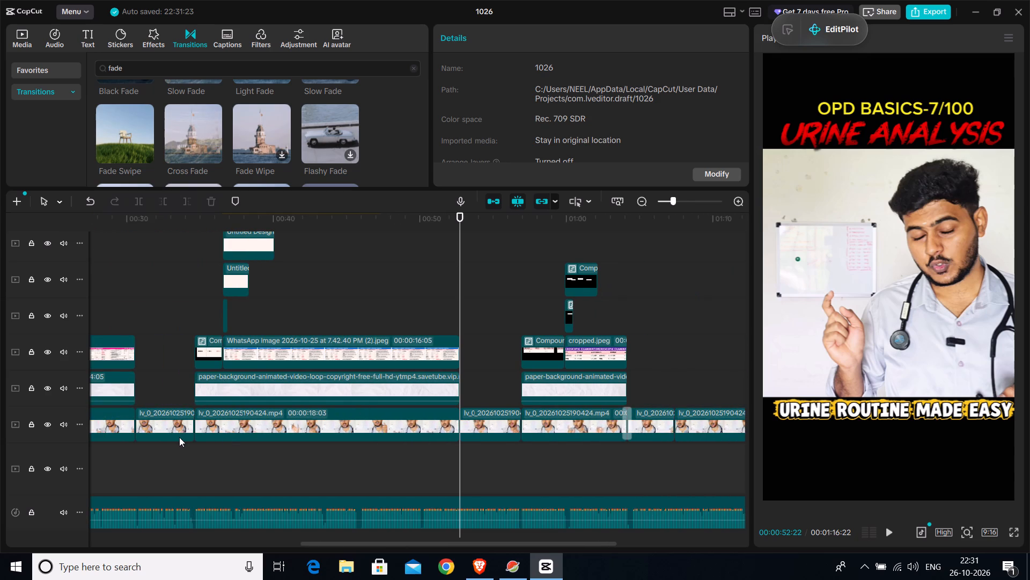
ctrl+scroll(179, 437, down, 8)
ctrl+scroll(195, 432, up, 2)
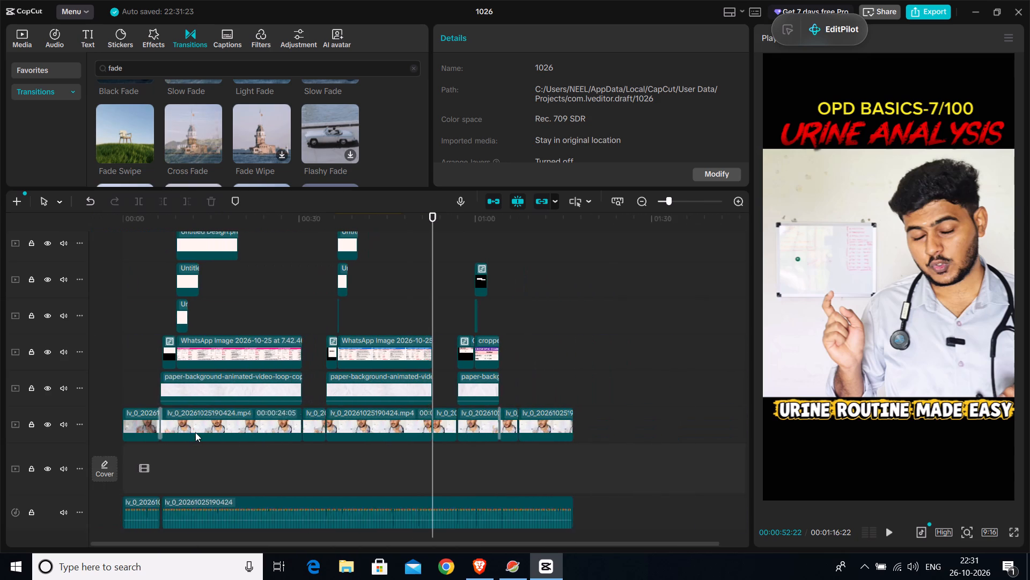
ctrl+scroll(195, 432, up, 3)
click(204, 458)
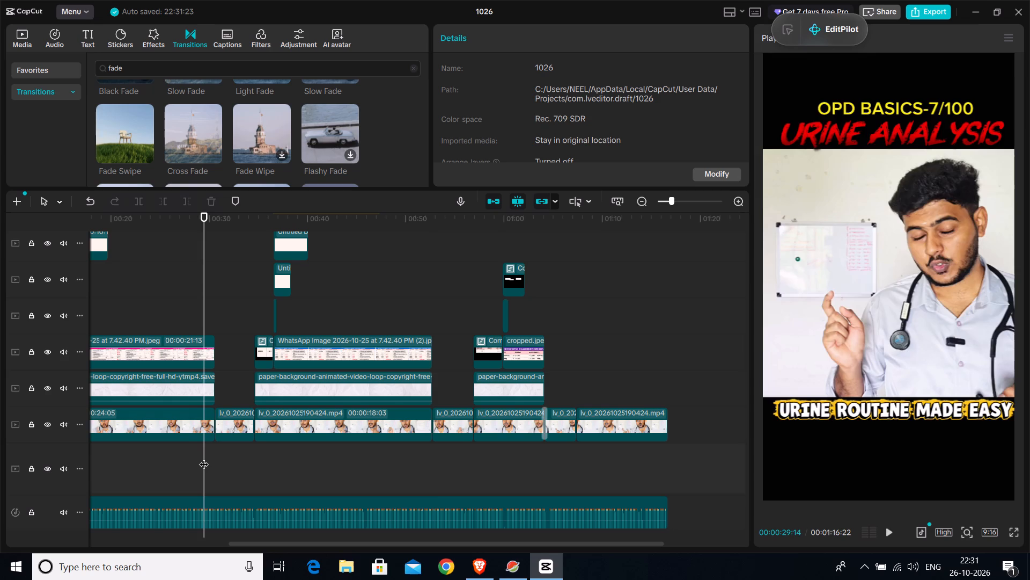
key(space)
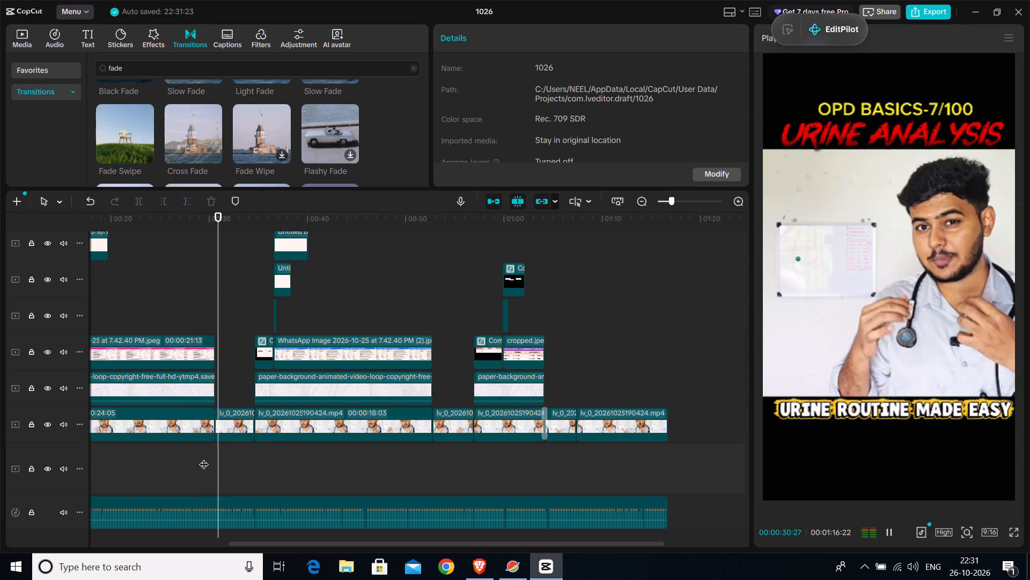
key(space)
Preview the Black Fade transition and add it to the presenter video's cut at 00:00:30:18.
click(214, 458)
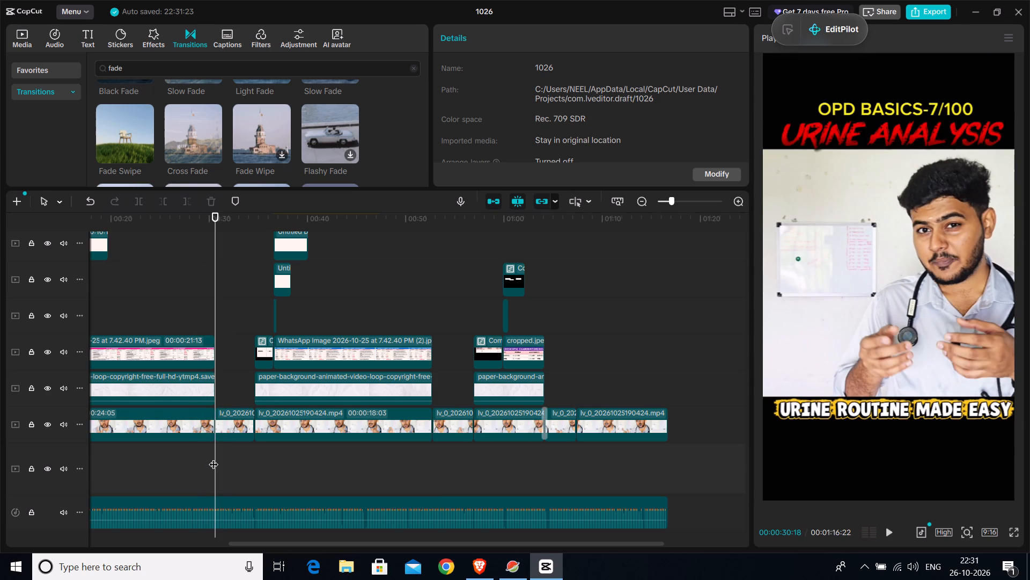
click(212, 458)
scroll(245, 129, up, 2)
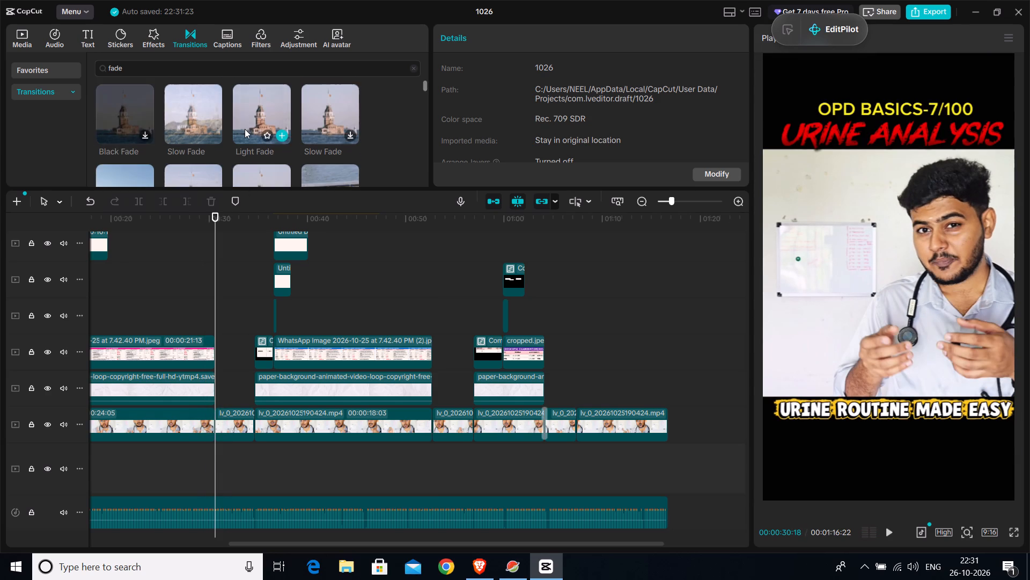
scroll(245, 129, up, 2)
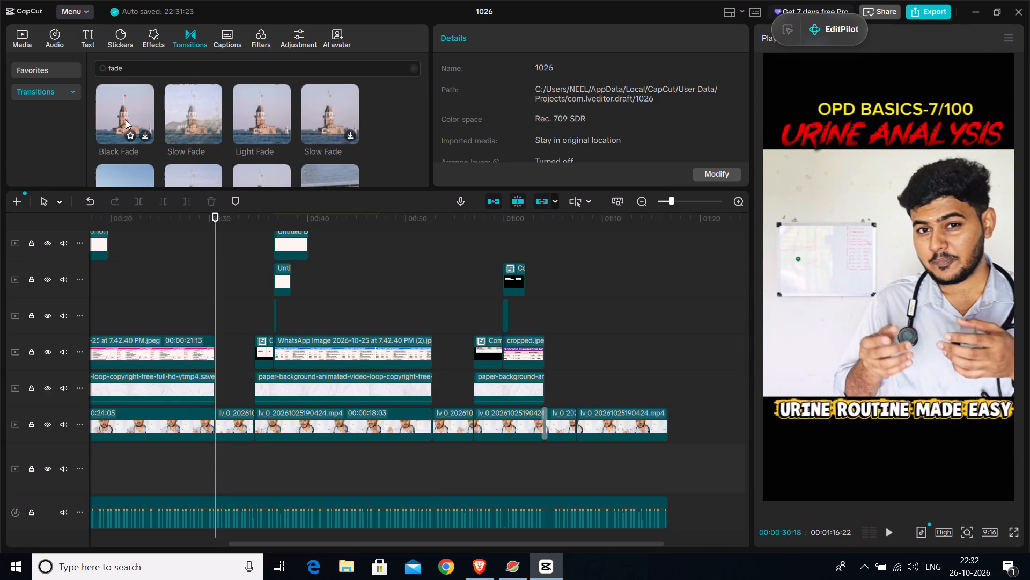
click(126, 120)
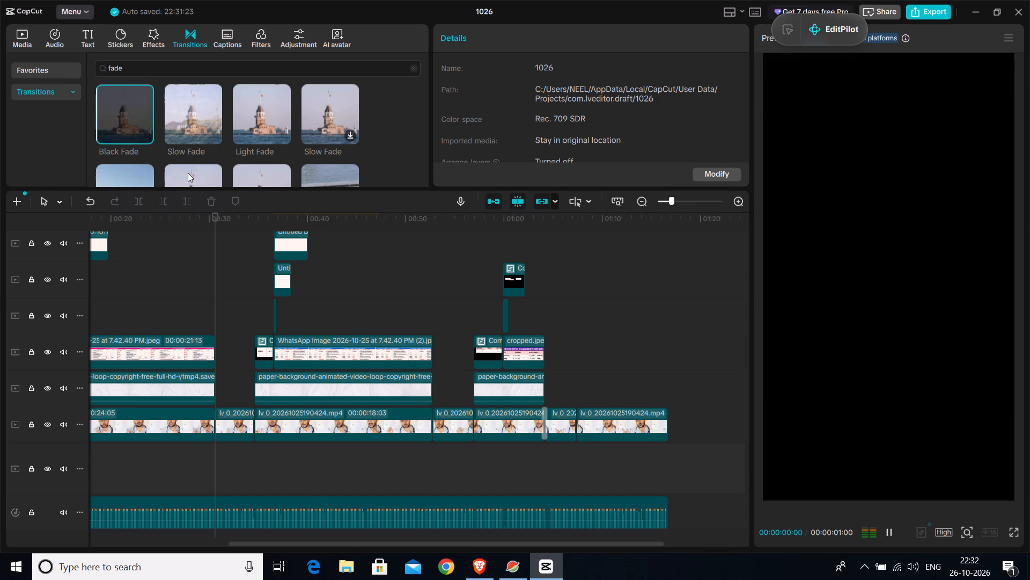
key(space)
key(space)
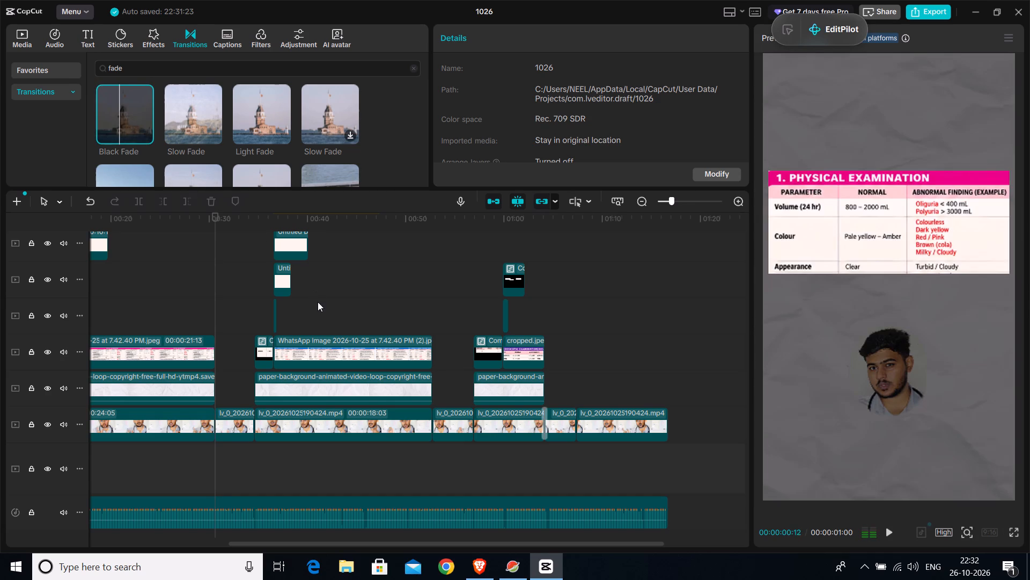
click(149, 136)
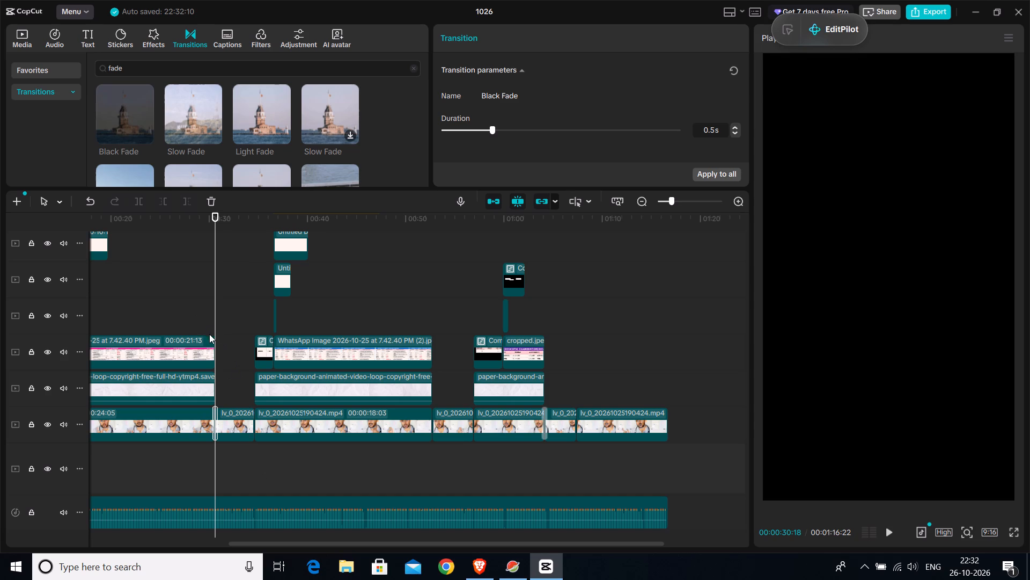
Play repeatedly across the cut at 00:00:30:18 to check the Black Fade transition.
click(207, 322)
key(space)
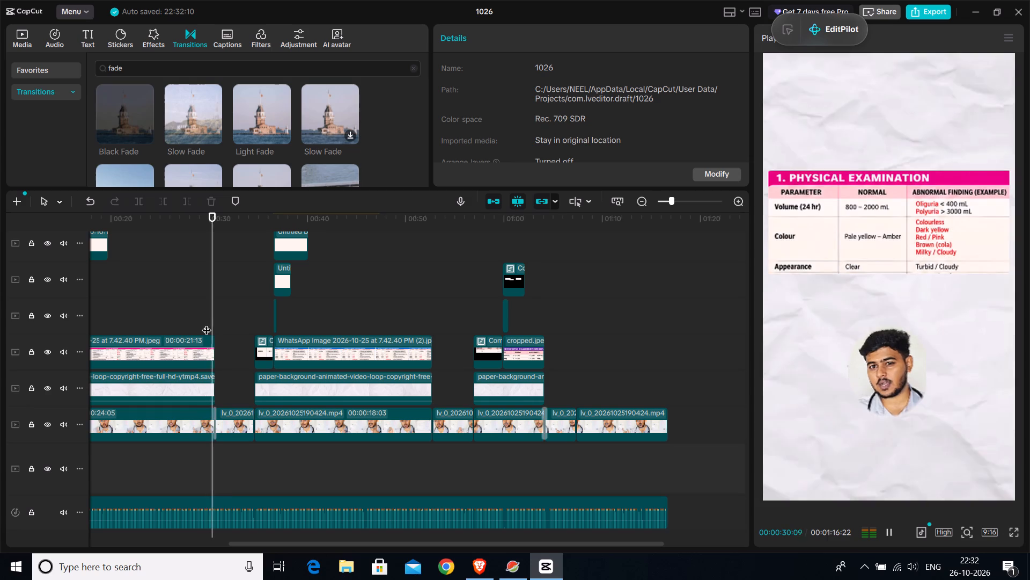
key(space)
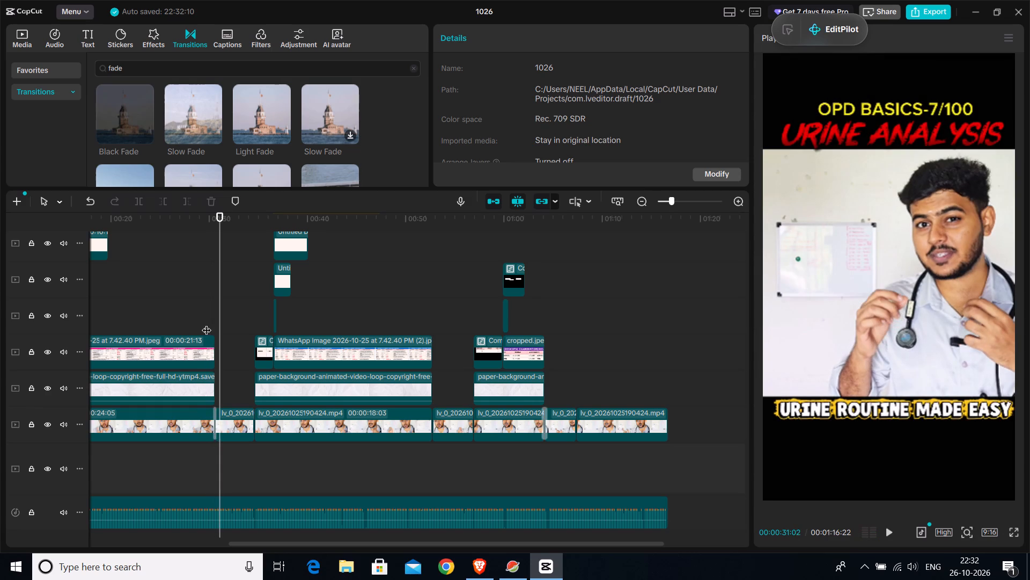
click(208, 319)
key(space)
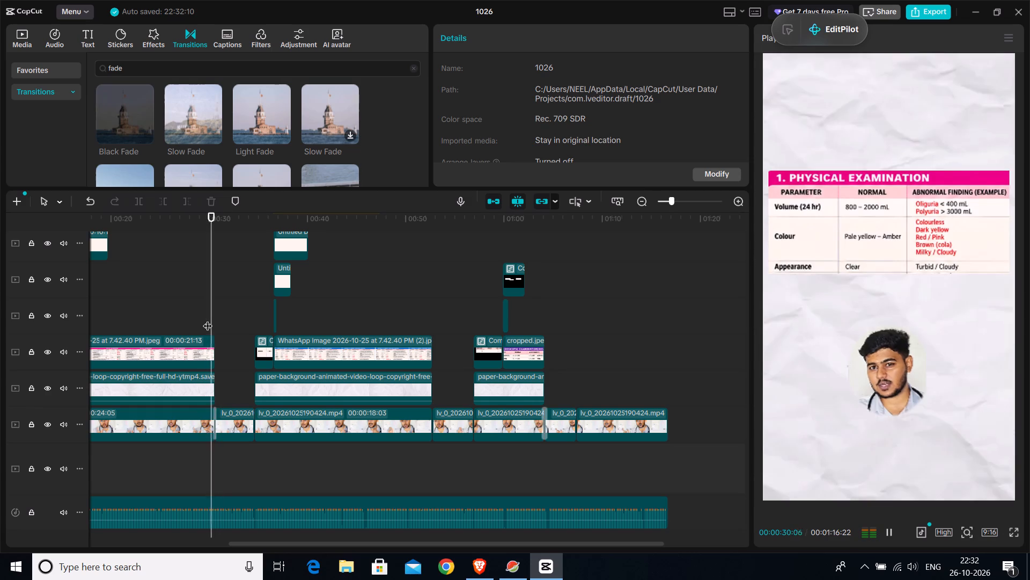
key(space)
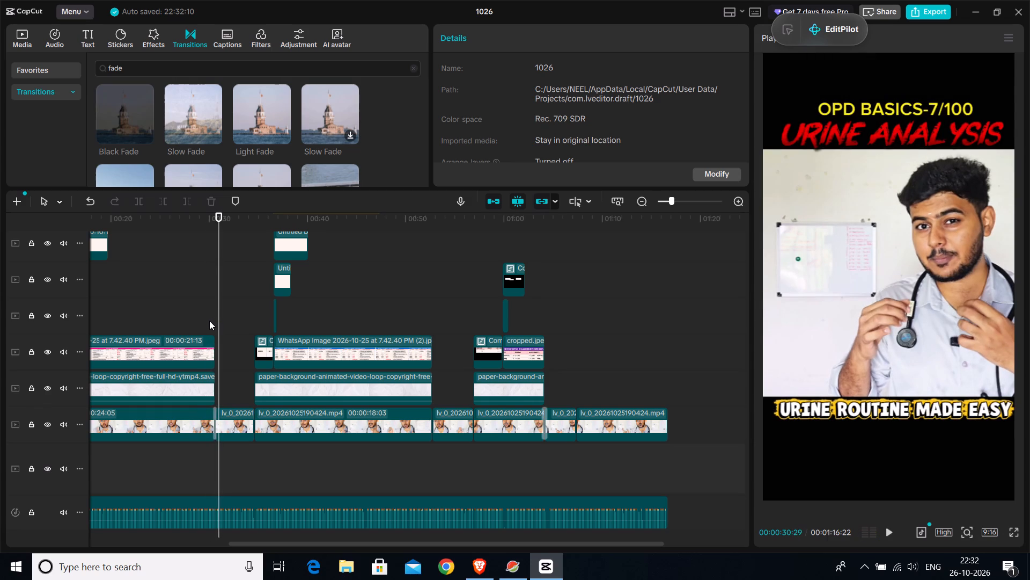
click(209, 321)
click(204, 321)
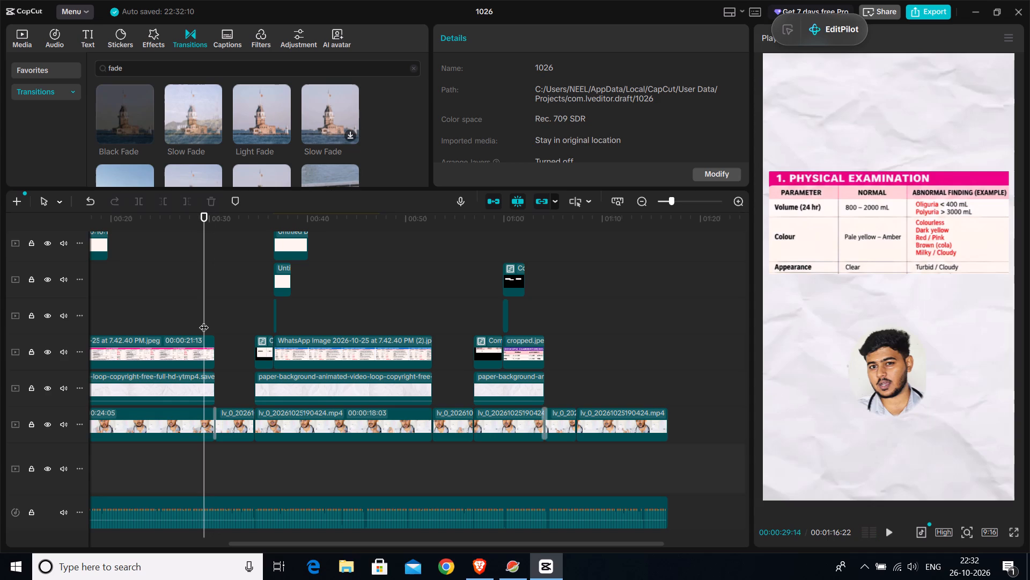
key(space)
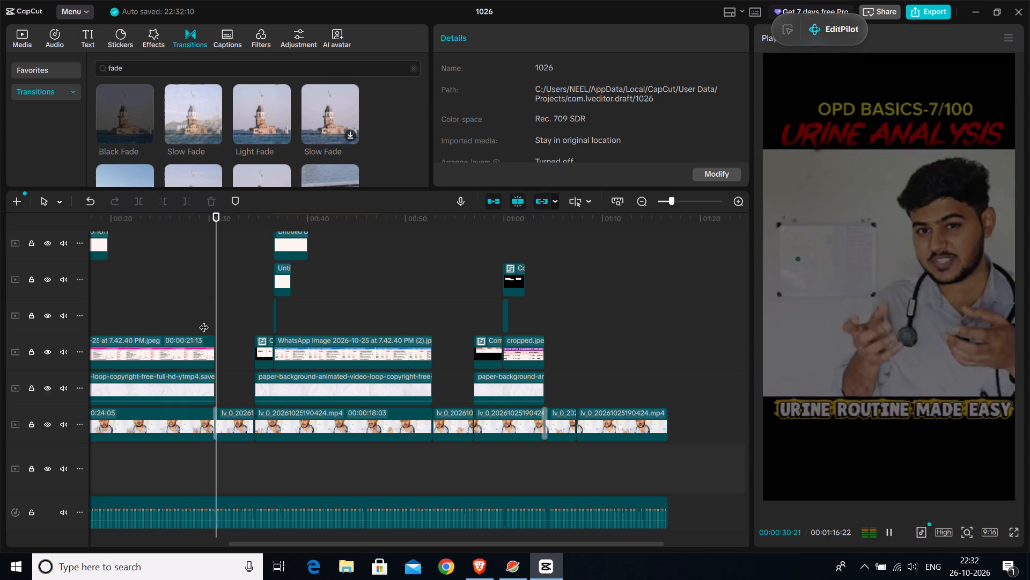
Add the Black Fade transition to the presenter video's cut at 00:00:52:22 and play across it.
key(space)
click(425, 315)
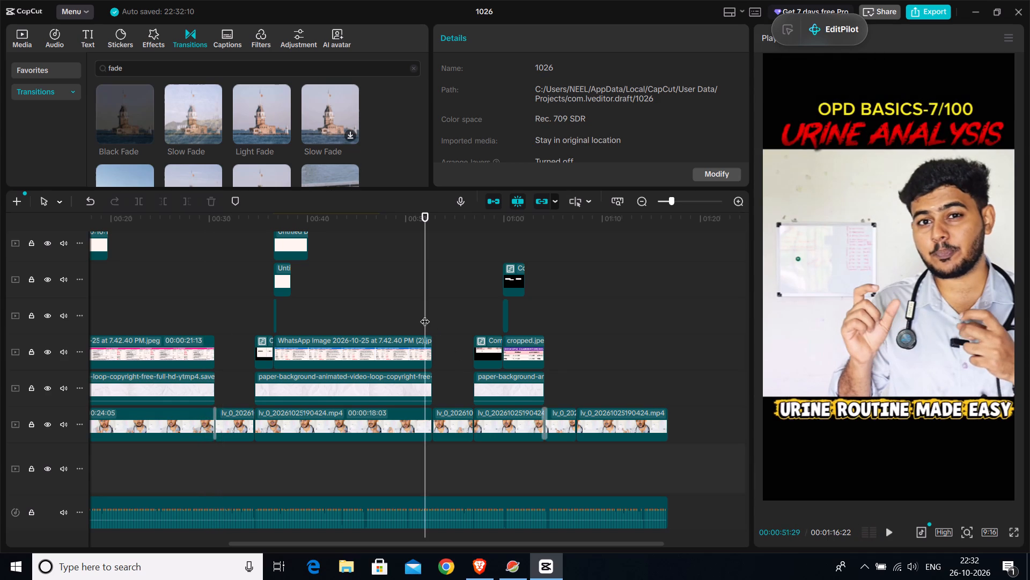
click(432, 314)
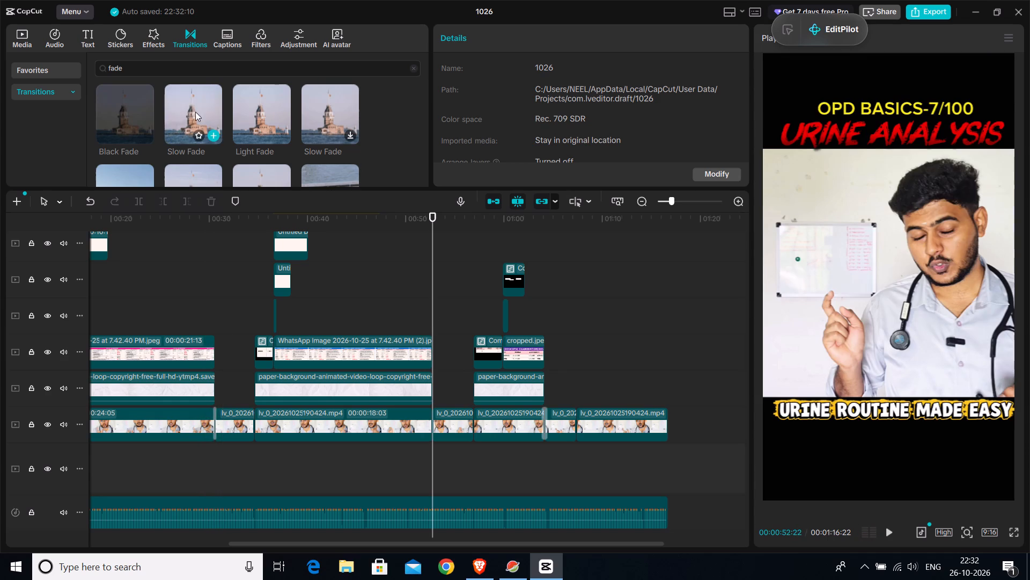
click(117, 119)
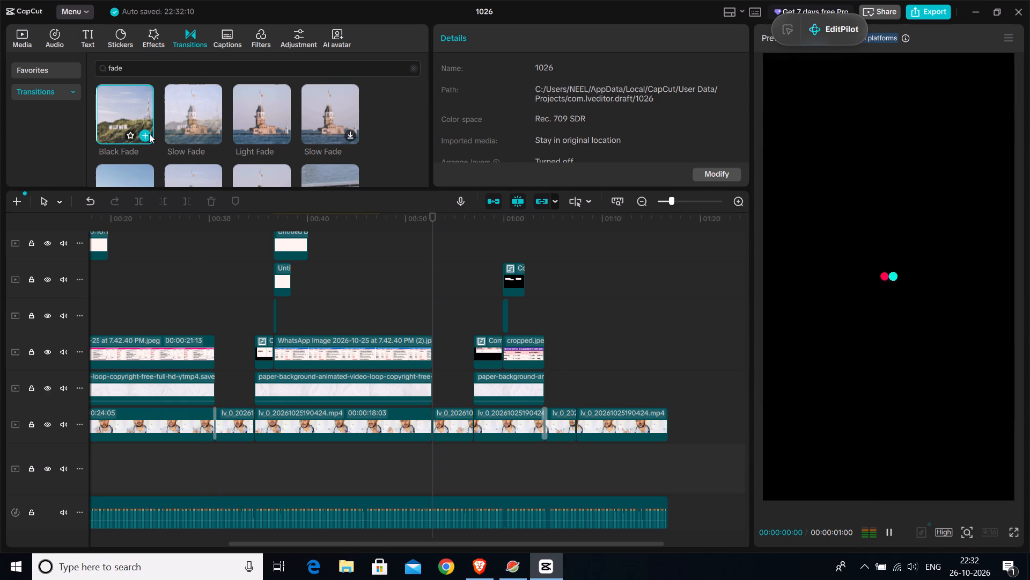
click(149, 134)
click(425, 323)
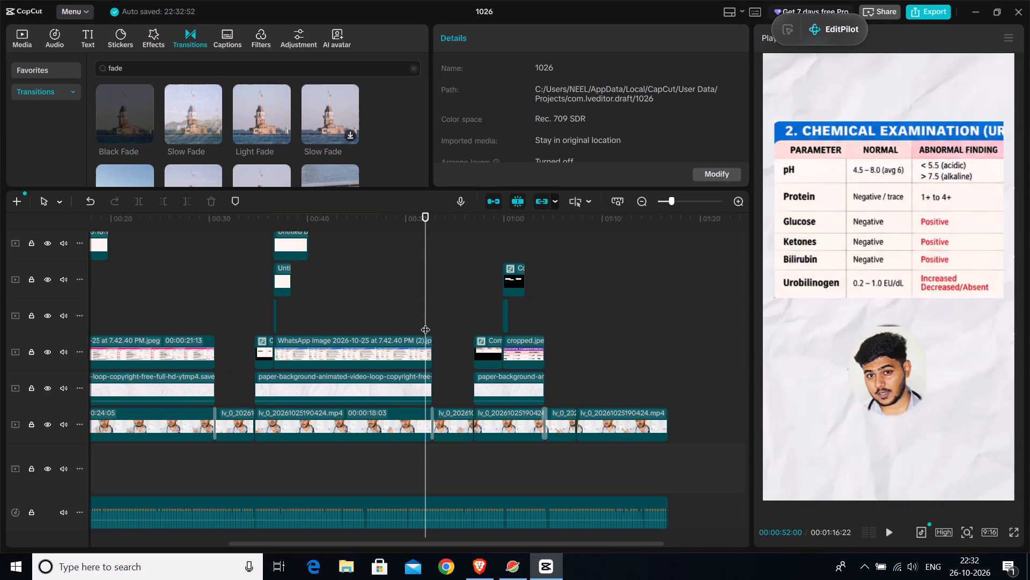
key(space)
key(space)
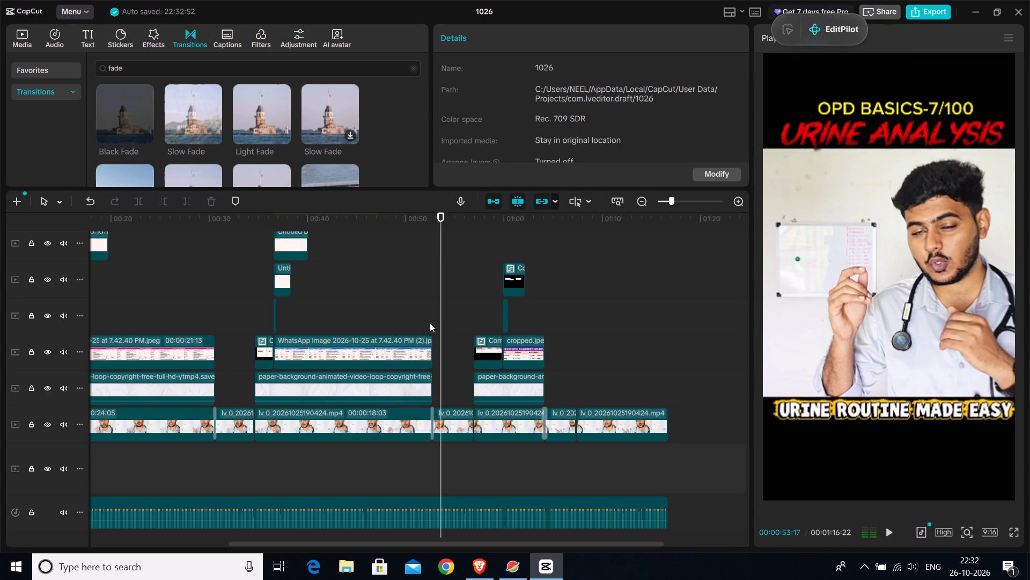
click(430, 323)
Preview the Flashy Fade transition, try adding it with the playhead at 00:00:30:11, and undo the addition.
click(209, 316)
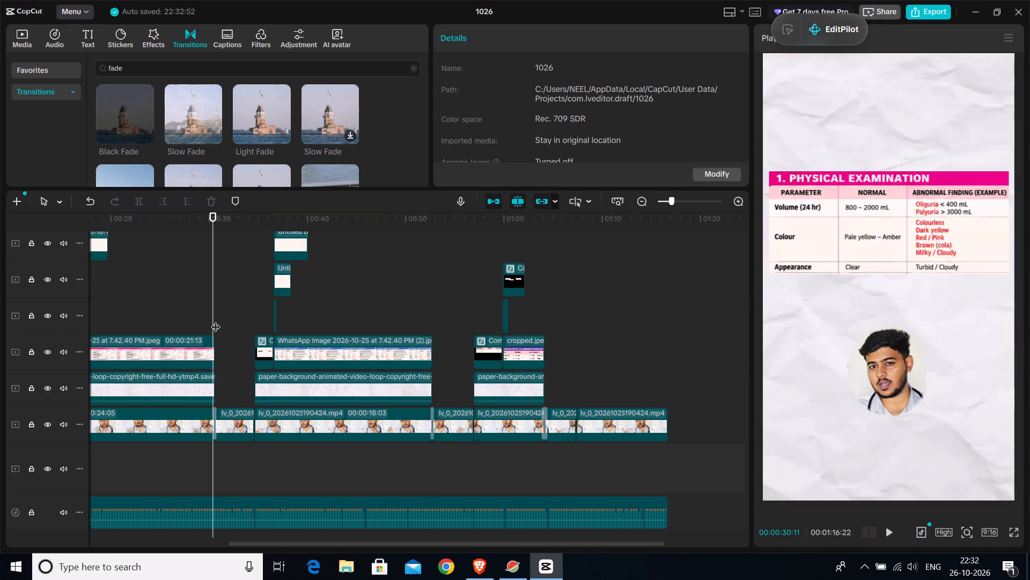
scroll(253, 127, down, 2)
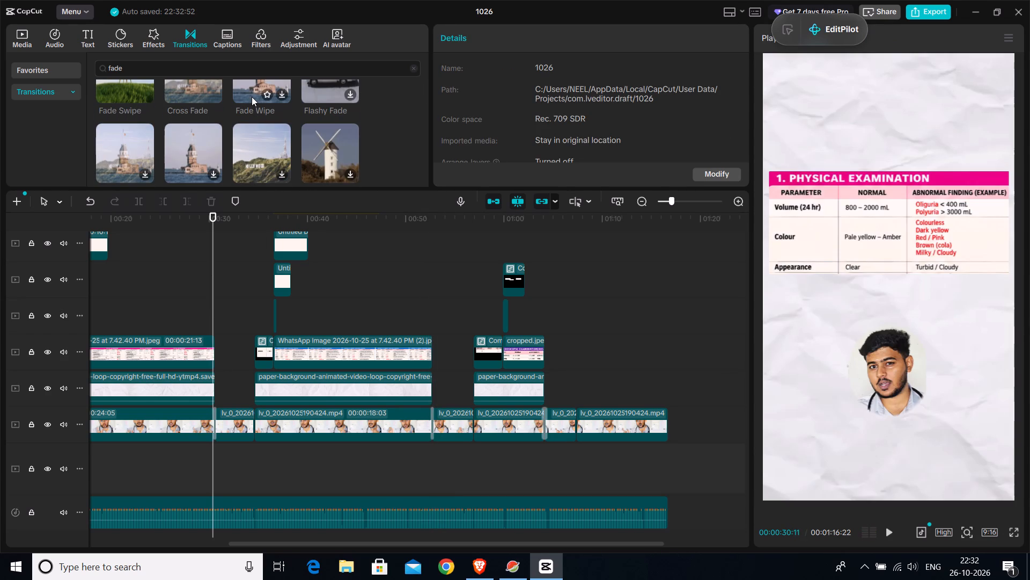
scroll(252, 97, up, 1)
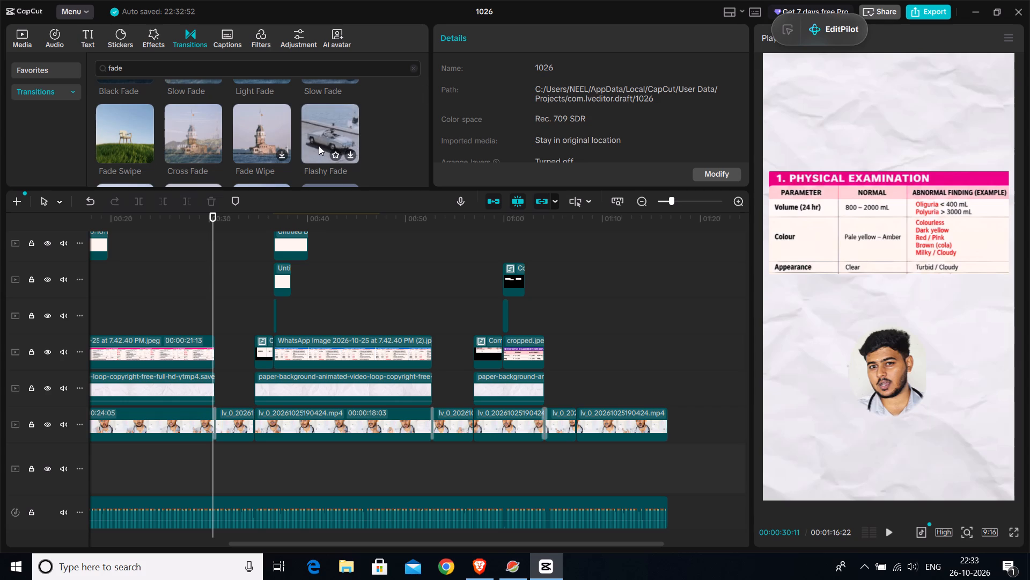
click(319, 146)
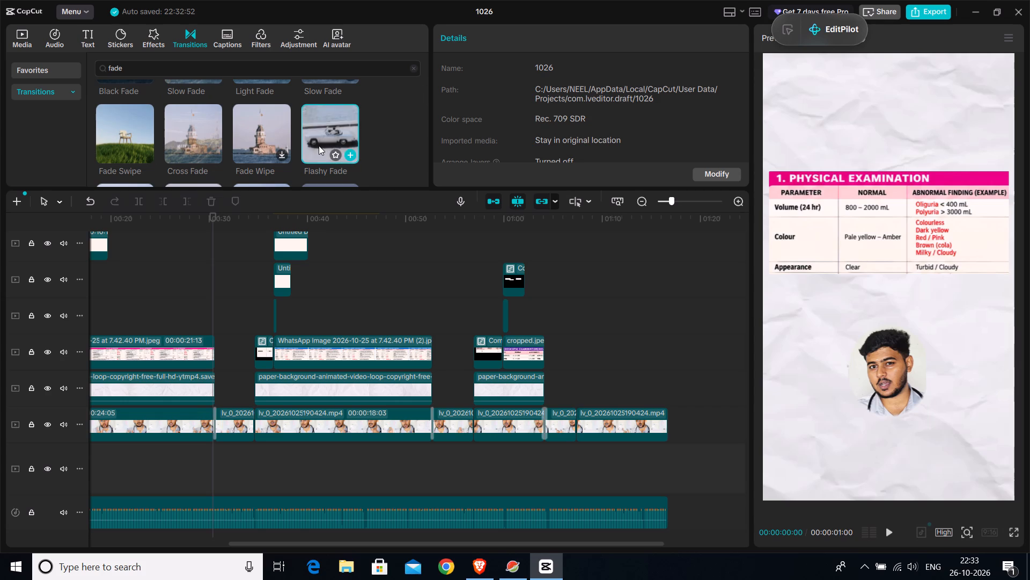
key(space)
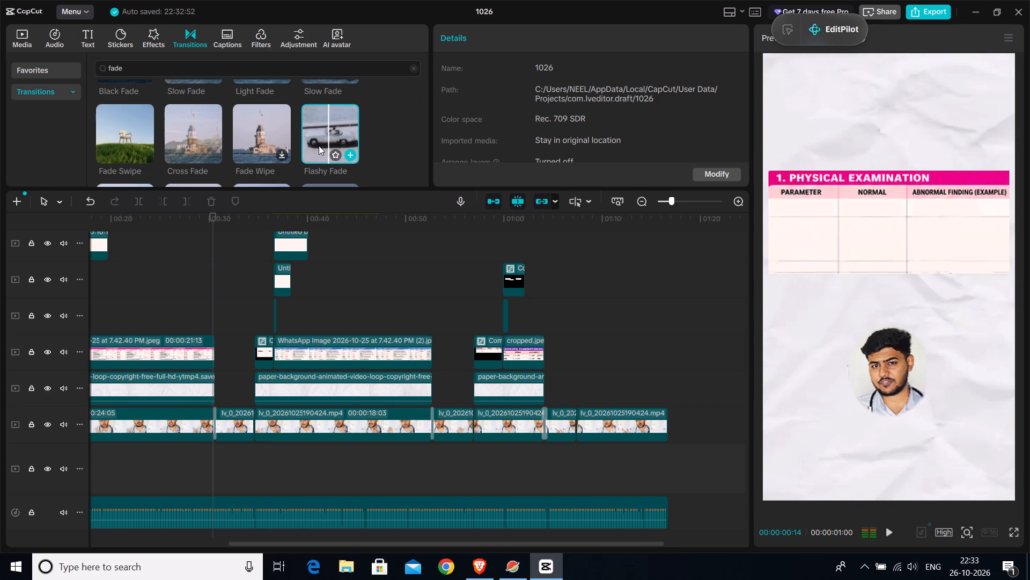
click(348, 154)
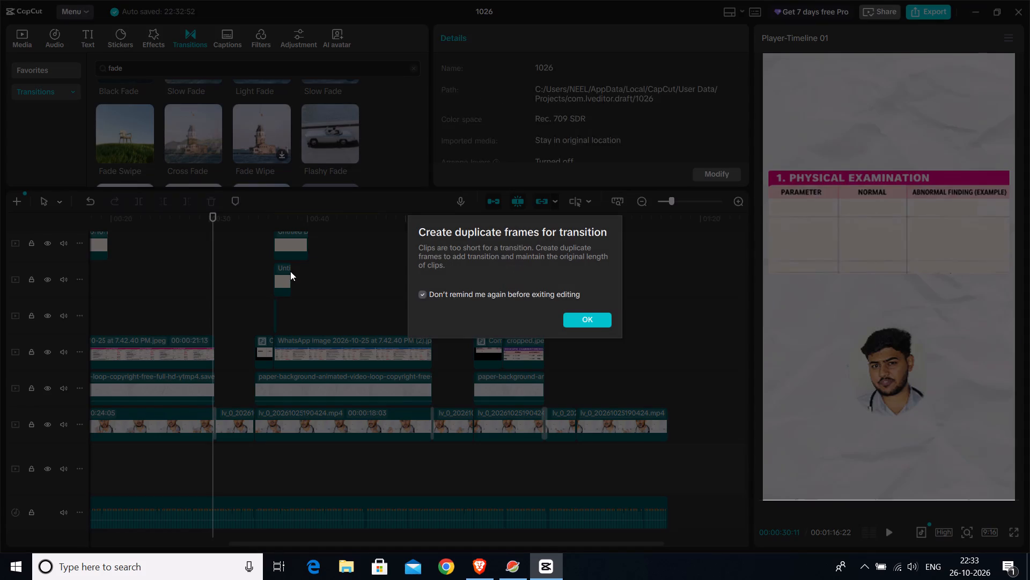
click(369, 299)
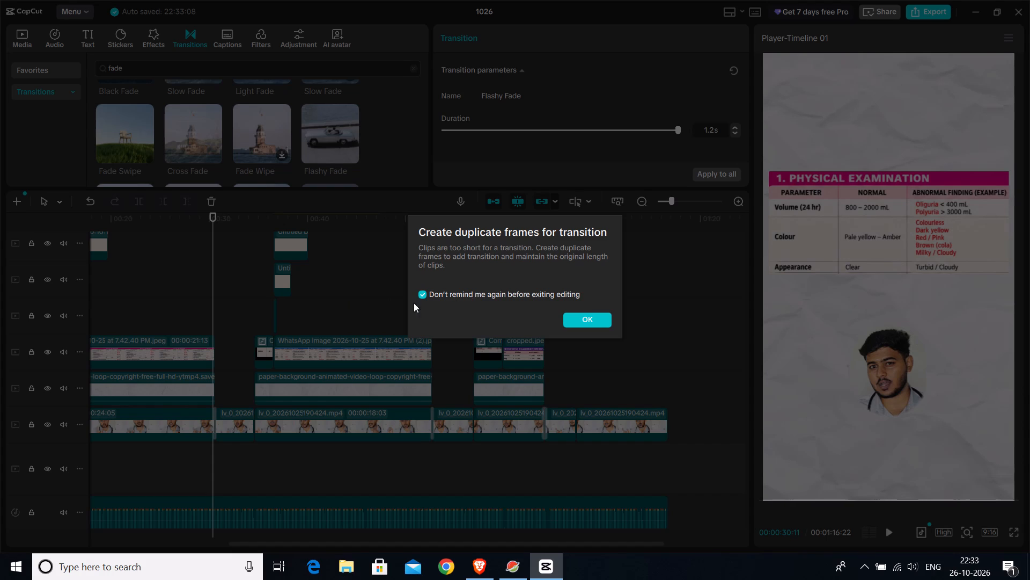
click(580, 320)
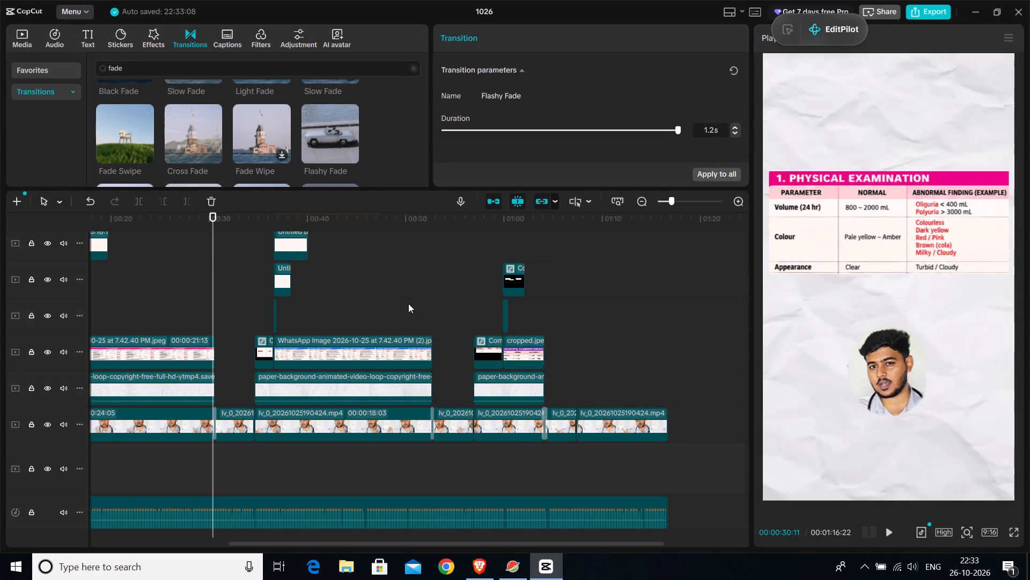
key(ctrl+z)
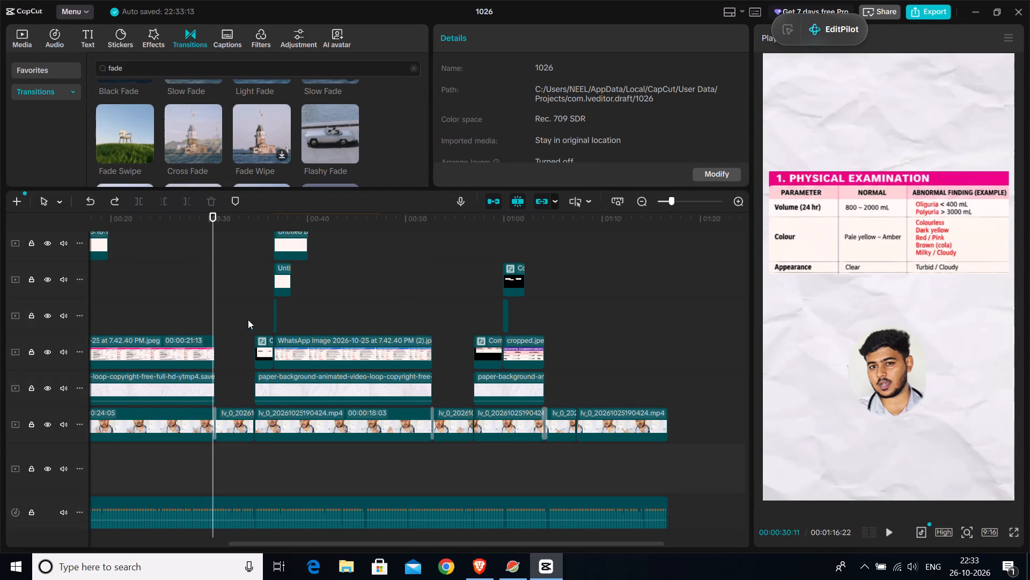
Delete the Black Fade transition from the presenter video's cut at 00:00:30:18.
click(217, 427)
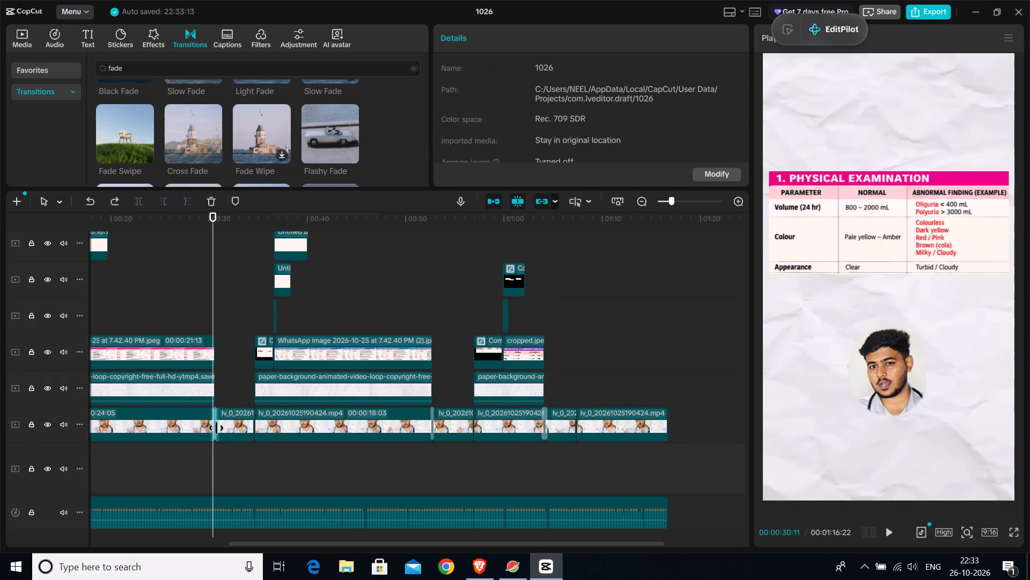
ctrl+scroll(268, 352, up, 9)
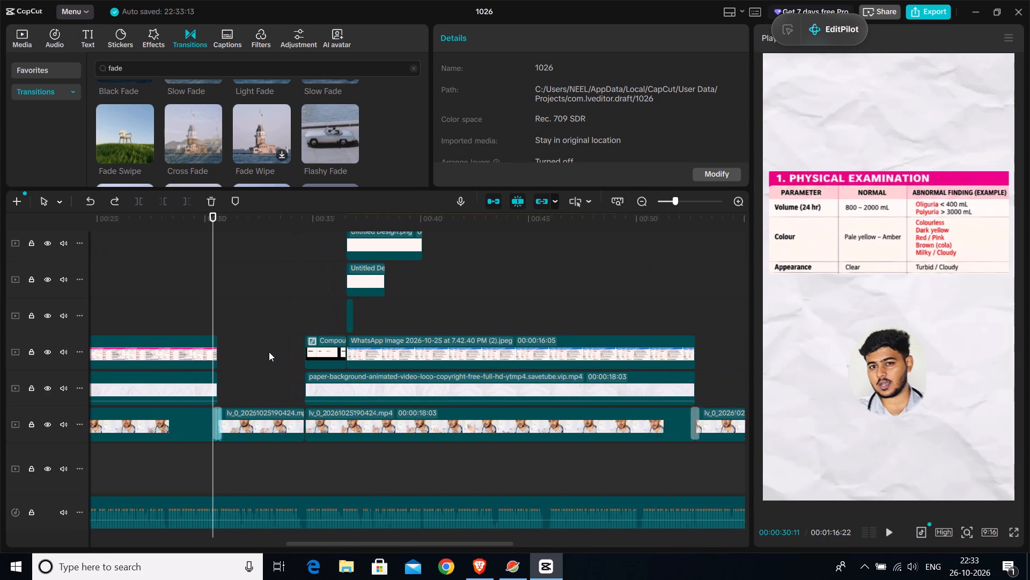
click(217, 430)
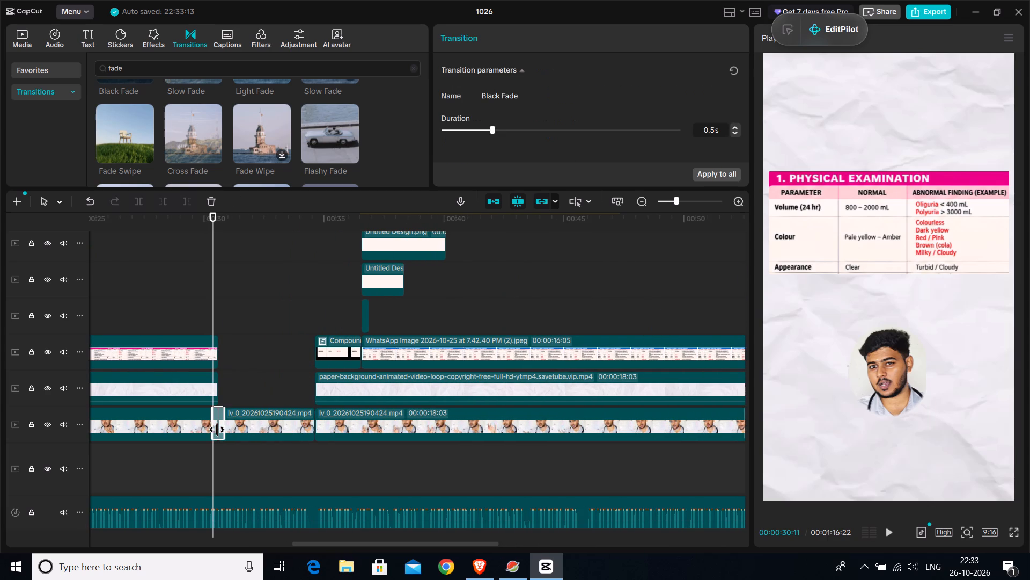
key(Delete)
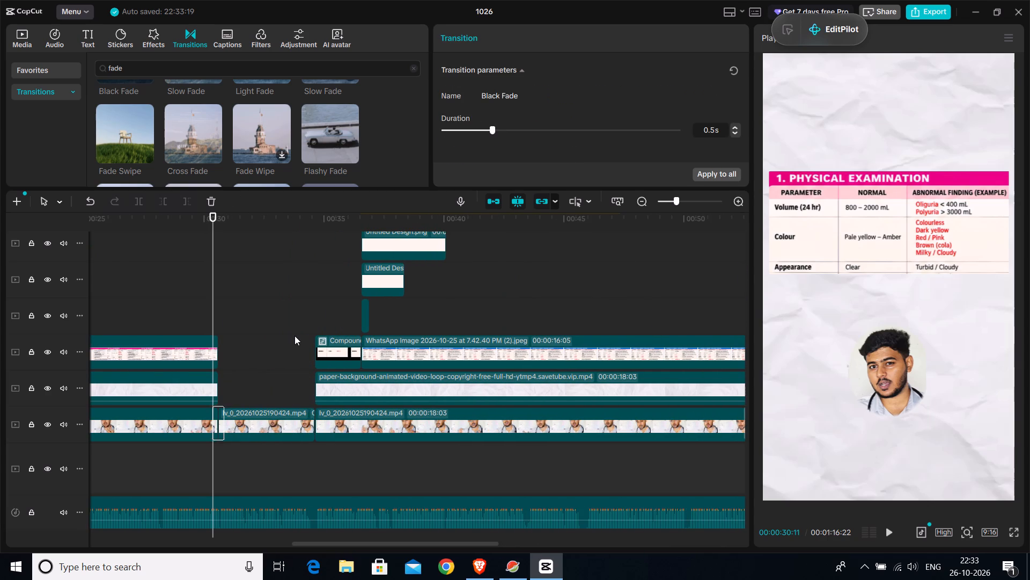
Add the Flashy Fade transition to the presenter video's cut at 00:00:30:18 and play across it.
click(218, 320)
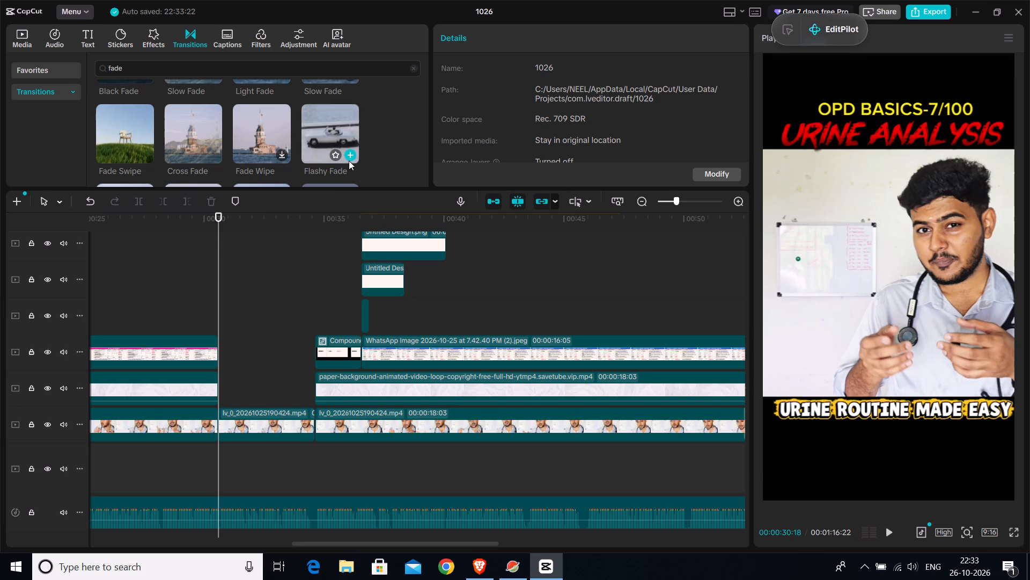
click(349, 156)
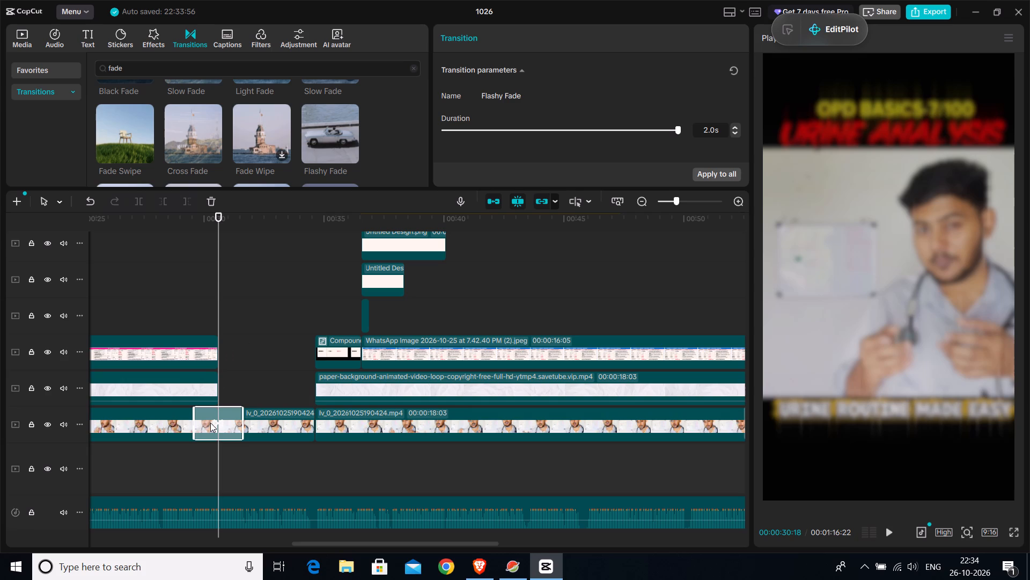
click(177, 308)
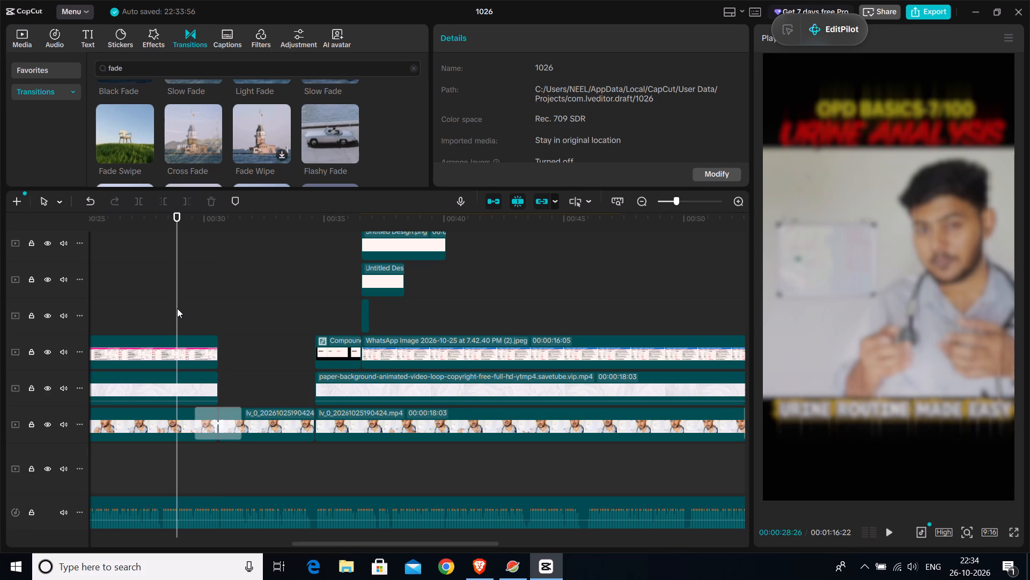
key(space)
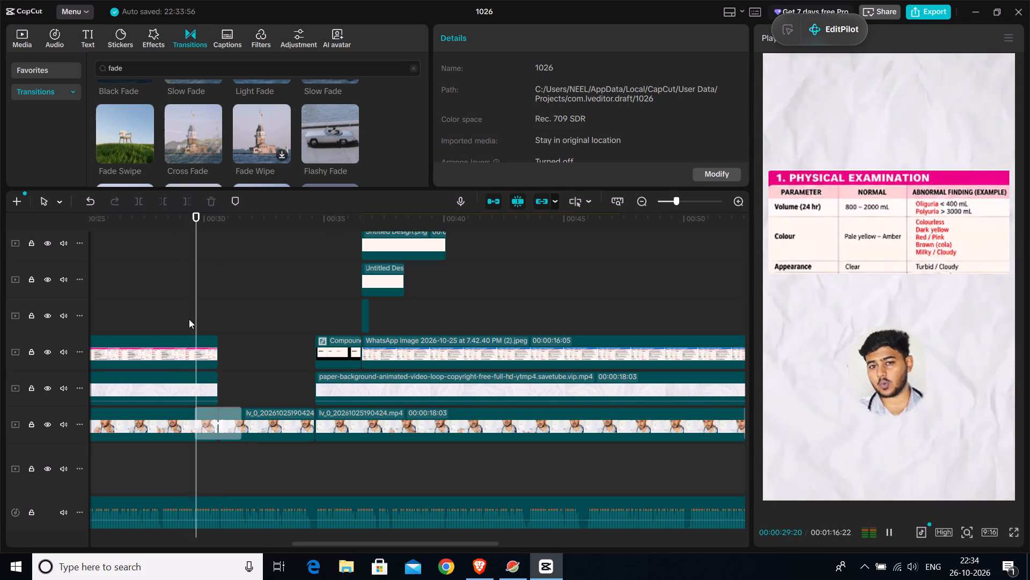
key(space)
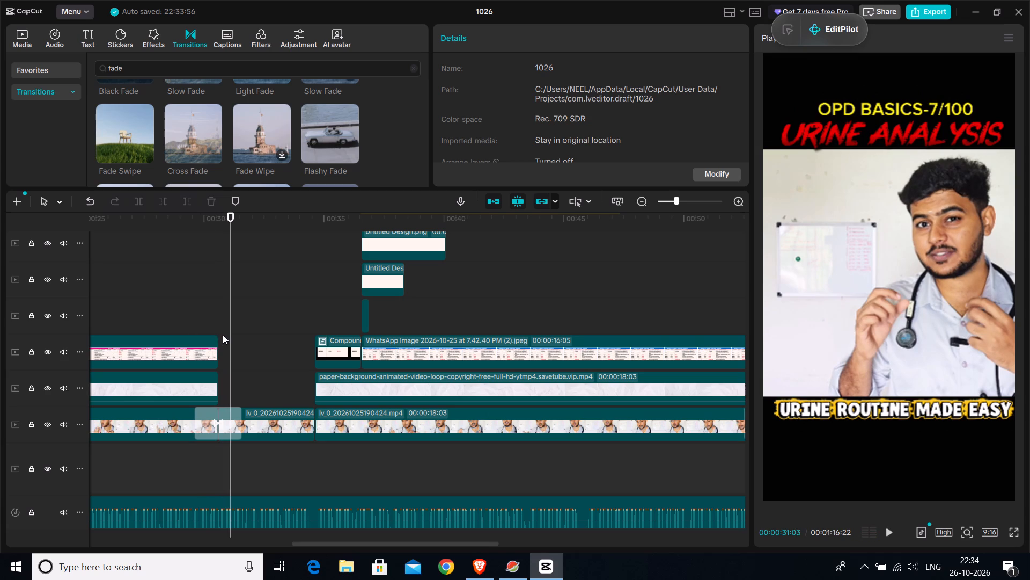
click(214, 309)
click(216, 308)
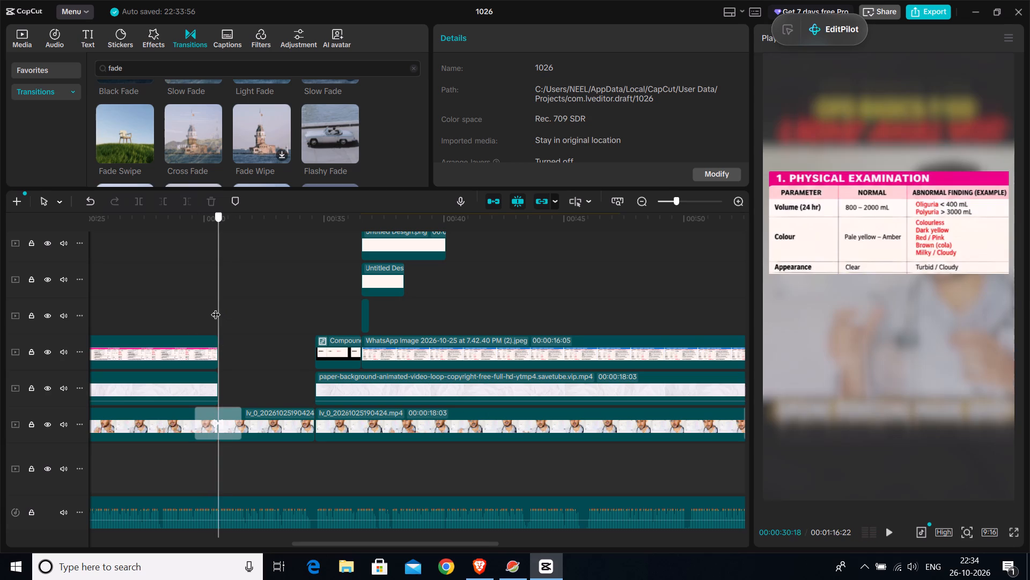
Browse the fade transitions for an alternative and preview Grim Fade.
scroll(284, 176, down, 1)
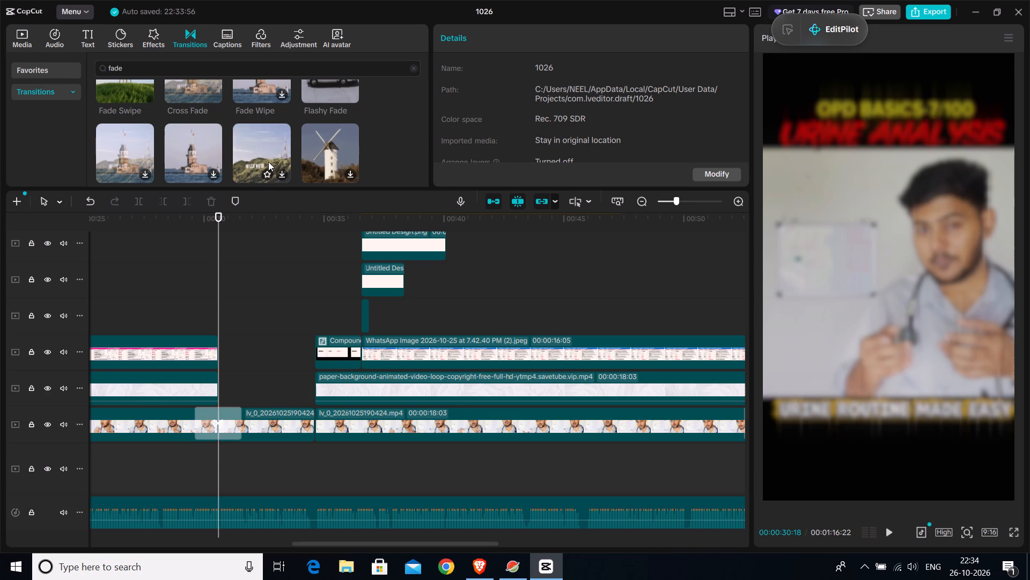
scroll(268, 162, down, 1)
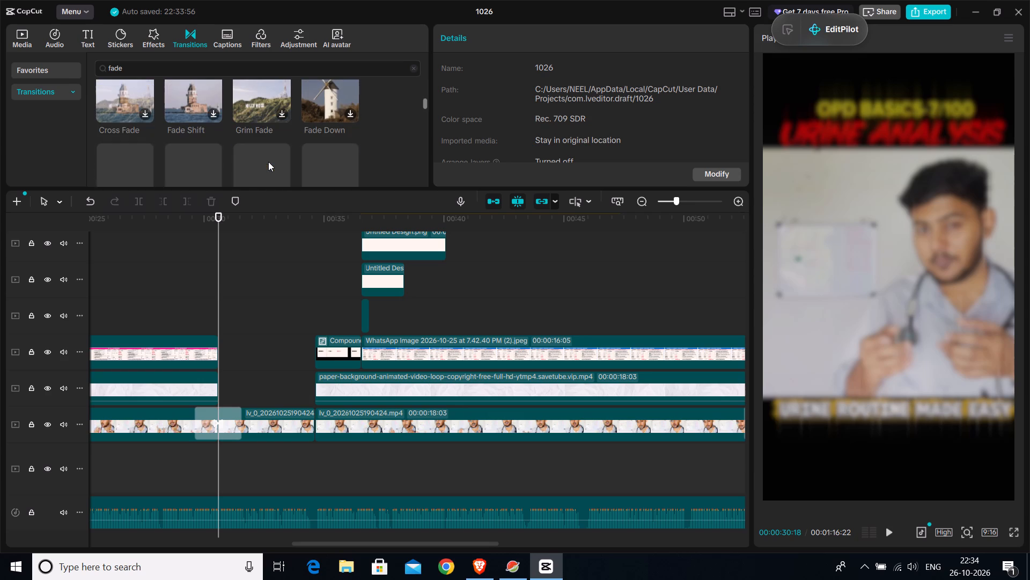
scroll(268, 162, down, 1)
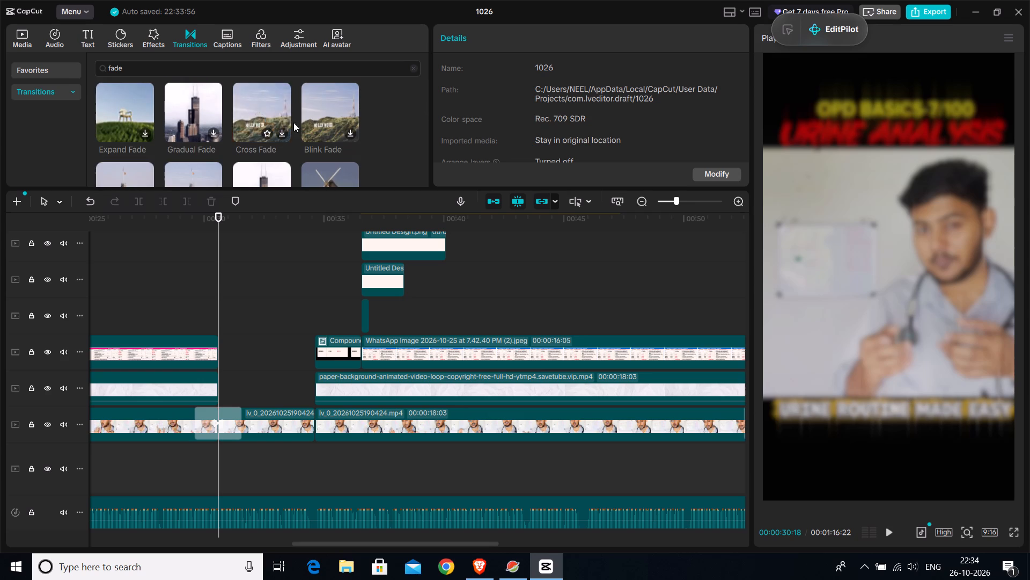
scroll(322, 124, down, 2)
scroll(321, 124, up, 2)
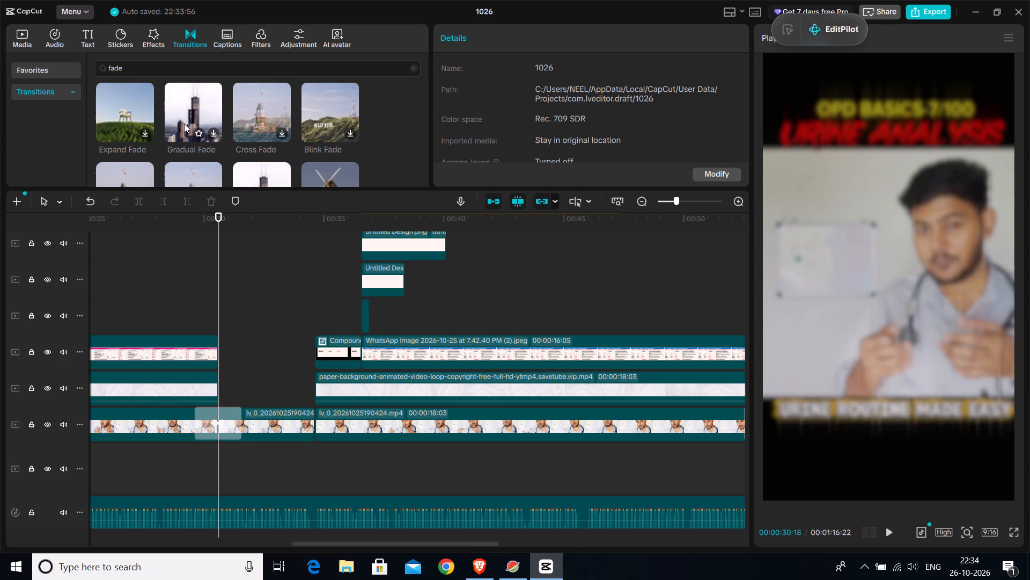
scroll(206, 110, down, 2)
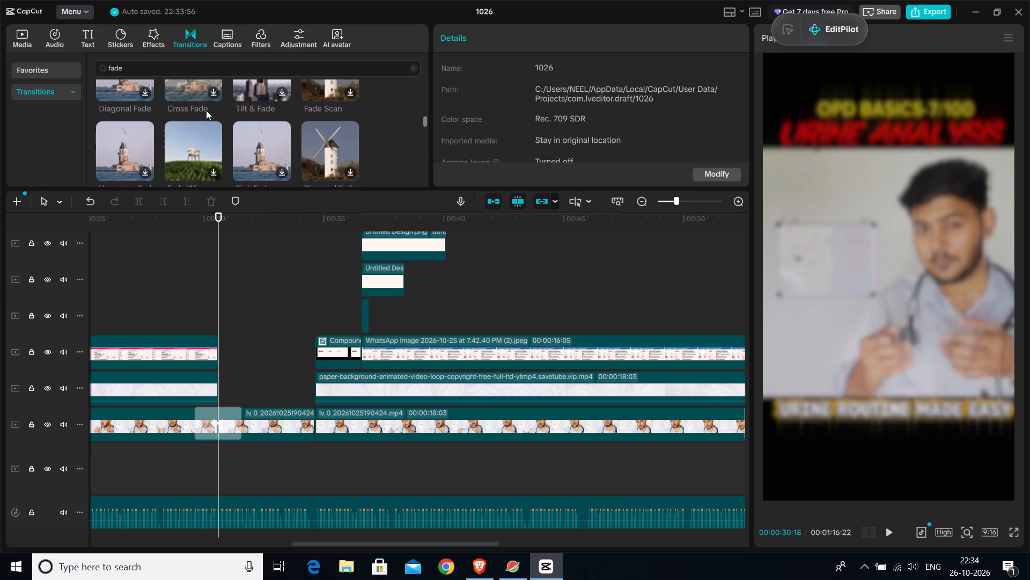
scroll(206, 110, down, 2)
scroll(269, 128, up, 12)
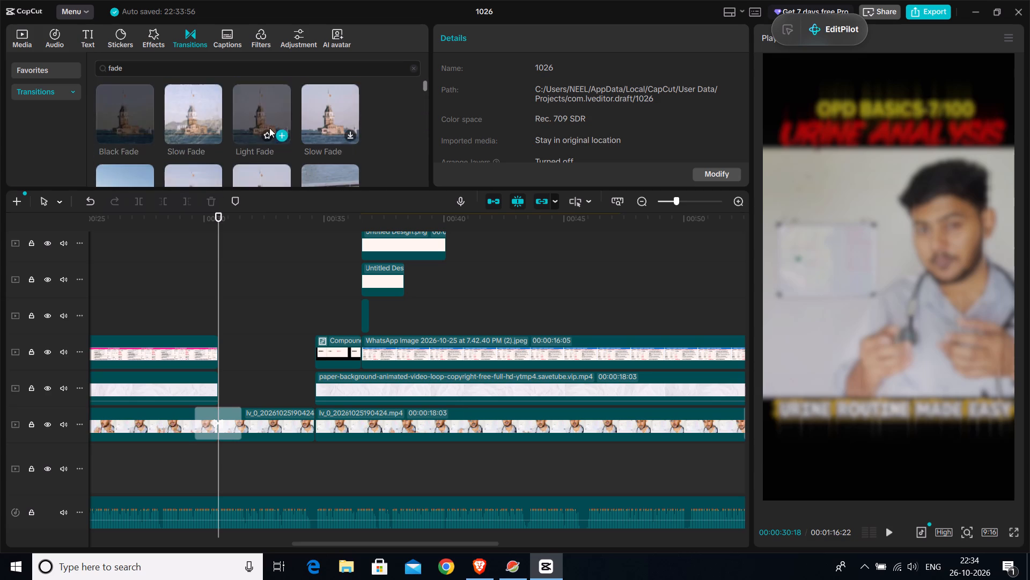
scroll(269, 128, up, 4)
scroll(269, 128, down, 1)
scroll(269, 128, up, 3)
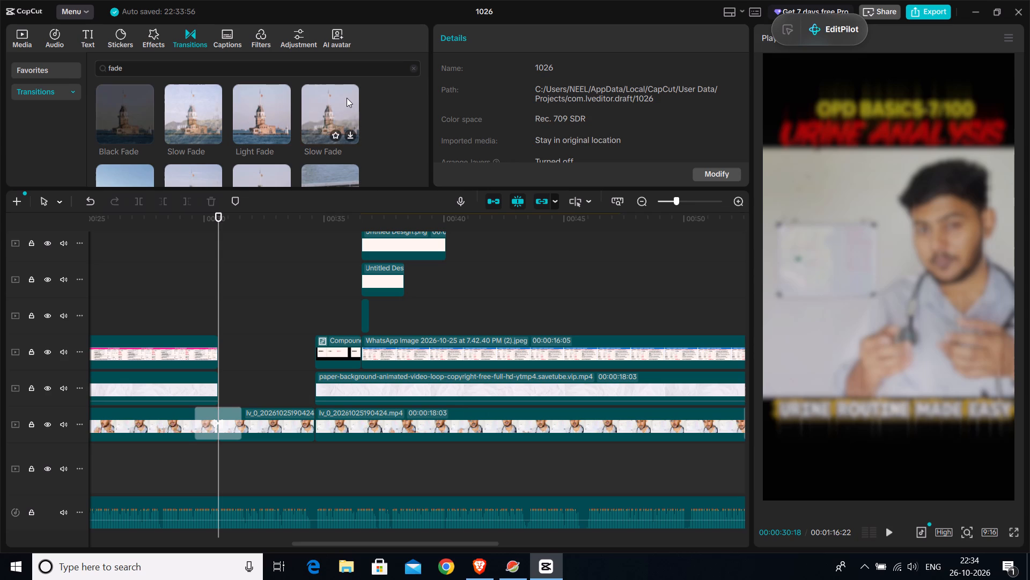
scroll(347, 100, down, 1)
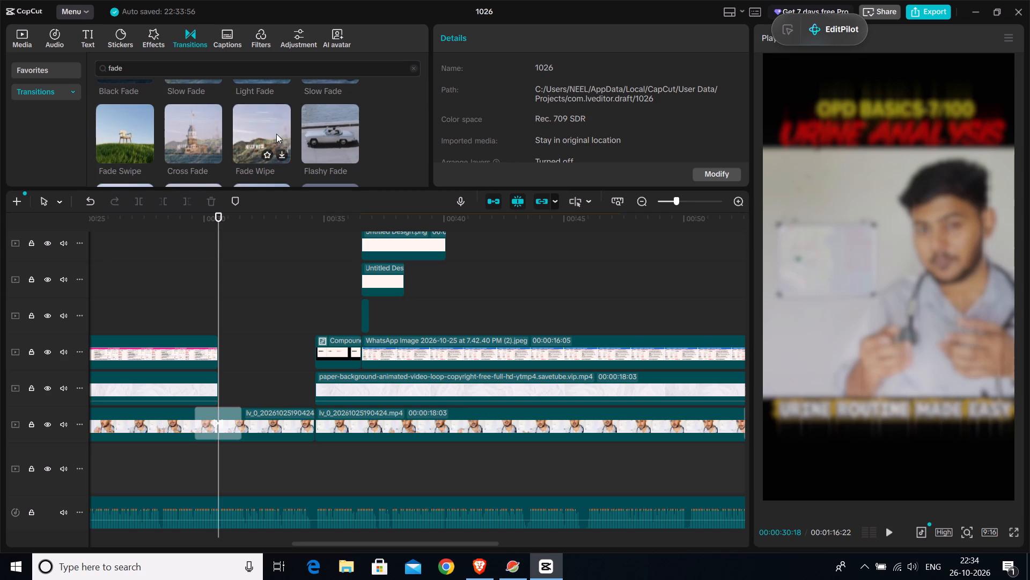
scroll(277, 134, down, 2)
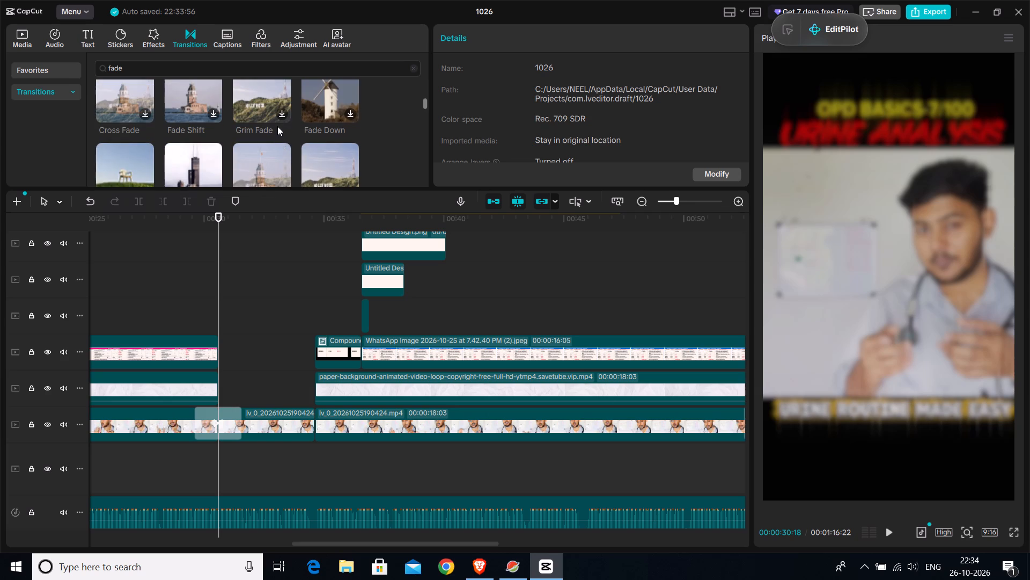
click(275, 102)
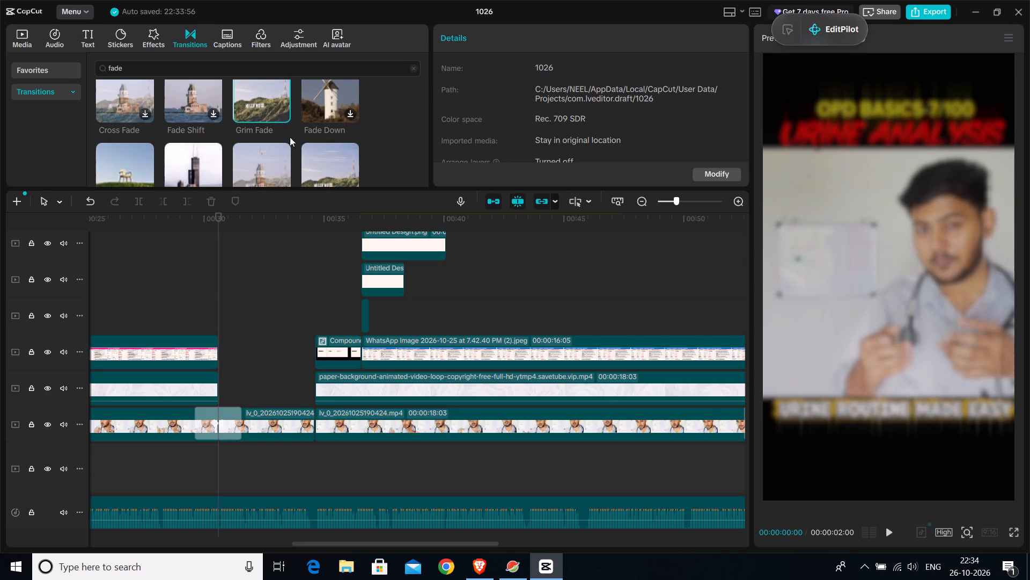
key(space)
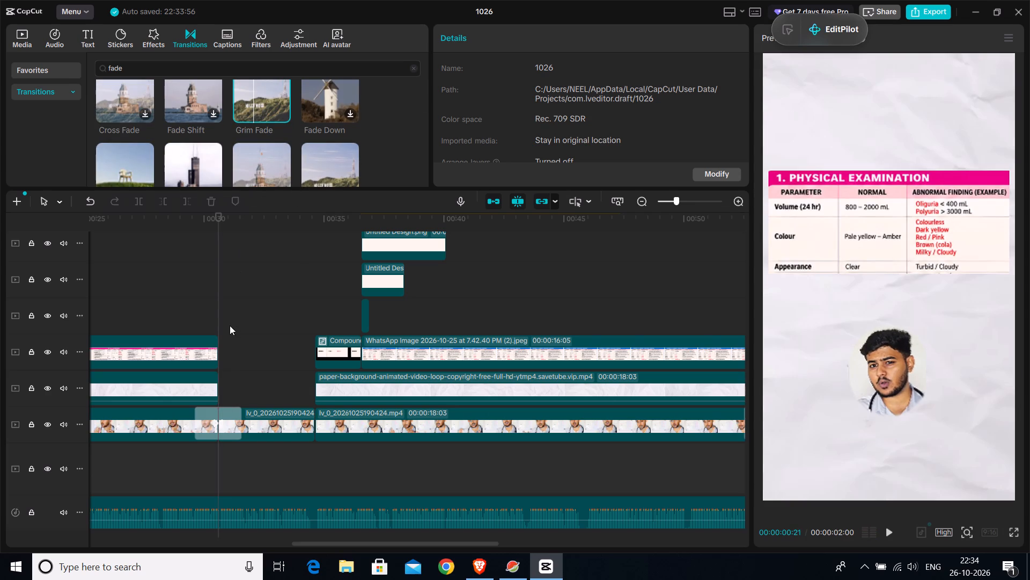
Play the presenter video across the Flashy Fade transition at the end of the physical examination table, starting around 00:00:29:18.
click(198, 316)
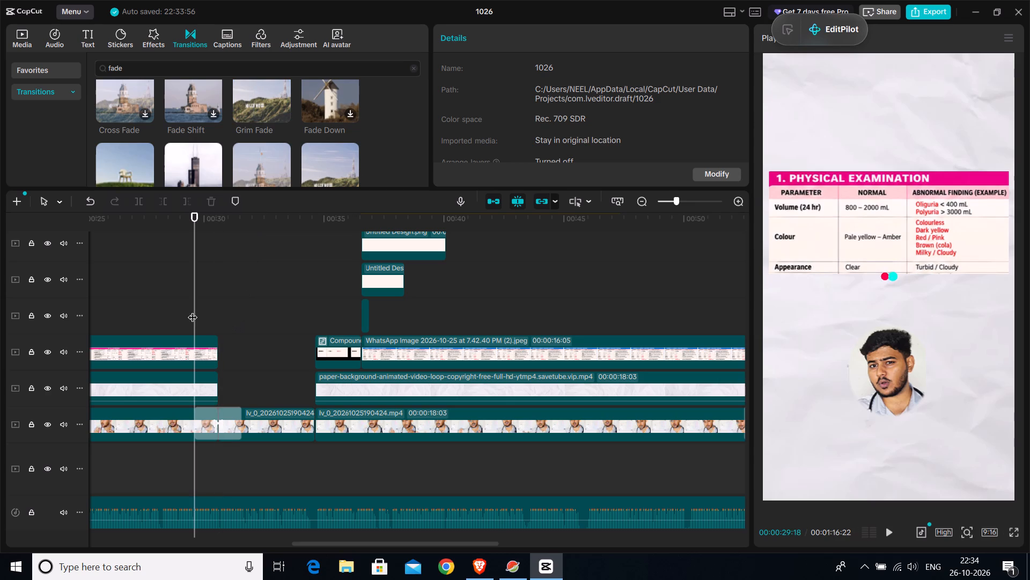
click(193, 310)
click(189, 310)
key(space)
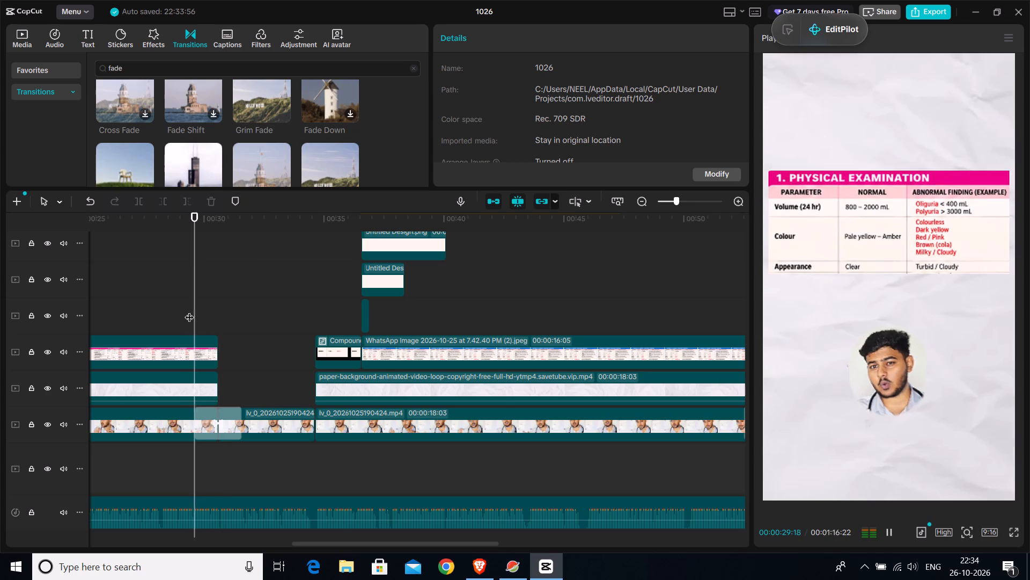
key(space)
Replace the transition at the presenter video's 00:00:30:18 cut with Fade Swipe and play across it from about 00:00:29:10.
click(218, 314)
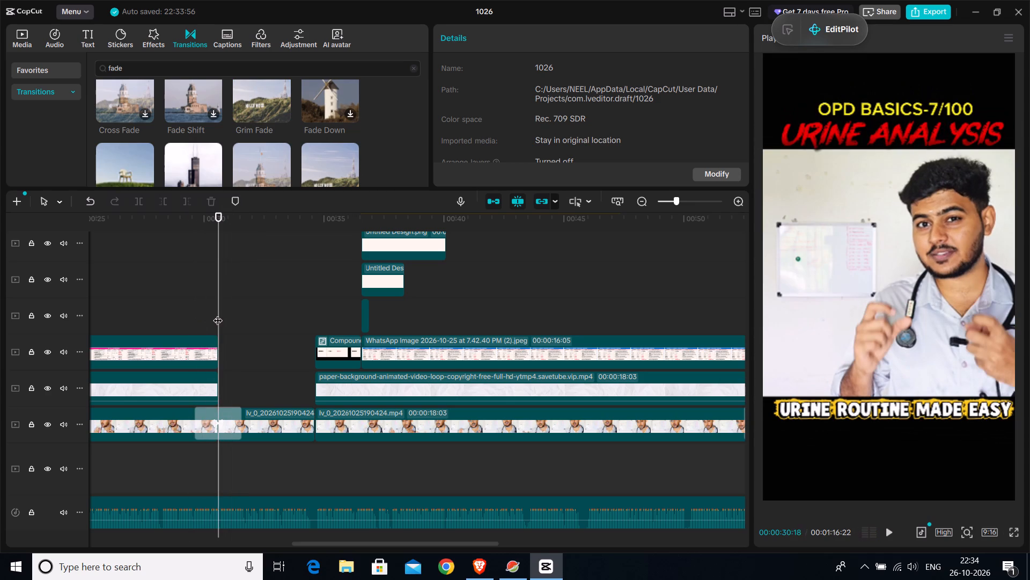
scroll(273, 173, up, 2)
scroll(333, 147, up, 3)
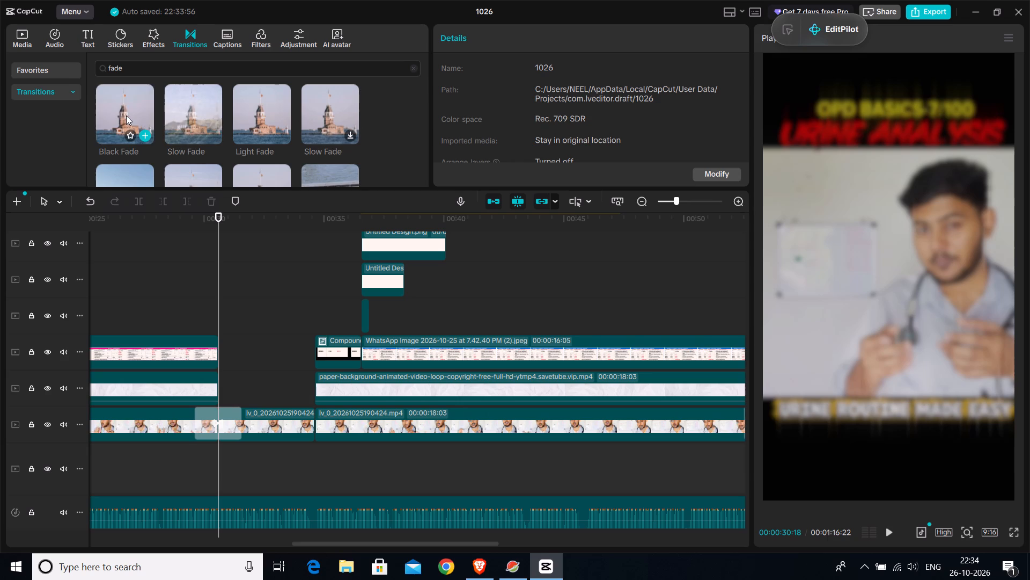
scroll(147, 120, down, 1)
scroll(196, 143, down, 1)
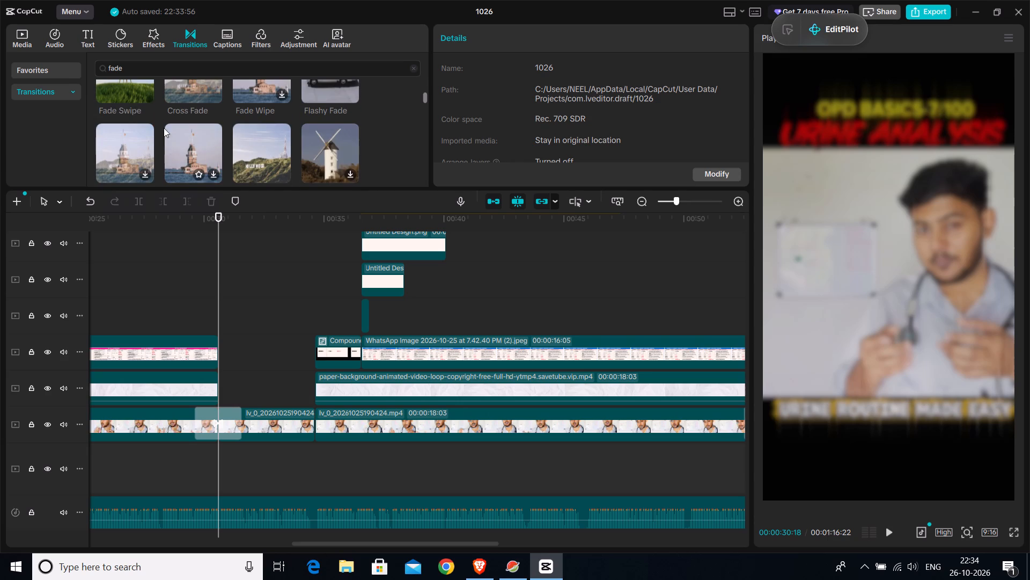
scroll(130, 91, up, 1)
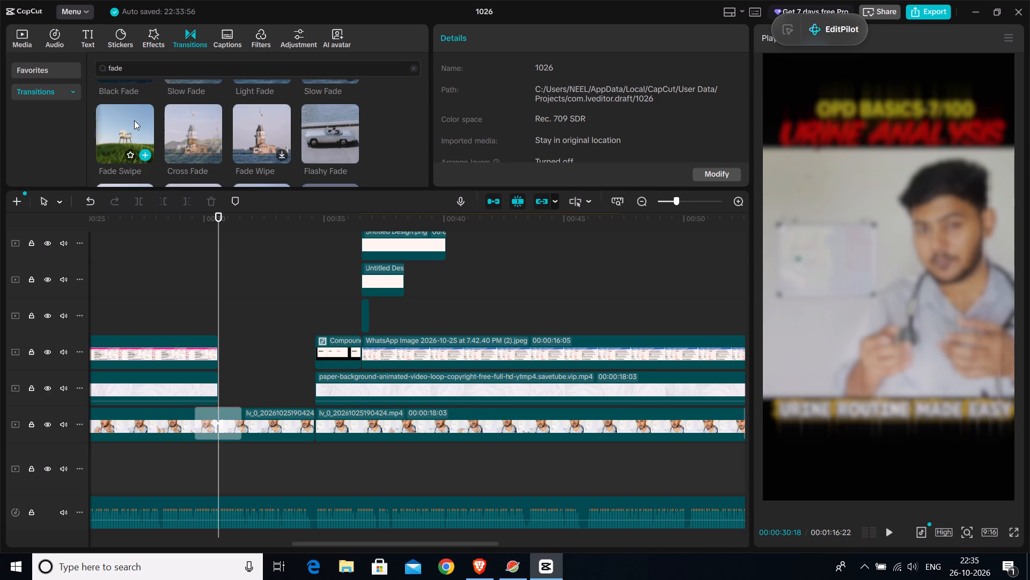
click(139, 159)
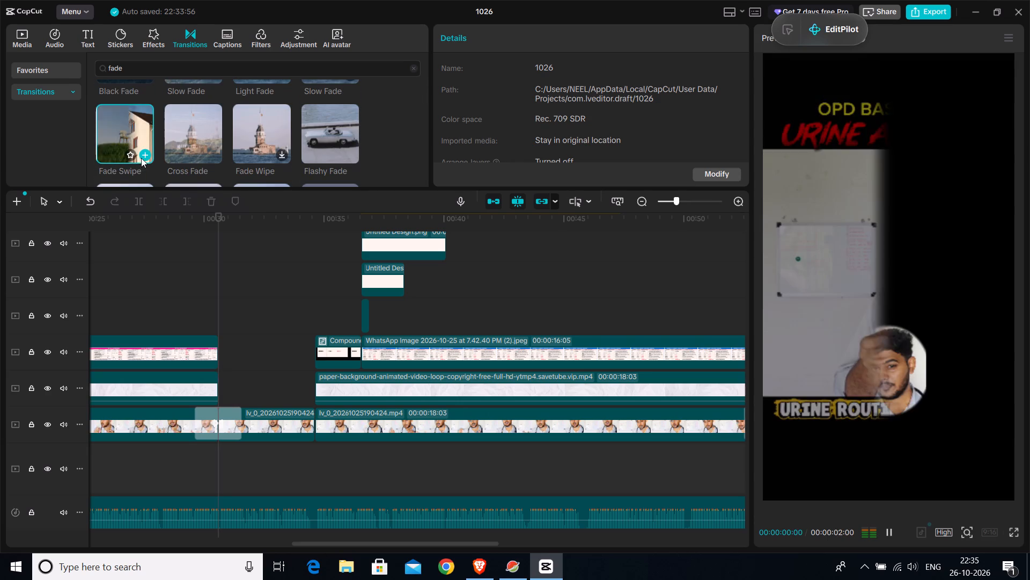
click(143, 156)
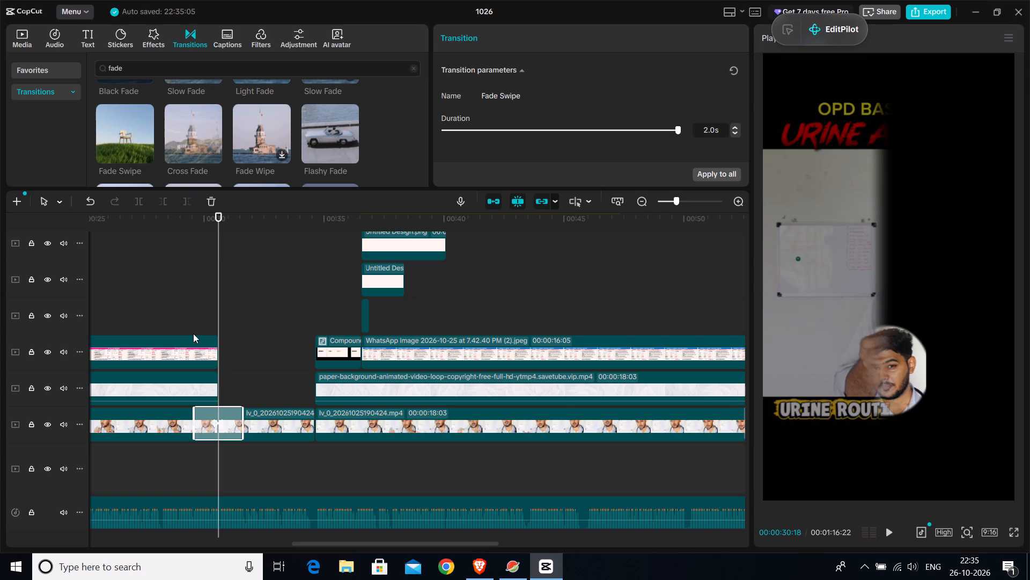
click(192, 312)
click(188, 313)
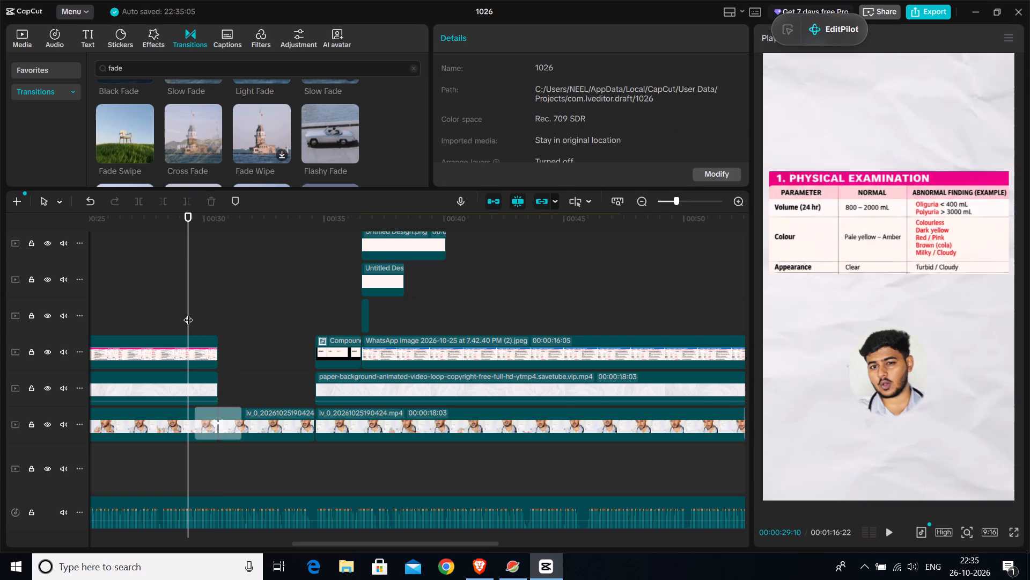
key(space)
key(space)
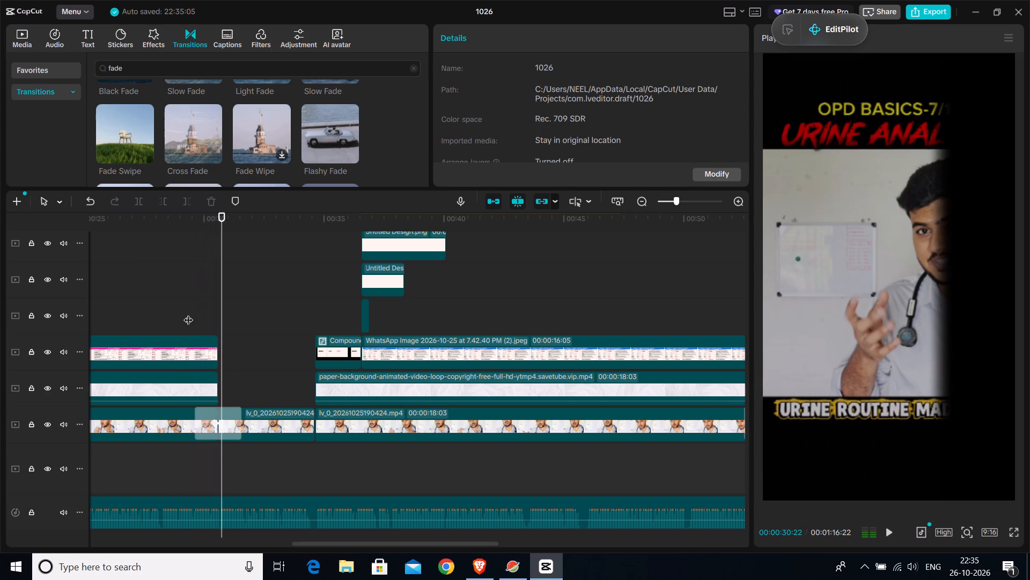
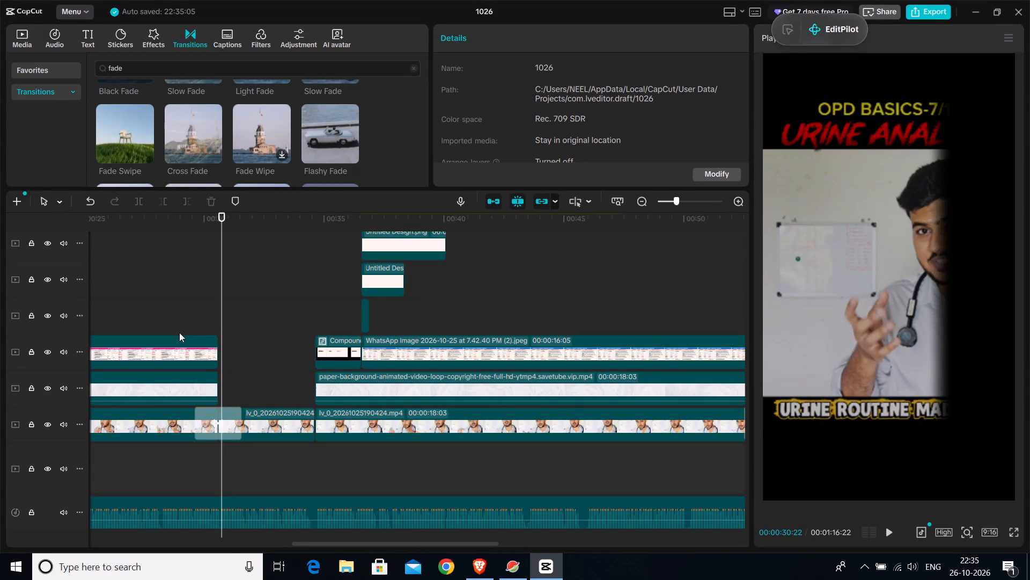
Play the presenter video across the Fade Swipe transition at the end of the physical examination table, starting just before 00:00:29:18.
click(203, 320)
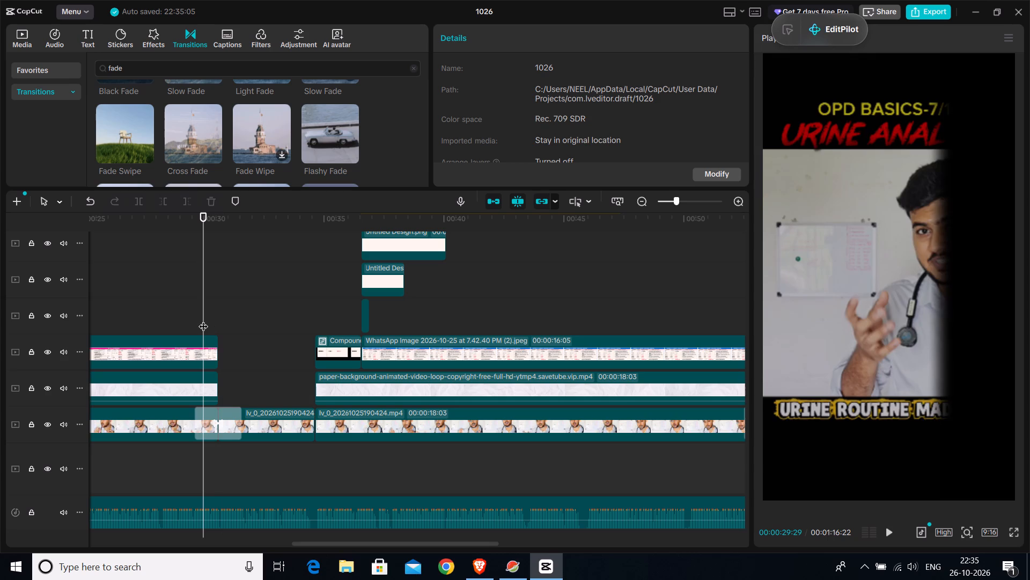
click(190, 321)
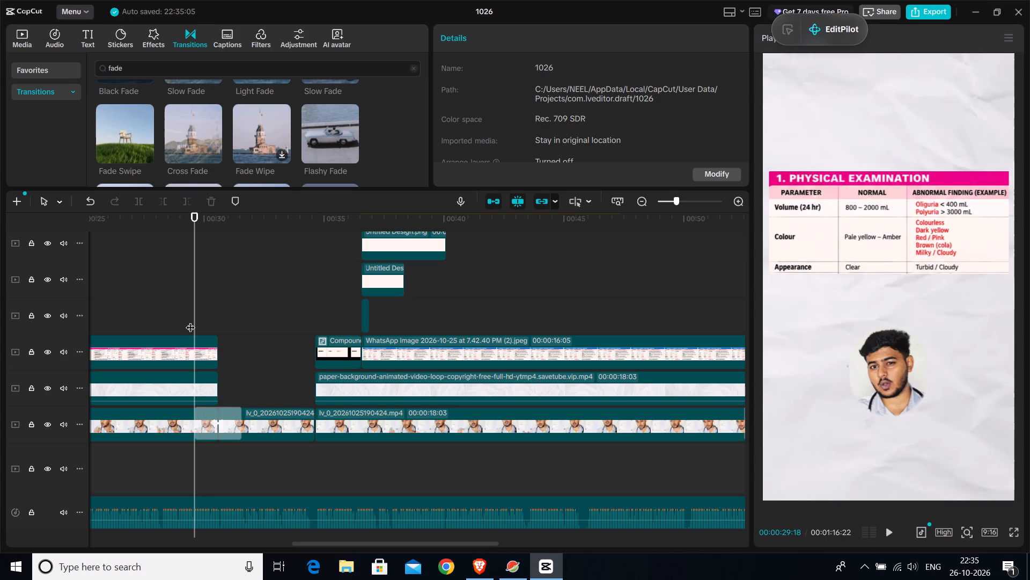
click(181, 313)
key(space)
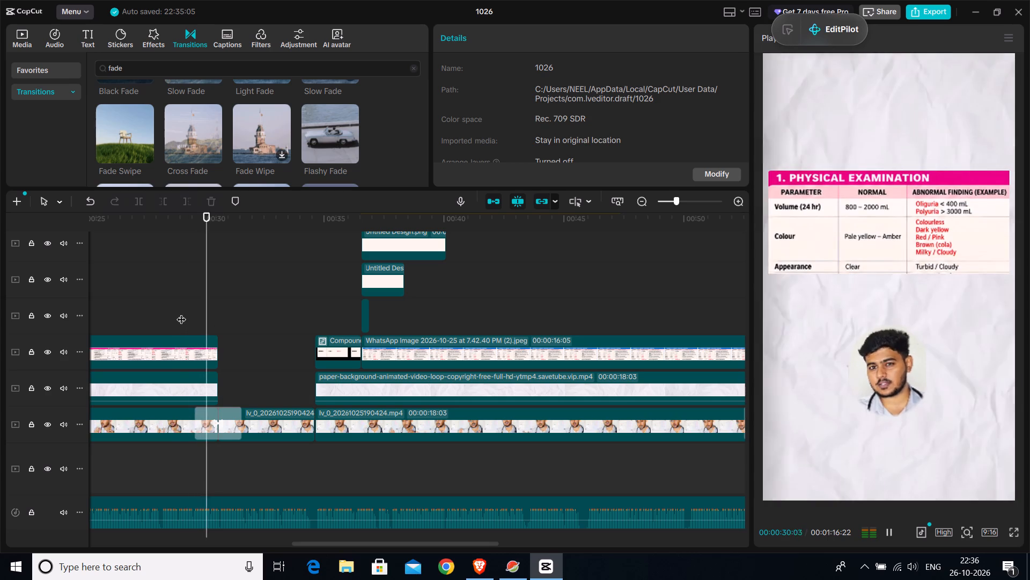
key(space)
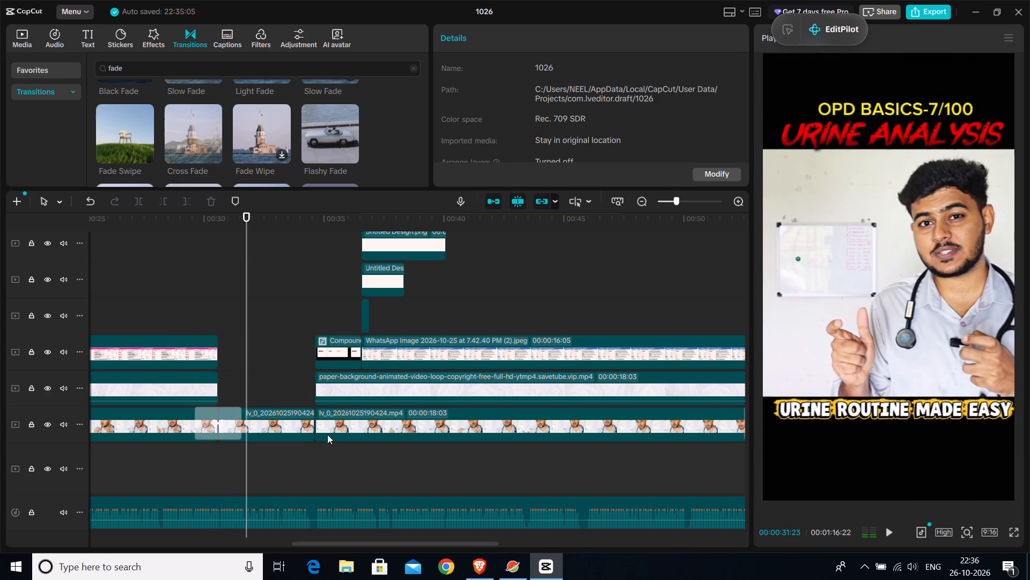
Play across the transition at the end of the chemical examination table from about 00:00:52:05.
drag(320, 546, 378, 546)
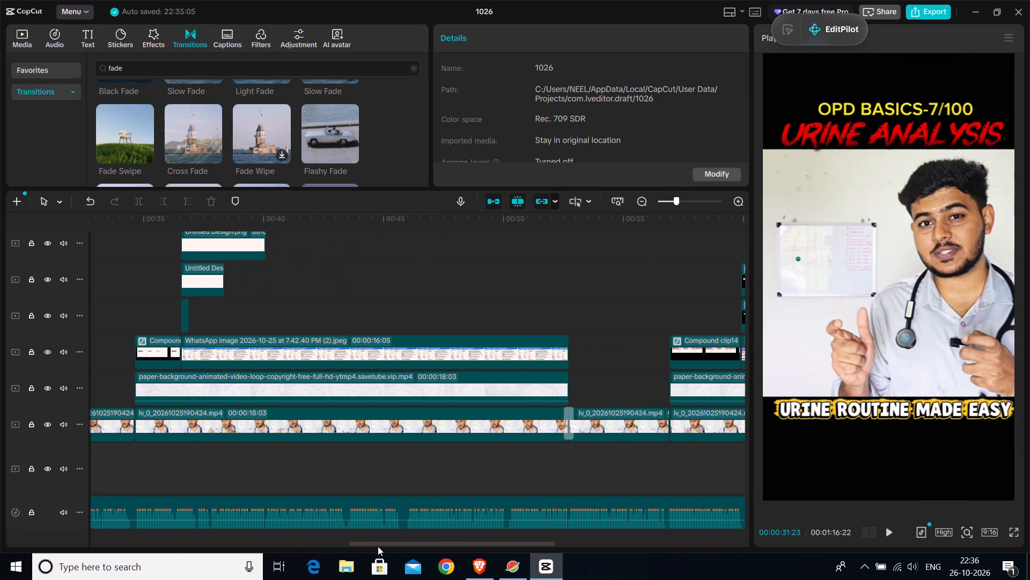
drag(378, 546, 391, 545)
click(513, 467)
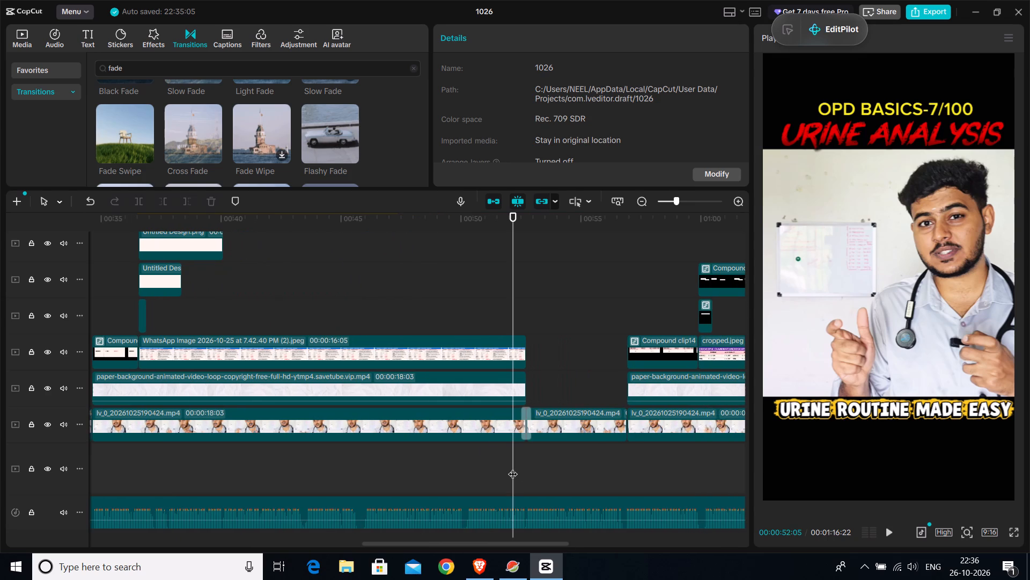
key(space)
key(space)
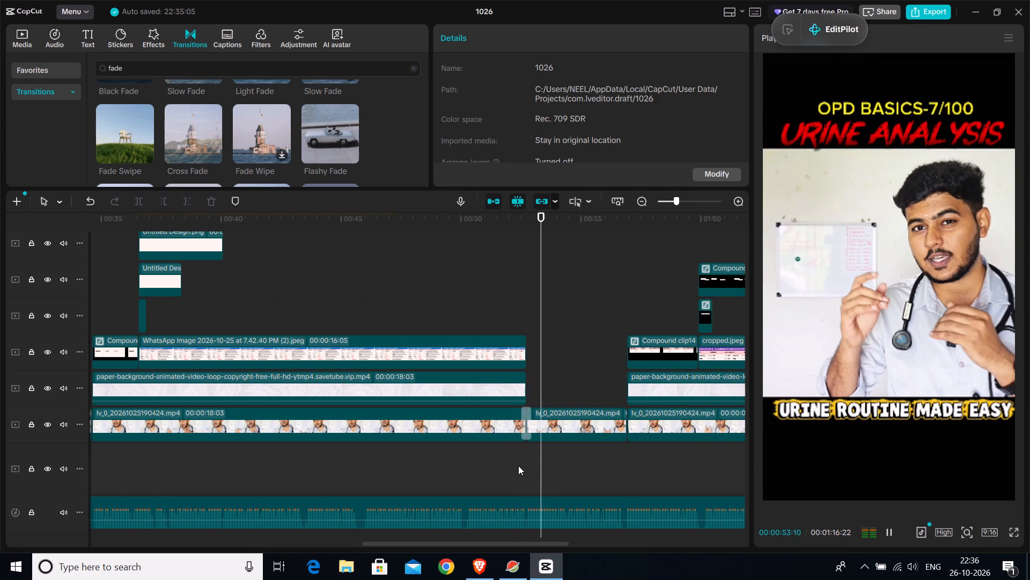
Replace the presenter video's Black Fade transition at the end of the chemical examination table with Fade Swipe.
click(529, 430)
scroll(274, 147, up, 2)
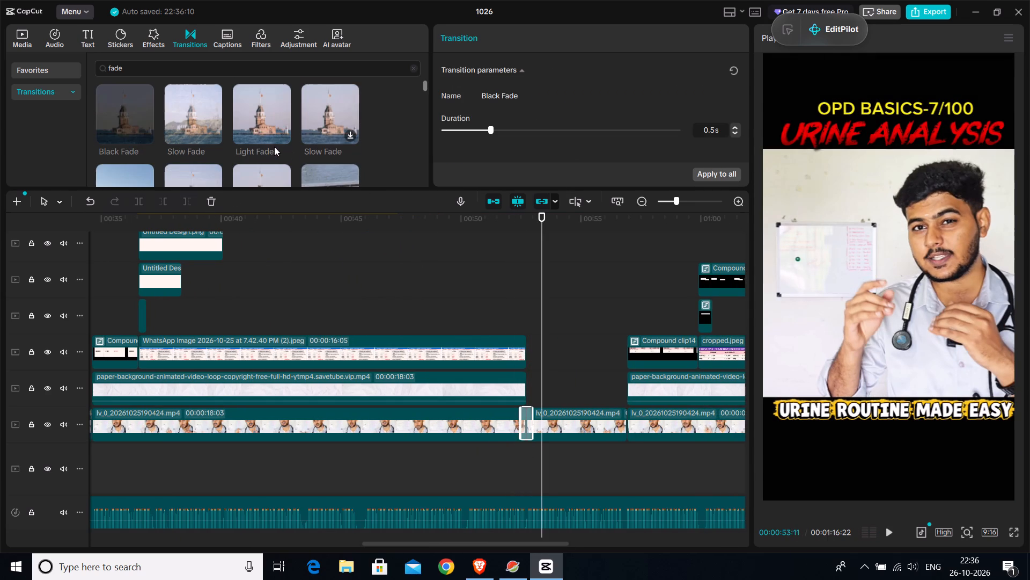
scroll(208, 116, up, 2)
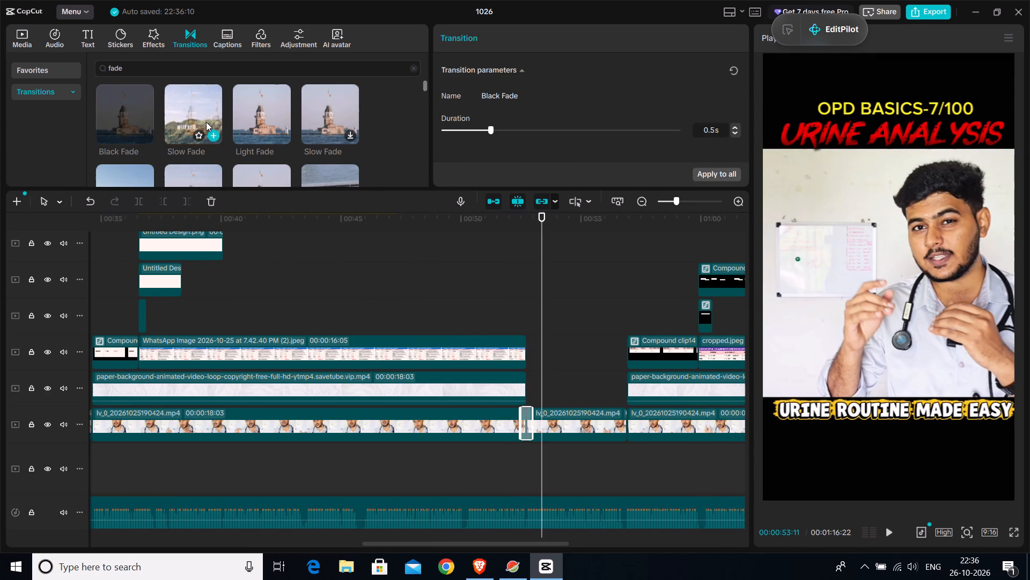
scroll(206, 122, down, 1)
click(144, 130)
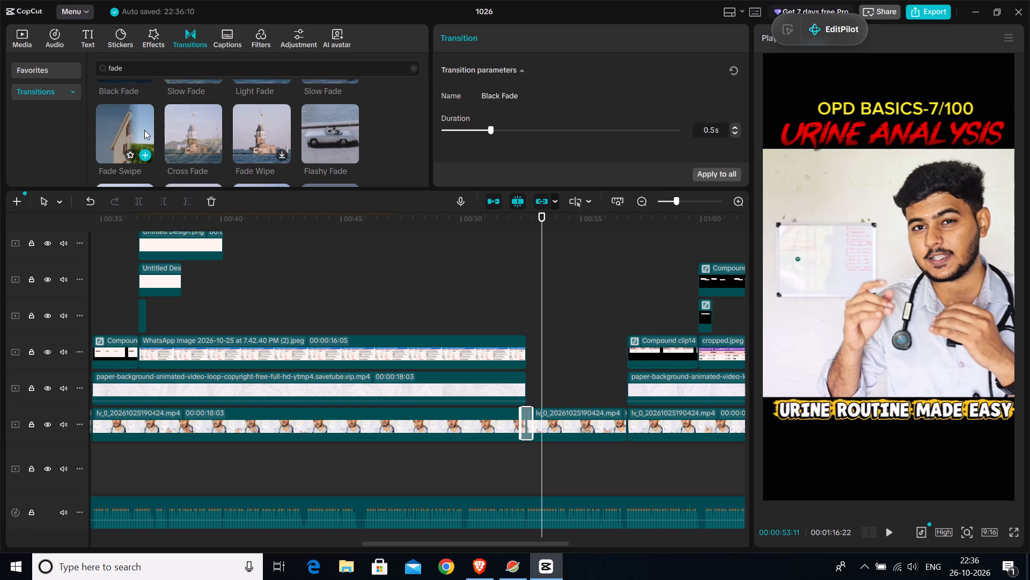
click(145, 155)
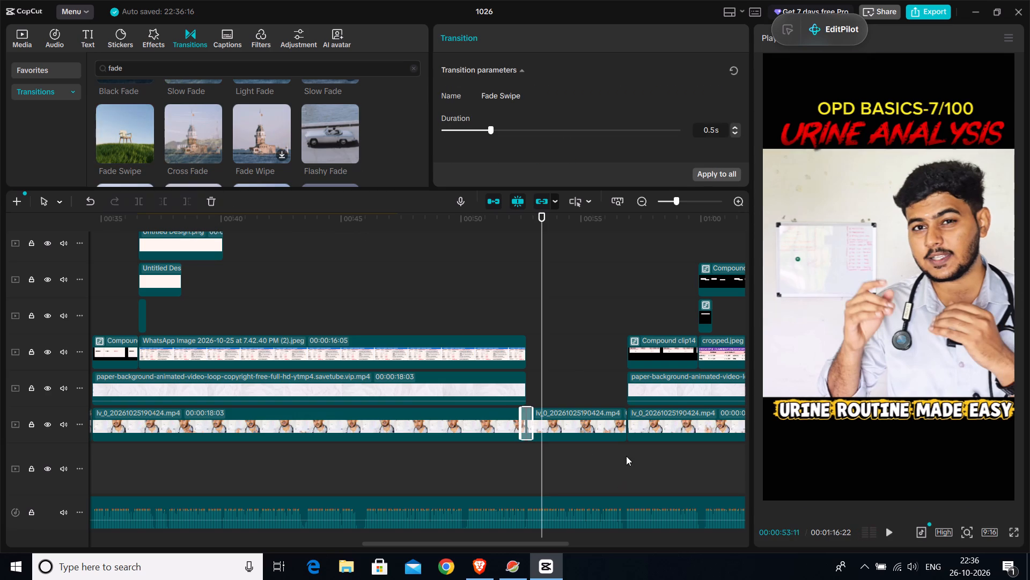
click(968, 12)
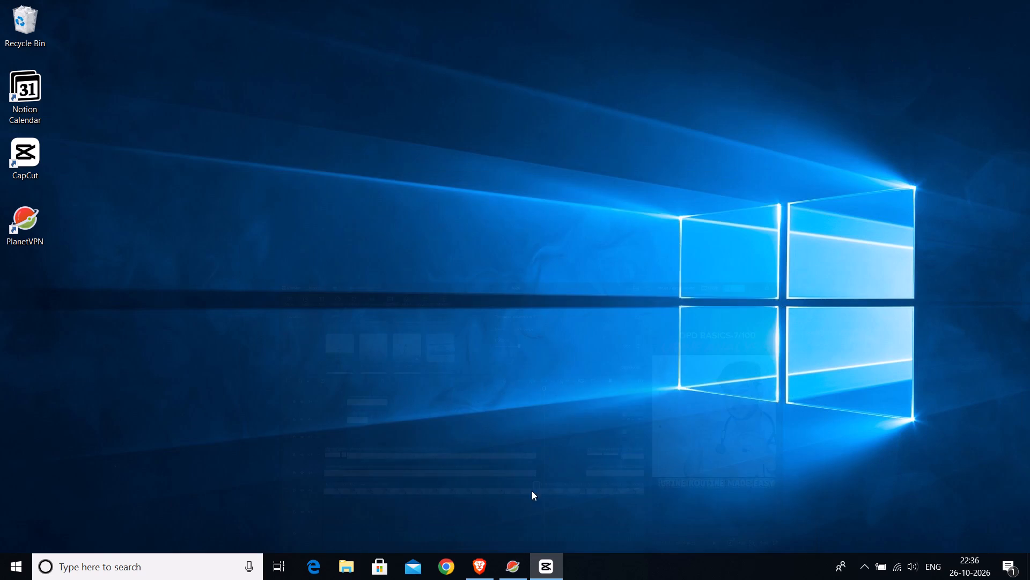
Switch to Brave, open a new tab and close the YTMP4 video download tab.
click(474, 577)
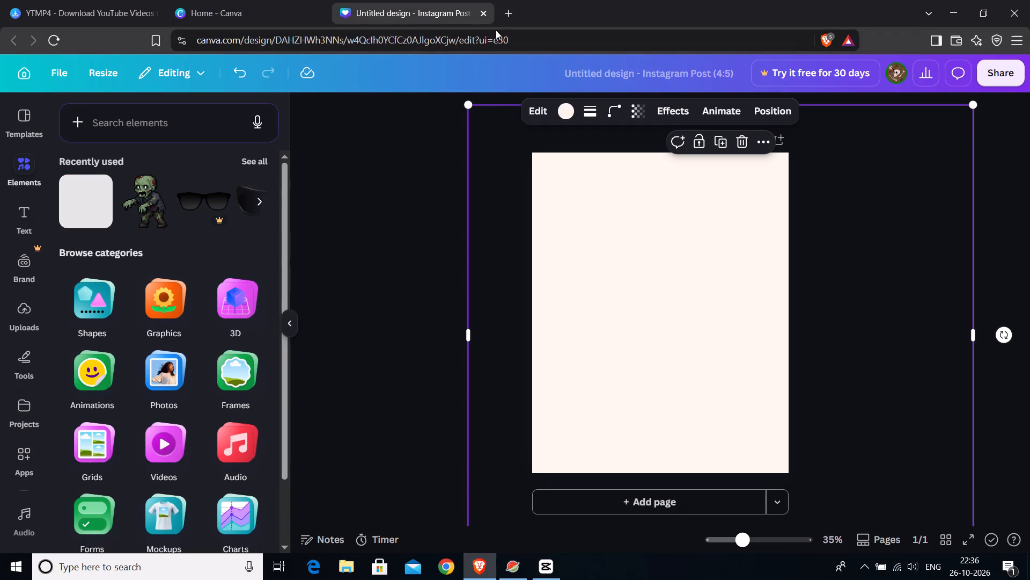
click(510, 13)
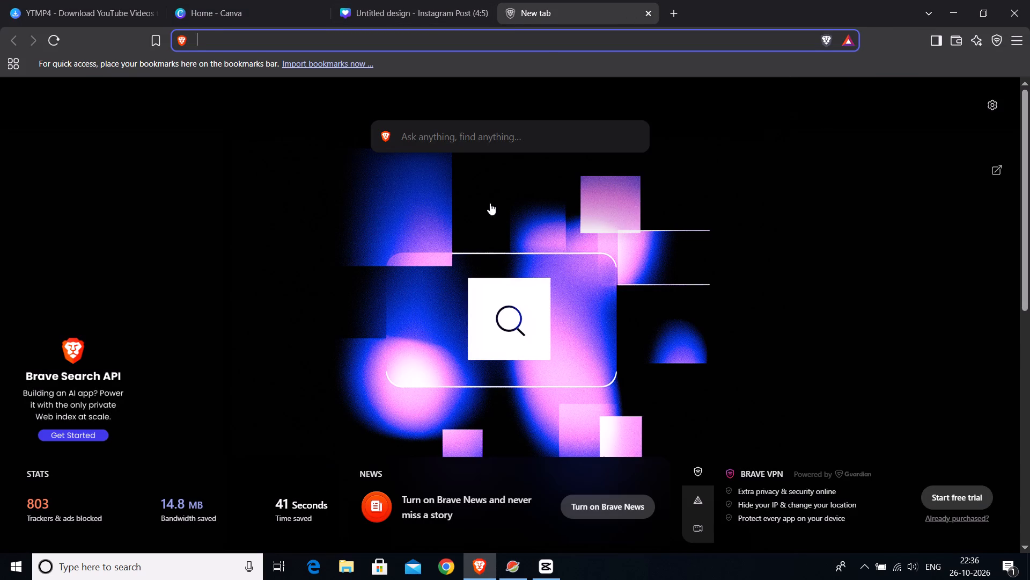
click(483, 146)
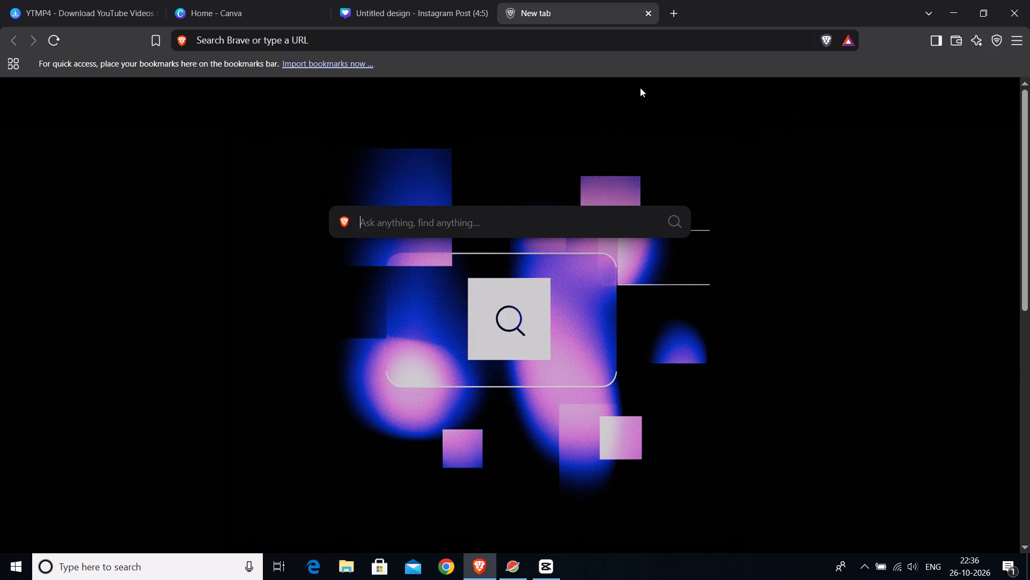
click(601, 142)
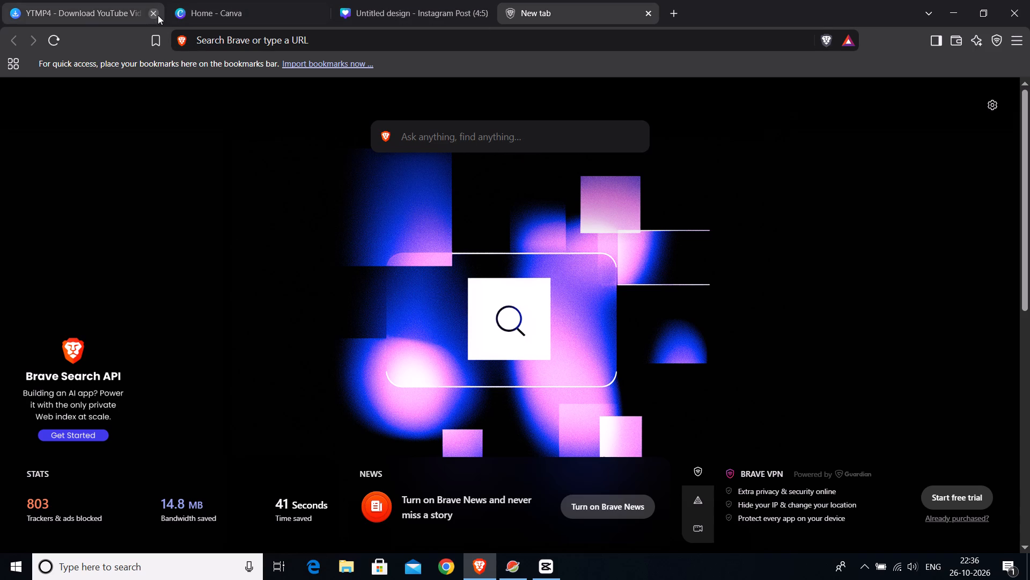
click(156, 15)
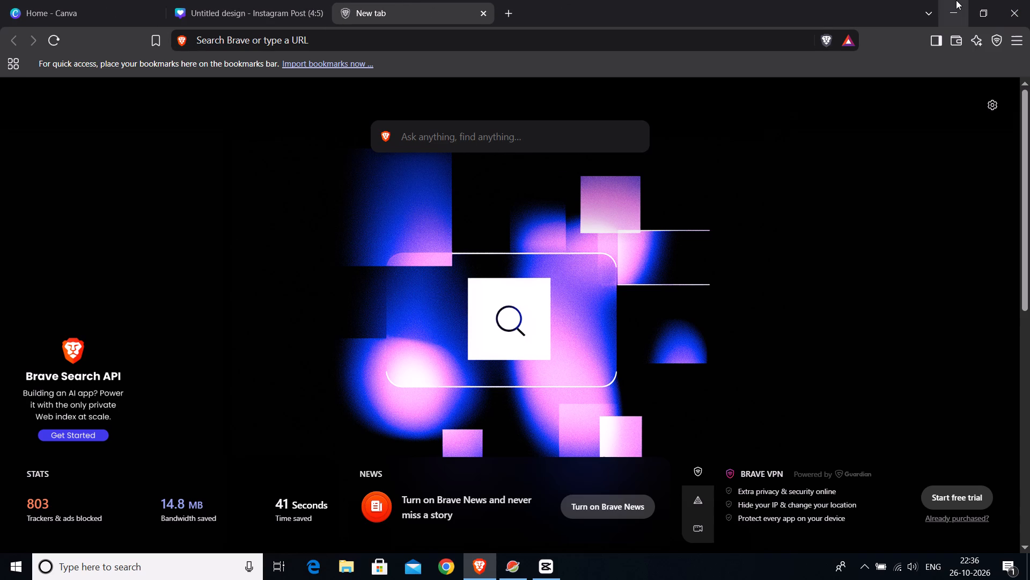
click(956, 0)
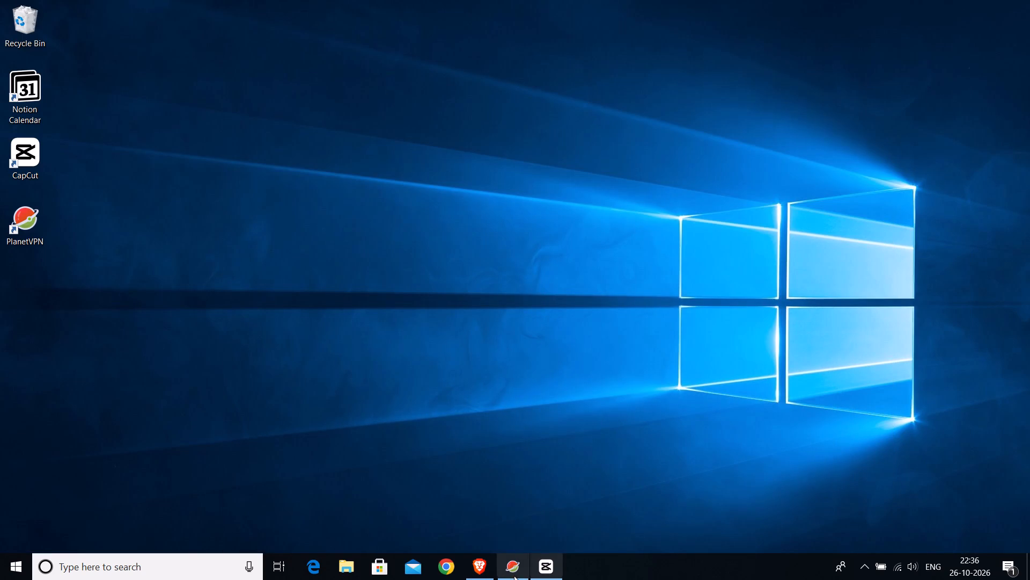
Return to CapCut and play from just before the Fade Swipe ending the chemical examination table into the microscopic examination table, to about 00:00:58:23.
click(539, 564)
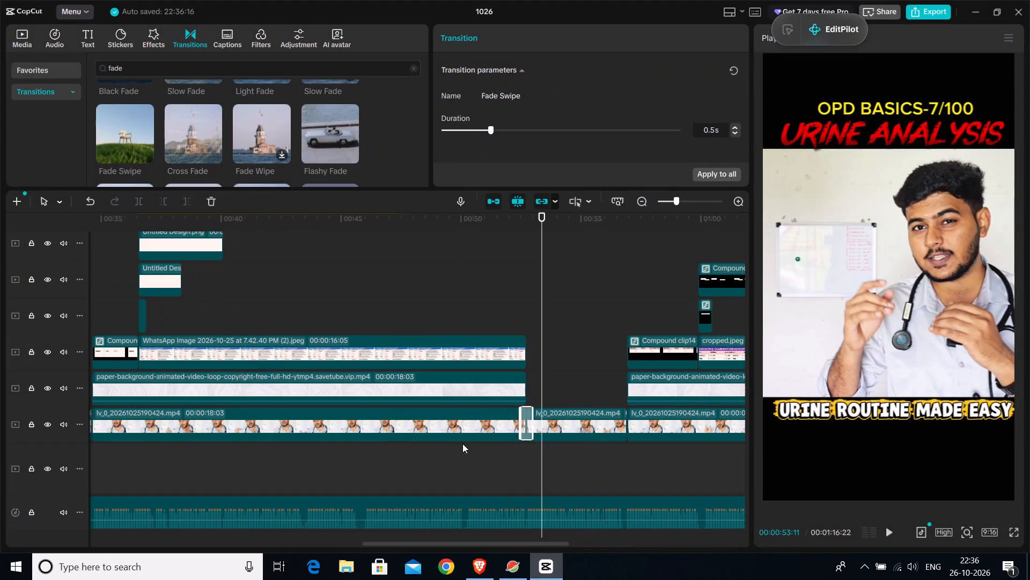
click(515, 321)
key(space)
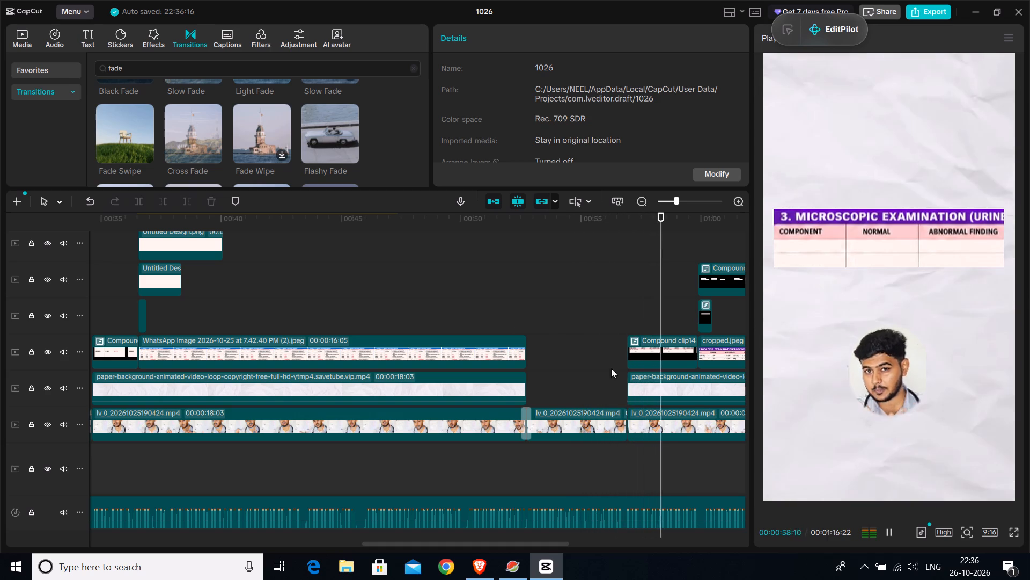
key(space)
click(628, 445)
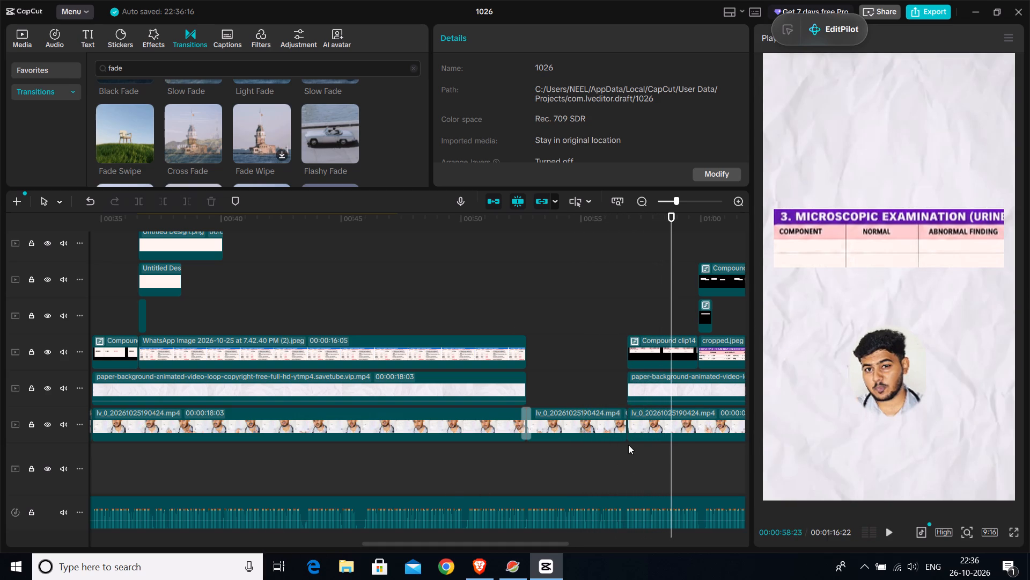
Play across the presenter video's cut where the microscopic examination table starts, just before 00:00:57:04.
click(614, 456)
key(space)
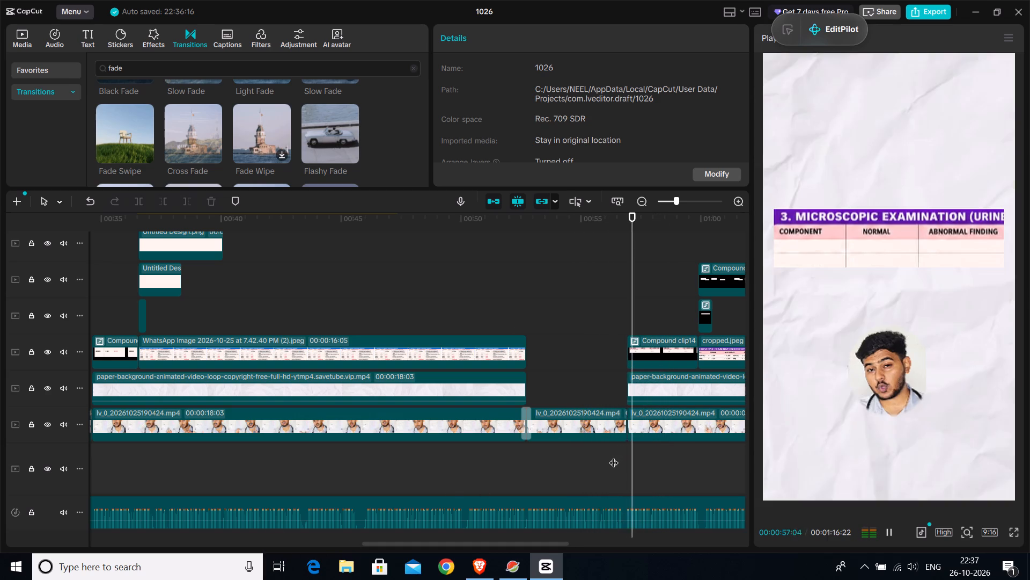
key(space)
Play across the transition into the physical examination table, starting just before the presenter video's 00:00:06:13 cut.
drag(426, 541, 255, 538)
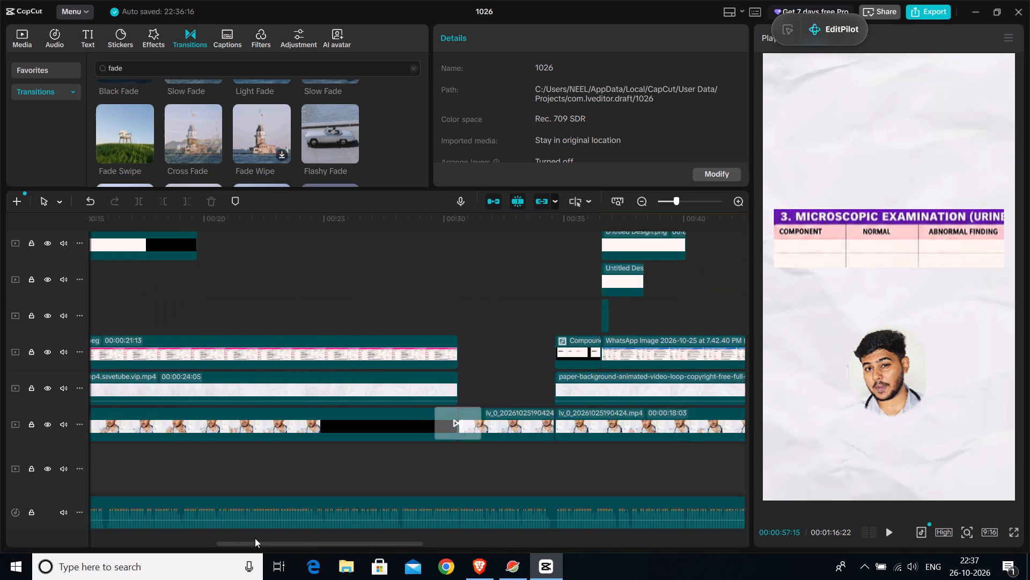
drag(255, 538, 152, 529)
click(278, 451)
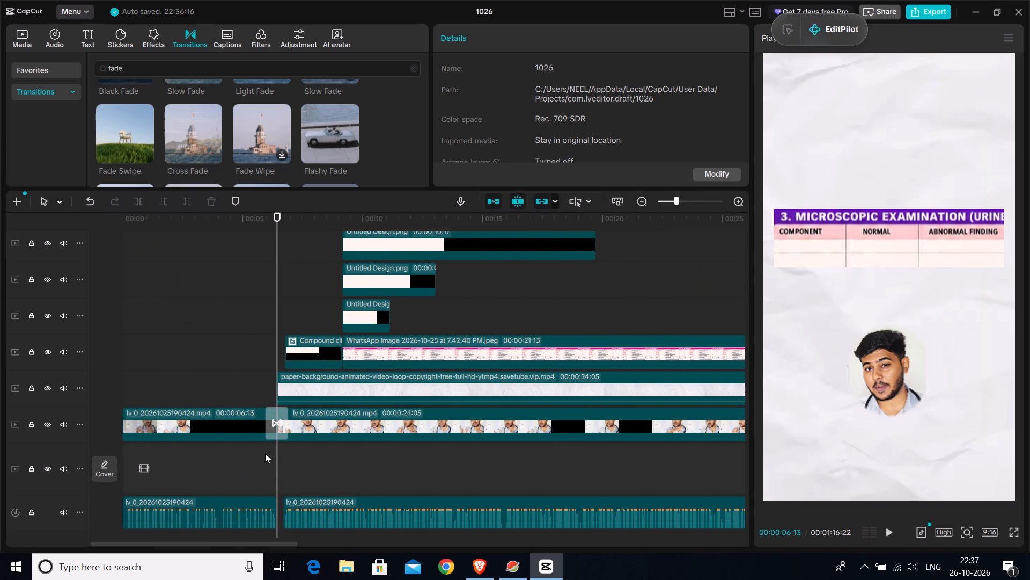
click(265, 453)
key(space)
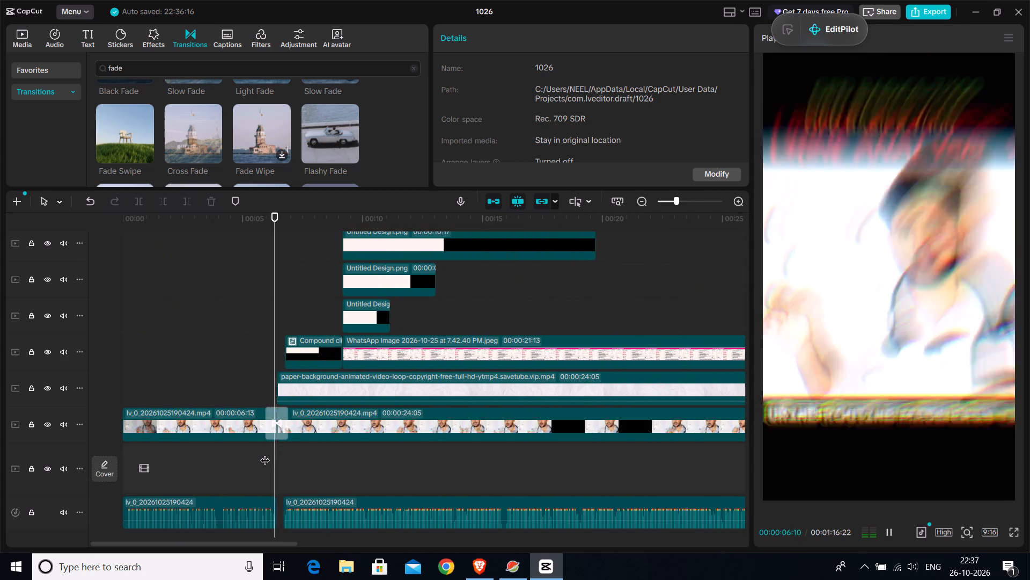
key(space)
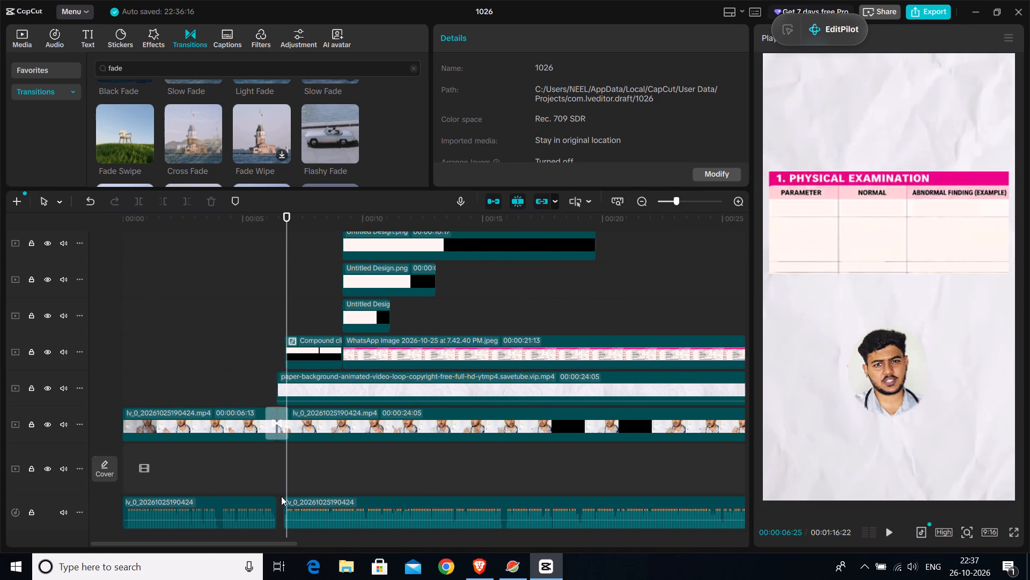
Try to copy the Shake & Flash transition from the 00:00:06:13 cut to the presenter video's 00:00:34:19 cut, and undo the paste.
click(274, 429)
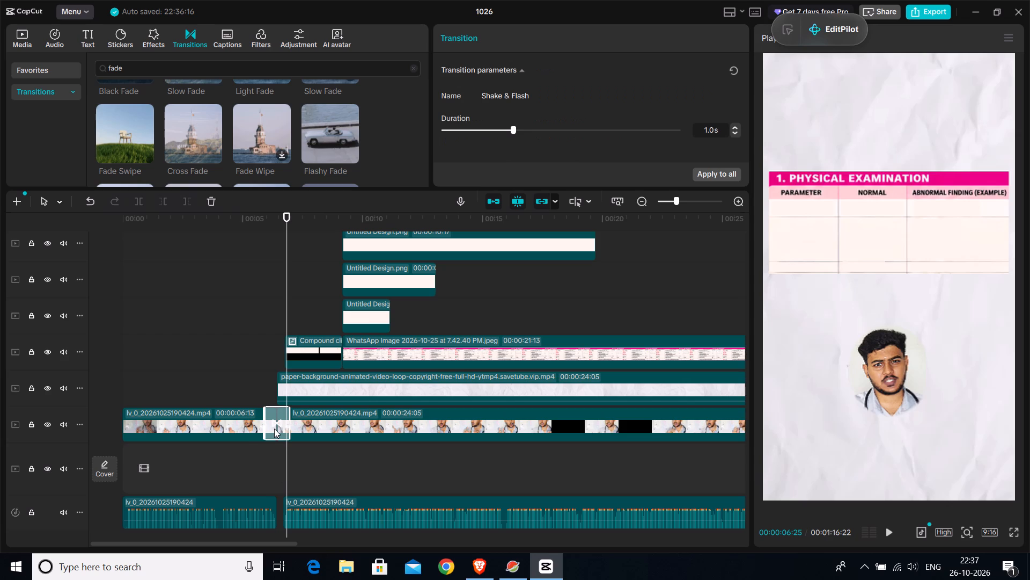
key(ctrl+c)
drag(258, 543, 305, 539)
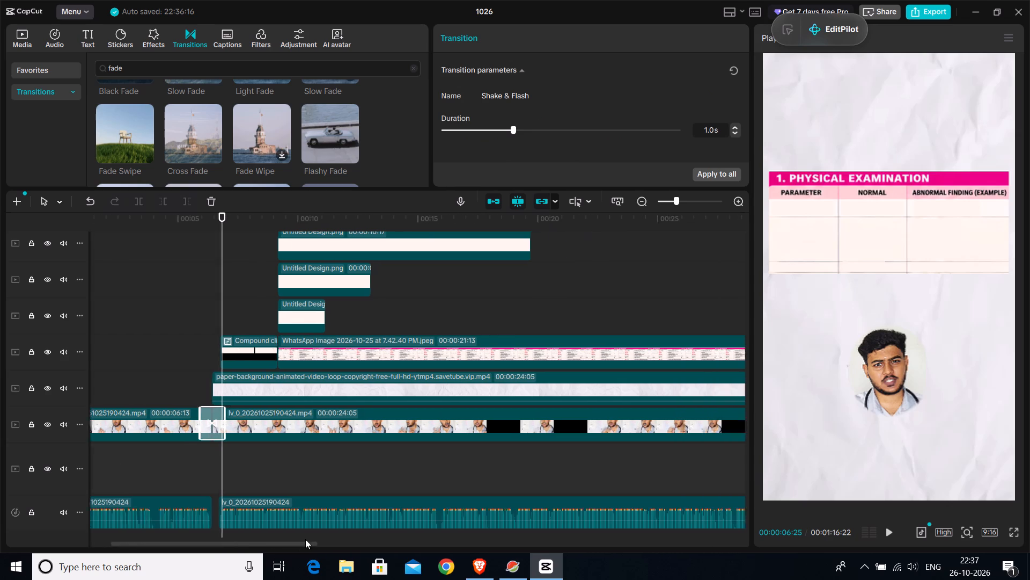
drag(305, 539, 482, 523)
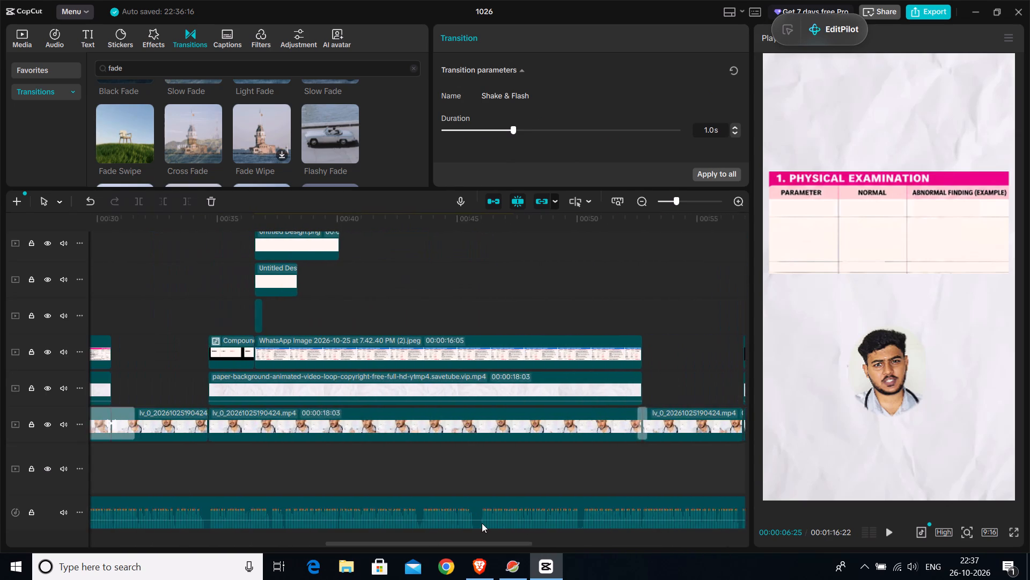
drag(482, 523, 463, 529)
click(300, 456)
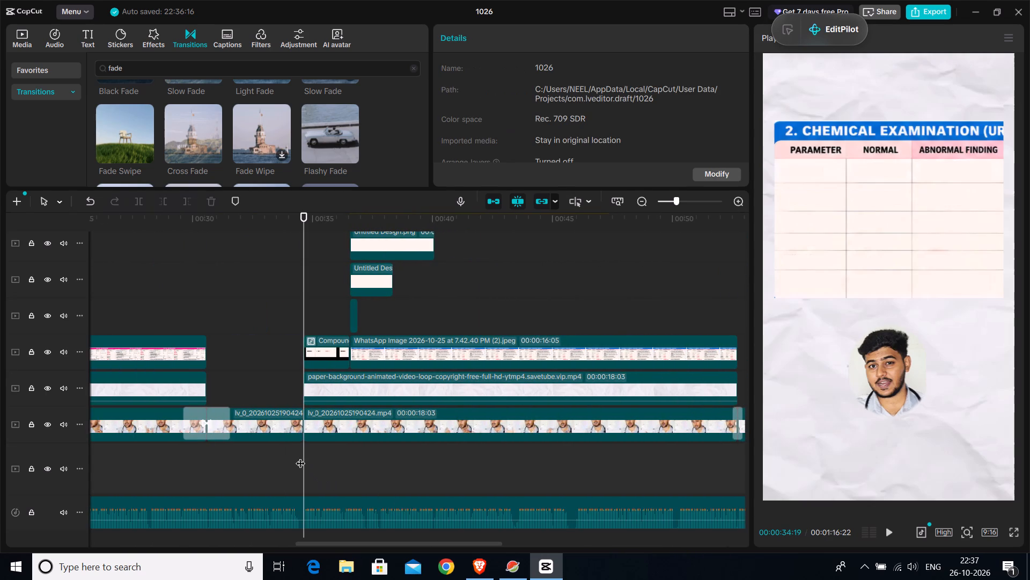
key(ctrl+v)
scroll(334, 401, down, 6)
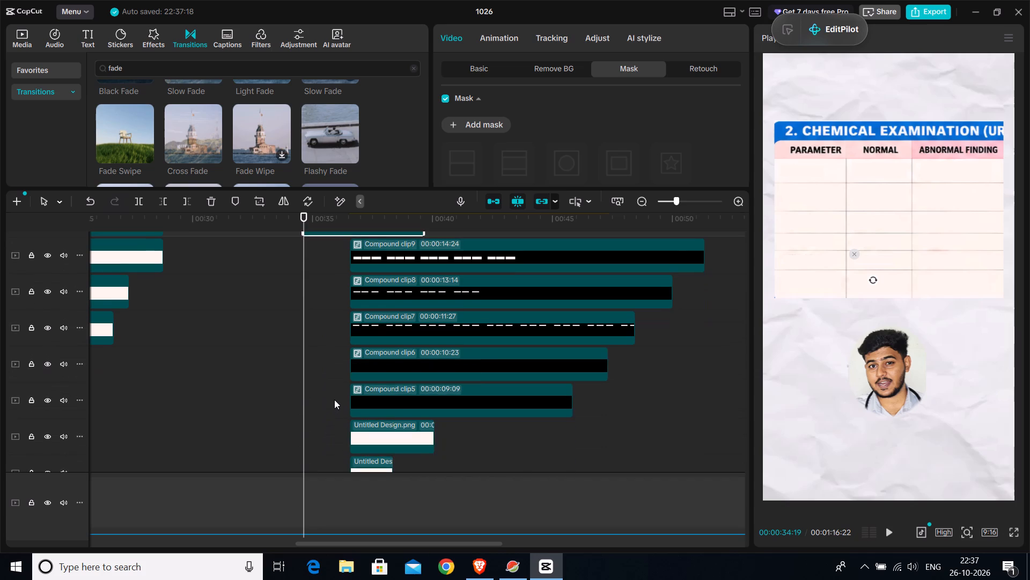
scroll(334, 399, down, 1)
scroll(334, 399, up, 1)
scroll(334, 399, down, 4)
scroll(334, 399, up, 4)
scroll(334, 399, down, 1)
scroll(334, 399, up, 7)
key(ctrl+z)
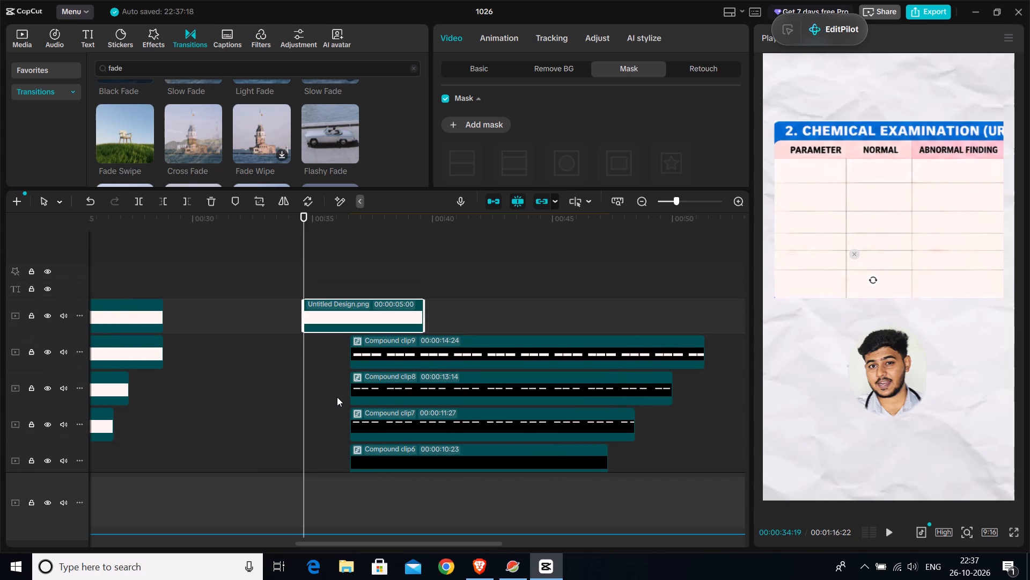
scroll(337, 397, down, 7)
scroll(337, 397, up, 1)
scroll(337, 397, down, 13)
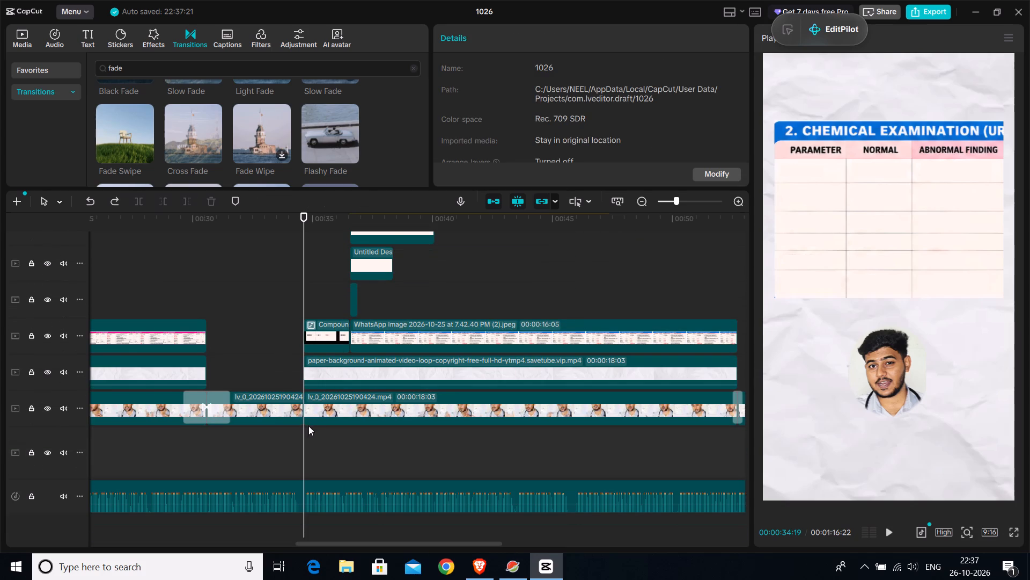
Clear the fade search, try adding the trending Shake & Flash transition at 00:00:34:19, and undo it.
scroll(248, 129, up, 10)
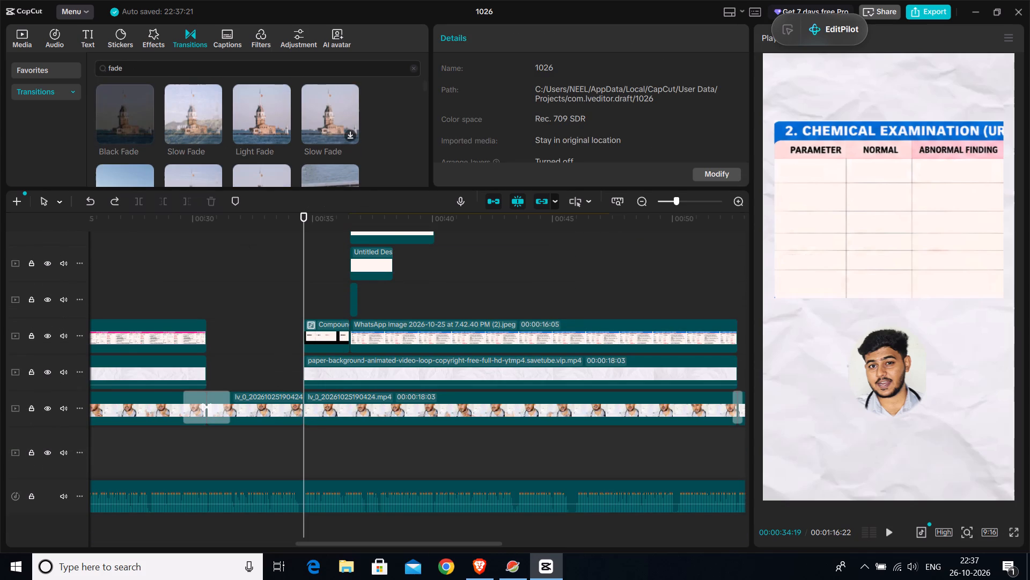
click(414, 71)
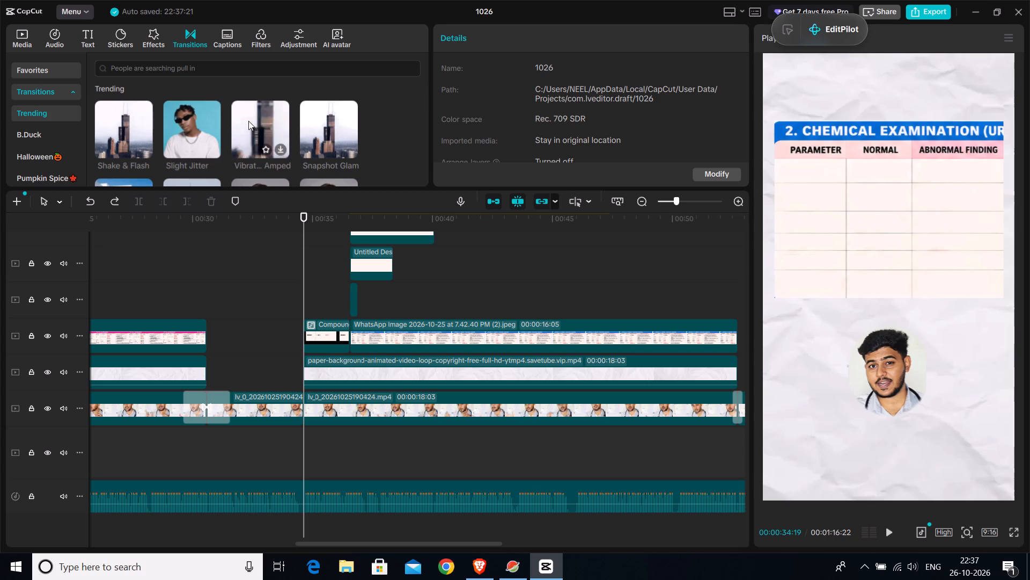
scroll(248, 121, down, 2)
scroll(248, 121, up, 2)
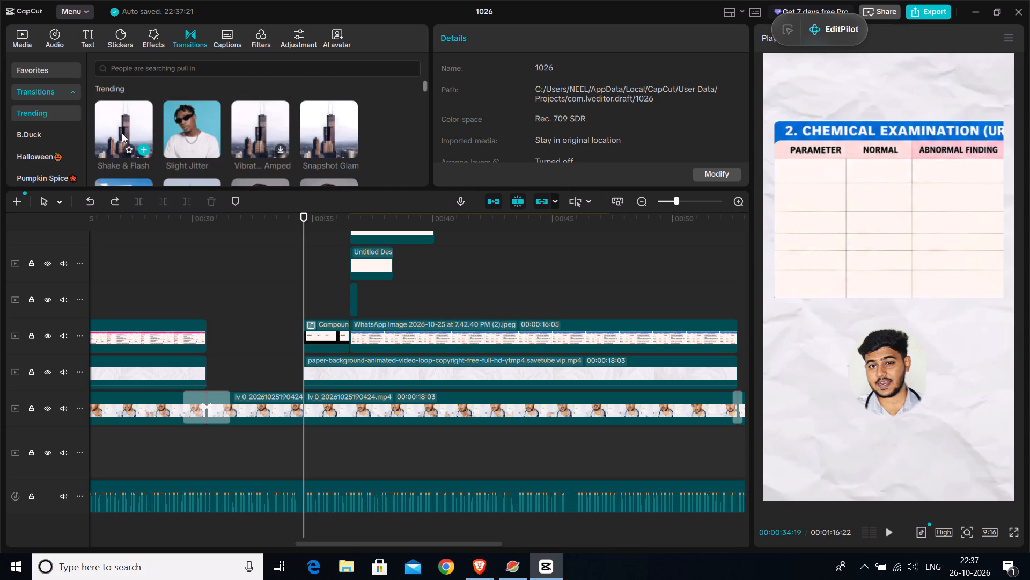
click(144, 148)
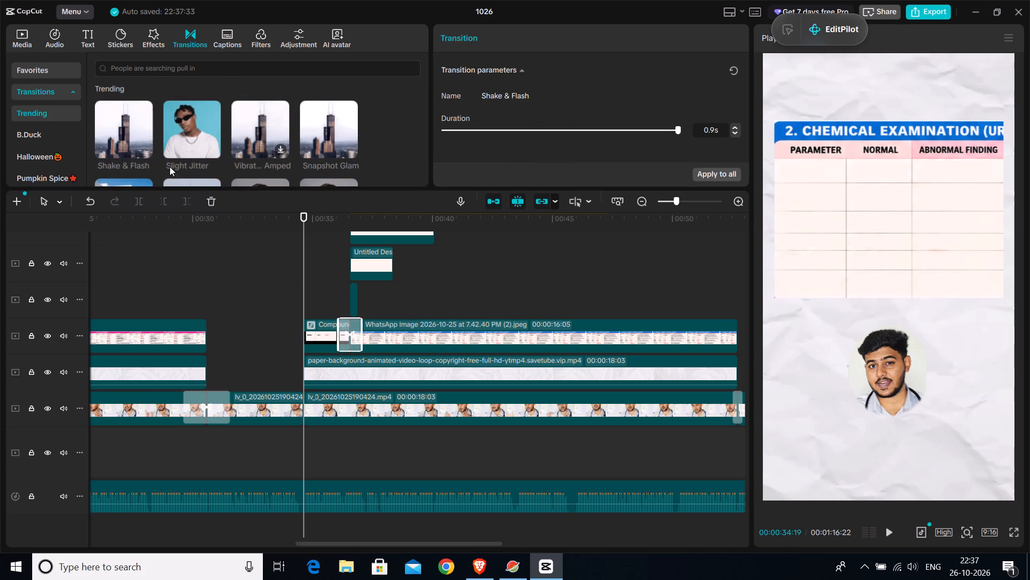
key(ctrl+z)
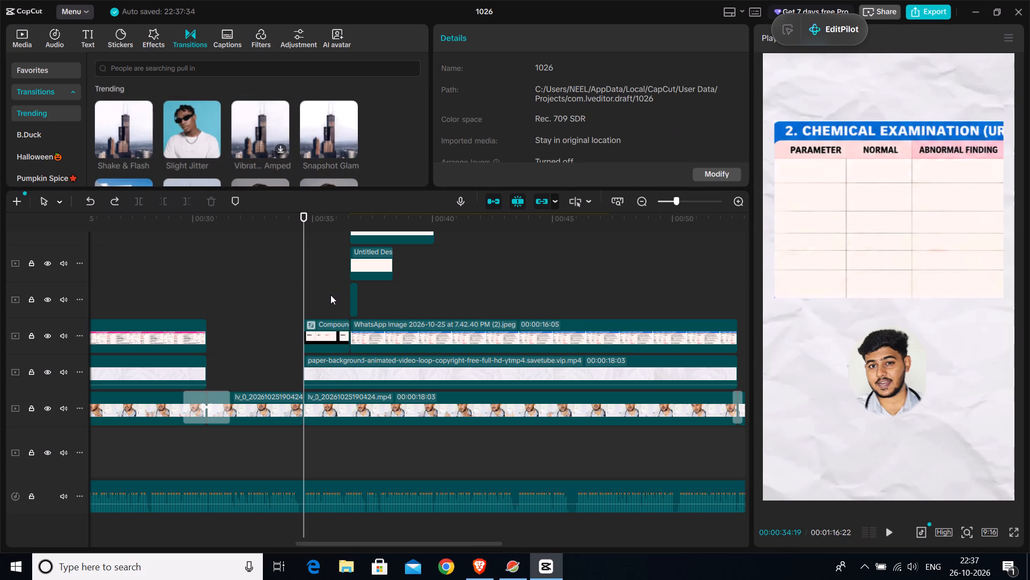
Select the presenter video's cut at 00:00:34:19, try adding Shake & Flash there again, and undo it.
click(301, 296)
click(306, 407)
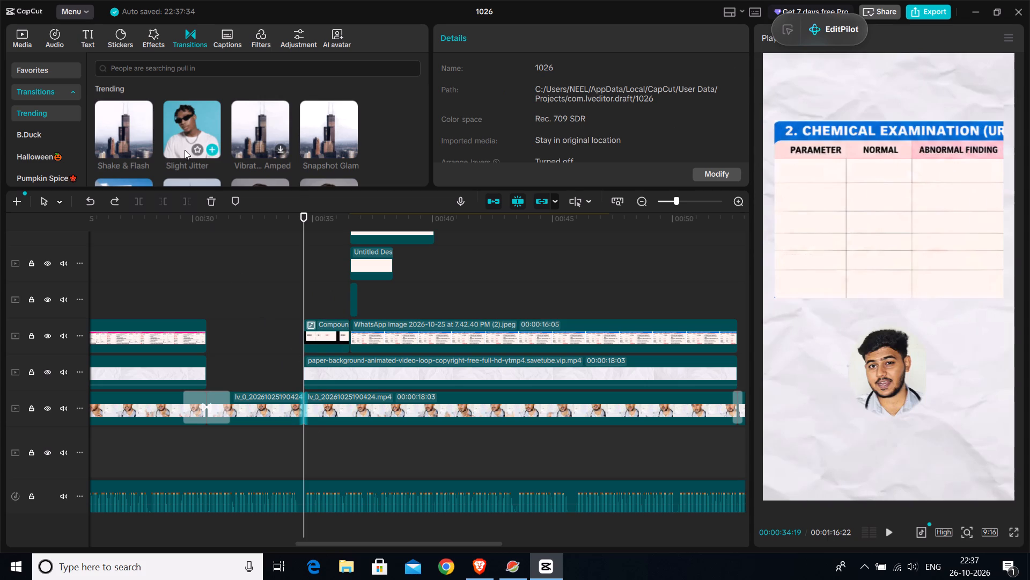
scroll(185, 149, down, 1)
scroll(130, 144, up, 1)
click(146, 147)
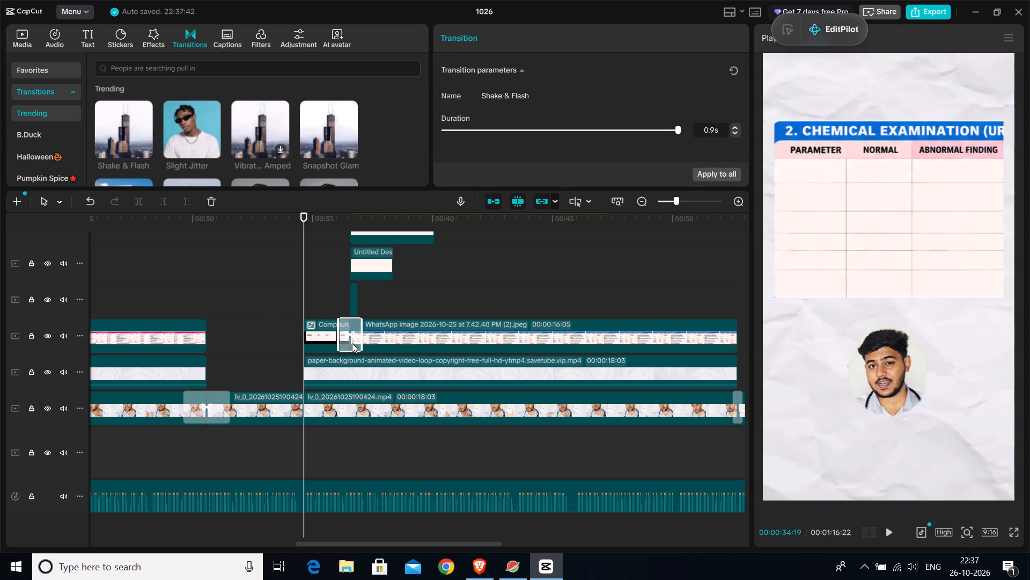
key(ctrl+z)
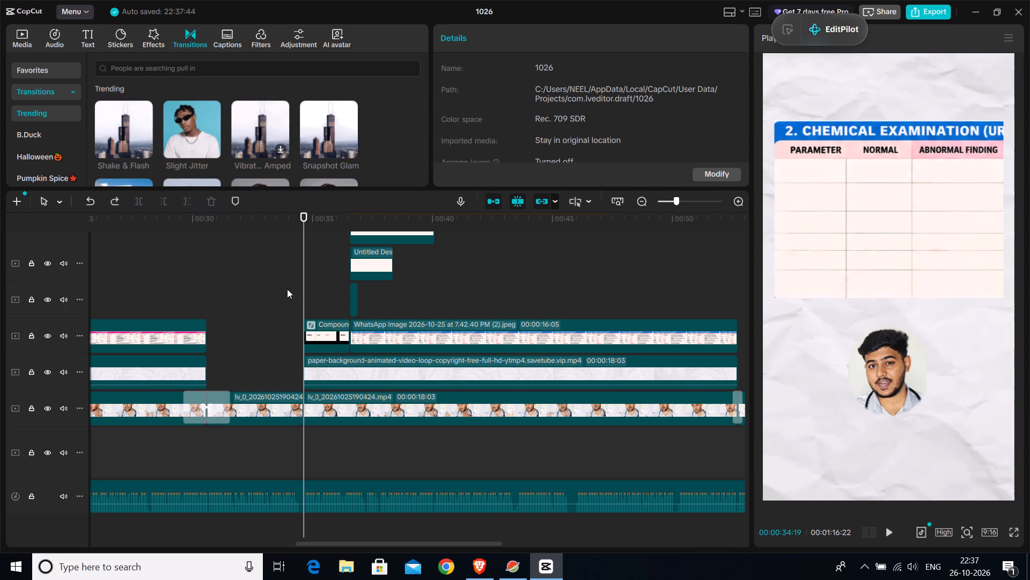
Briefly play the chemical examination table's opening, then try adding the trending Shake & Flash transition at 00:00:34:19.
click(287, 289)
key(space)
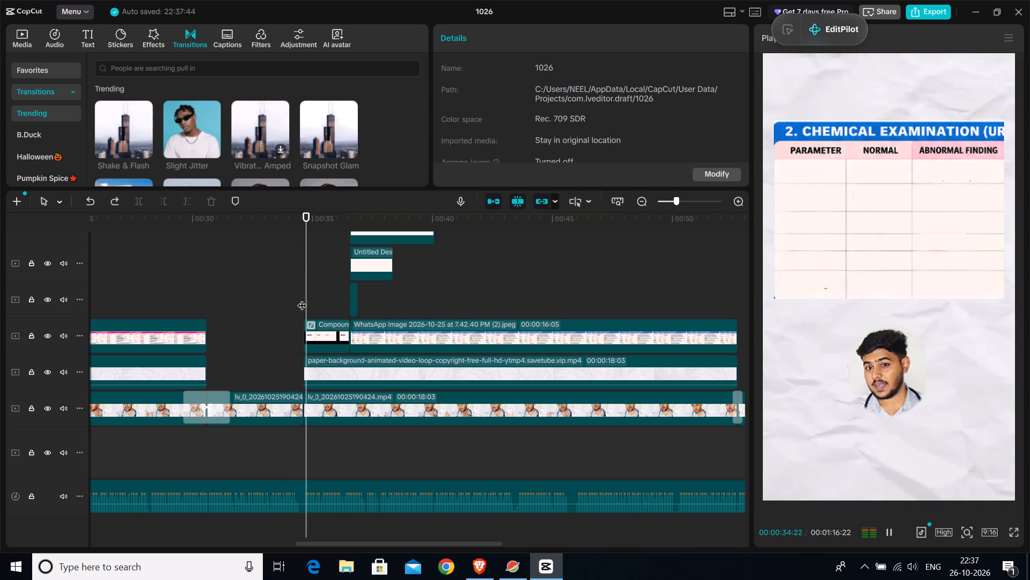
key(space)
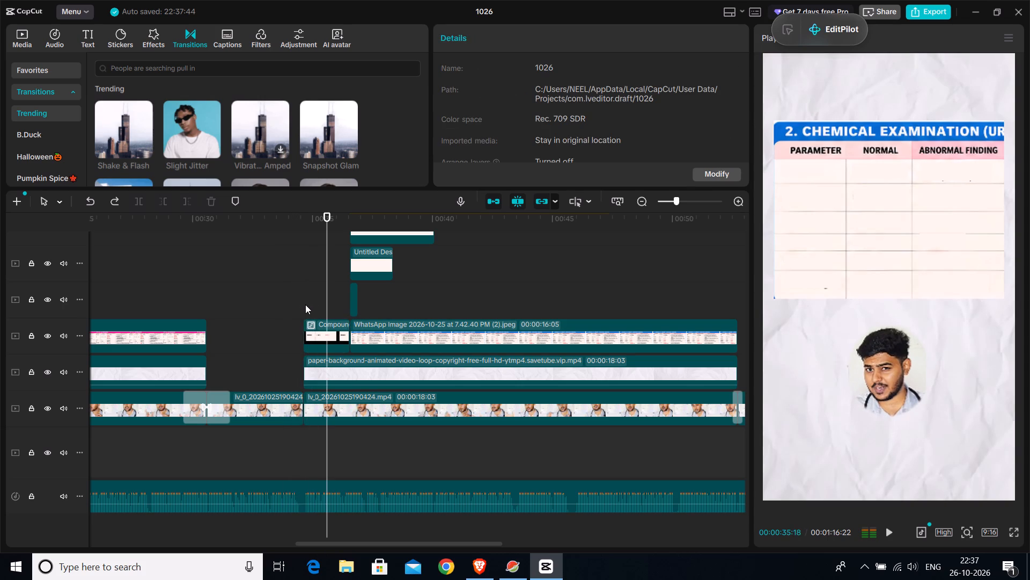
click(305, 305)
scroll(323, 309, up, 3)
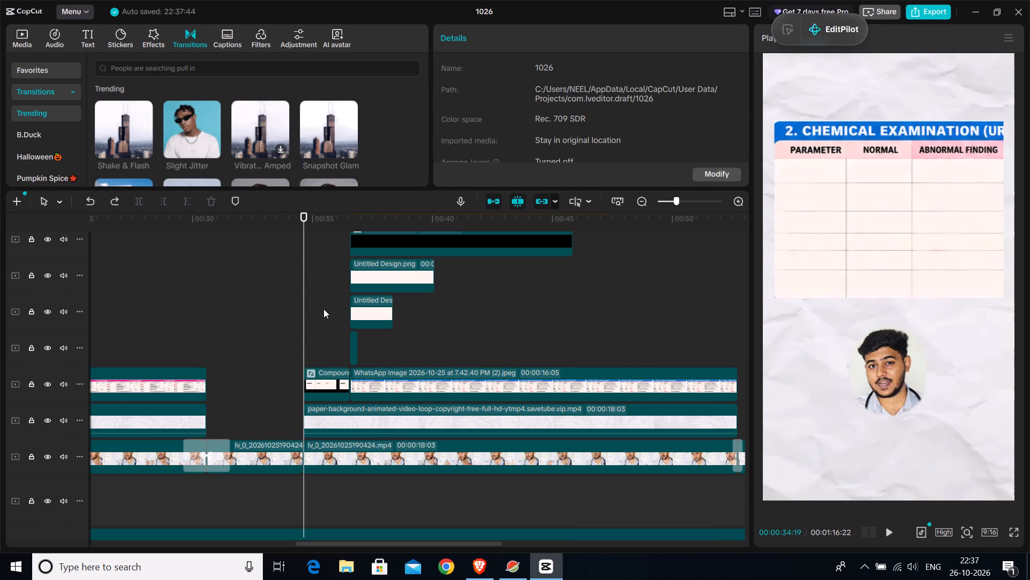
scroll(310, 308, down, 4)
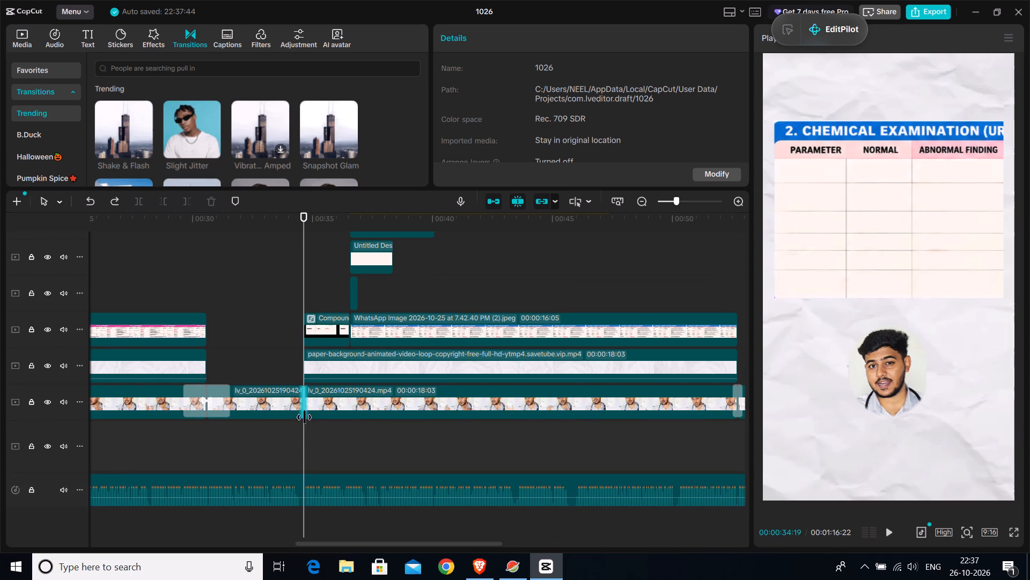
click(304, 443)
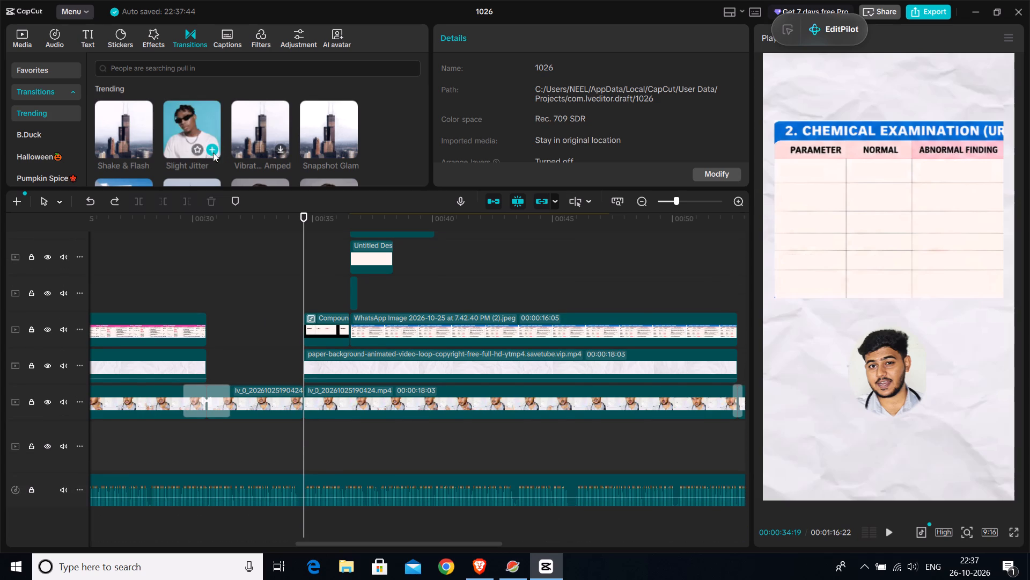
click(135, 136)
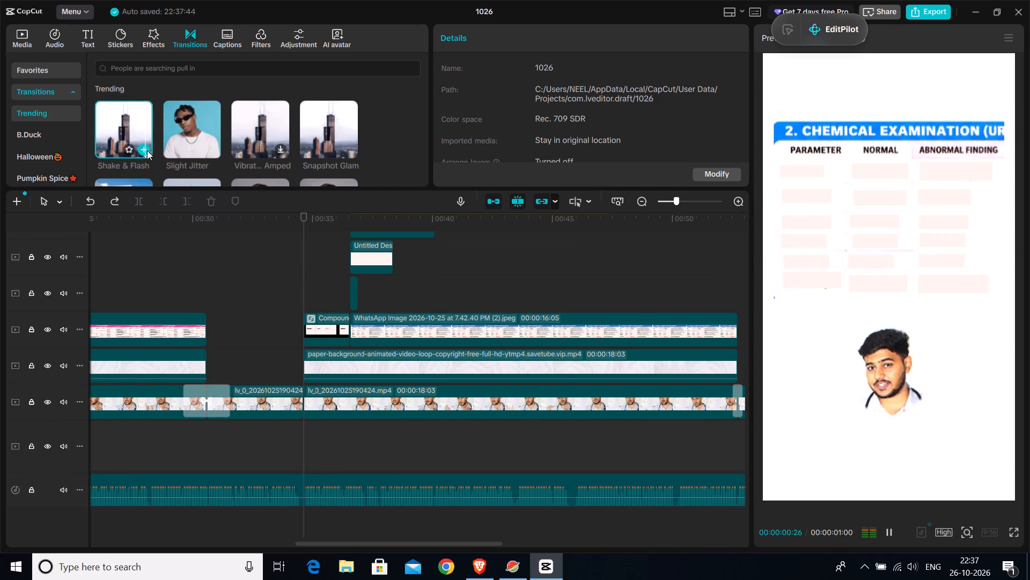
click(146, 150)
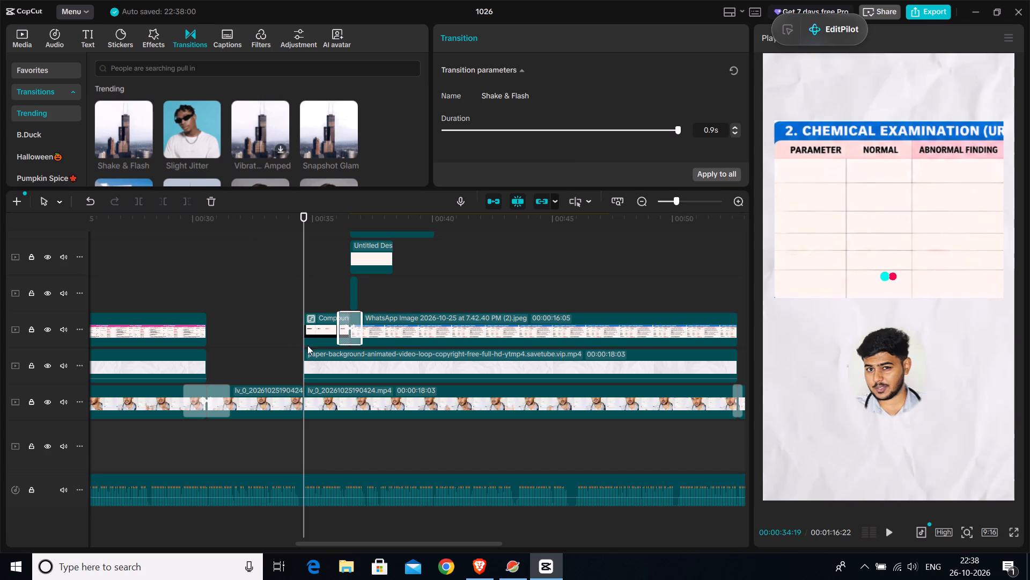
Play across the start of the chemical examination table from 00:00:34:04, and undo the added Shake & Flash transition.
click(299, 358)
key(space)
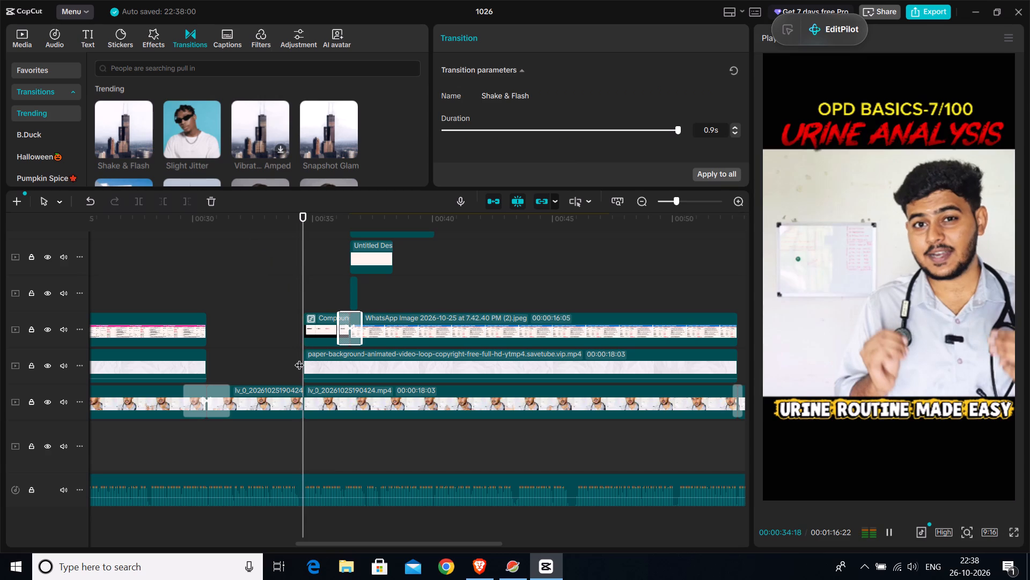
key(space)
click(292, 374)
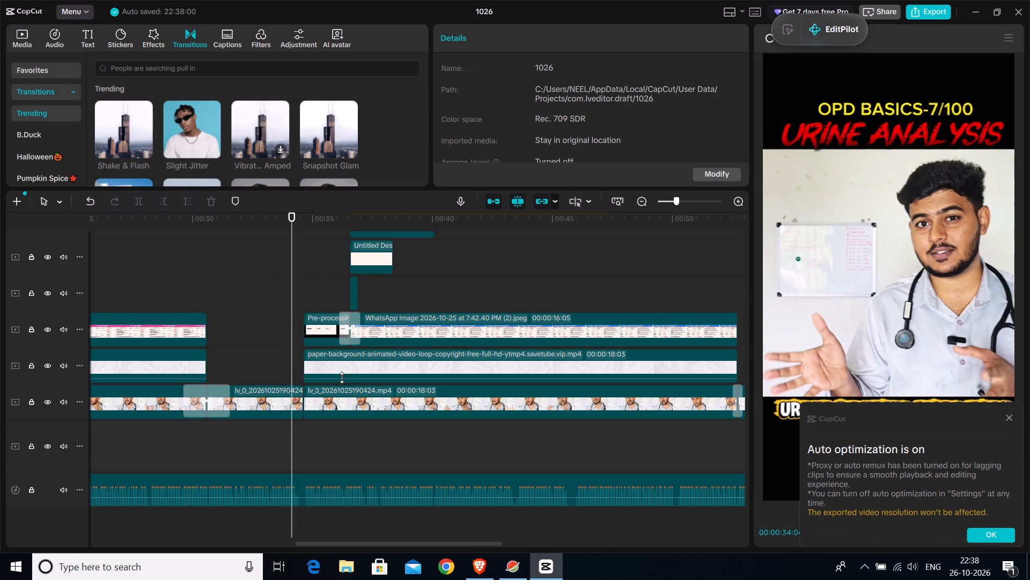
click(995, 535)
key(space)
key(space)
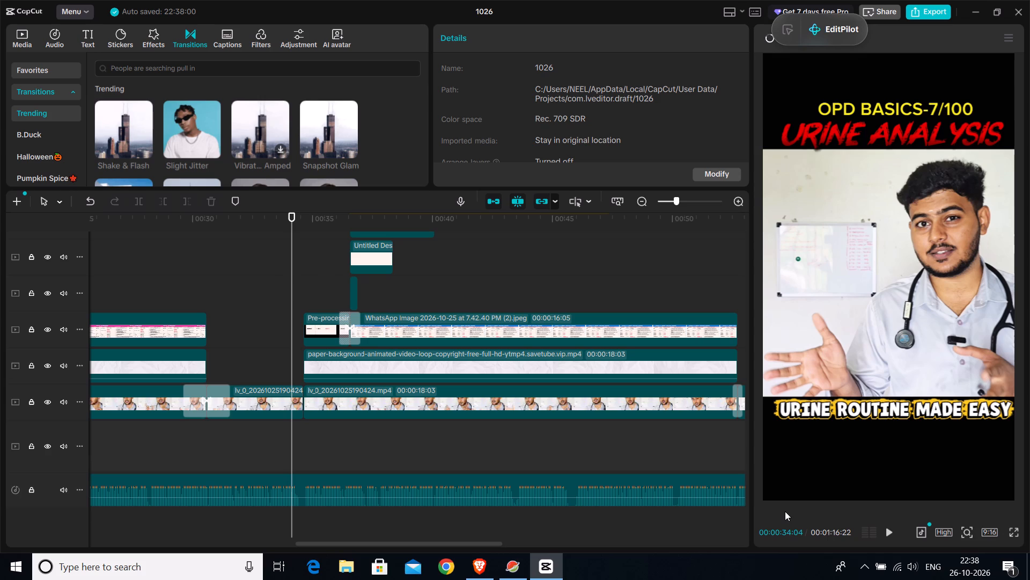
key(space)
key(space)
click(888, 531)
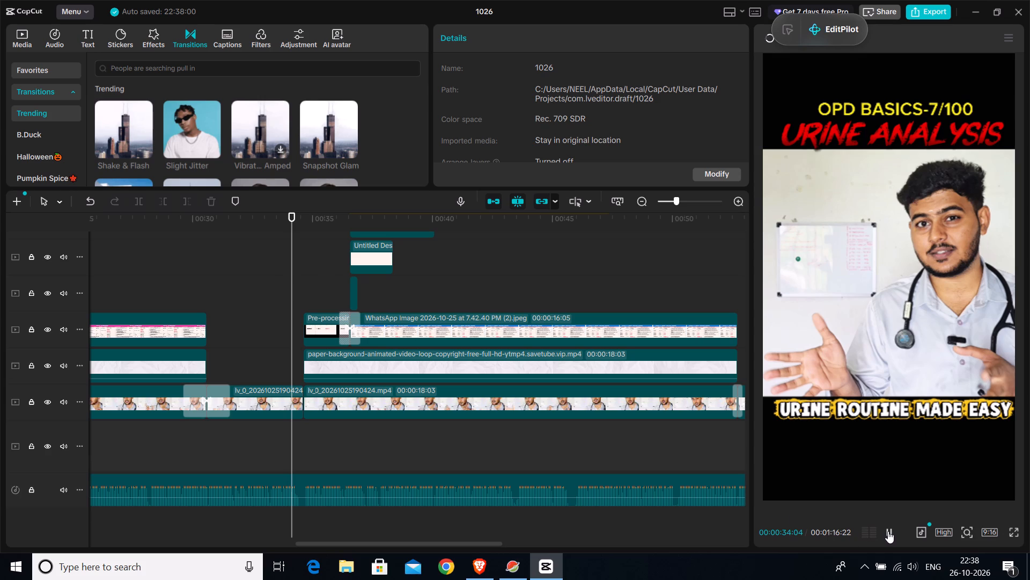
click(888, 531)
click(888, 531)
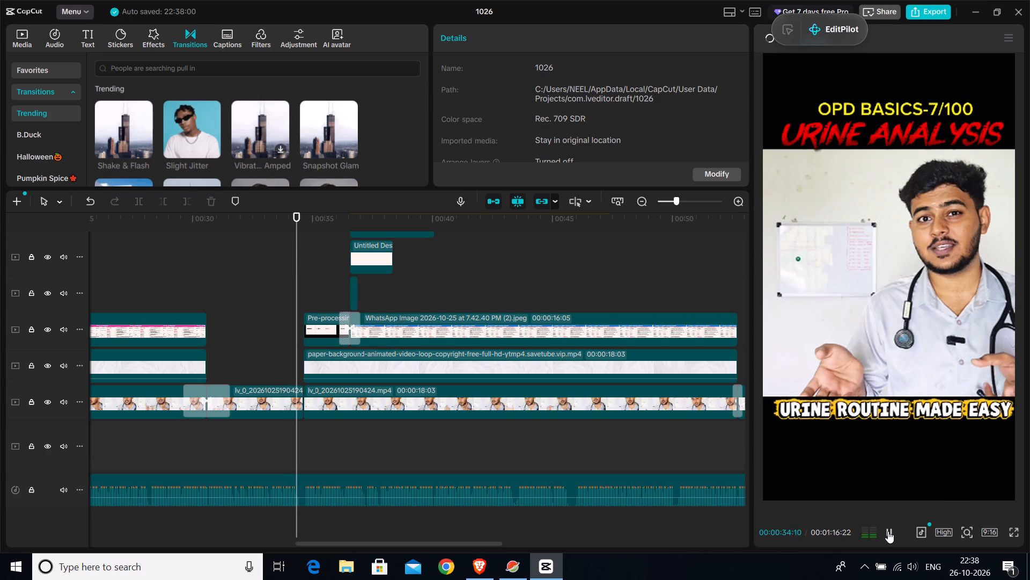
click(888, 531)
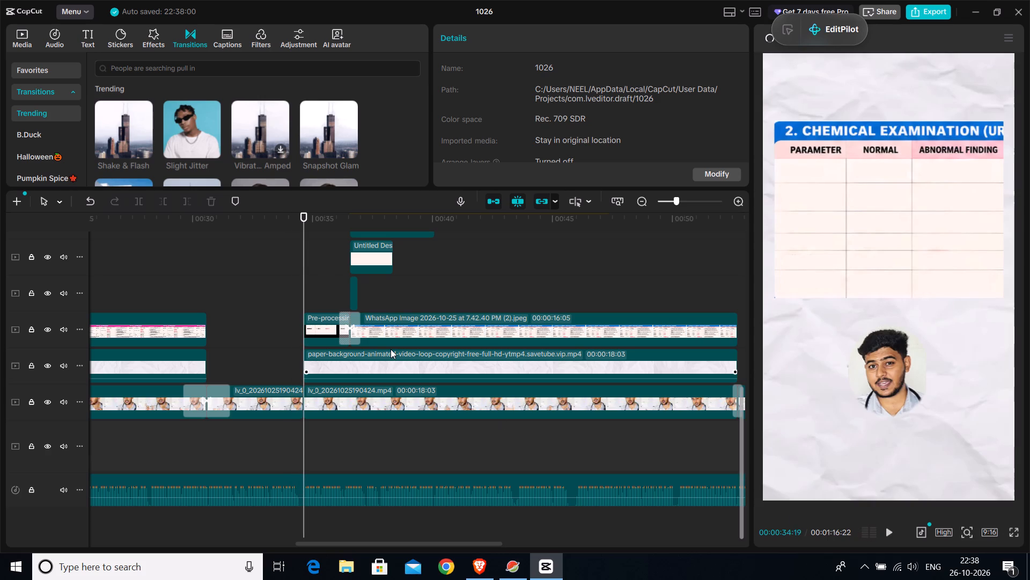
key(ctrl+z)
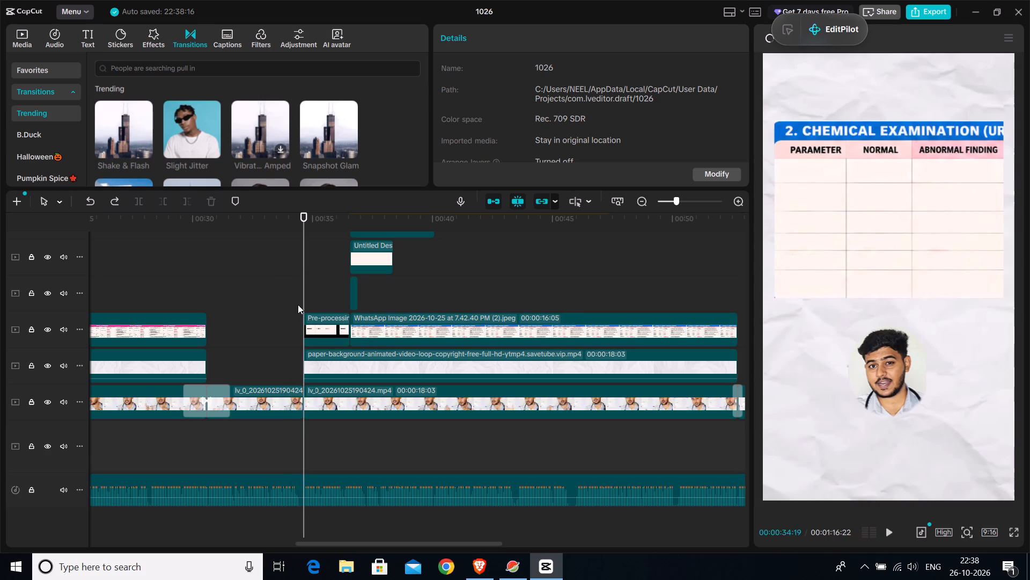
Scrub around the chemical examination table's start, return to 00:00:34:19, and preview the Shake & Flash transition there.
drag(305, 296, 307, 299)
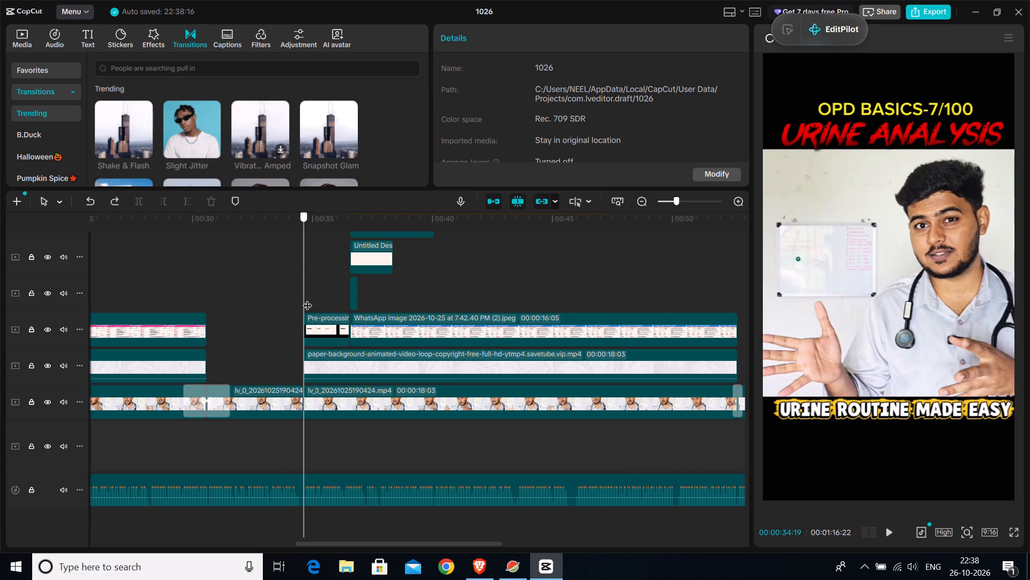
drag(307, 299, 334, 329)
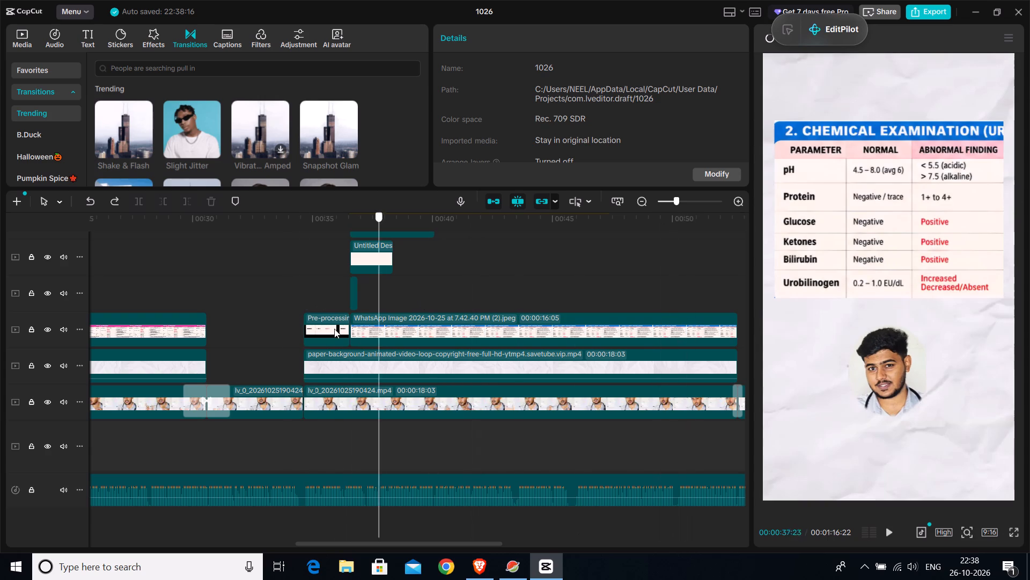
drag(334, 329, 306, 310)
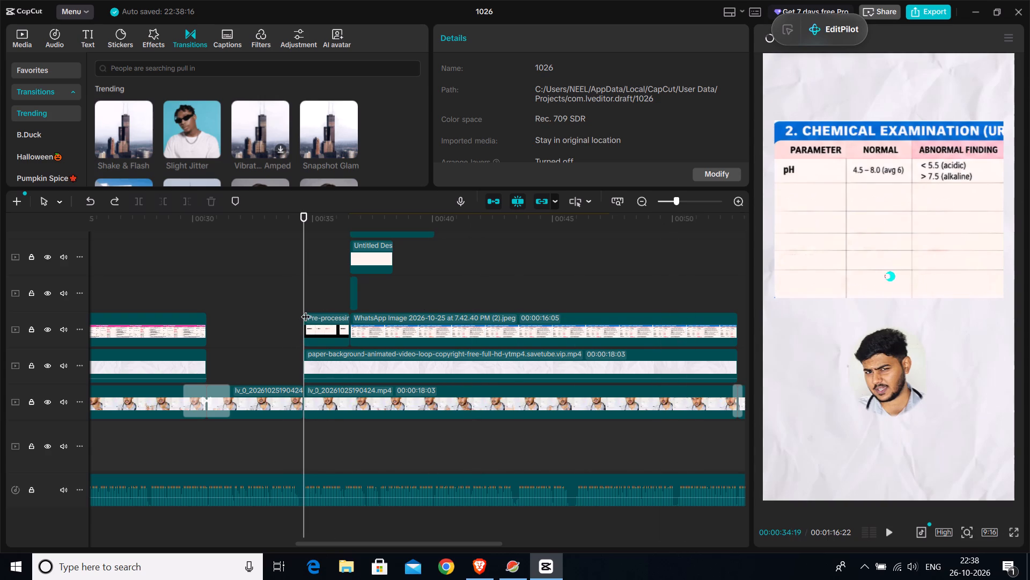
click(283, 437)
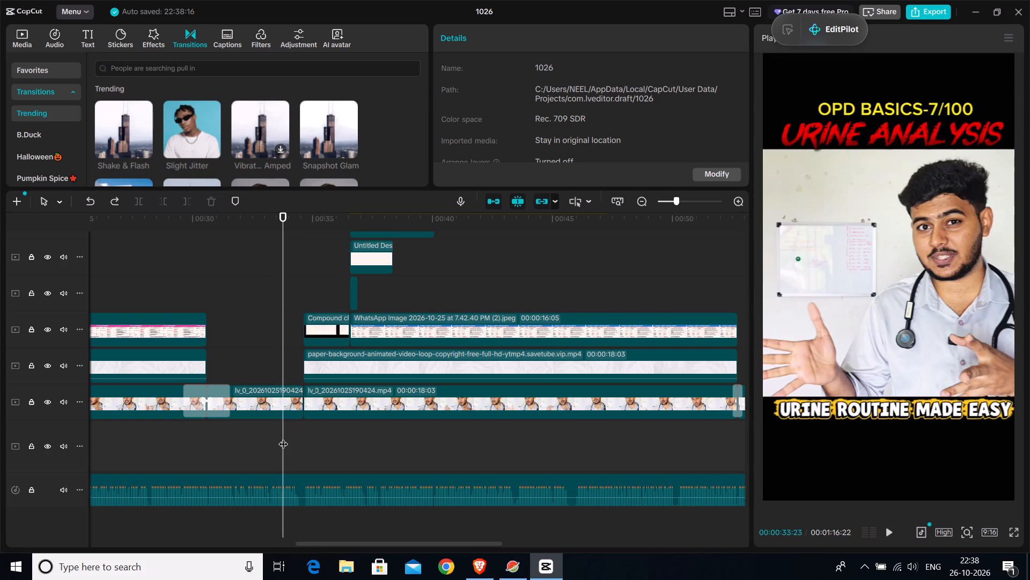
click(300, 427)
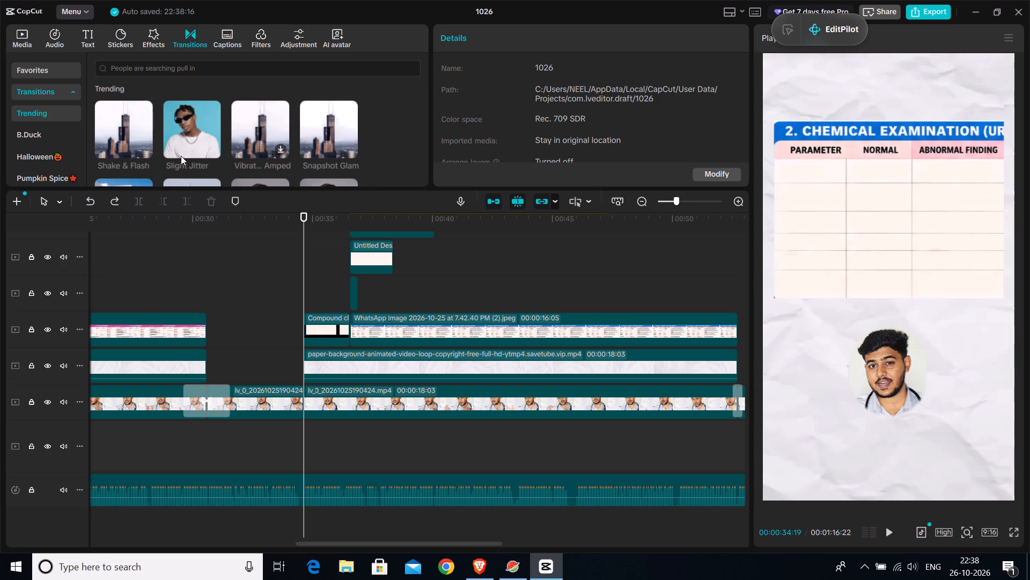
scroll(150, 143, down, 2)
scroll(150, 143, up, 4)
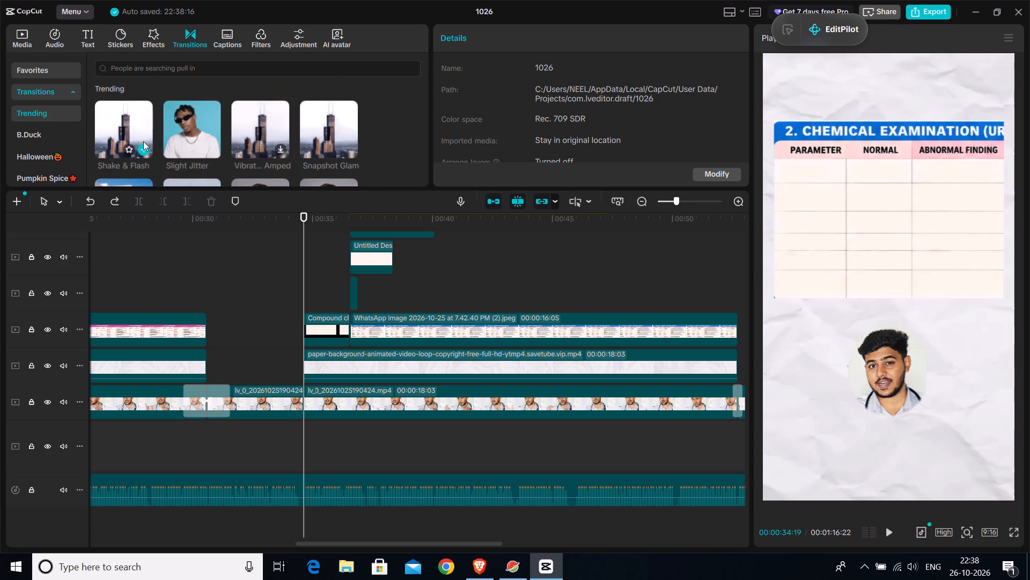
click(143, 141)
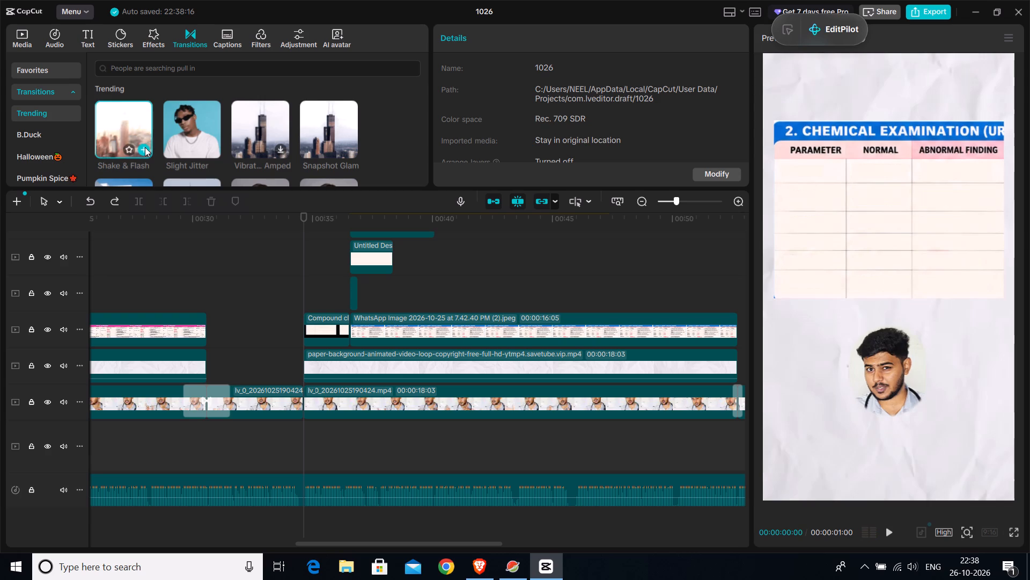
Scrub back and forth across the presenter video's 00:00:34:19 cut to examine the change into the chemical examination table.
click(279, 432)
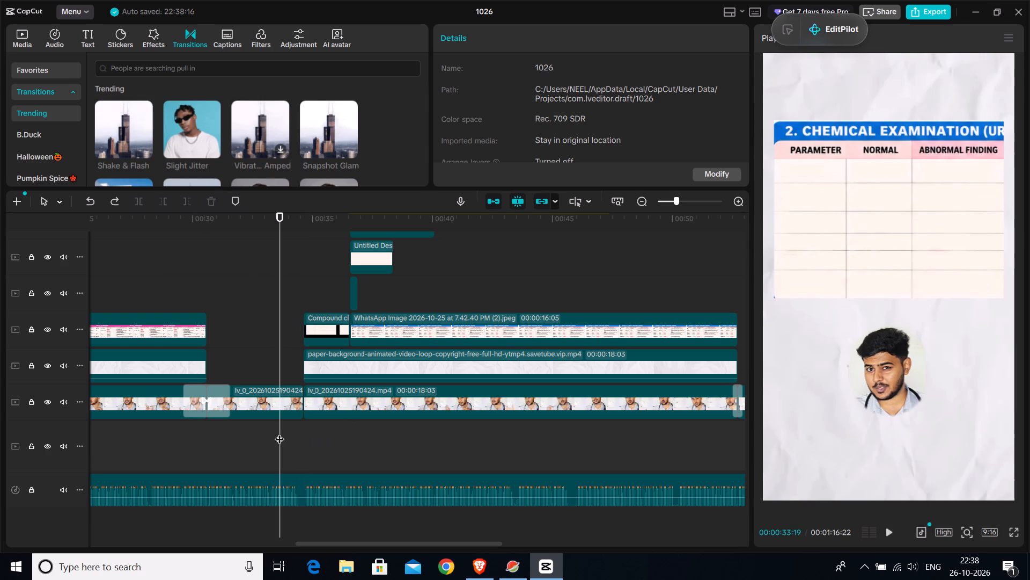
drag(279, 432, 303, 428)
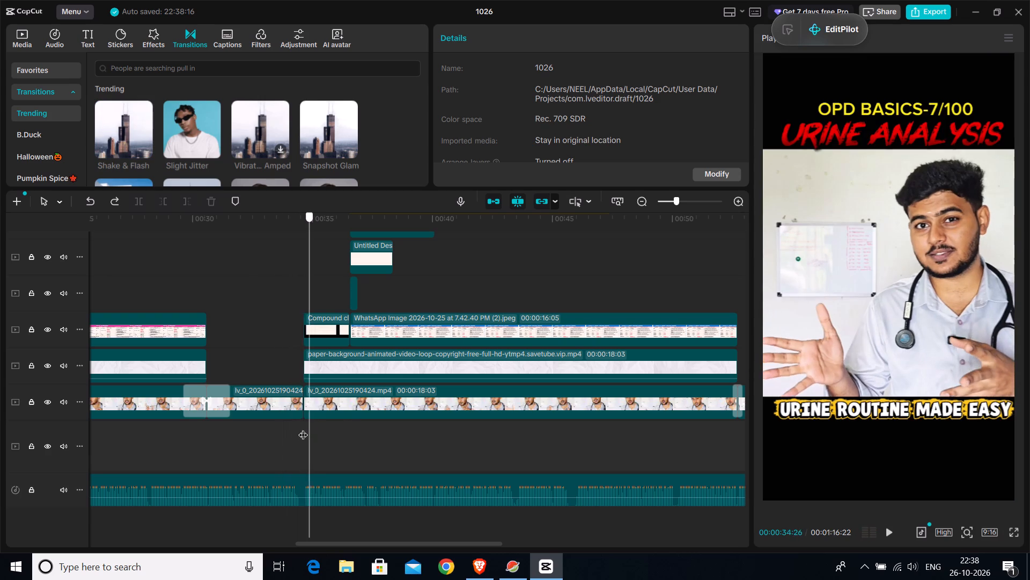
drag(303, 428, 305, 428)
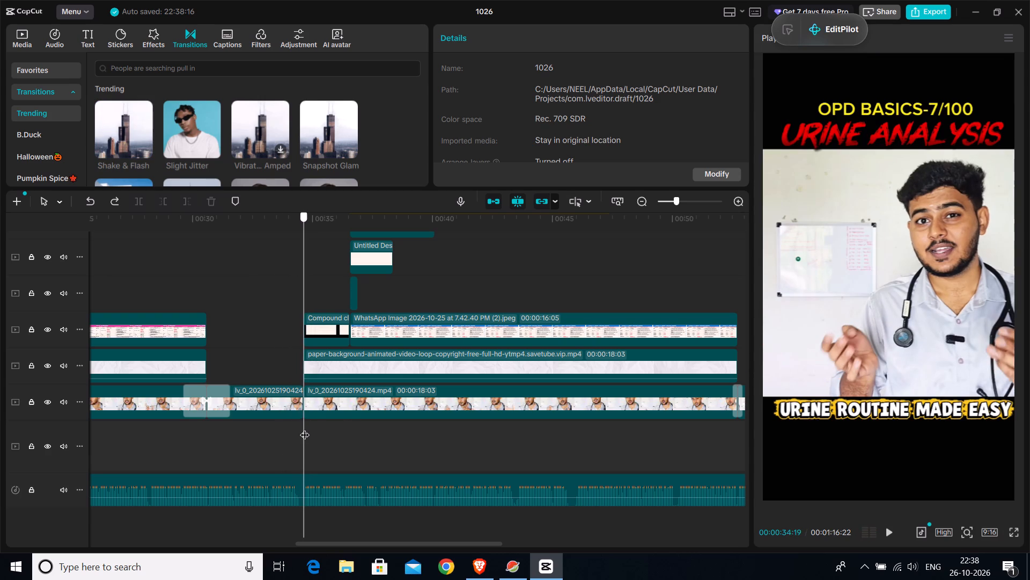
drag(305, 428, 296, 430)
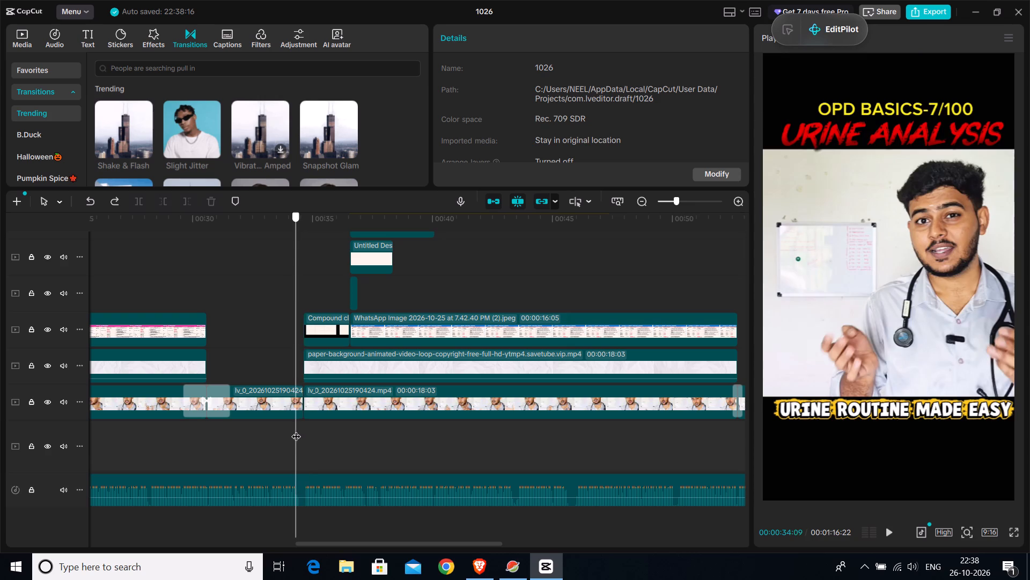
drag(296, 430, 306, 427)
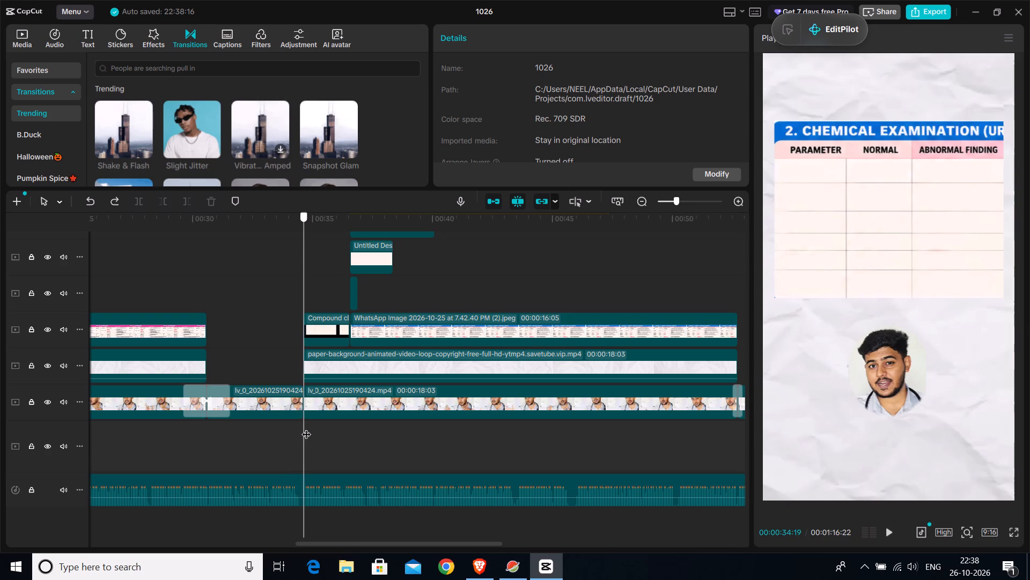
drag(306, 427, 304, 427)
drag(304, 427, 294, 427)
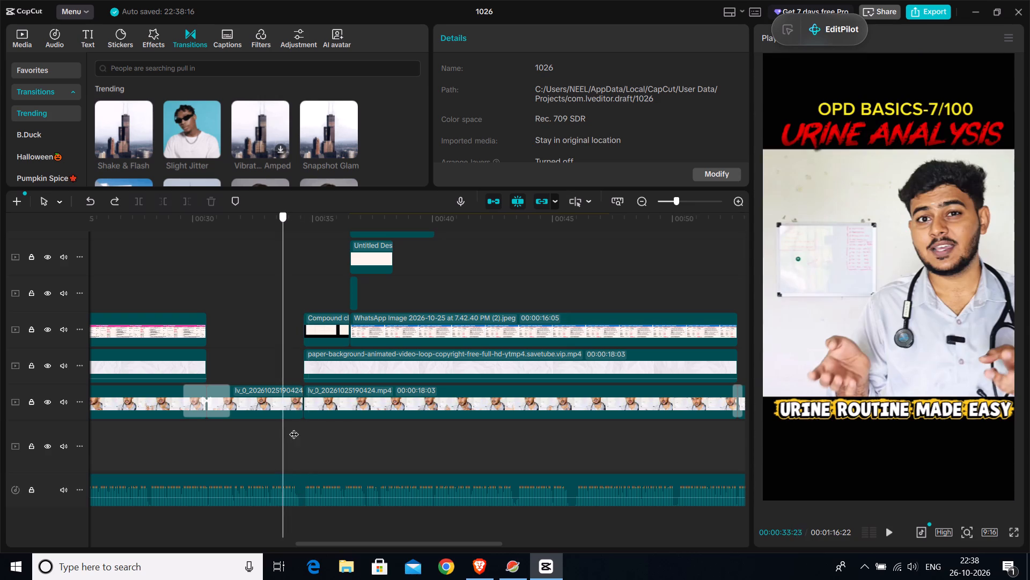
Scrub through the chemical and microscopic examination sections to the video's end, and back to the presenter video's cut at 00:01:07:12.
drag(294, 427, 624, 389)
scroll(581, 392, up, 1)
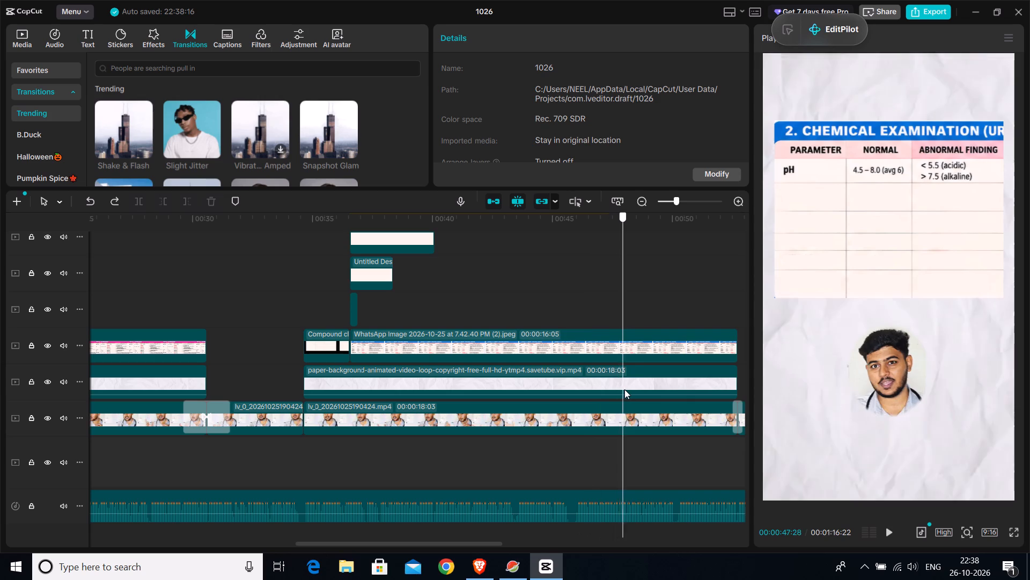
drag(624, 389, 431, 428)
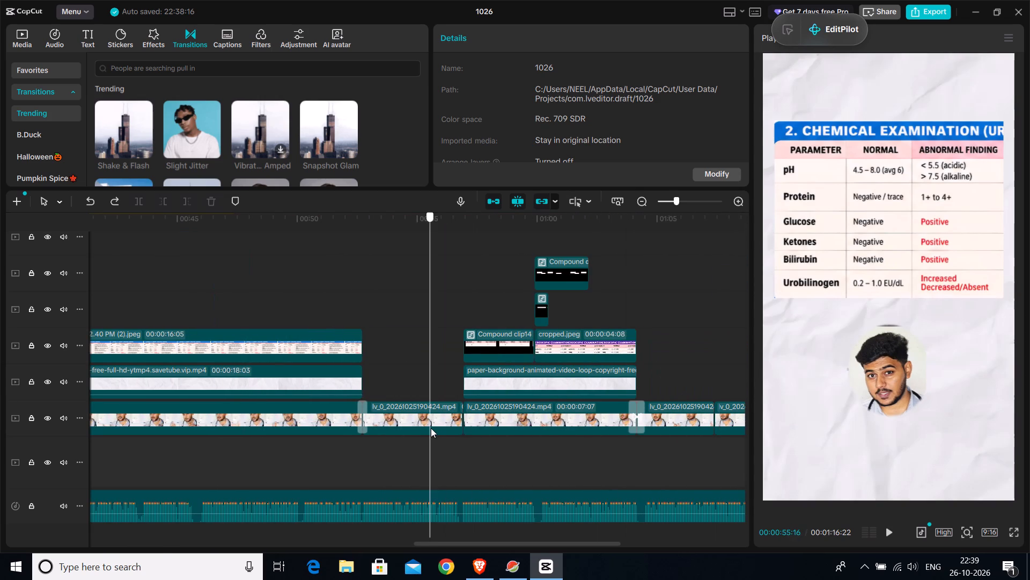
drag(431, 428, 490, 420)
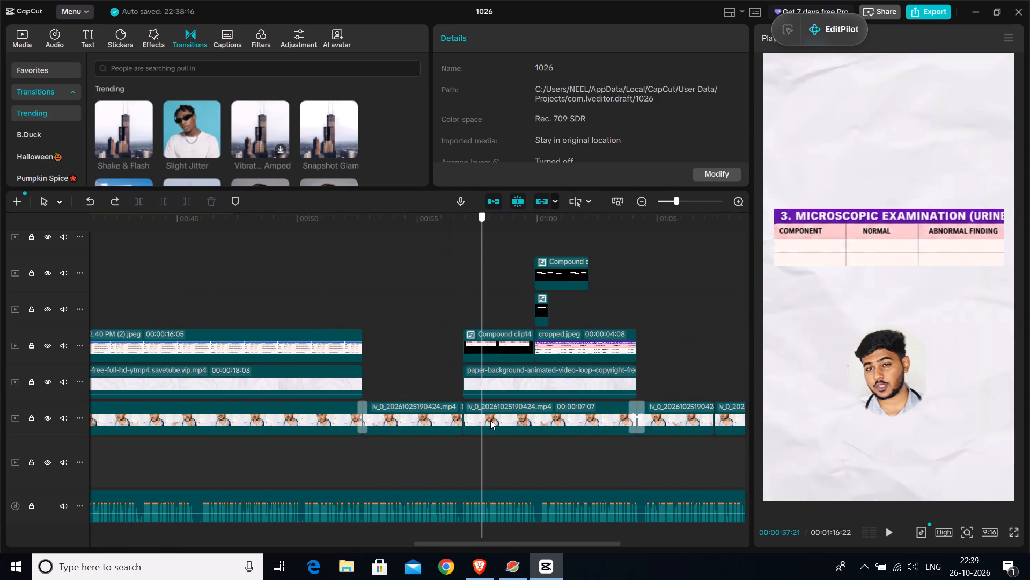
drag(490, 420, 496, 411)
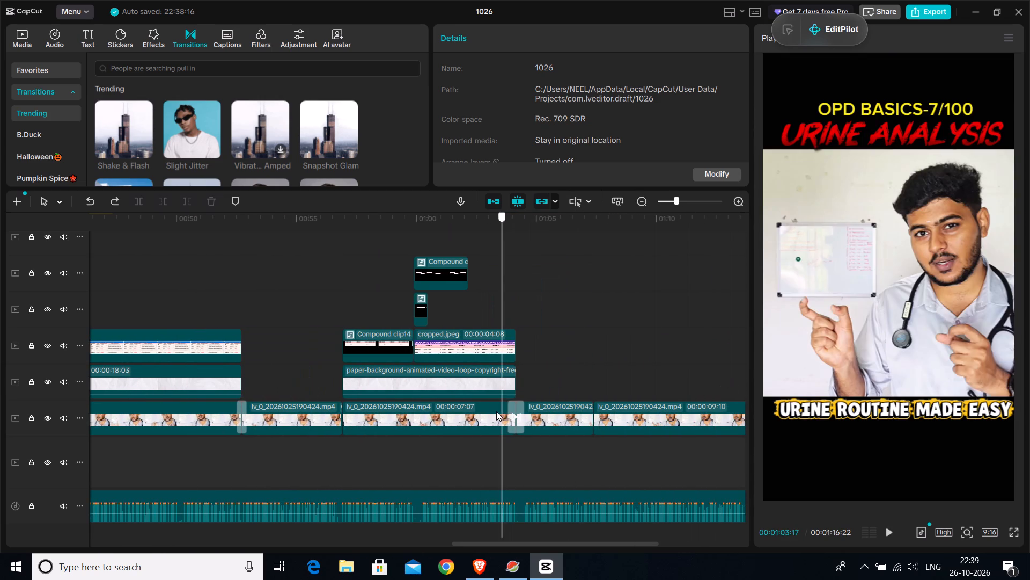
drag(496, 411, 774, 381)
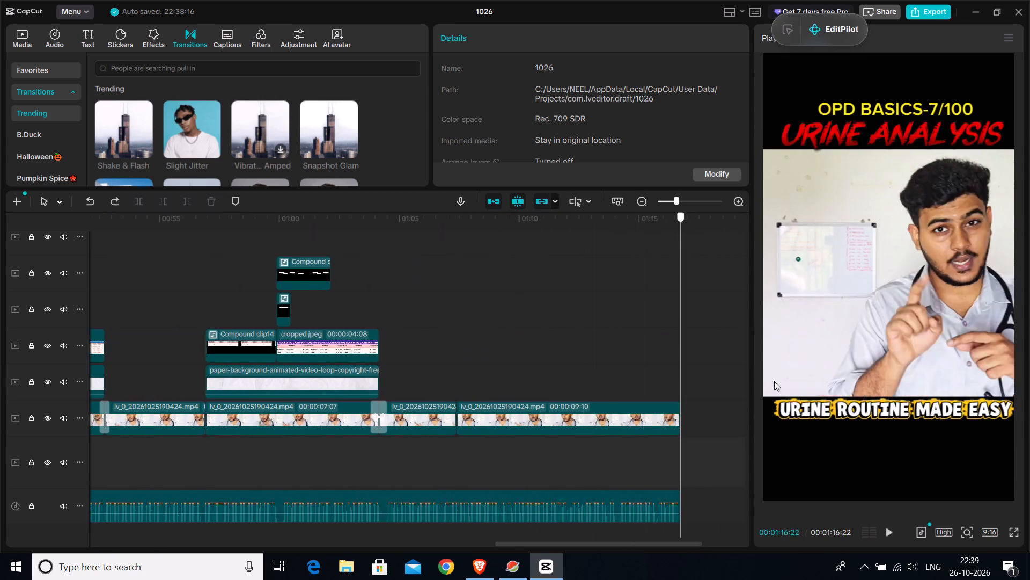
drag(774, 381, 554, 393)
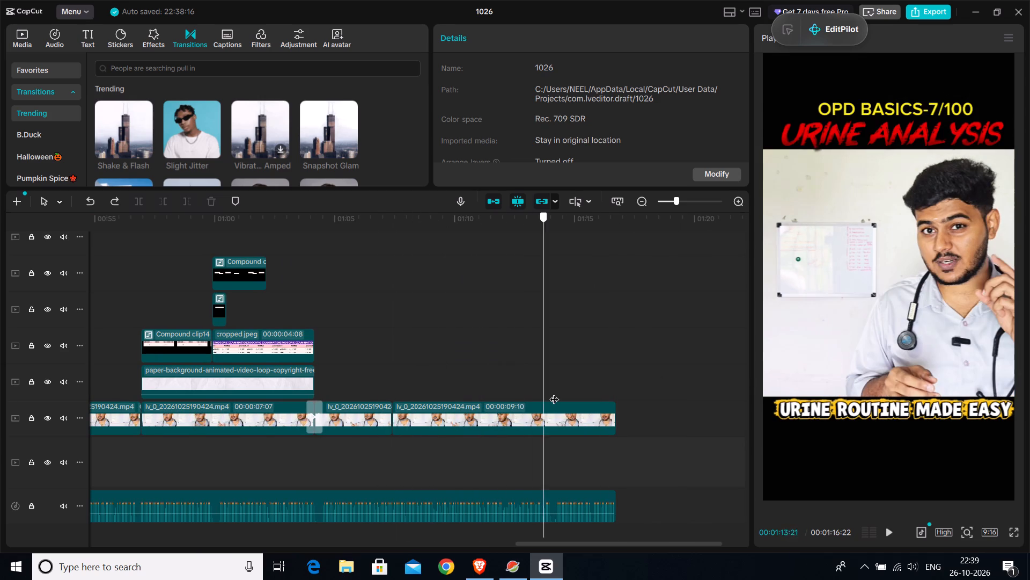
drag(554, 393, 393, 412)
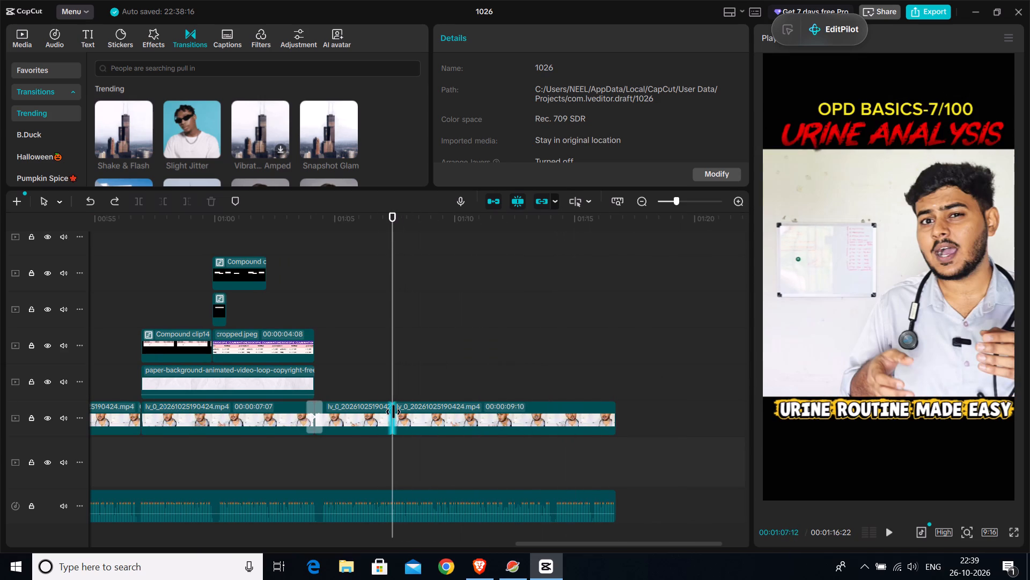
Play the presenter video's closing section from 00:01:07:12 towards the end, pausing at intervals to review it.
click(895, 533)
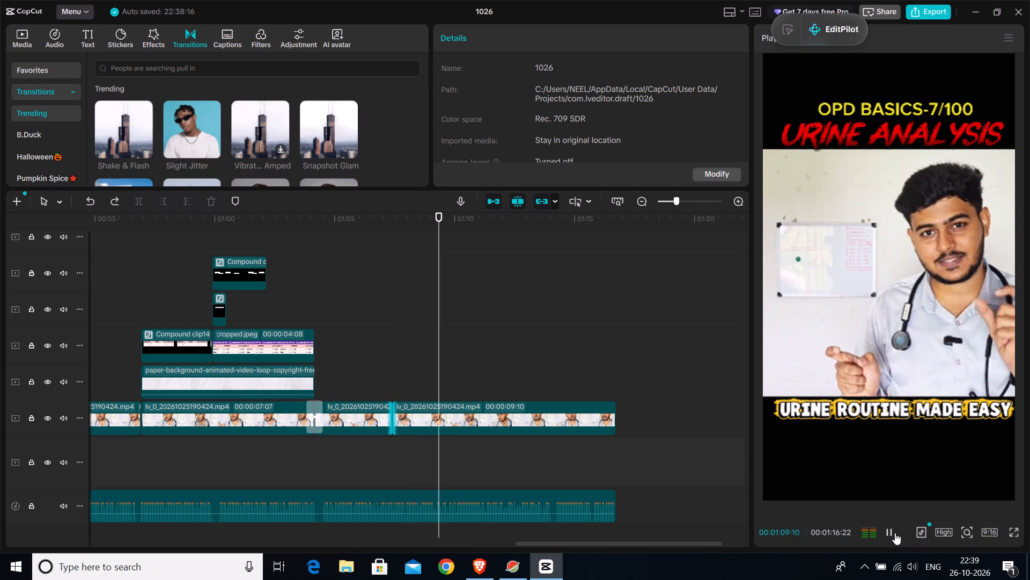
click(895, 533)
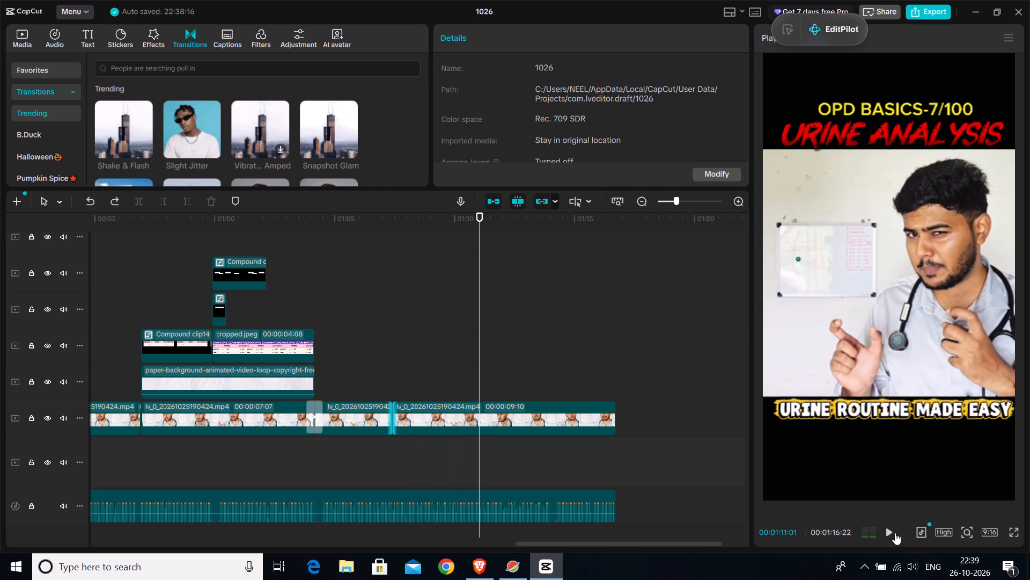
click(895, 533)
click(895, 533)
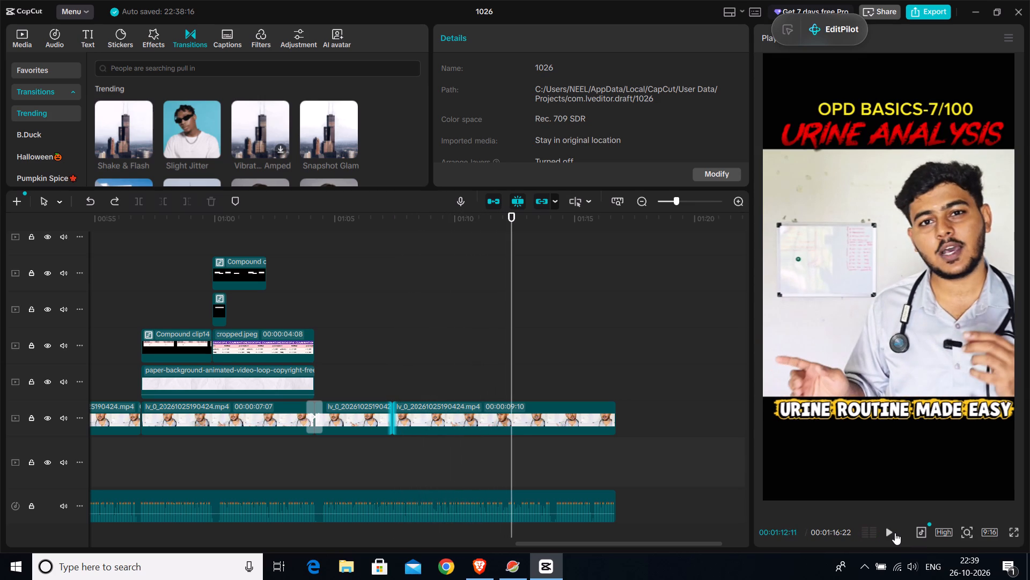
click(895, 533)
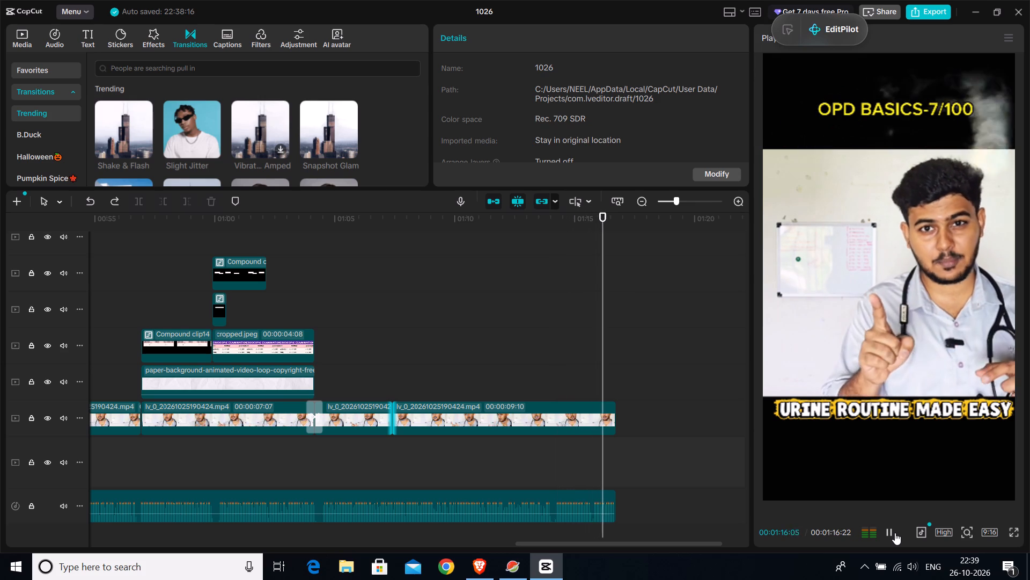
Return to the video's start at 00:00:00:00 and play the opening through into the physical examination table.
click(400, 447)
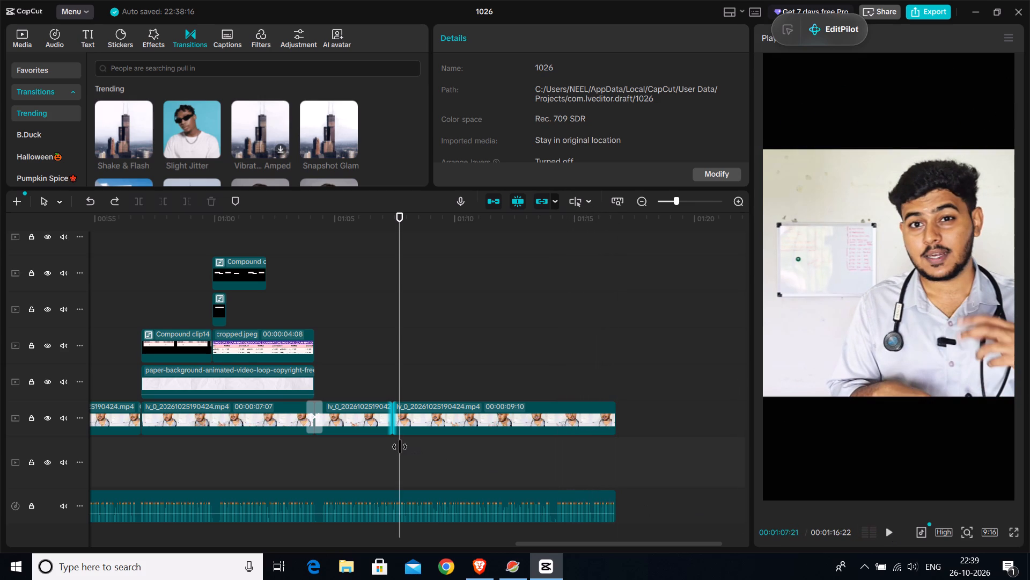
drag(401, 449, 236, 468)
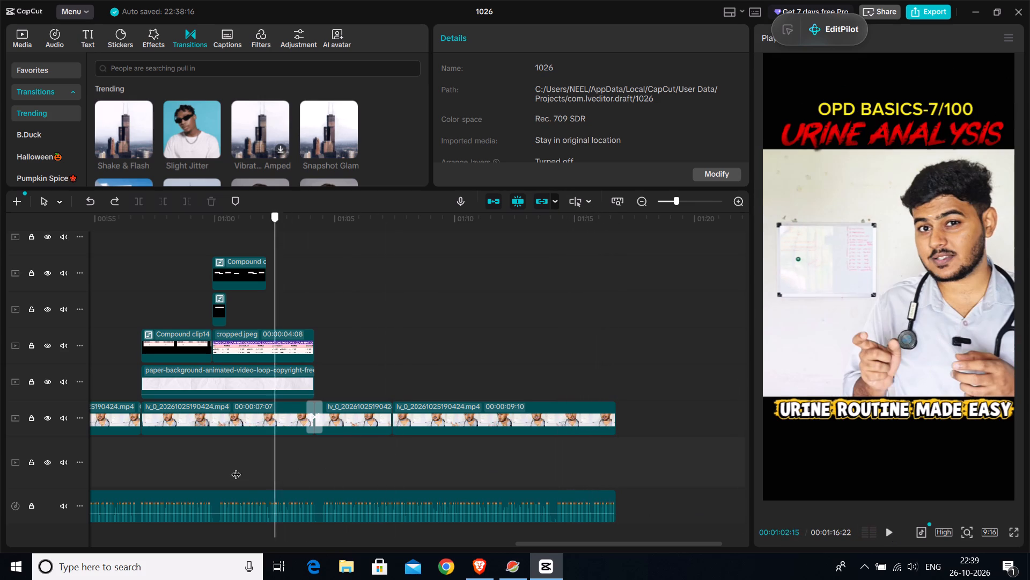
drag(236, 468, 105, 472)
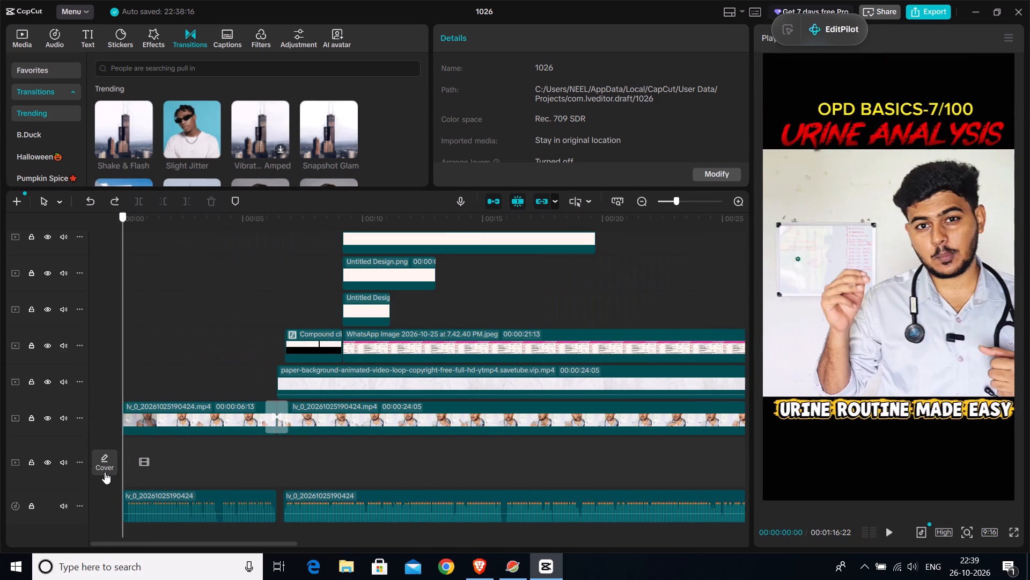
drag(105, 472, 83, 478)
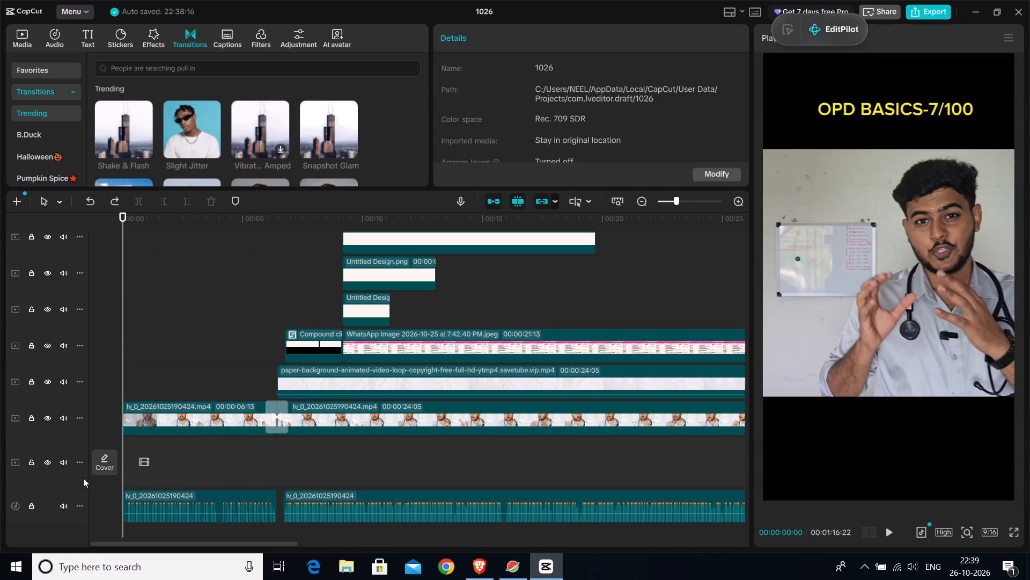
click(890, 536)
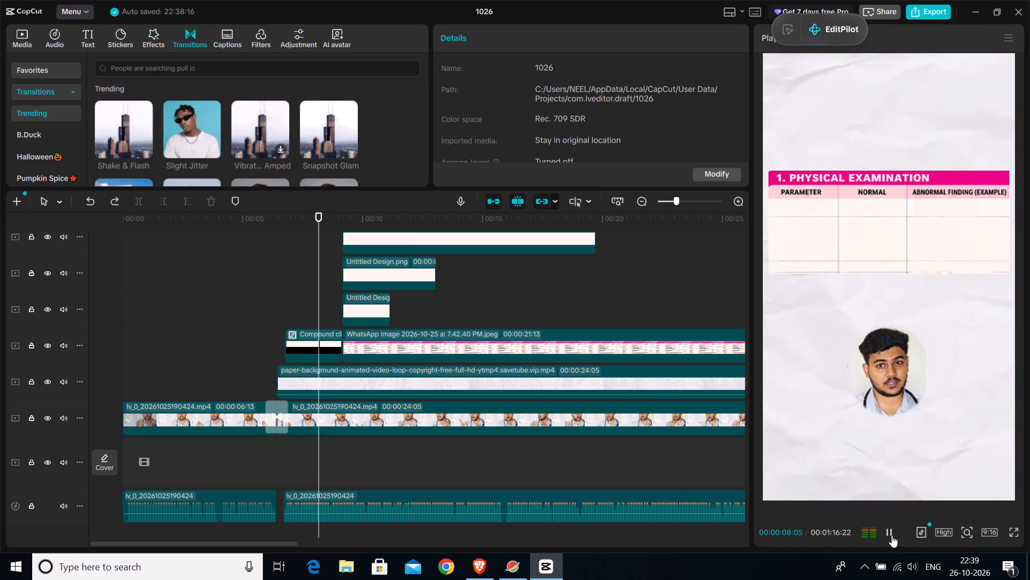
click(887, 534)
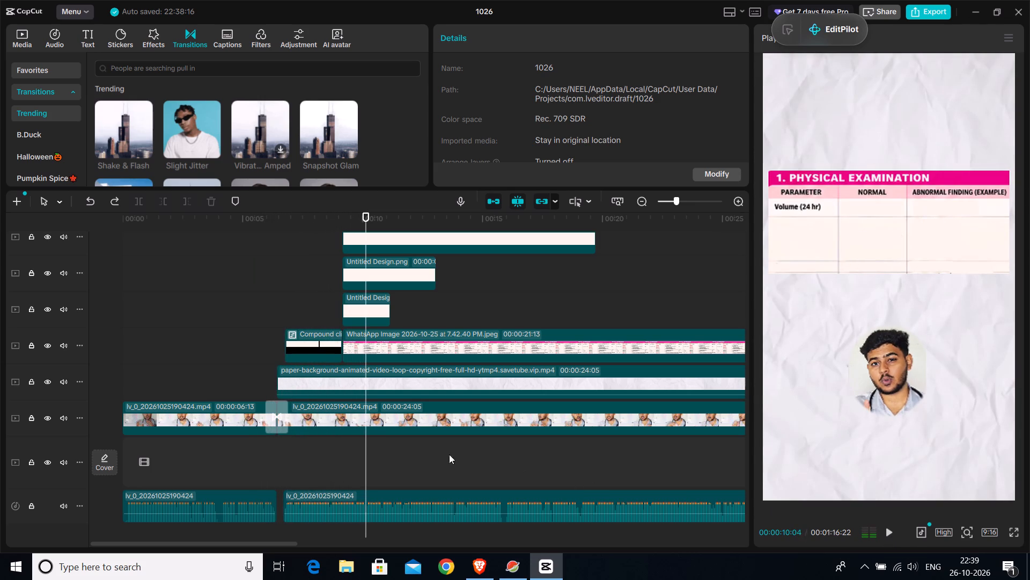
Scrub across the first Shake & Flash transition, and play from 00:00:06:13 into the physical examination table.
click(273, 455)
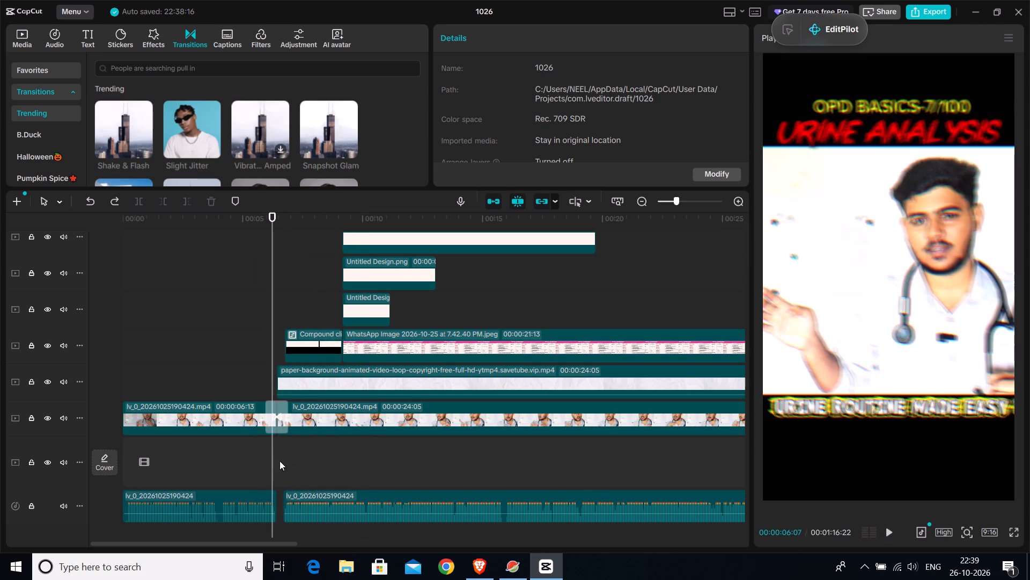
drag(271, 466, 278, 466)
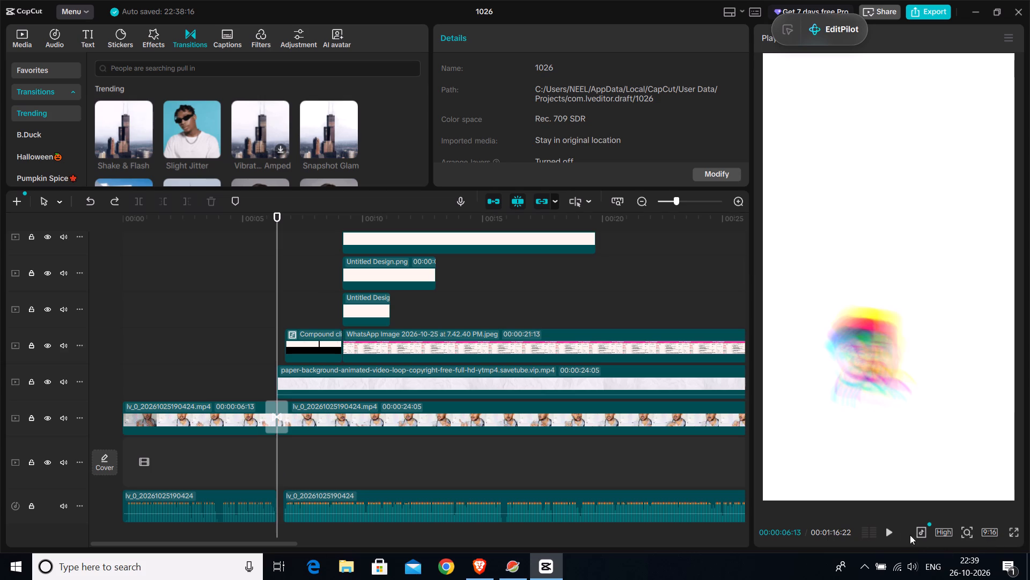
click(887, 535)
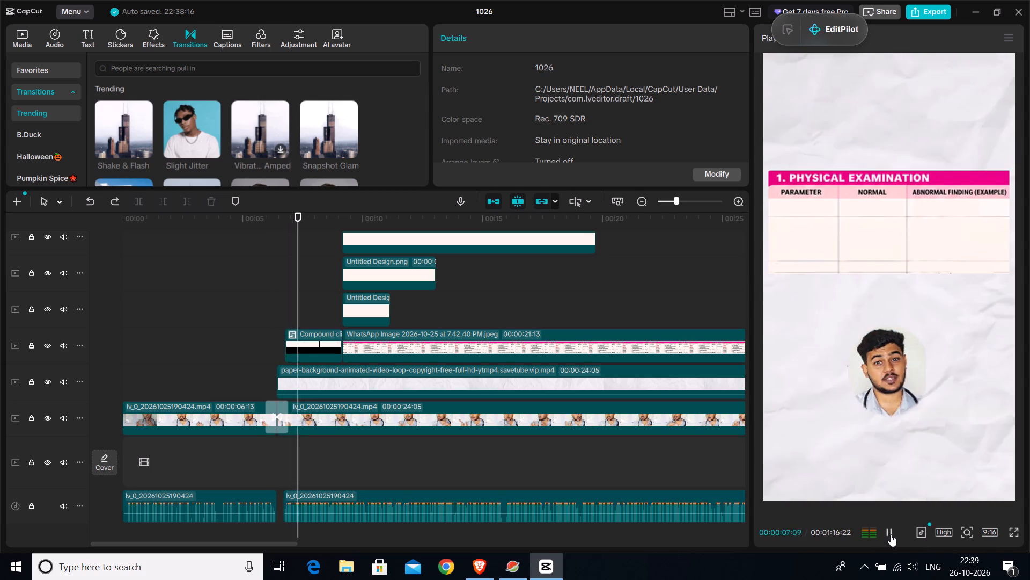
click(891, 534)
click(891, 534)
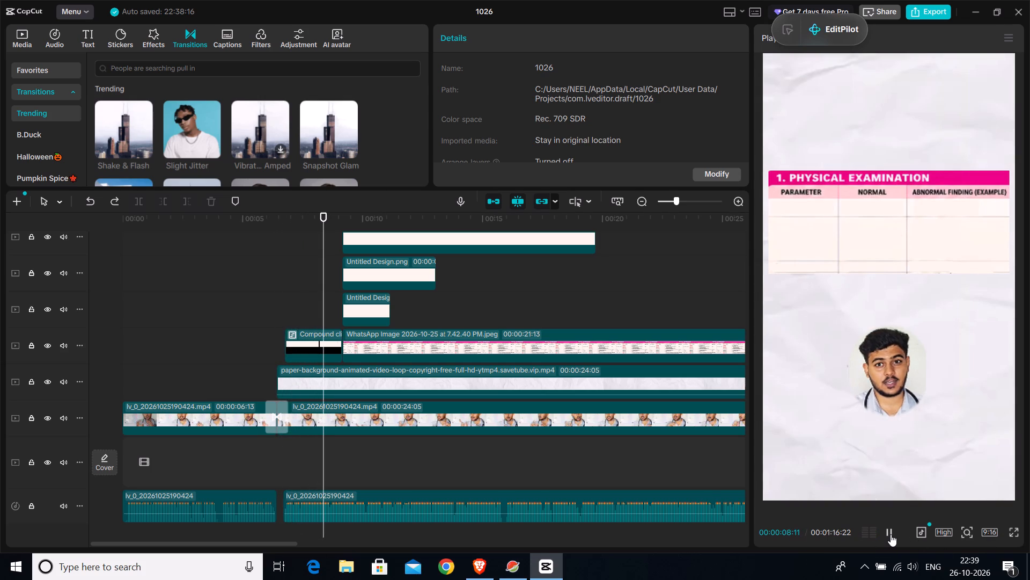
click(891, 534)
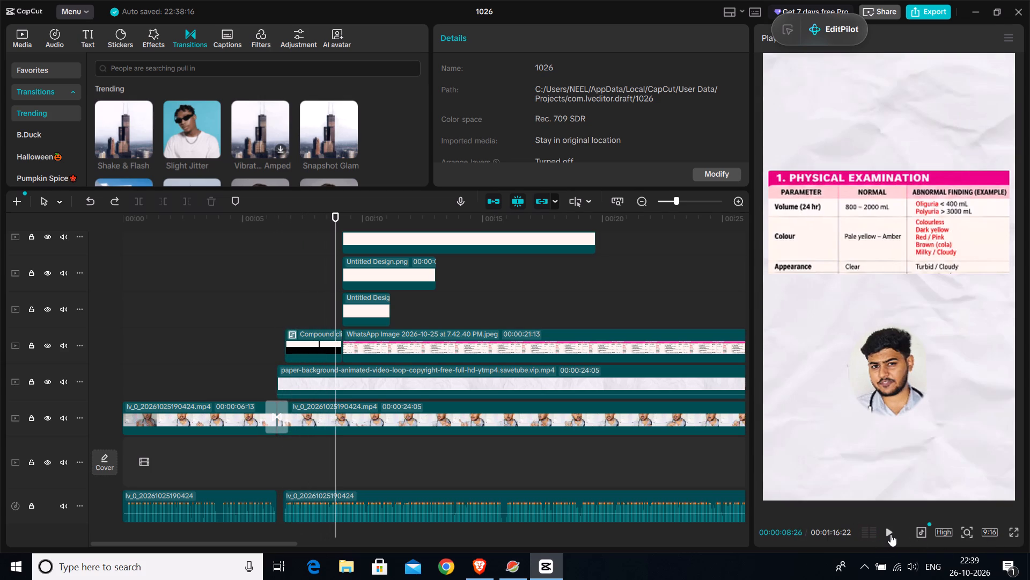
Play short stretches of Compound clip1 and the table image after it, examining how the blank physical examination table changes up to 00:00:08:10.
ctrl+scroll(368, 367, up, 19)
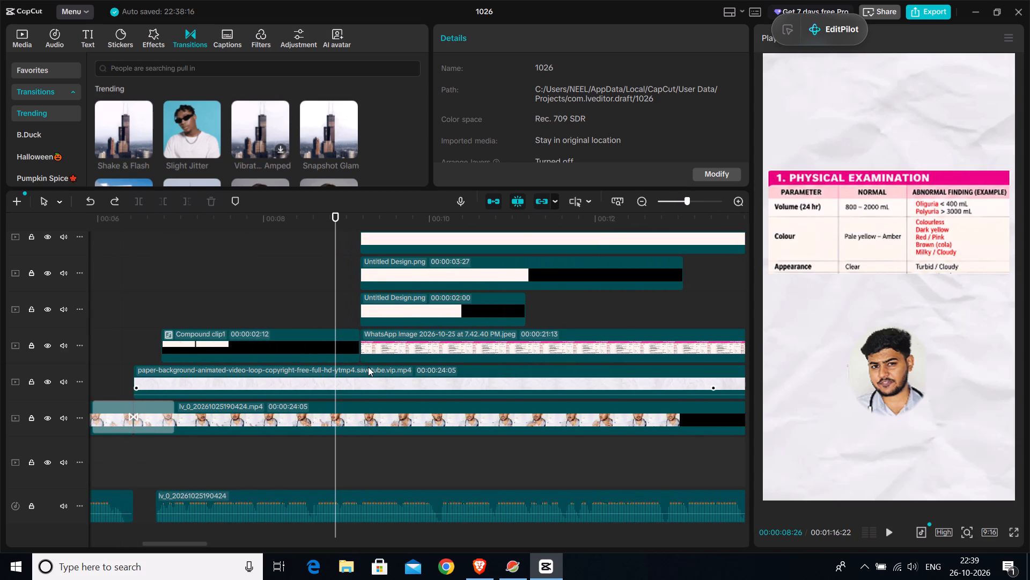
key(space)
key(space)
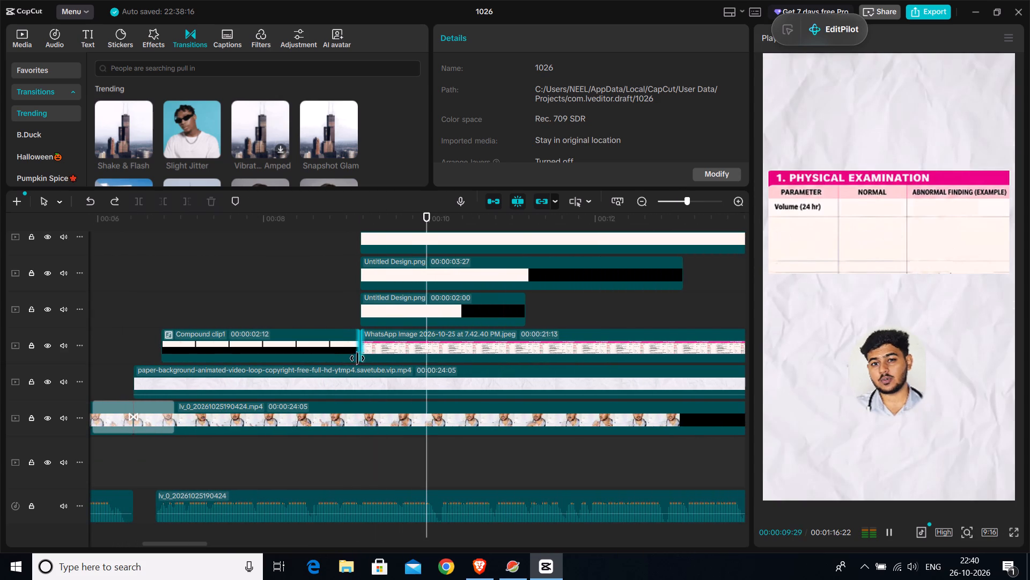
click(307, 315)
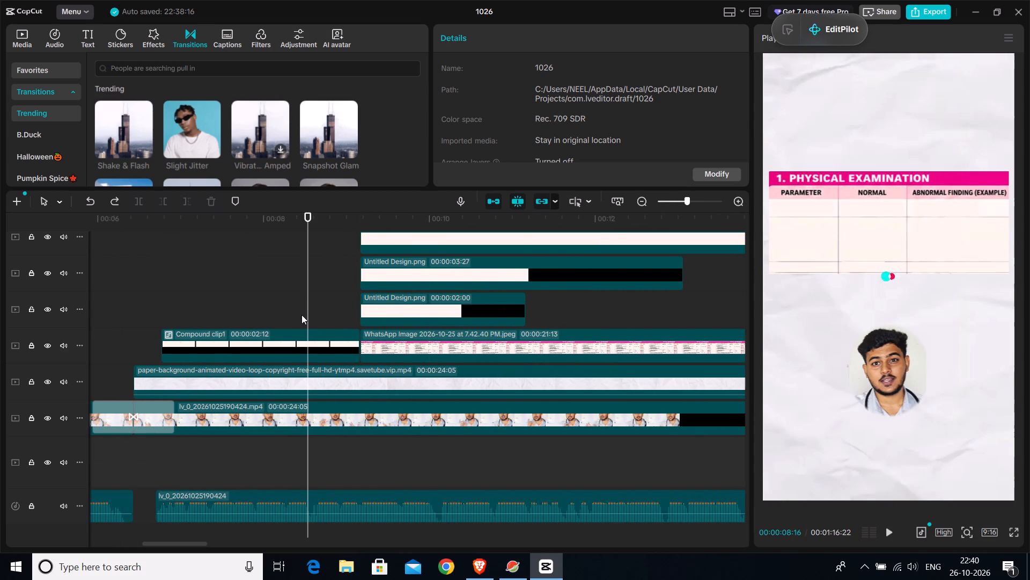
key(space)
key(space)
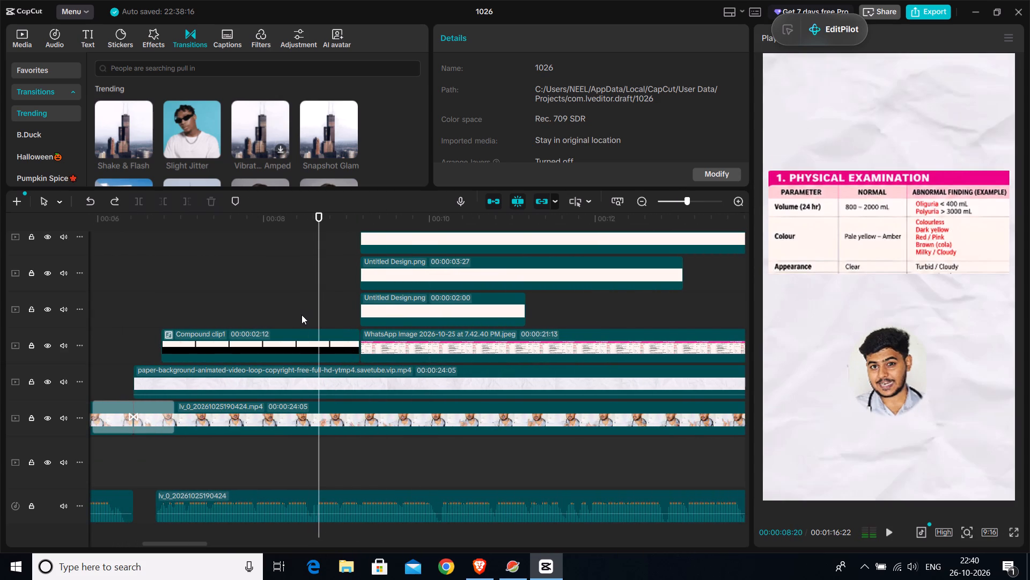
click(290, 316)
click(246, 312)
key(space)
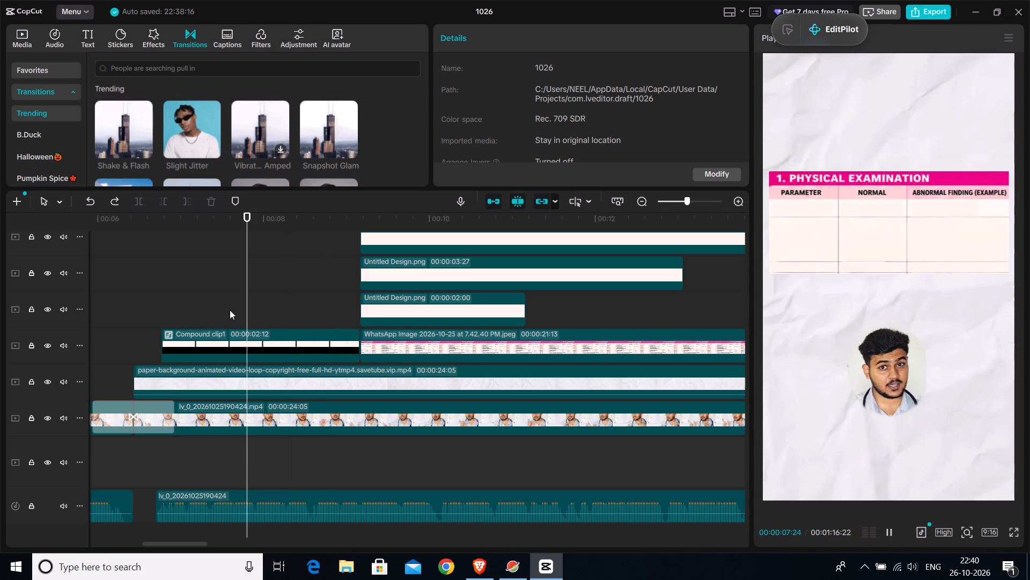
key(space)
key(space)
key(space)
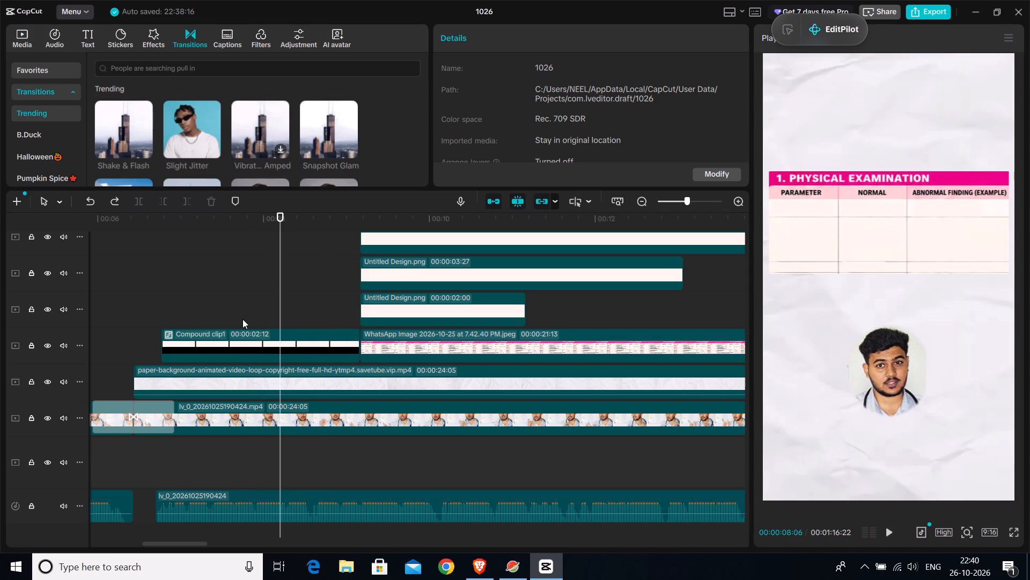
key(space)
key(space)
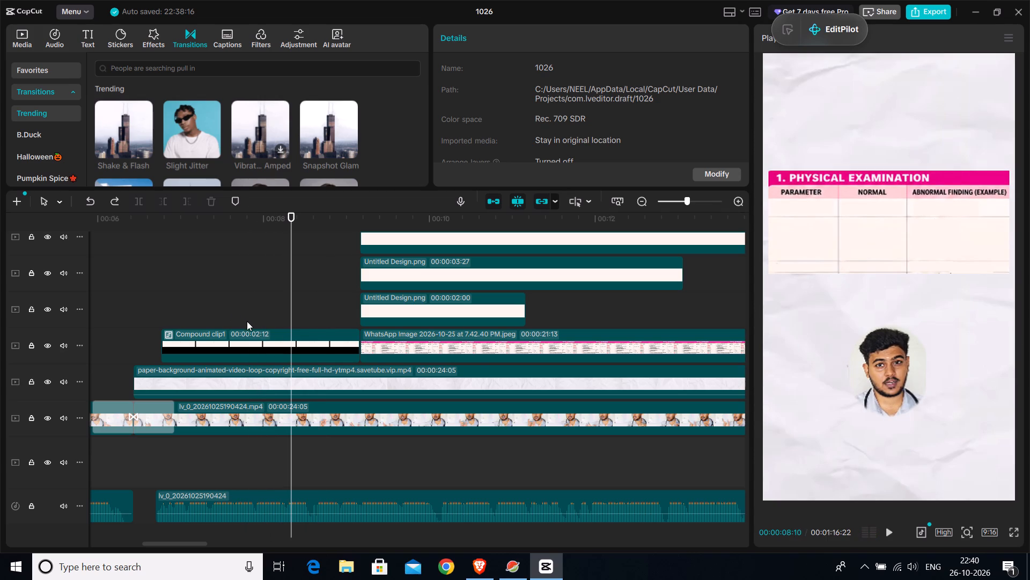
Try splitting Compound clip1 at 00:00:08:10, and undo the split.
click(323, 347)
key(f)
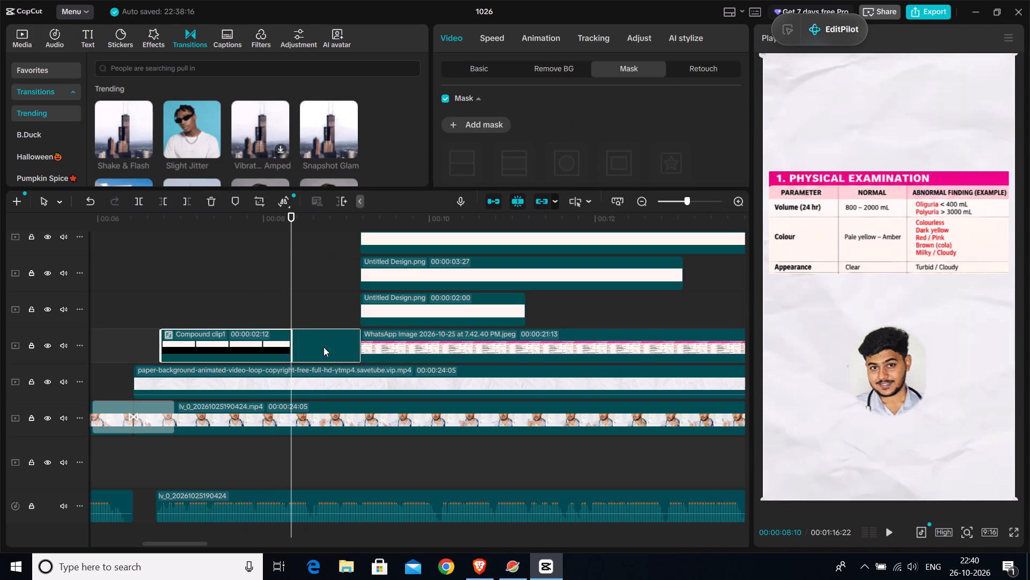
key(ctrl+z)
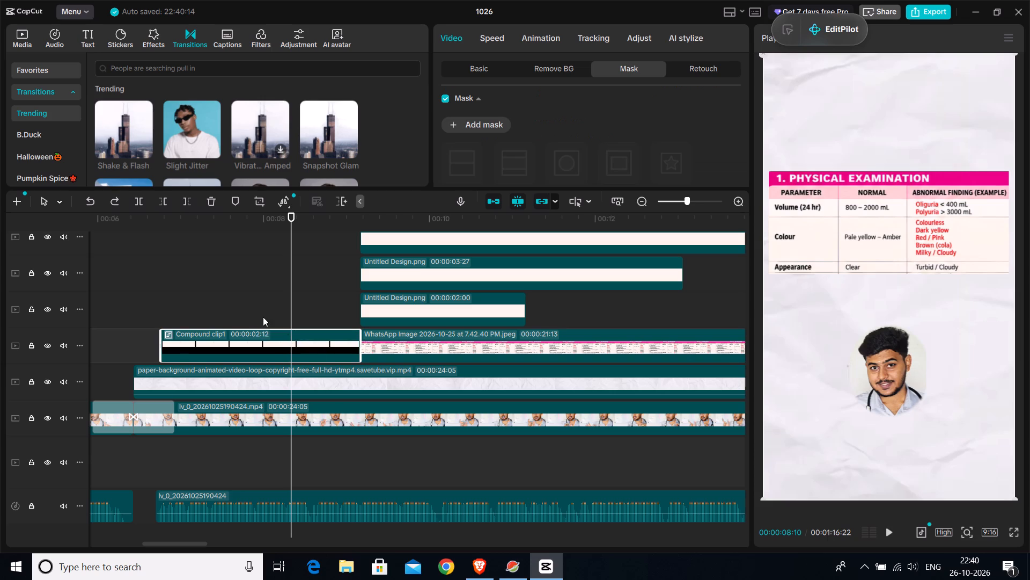
Split Compound clip1 at 00:00:07:23 and delete the part after the cut.
click(243, 308)
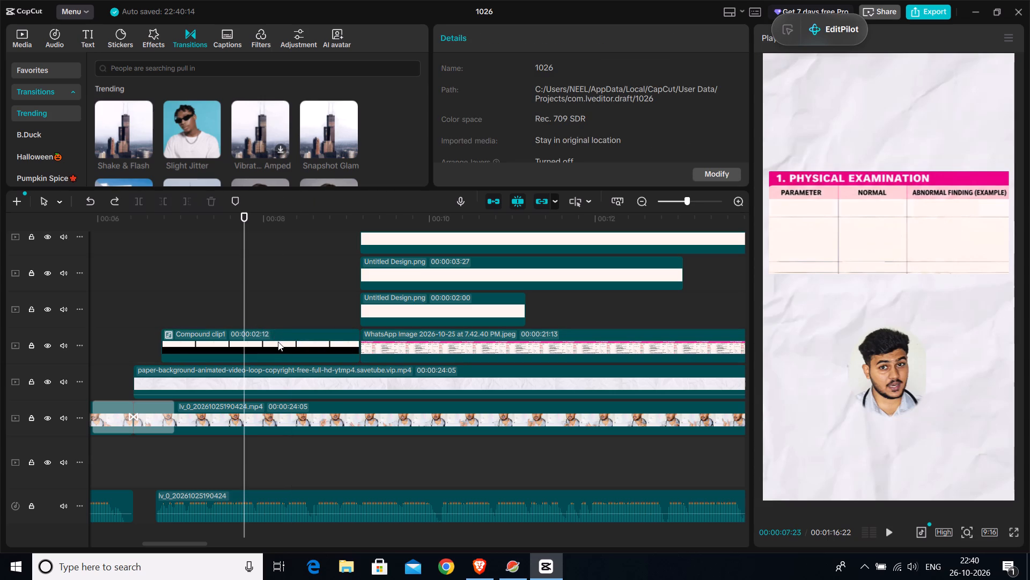
click(282, 345)
key(f)
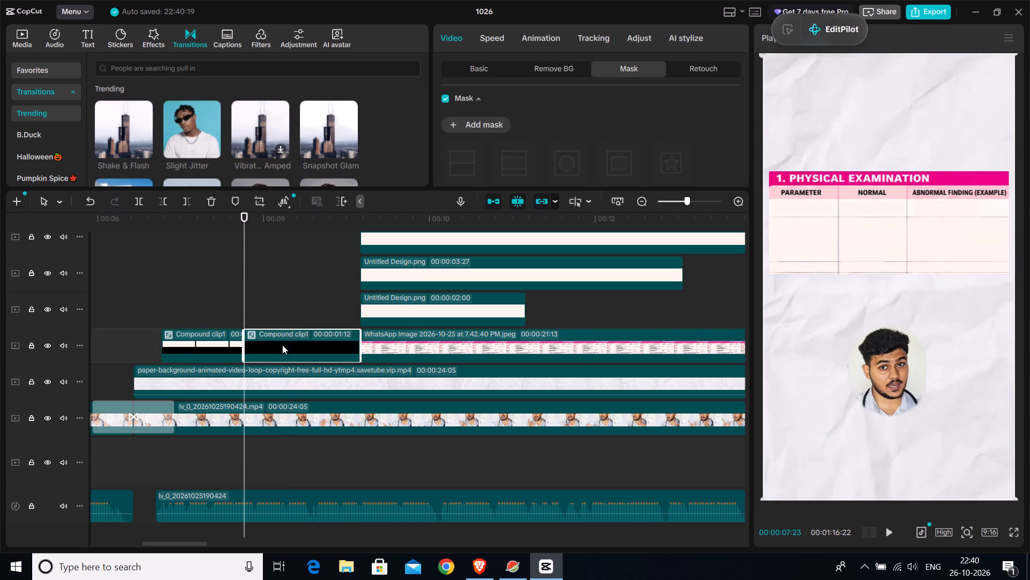
key(Delete)
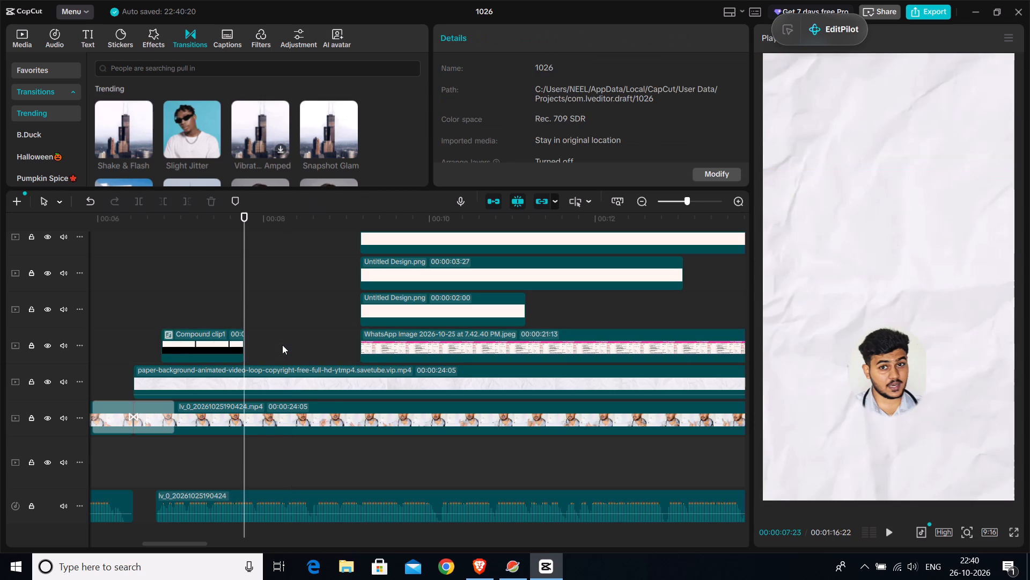
Copy the shortened Compound clip1 and paste the duplicate directly after it at 00:00:07:23.
click(226, 345)
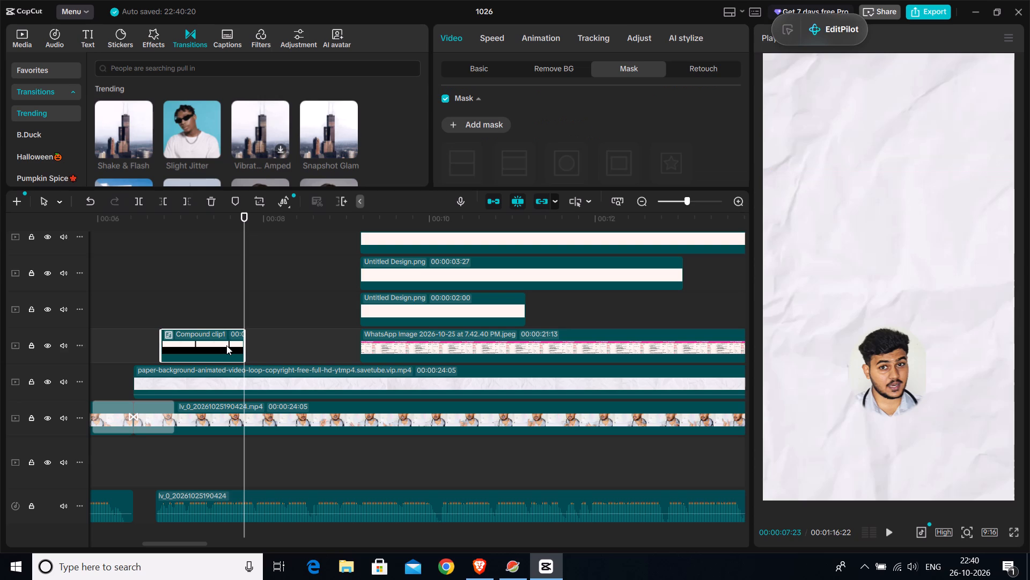
key(ctrl+c)
key(ctrl+v)
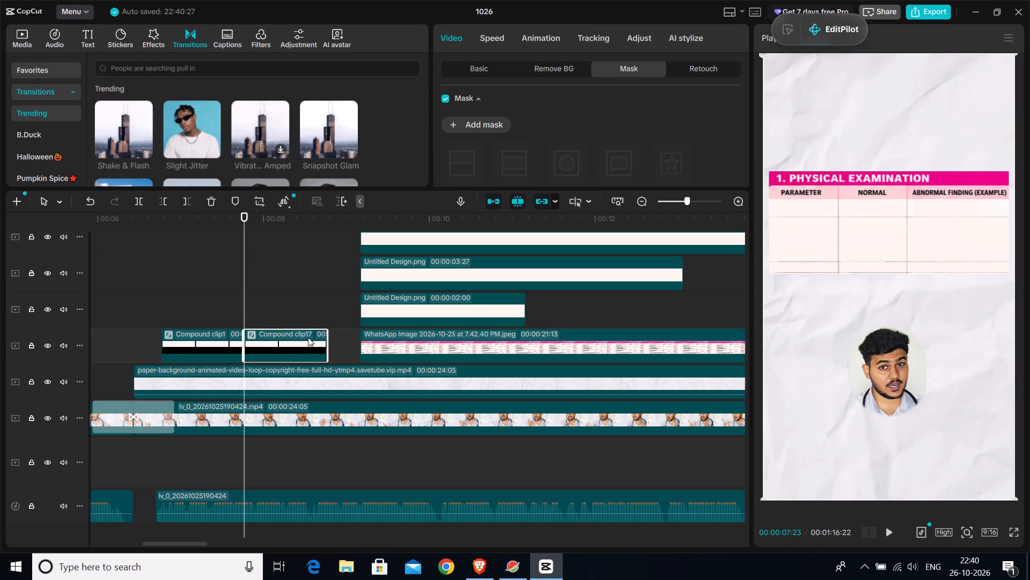
Examine the gap between the duplicated compound clip and the table image, along with the stacked Untitled Design.png layers above that image.
click(326, 301)
click(287, 305)
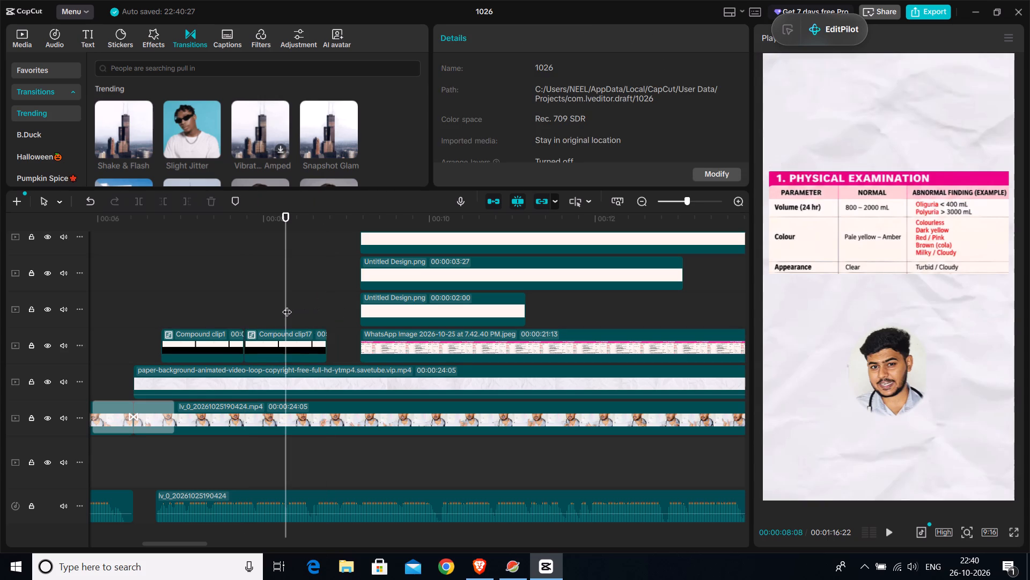
click(336, 317)
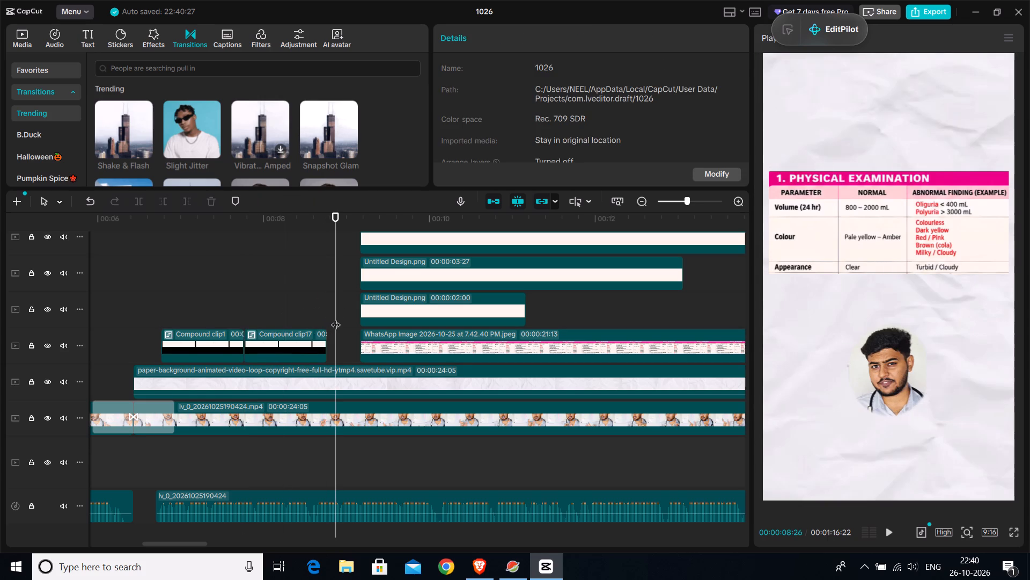
scroll(429, 327, up, 6)
scroll(429, 327, down, 1)
scroll(429, 327, up, 20)
scroll(429, 327, up, 3)
scroll(430, 327, down, 1)
scroll(430, 327, up, 6)
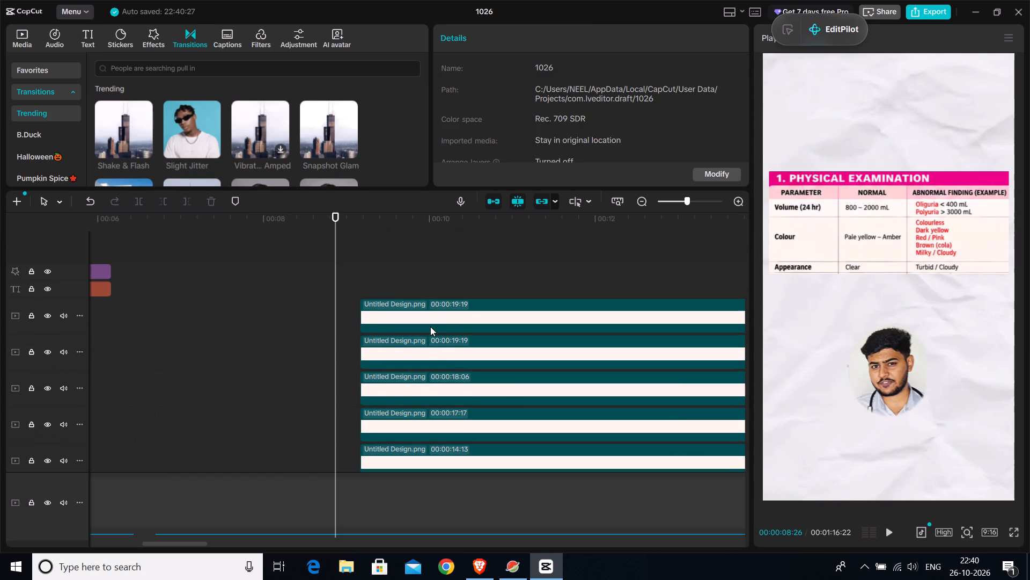
scroll(430, 327, down, 4)
scroll(430, 327, up, 1)
scroll(430, 327, down, 20)
scroll(430, 327, down, 2)
scroll(436, 318, up, 2)
scroll(436, 318, down, 1)
scroll(436, 318, up, 1)
scroll(436, 318, down, 1)
scroll(436, 318, up, 8)
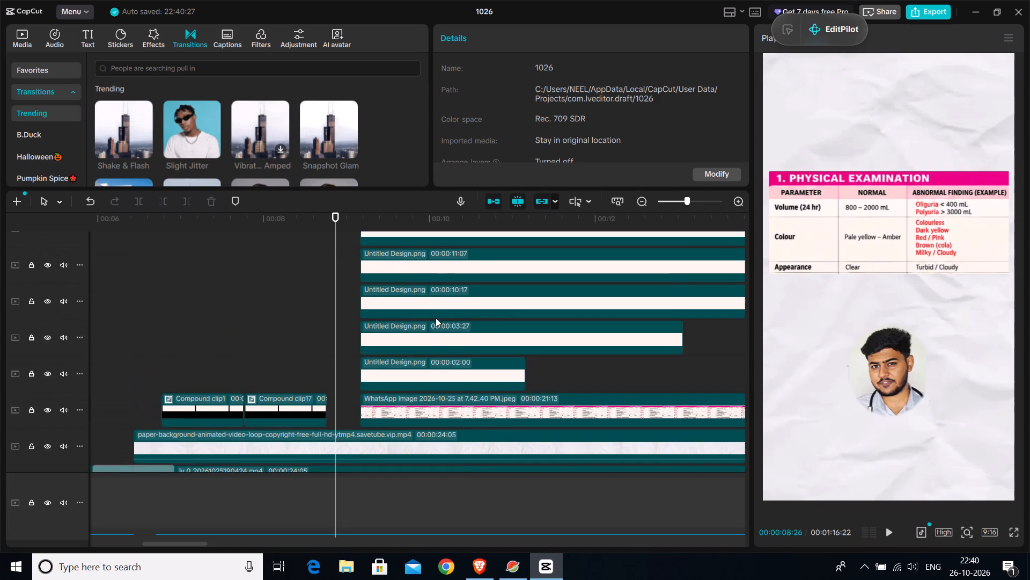
scroll(436, 318, up, 13)
scroll(436, 318, down, 1)
scroll(436, 318, up, 1)
scroll(436, 318, down, 1)
scroll(436, 318, up, 5)
scroll(436, 318, down, 5)
scroll(436, 318, up, 1)
scroll(436, 318, down, 7)
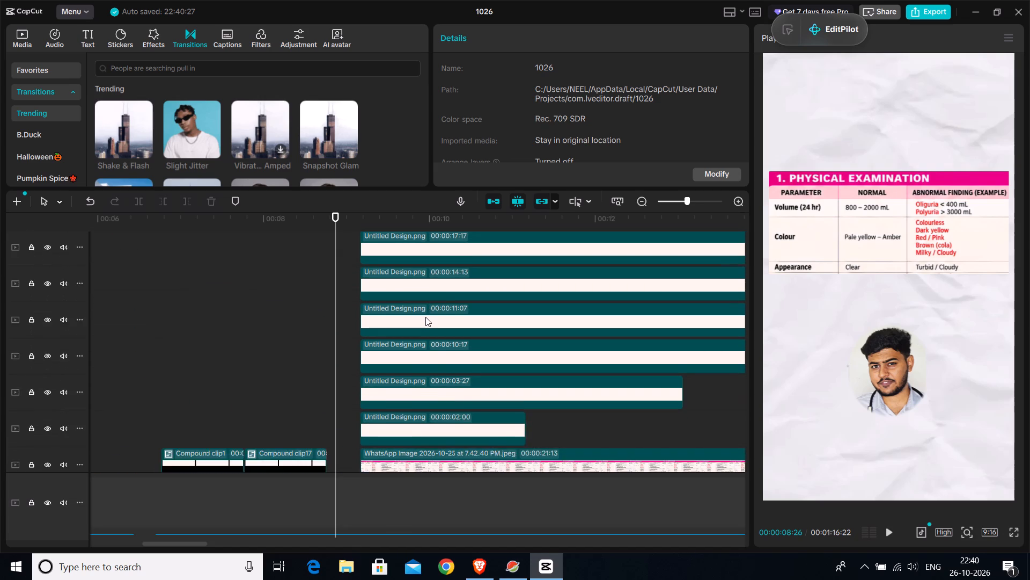
scroll(425, 317, down, 8)
click(340, 360)
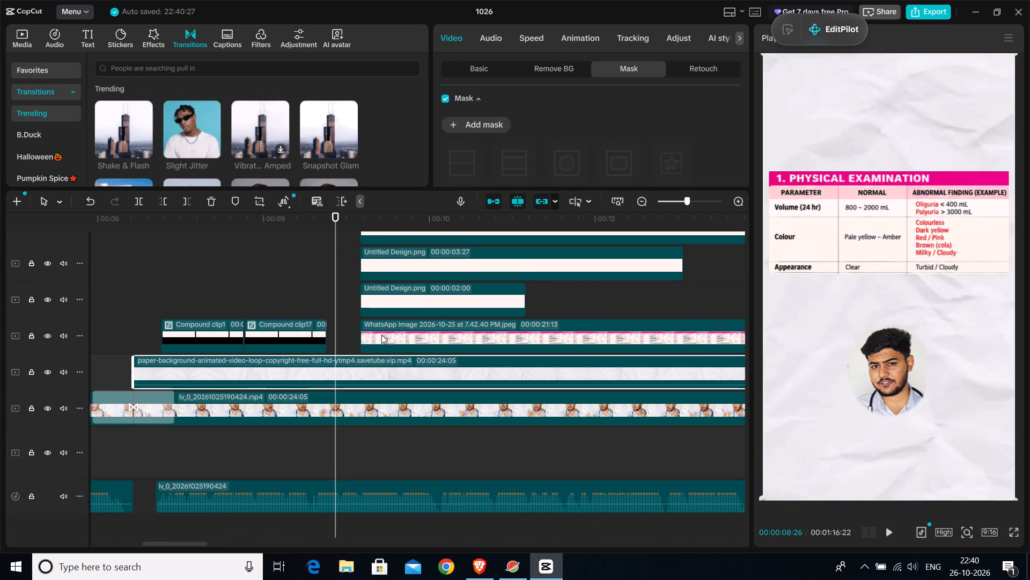
click(381, 335)
scroll(381, 335, up, 15)
scroll(381, 335, down, 1)
scroll(381, 335, up, 9)
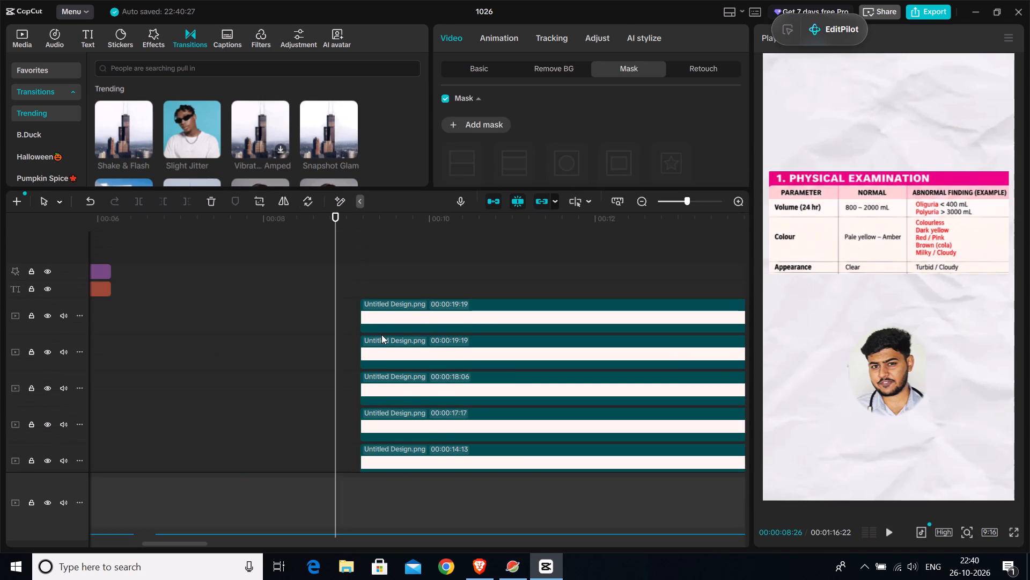
scroll(381, 335, up, 5)
scroll(403, 321, down, 16)
scroll(390, 337, up, 1)
scroll(390, 337, down, 12)
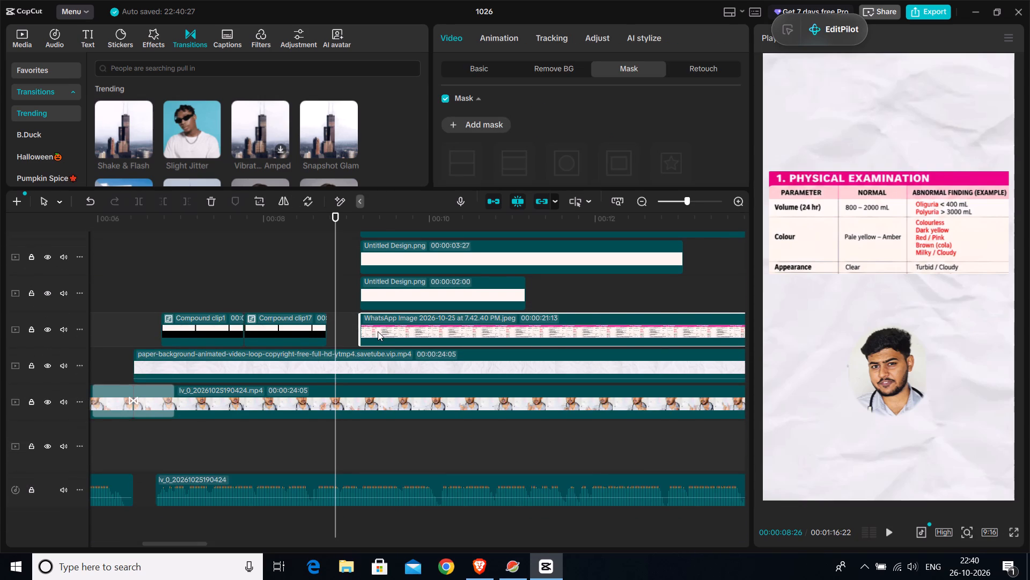
scroll(362, 352, up, 7)
Play and compare frames from the end of the duplicated compound clip across the gap to the table image at 00:00:09:13.
click(306, 375)
scroll(310, 370, down, 4)
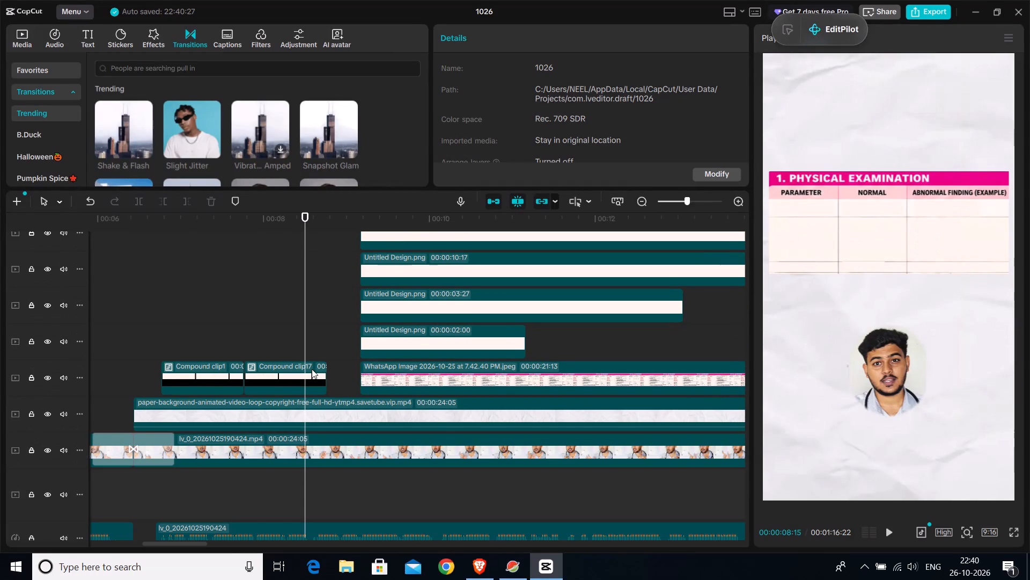
key(space)
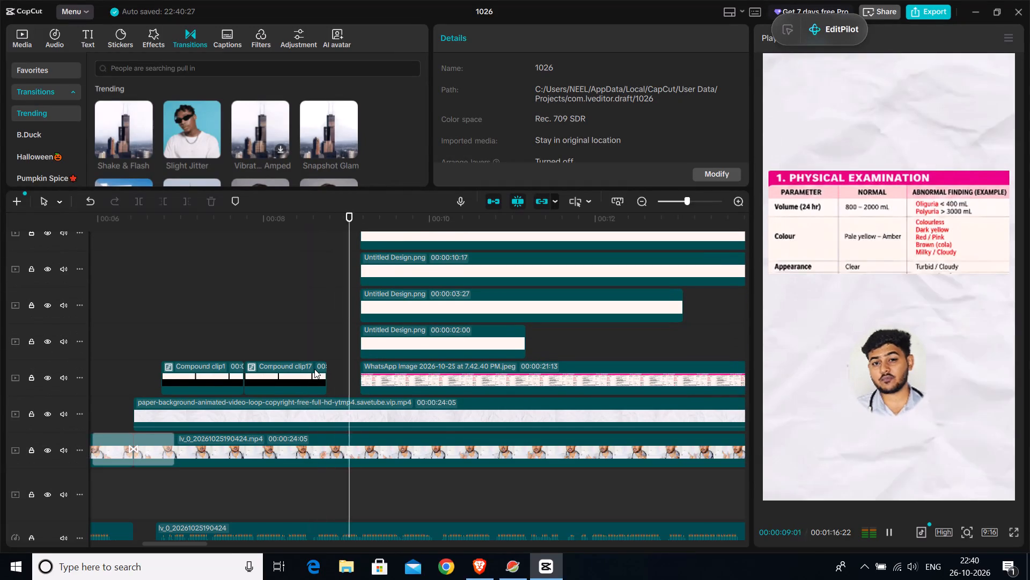
key(space)
click(334, 367)
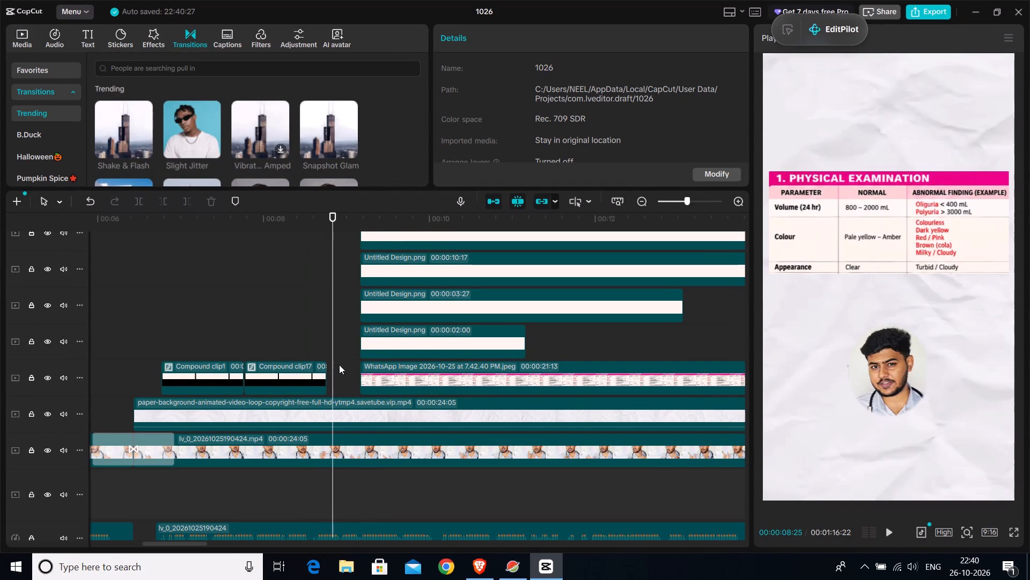
click(299, 352)
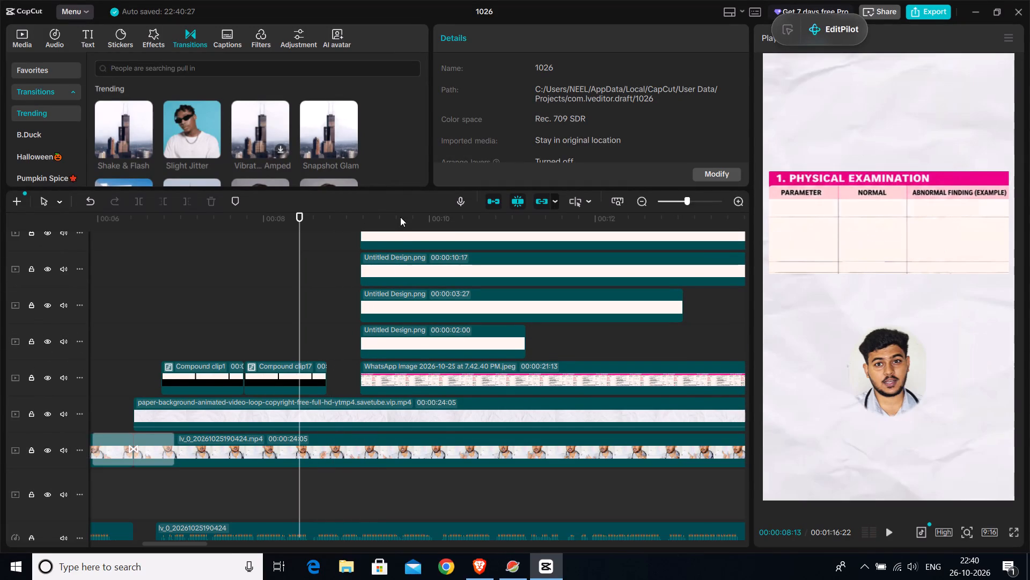
click(384, 223)
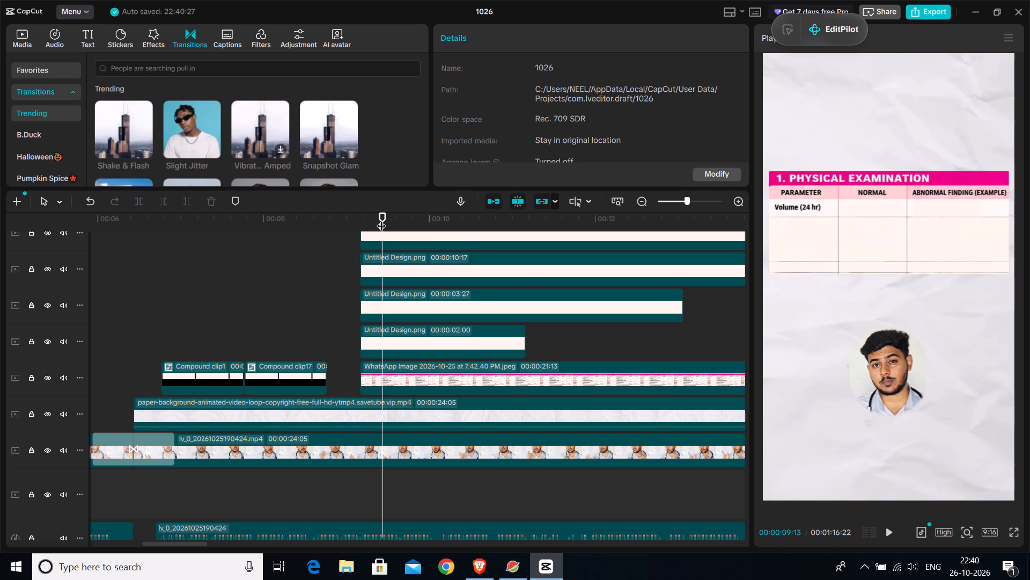
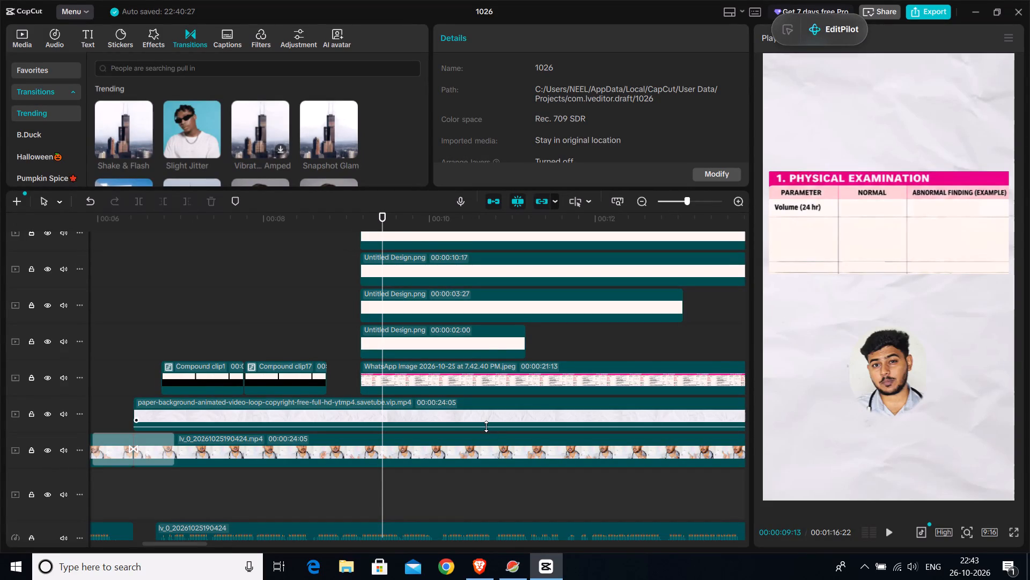
Play and step through the frames in the gap between Compound clip17's end at 00:00:08:23 and the table image.
scroll(479, 443, down, 1)
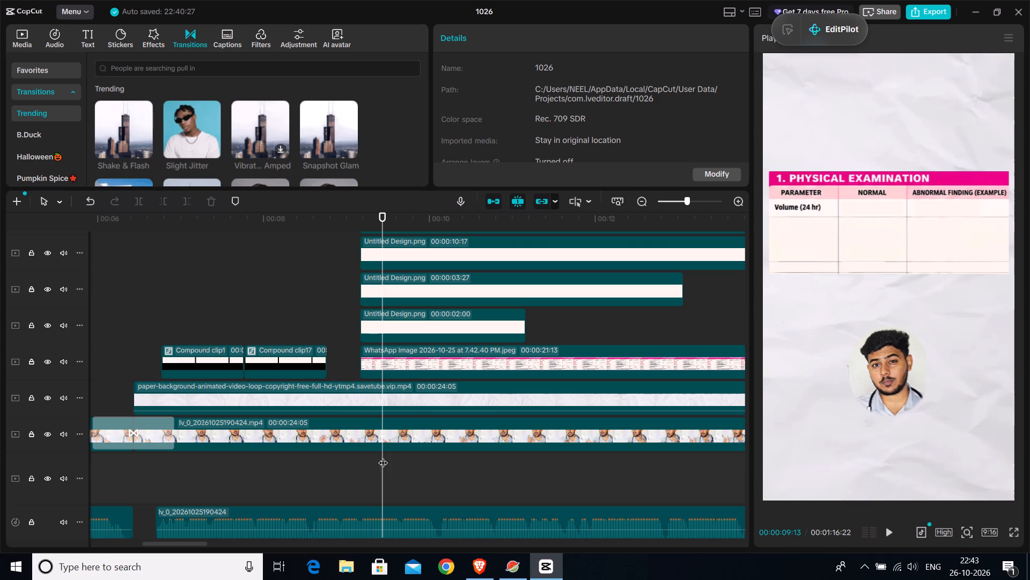
click(337, 466)
click(327, 466)
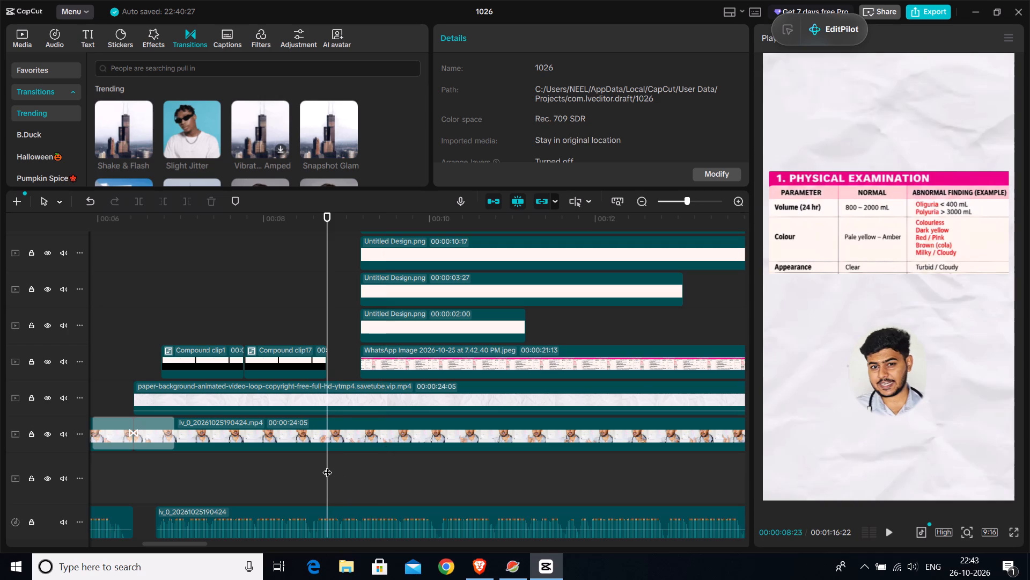
key(space)
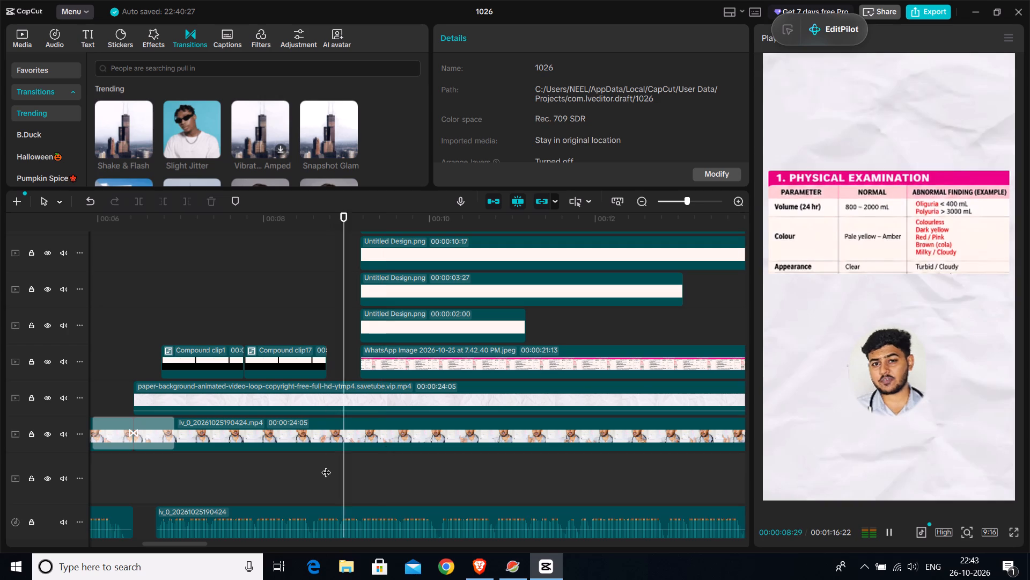
key(space)
click(338, 477)
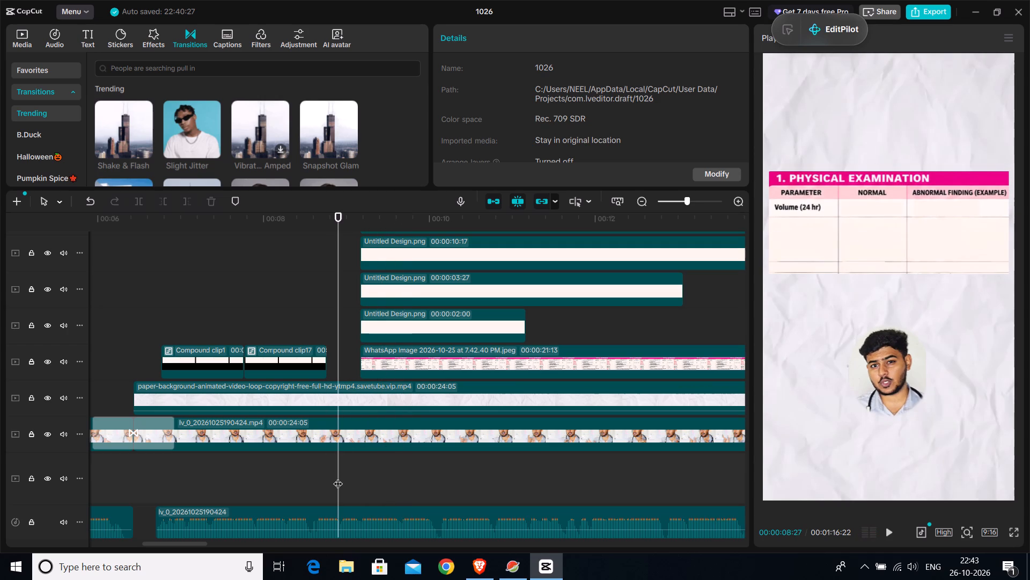
click(332, 477)
click(328, 477)
Paste another copy of the blank-table compound clip and trim it to fill the gap between Compound clip17 and the table image.
click(300, 366)
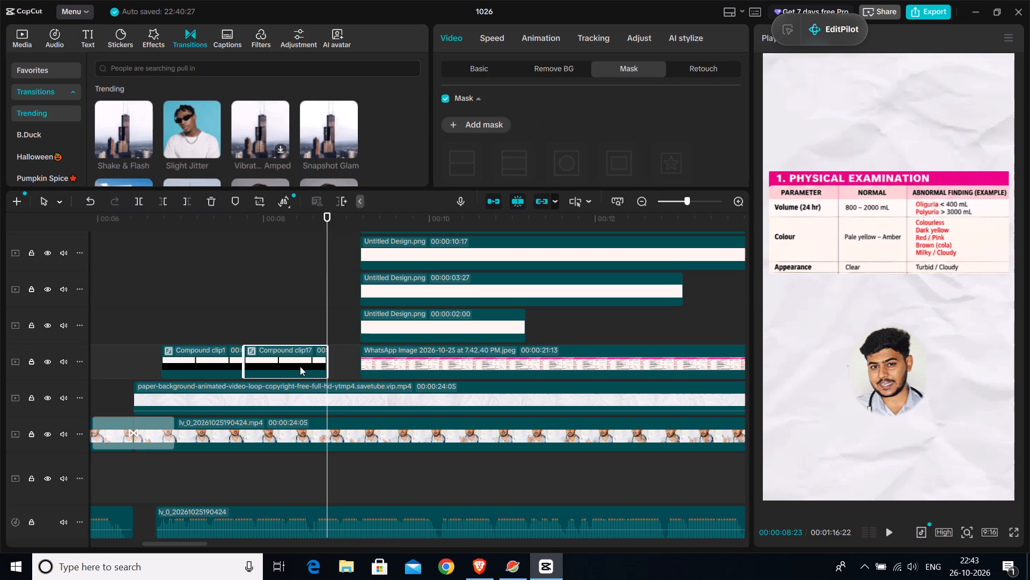
click(264, 334)
key(ctrl+v)
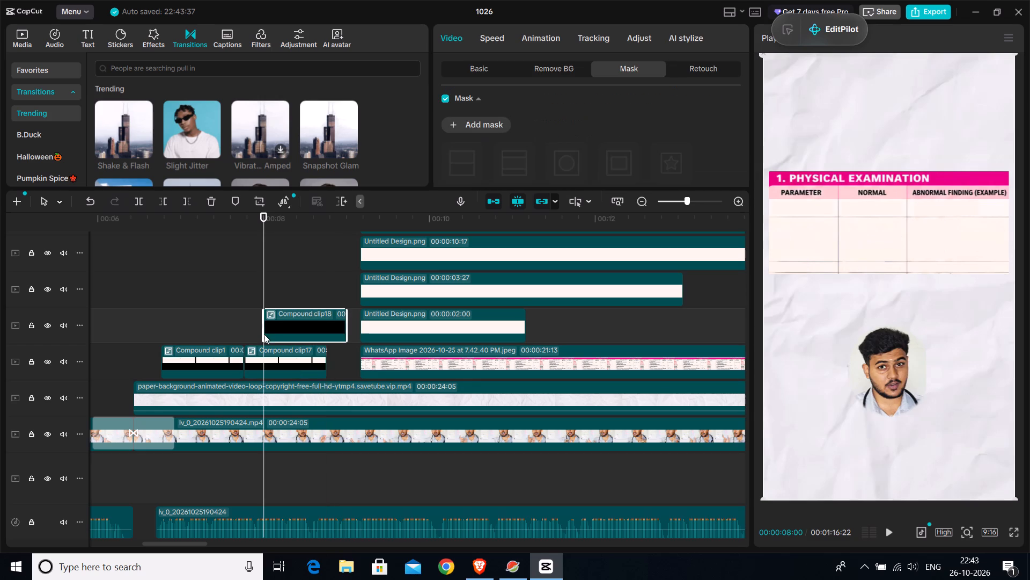
drag(349, 333, 288, 331)
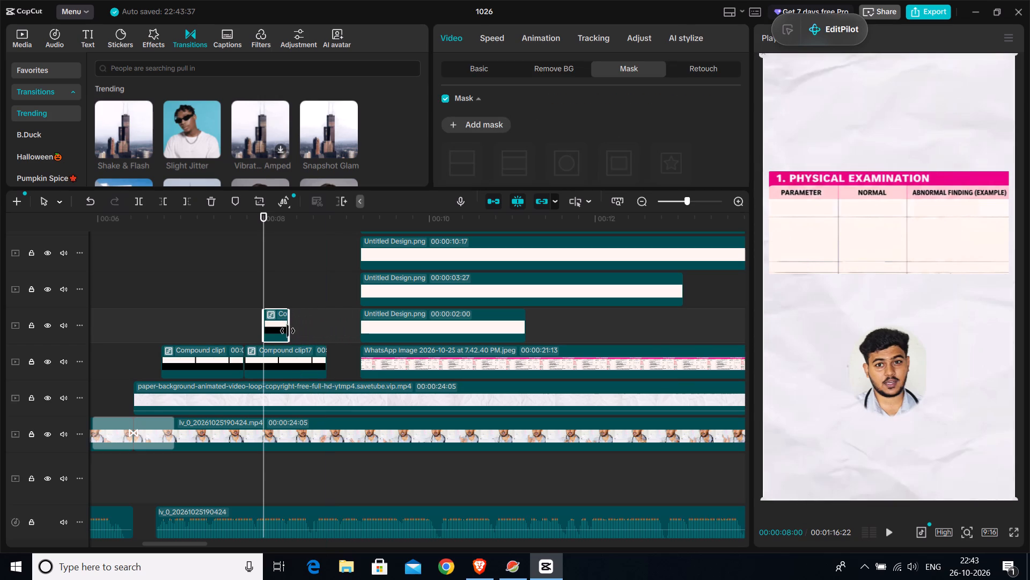
drag(271, 331, 335, 368)
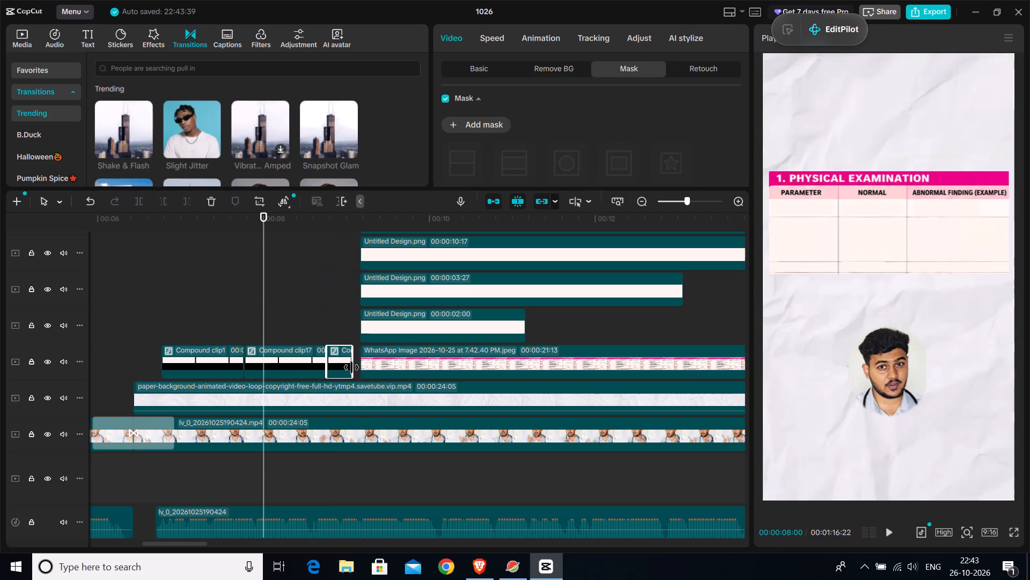
drag(352, 367, 357, 367)
Play from 00:00:08:00 across the filled gap and check the join with the table image at 00:00:09:05.
key(space)
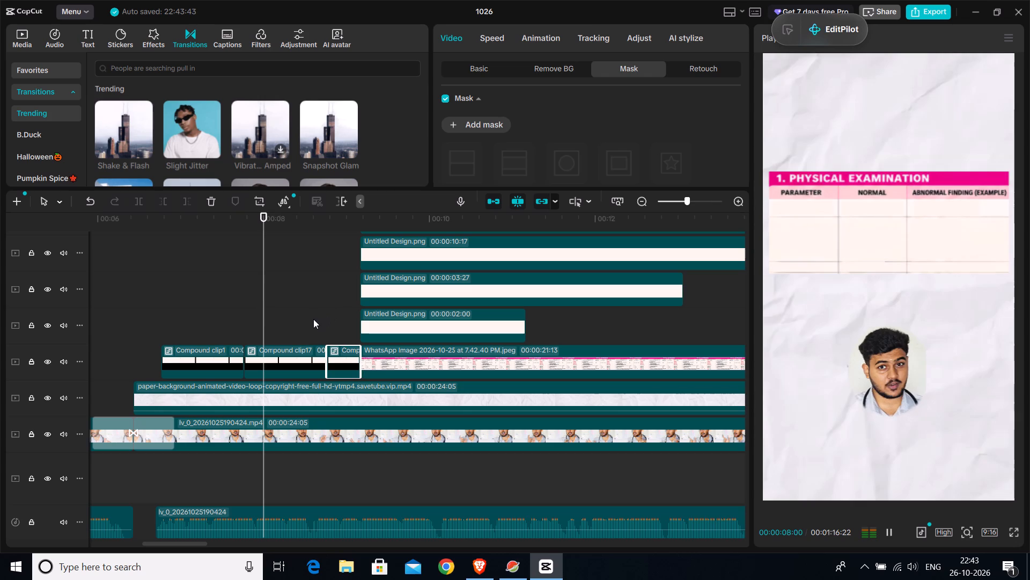
key(space)
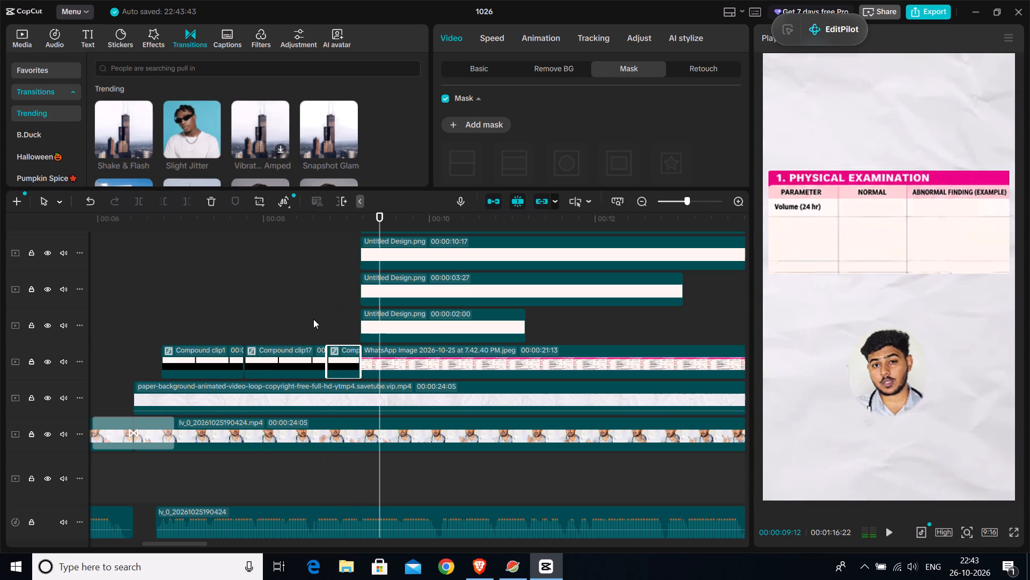
click(356, 307)
click(357, 308)
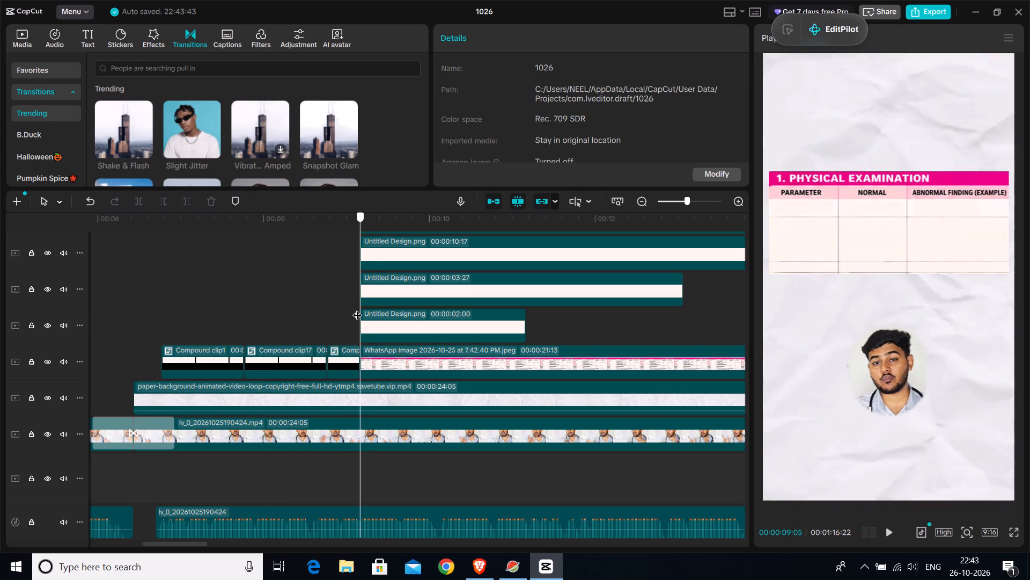
Review the edited video in full screen from near its beginning through the Volume and Colour rows of the physical examination table.
key(space)
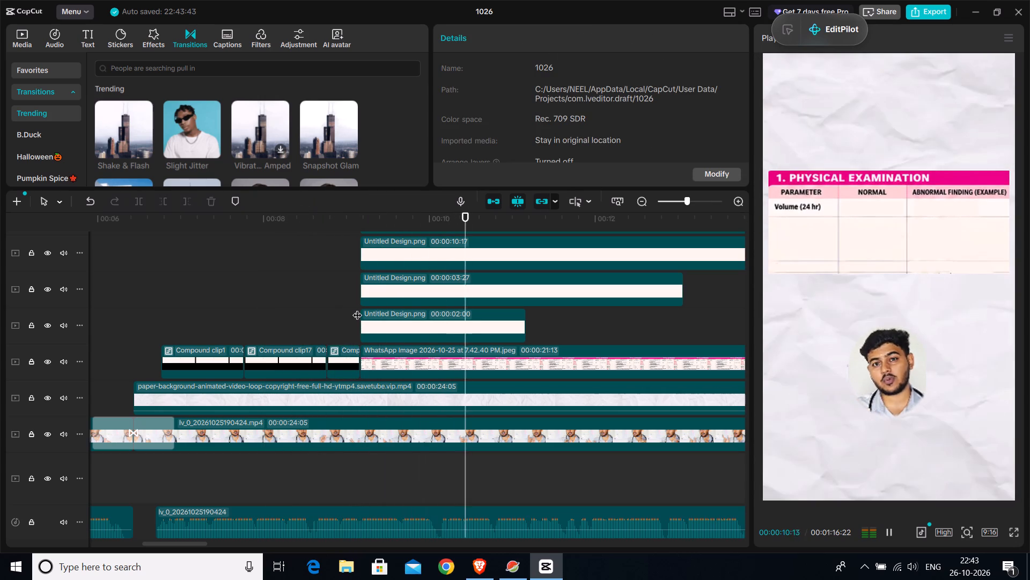
click(1011, 532)
click(458, 520)
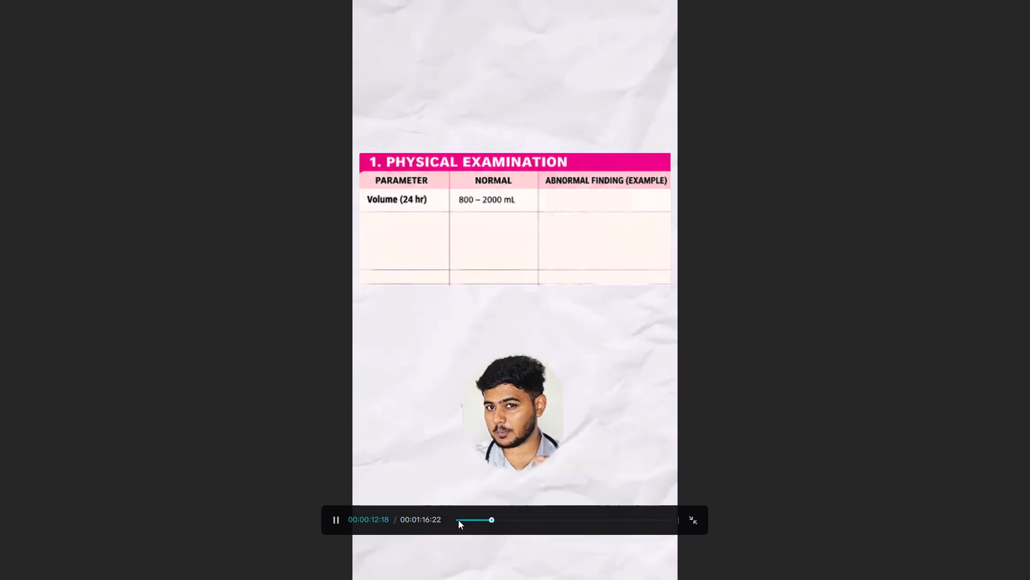
key(space)
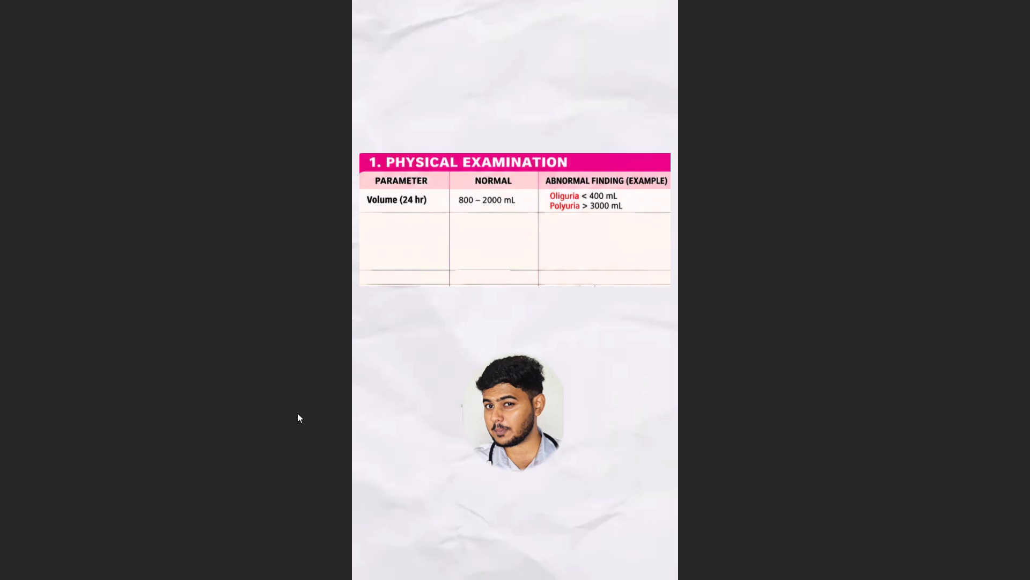
scroll(301, 437, down, 1)
drag(458, 441, 462, 442)
key(space)
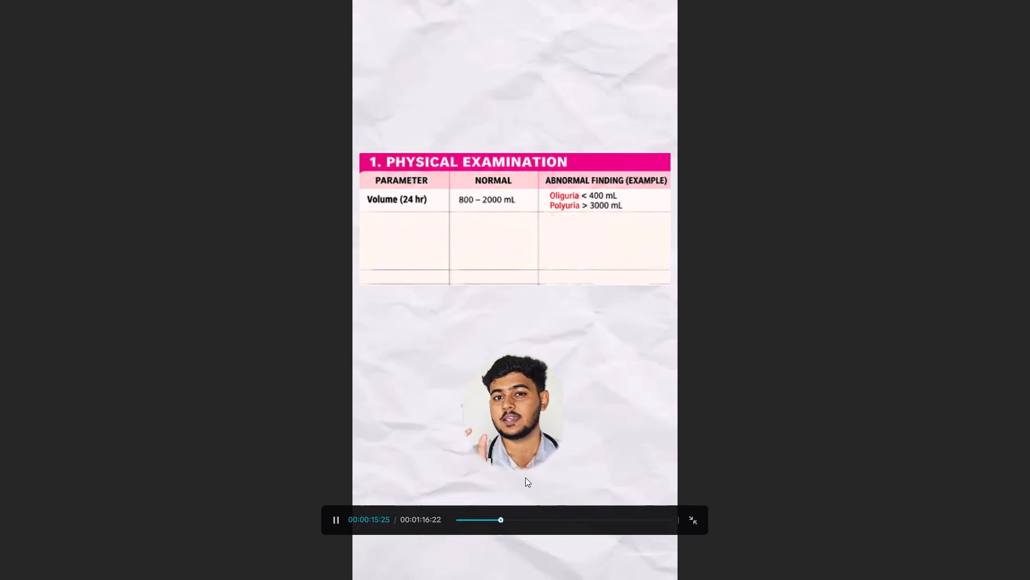
key(space)
key(space)
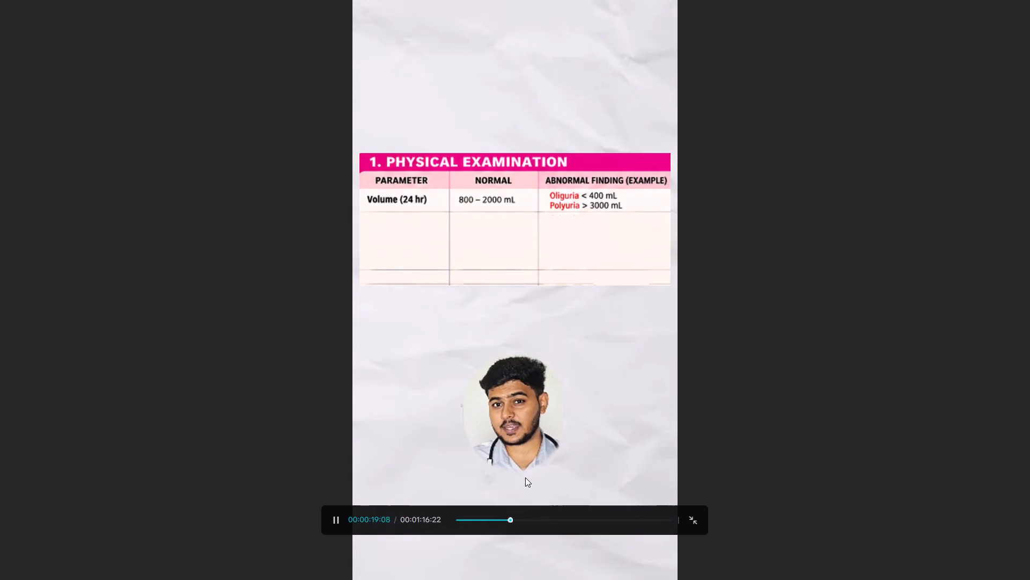
click(694, 517)
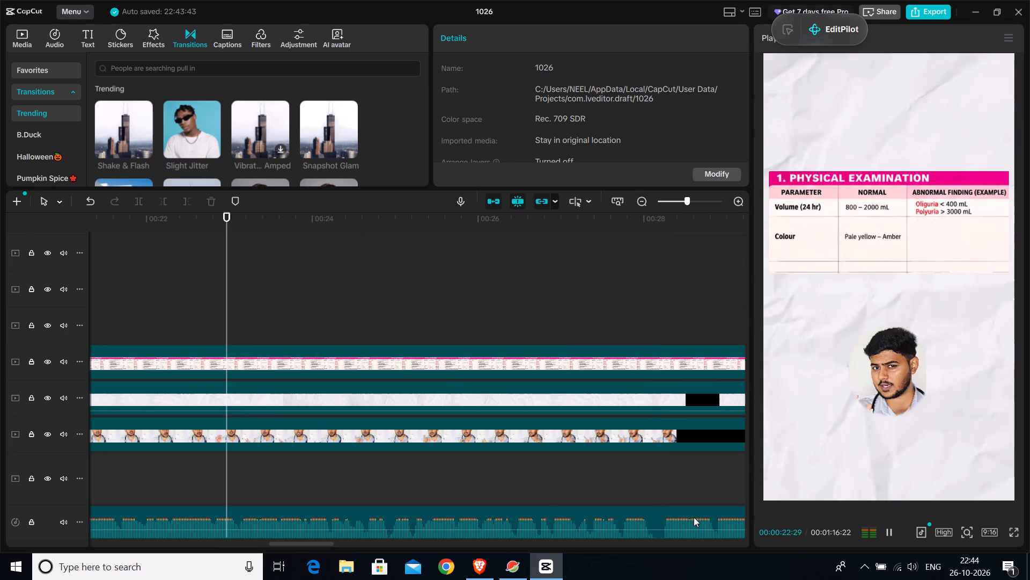
key(space)
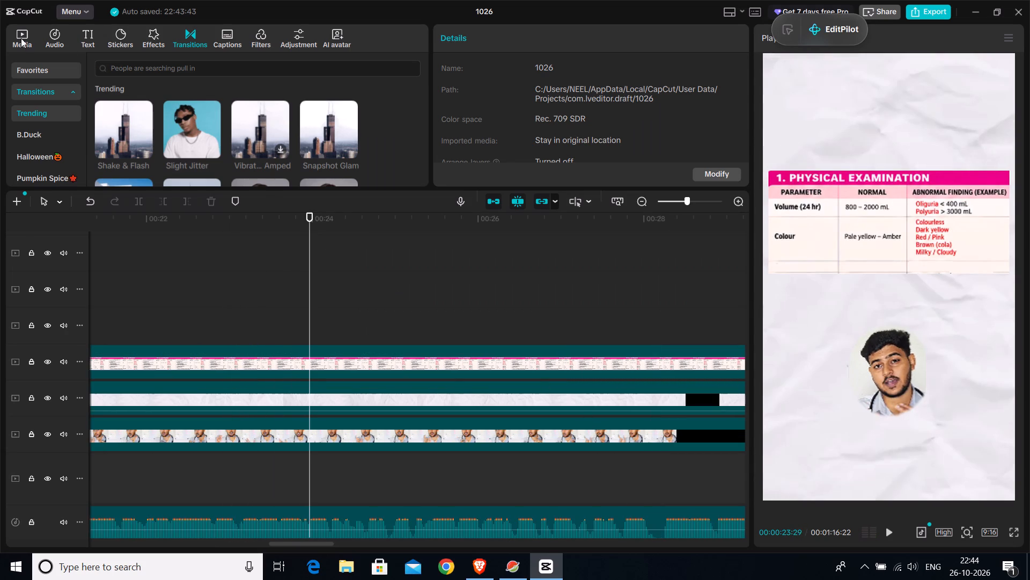
Open the complete urine analysis chart from the project media in full screen and read its physical examination section and other tables.
click(19, 37)
scroll(275, 159, up, 3)
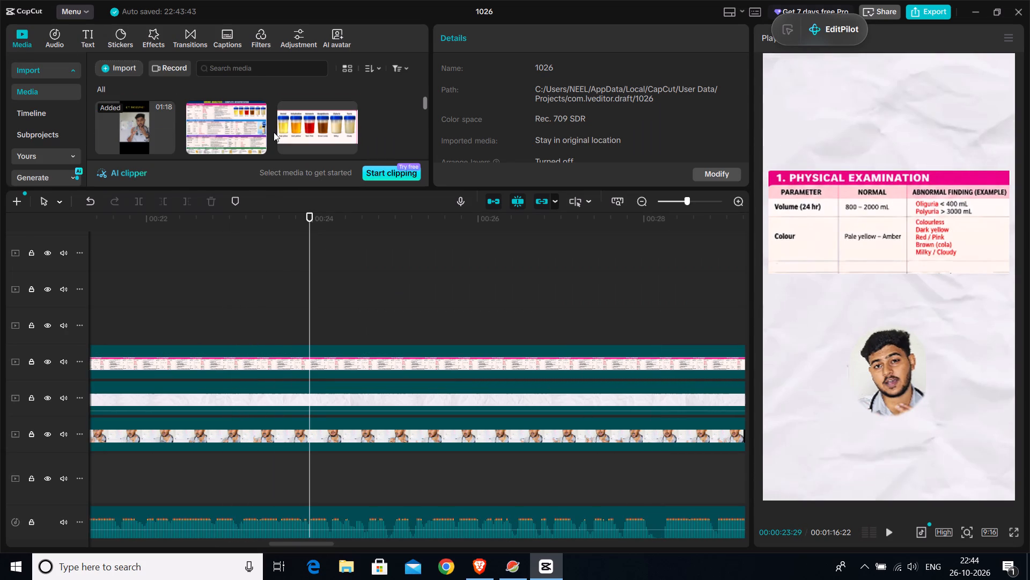
click(236, 132)
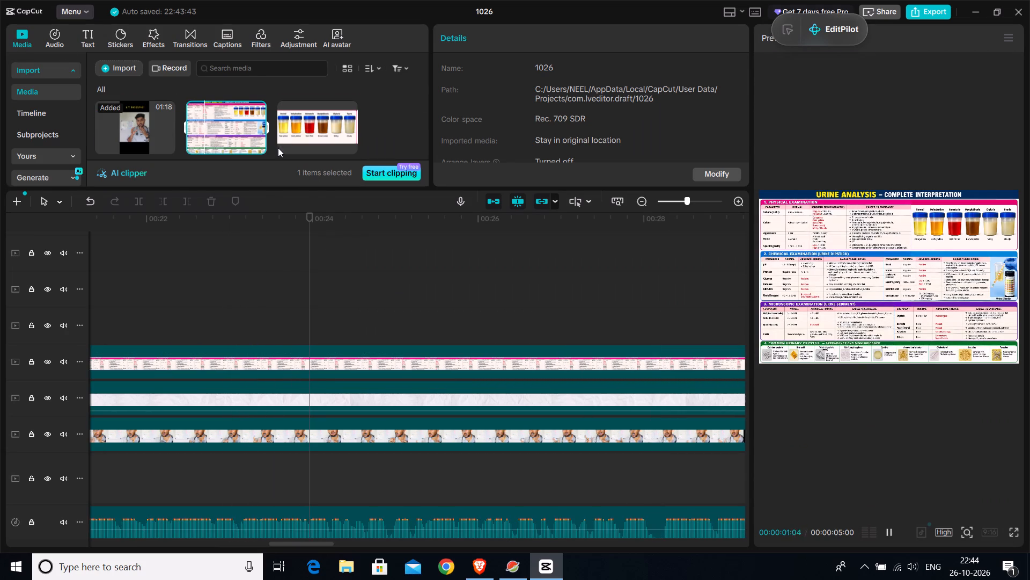
click(1021, 527)
click(1017, 531)
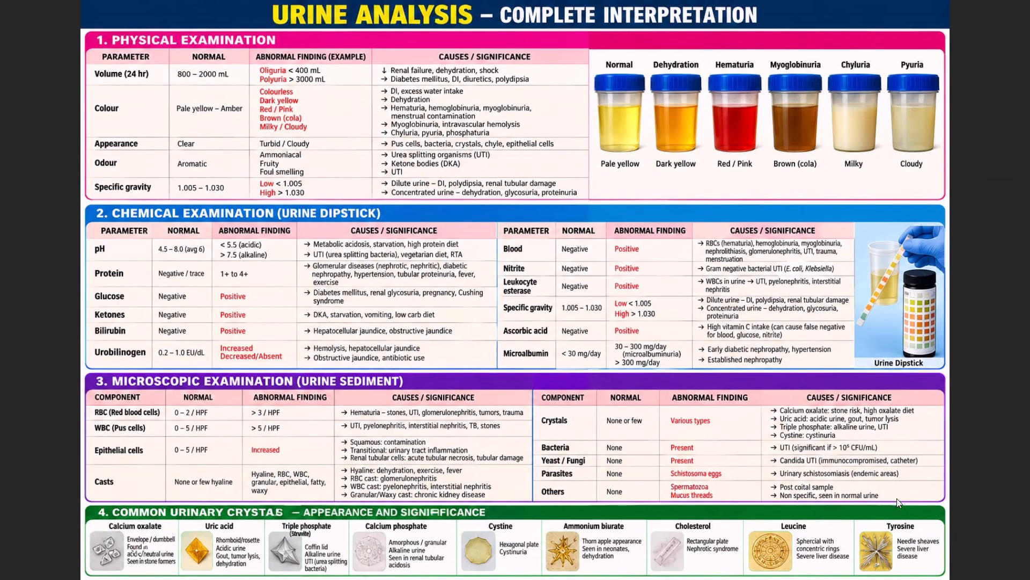
click(891, 477)
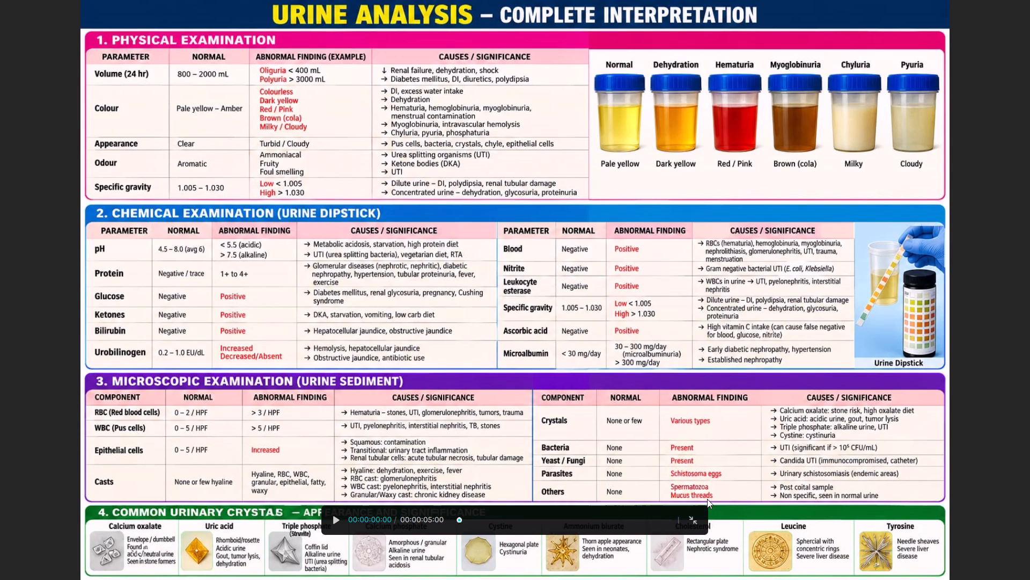
click(687, 524)
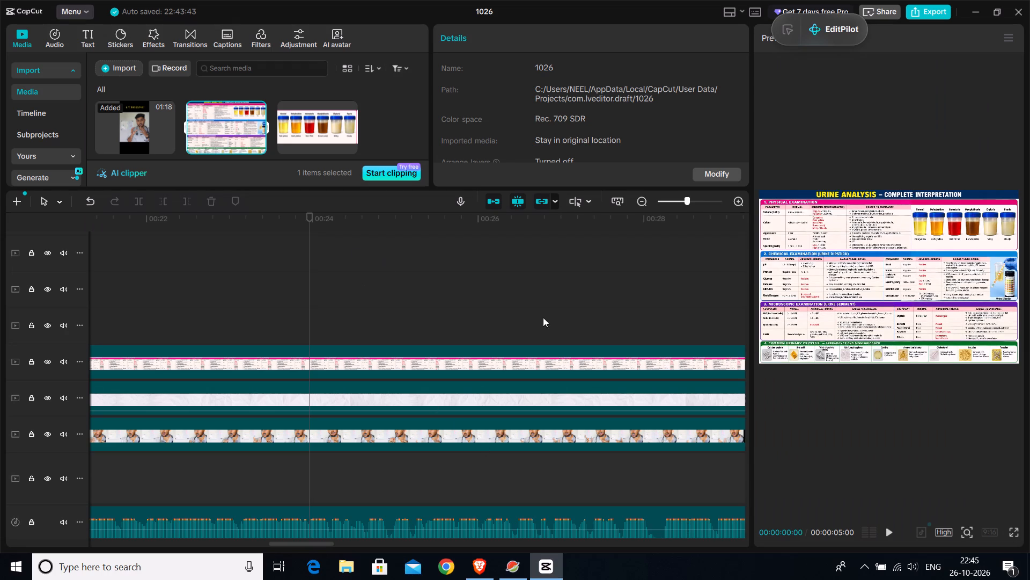
Play the edited video in full screen from 00:00:23:28 to review what follows the Colour row's abnormal findings.
click(307, 312)
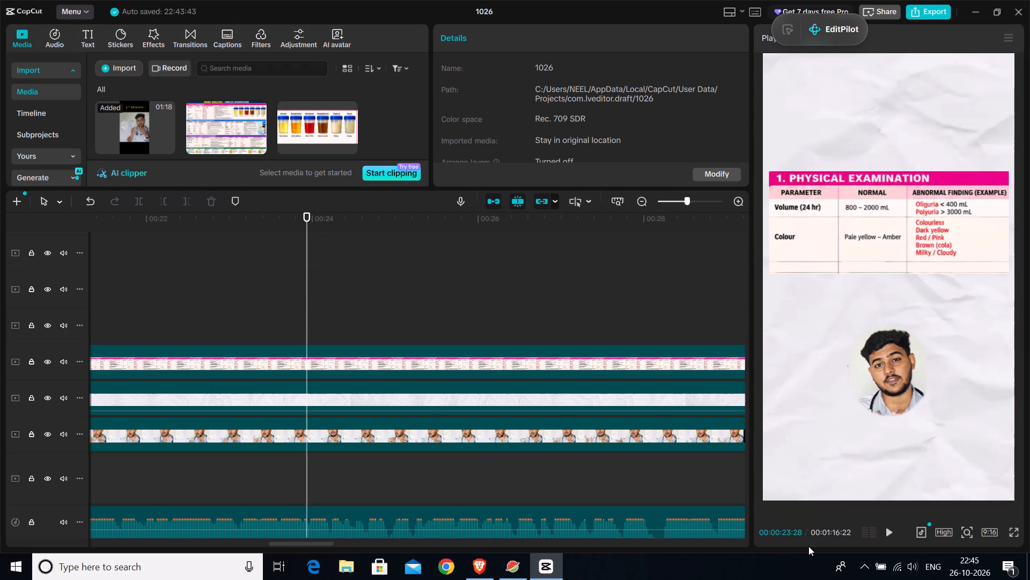
click(1016, 532)
click(337, 512)
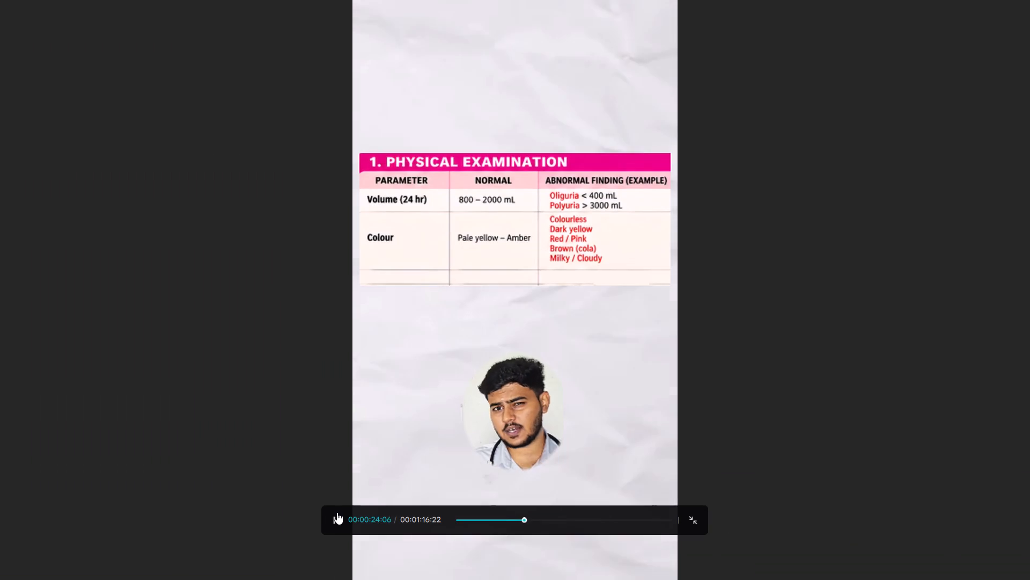
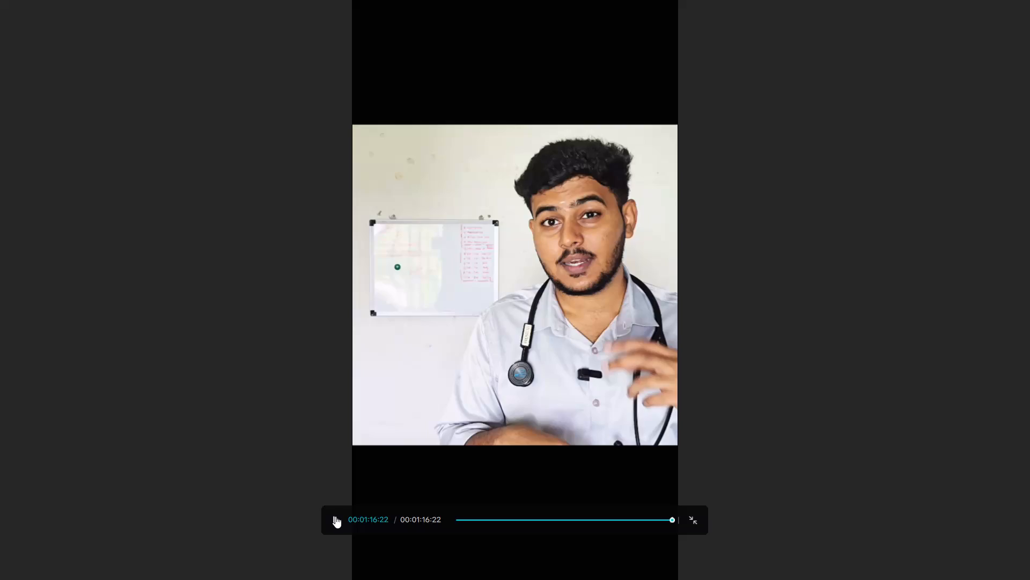
Leave the full-screen preview and play the video's opening from 00:00:00:00 up to the PHYSICAL title.
click(728, 463)
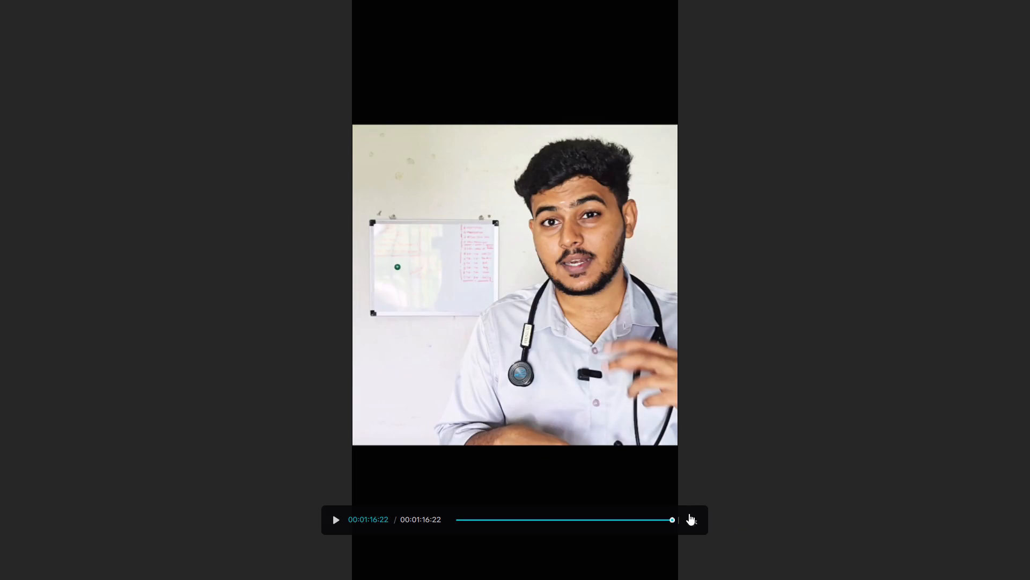
click(699, 517)
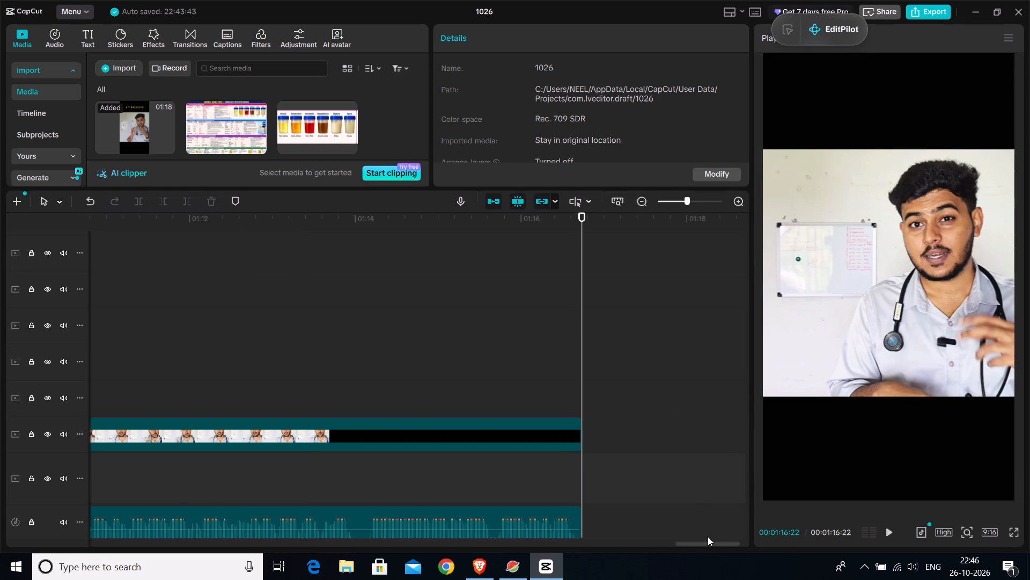
drag(703, 546, 510, 501)
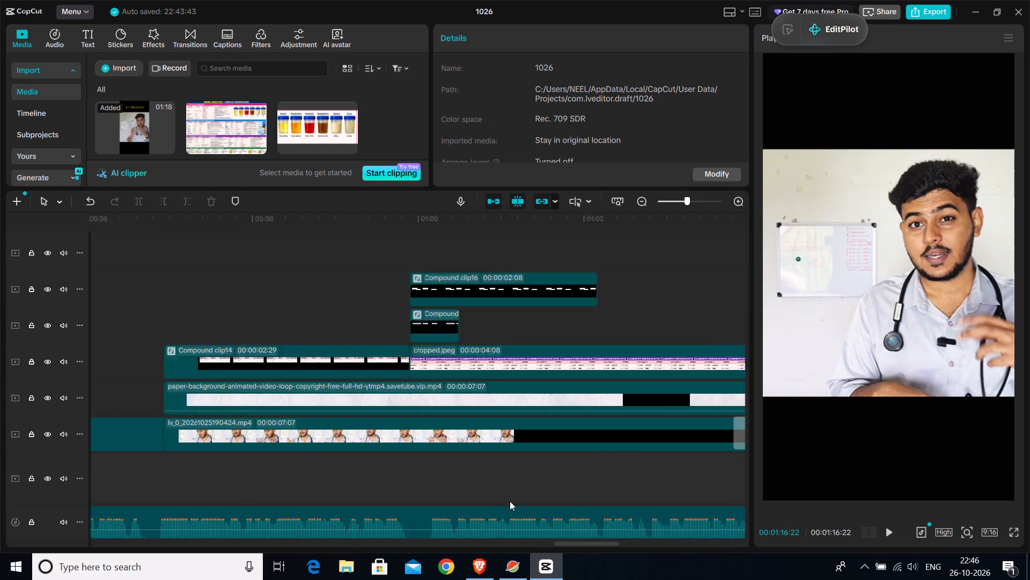
drag(510, 501, 208, 436)
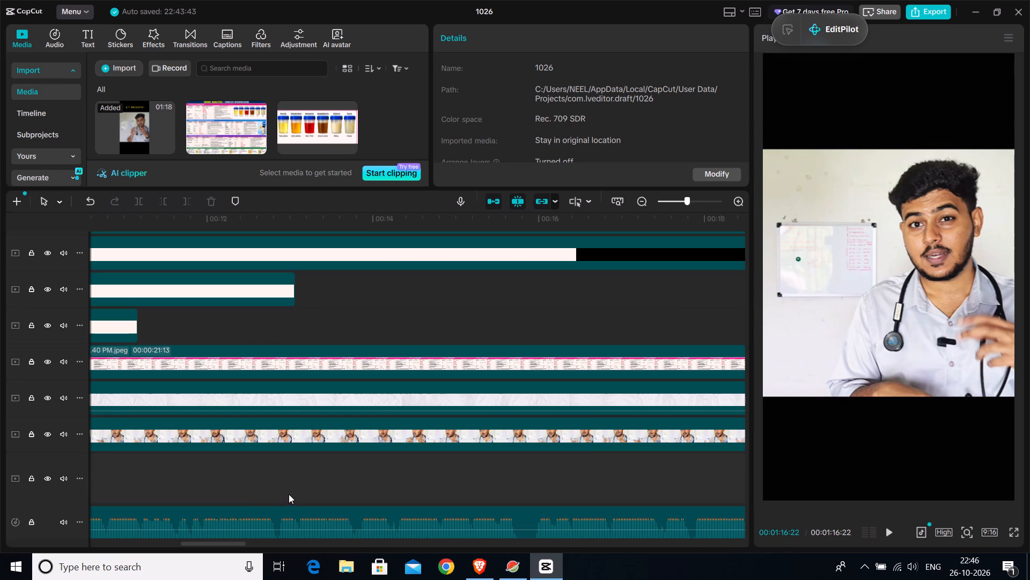
ctrl+scroll(485, 470, down, 2)
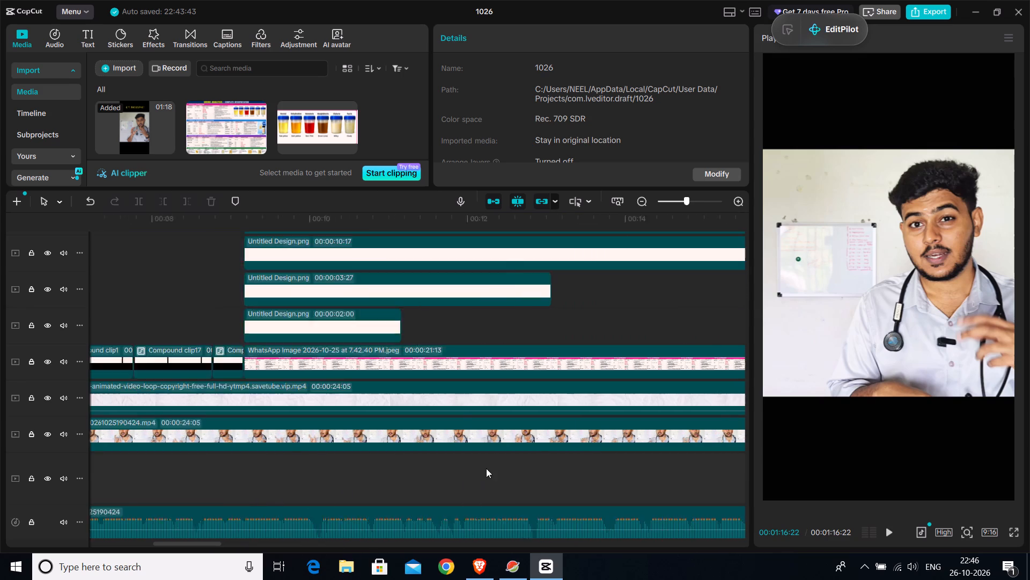
ctrl+scroll(486, 468, down, 5)
click(182, 384)
drag(183, 385, 137, 386)
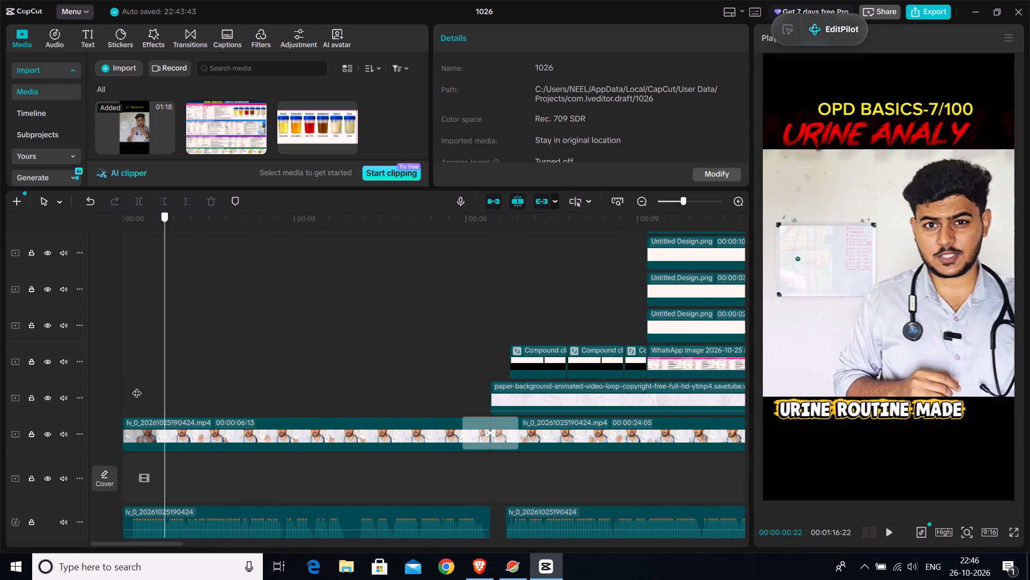
drag(137, 386, 112, 386)
ctrl+scroll(251, 357, down, 6)
ctrl+scroll(251, 357, up, 1)
ctrl+scroll(251, 357, down, 1)
ctrl+scroll(251, 357, up, 1)
ctrl+scroll(251, 357, down, 9)
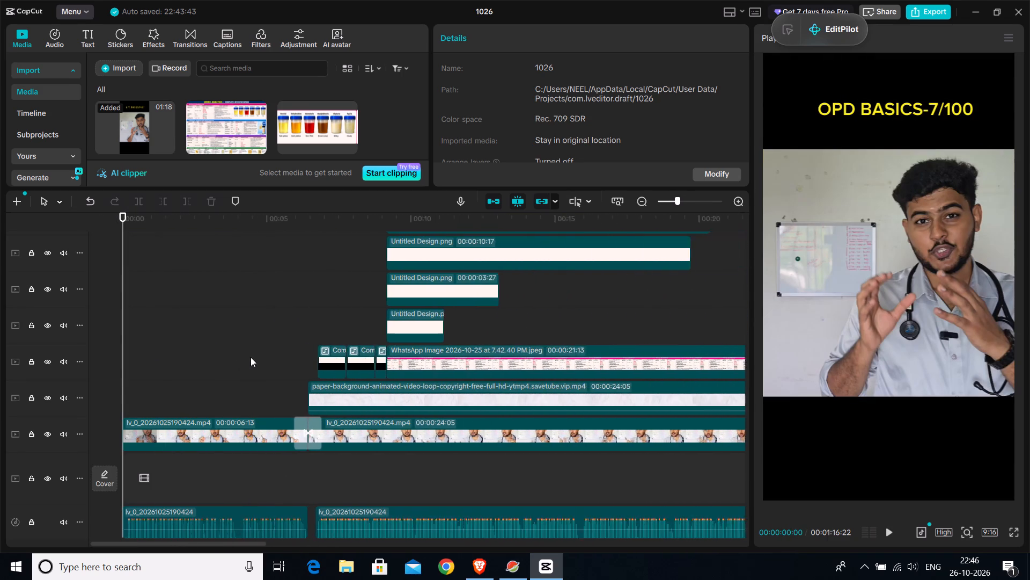
ctrl+scroll(251, 357, down, 6)
scroll(252, 355, down, 5)
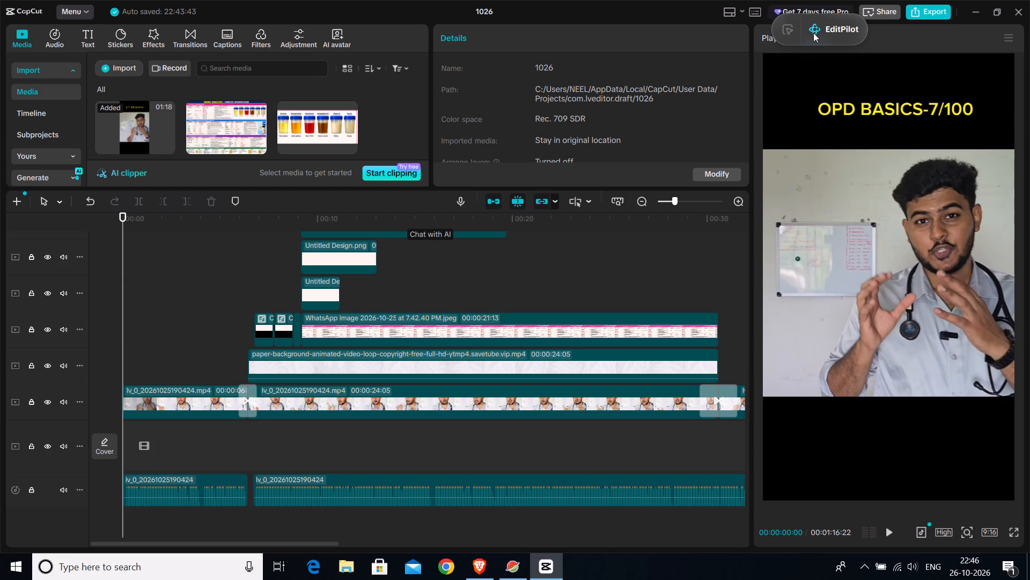
key(space)
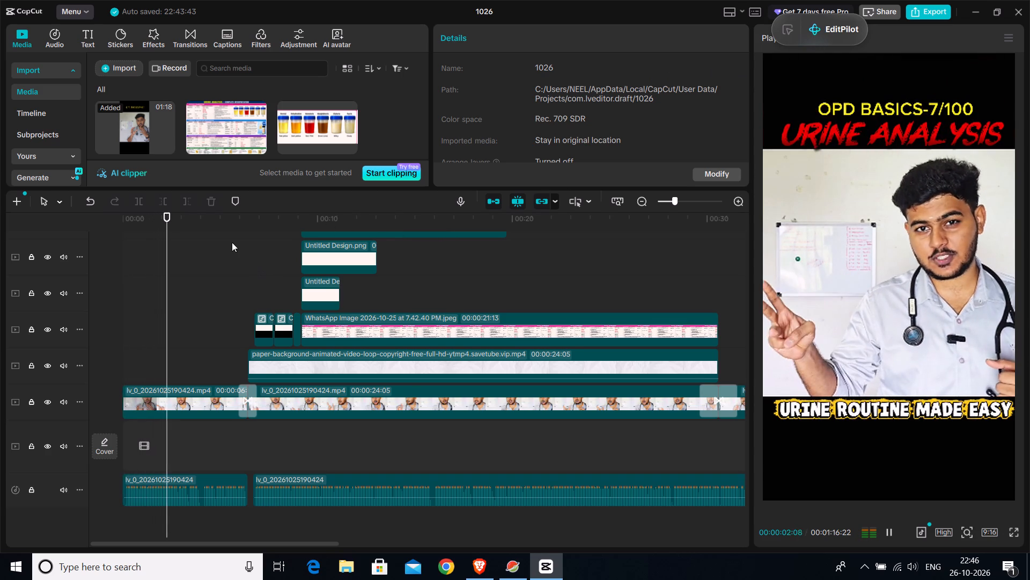
key(space)
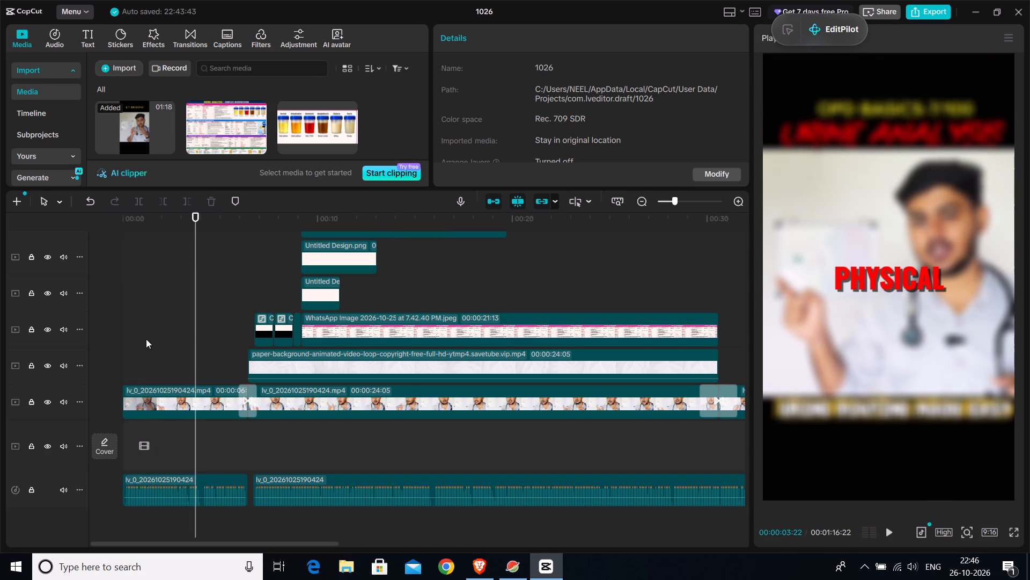
Search the audio library for riser, preview the candidates, and add "Risers with an electric feel(1621705)" to the timeline at 00:00:00:00.
click(129, 359)
drag(129, 359, 123, 359)
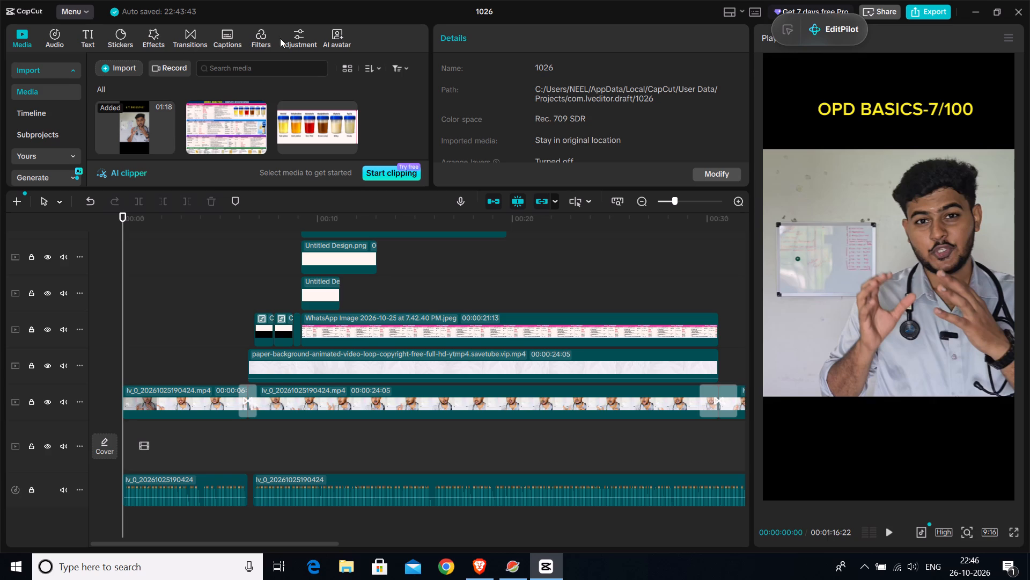
click(49, 36)
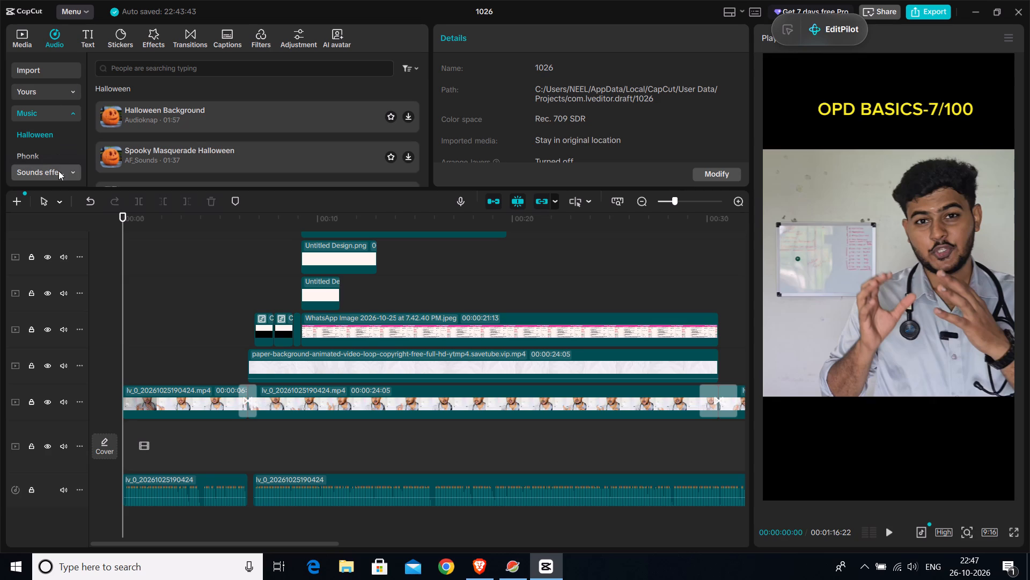
click(195, 67)
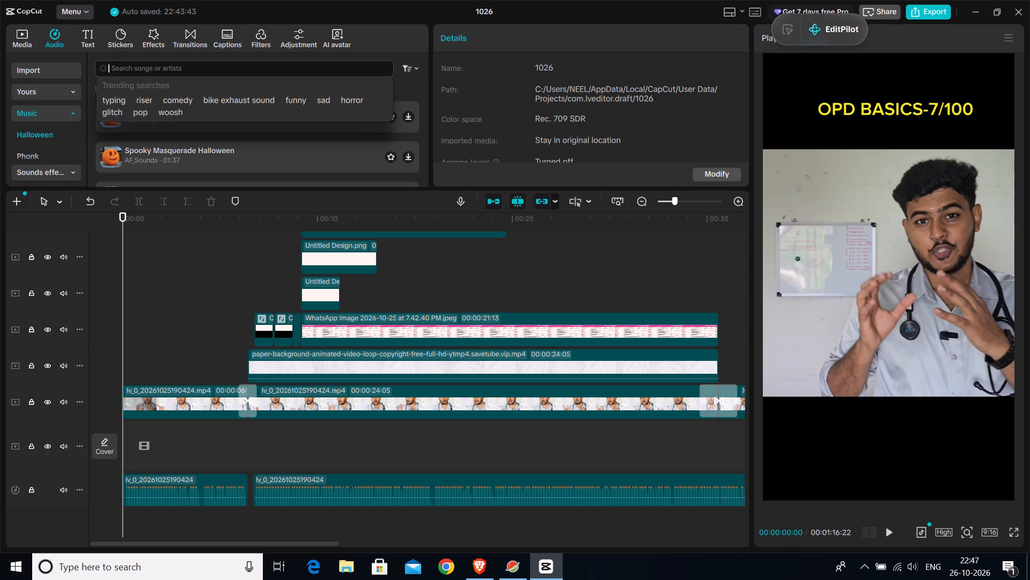
click(144, 98)
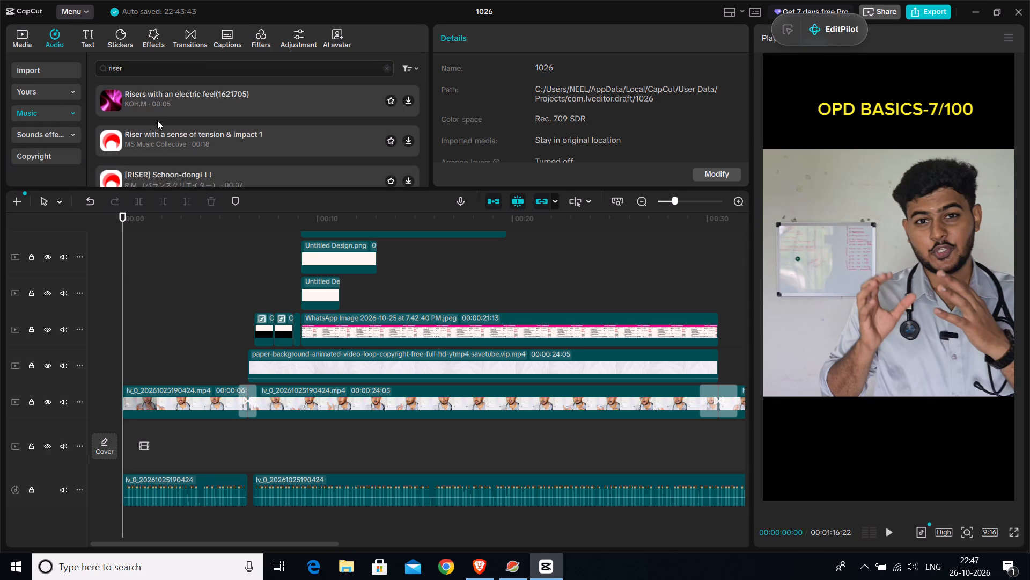
click(201, 91)
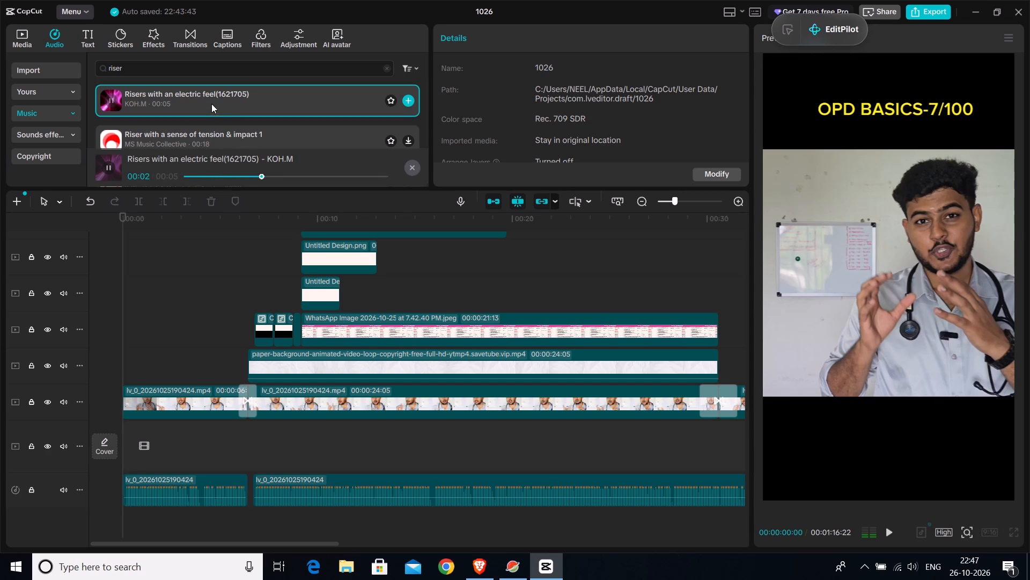
click(218, 136)
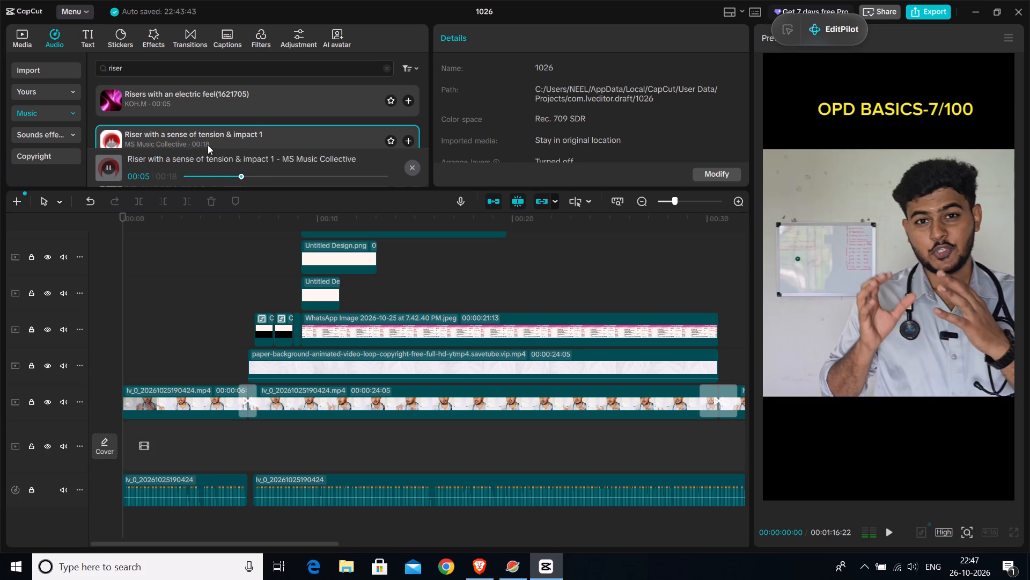
scroll(256, 123, down, 2)
scroll(256, 123, up, 1)
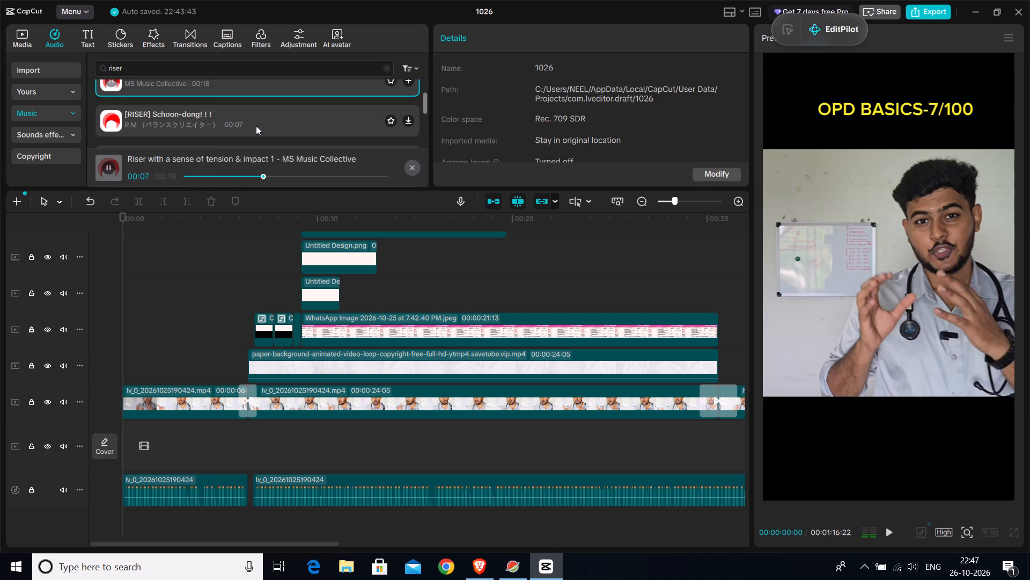
scroll(256, 126, down, 1)
scroll(256, 126, up, 6)
click(254, 101)
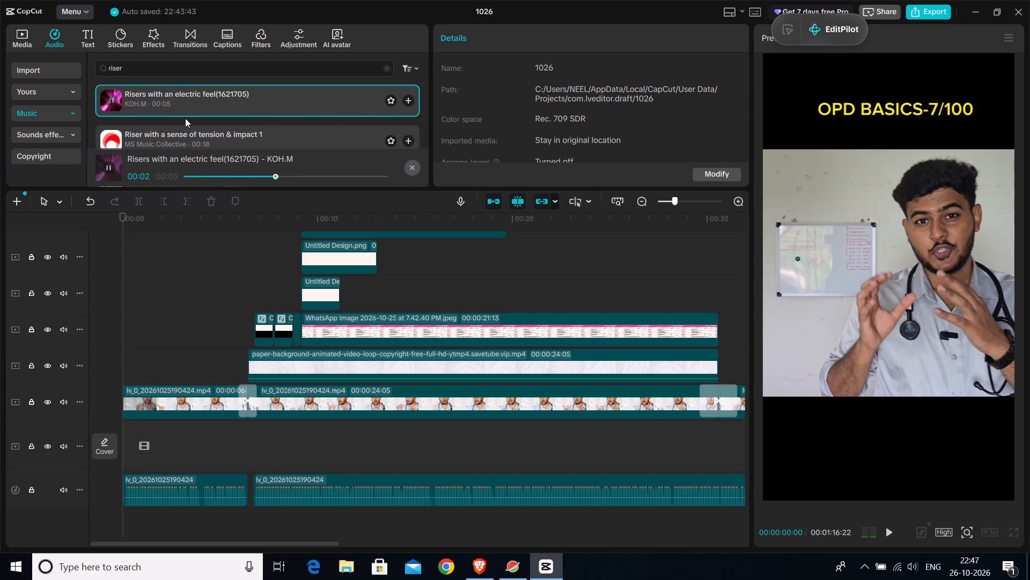
scroll(187, 118, down, 1)
scroll(187, 118, up, 1)
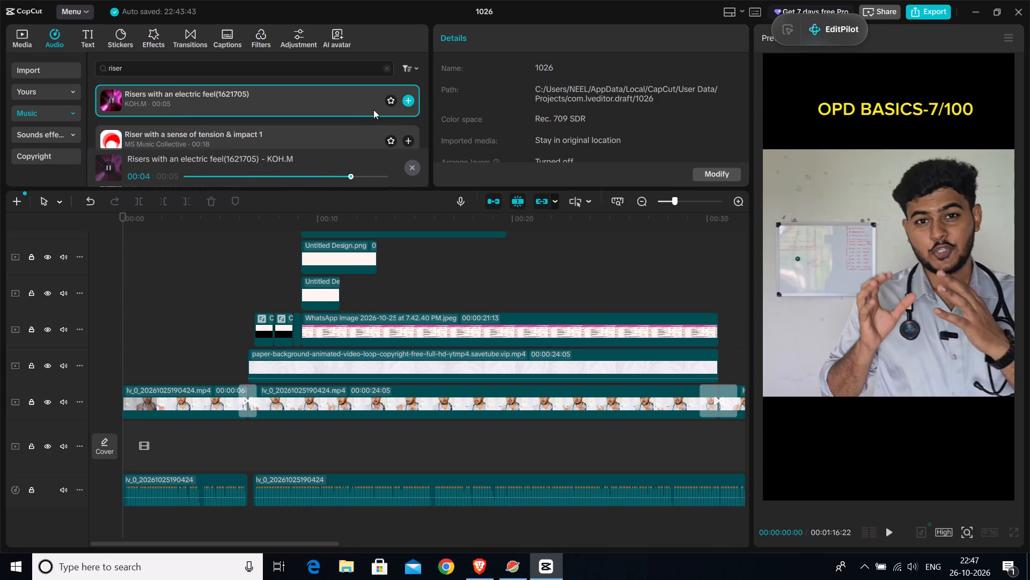
click(404, 99)
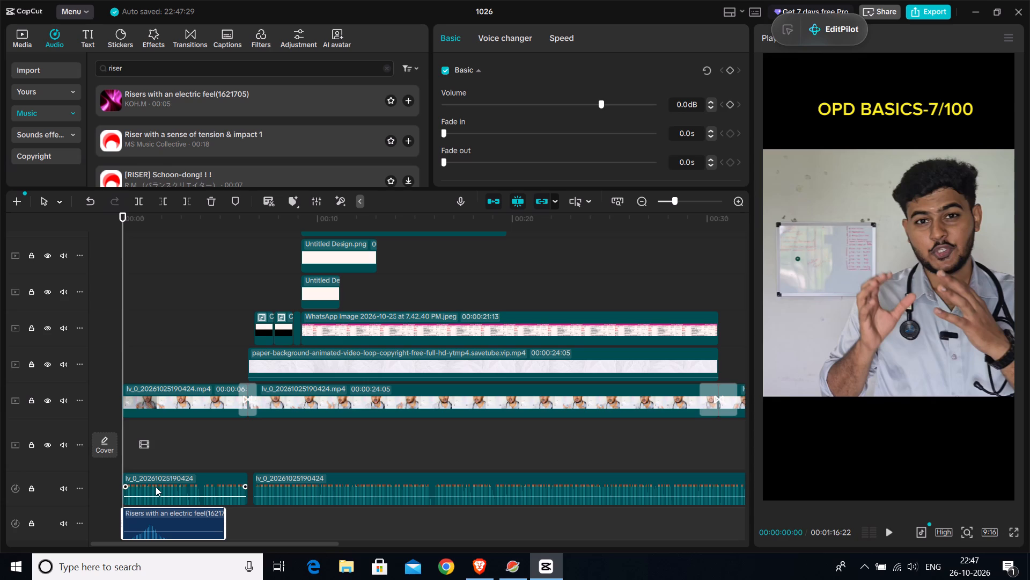
Play the opening twice from 00:00:00:00 to hear how the riser sound leads into the PHYSICAL title.
key(space)
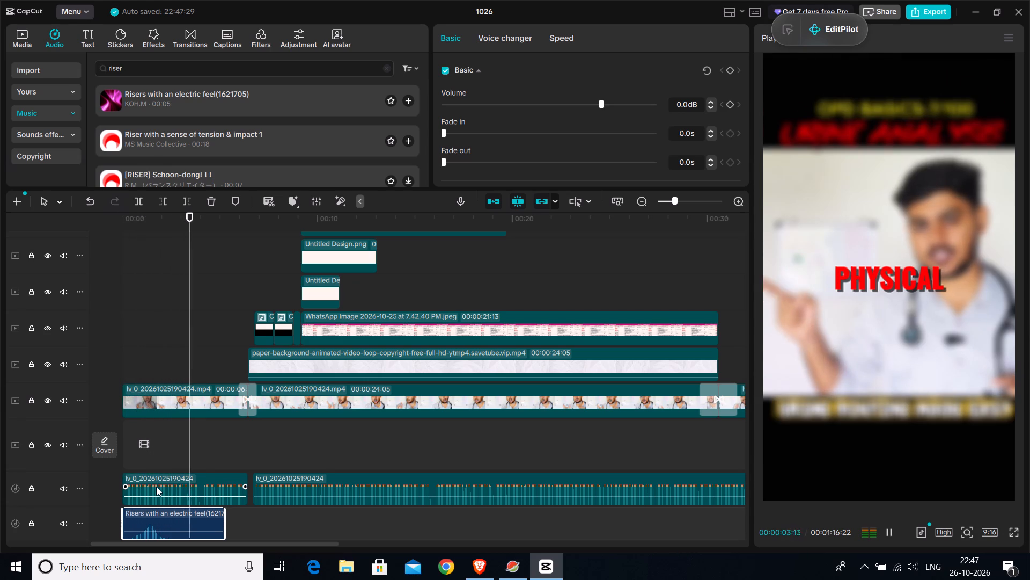
key(space)
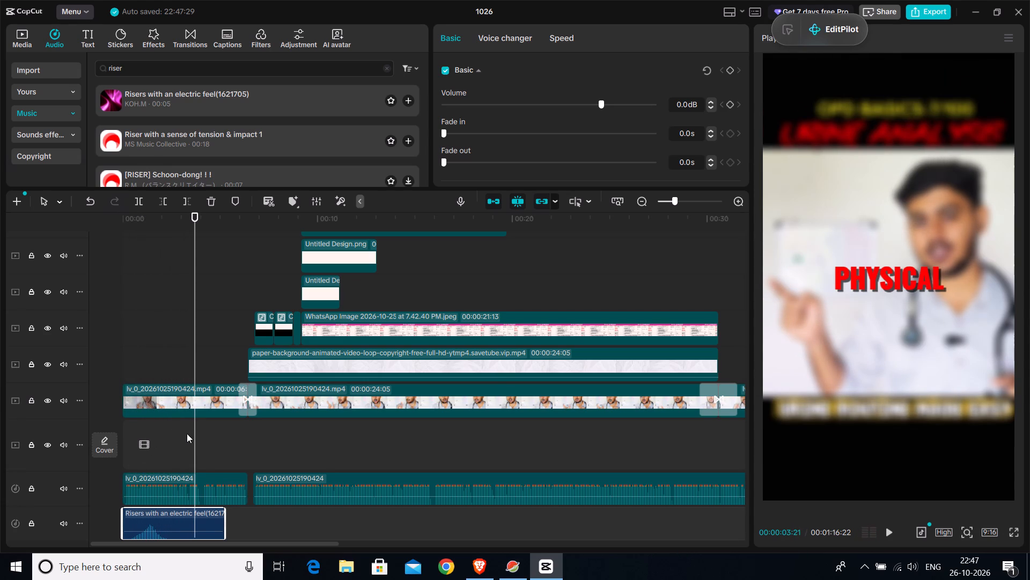
drag(193, 439, 85, 429)
key(space)
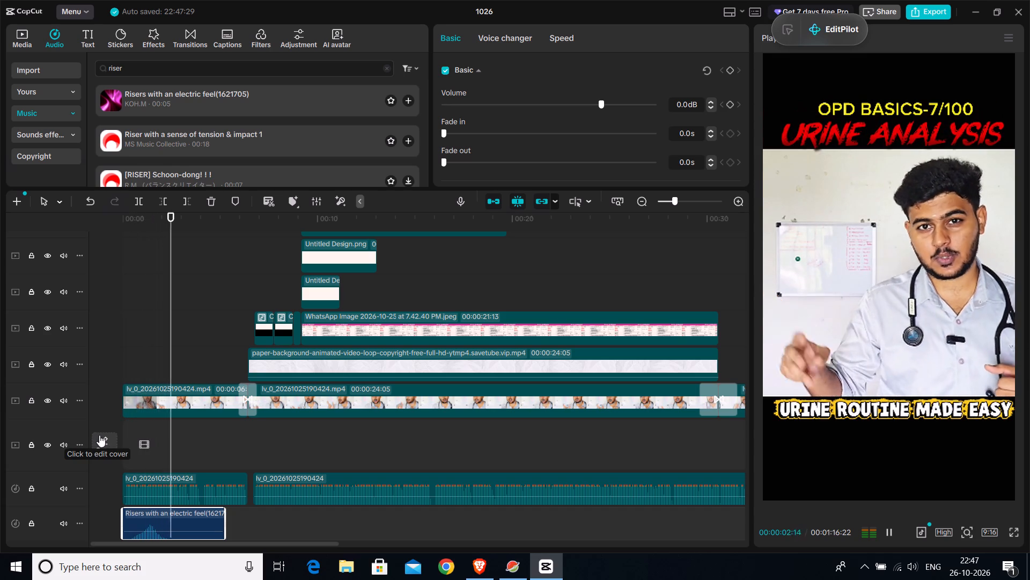
key(space)
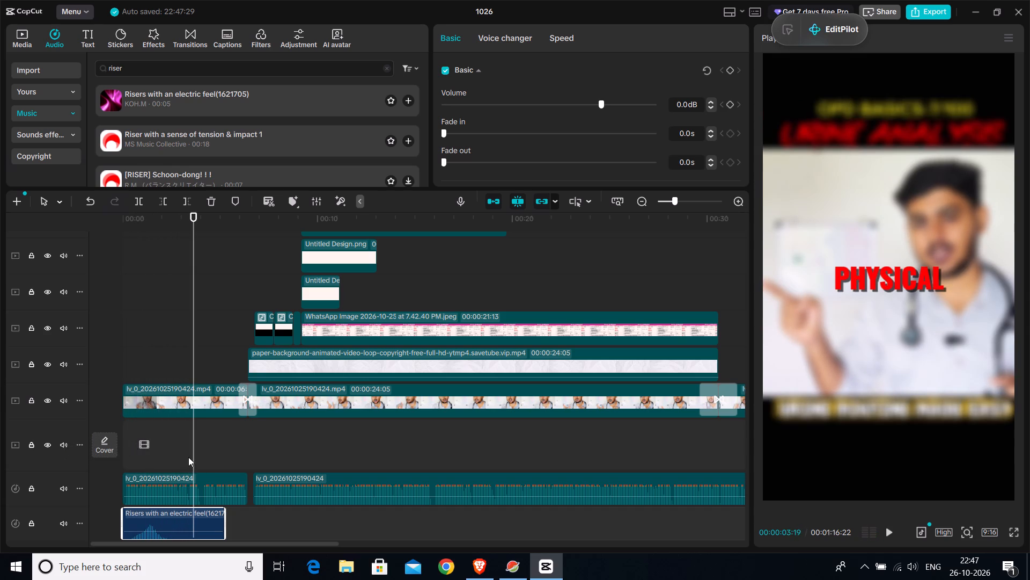
Place the playhead at 00:00:03:05, where the PHYSICAL title starts, and search the audio library for pop.
click(187, 453)
scroll(176, 451, up, 6)
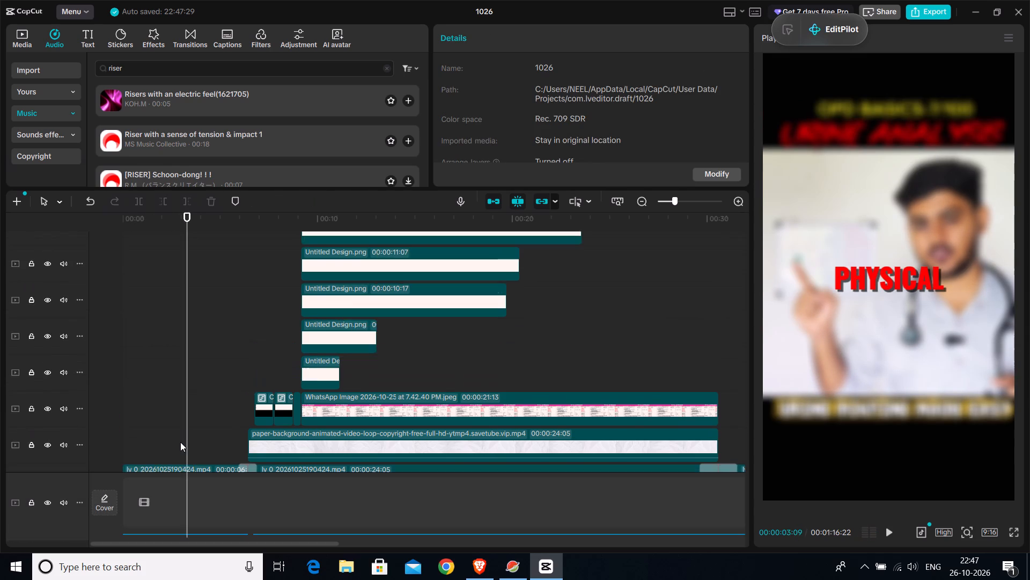
scroll(180, 442, up, 11)
scroll(181, 441, down, 1)
scroll(181, 441, up, 1)
scroll(181, 441, down, 1)
scroll(181, 441, up, 8)
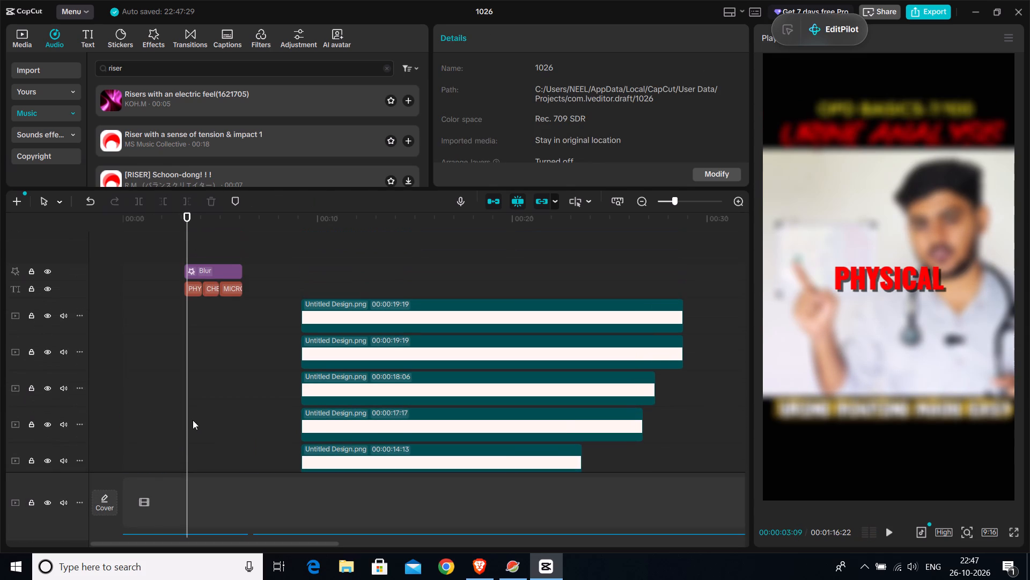
click(188, 421)
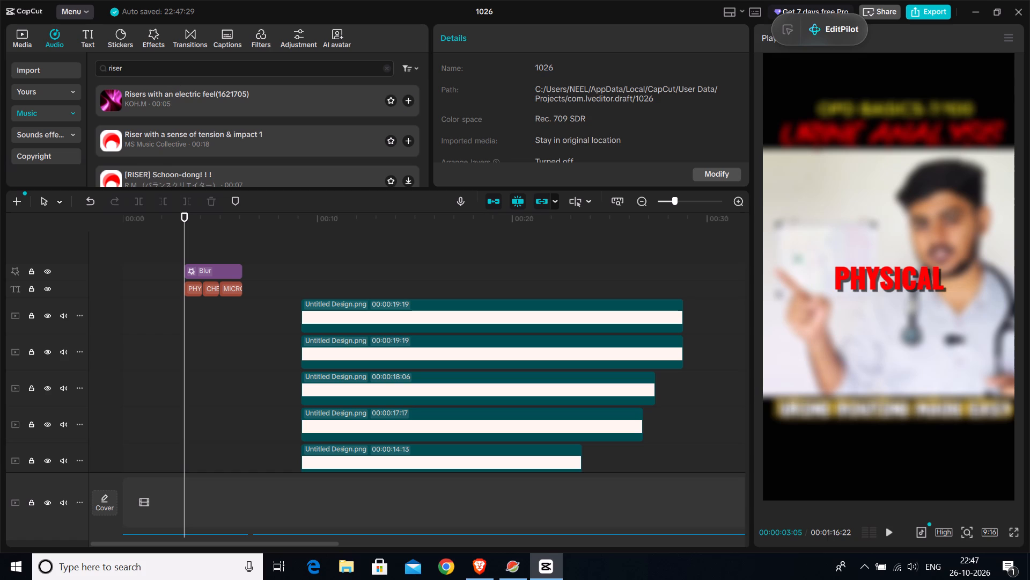
triple_click(175, 71)
key(BackSpace)
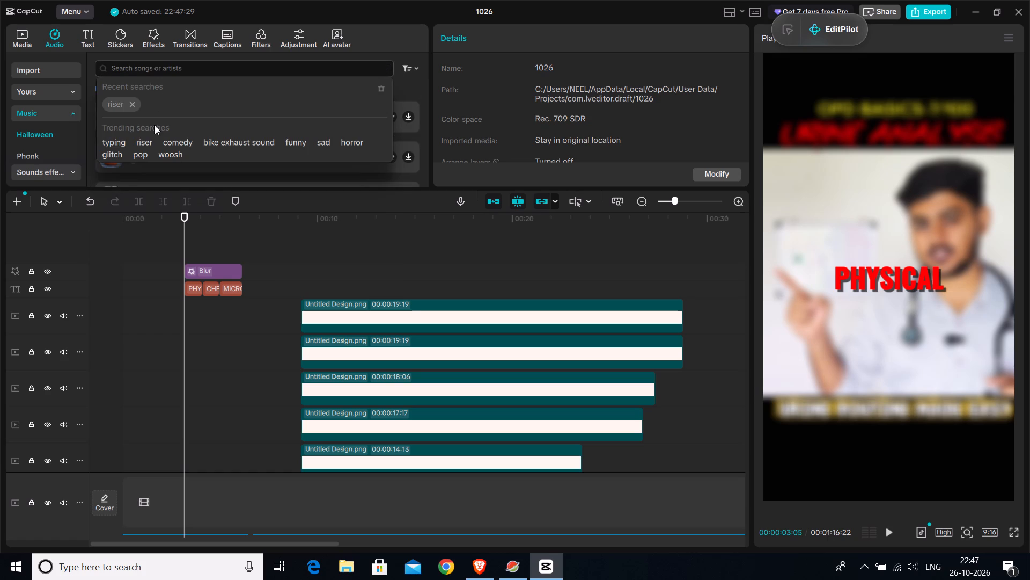
click(139, 154)
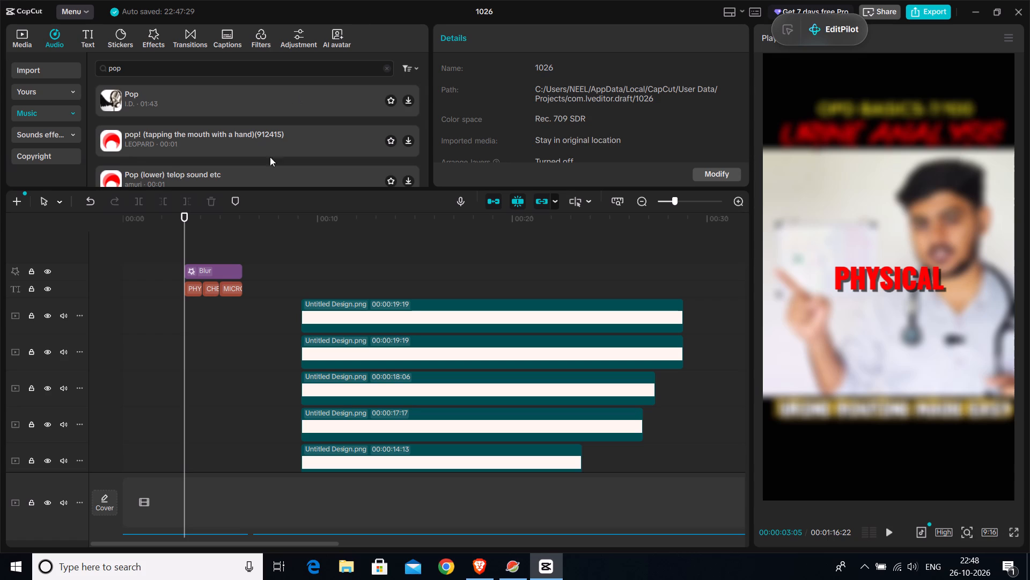
Preview the pop sounds and compare the mouth-tapping, lower telop, Pop!(1479450) and bottle-cap versions.
click(257, 146)
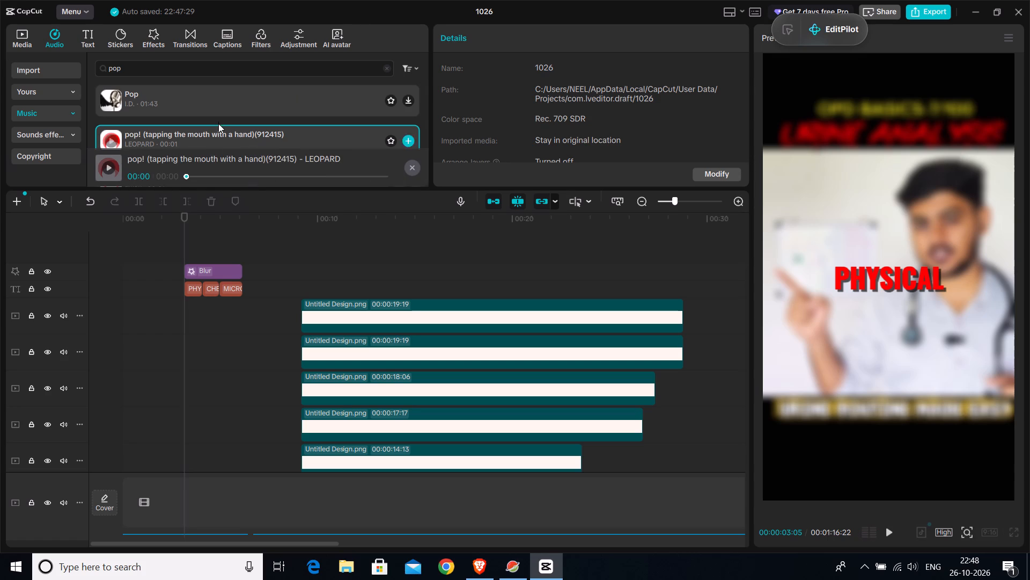
scroll(218, 121, down, 1)
scroll(273, 138, up, 1)
scroll(278, 136, down, 1)
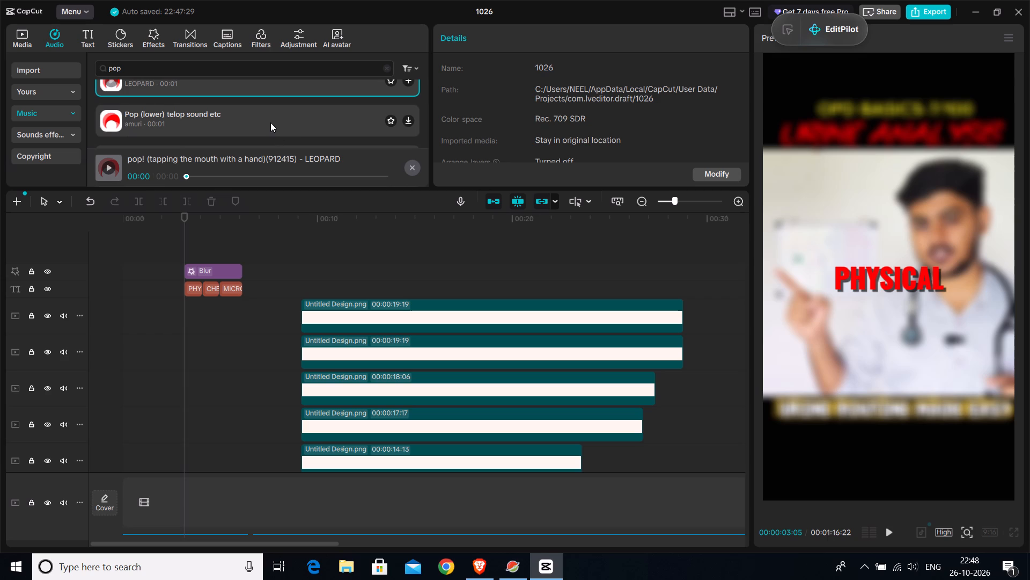
click(270, 122)
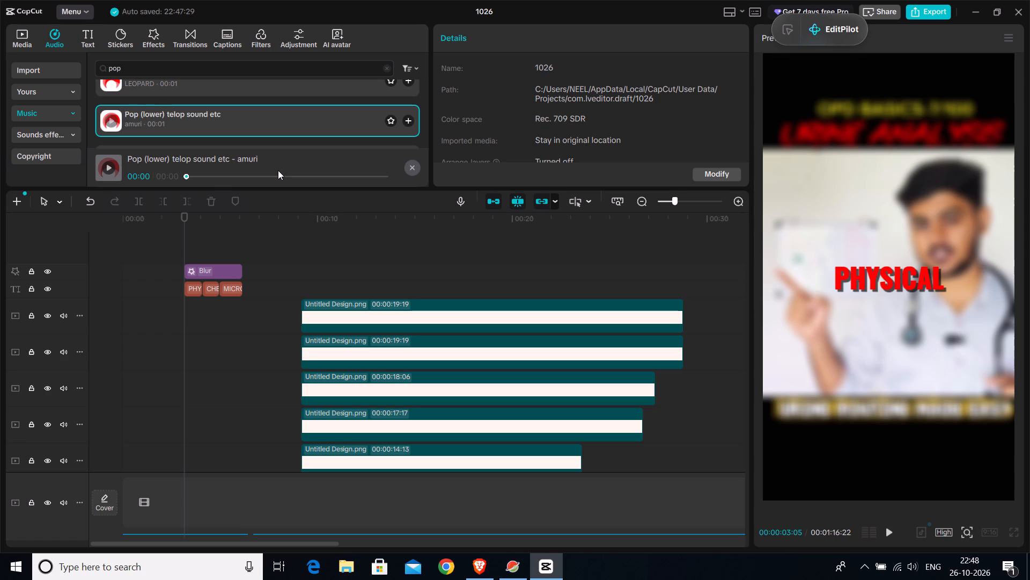
scroll(318, 123, down, 1)
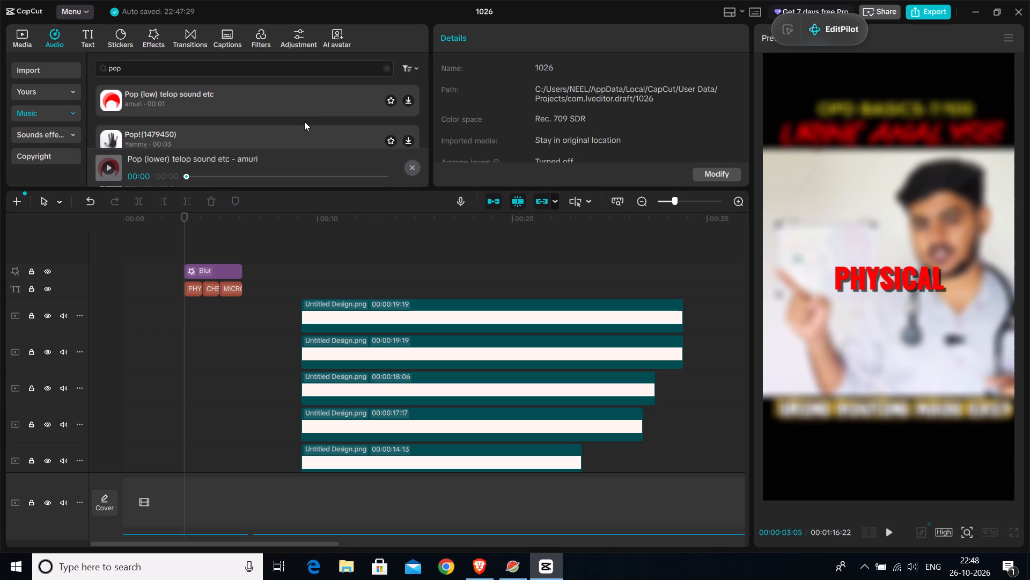
scroll(304, 121, up, 2)
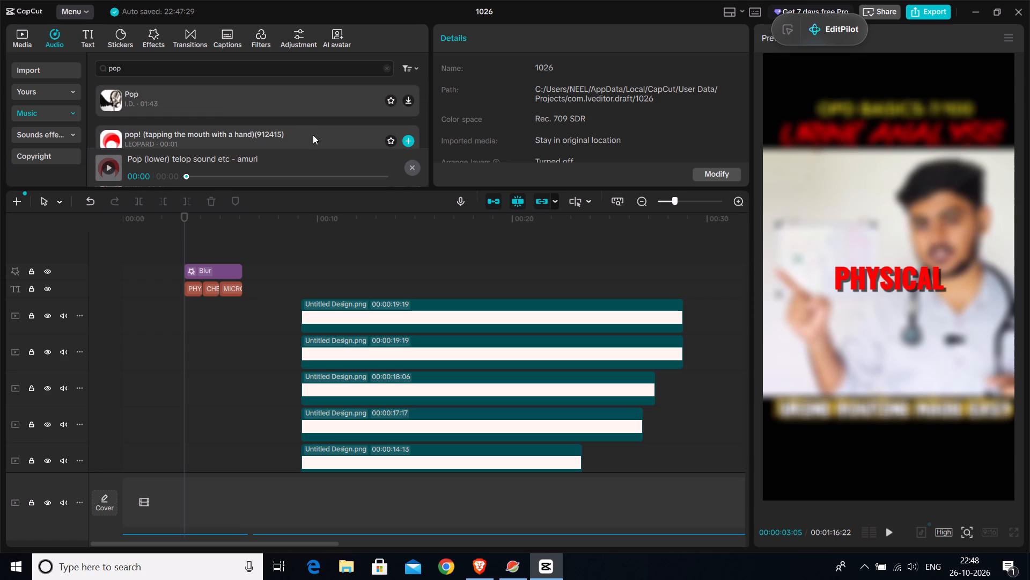
click(313, 135)
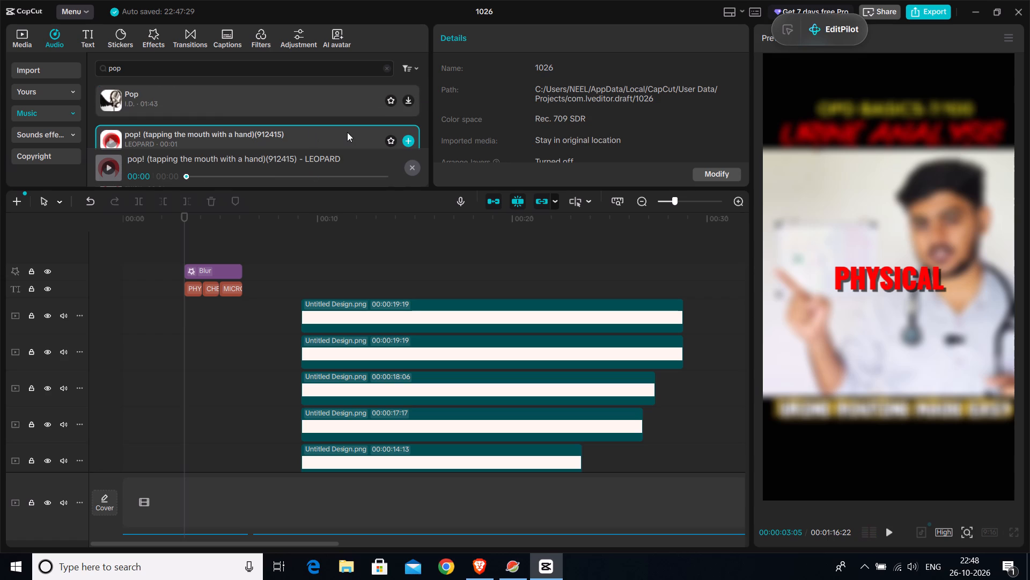
scroll(348, 132, down, 1)
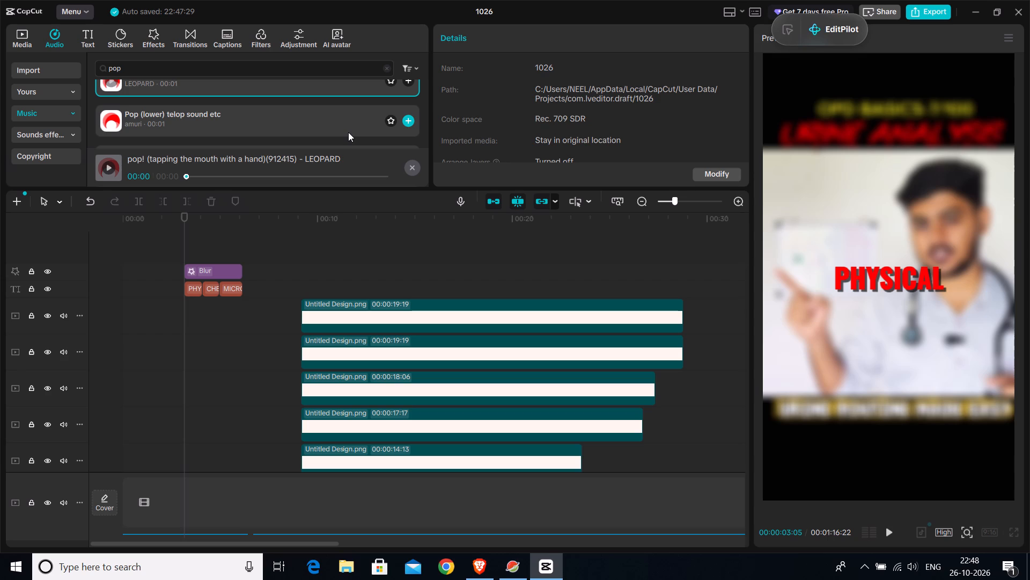
click(348, 132)
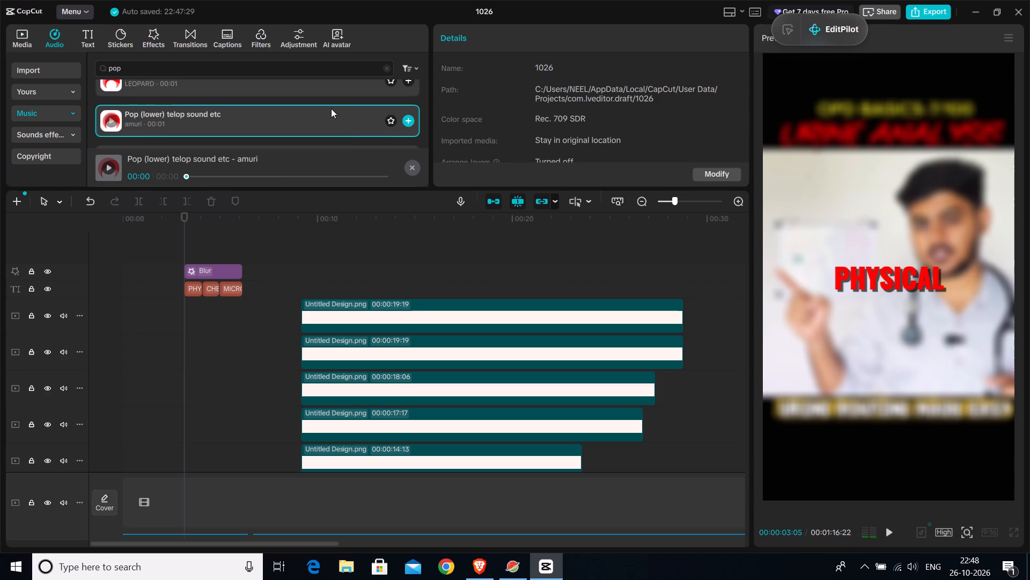
scroll(330, 108, up, 1)
click(330, 108)
click(325, 134)
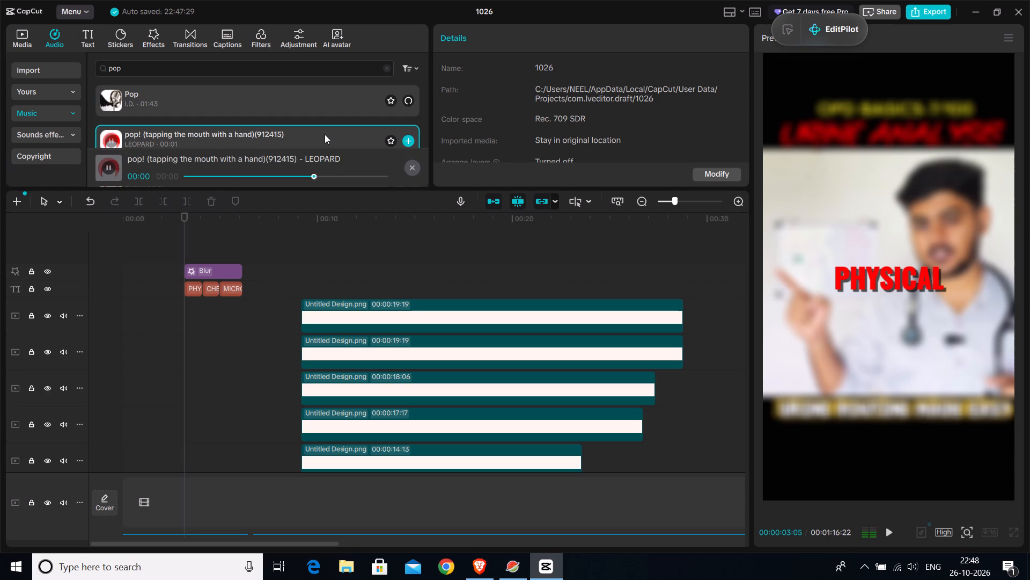
scroll(325, 134, down, 1)
click(318, 125)
scroll(318, 125, down, 1)
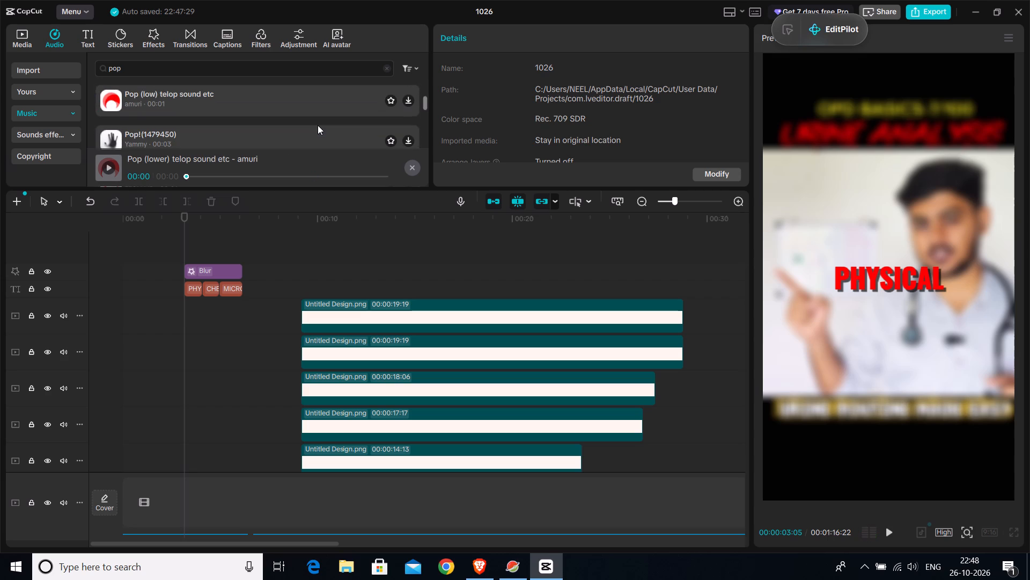
click(318, 125)
scroll(318, 125, down, 1)
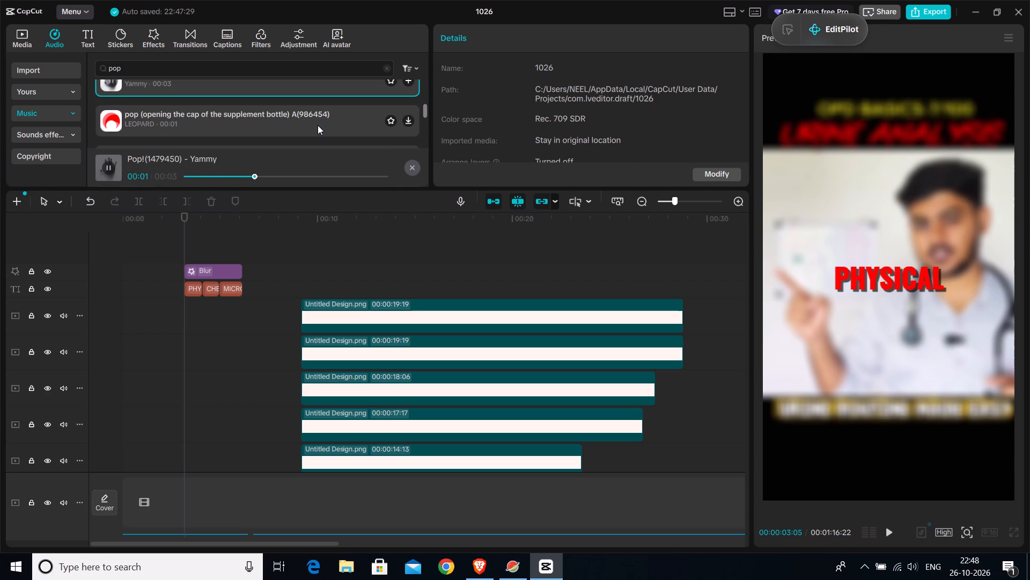
click(315, 117)
scroll(315, 117, up, 2)
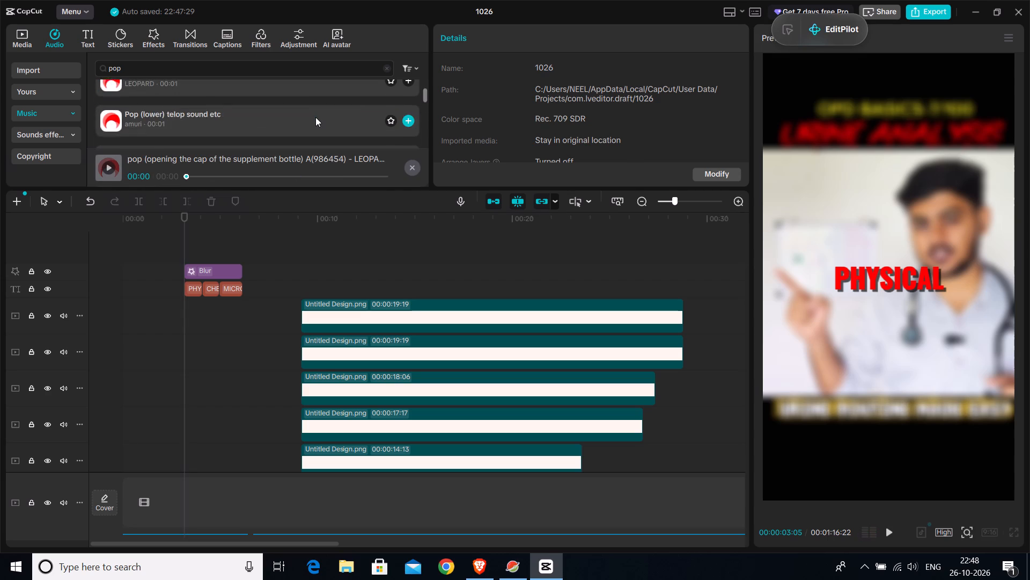
scroll(315, 117, up, 2)
Add "pop! (tapping the mouth with a hand)(912415)" to the timeline at 00:00:03:05, under the PHYSICAL title.
click(303, 132)
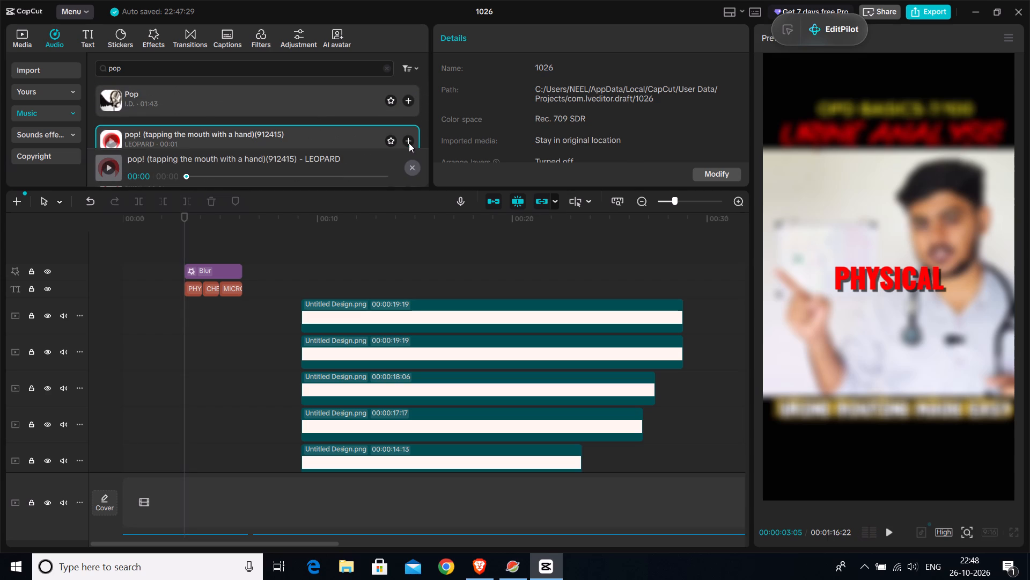
click(407, 141)
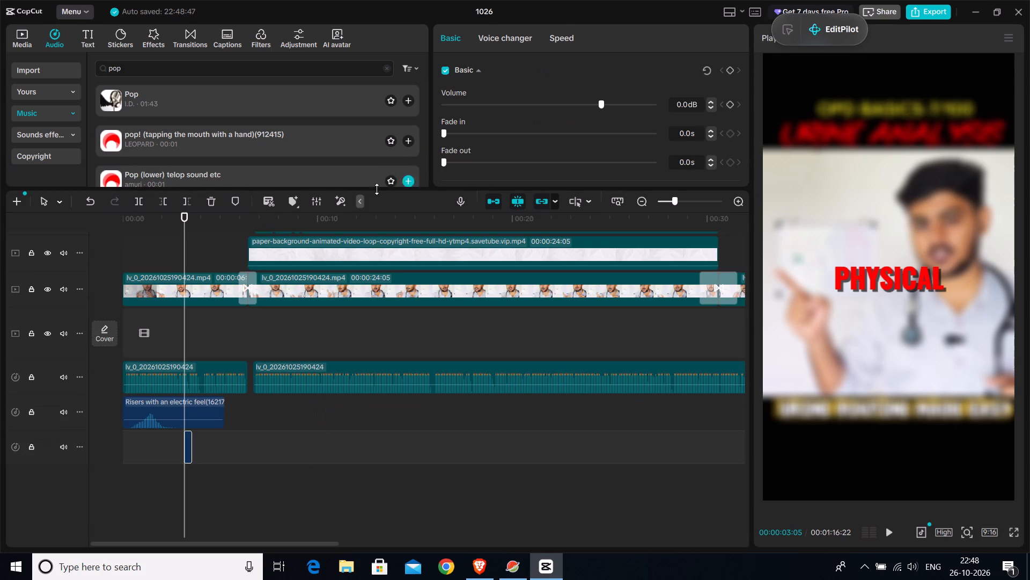
Play on to the end of the PHYSICAL title and paste a copy of the pop sound at 00:00:04:02 for CHEMICAL.
key(space)
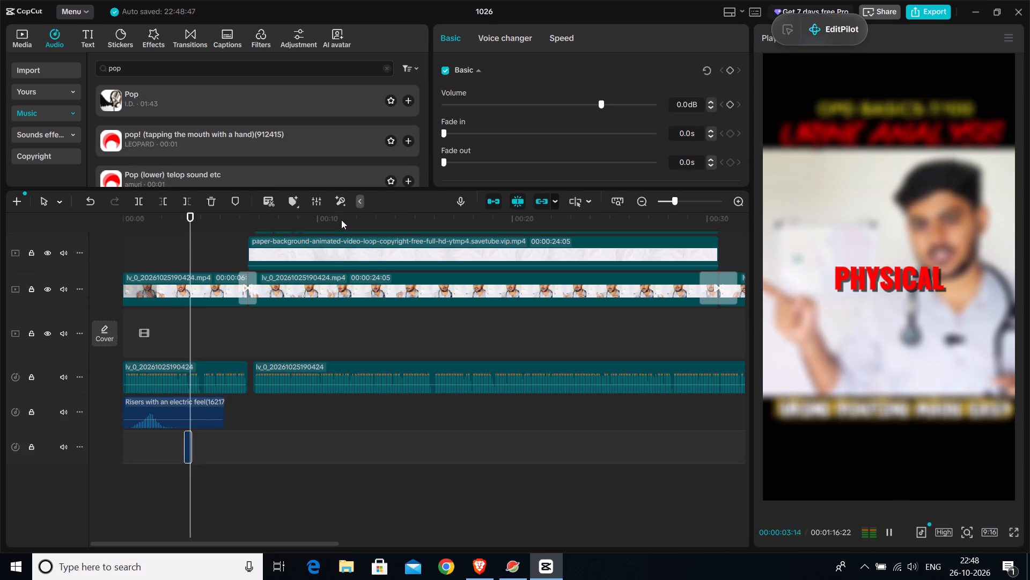
key(space)
scroll(263, 292, up, 9)
scroll(263, 292, up, 15)
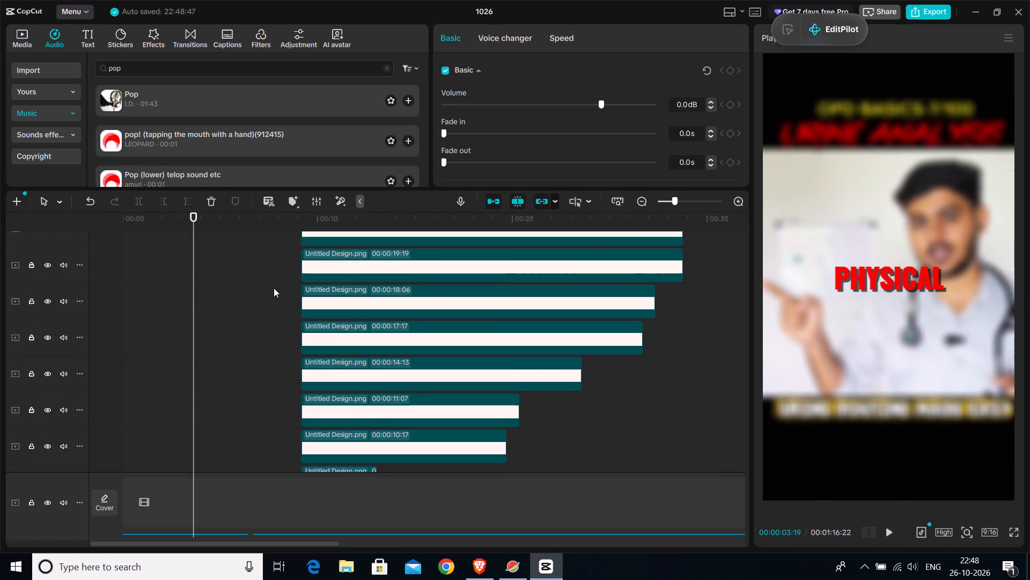
scroll(274, 288, up, 3)
key(space)
key(space)
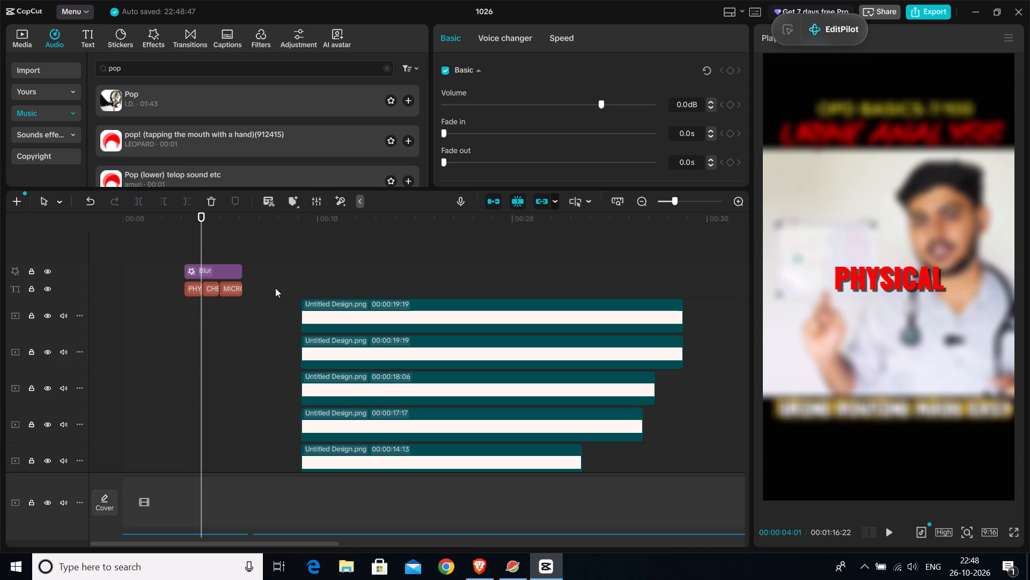
key(Right)
scroll(275, 288, down, 14)
scroll(275, 288, up, 1)
scroll(275, 288, down, 8)
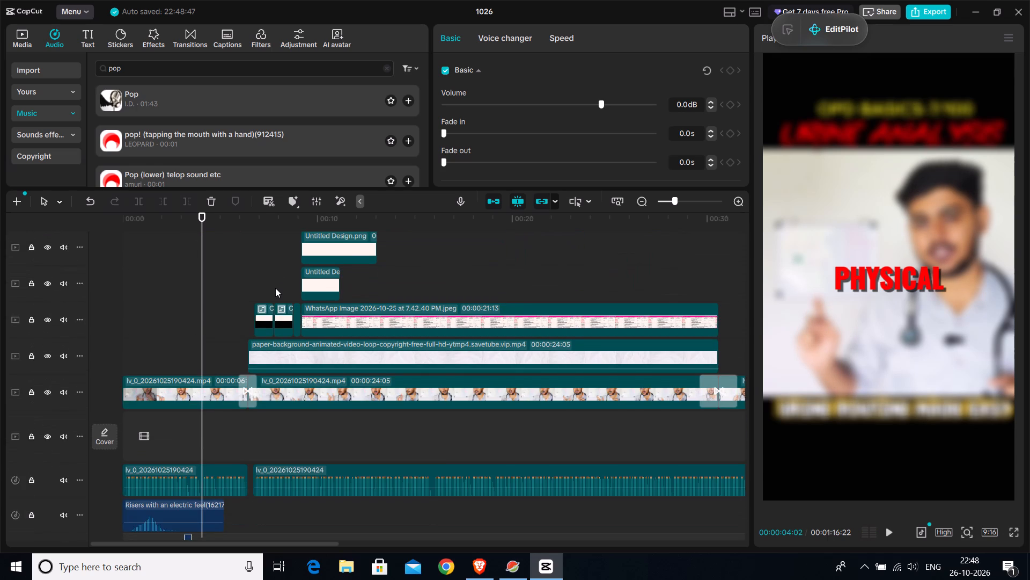
scroll(275, 288, down, 2)
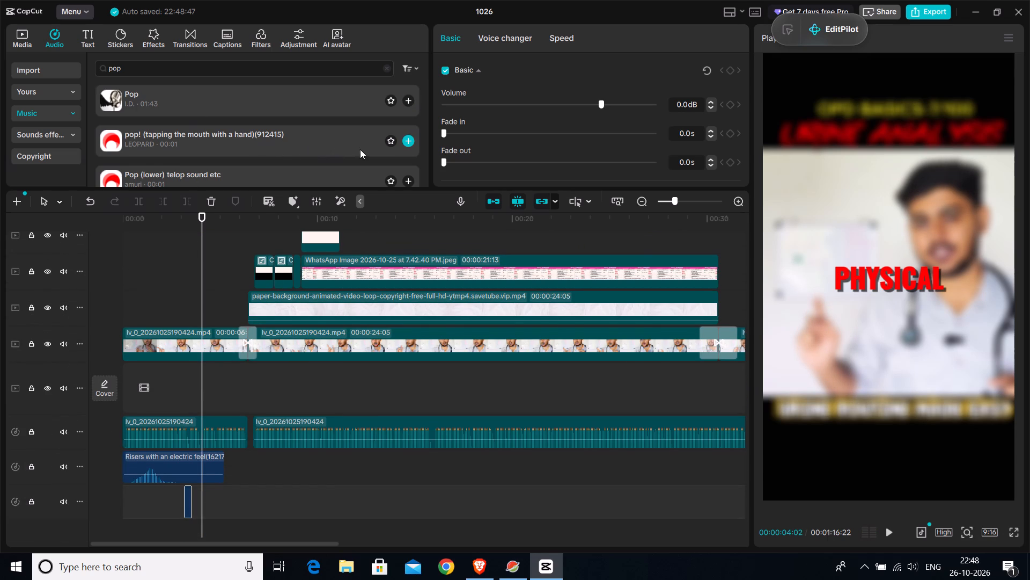
key(ctrl+c)
key(ctrl+v)
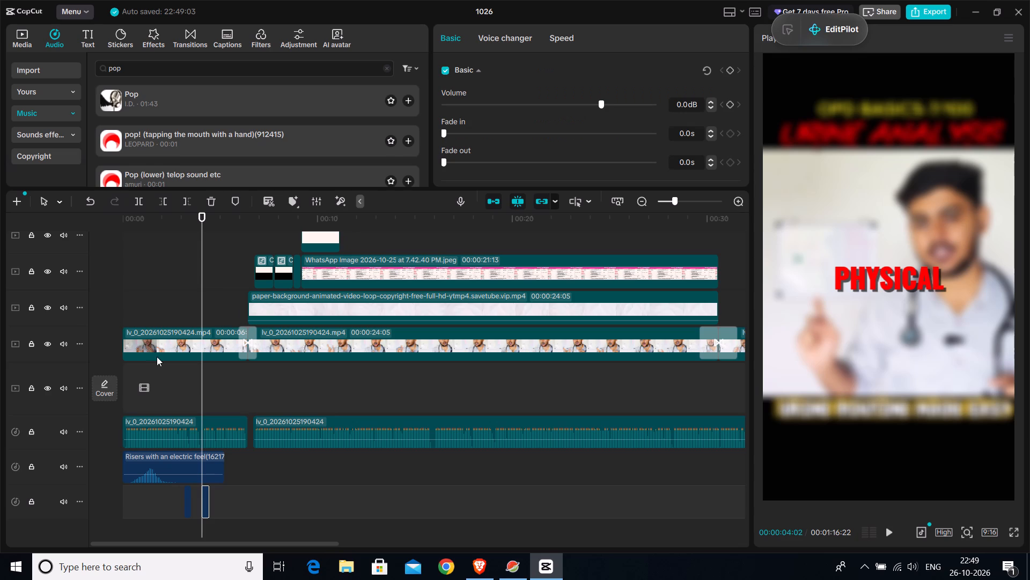
Play through the CHEMICAL title and paste another pop sound at 00:00:04:29, where the MICROBIOLOGICAL title starts.
click(196, 397)
key(space)
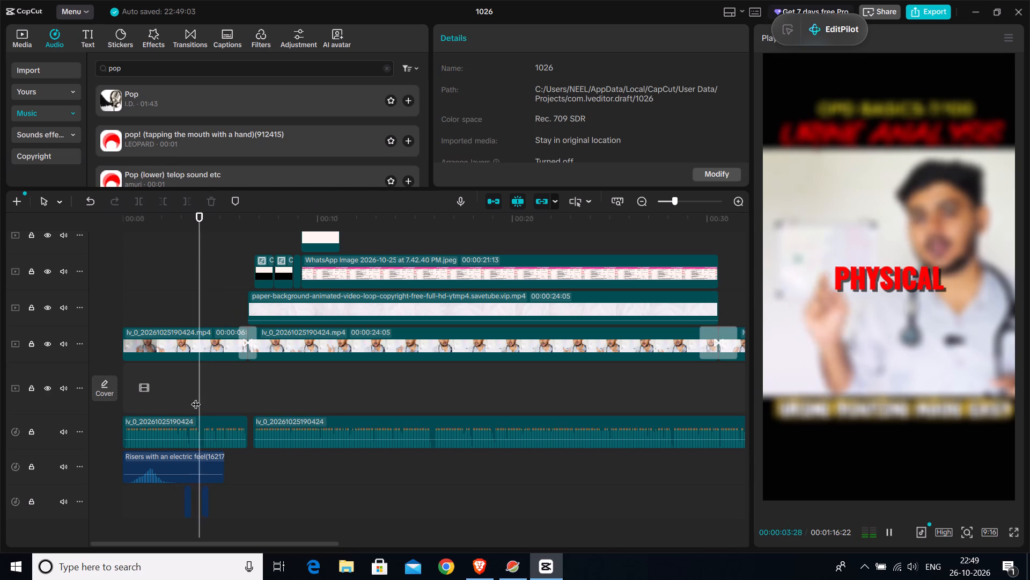
key(space)
scroll(264, 383, up, 10)
scroll(277, 376, down, 1)
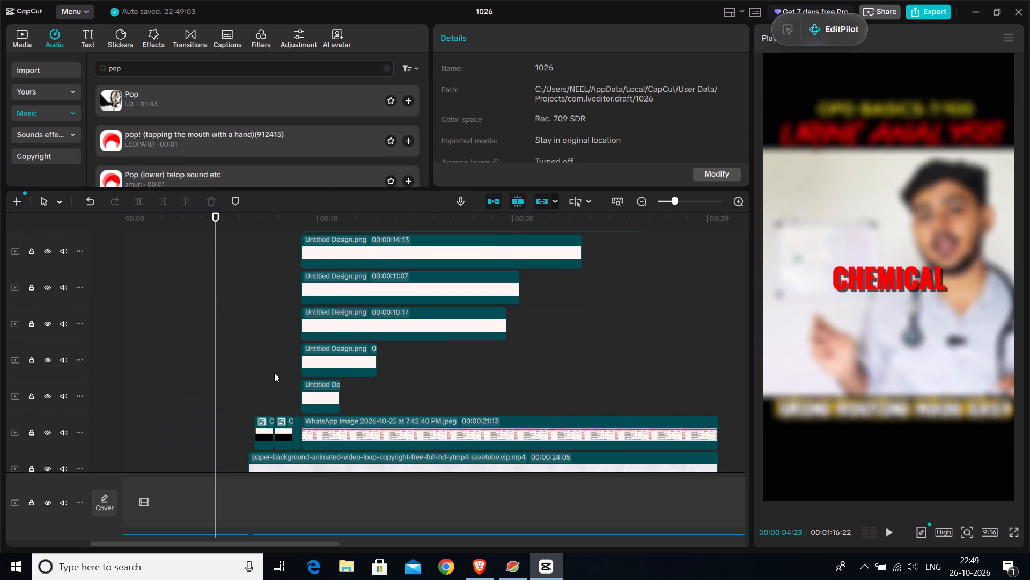
scroll(273, 372, up, 1)
scroll(273, 372, down, 1)
scroll(273, 372, up, 15)
key(space)
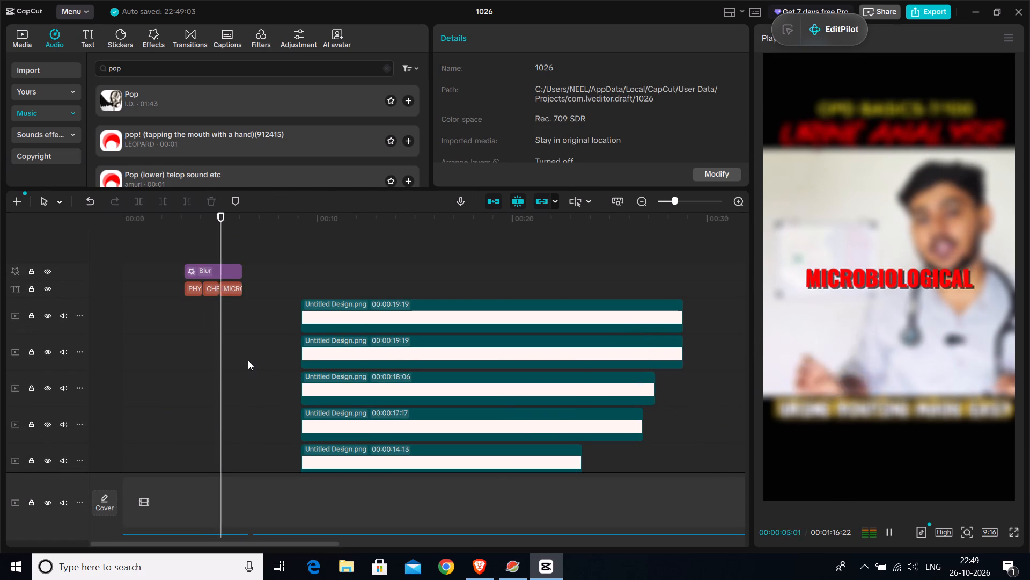
key(space)
drag(232, 354, 216, 354)
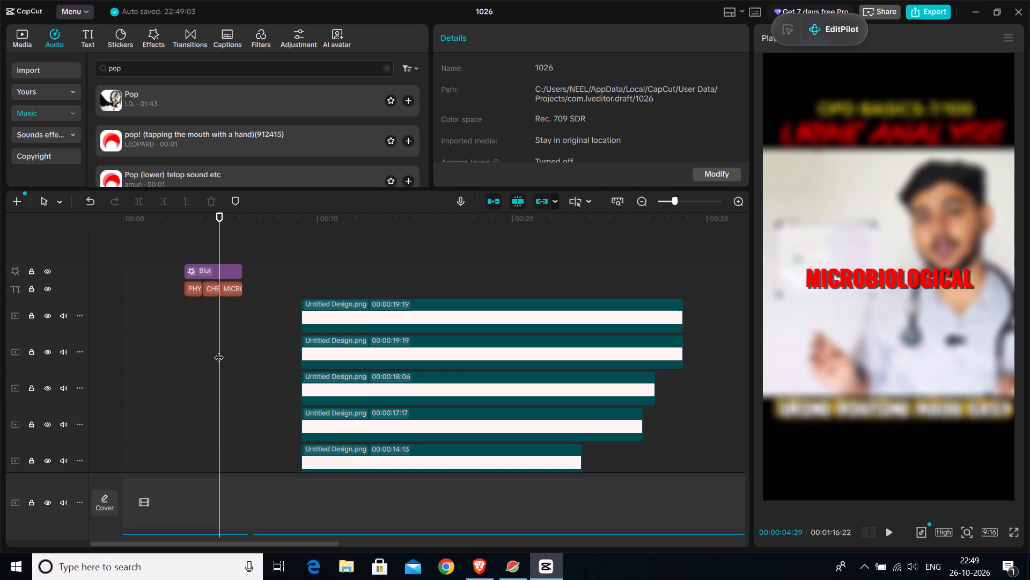
scroll(277, 294, down, 15)
scroll(277, 295, up, 1)
scroll(277, 295, down, 8)
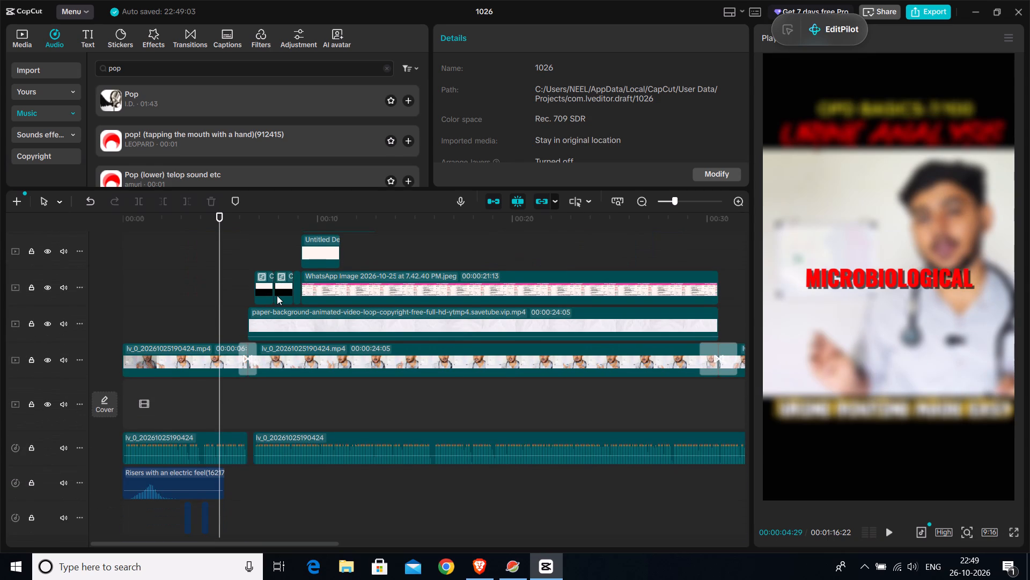
key(ctrl+v)
Play the opening from 00:00:02:17 to hear the pop sound at the PHYSICAL title.
click(173, 410)
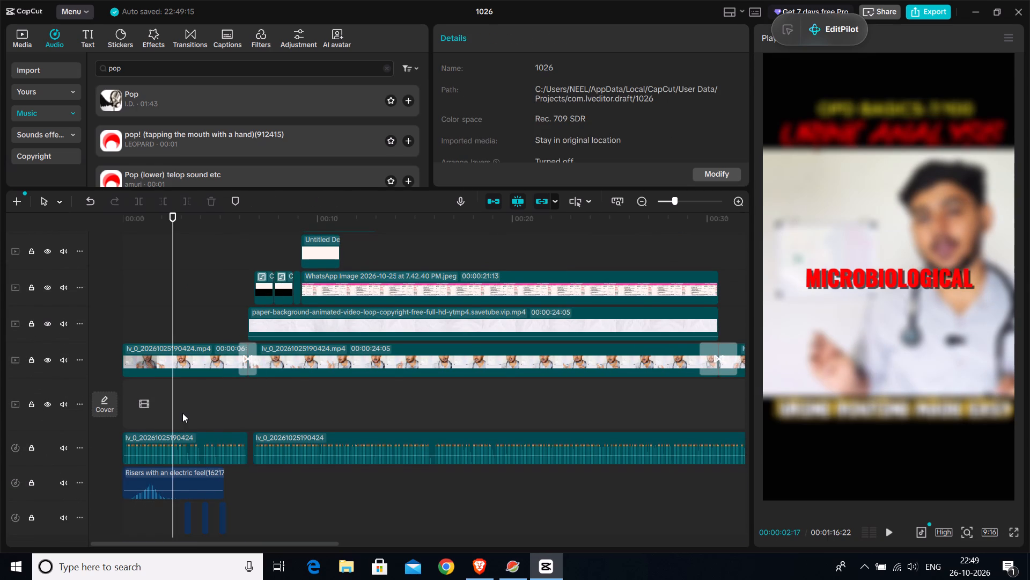
key(space)
key(space)
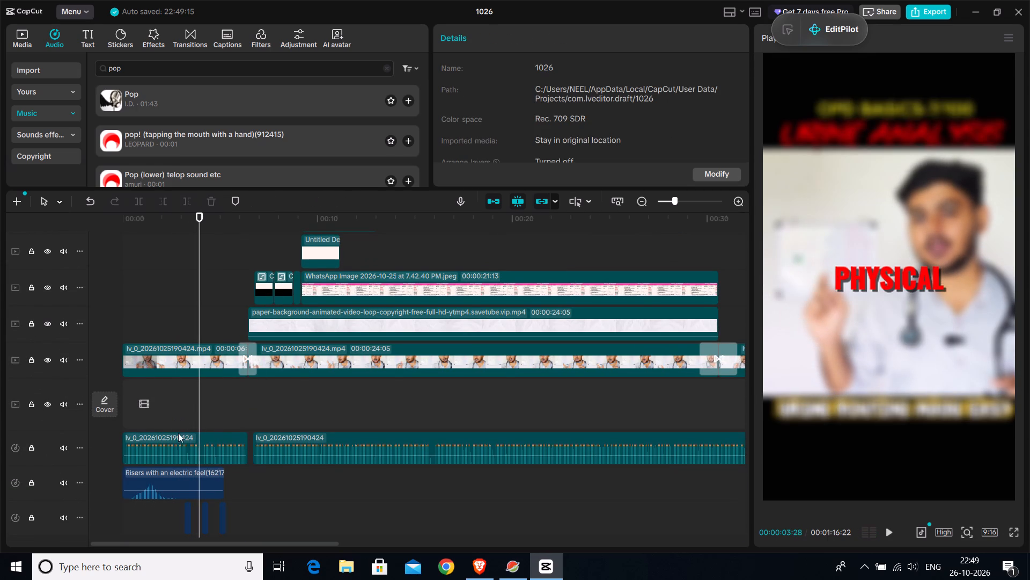
Look over the image overlay tracks and the audio tracks around the PHYSICAL title at 00:00:03:05.
click(182, 416)
scroll(208, 378, up, 8)
scroll(215, 369, down, 1)
scroll(215, 369, up, 1)
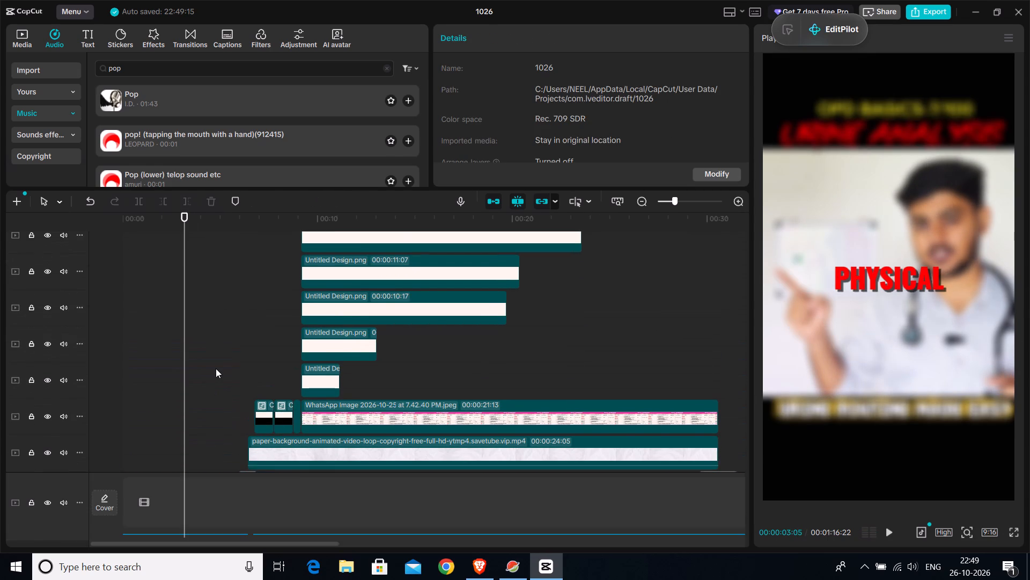
scroll(216, 368, up, 17)
scroll(211, 367, down, 7)
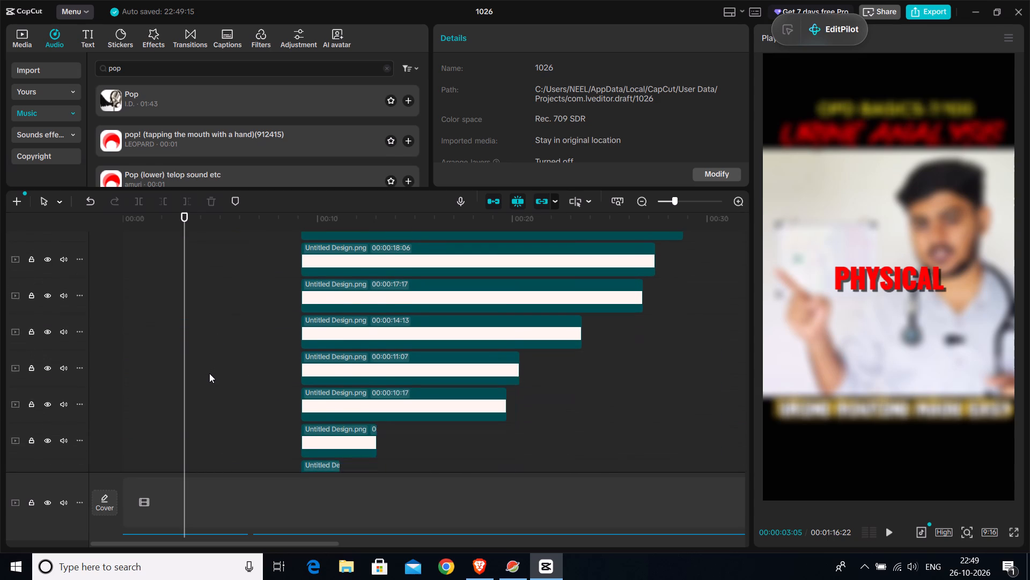
scroll(209, 373, down, 20)
scroll(209, 373, down, 1)
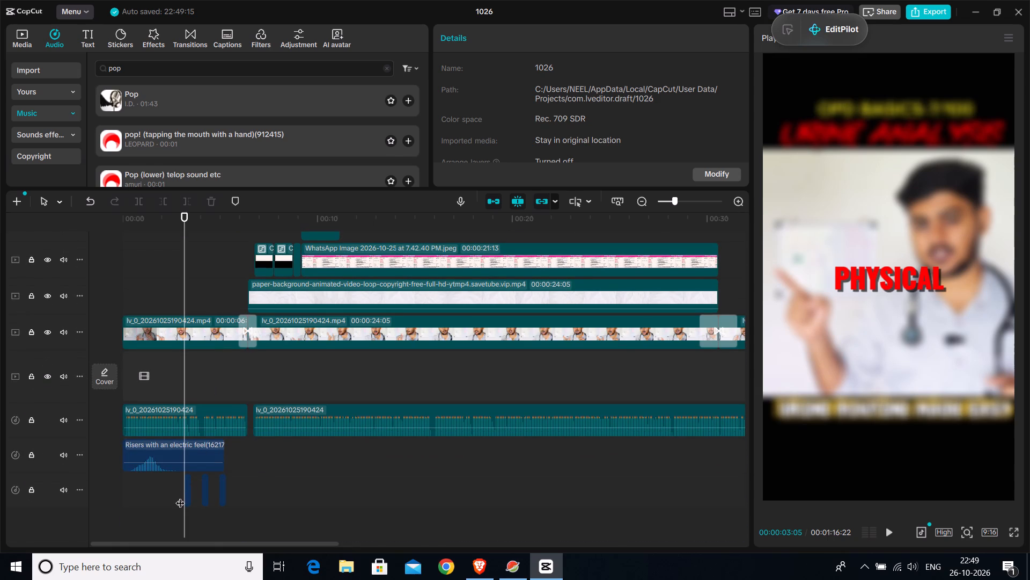
Replay the section from about 00:00:03:05 to check the pop sounds on the PHYSICAL, CHEMICAL and MICROBIOLOGICAL titles.
click(179, 496)
key(space)
key(space)
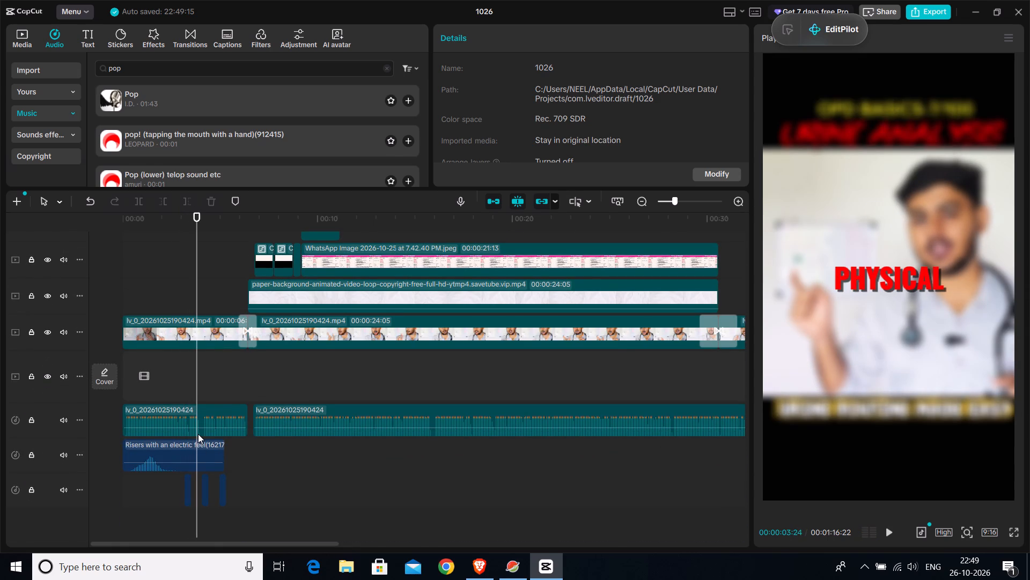
click(186, 517)
click(183, 514)
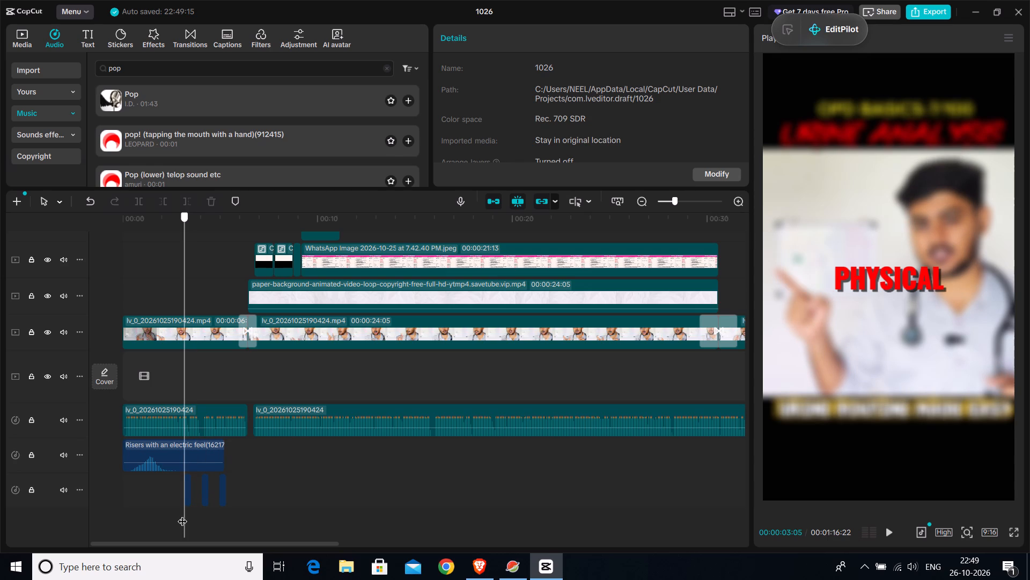
key(space)
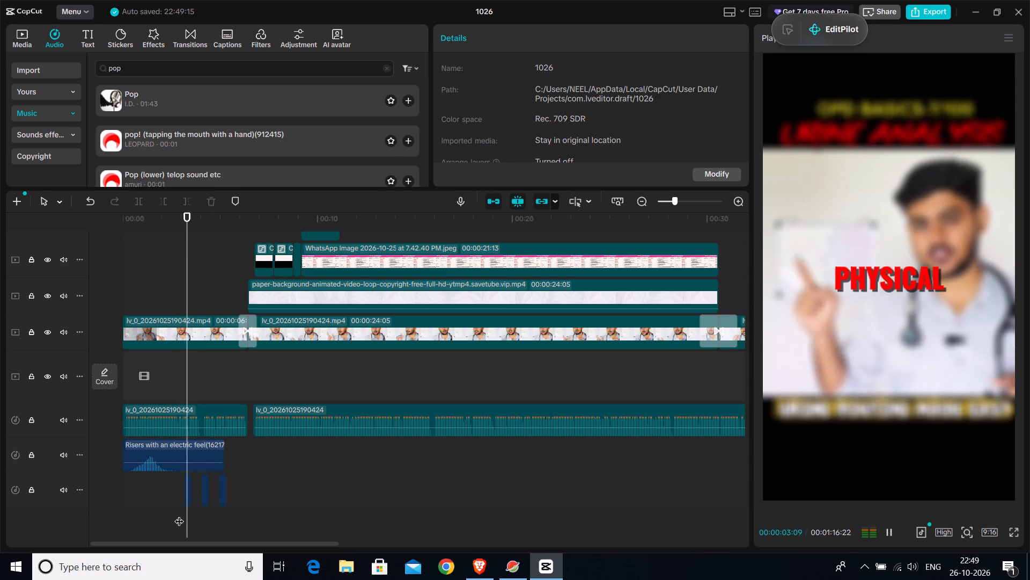
key(space)
click(179, 514)
key(space)
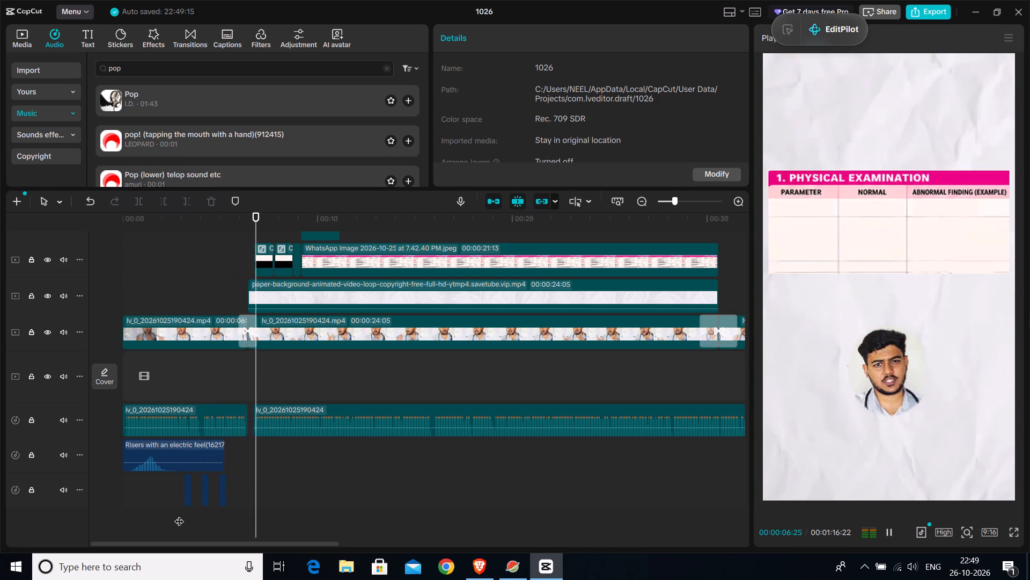
key(space)
Play from 00:00:02:27 through the three titles and into the transition to the paper-background scene.
scroll(359, 519, up, 6)
scroll(491, 480, up, 3)
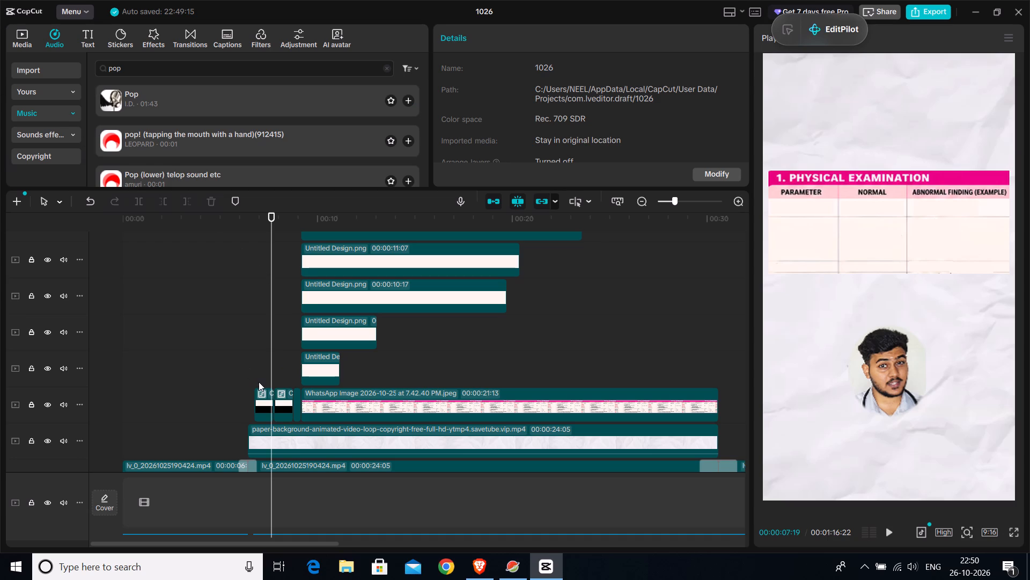
scroll(256, 372, down, 11)
scroll(256, 357, up, 1)
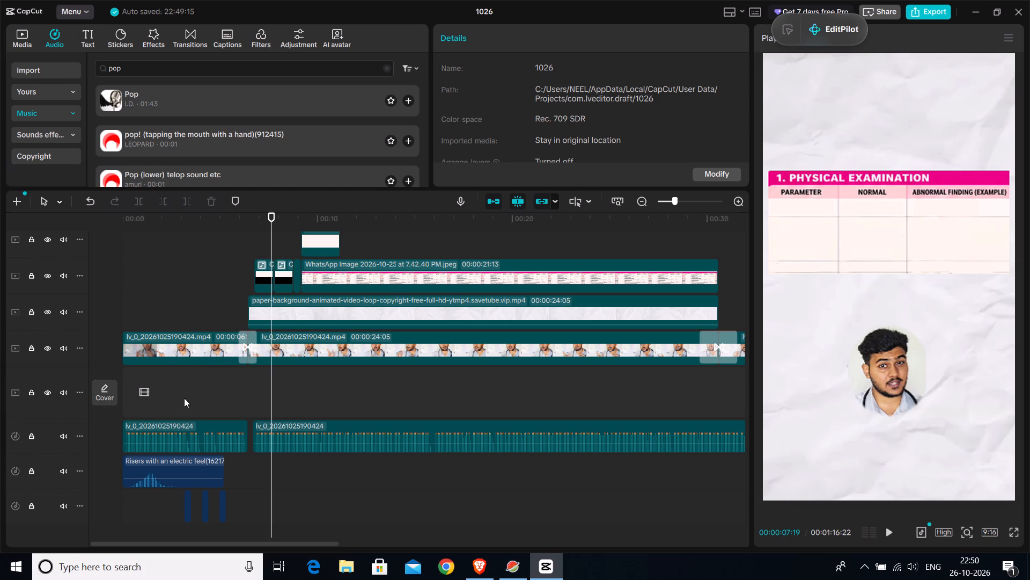
click(181, 398)
click(179, 398)
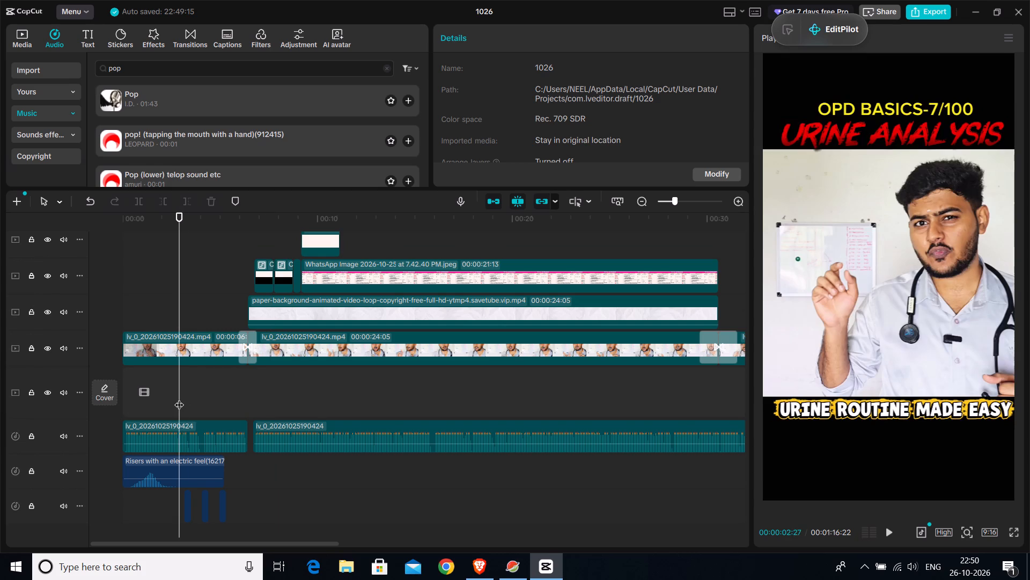
key(space)
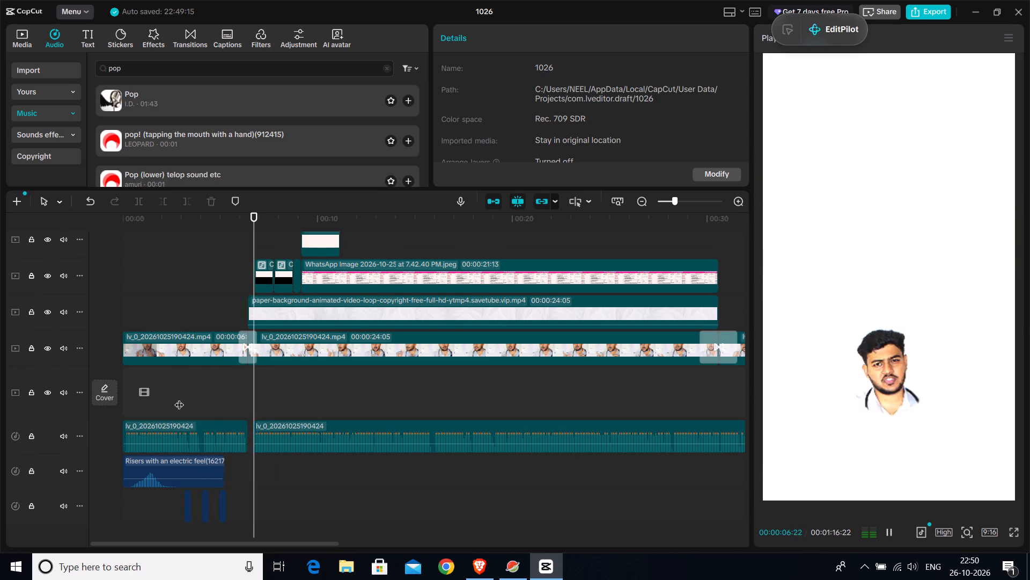
key(space)
At the transition at 00:00:06:13, search the music library for "woosh" and audition Deep woosh and Woosh.
click(246, 388)
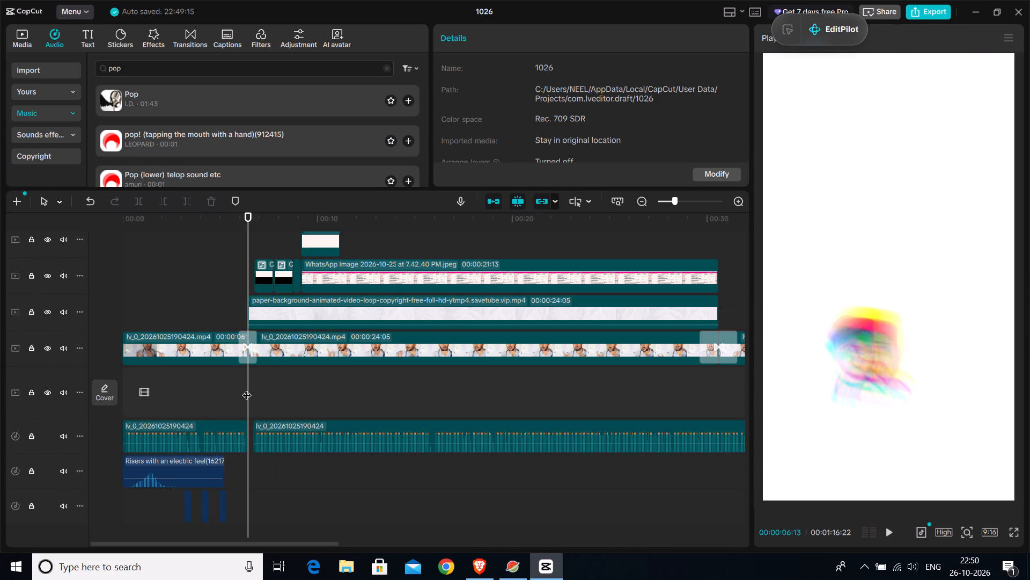
click(385, 70)
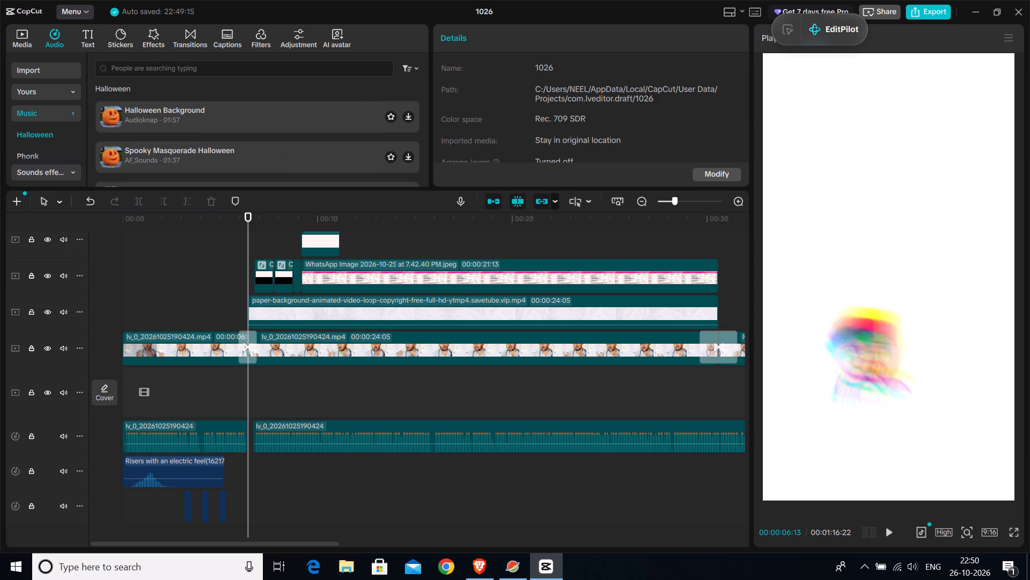
click(364, 70)
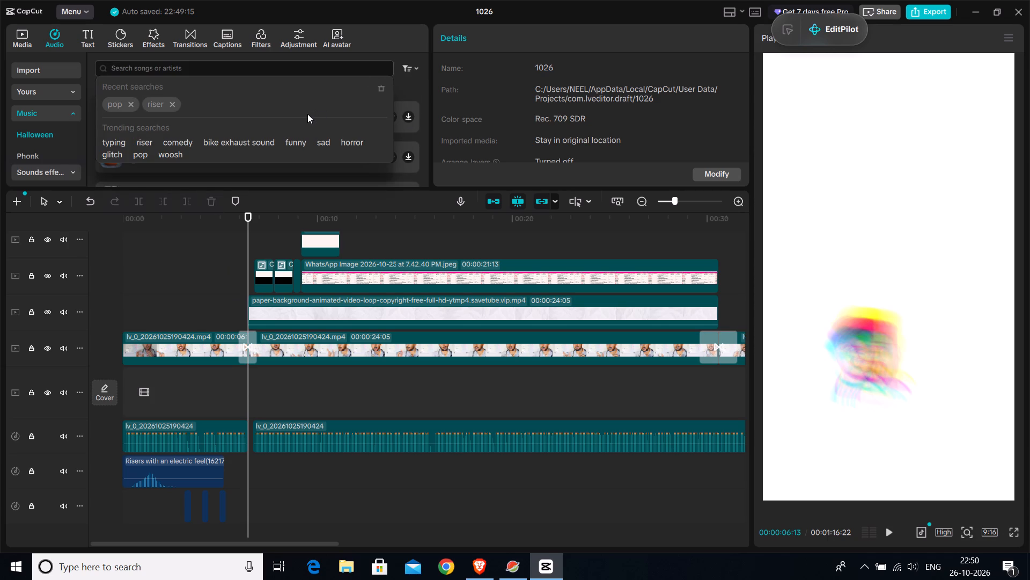
click(172, 154)
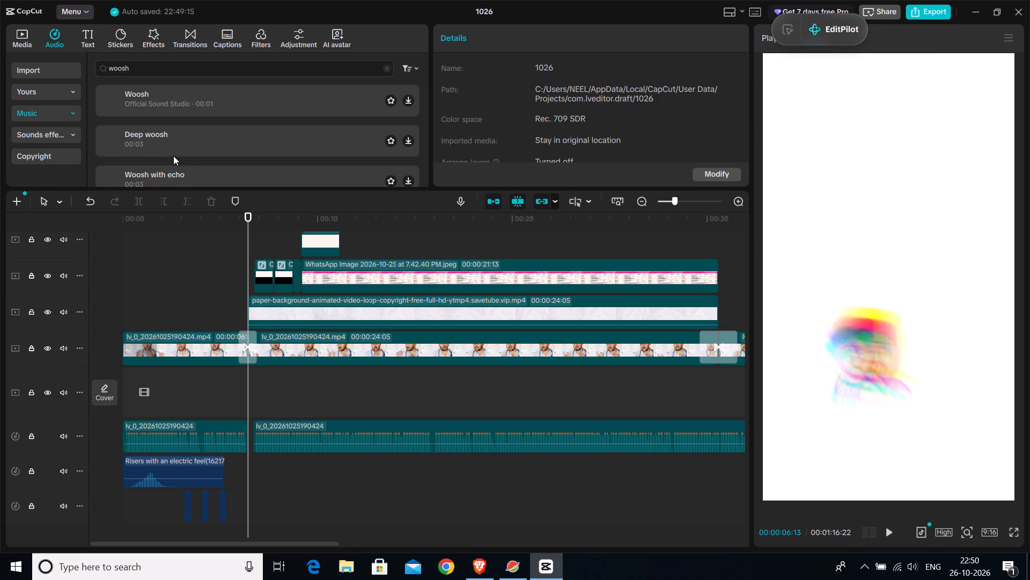
click(201, 132)
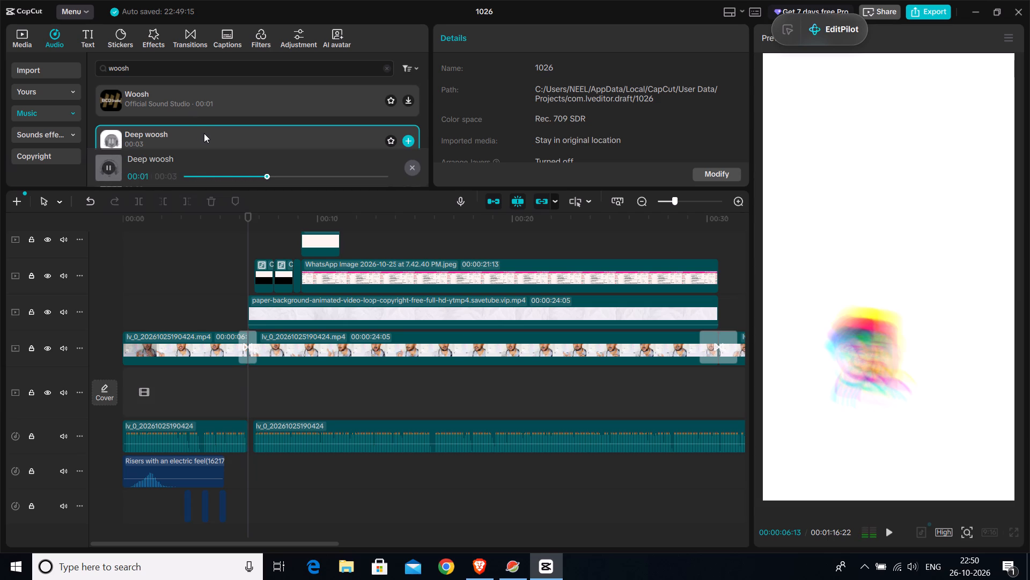
click(252, 109)
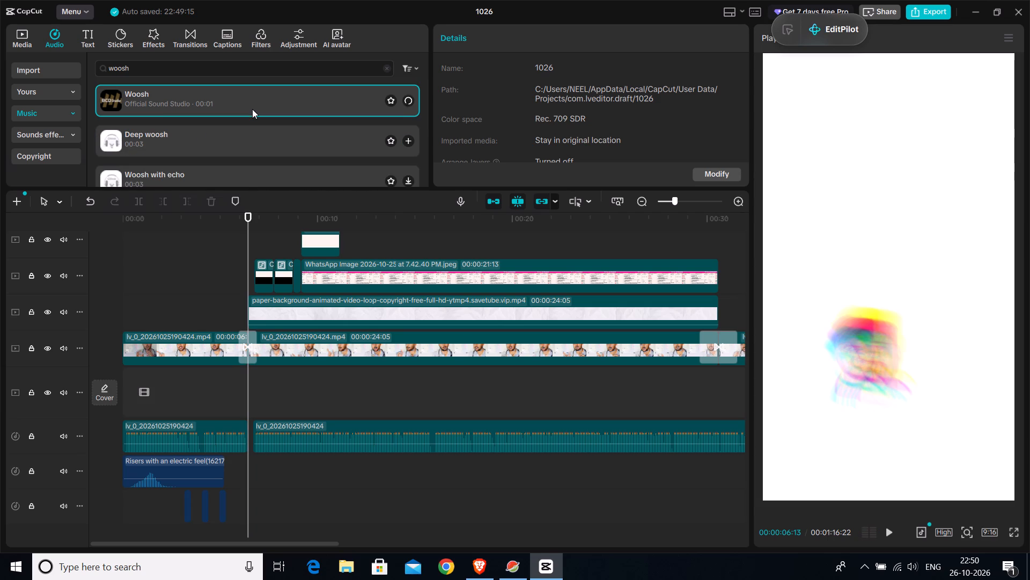
click(266, 135)
scroll(284, 129, down, 2)
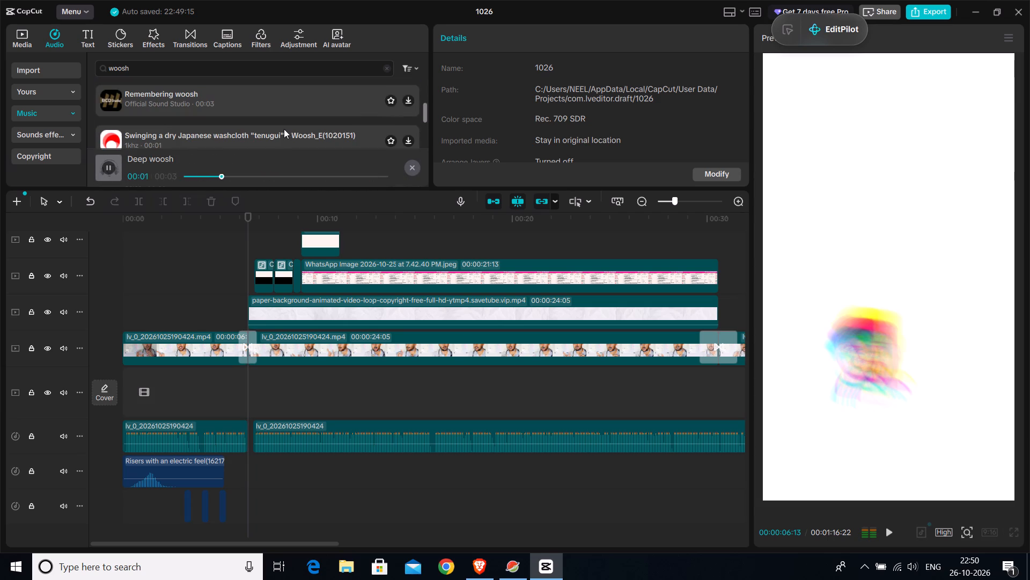
scroll(286, 114, up, 4)
Search the music library for "glitch" and audition the one-second Glitch by Patchy Timber.
click(384, 73)
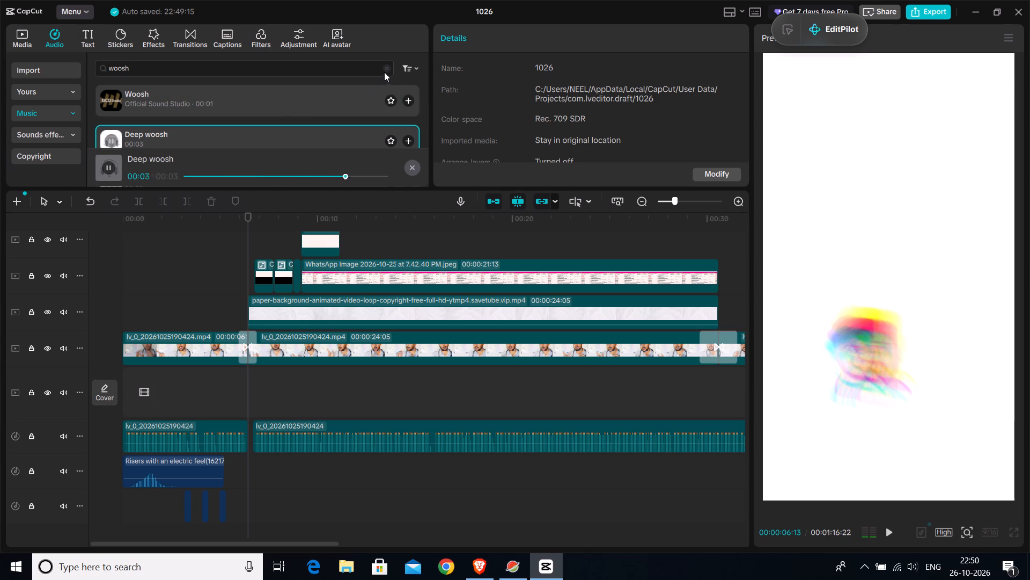
click(369, 70)
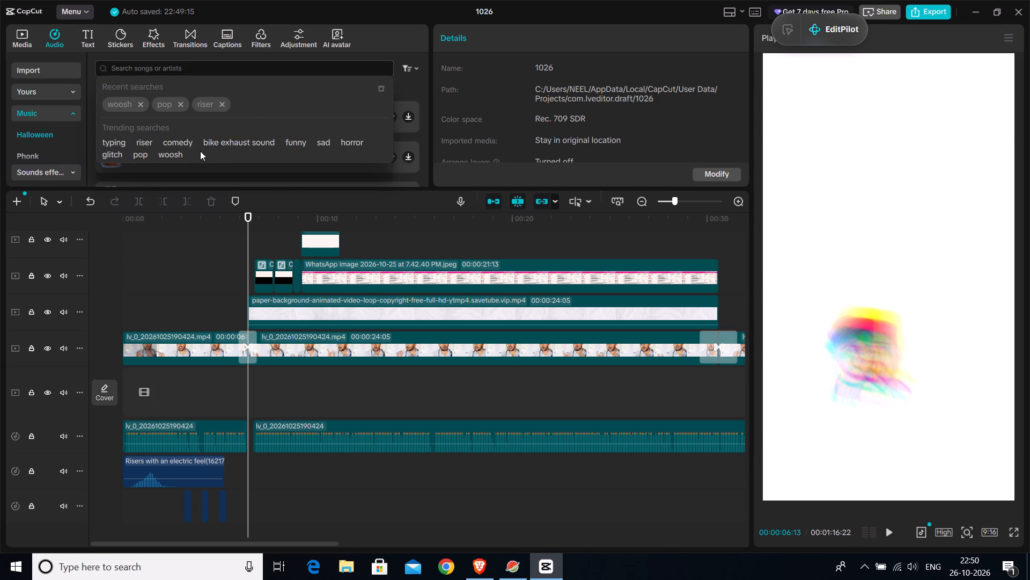
click(116, 156)
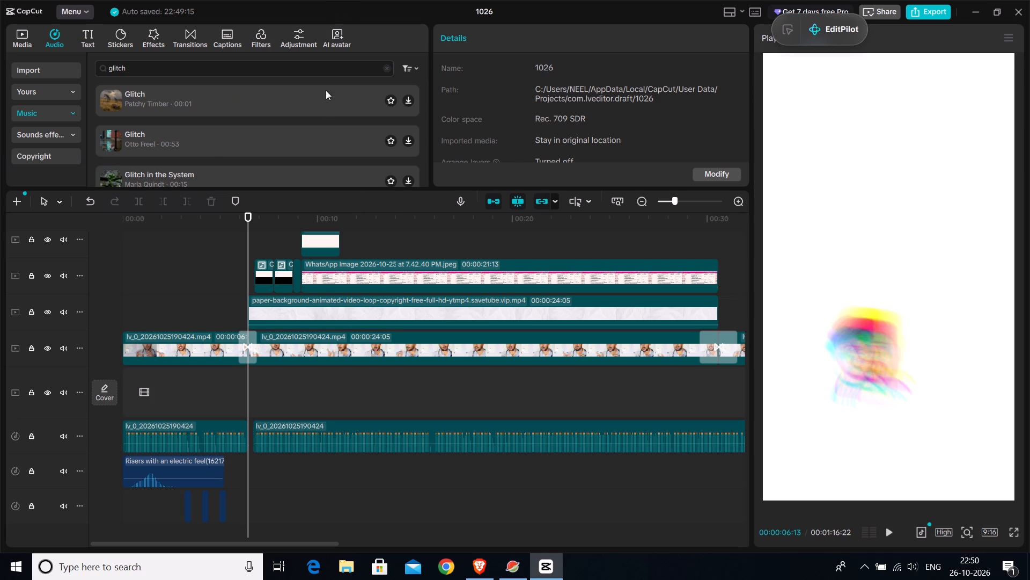
click(321, 105)
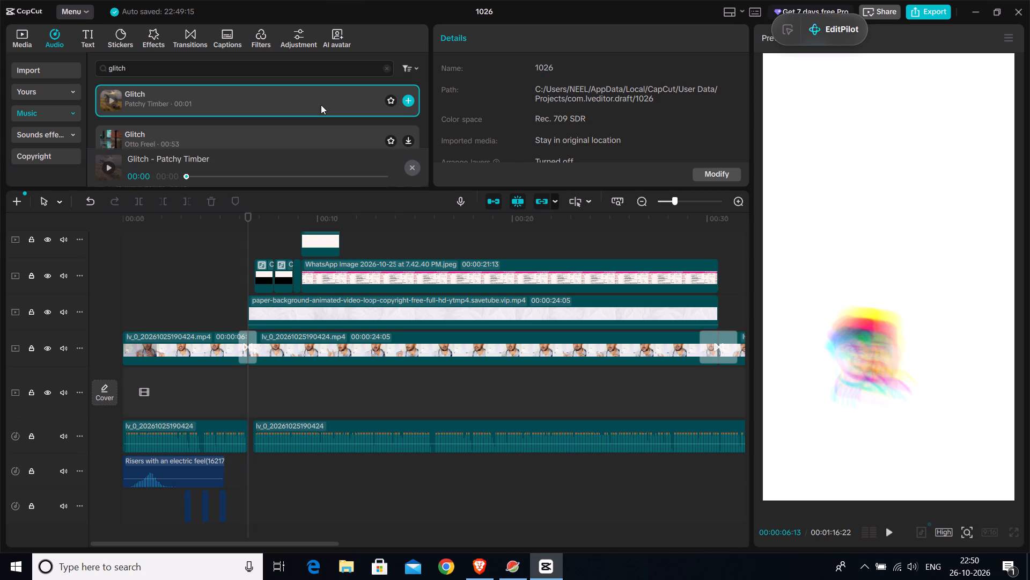
click(112, 168)
click(112, 168)
click(234, 103)
click(112, 97)
scroll(226, 112, down, 2)
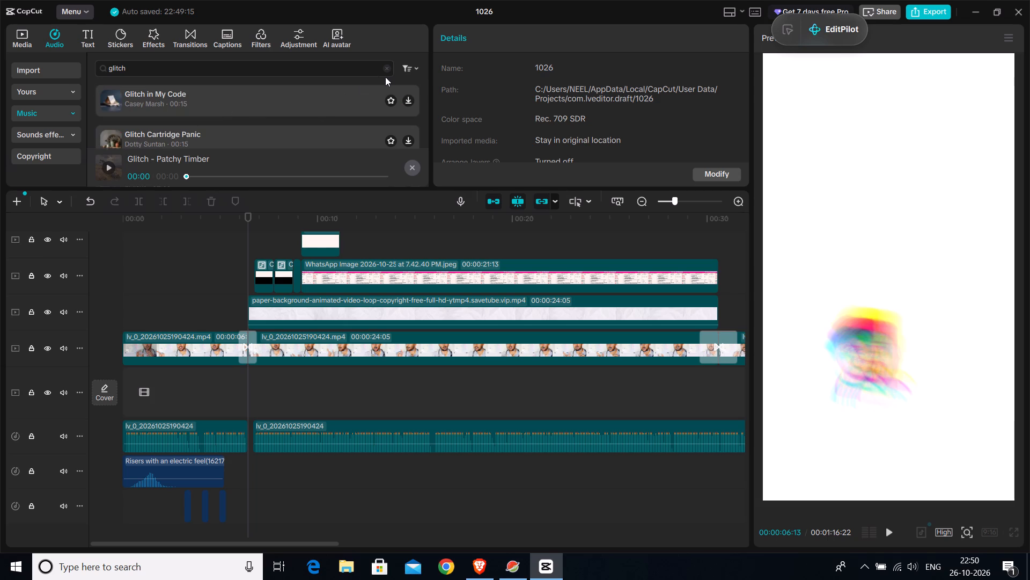
Search for "woosh" again and add Woosh by Official Sound Studio at 00:00:06:13, where the paper-background scene begins.
click(386, 71)
click(332, 67)
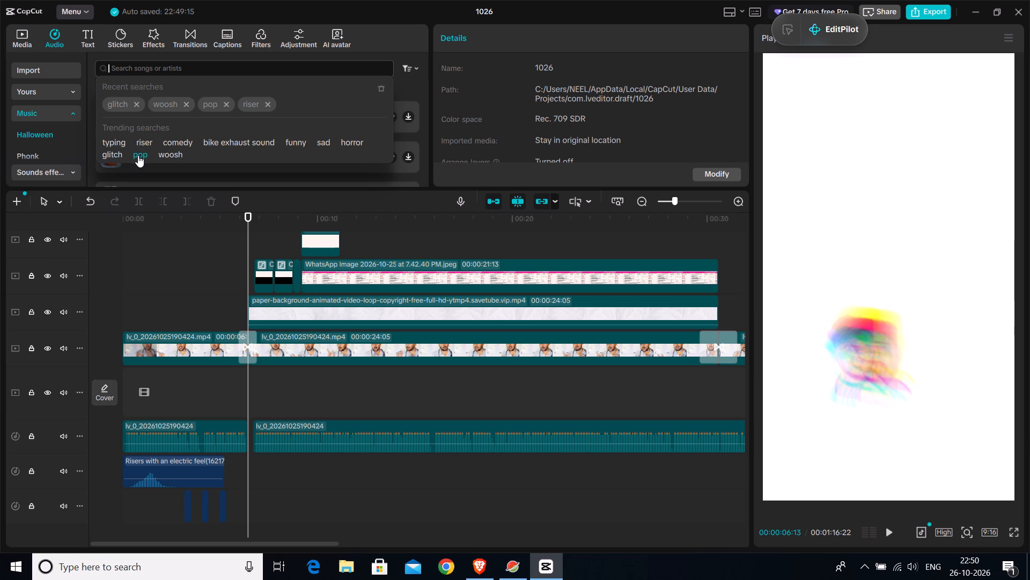
click(162, 157)
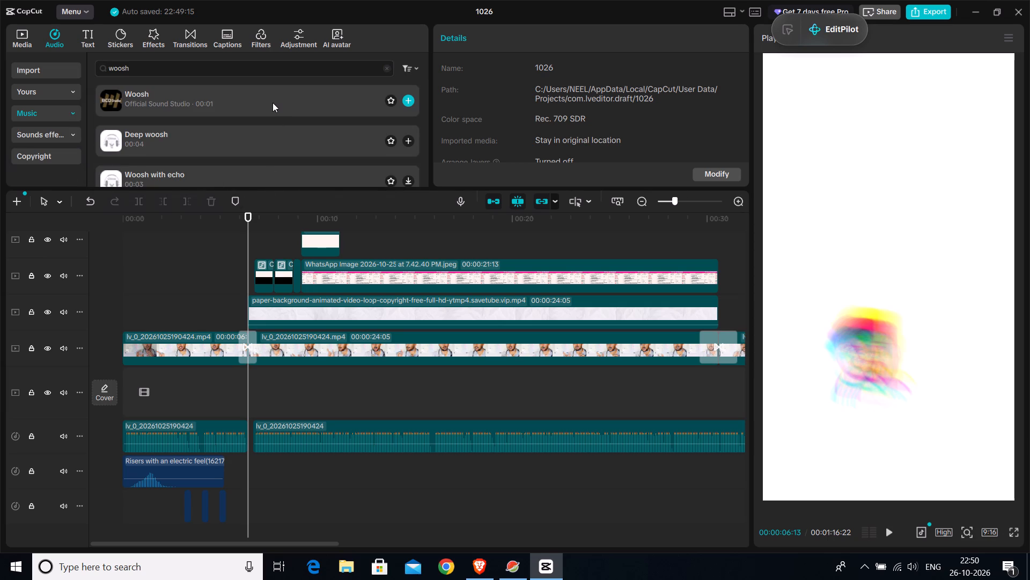
click(273, 102)
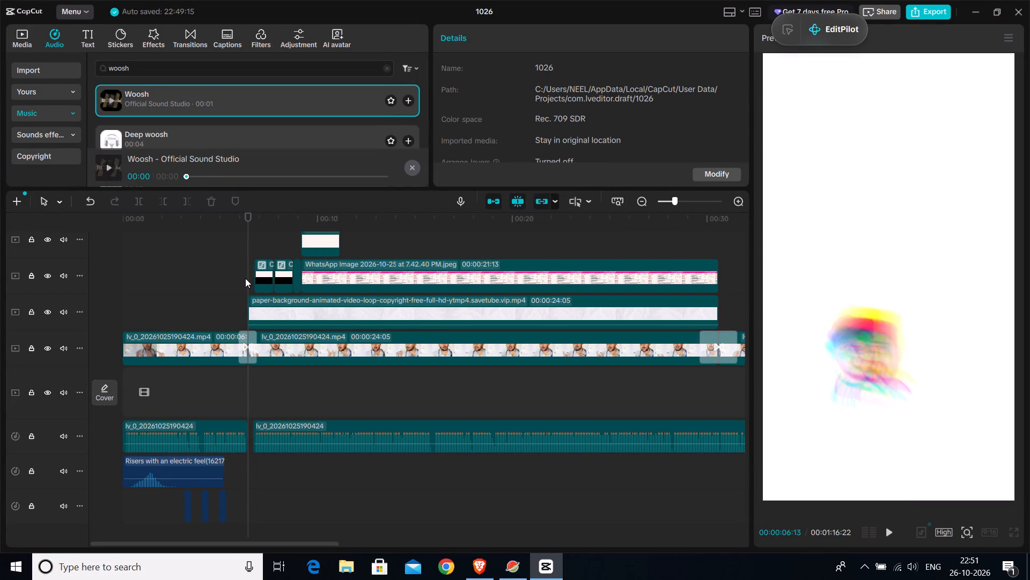
click(235, 309)
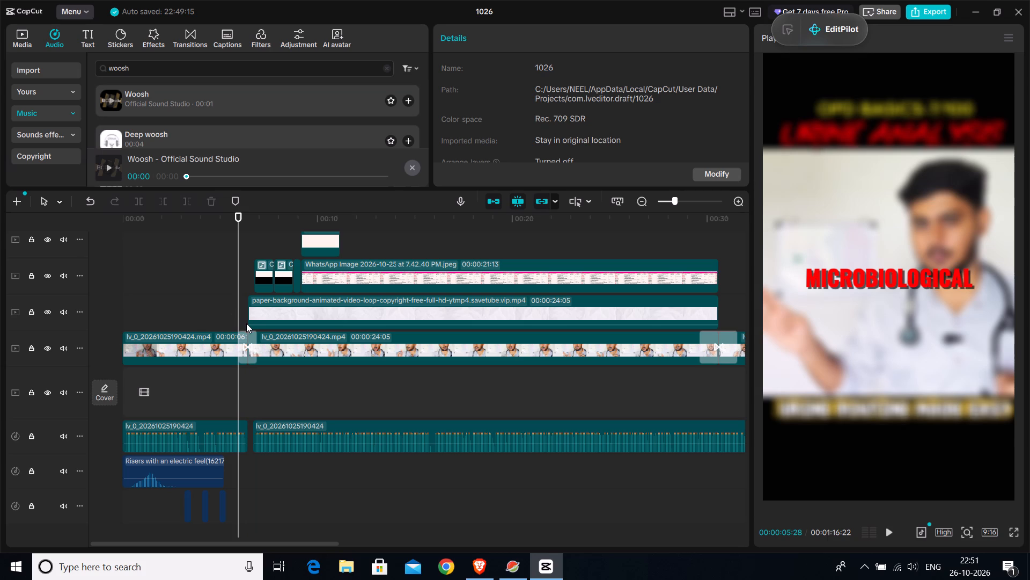
key(space)
key(space)
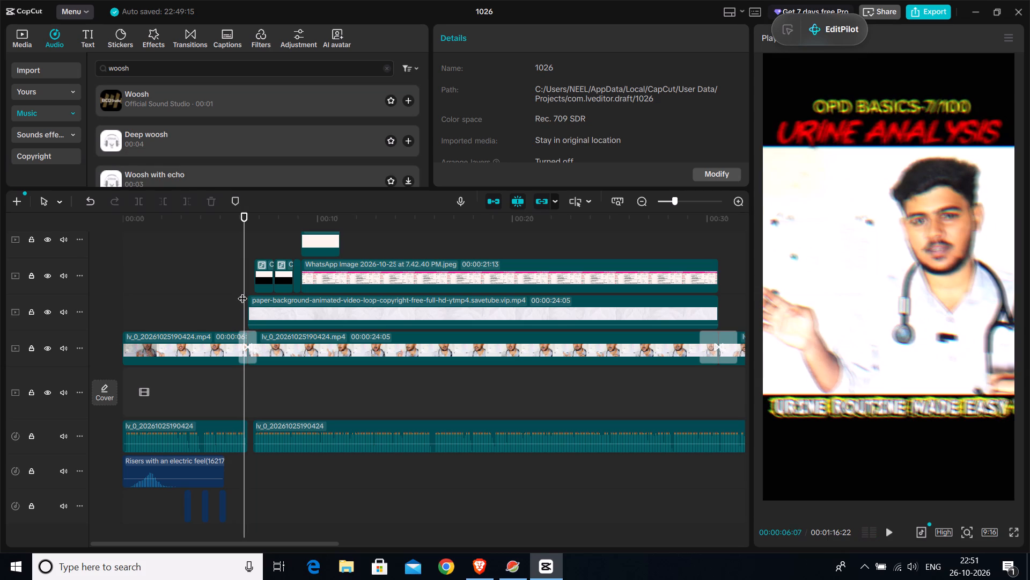
drag(244, 284, 252, 287)
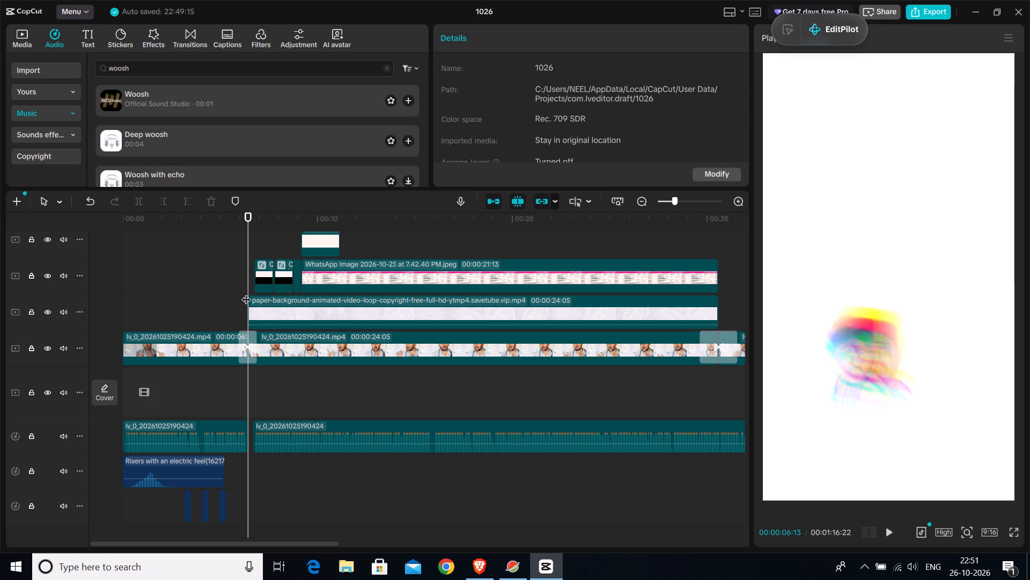
click(308, 135)
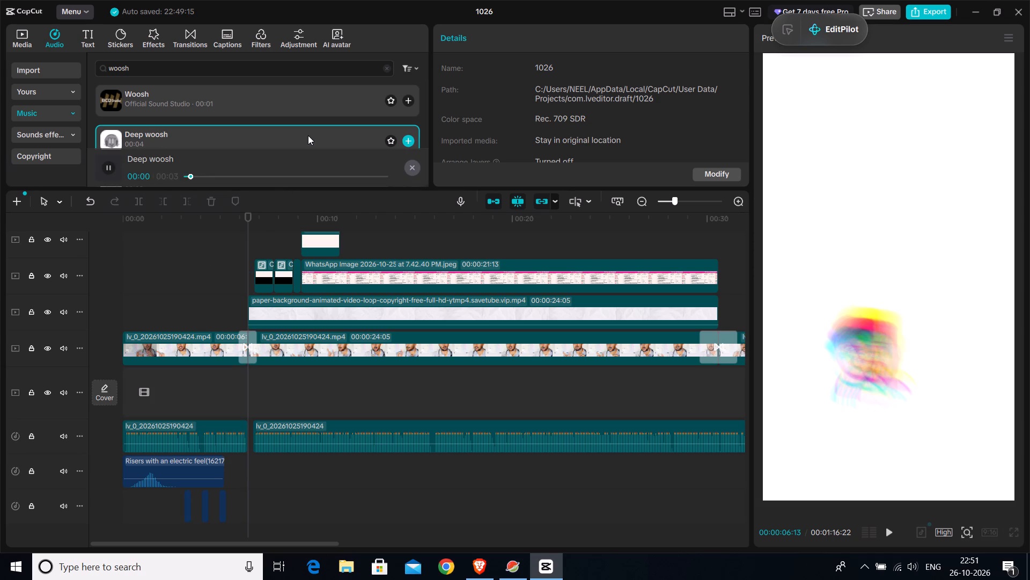
click(318, 107)
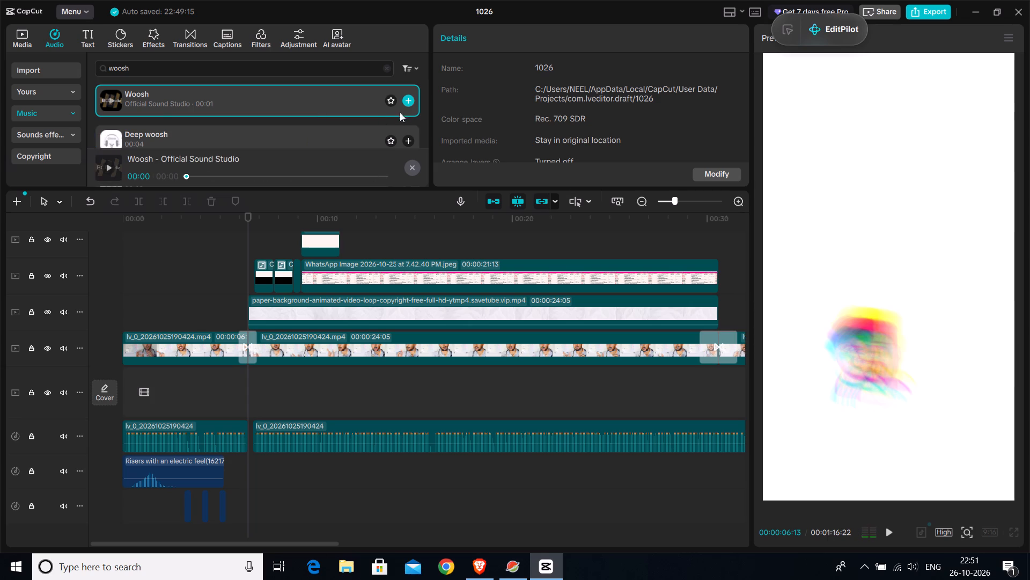
click(405, 99)
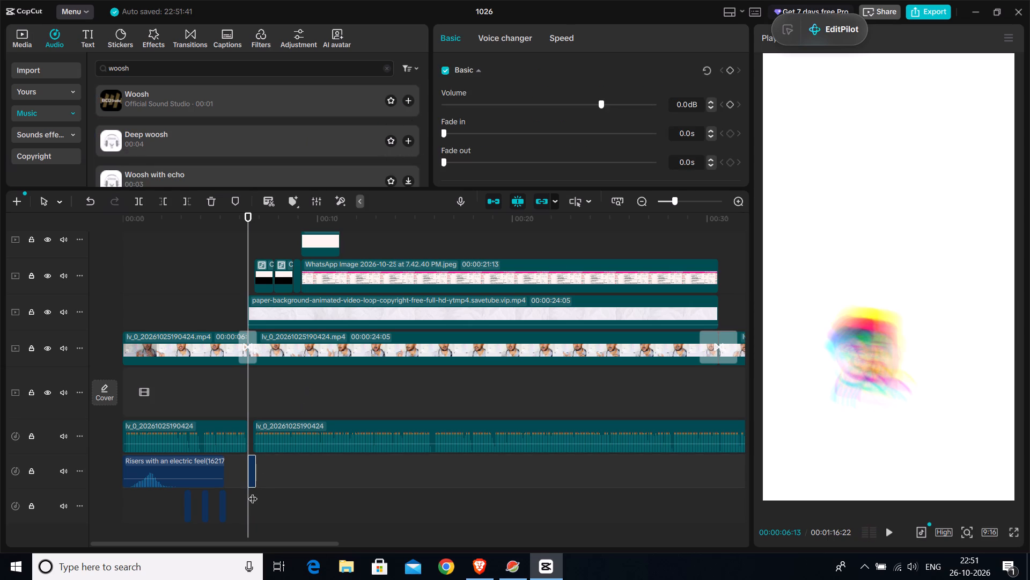
drag(252, 478, 248, 477)
Play from 00:00:05:28 through the transition into the paper-background scene to check the newly added woosh.
drag(248, 477, 245, 479)
click(245, 496)
click(242, 499)
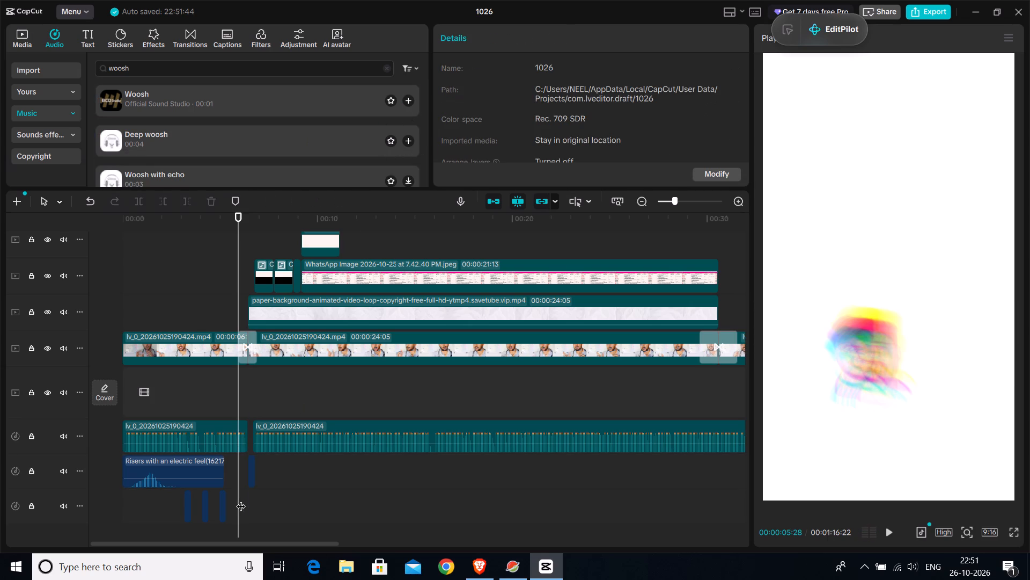
key(space)
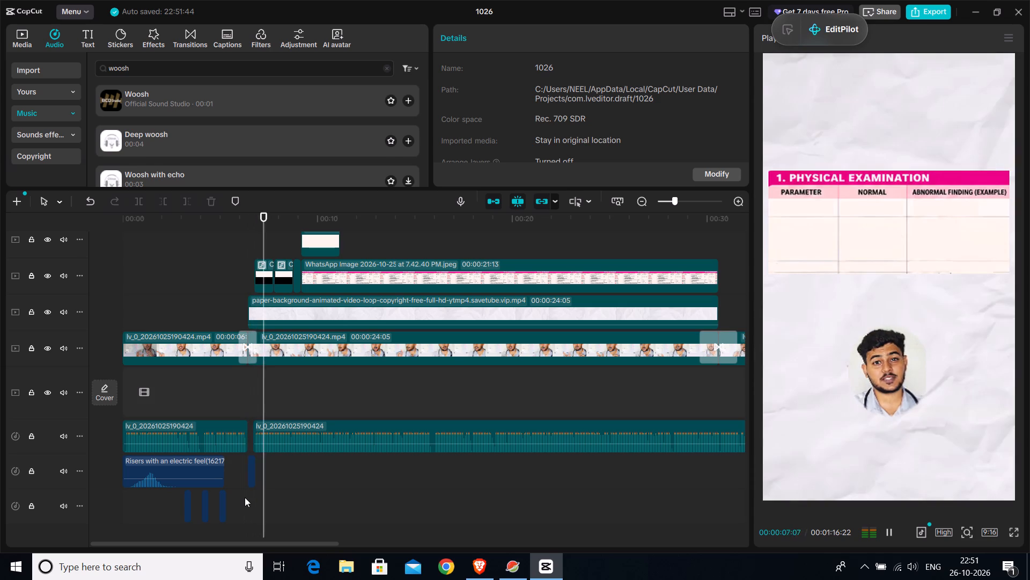
key(space)
Return to the transition at 00:00:06:13 and undo the addition of the Woosh sound.
click(247, 492)
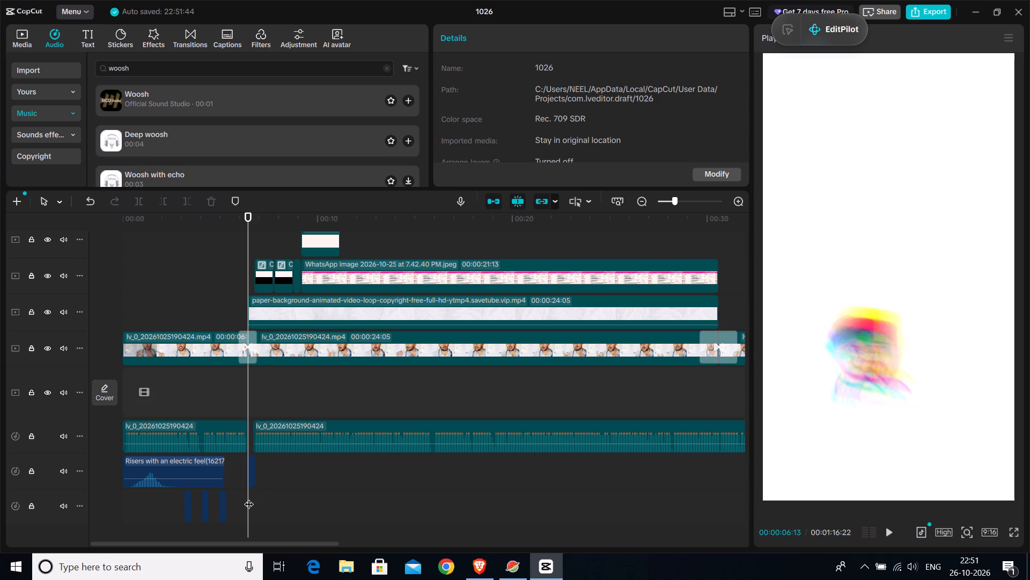
key(ctrl+z)
Search the music library for "swoosh" and audition Swoosh(1094921) and the CONNECT+ECHO transition swoosh.
scroll(331, 137, down, 4)
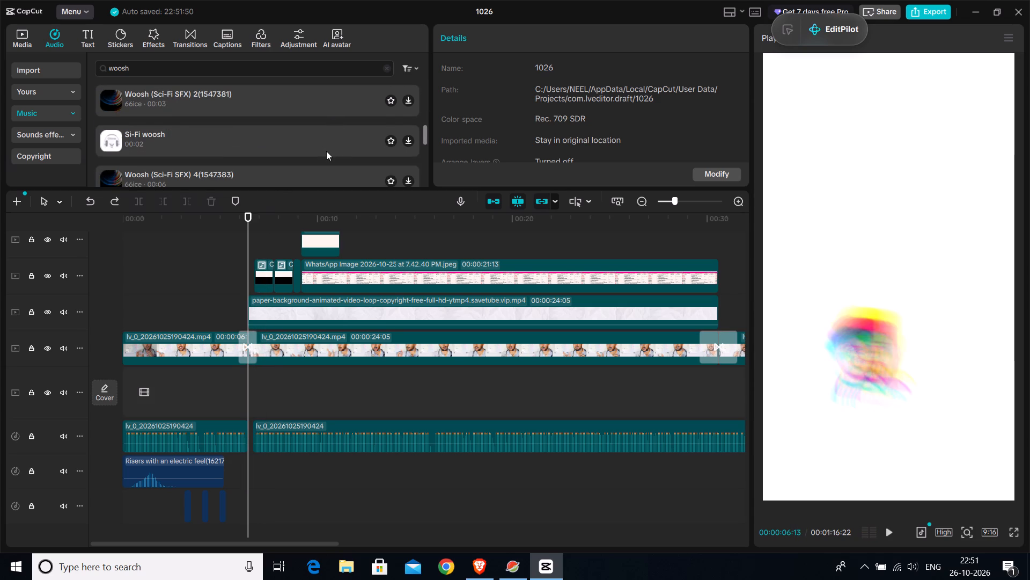
click(386, 69)
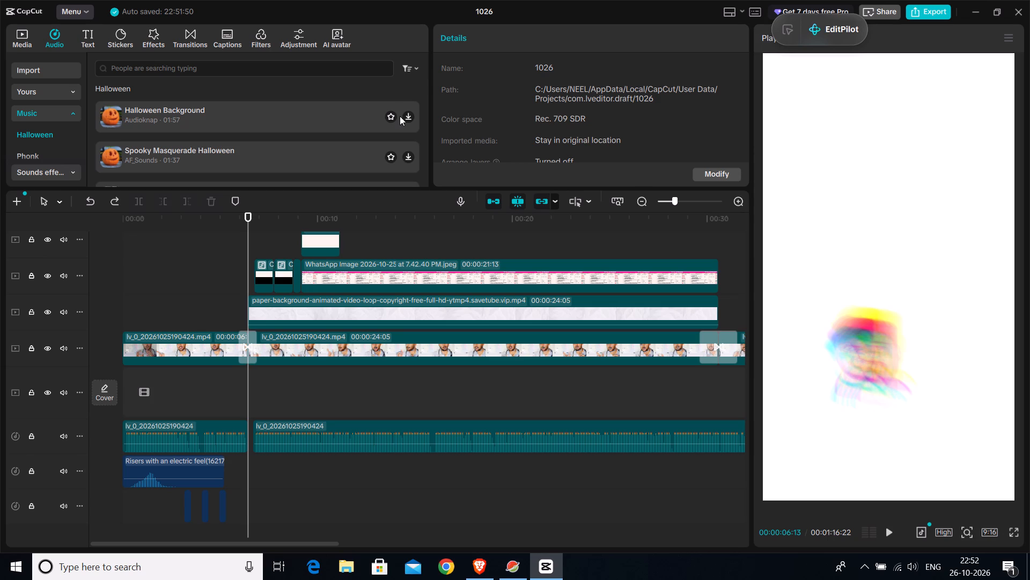
scroll(400, 116, down, 2)
click(374, 70)
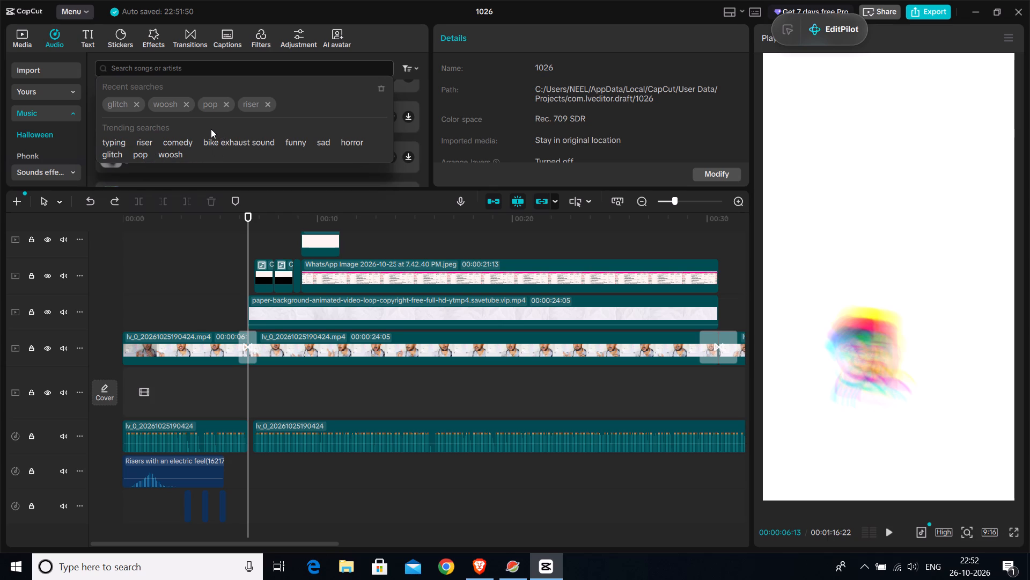
text(sw)
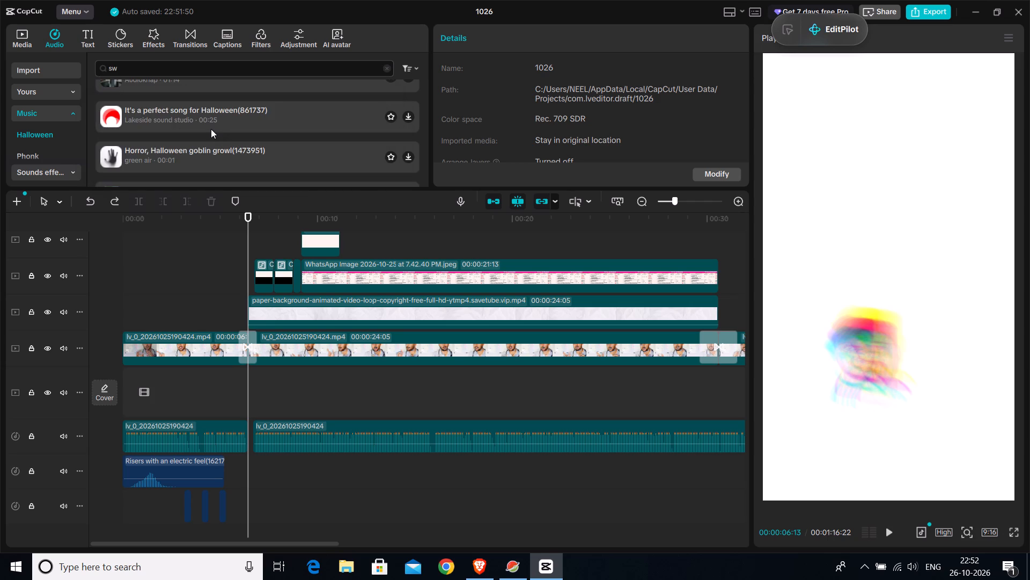
text(oosh)
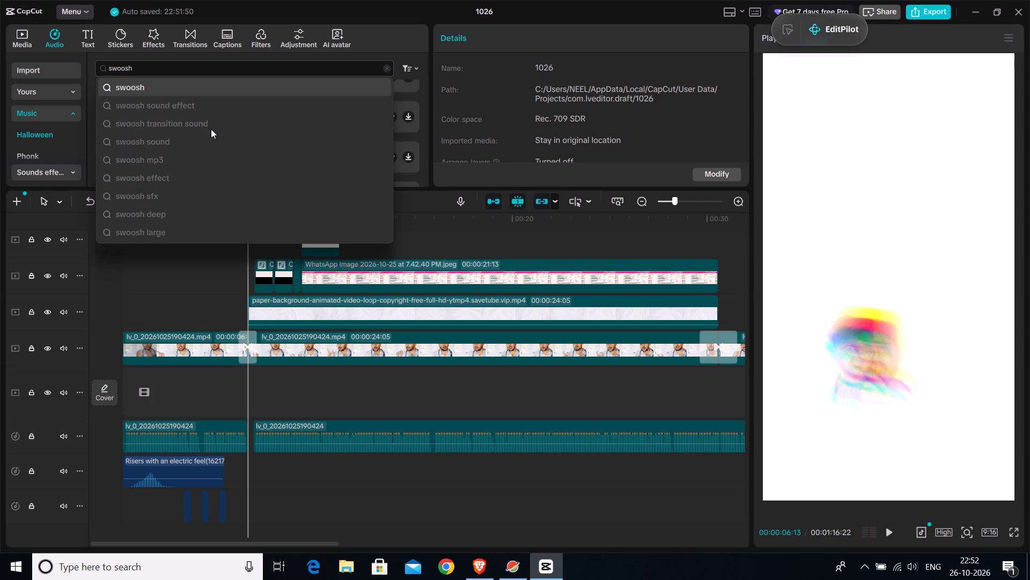
key(Return)
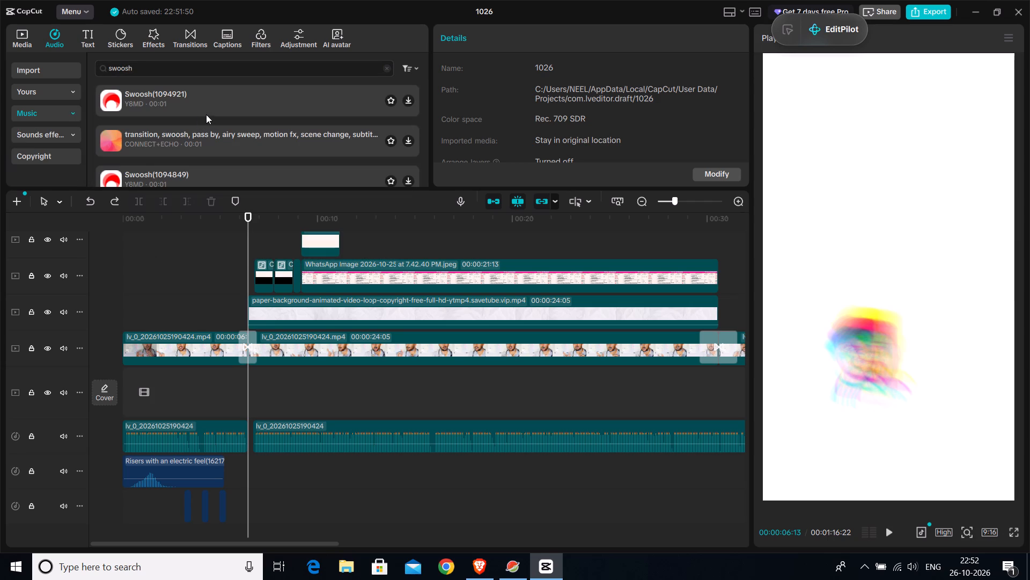
click(212, 108)
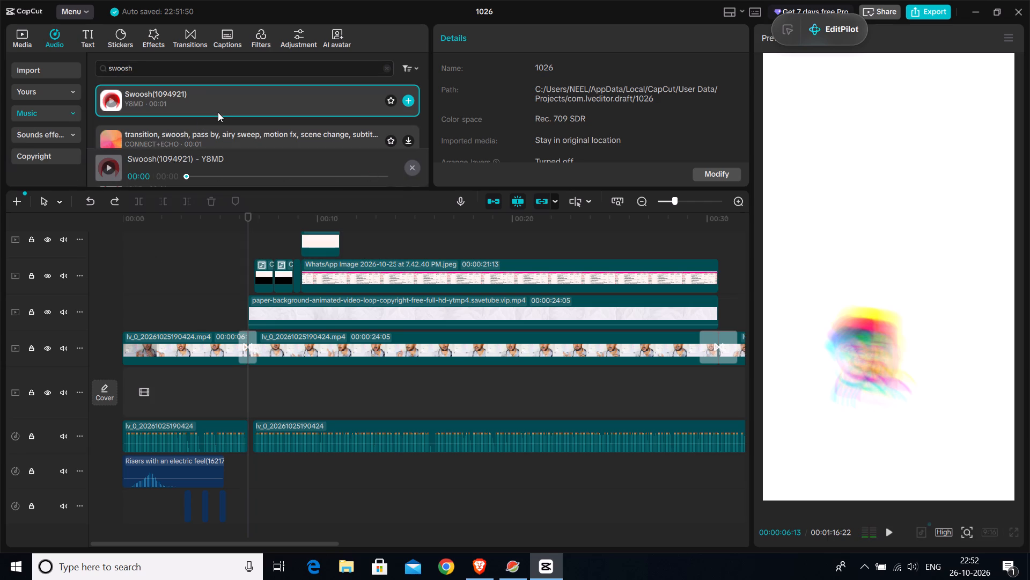
click(226, 134)
scroll(231, 133, down, 2)
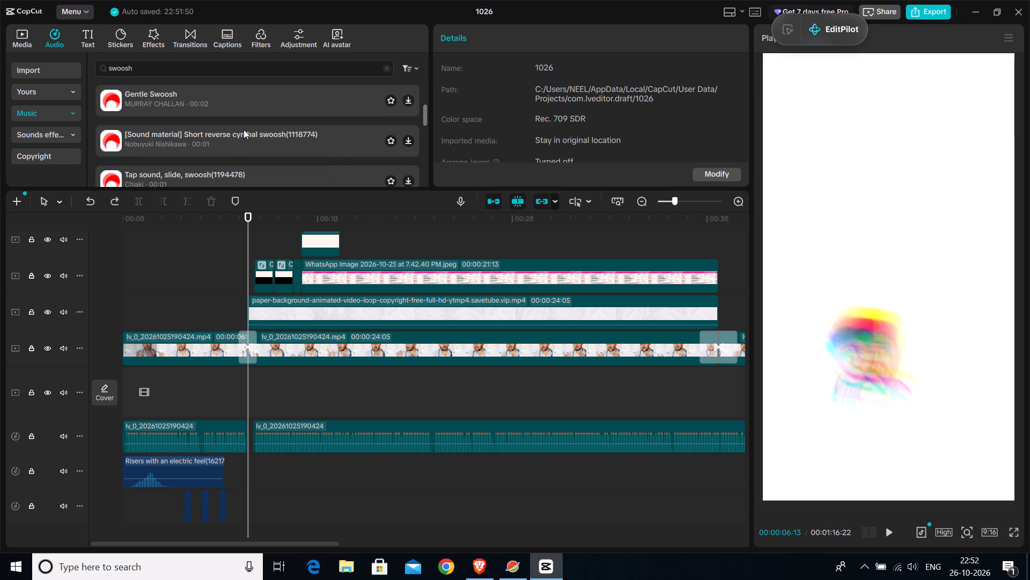
Search the music library for "sweep" and audition Noise_Sweep03-10(Reverb) by OtoLogic.
click(388, 73)
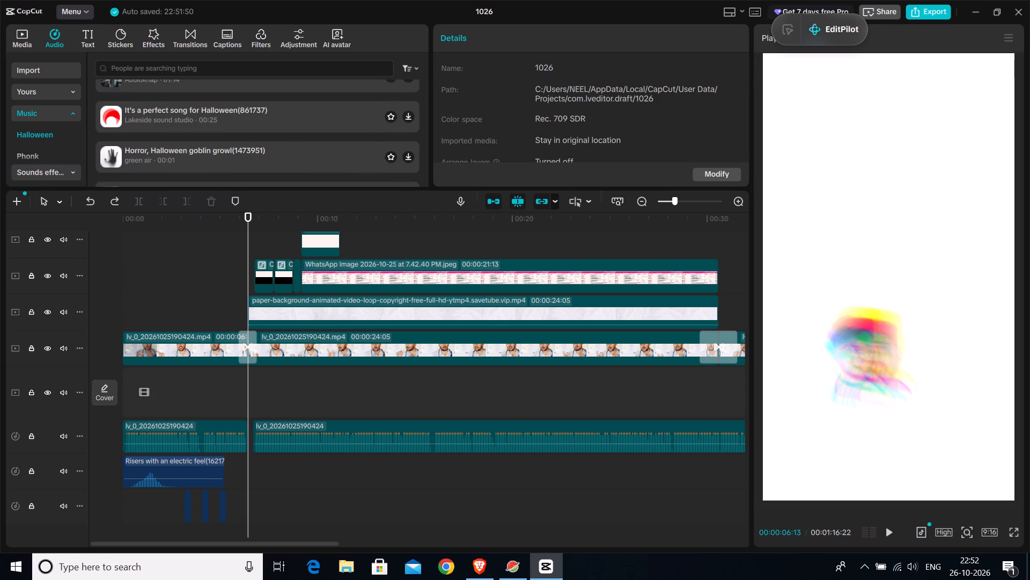
text(swee)
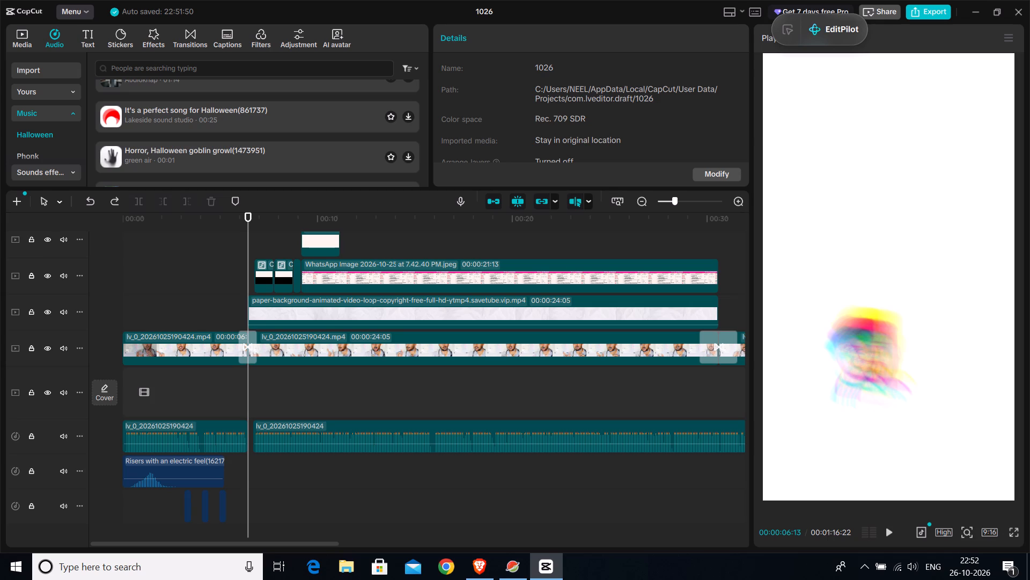
click(386, 72)
text(sweep)
key(Return)
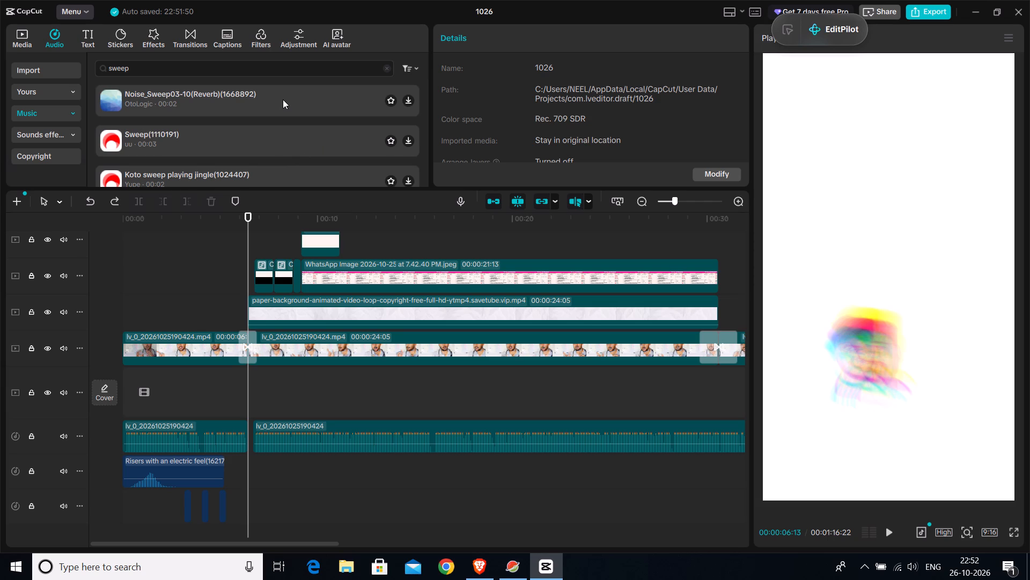
click(209, 108)
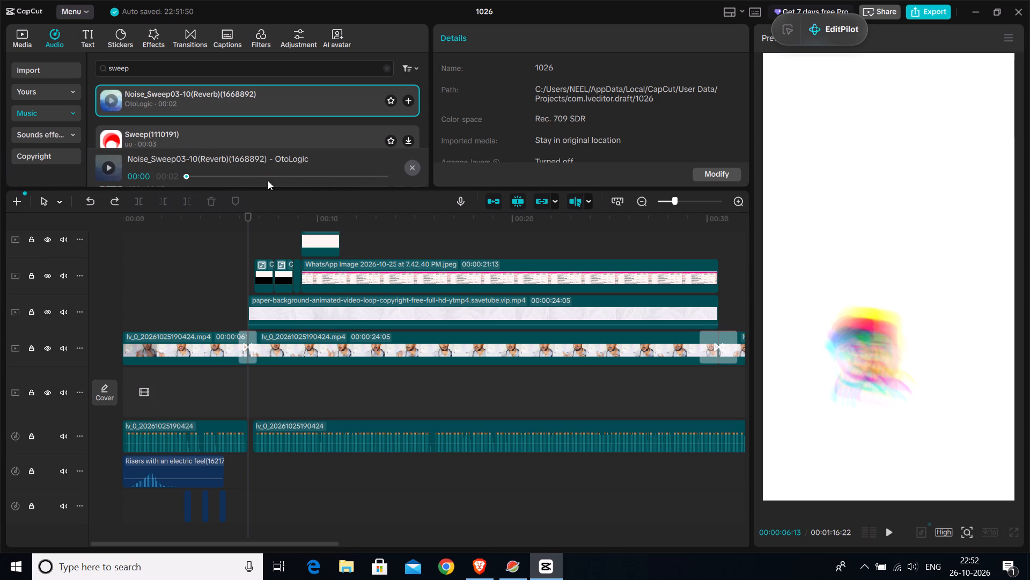
scroll(334, 131, down, 2)
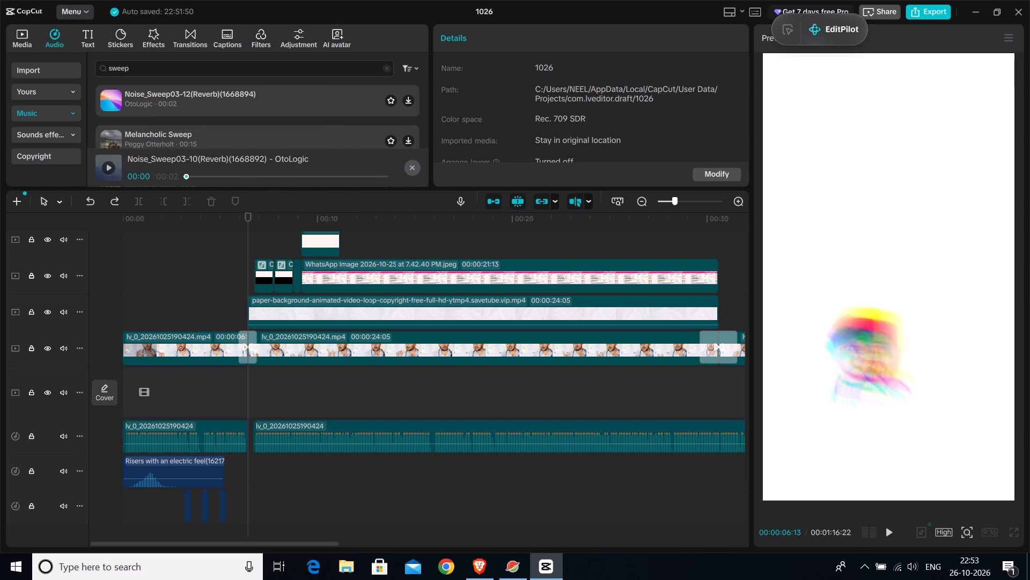
scroll(345, 124, down, 1)
scroll(345, 123, up, 6)
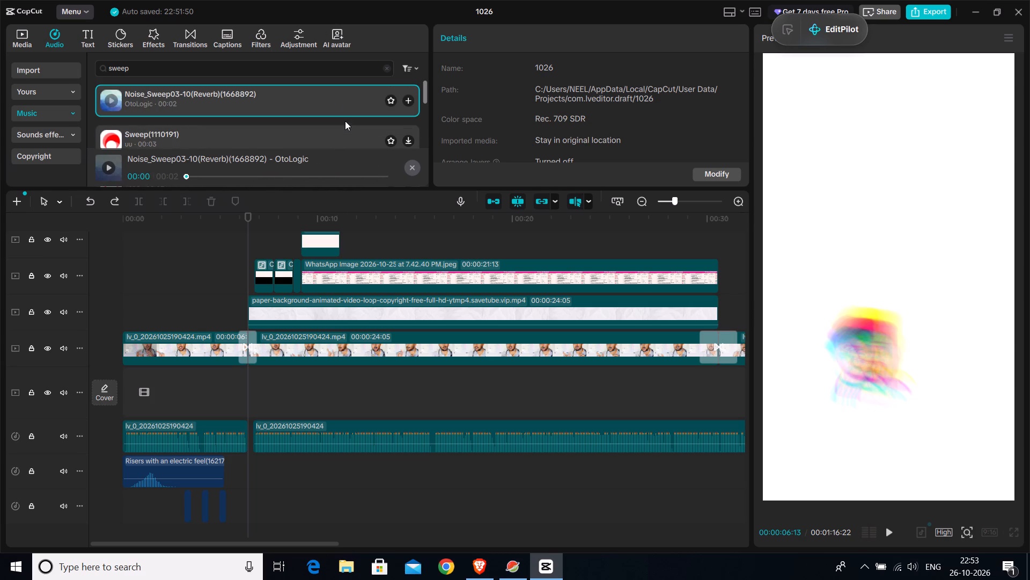
click(112, 167)
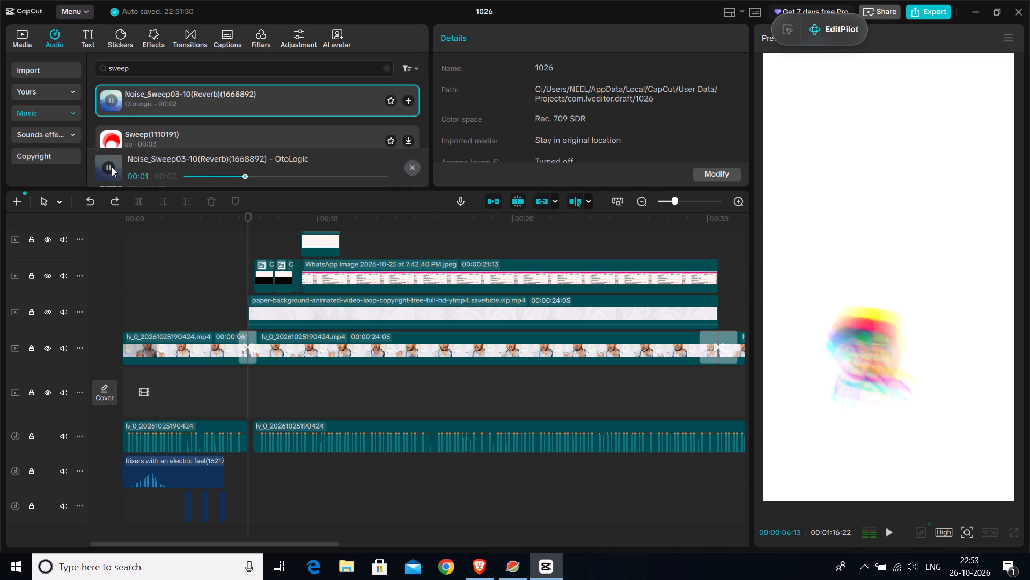
Audition Sweep(1110191) by uu and look through the other sweep results for a usable transition sound.
click(149, 140)
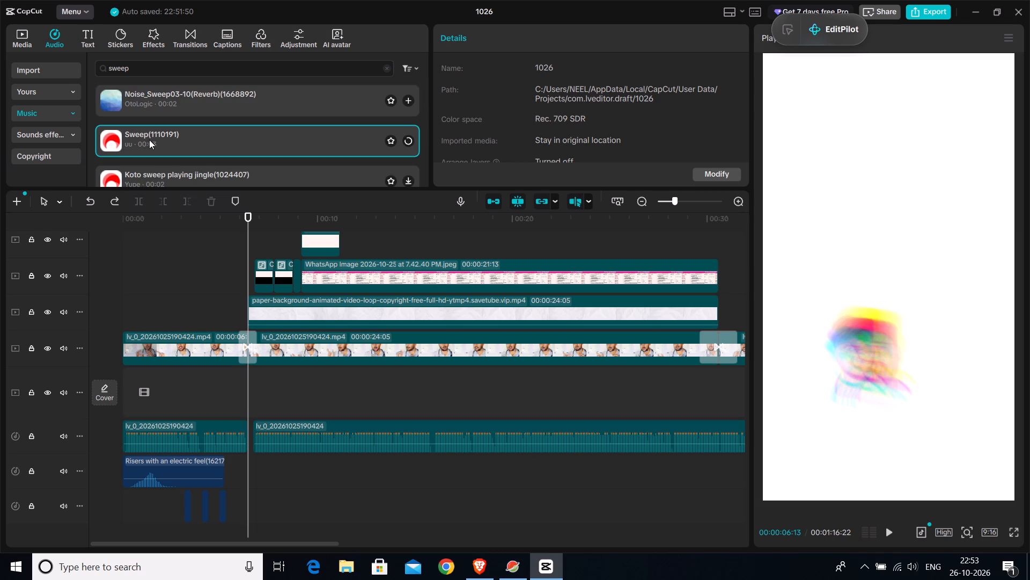
scroll(161, 137, down, 5)
scroll(222, 113, down, 1)
scroll(222, 113, up, 1)
scroll(222, 113, down, 1)
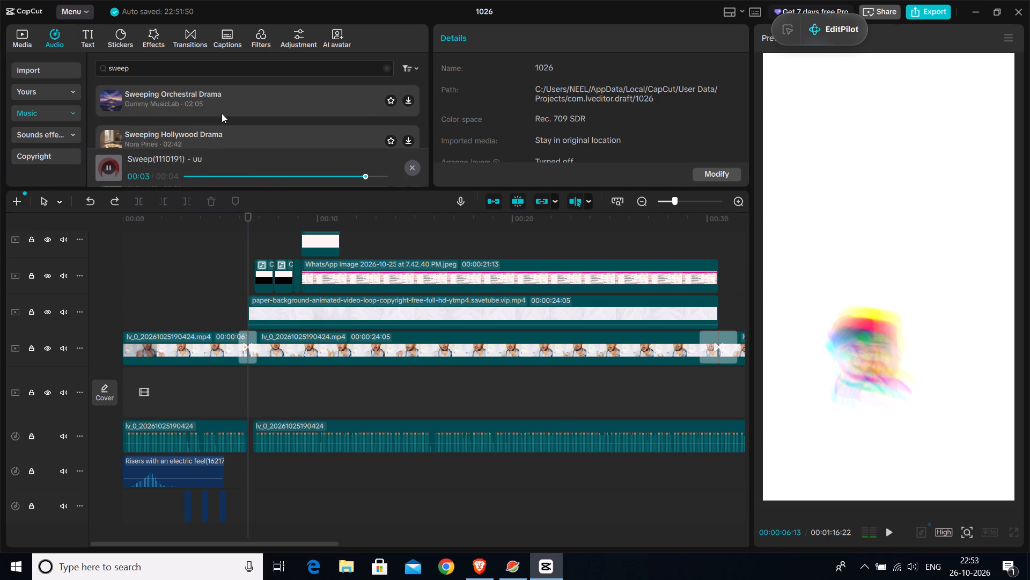
scroll(246, 114, up, 3)
scroll(247, 116, down, 1)
scroll(248, 116, up, 9)
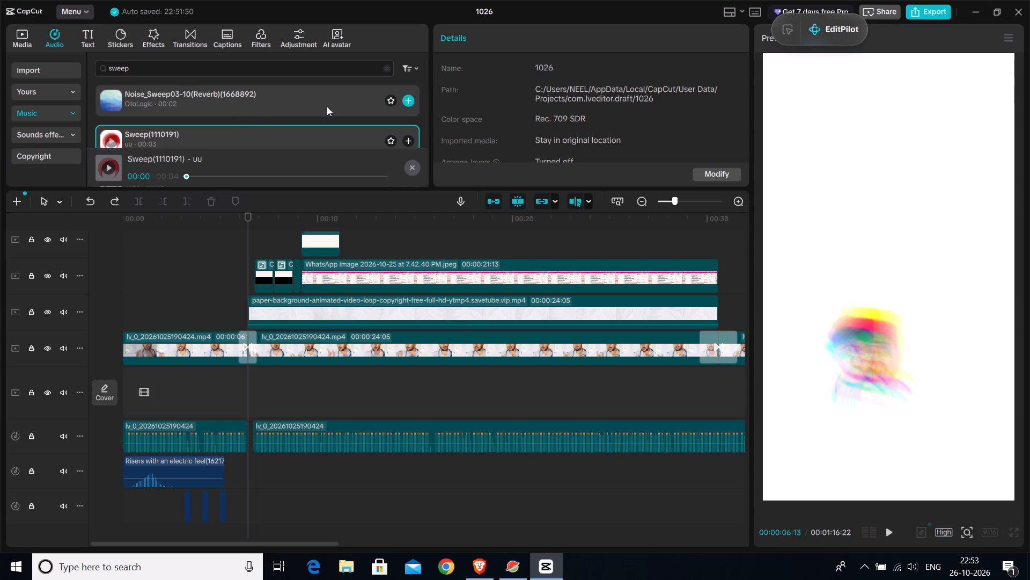
Clear the sweep search, open the sound effects library and look through its categories.
click(389, 70)
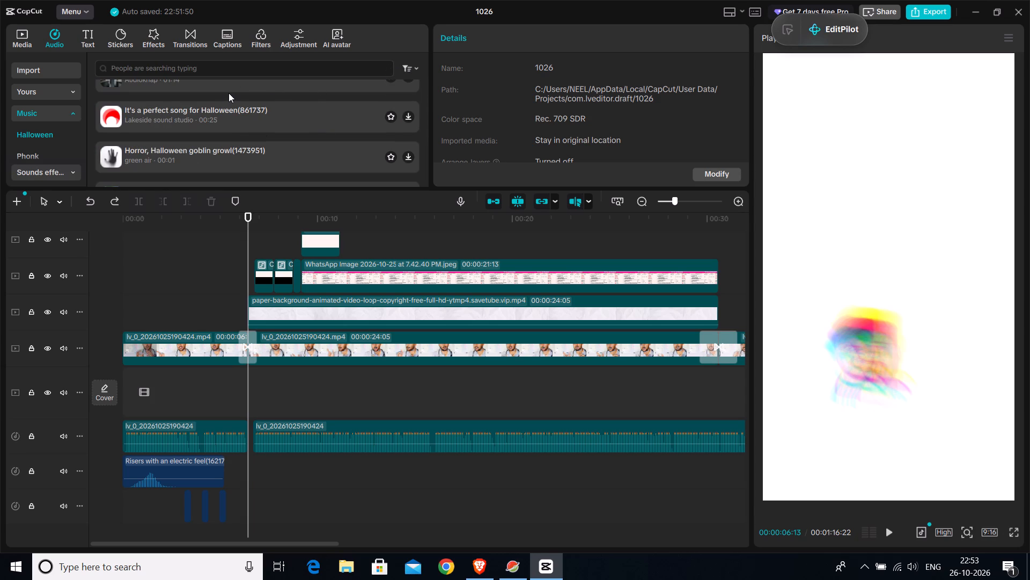
drag(220, 74, 220, 82)
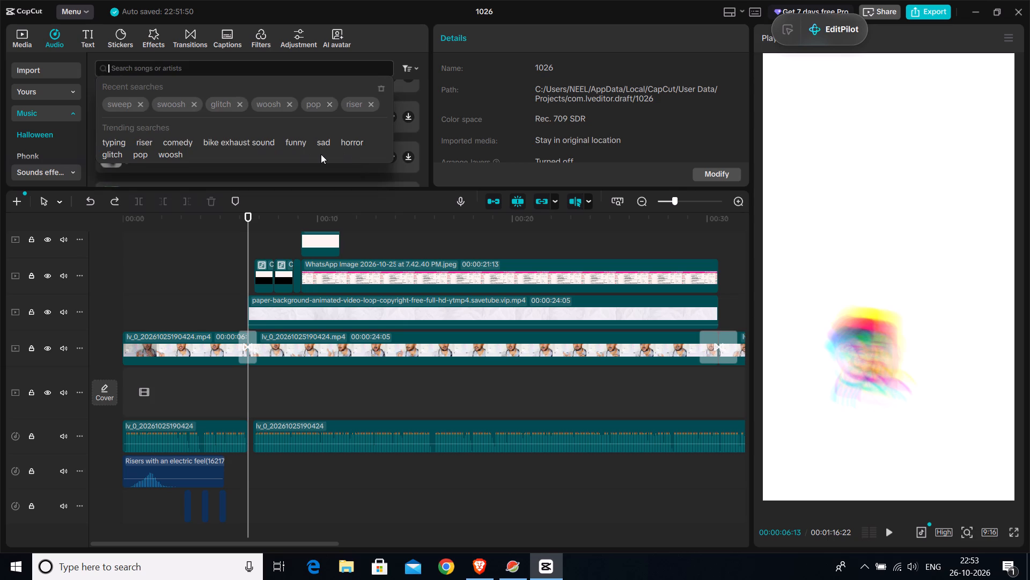
scroll(43, 138, down, 1)
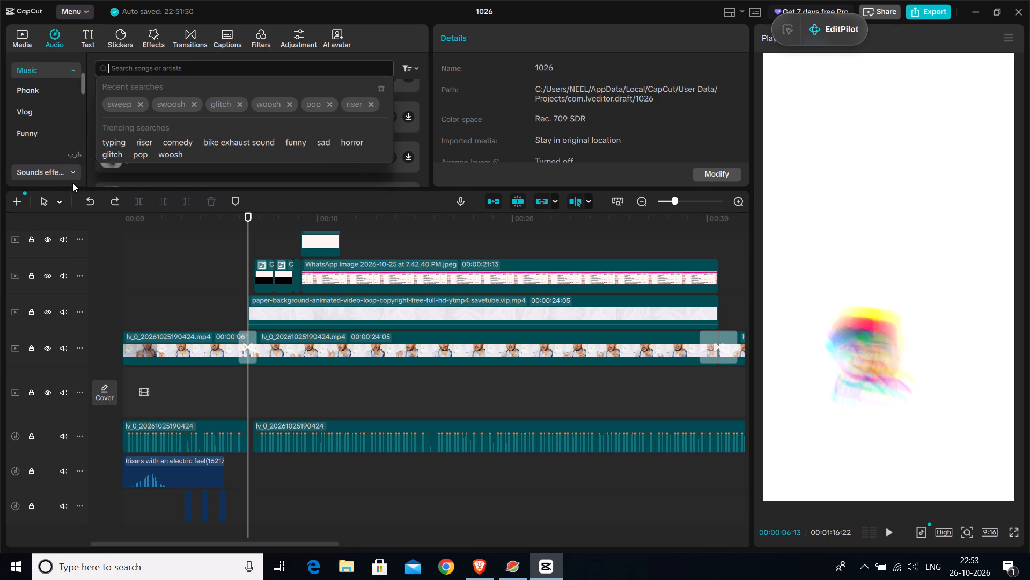
click(70, 177)
scroll(57, 147, down, 2)
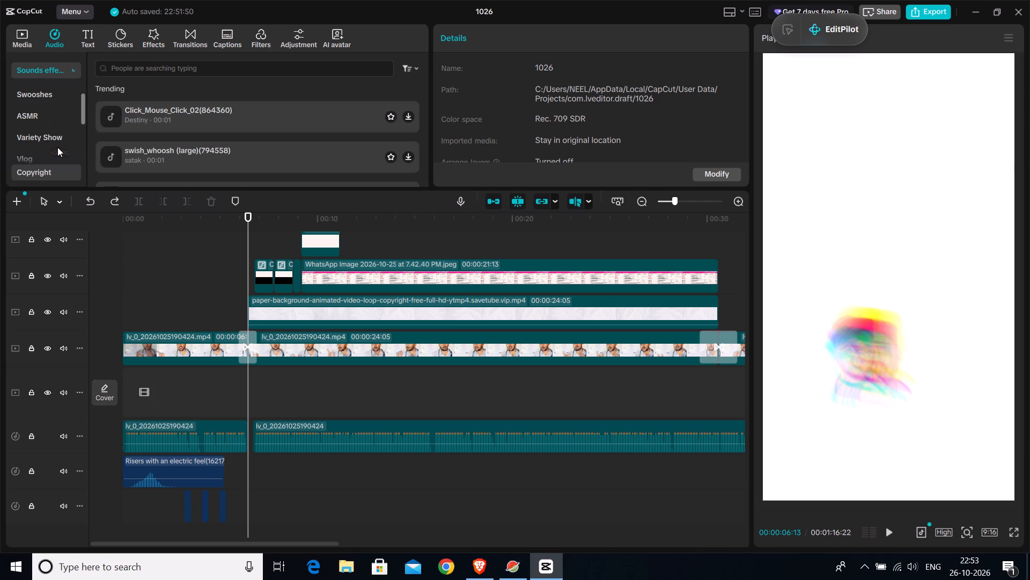
scroll(70, 125, down, 2)
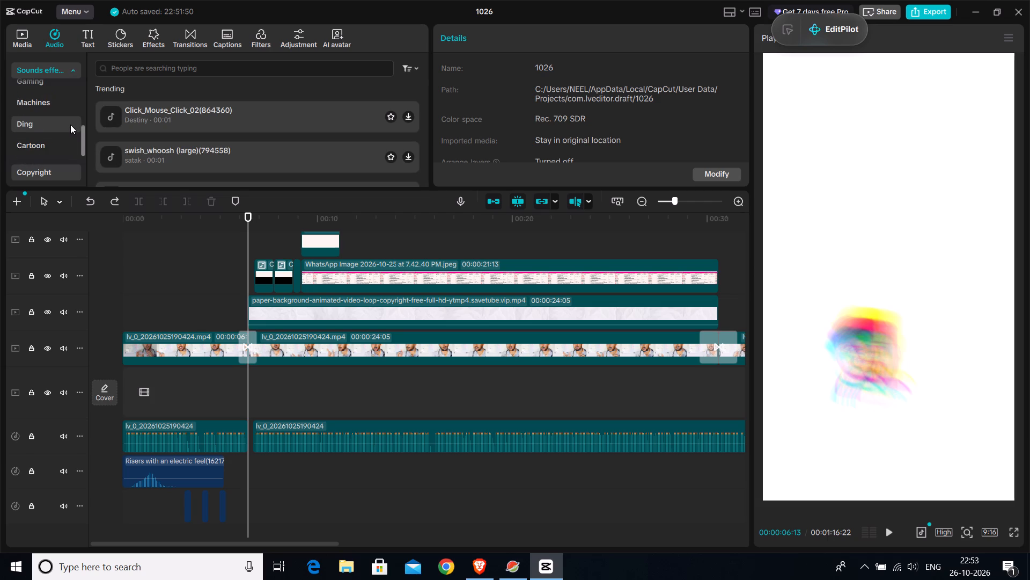
scroll(70, 125, down, 1)
scroll(70, 125, up, 8)
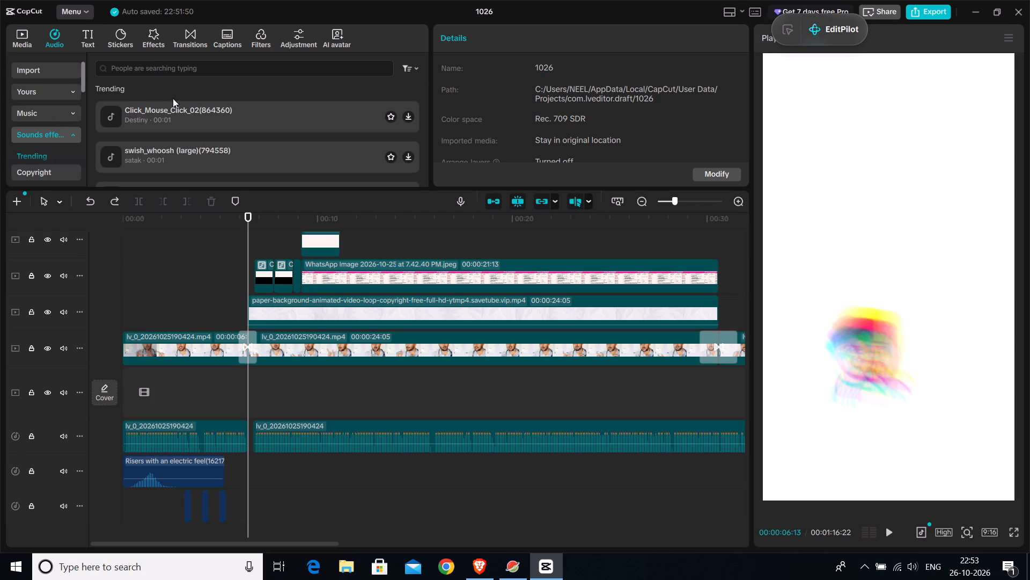
Audition the trending effects Click_Mouse_Click_02, swish_whoosh (large), the Rapid Fire keyboard typing sound and Glitter glitter / Glocken beautiful rising sound.
click(148, 118)
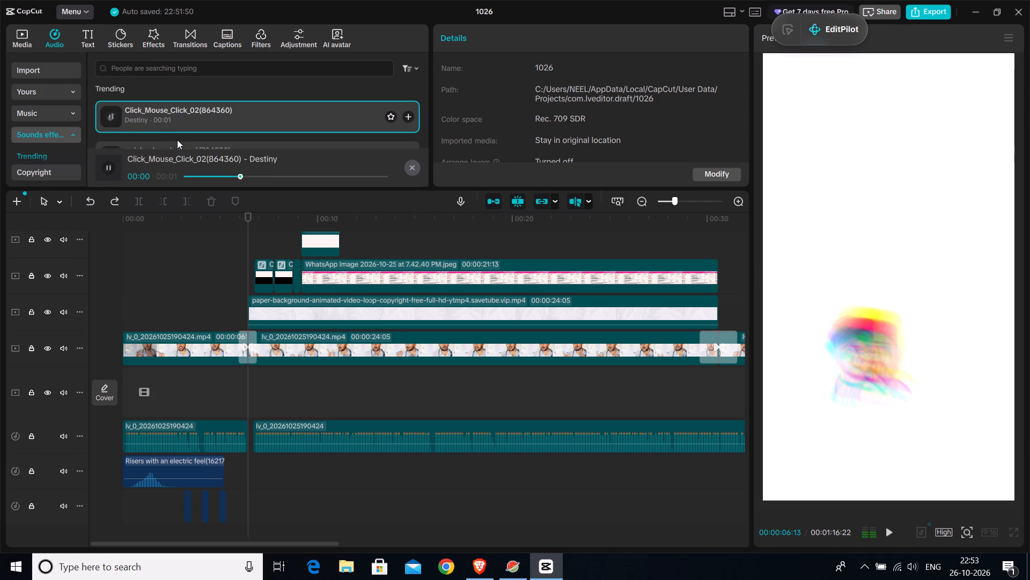
click(186, 147)
scroll(236, 127, down, 2)
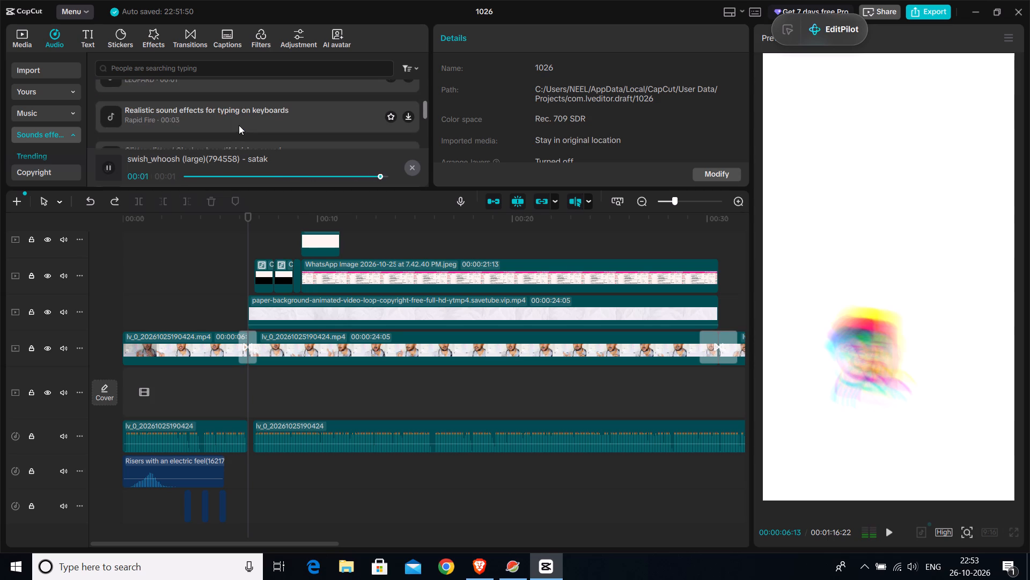
click(249, 120)
scroll(249, 120, down, 1)
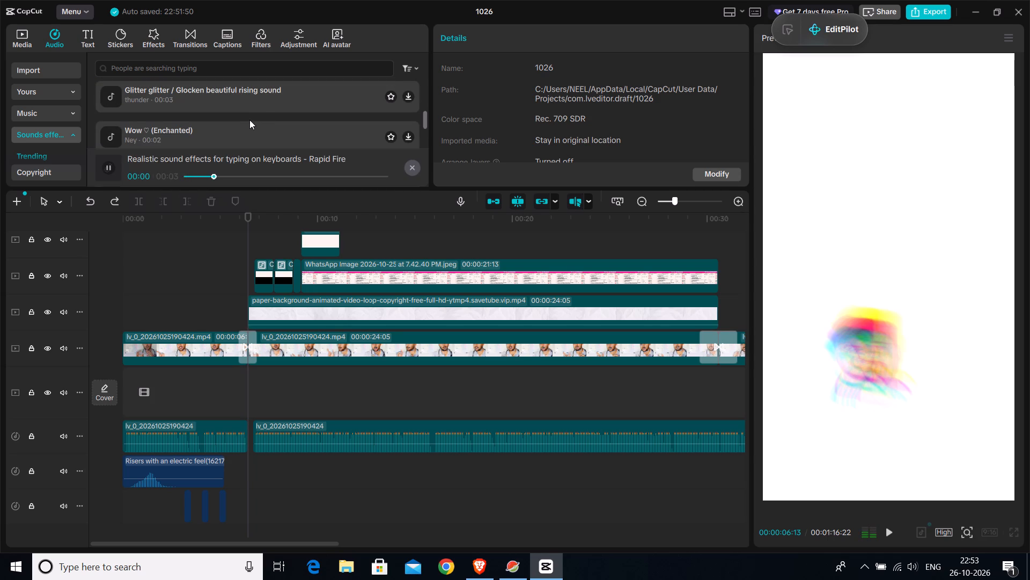
click(262, 103)
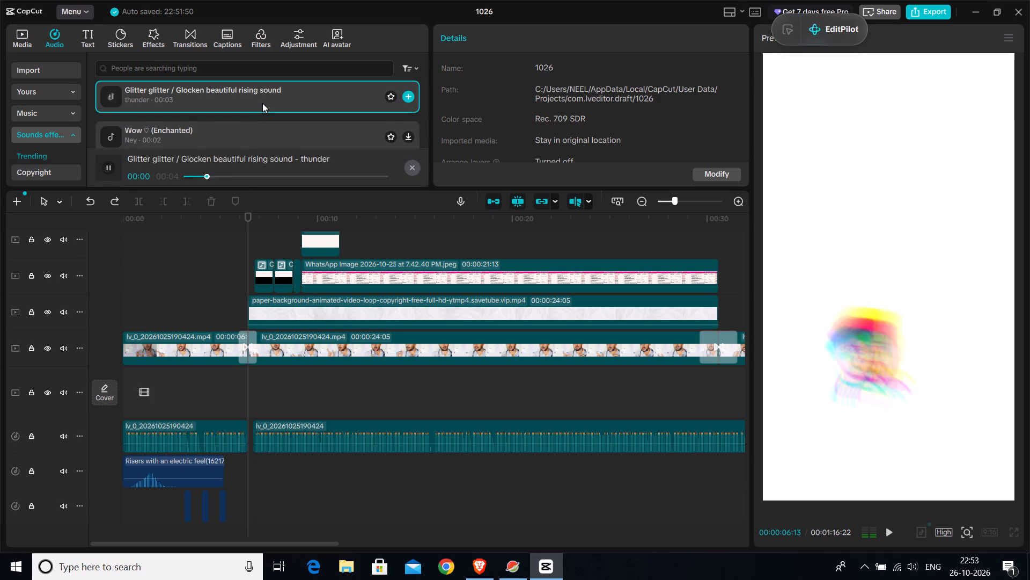
scroll(262, 103, down, 1)
scroll(262, 103, up, 2)
scroll(270, 111, down, 2)
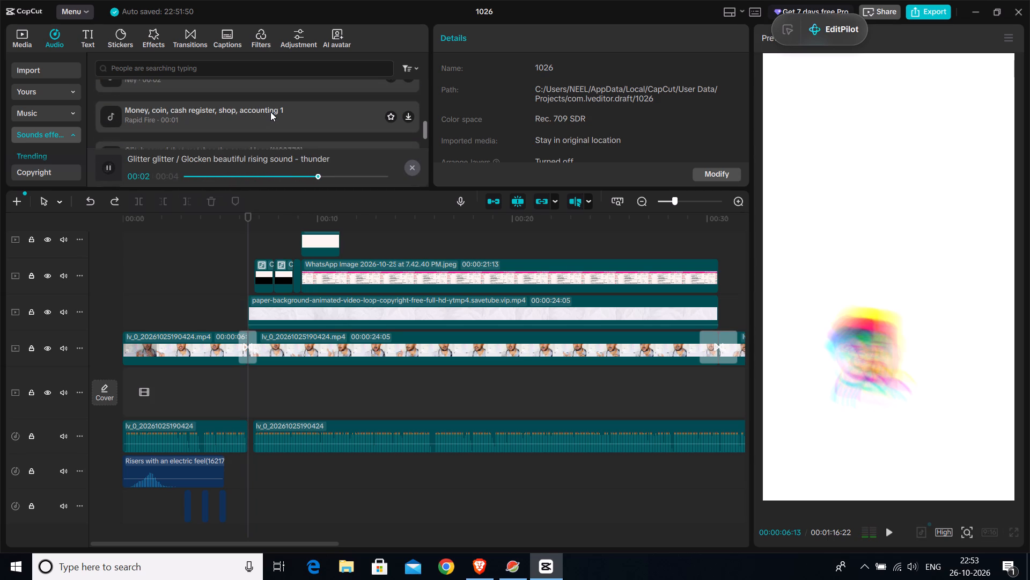
Audition the trending effects Money, coin, cash register, shop, accounting 1, Culin light bulb by yuki, and Teleren hack by TOKU SPACE MUSIC.
click(270, 112)
scroll(270, 112, down, 2)
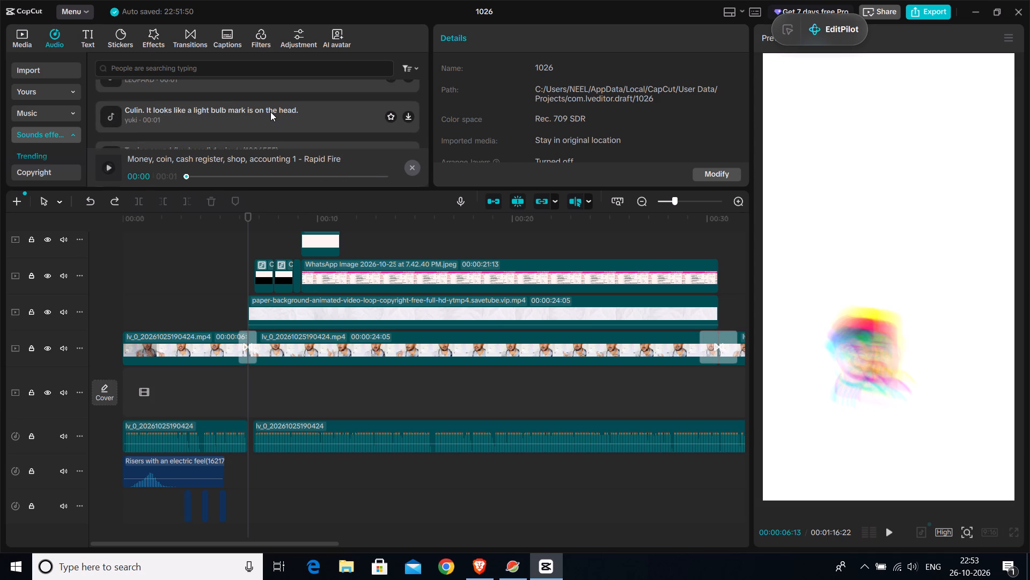
click(270, 112)
scroll(270, 112, down, 3)
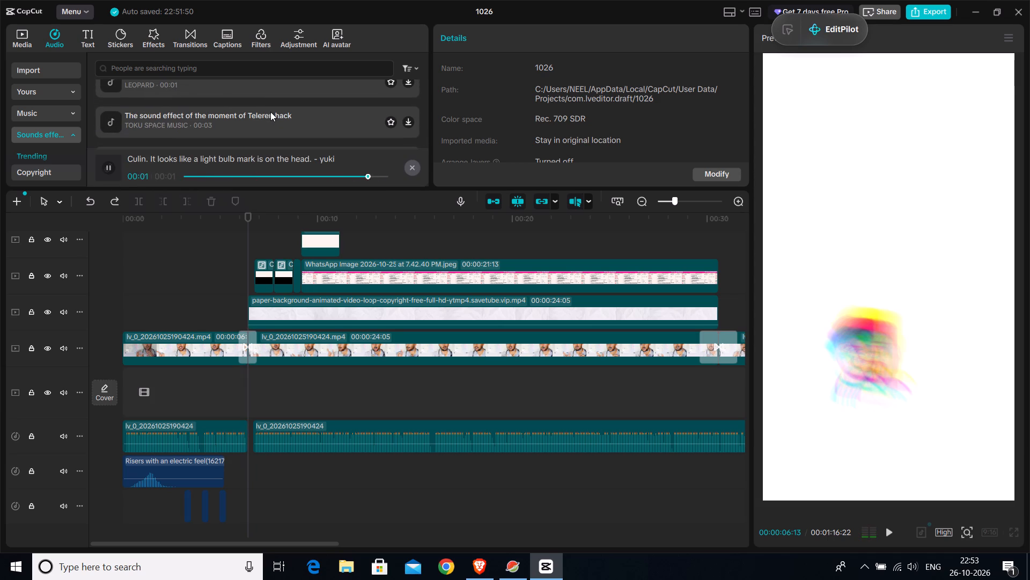
click(278, 125)
scroll(278, 125, down, 1)
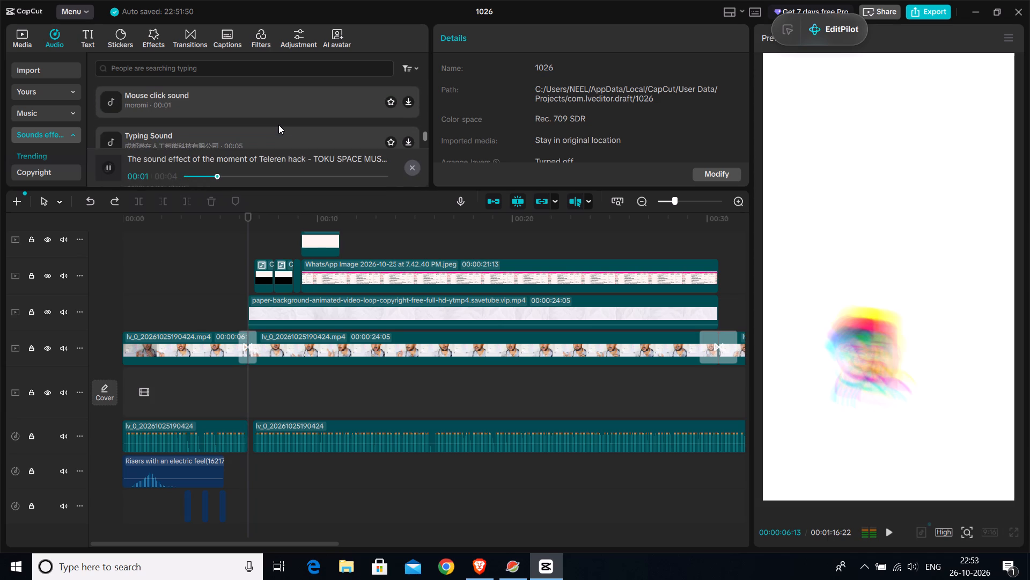
Audition Mouse click sound by moromi and revisit Glitter glitter / Glocken beautiful rising sound among the trending effects.
click(296, 106)
scroll(296, 106, down, 2)
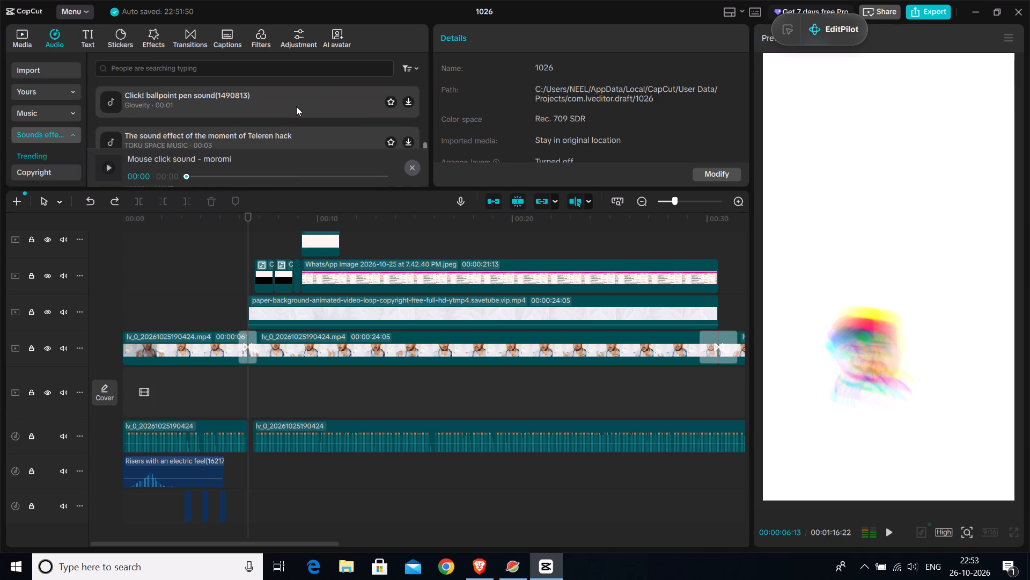
scroll(296, 106, down, 1)
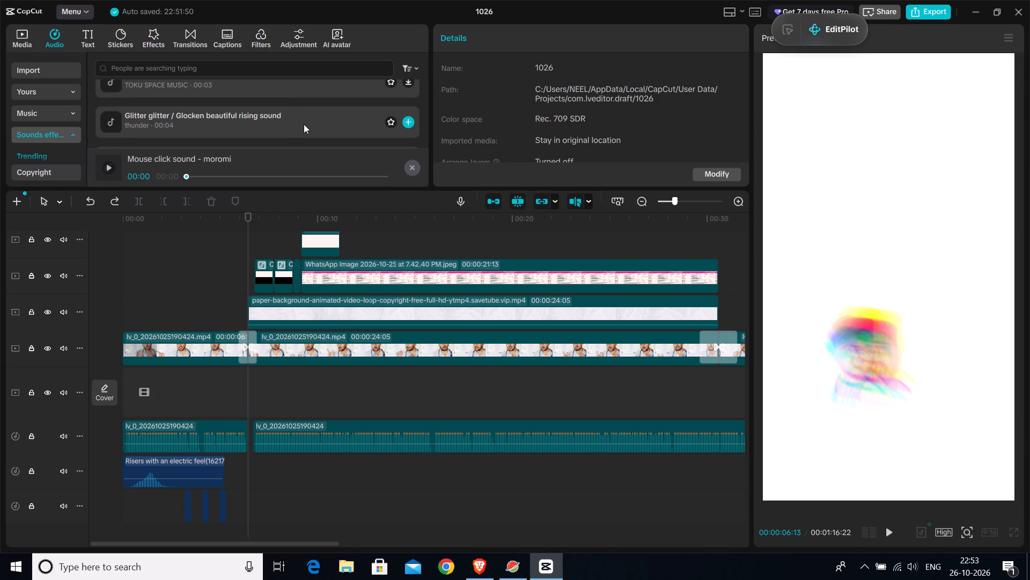
click(304, 124)
click(304, 124)
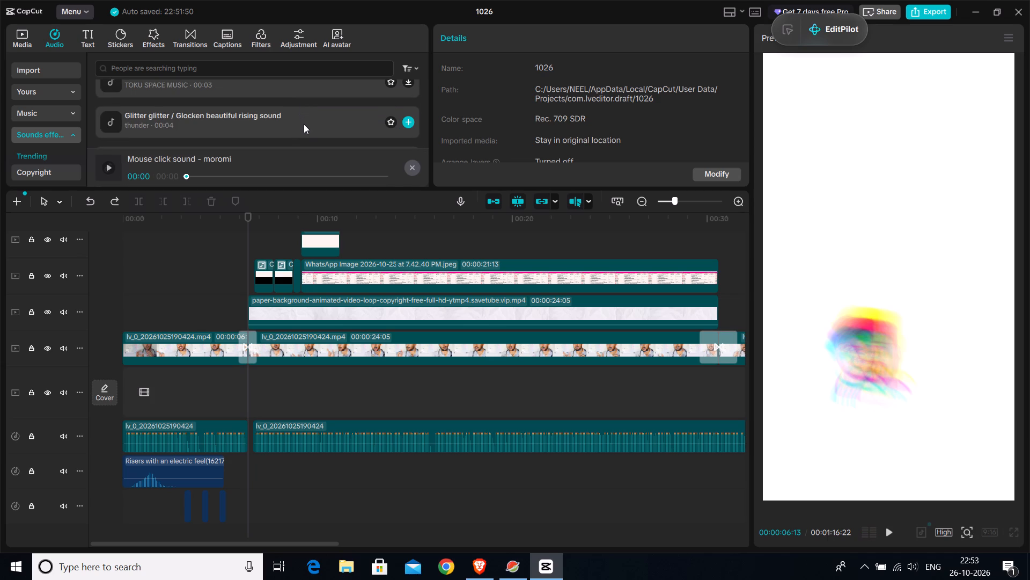
click(309, 117)
Find and audition the Shutter sound effect, and add it to the timeline at the first scene transition, 00:00:06:13.
scroll(310, 116, up, 1)
scroll(310, 116, down, 10)
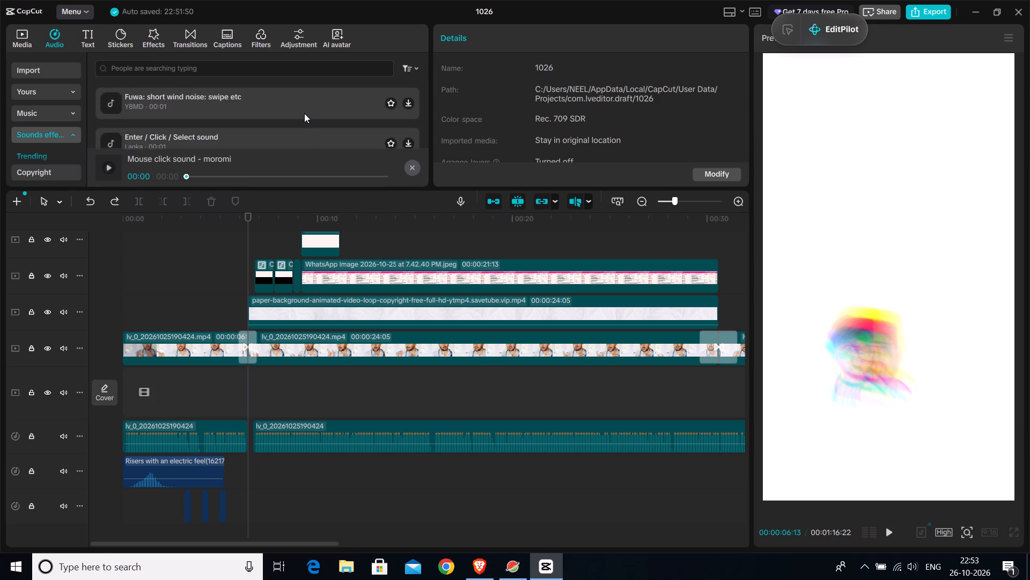
scroll(285, 111, down, 10)
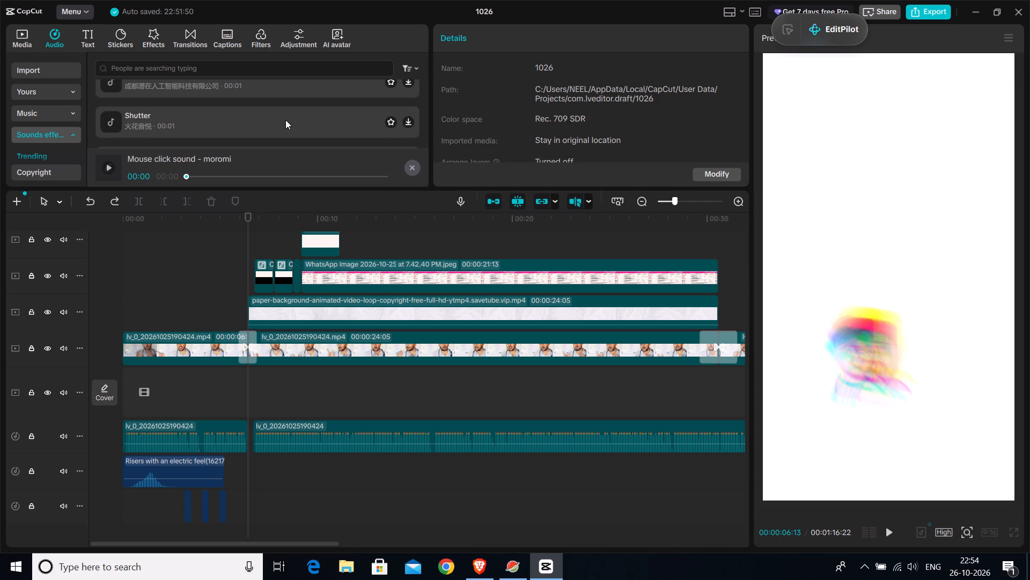
click(285, 120)
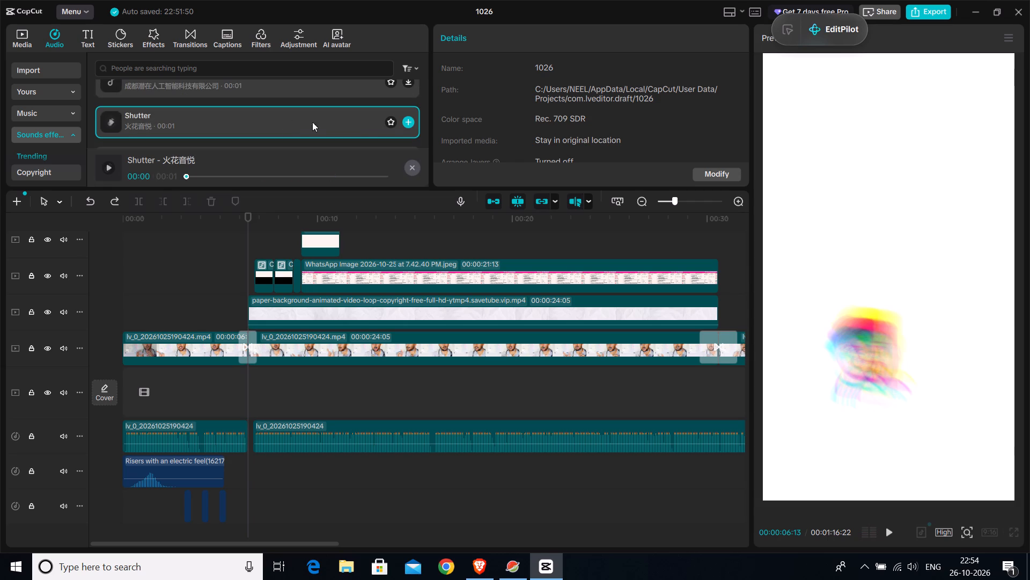
click(410, 123)
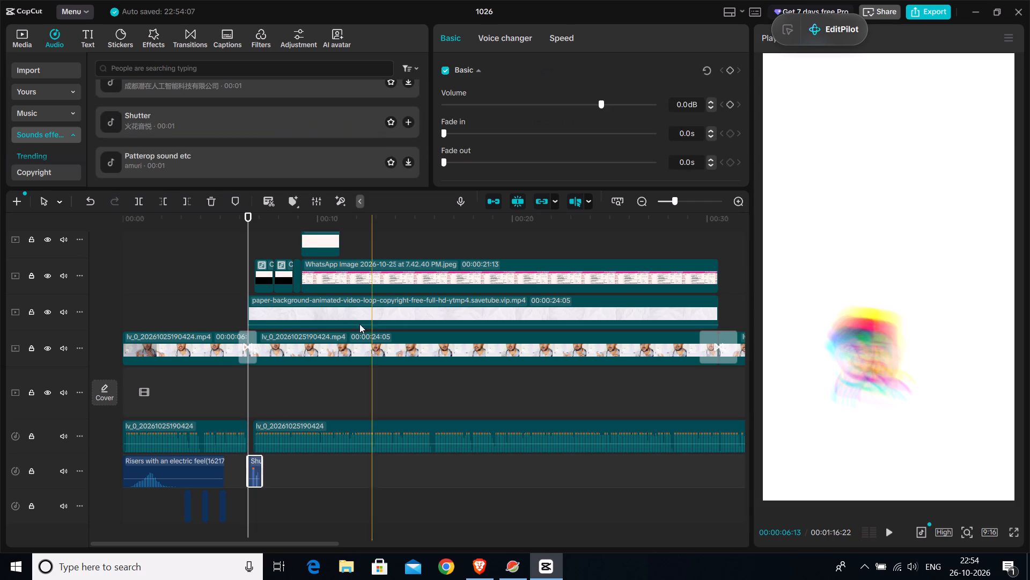
Turn off the timeline's preview axis.
click(577, 200)
Play back the first transition with the shutter sound and review the start of the physical examination table.
click(237, 395)
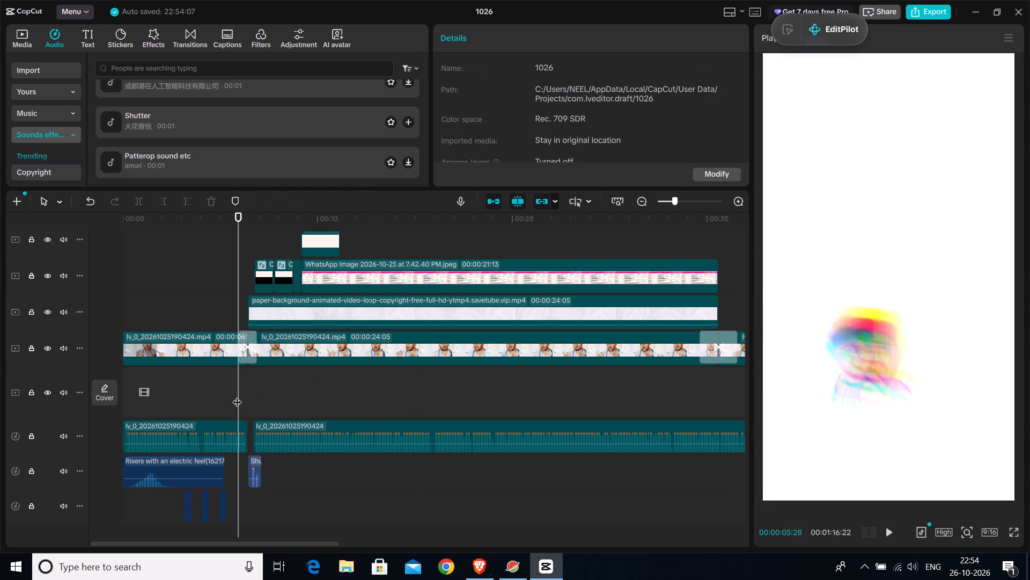
key(space)
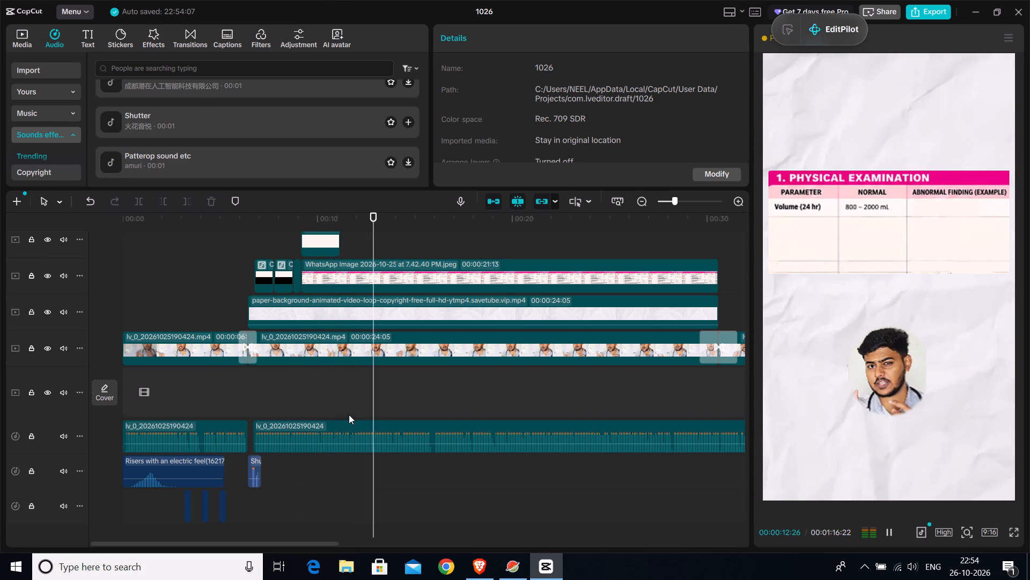
key(space)
click(312, 397)
click(307, 394)
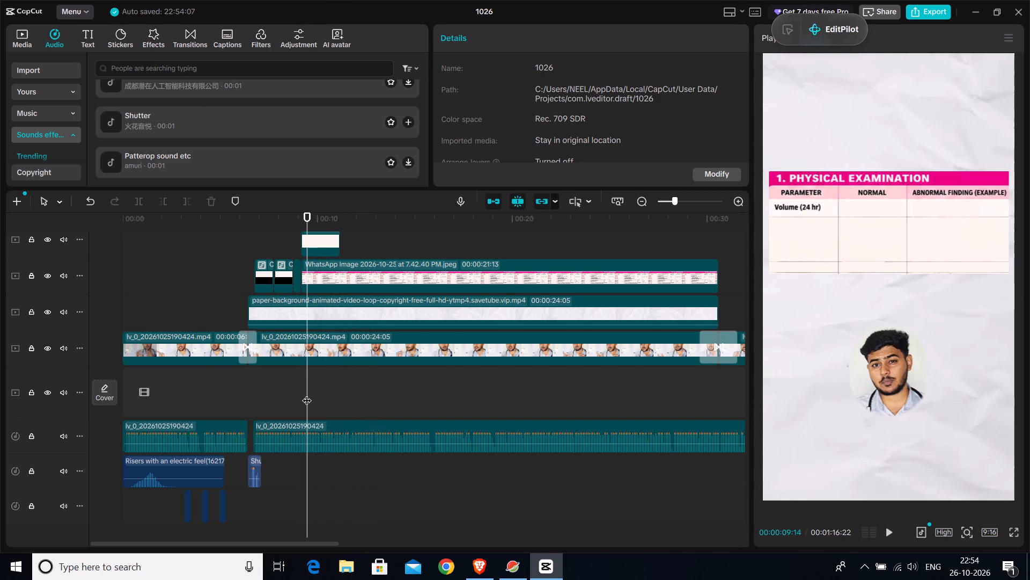
click(303, 393)
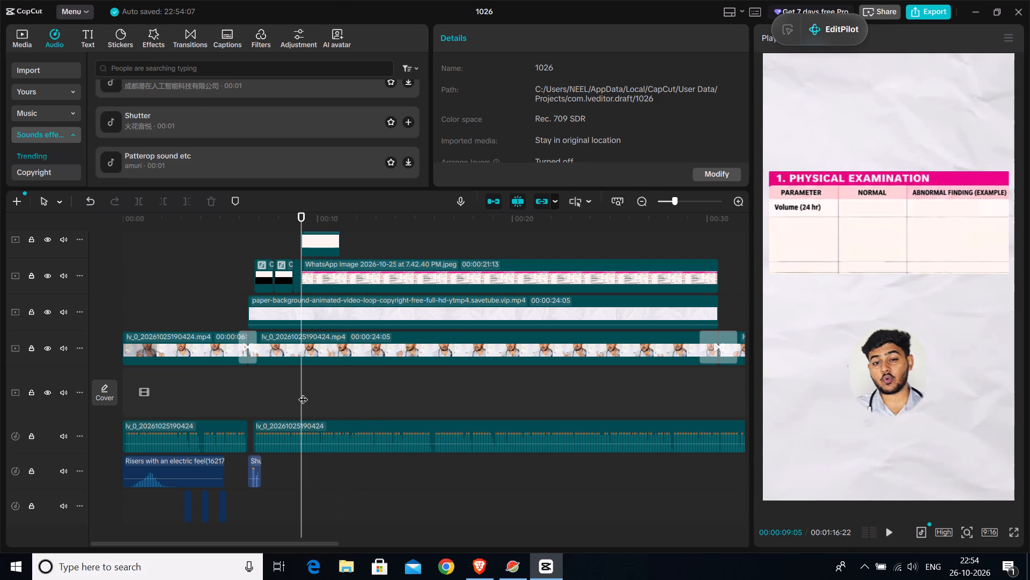
key(space)
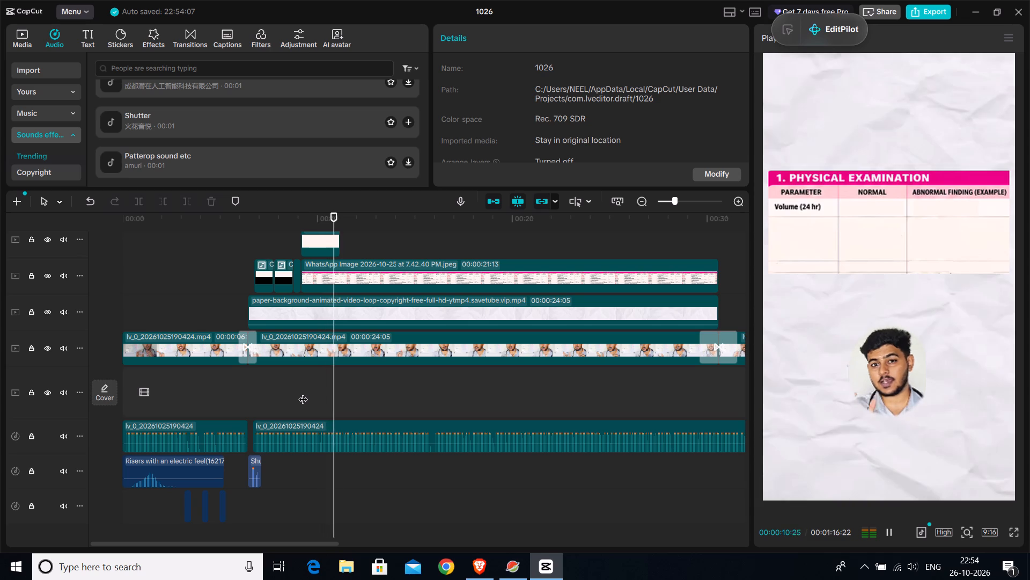
key(space)
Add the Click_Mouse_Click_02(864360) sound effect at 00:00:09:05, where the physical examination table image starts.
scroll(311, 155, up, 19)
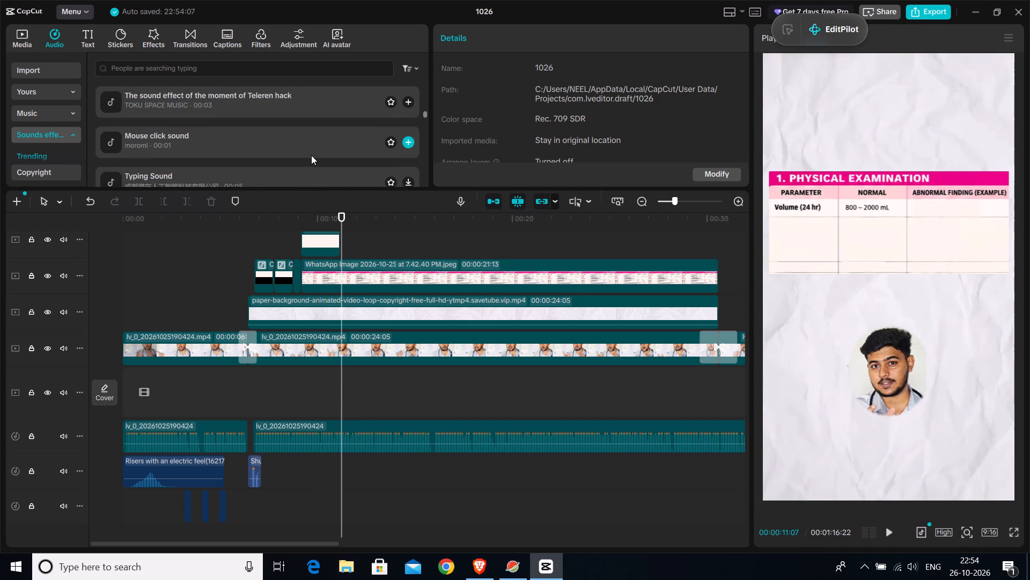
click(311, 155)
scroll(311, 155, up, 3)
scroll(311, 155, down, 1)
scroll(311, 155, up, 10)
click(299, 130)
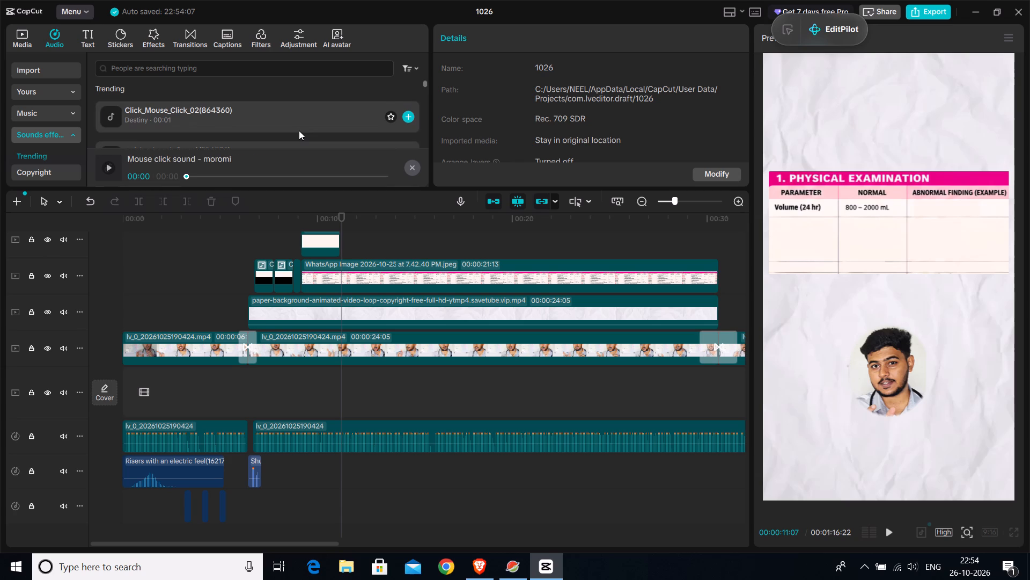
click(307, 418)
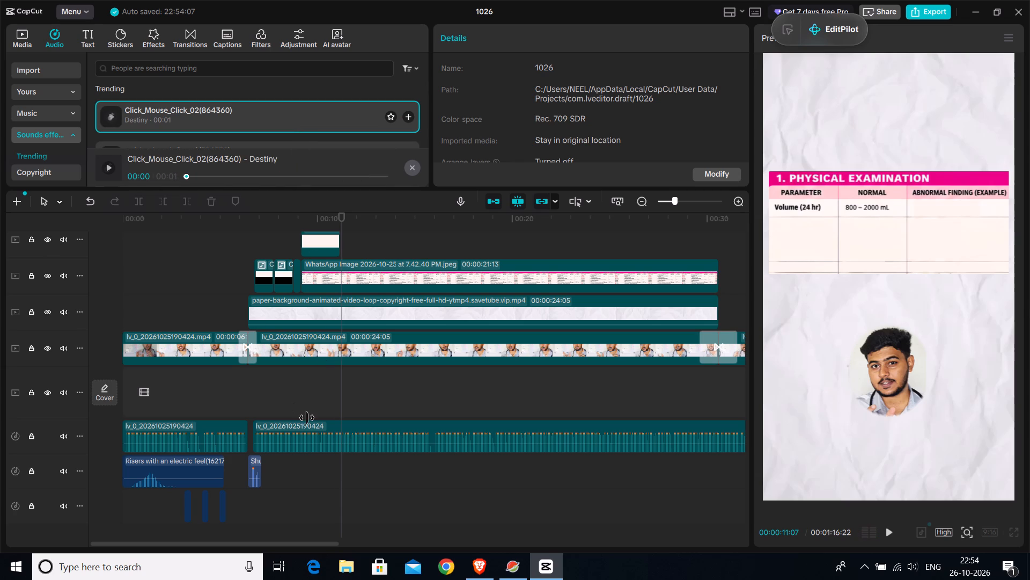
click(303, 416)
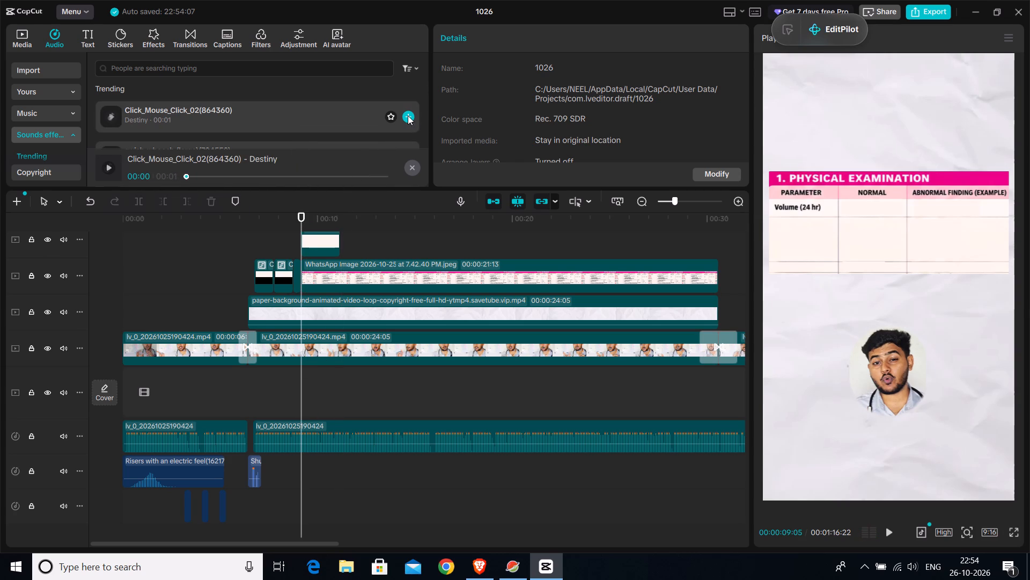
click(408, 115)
Play back the physical examination table section from just before the mouse click sound.
click(300, 390)
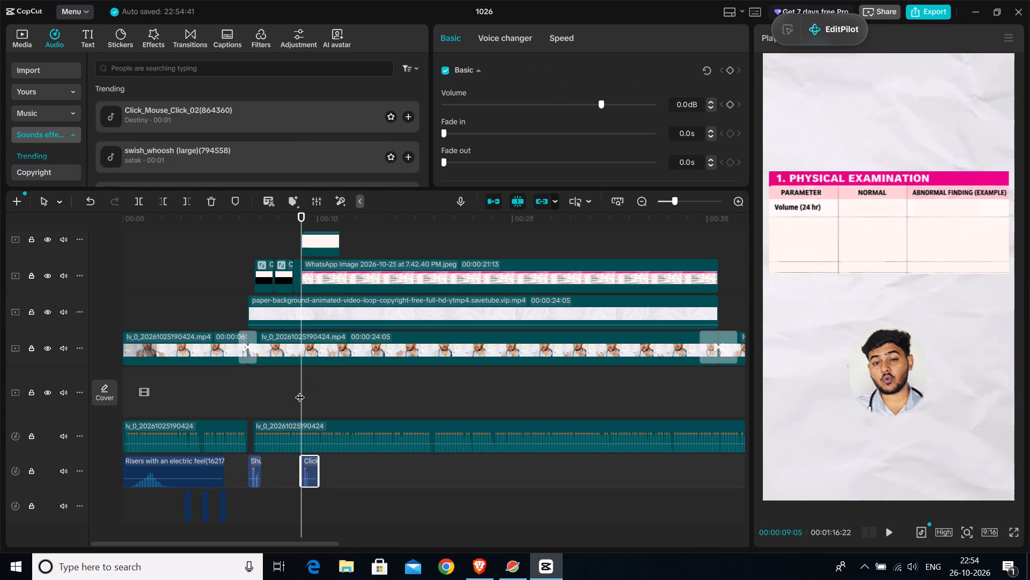
click(296, 390)
key(space)
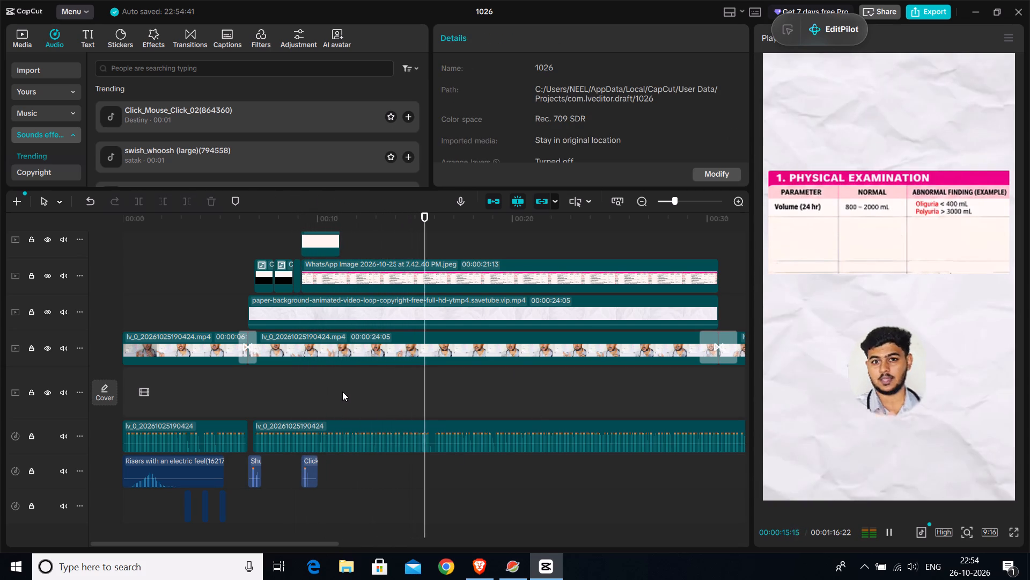
key(space)
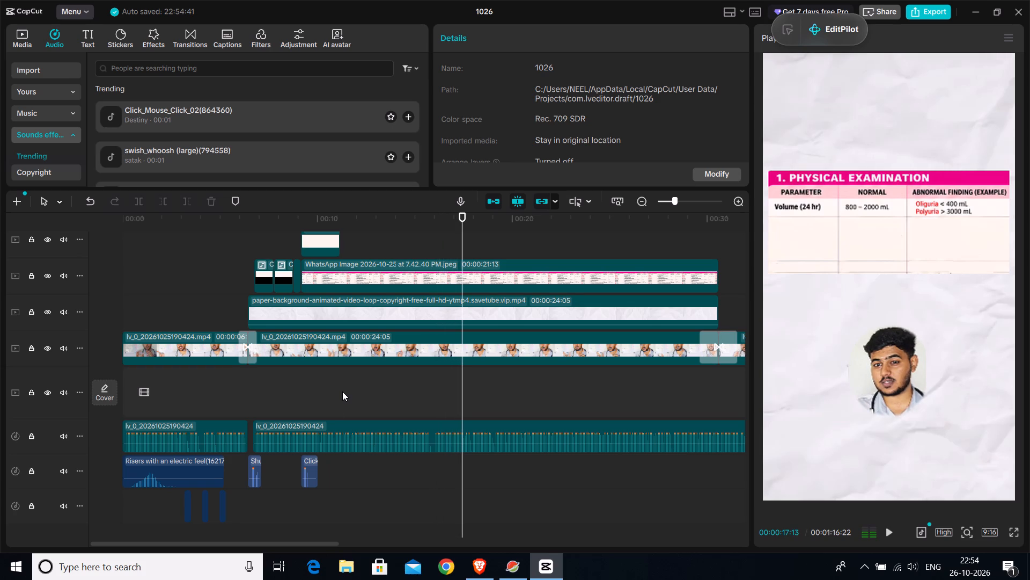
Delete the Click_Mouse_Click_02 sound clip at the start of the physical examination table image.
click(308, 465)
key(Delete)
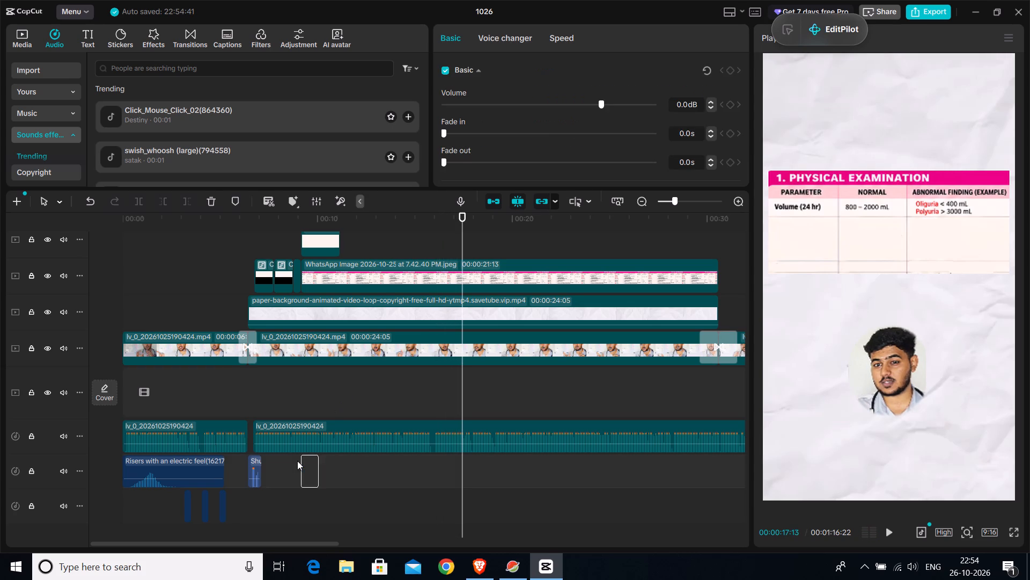
Copy the Shutter sound clip at the first transition.
click(255, 472)
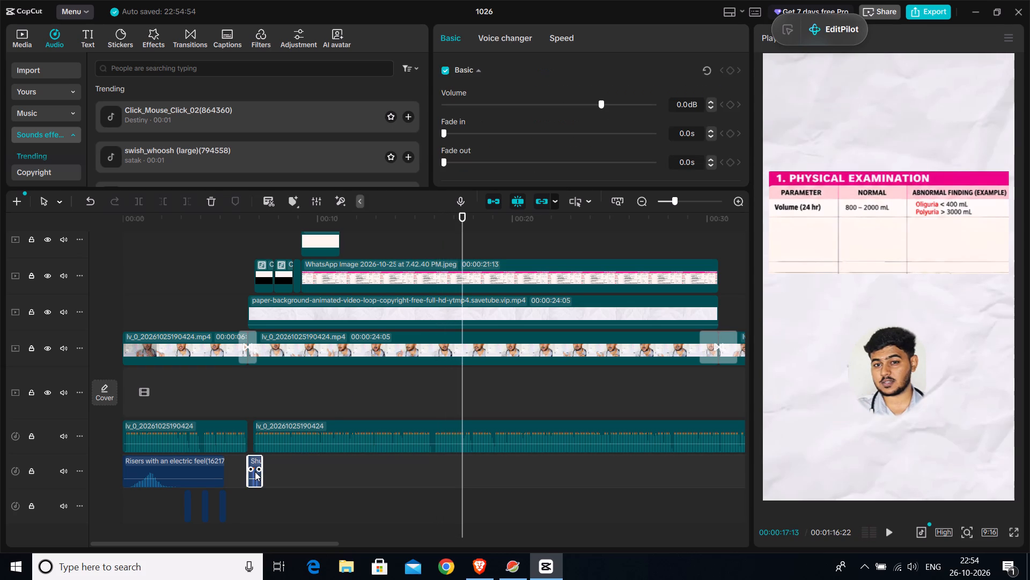
key(ctrl+c)
Review the second scene transition and add the swish_whoosh (large)(794558) sound effect at its midpoint, 00:00:30:18.
drag(282, 540, 290, 543)
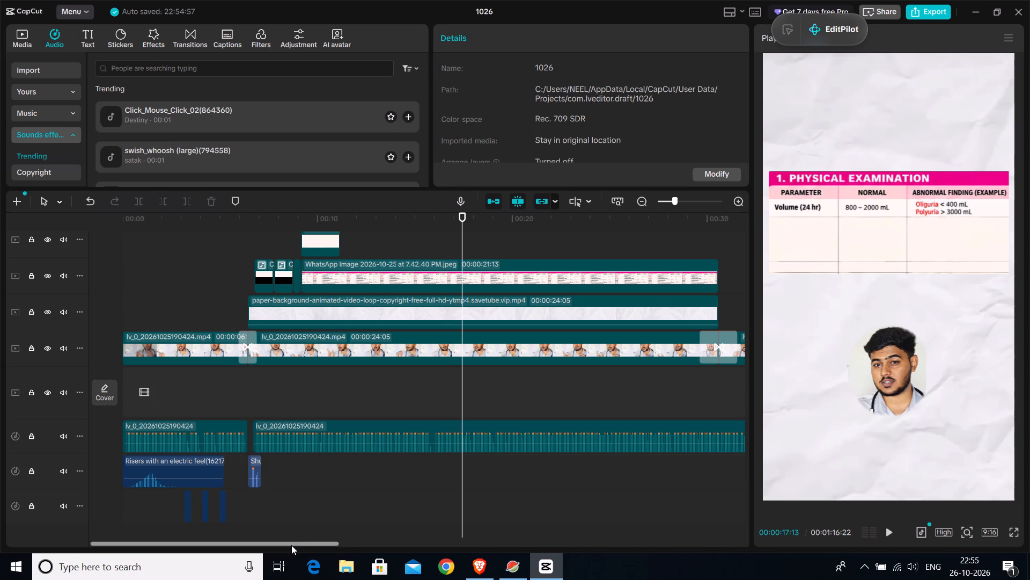
drag(291, 545, 364, 546)
click(457, 502)
click(480, 501)
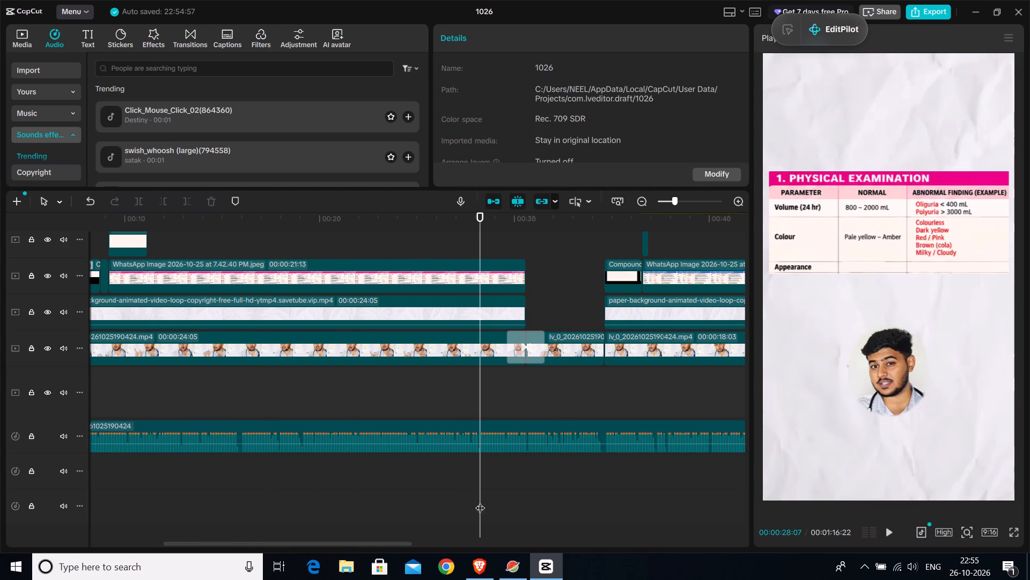
click(506, 509)
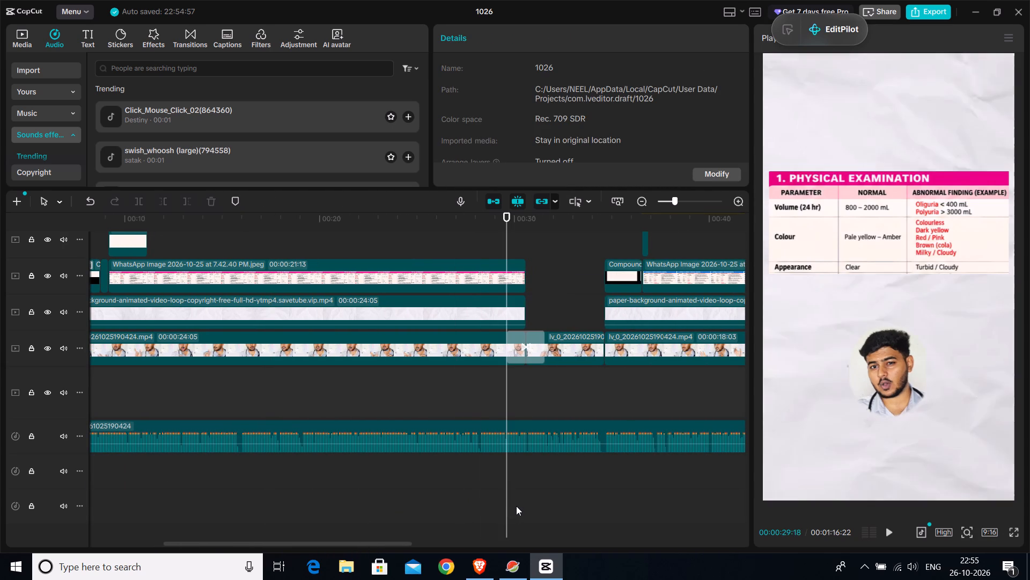
click(516, 506)
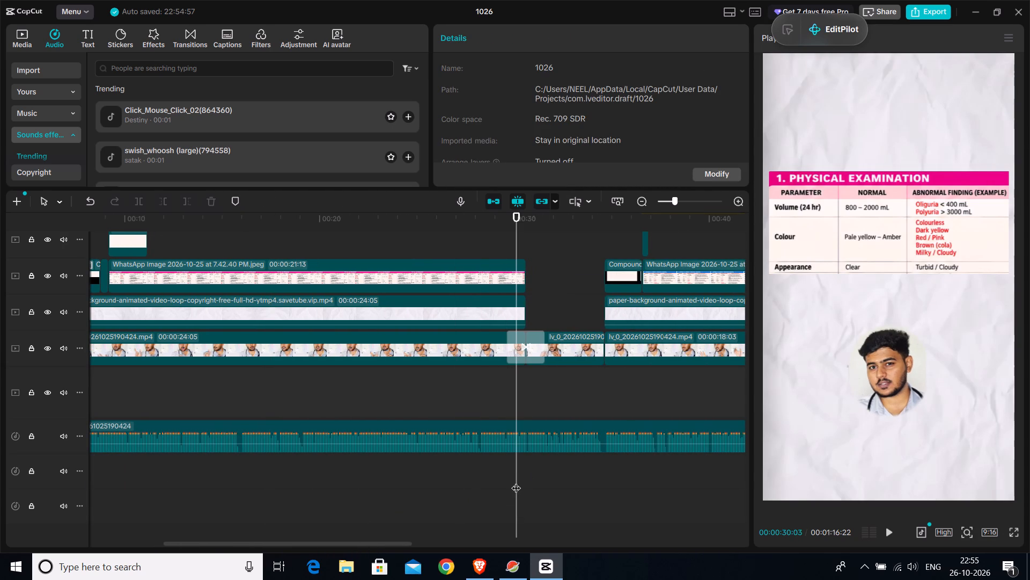
key(space)
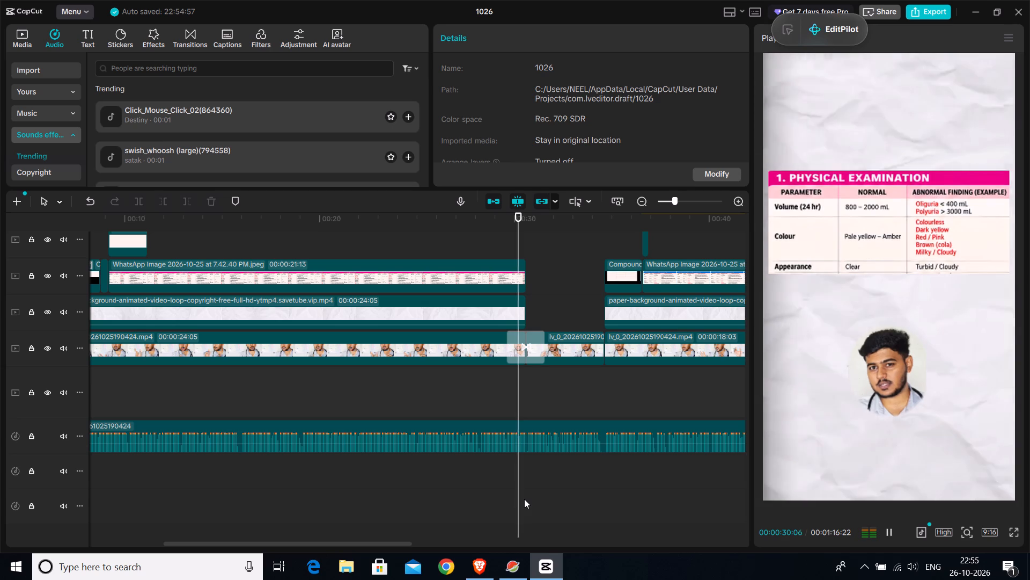
key(space)
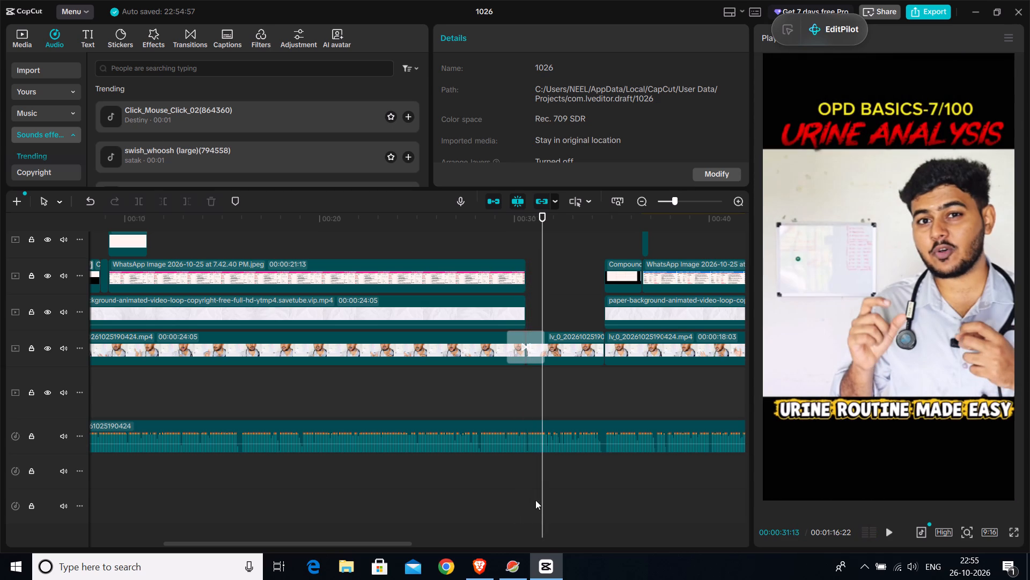
click(532, 496)
click(527, 495)
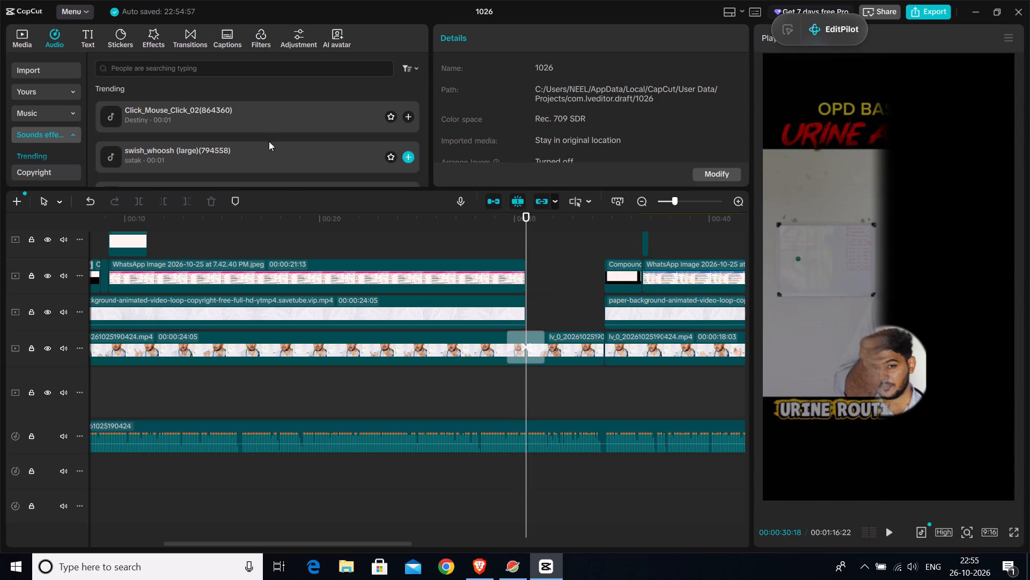
click(302, 153)
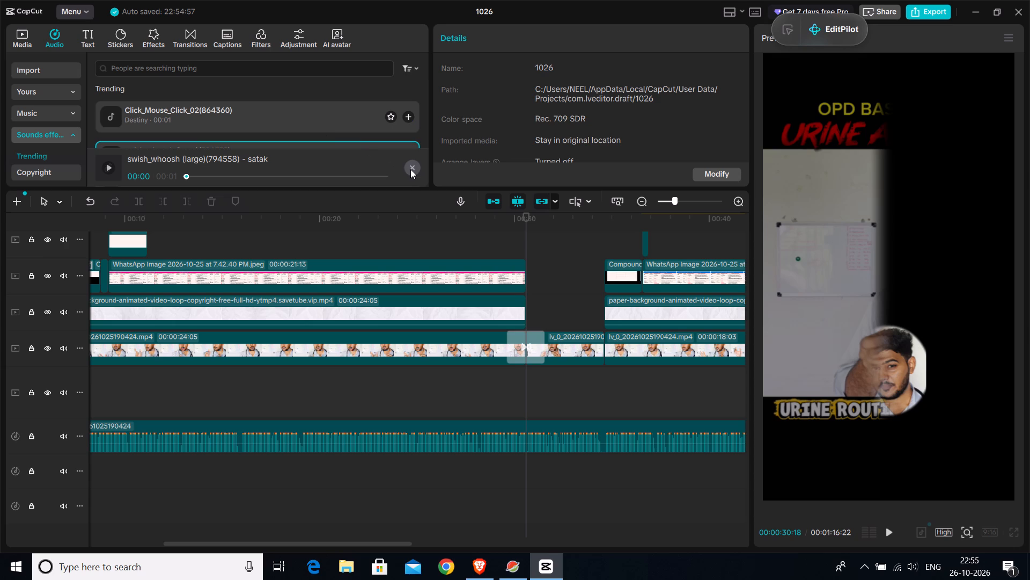
scroll(399, 111, down, 1)
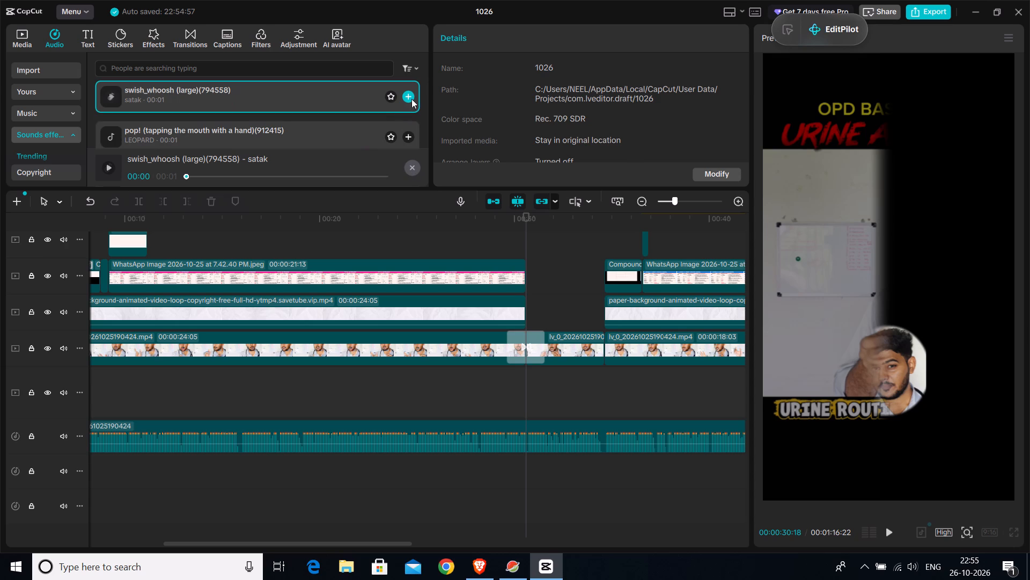
click(406, 96)
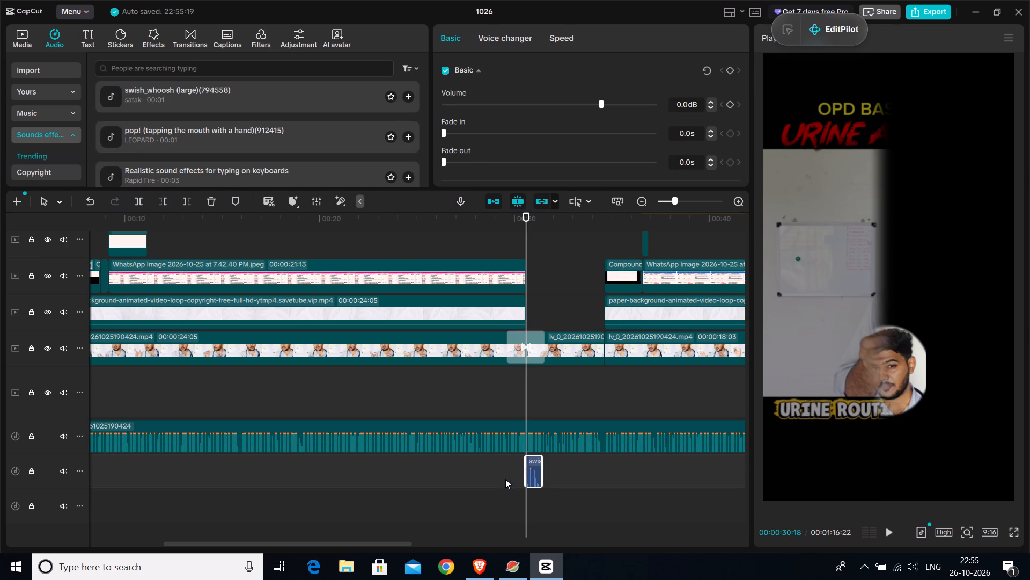
Play back the second scene transition with its whoosh from 00:00:29:18, stopping at the start of the chemical examination scene, 00:00:34:19.
click(505, 479)
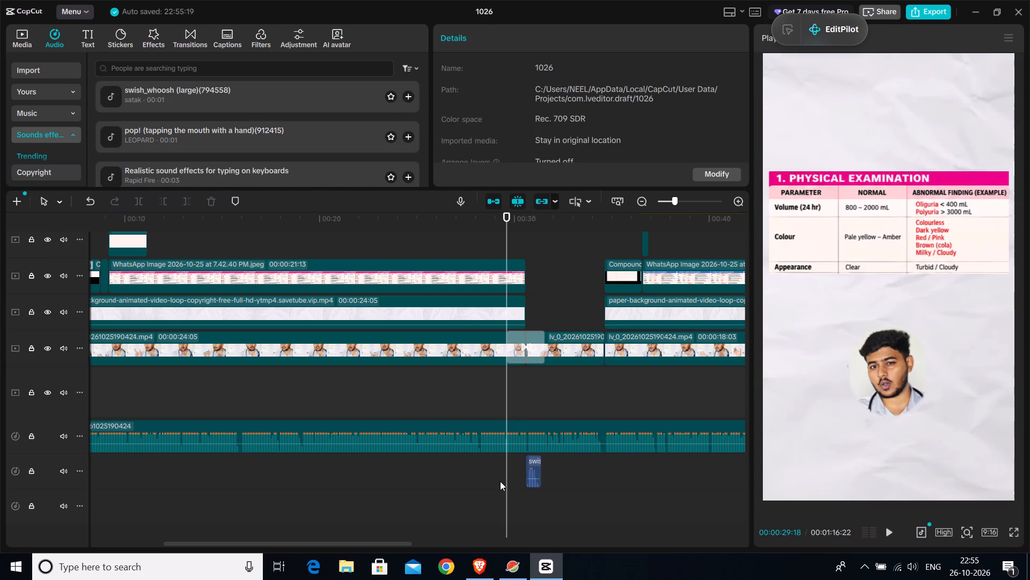
key(space)
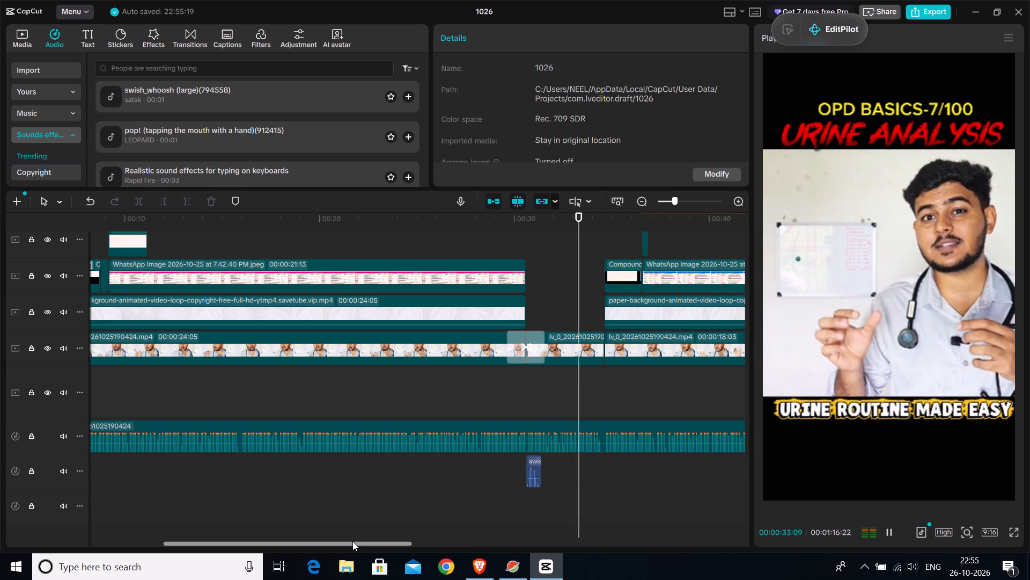
drag(352, 541, 421, 530)
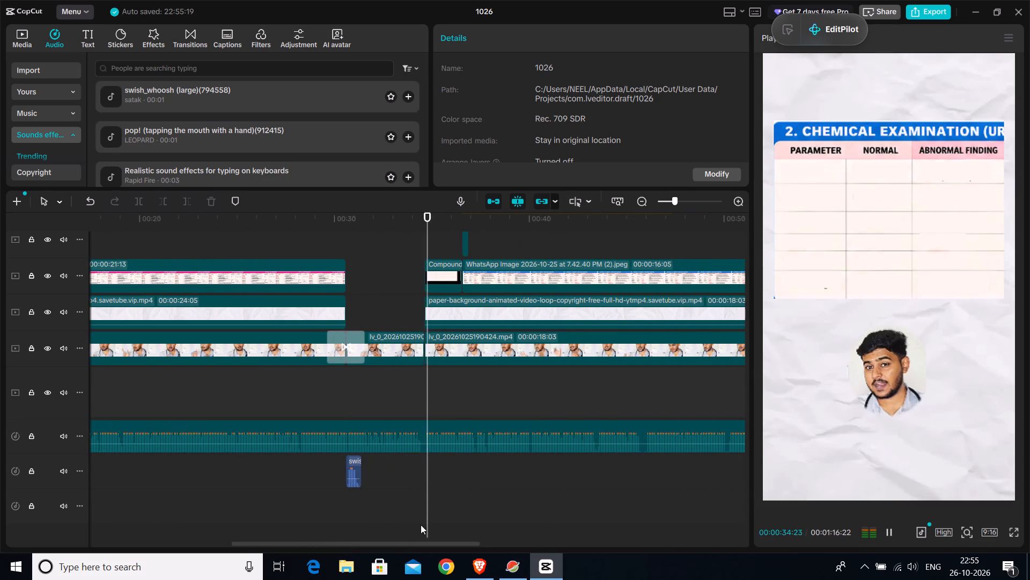
key(space)
click(431, 483)
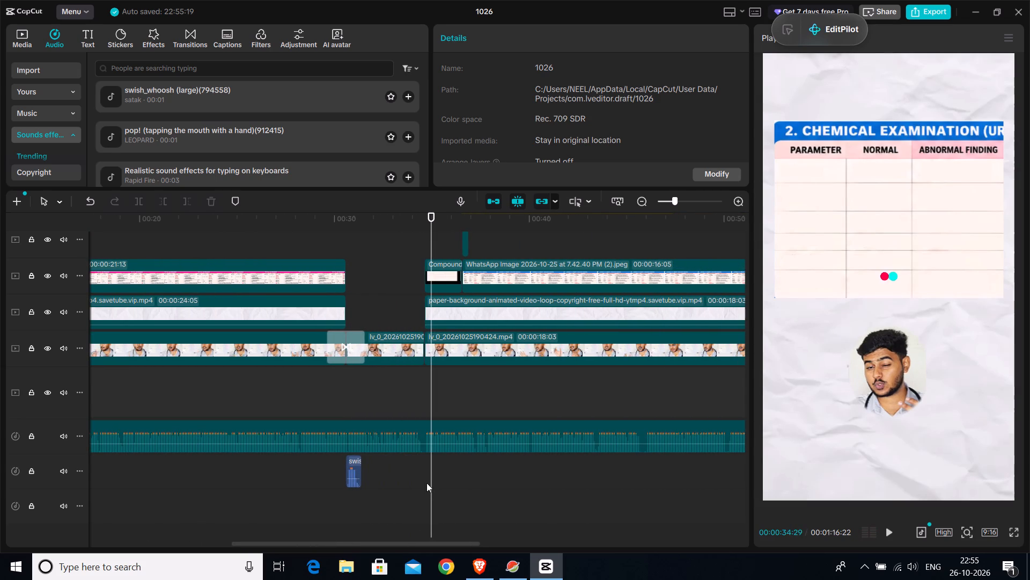
click(426, 483)
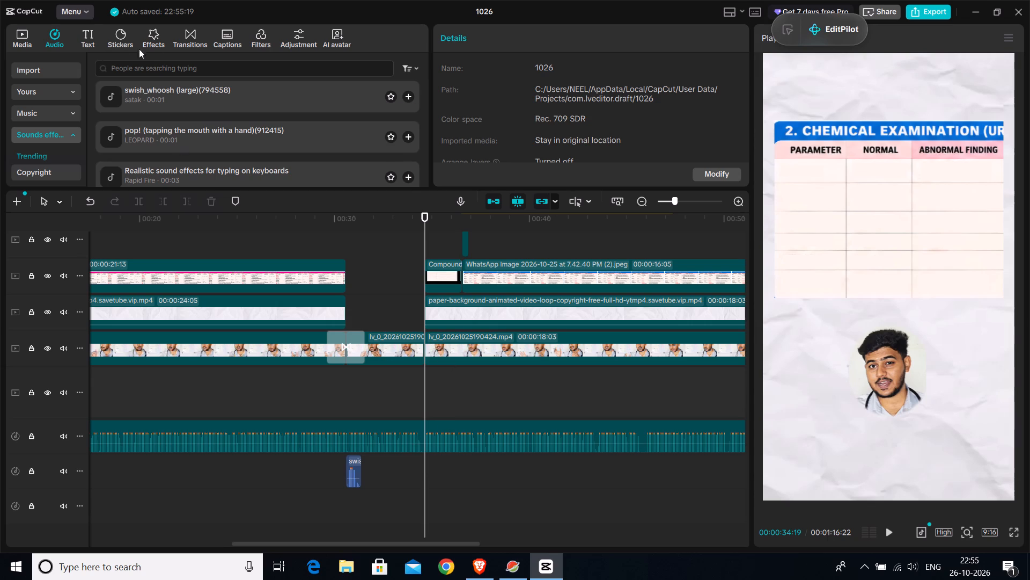
Check which transition effect is used at the first scene change of the main video.
click(194, 39)
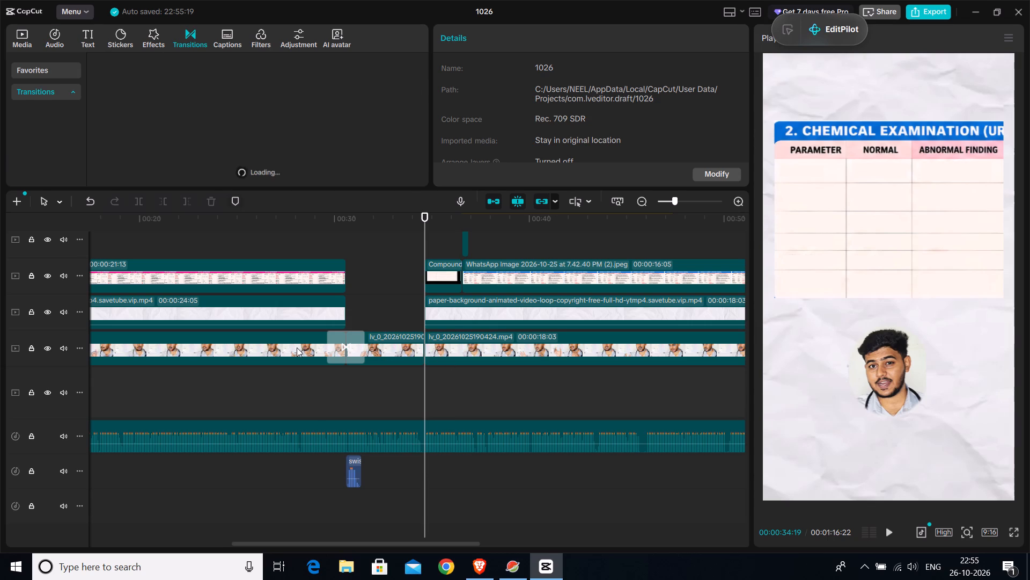
drag(405, 545, 270, 530)
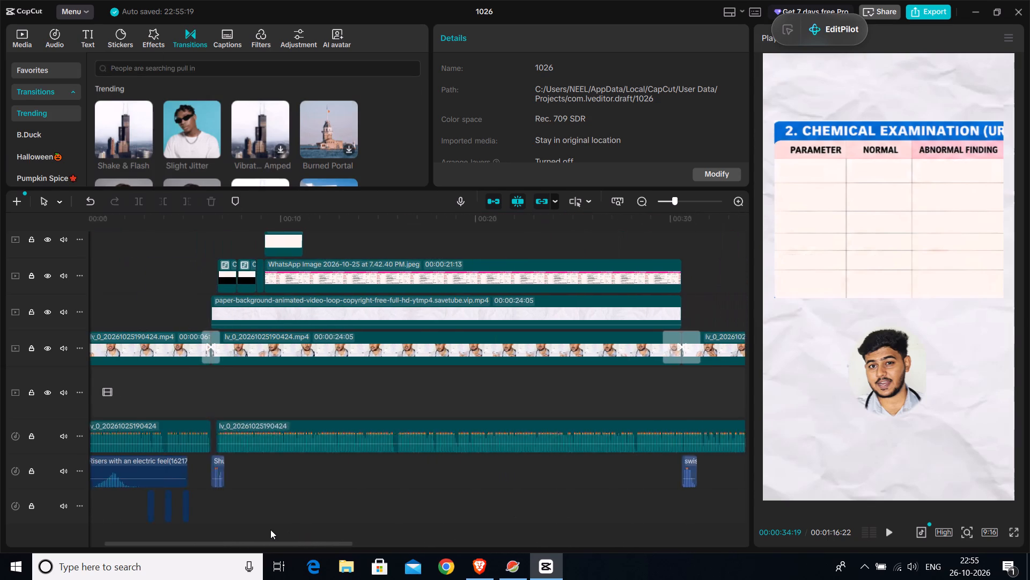
drag(270, 530, 267, 530)
click(239, 353)
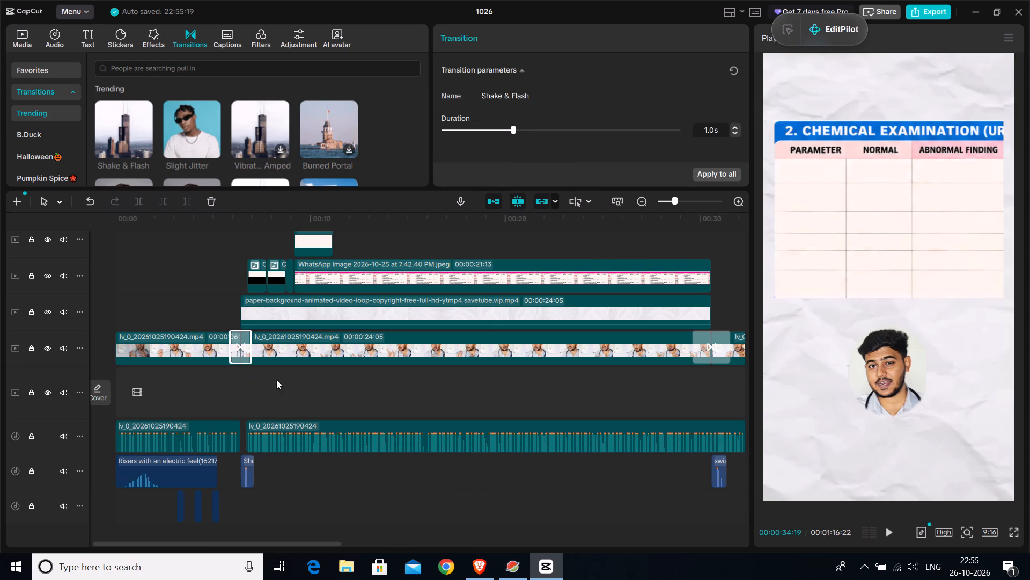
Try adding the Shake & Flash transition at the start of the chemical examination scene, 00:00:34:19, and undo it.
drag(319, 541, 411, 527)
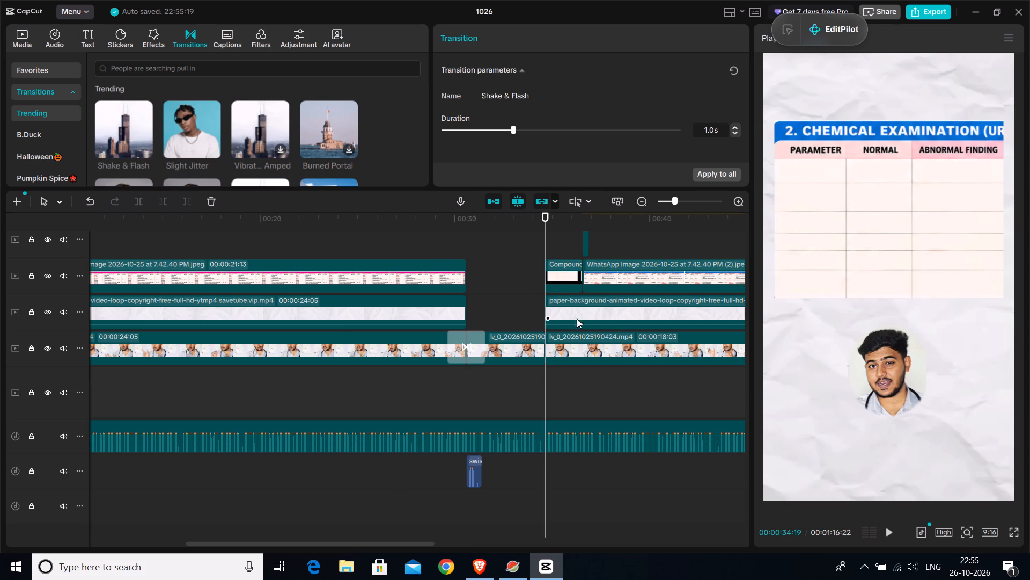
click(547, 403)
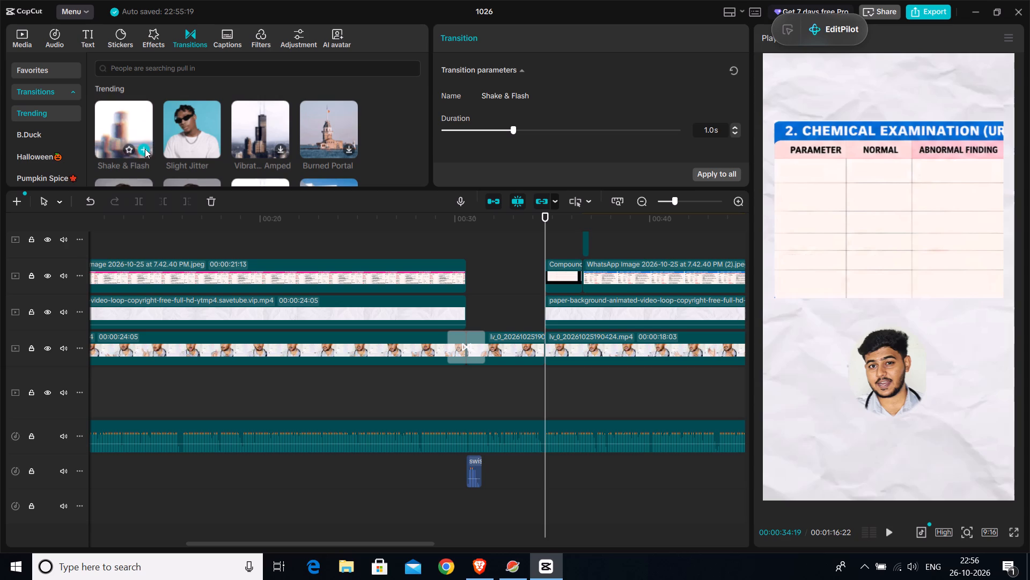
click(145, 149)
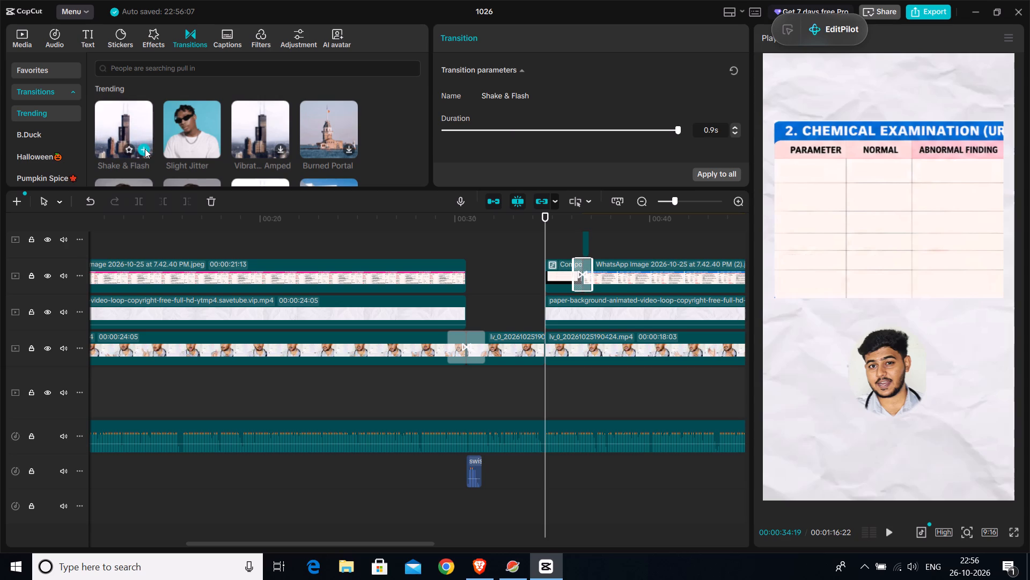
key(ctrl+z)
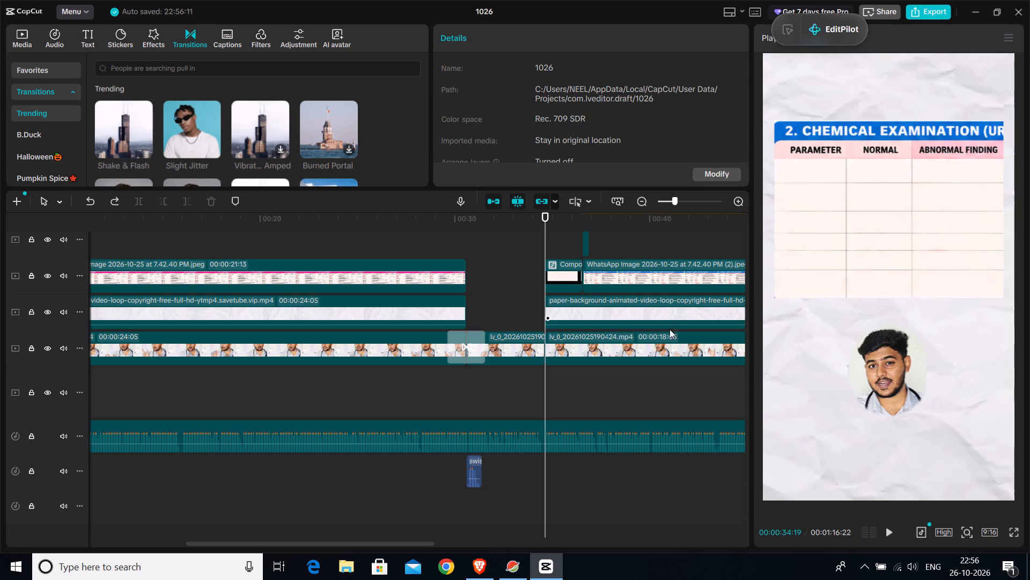
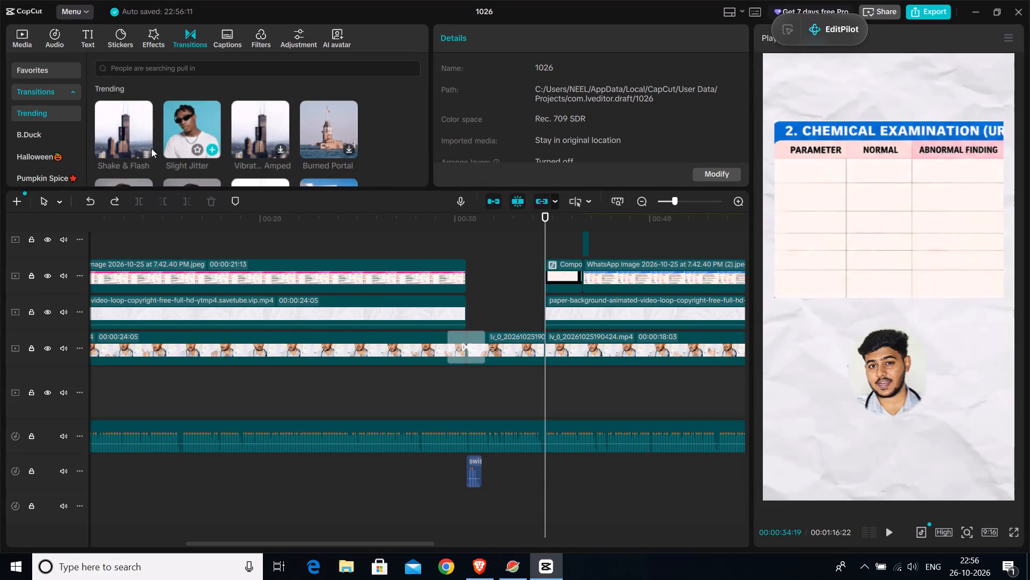
Add the Shake & Flash transition at the start of the chemical examination scene, 00:00:34:19, and play it back.
click(116, 137)
drag(114, 129, 540, 351)
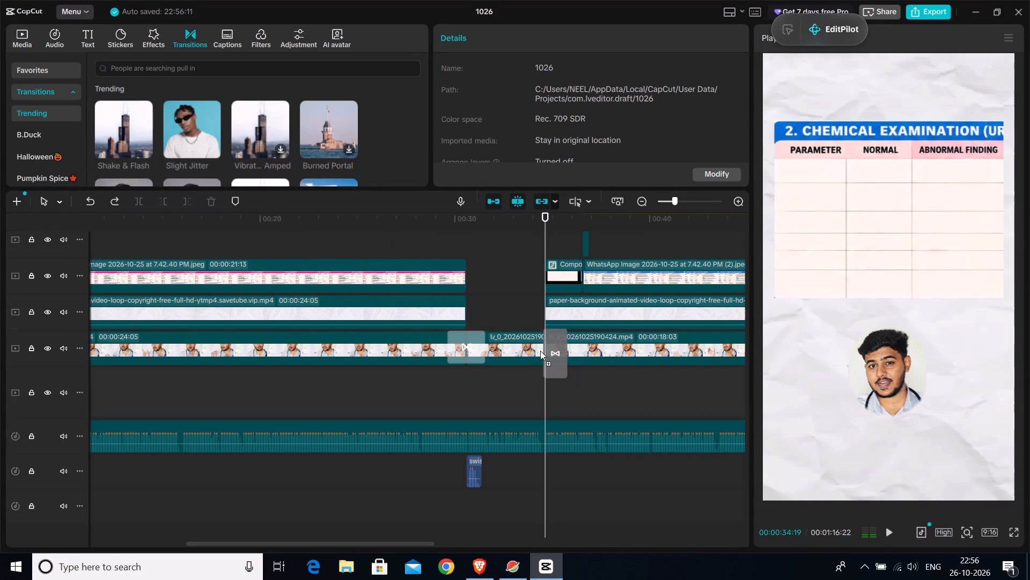
drag(540, 351, 539, 350)
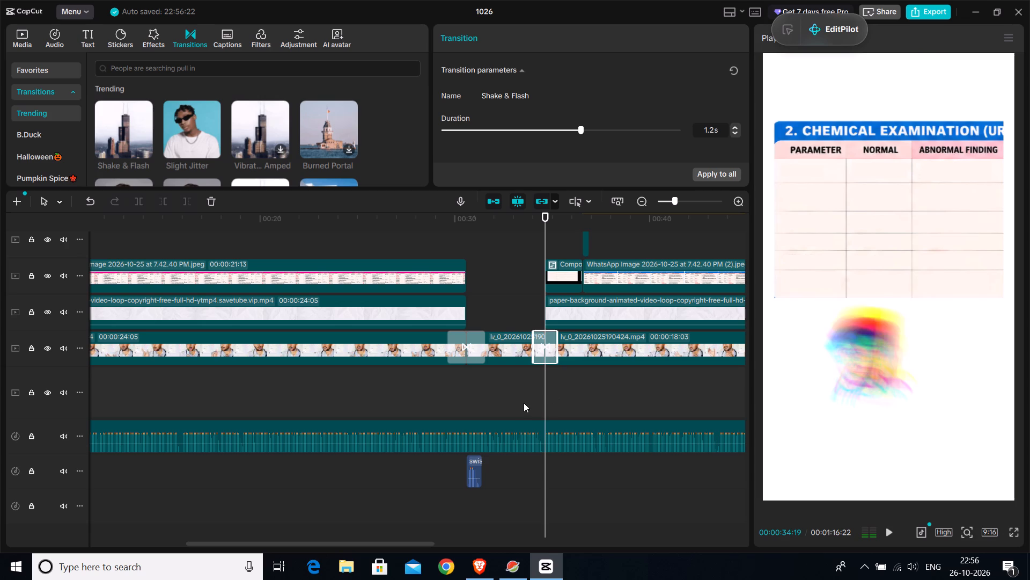
click(531, 397)
click(526, 394)
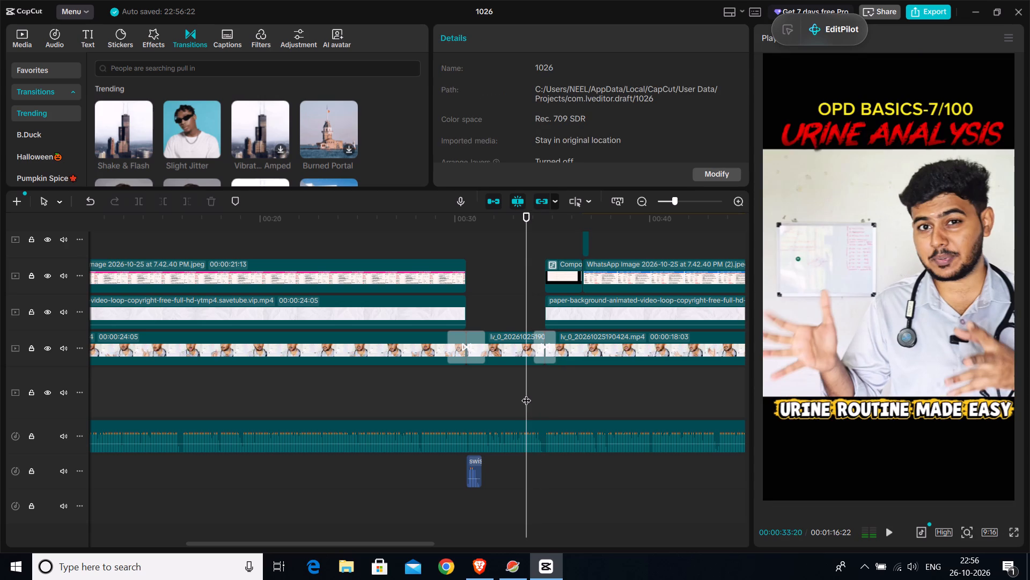
click(511, 391)
key(space)
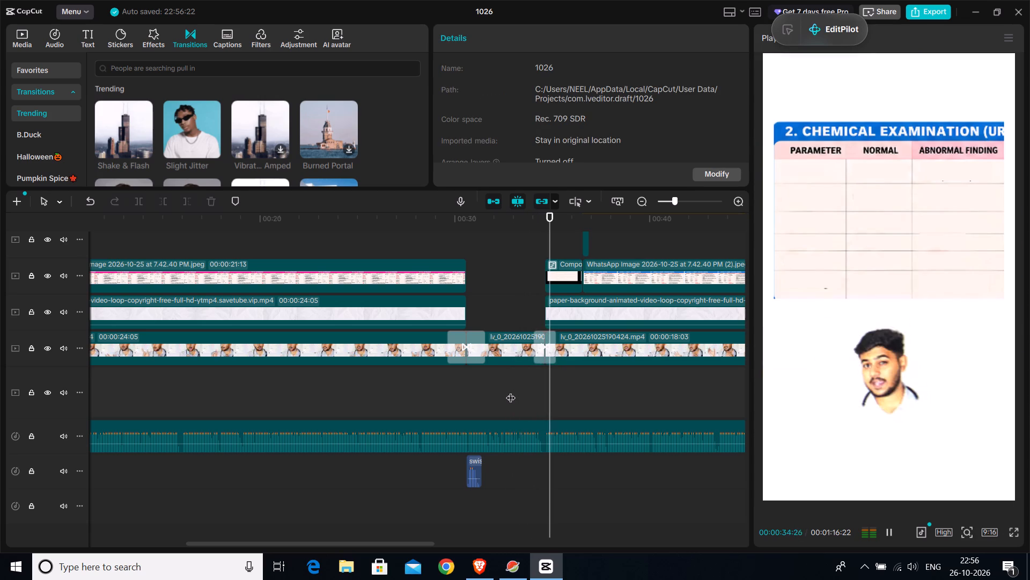
key(space)
Paste the copied sound effect at the Shake & Flash transition, 00:00:34:19, and play it back from 00:00:33:22.
click(549, 380)
click(548, 383)
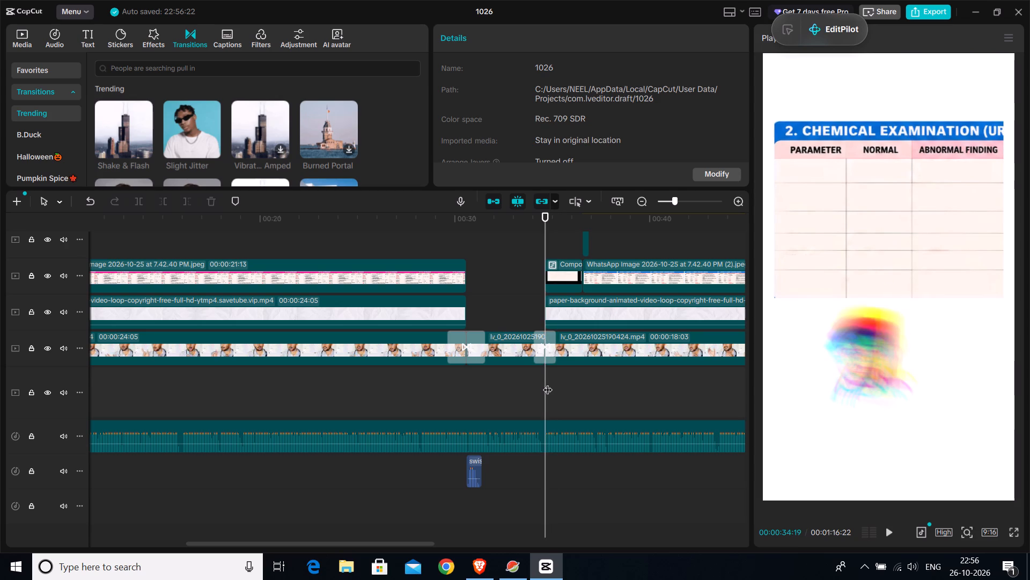
key(ctrl+v)
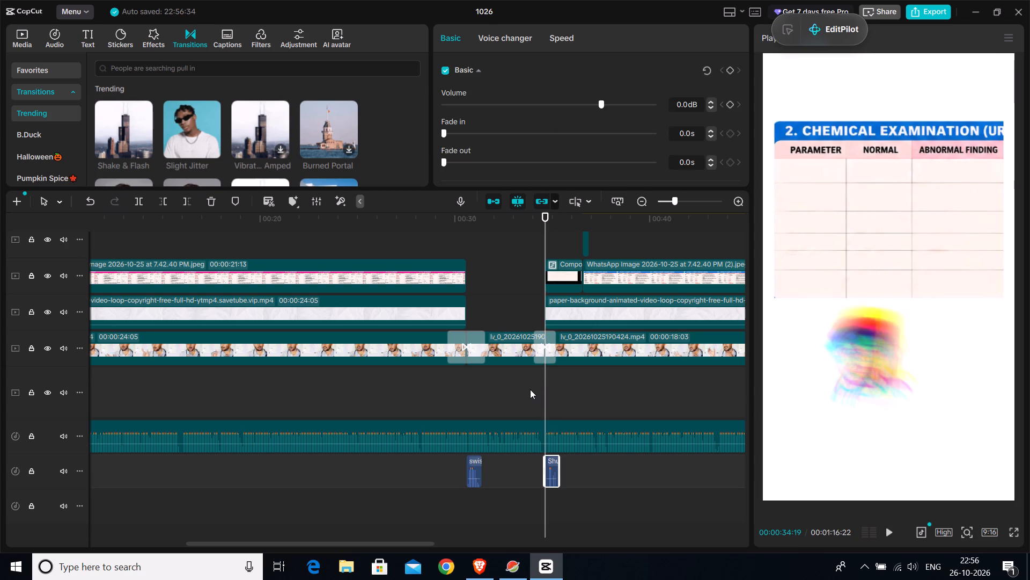
click(530, 389)
click(528, 389)
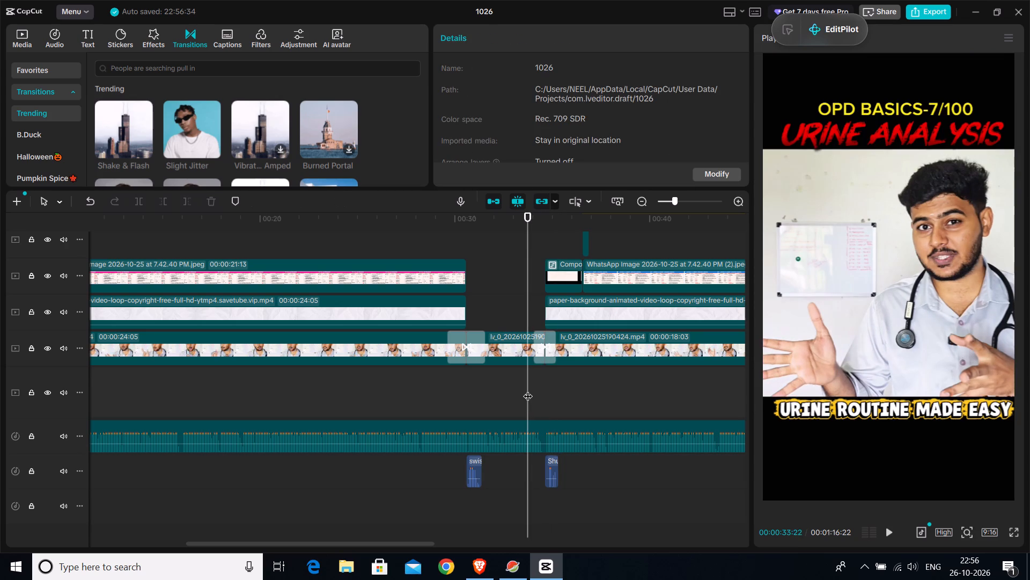
key(space)
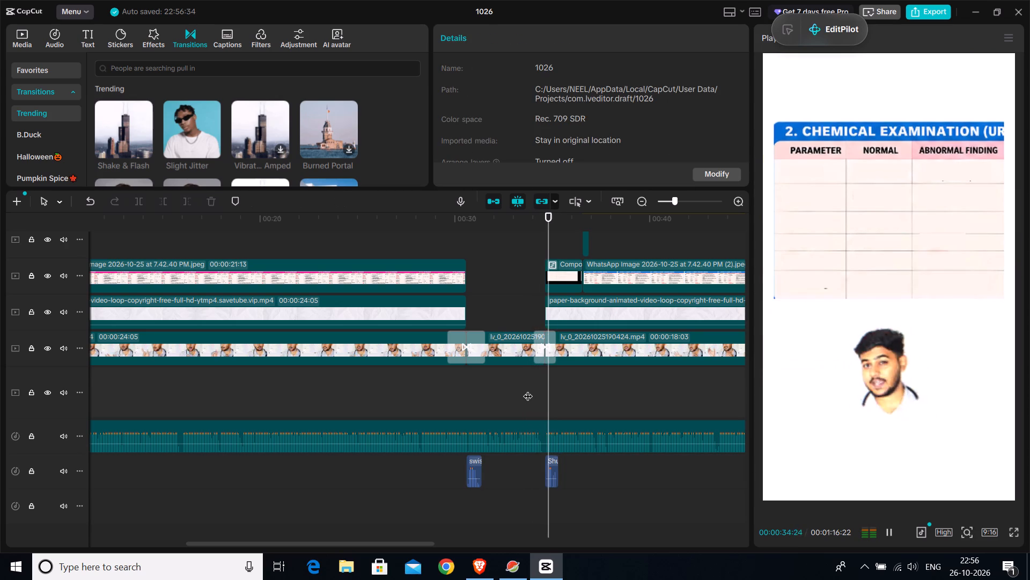
key(space)
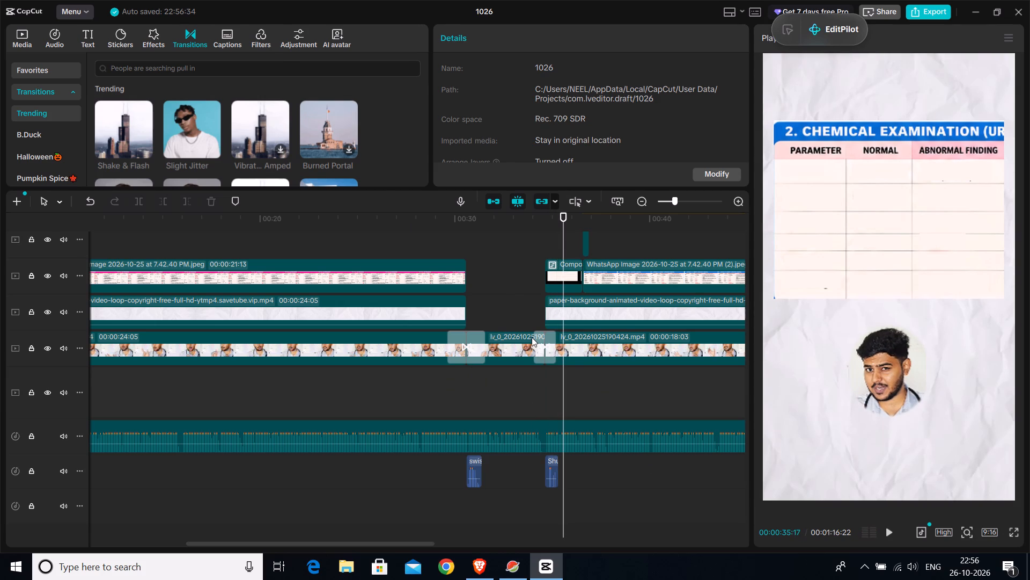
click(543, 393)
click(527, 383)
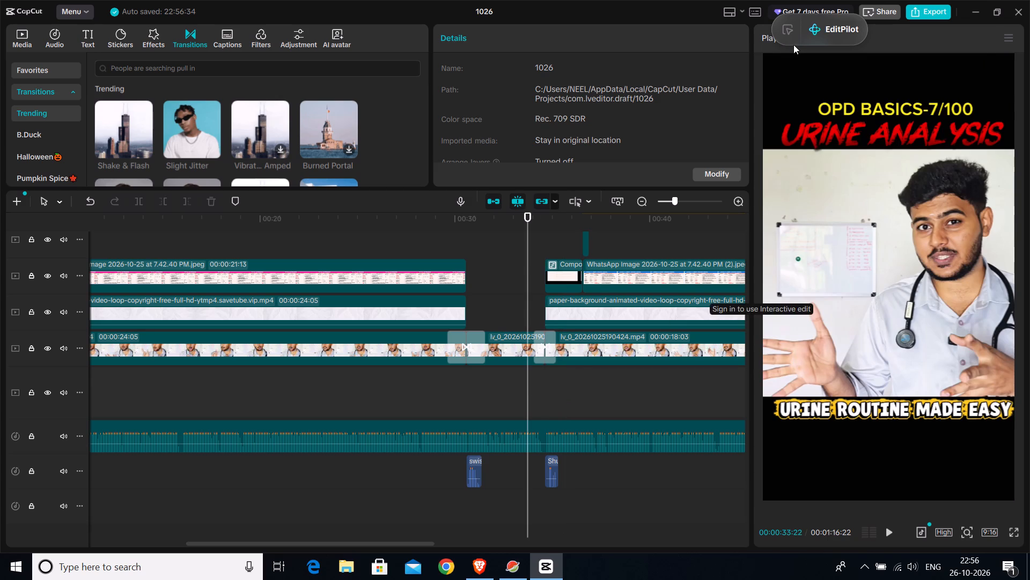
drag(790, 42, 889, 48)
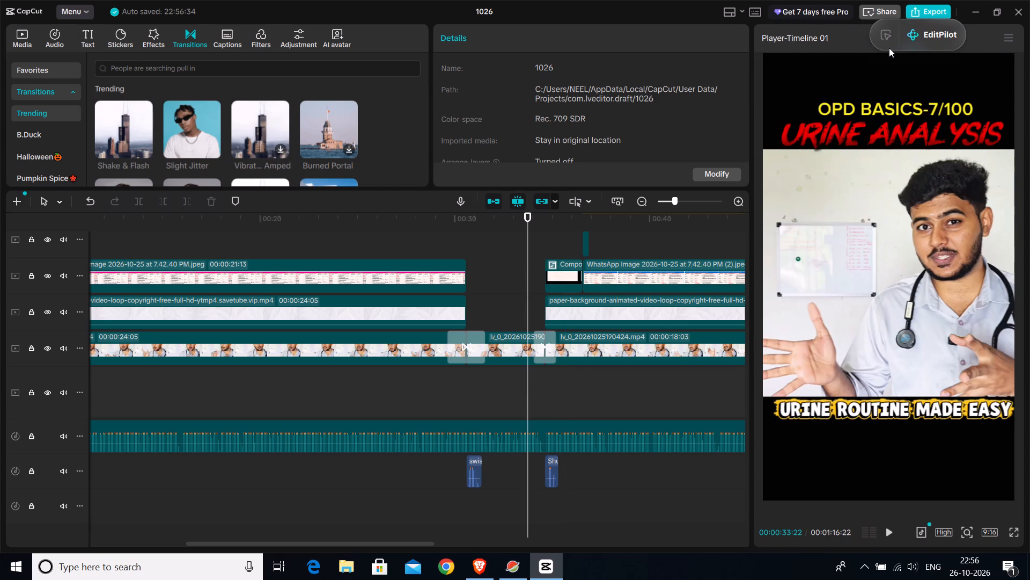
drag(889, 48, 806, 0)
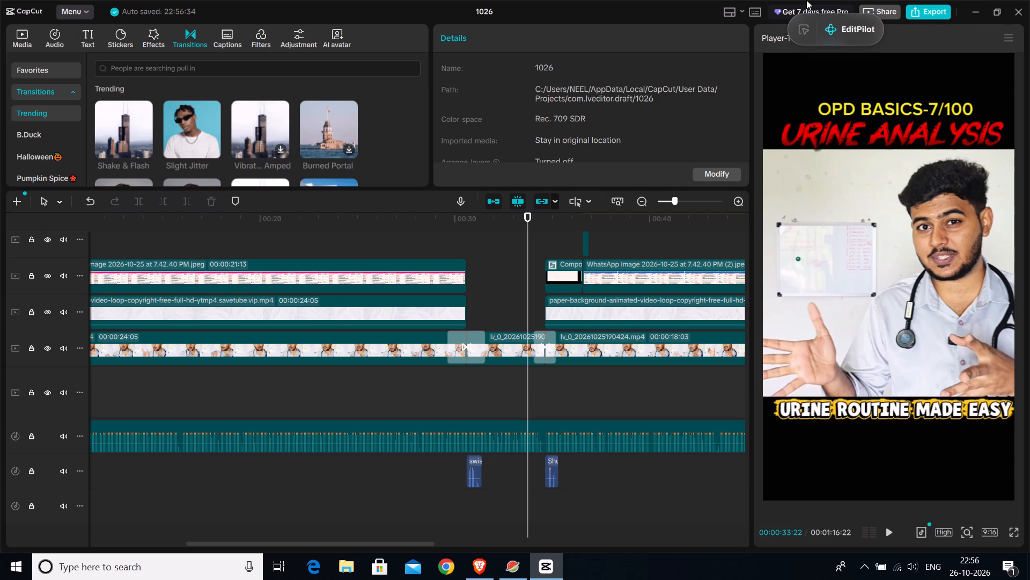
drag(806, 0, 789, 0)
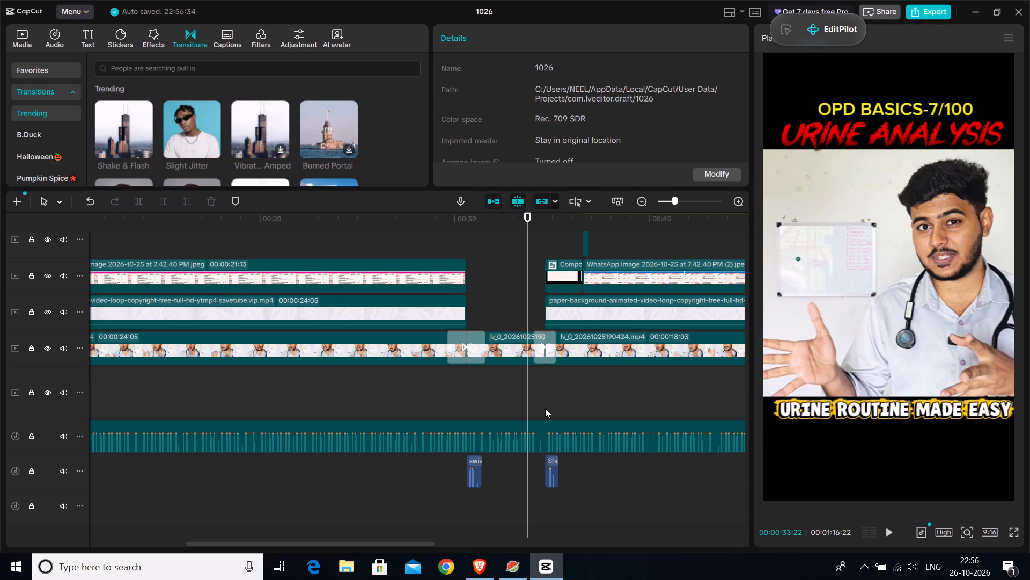
Replay the Shake & Flash transition with its sound effect, continuing into the chemical examination scene.
click(512, 395)
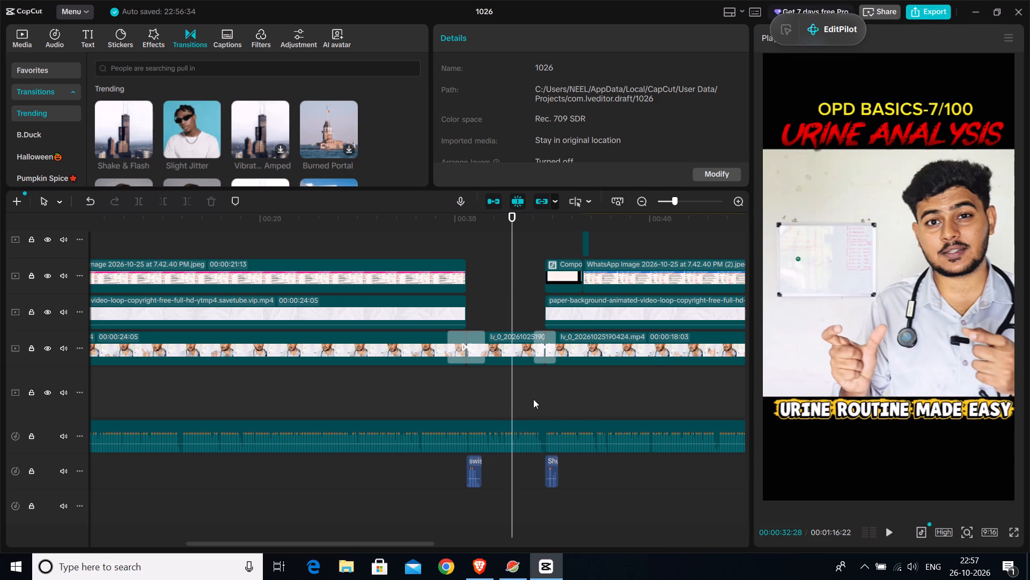
click(547, 390)
click(537, 389)
click(525, 390)
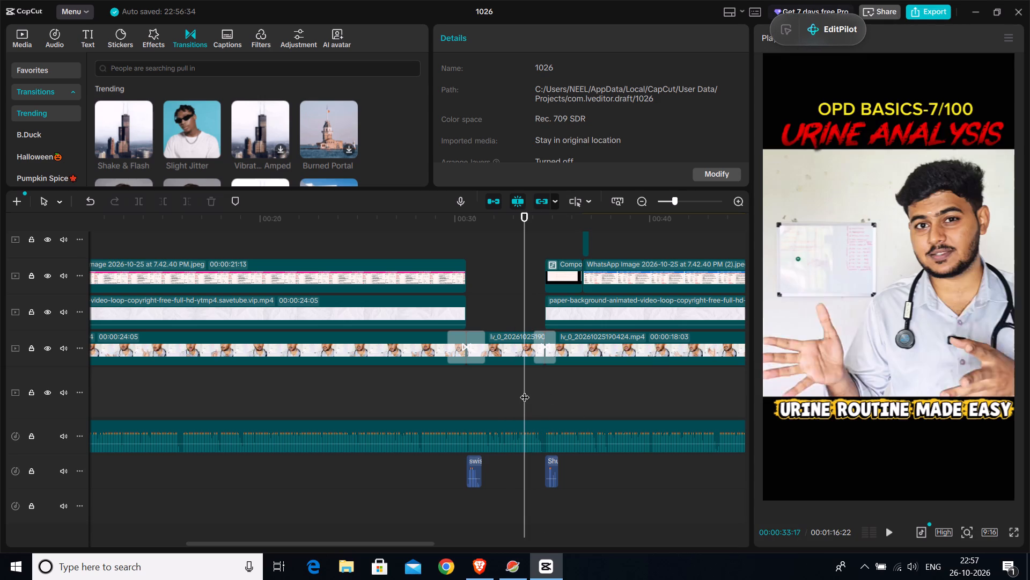
click(494, 398)
click(536, 376)
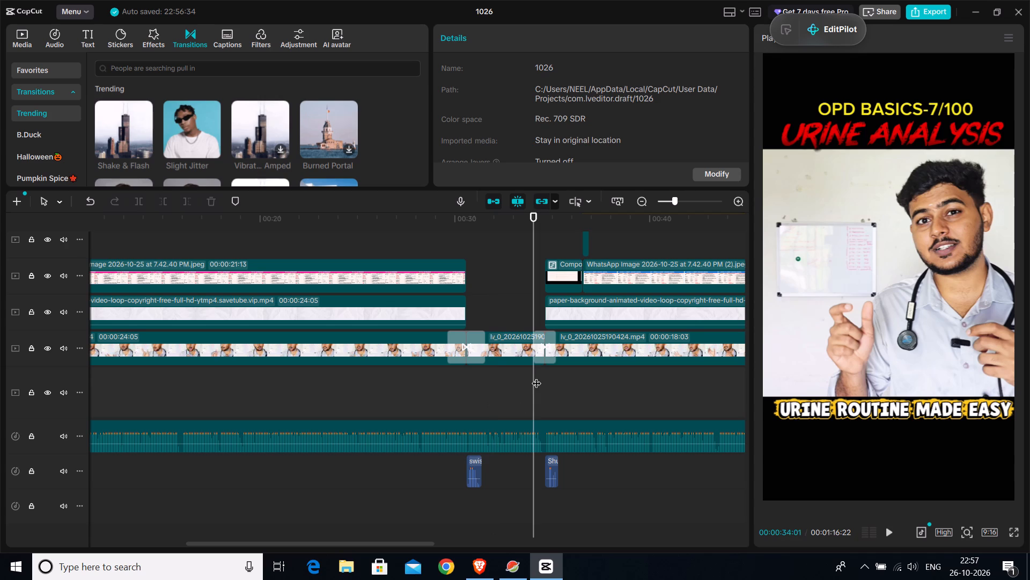
click(531, 374)
click(519, 380)
key(space)
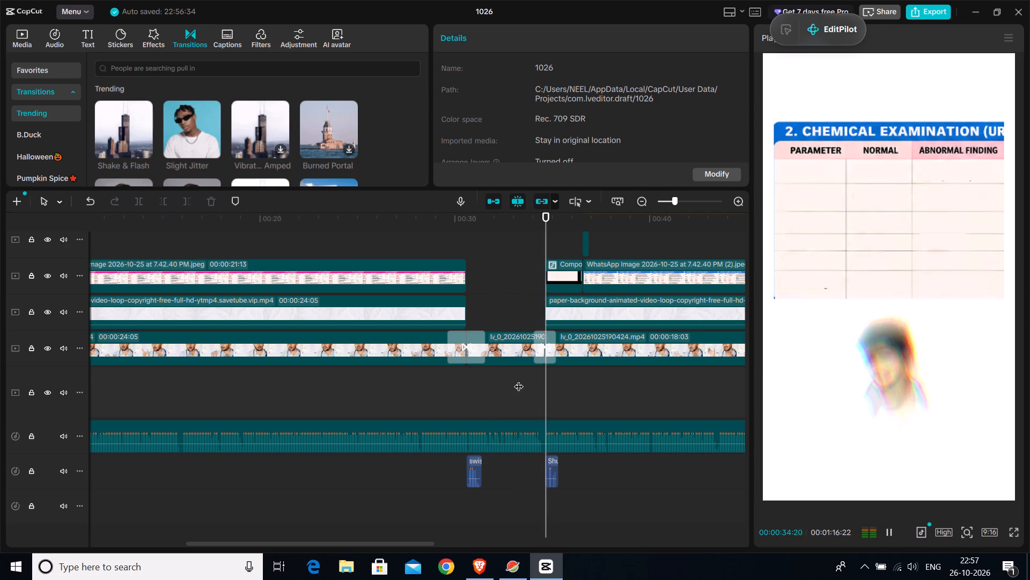
key(space)
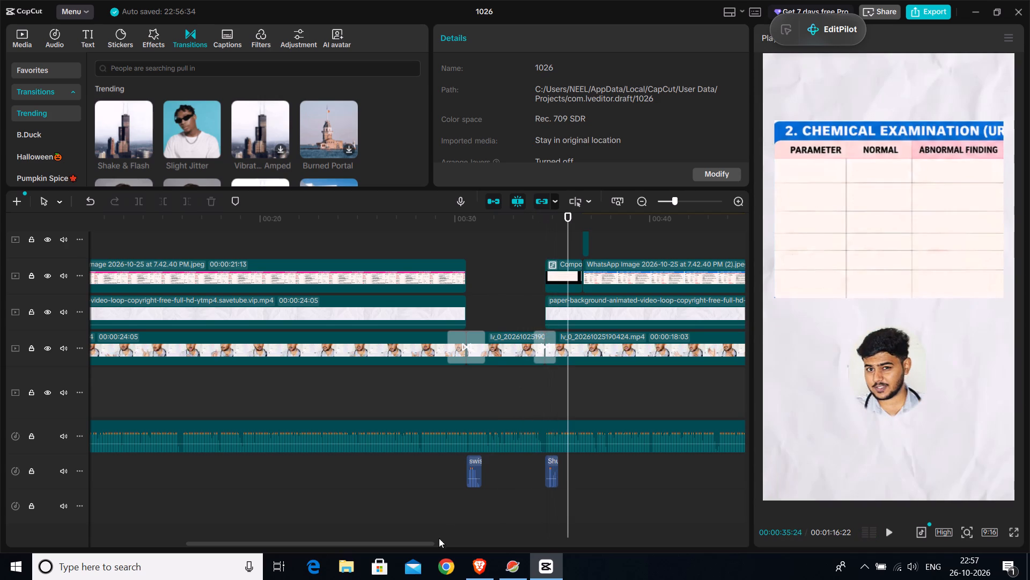
Review the opening of the chemical examination scene, split its short compound clip at 00:00:35:19, and delete the second part.
drag(431, 542, 514, 546)
key(space)
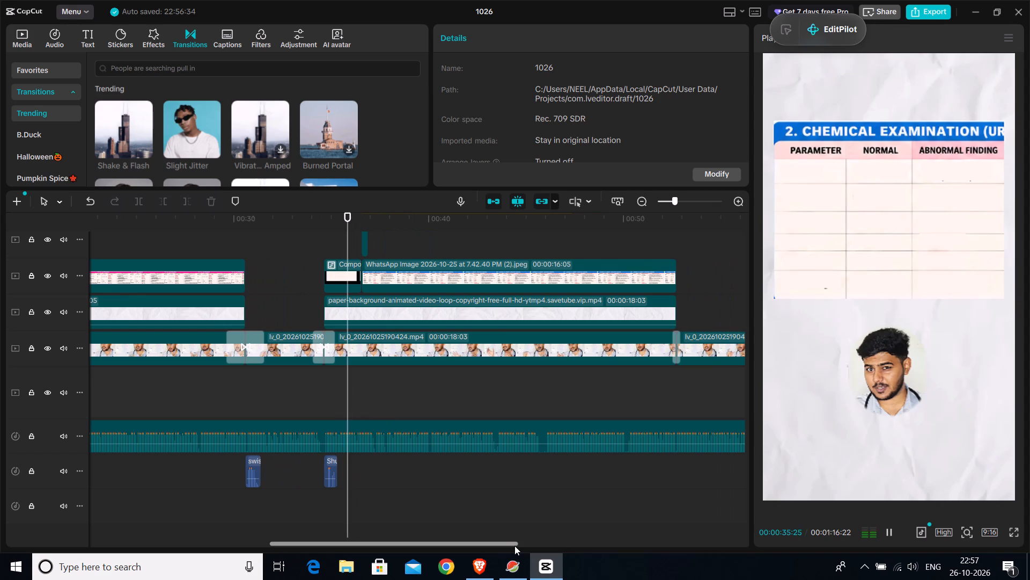
key(space)
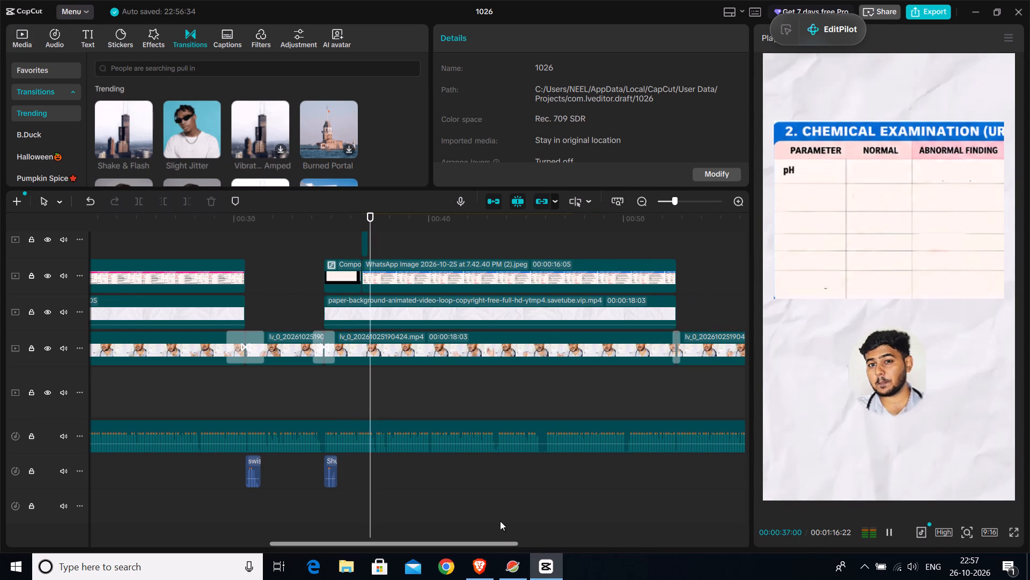
click(345, 387)
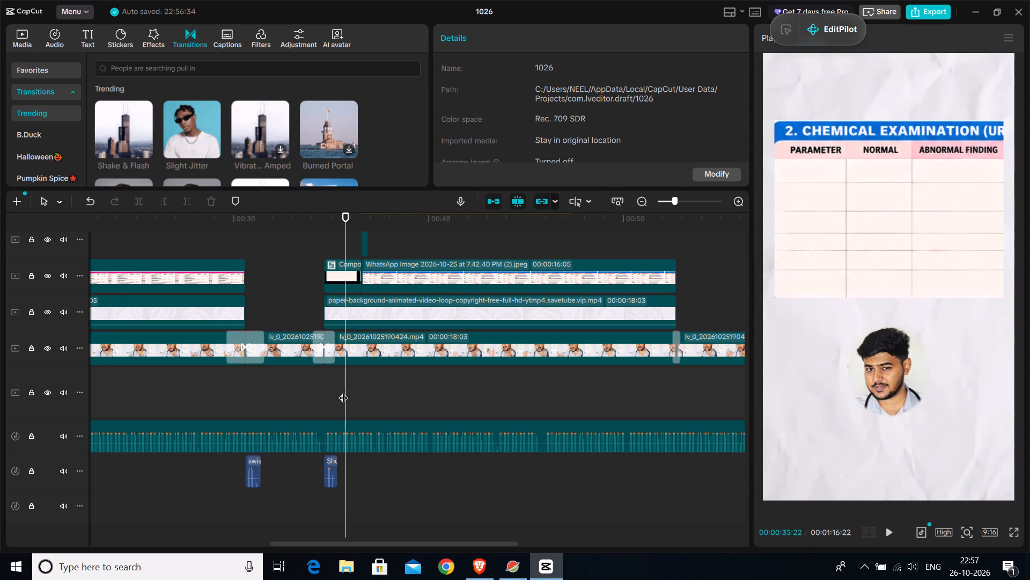
key(space)
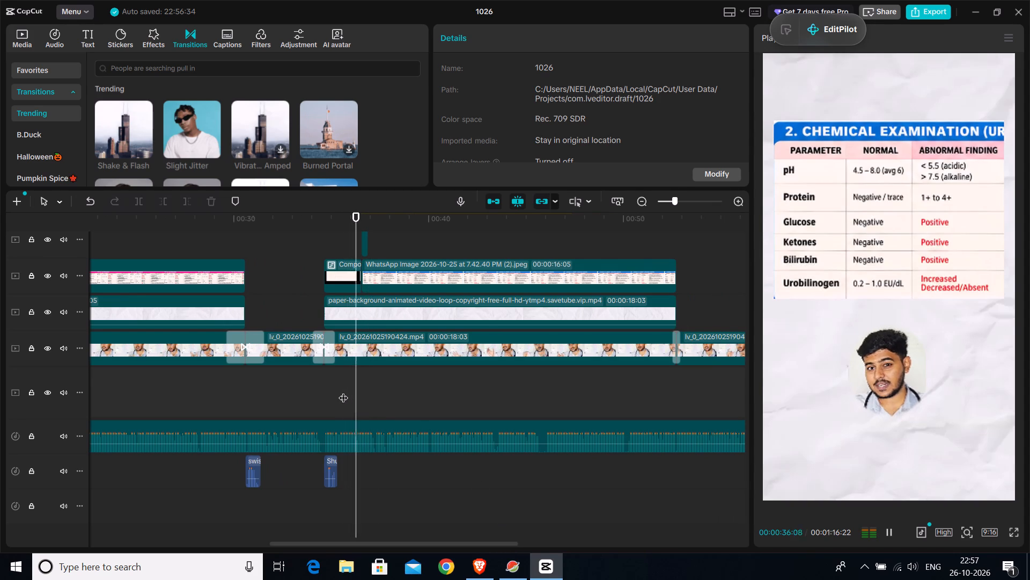
key(space)
scroll(347, 387, up, 4)
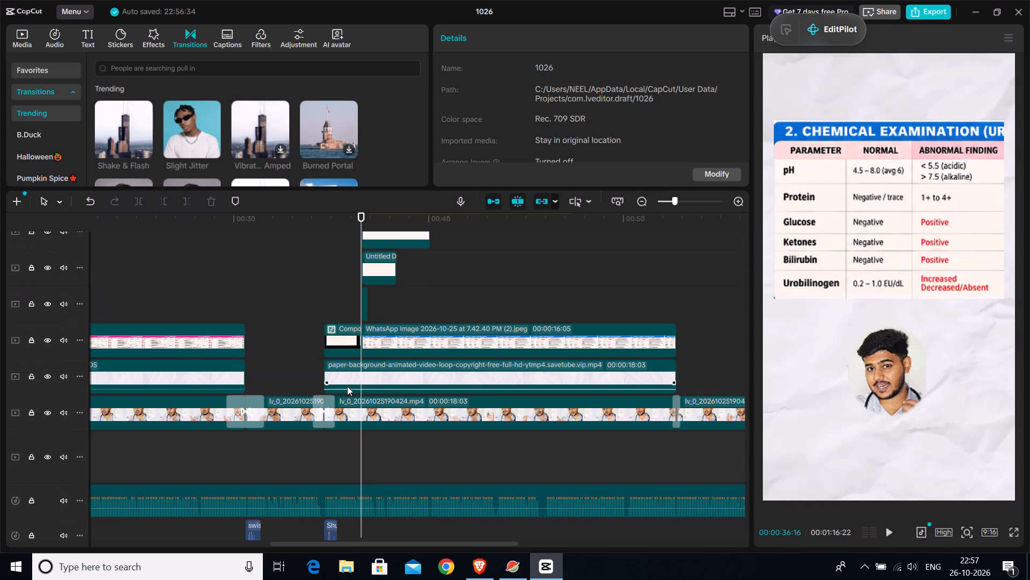
scroll(347, 386, up, 1)
click(344, 320)
click(355, 350)
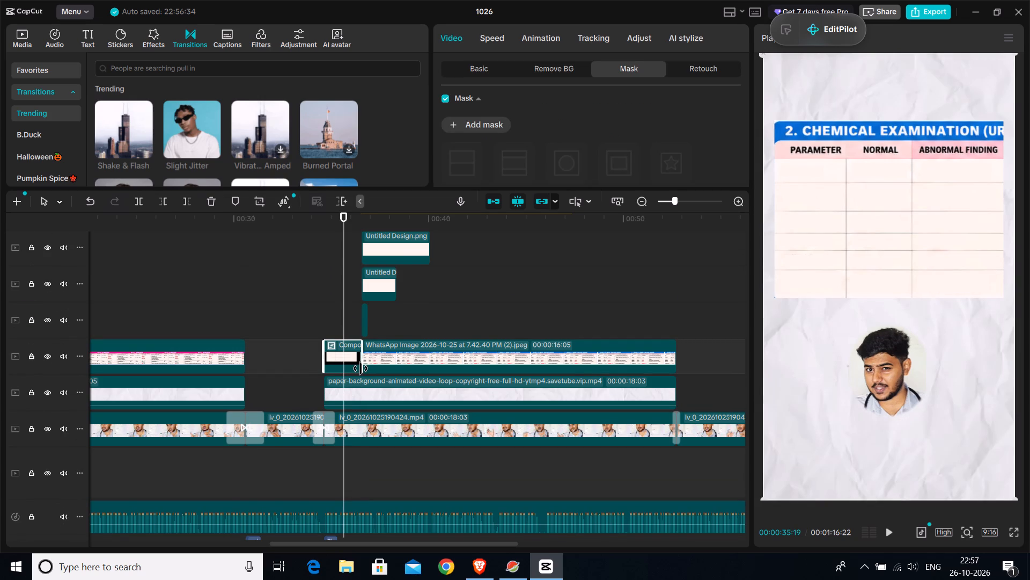
key(f)
key(Delete)
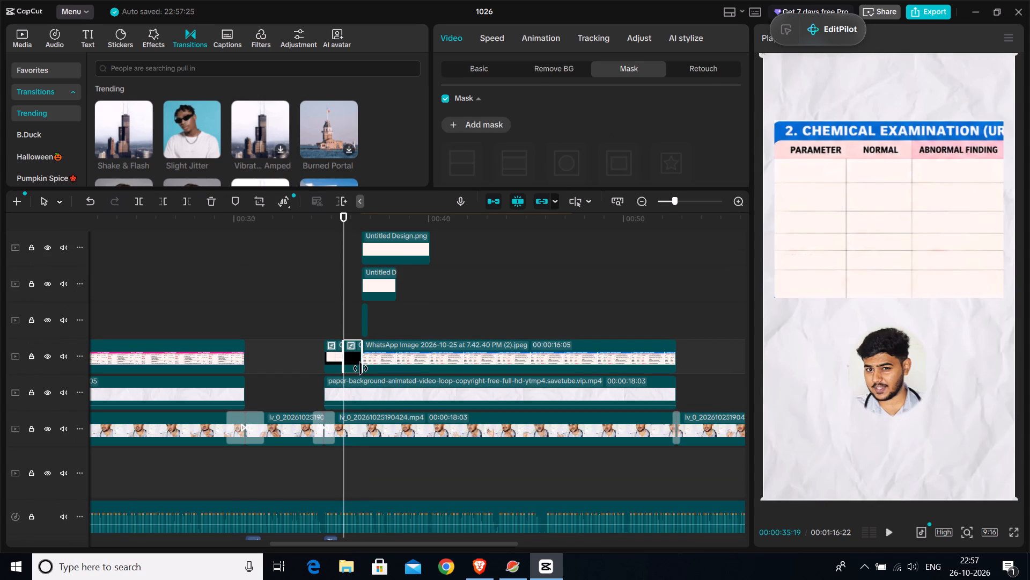
Copy the remaining first part of the compound clip at the start of the chemical examination scene.
click(326, 350)
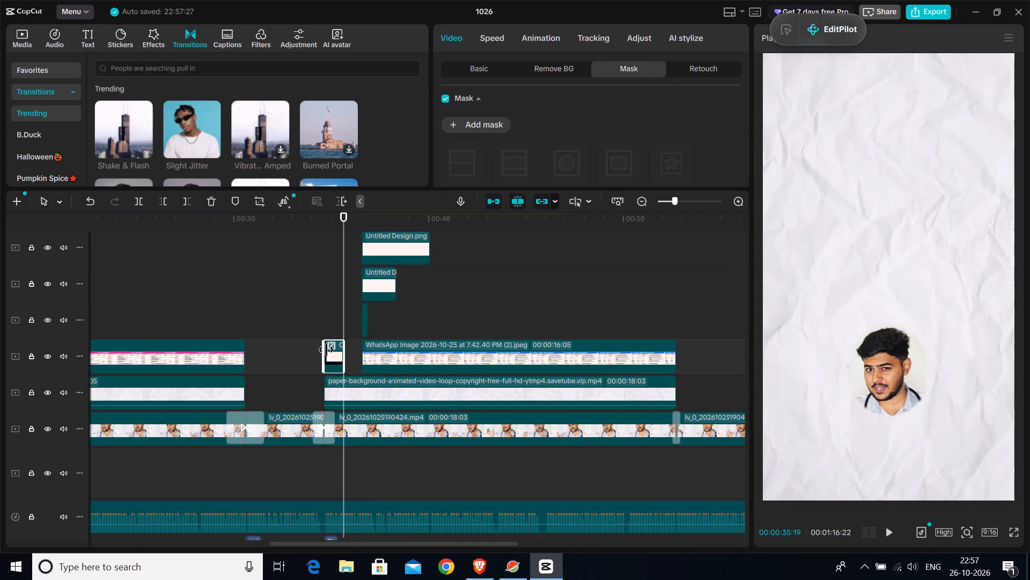
key(ctrl+c)
Paste the copied compound clip and place it directly after the original, in the gap before the chemical examination table image.
key(ctrl+v)
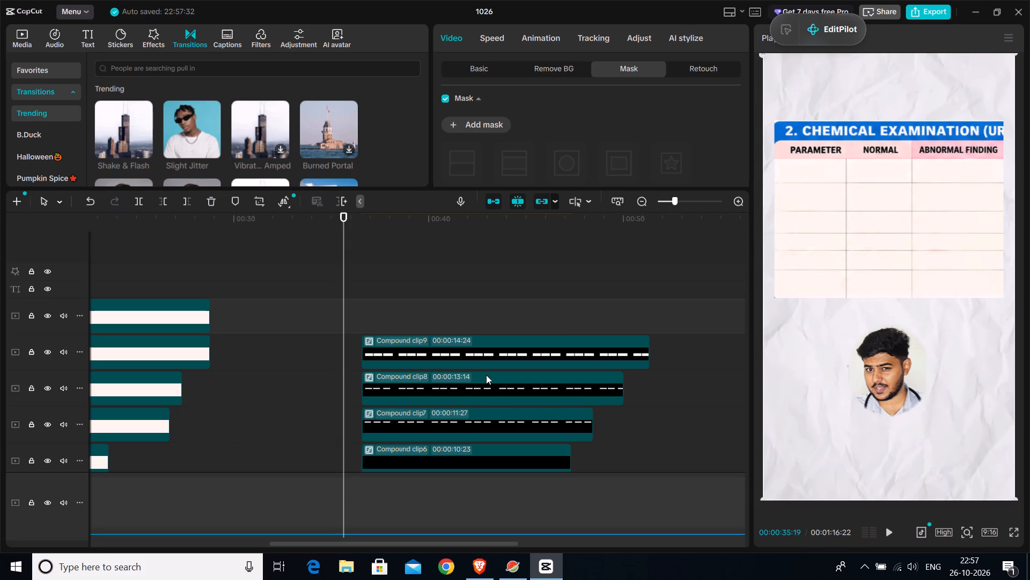
key(ctrl+z)
scroll(486, 375, down, 14)
scroll(488, 374, up, 1)
scroll(488, 374, down, 1)
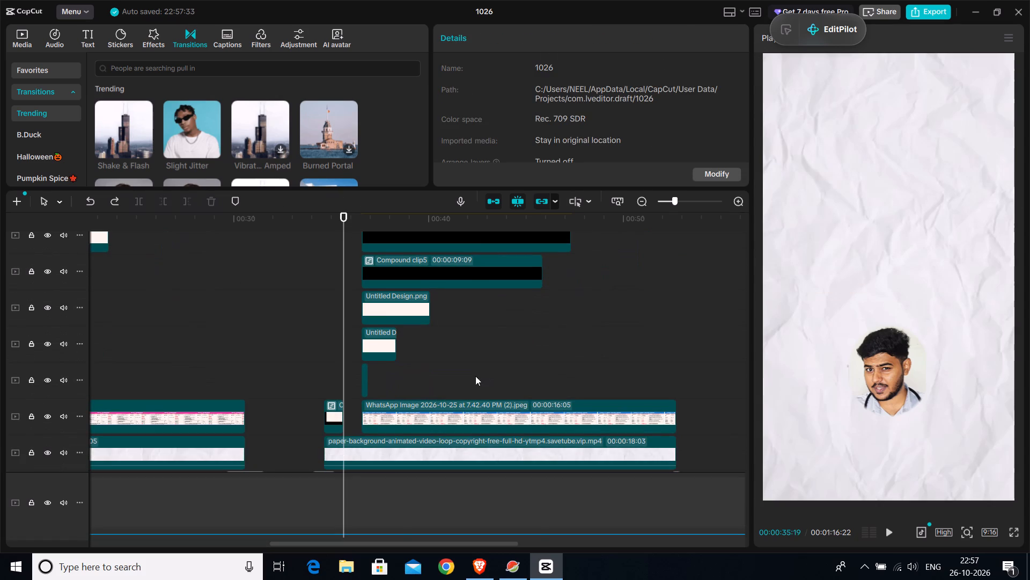
click(334, 381)
key(ctrl+v)
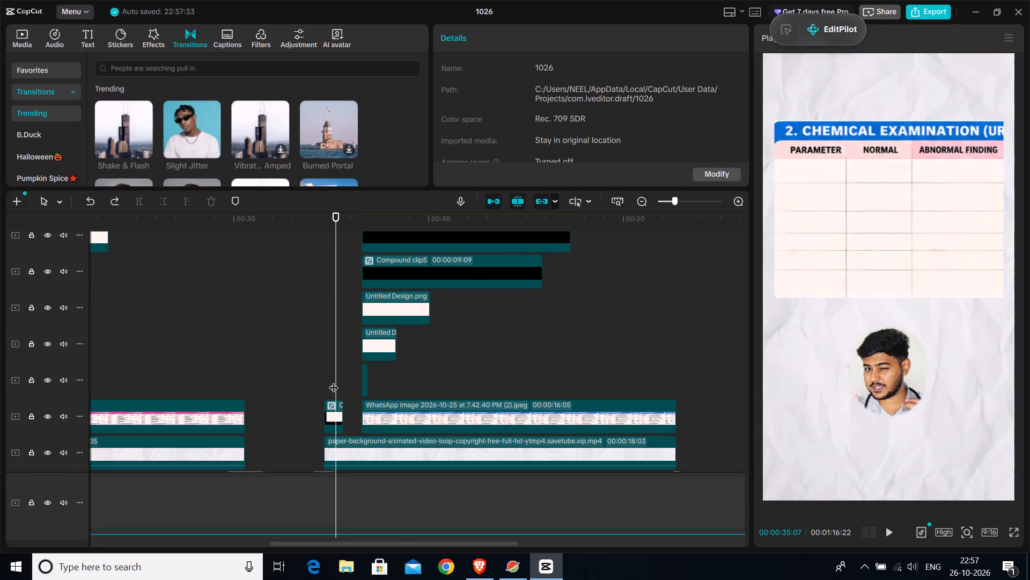
drag(355, 385, 349, 385)
drag(342, 382, 348, 419)
Play back the join between the compound clips and the chemical examination table image from 00:00:35:07, replaying the pH row's appearance.
click(344, 383)
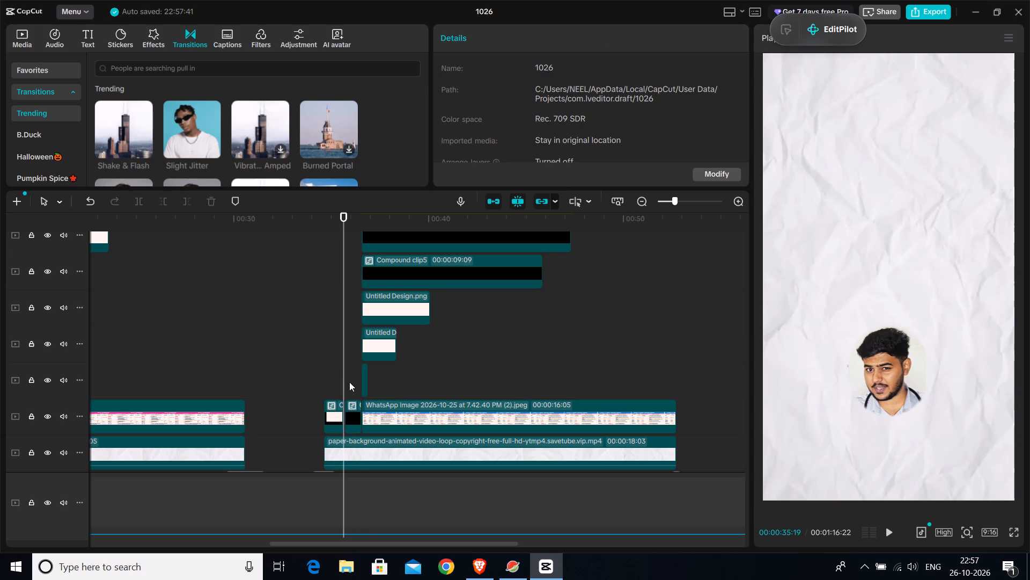
click(350, 382)
click(335, 378)
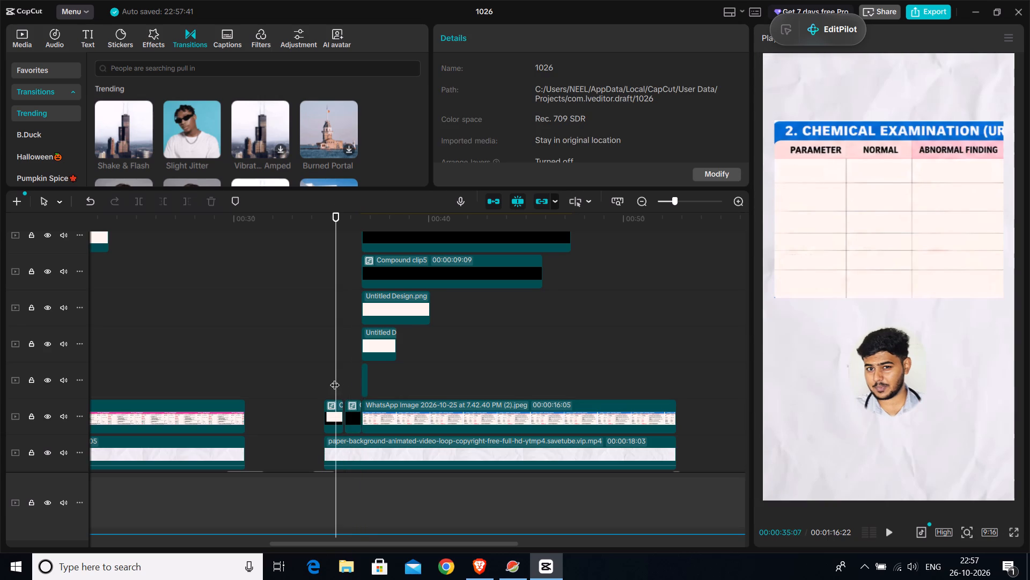
click(342, 417)
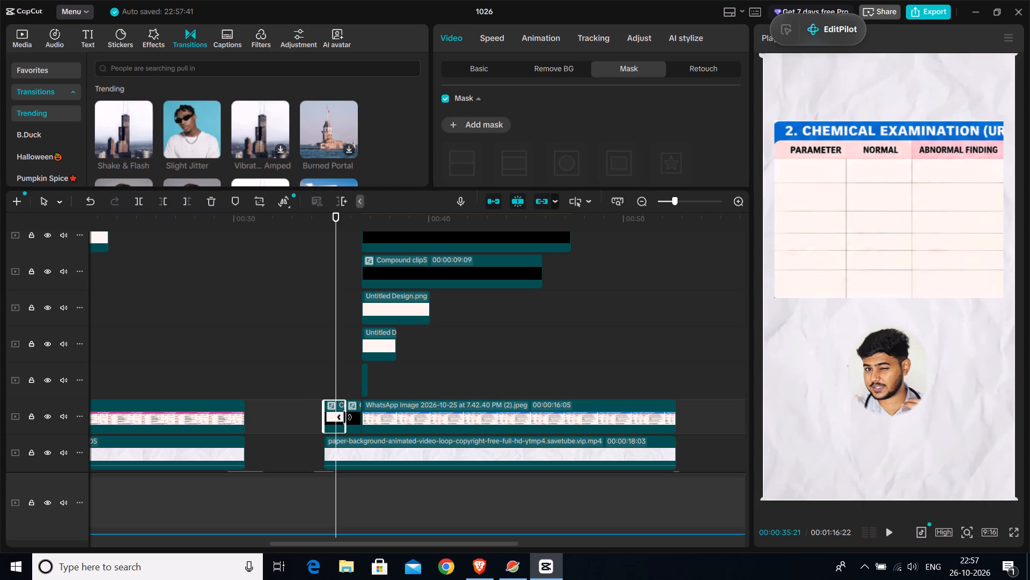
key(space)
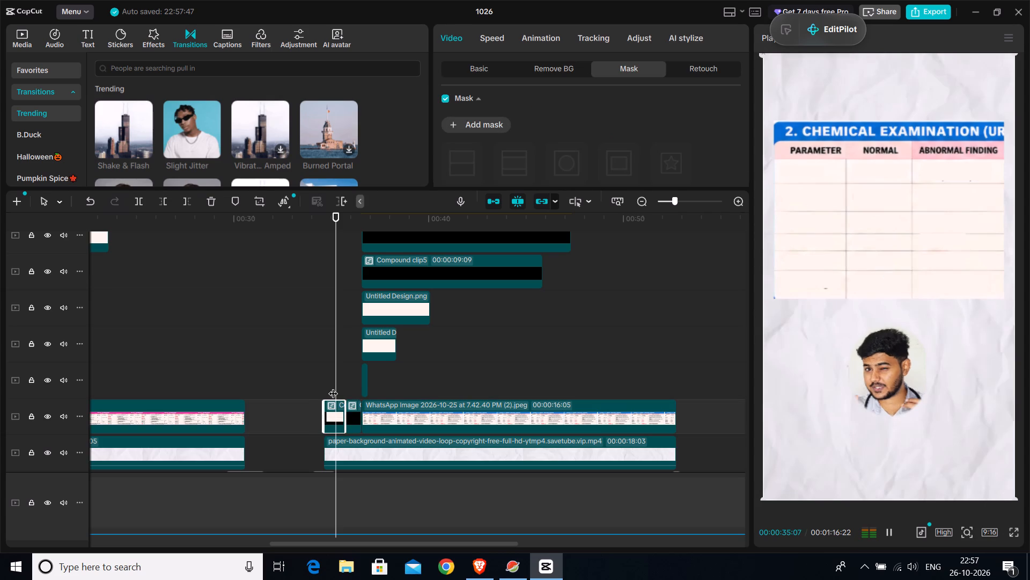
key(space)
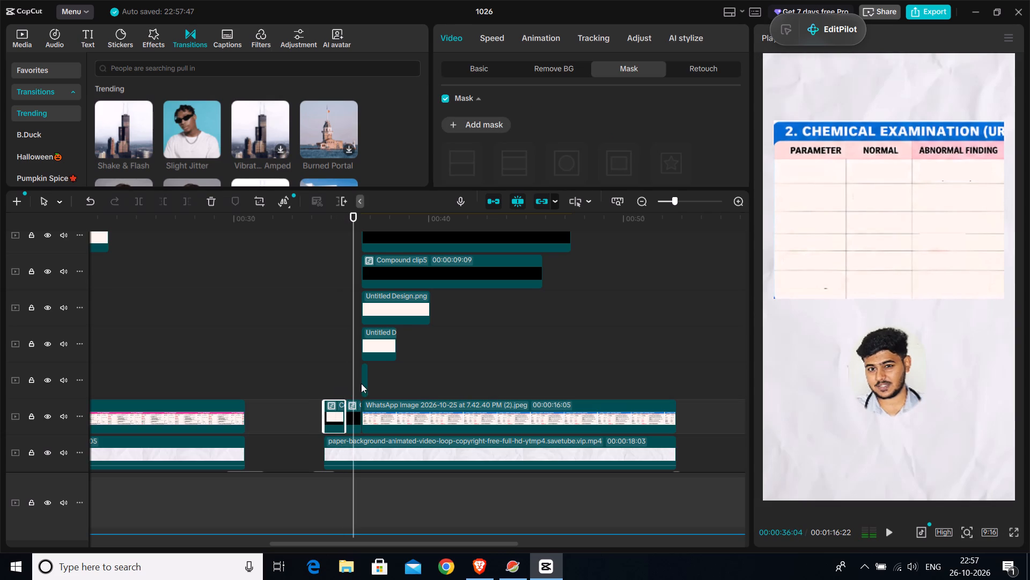
click(353, 375)
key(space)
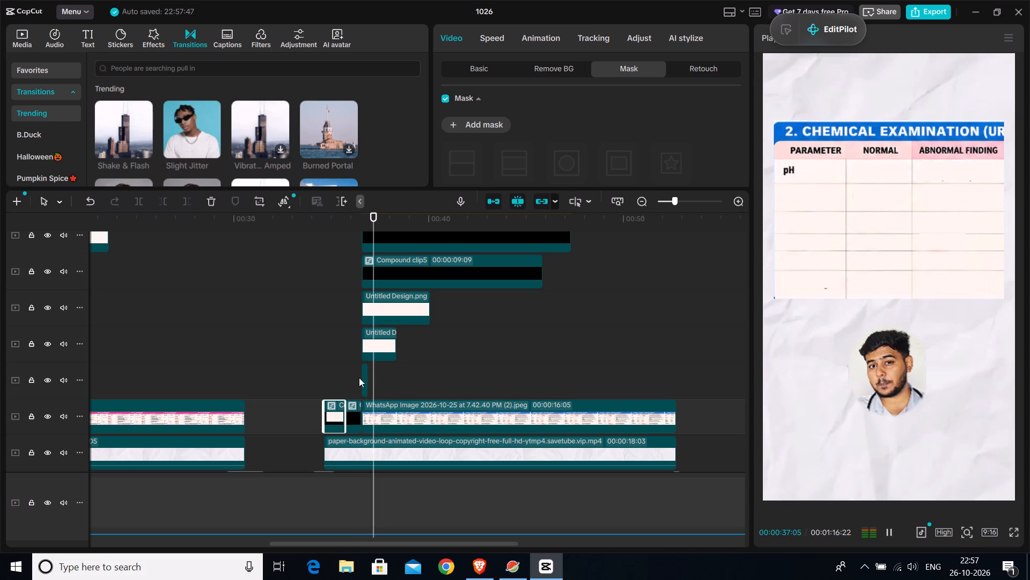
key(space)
click(358, 345)
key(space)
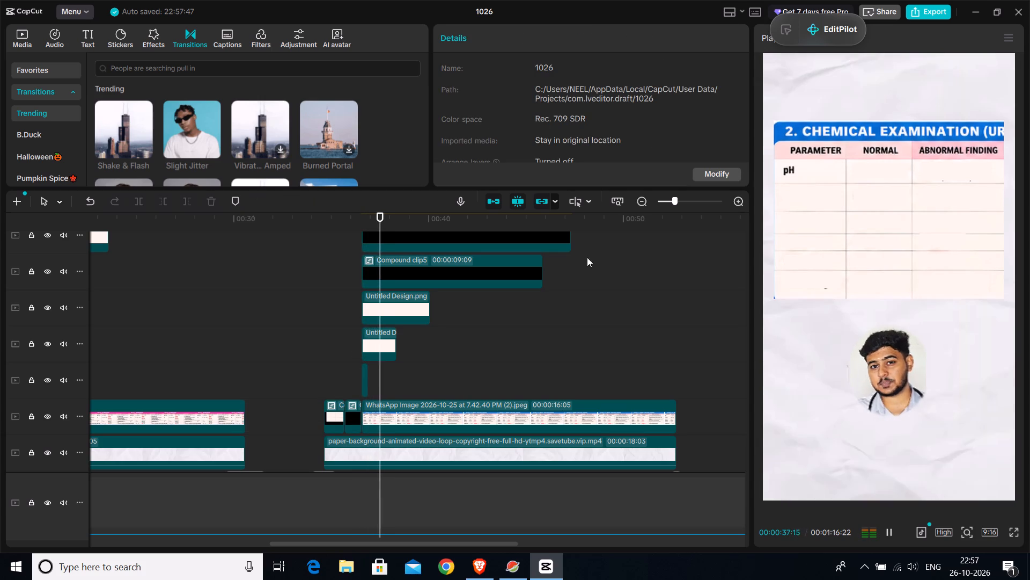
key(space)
Open the preview playback quality options.
click(945, 532)
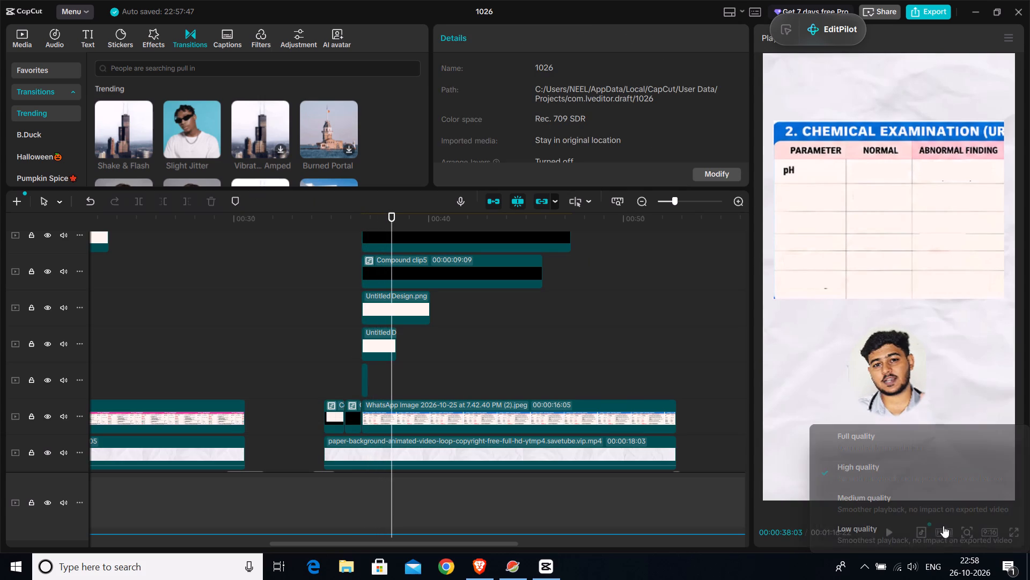
Set the preview playback quality to Low.
click(927, 533)
click(343, 346)
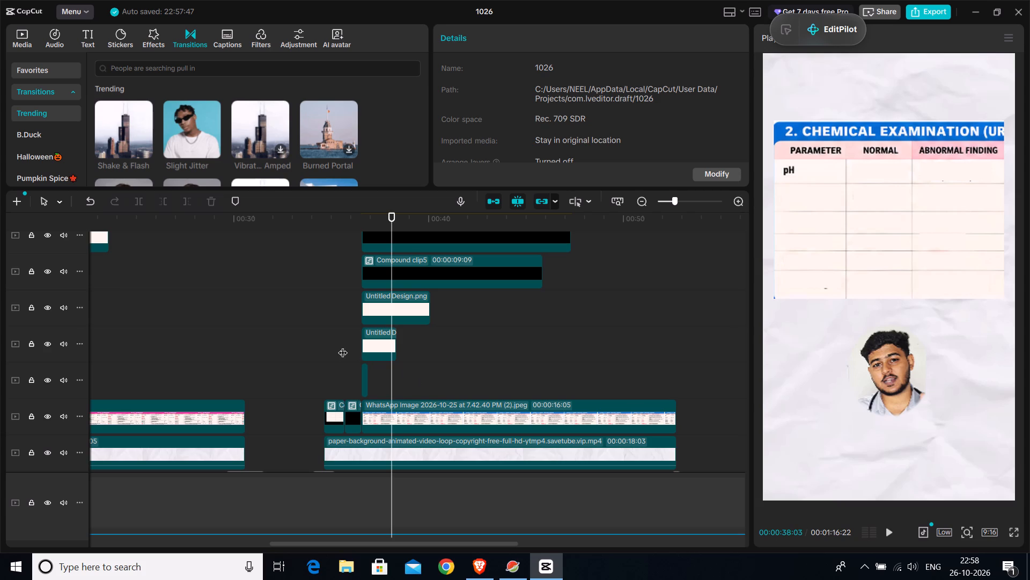
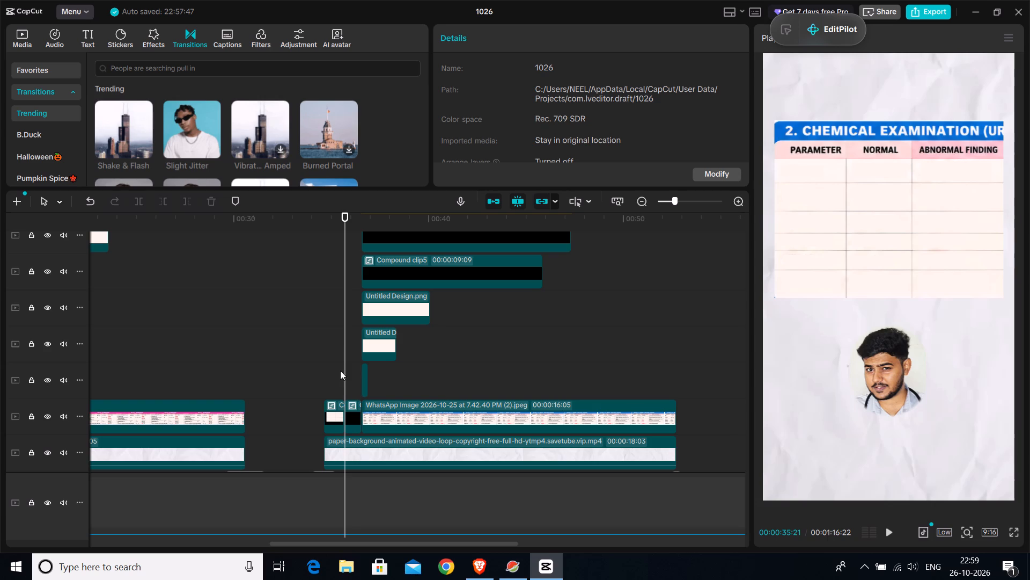
Review the opening of the chemical examination scene, from its two short compound clips to the point where the pH label appears.
drag(348, 375, 349, 378)
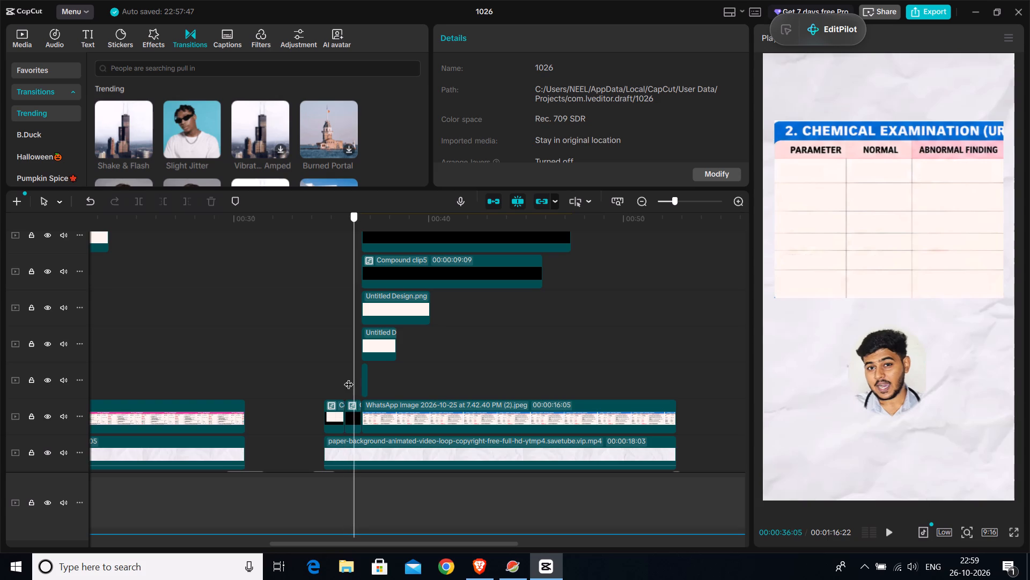
drag(349, 378, 335, 384)
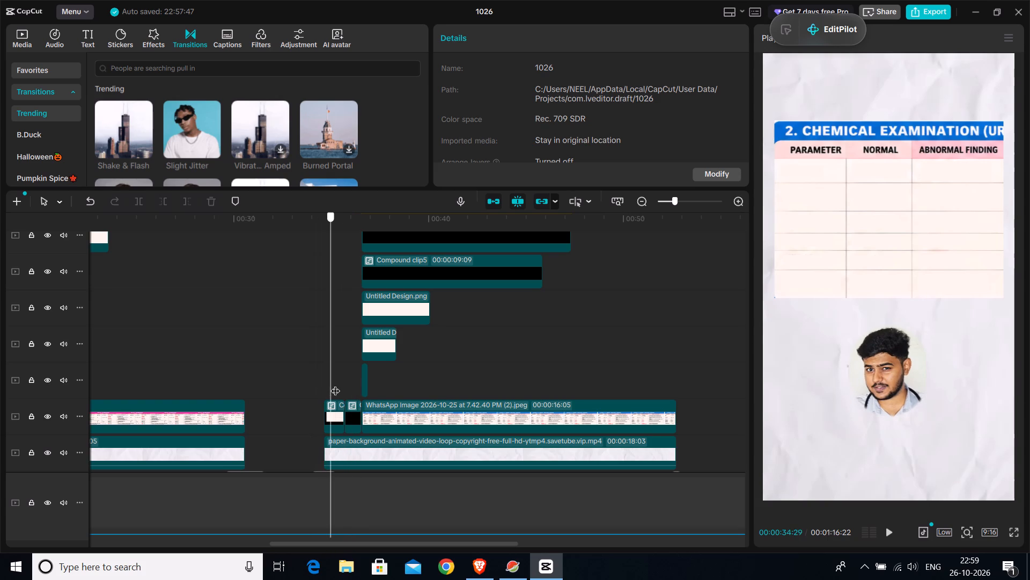
drag(335, 384, 355, 383)
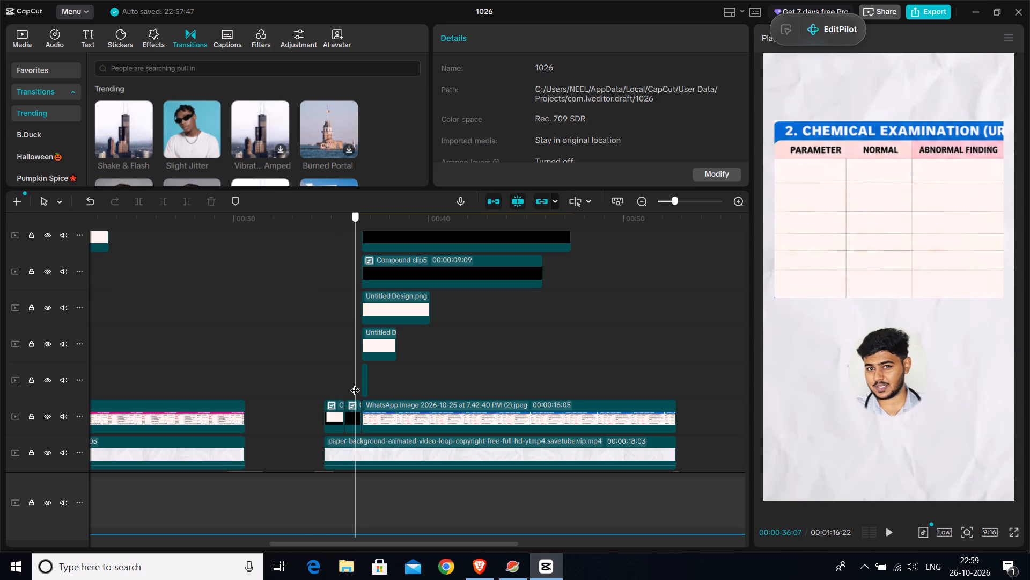
drag(355, 383, 345, 381)
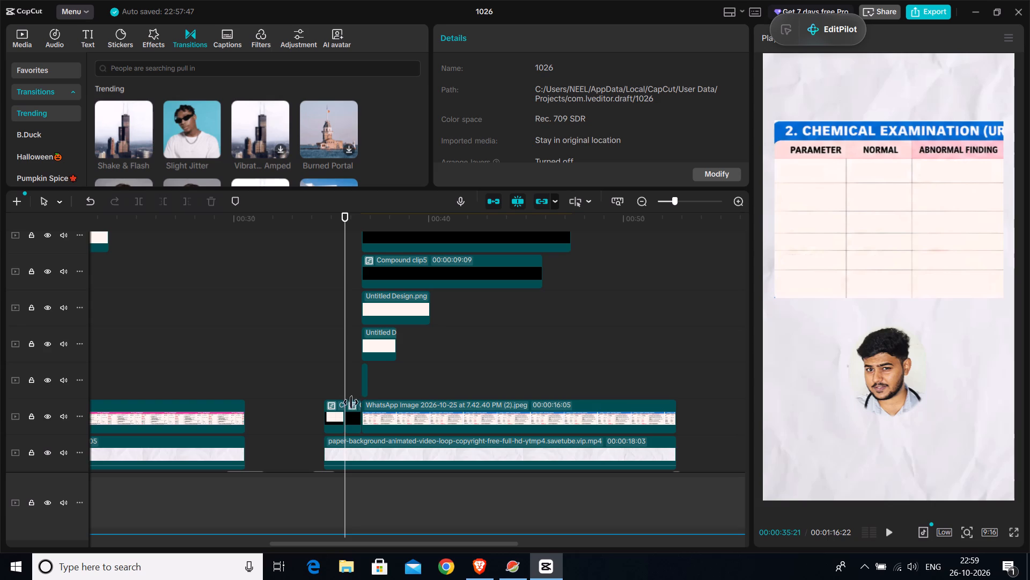
key(space)
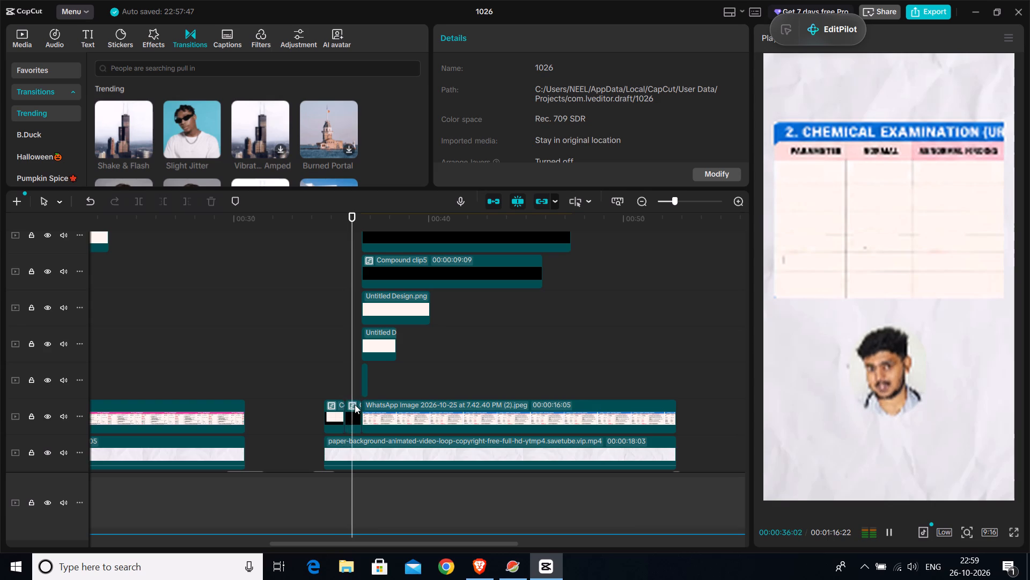
key(space)
click(355, 381)
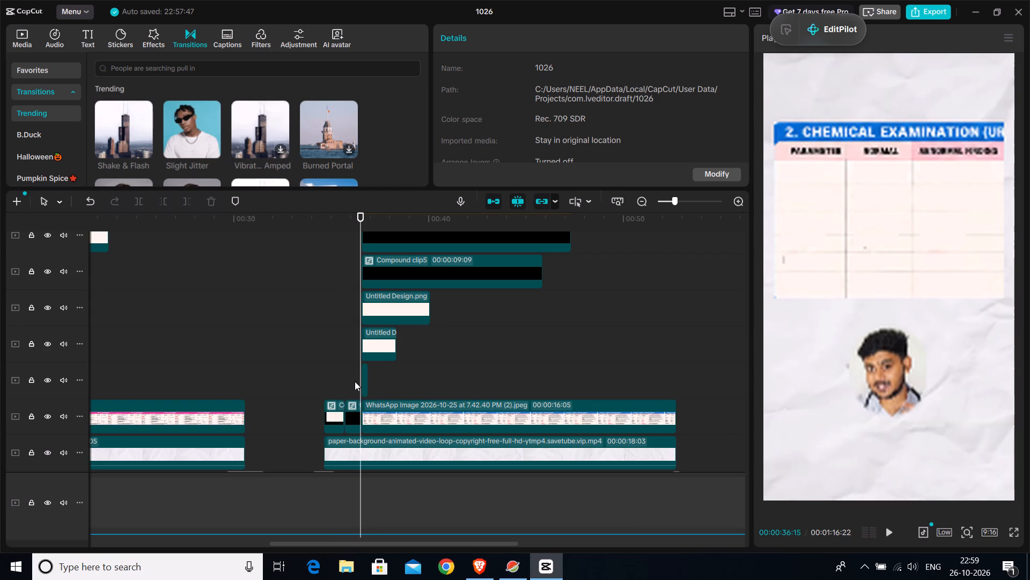
drag(353, 380, 360, 380)
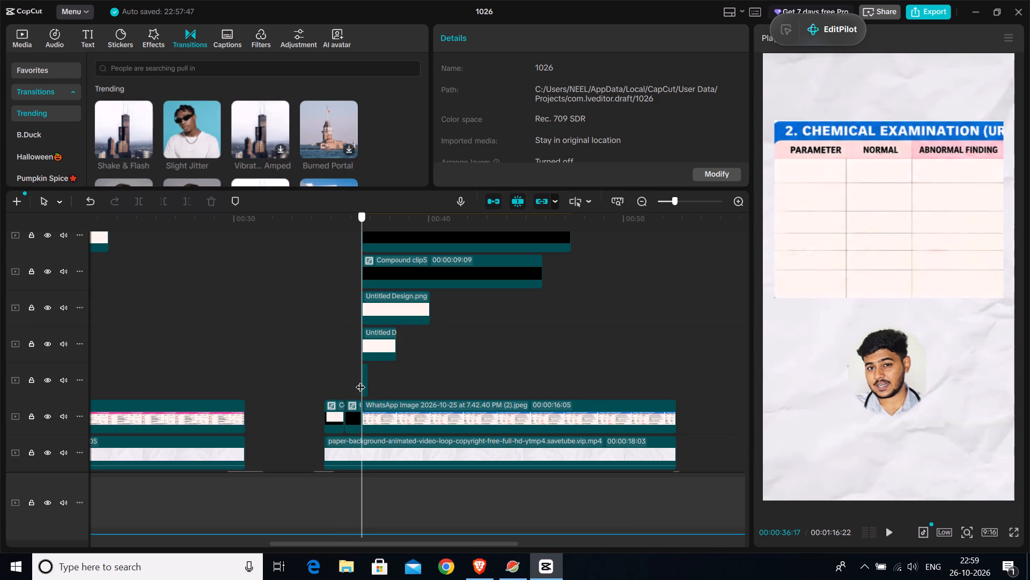
drag(360, 380, 377, 381)
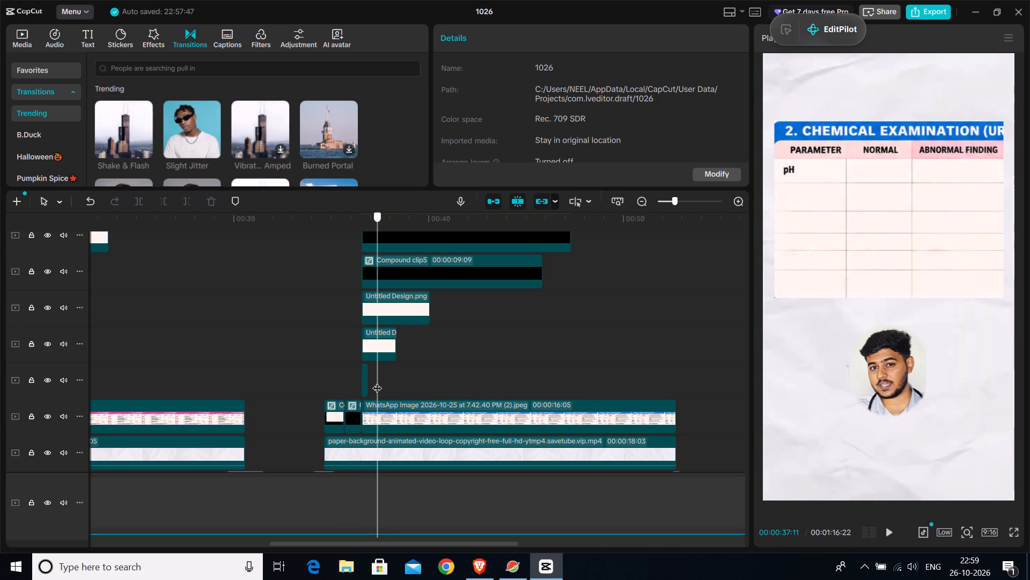
drag(377, 381, 365, 392)
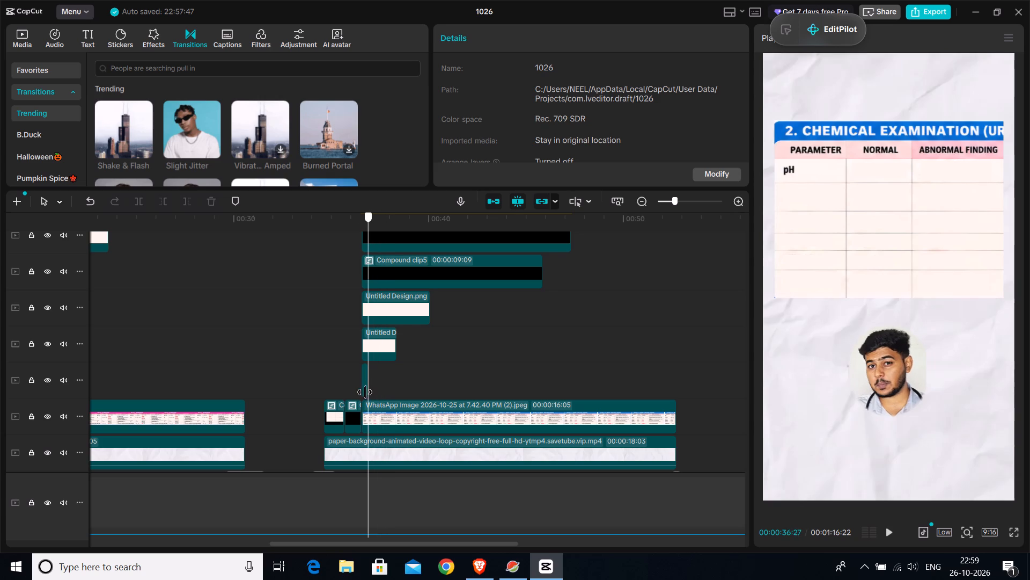
drag(365, 392, 362, 394)
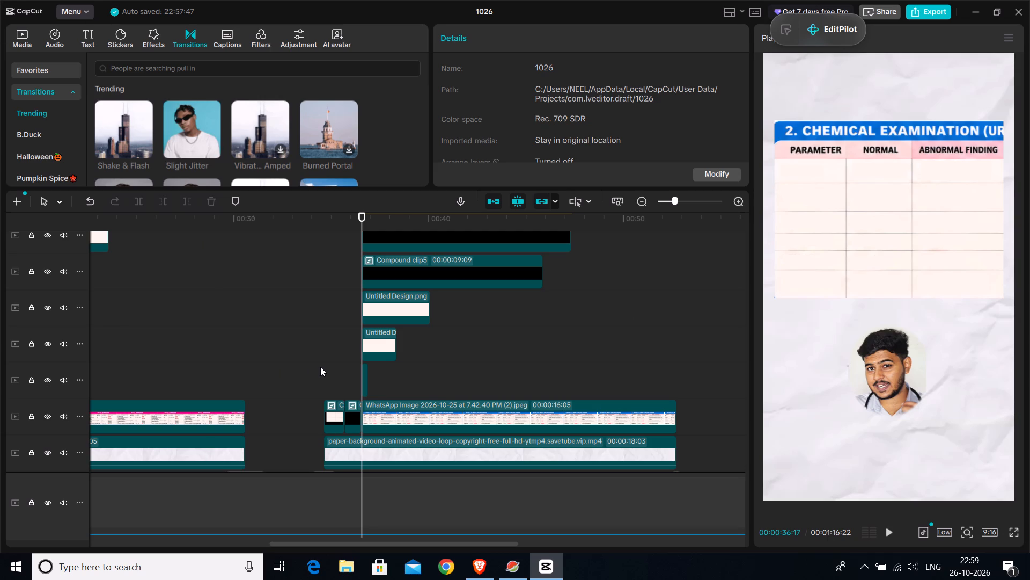
Play the chemical examination table from 00:00:36:17 and check the timing of the pH row's parameter, normal and abnormal finding entries.
key(space)
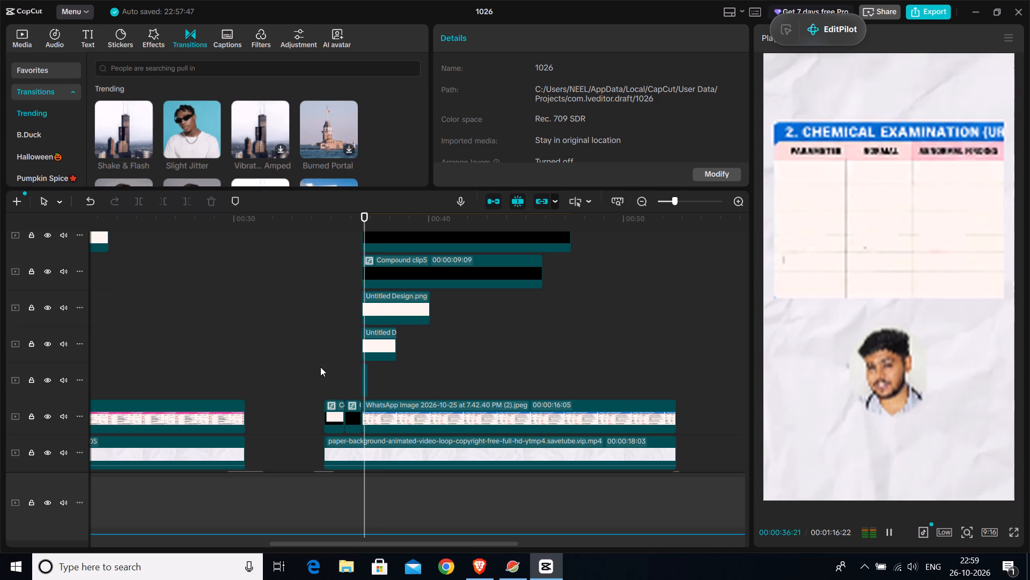
key(space)
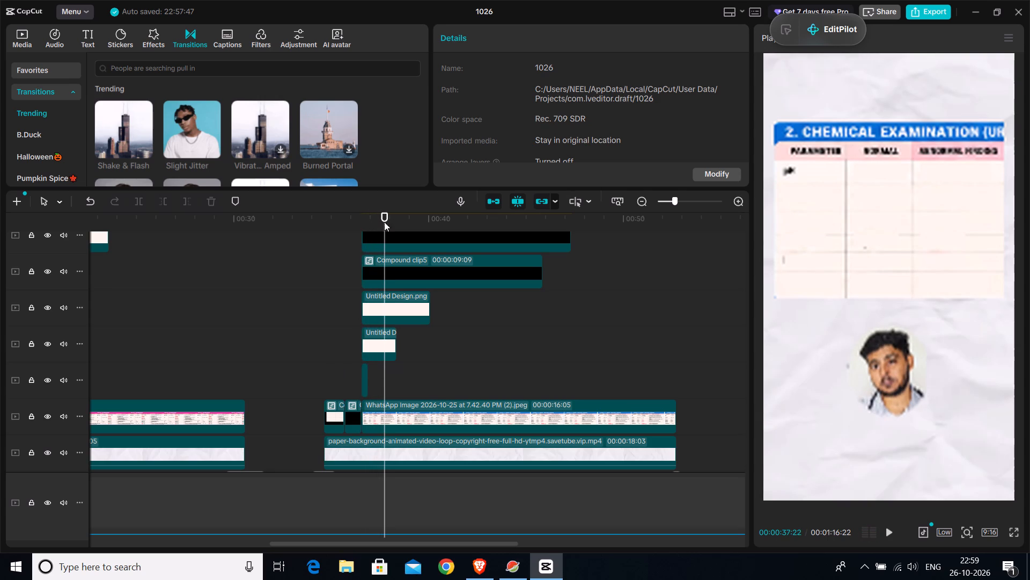
click(365, 221)
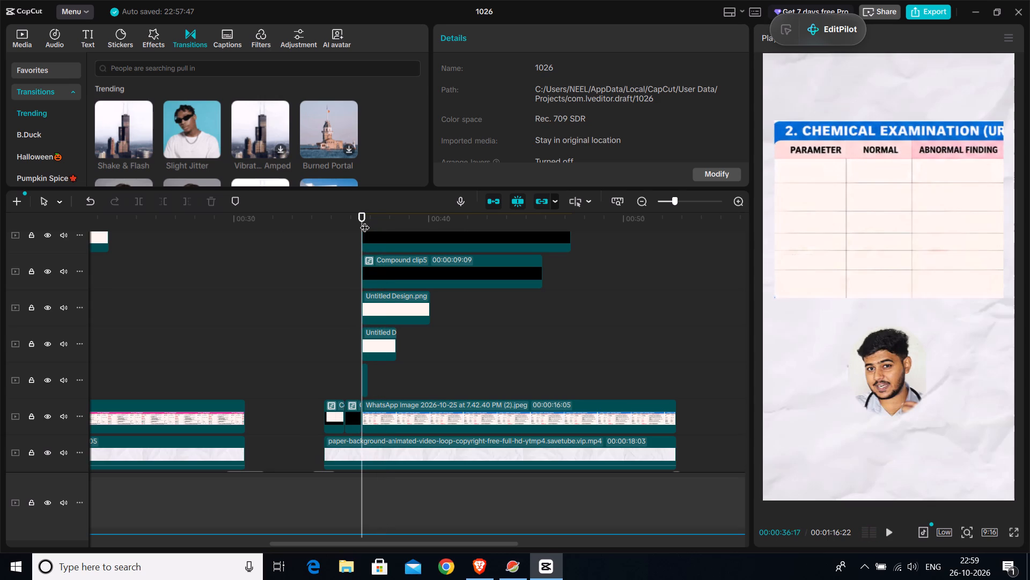
key(space)
key(space)
key(space)
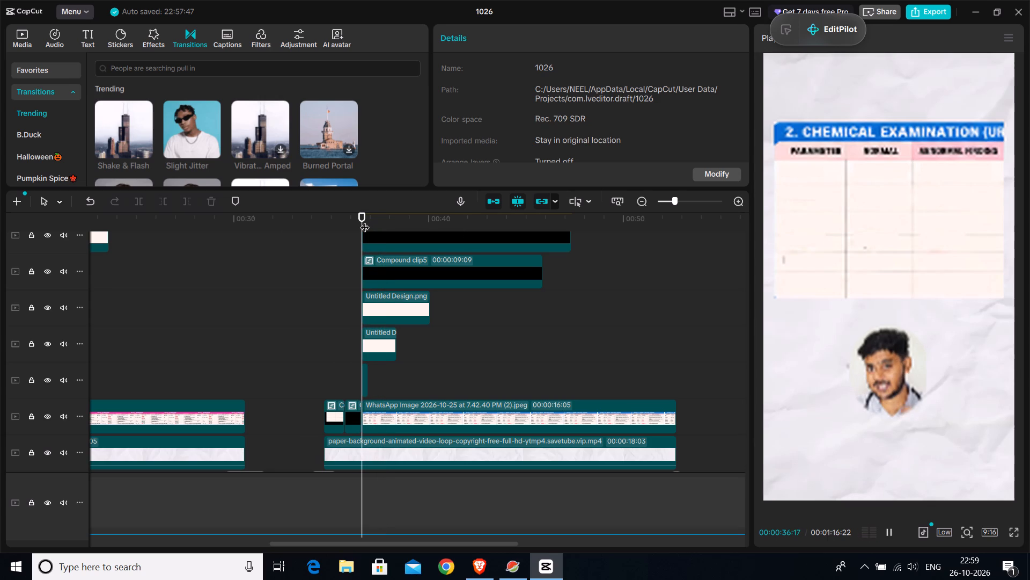
key(space)
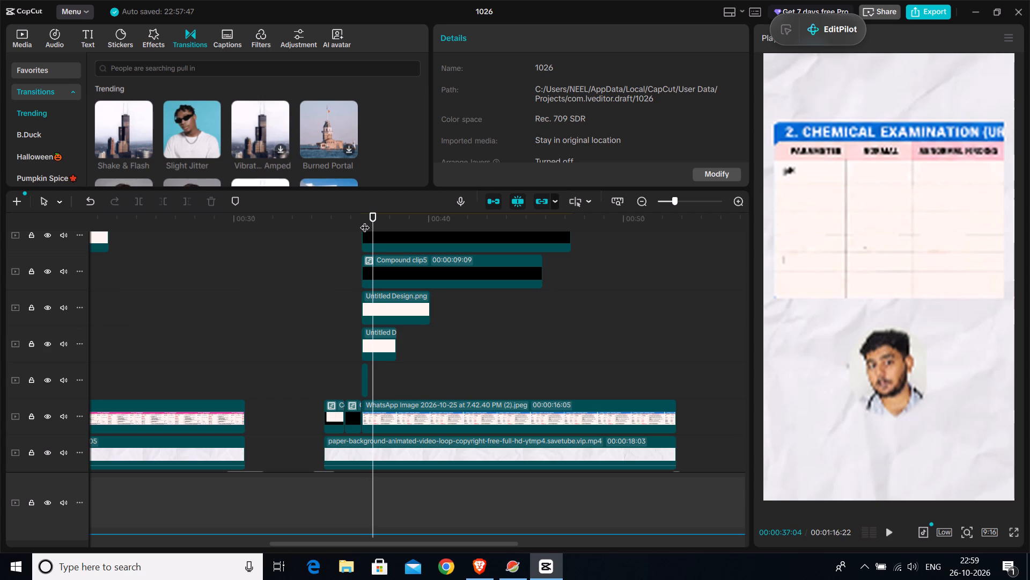
key(space)
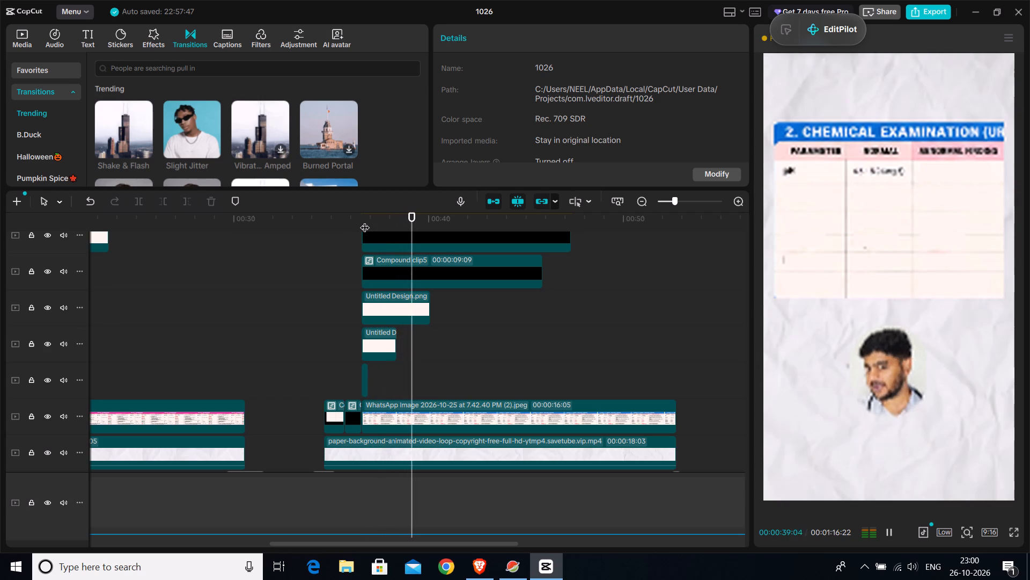
key(space)
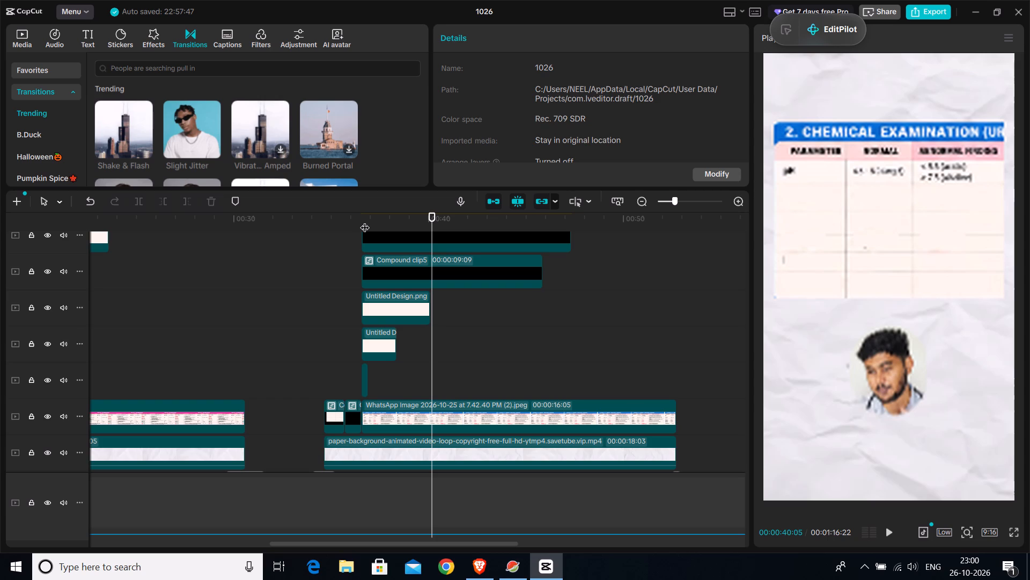
key(space)
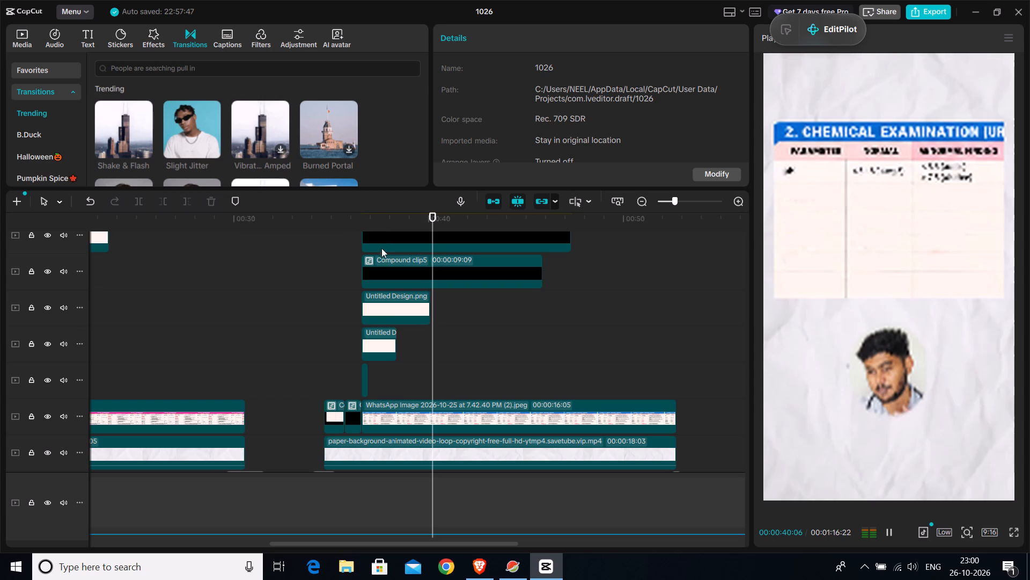
key(space)
click(429, 353)
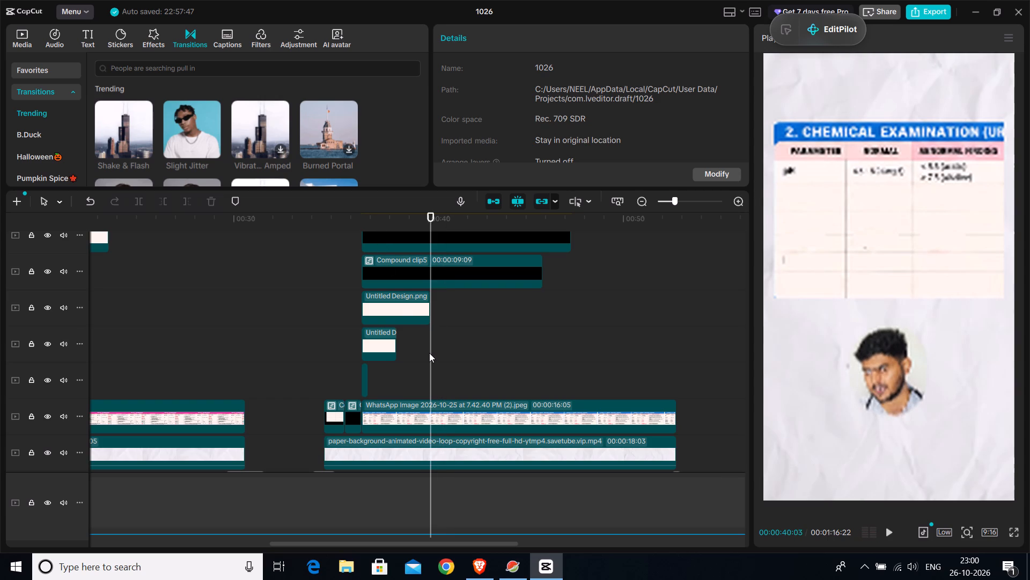
drag(435, 356, 475, 386)
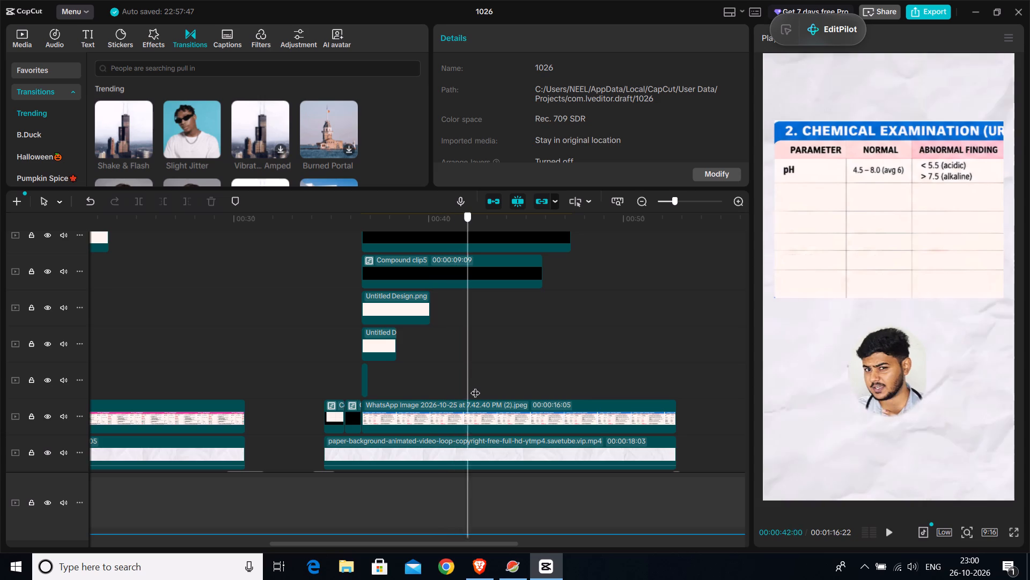
drag(475, 386, 477, 388)
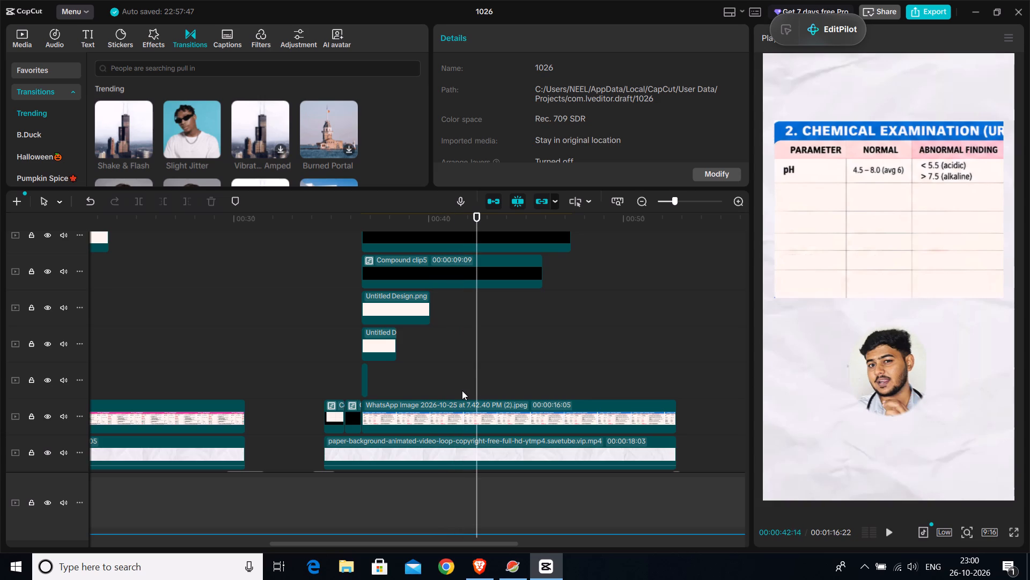
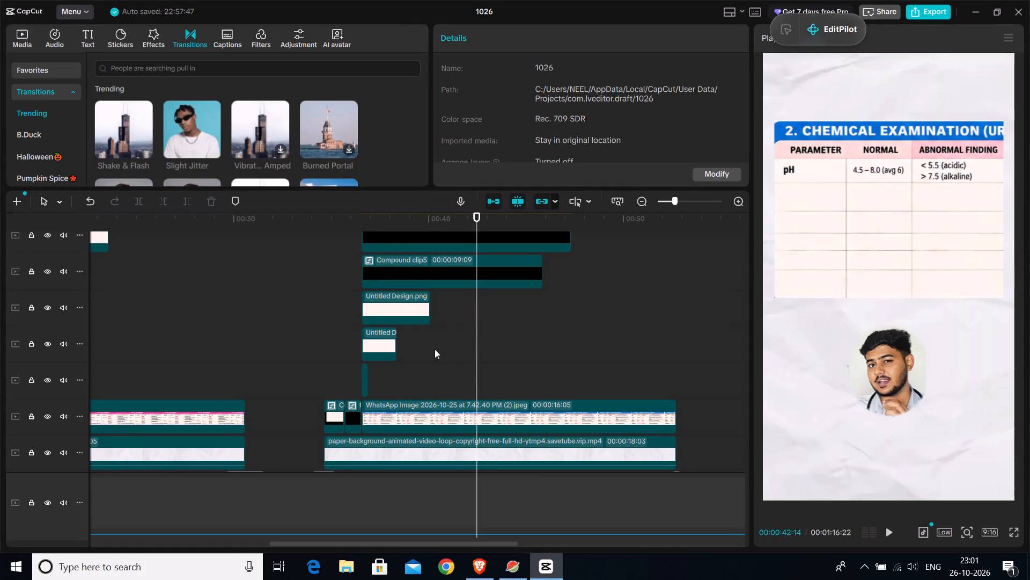
Play the chemical examination table from 00:00:36:17 to the scene's end and check the timing of the row reveals.
click(435, 349)
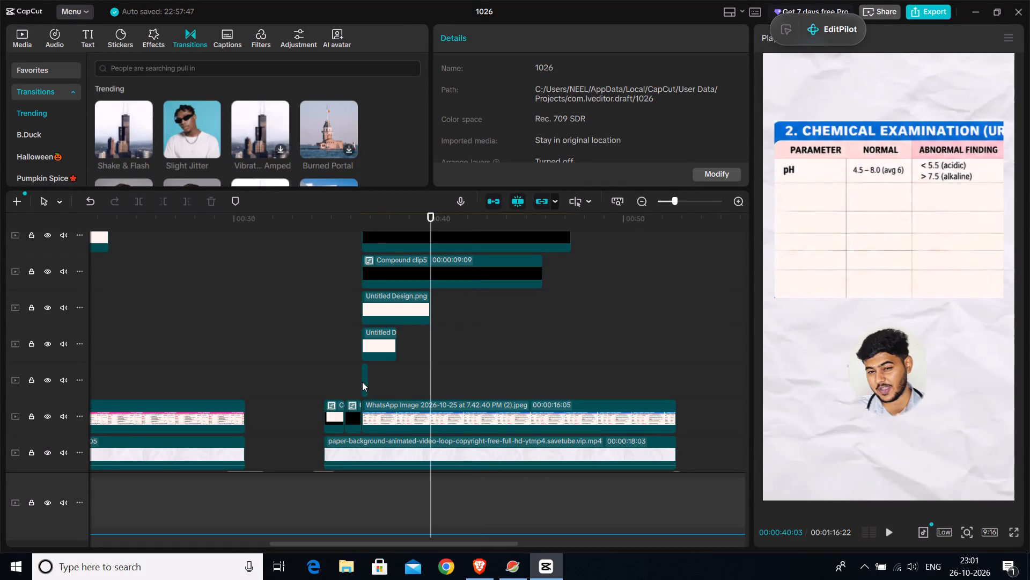
click(358, 317)
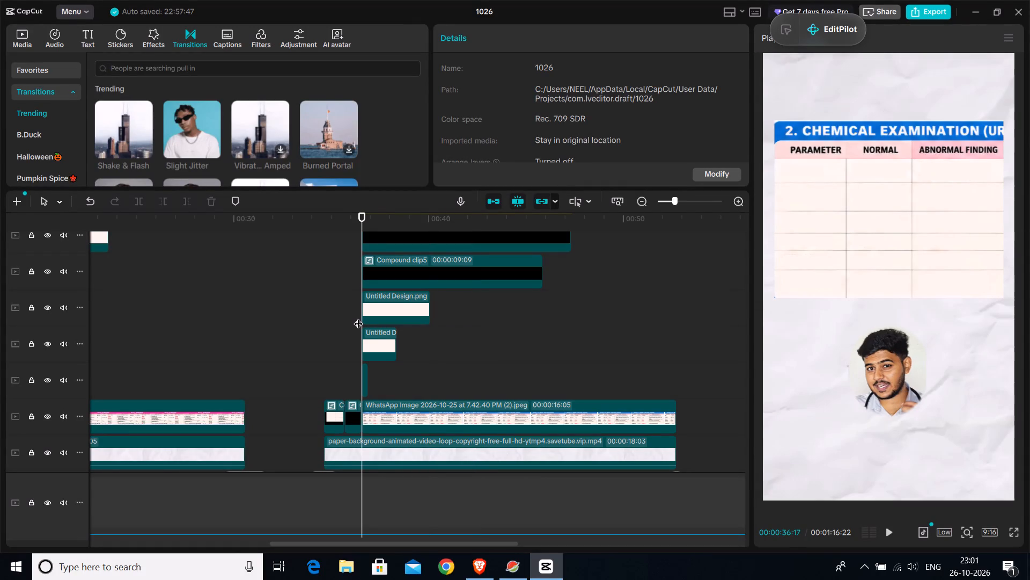
key(space)
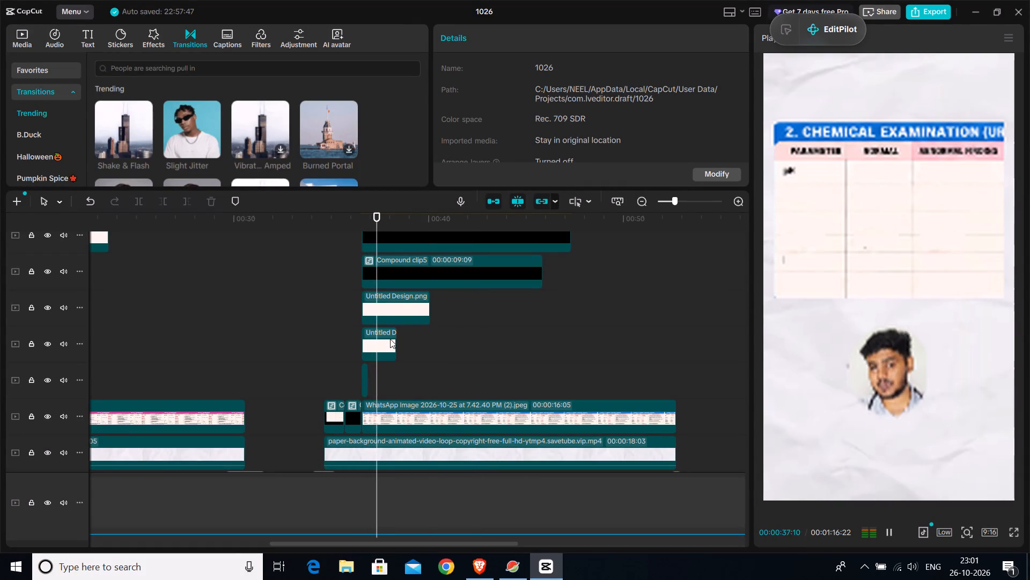
click(469, 382)
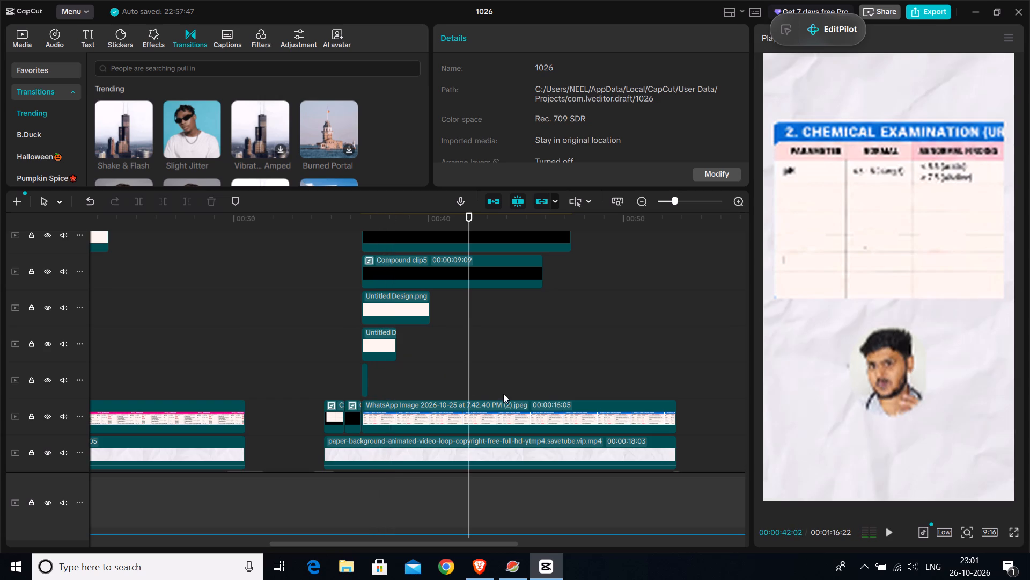
drag(470, 373, 424, 372)
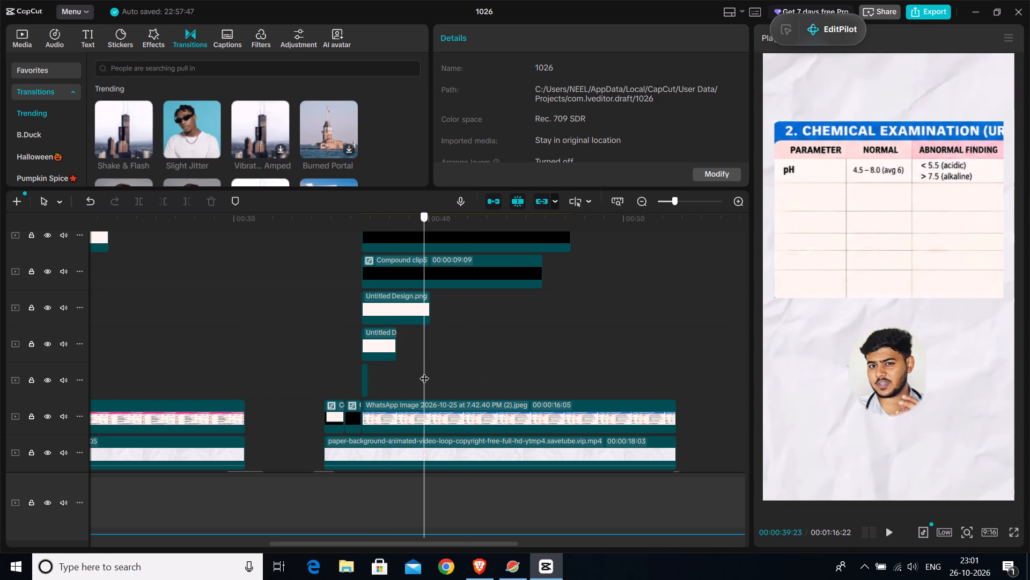
drag(424, 372, 614, 371)
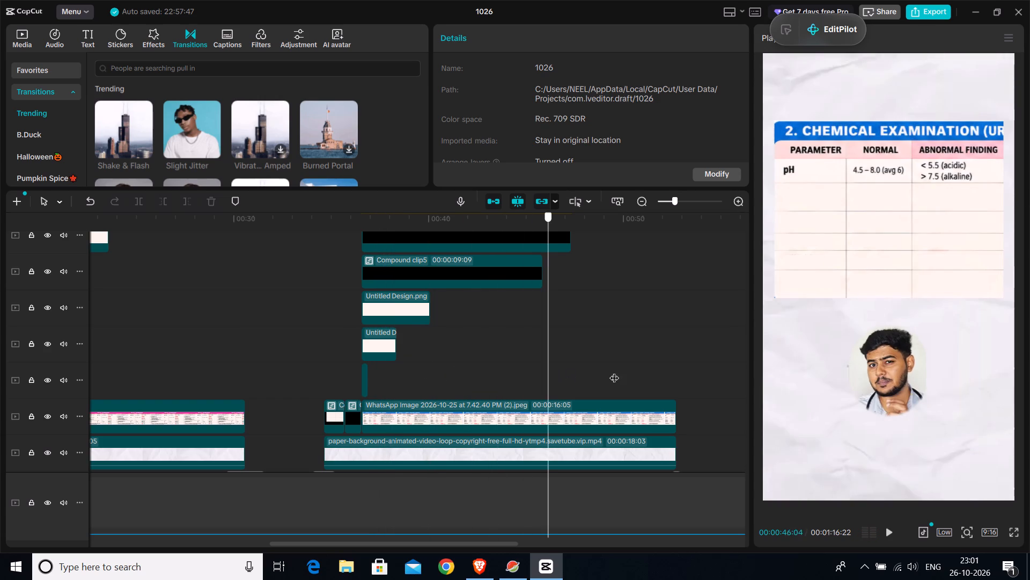
drag(614, 371, 559, 379)
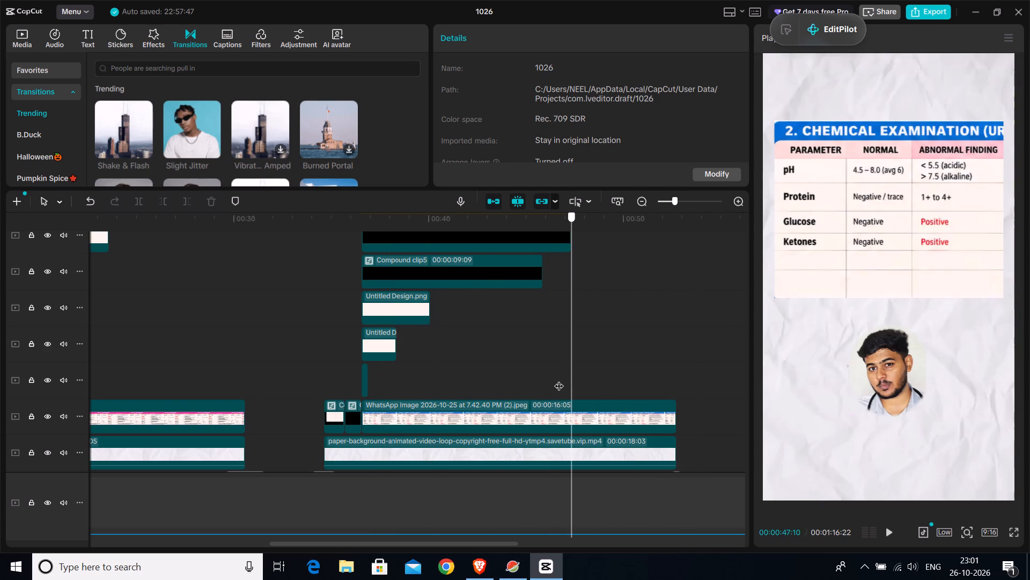
drag(559, 379, 548, 380)
key(space)
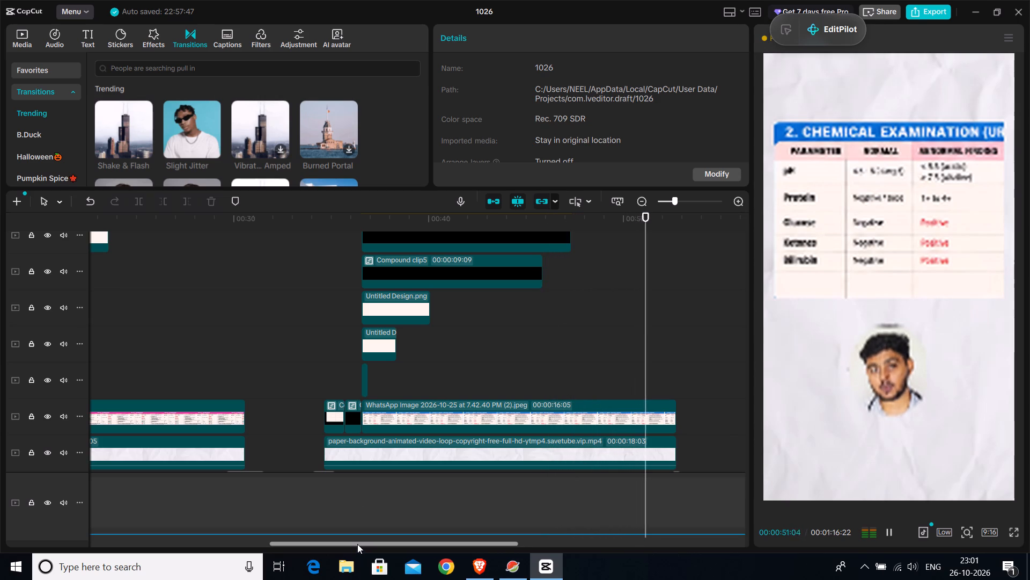
drag(357, 544, 418, 533)
scroll(538, 441, down, 3)
key(space)
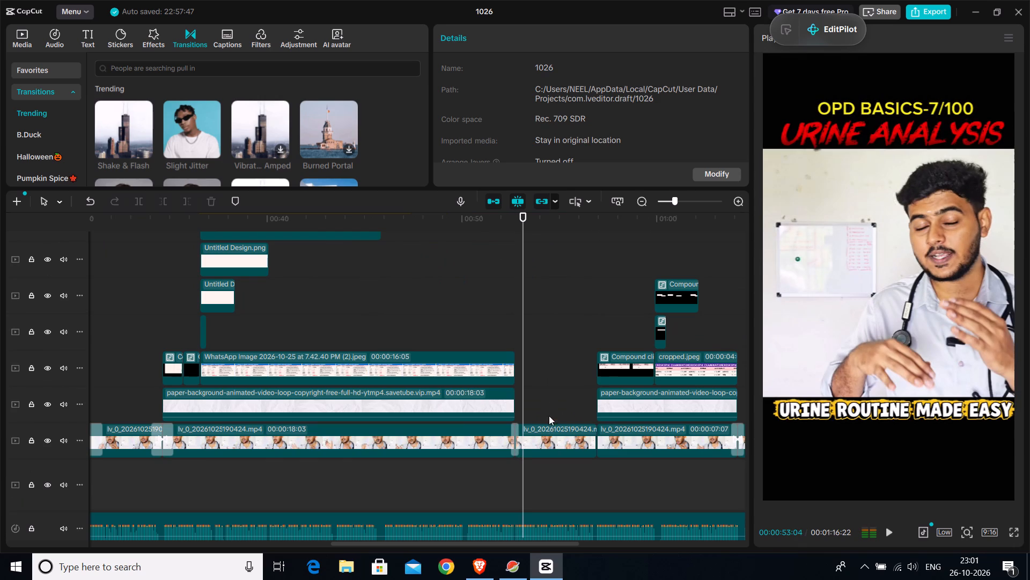
Copy the swish sound effect from the earlier scene change to the end of the chemical examination scene at 00:00:52:22 and preview the cut.
click(514, 344)
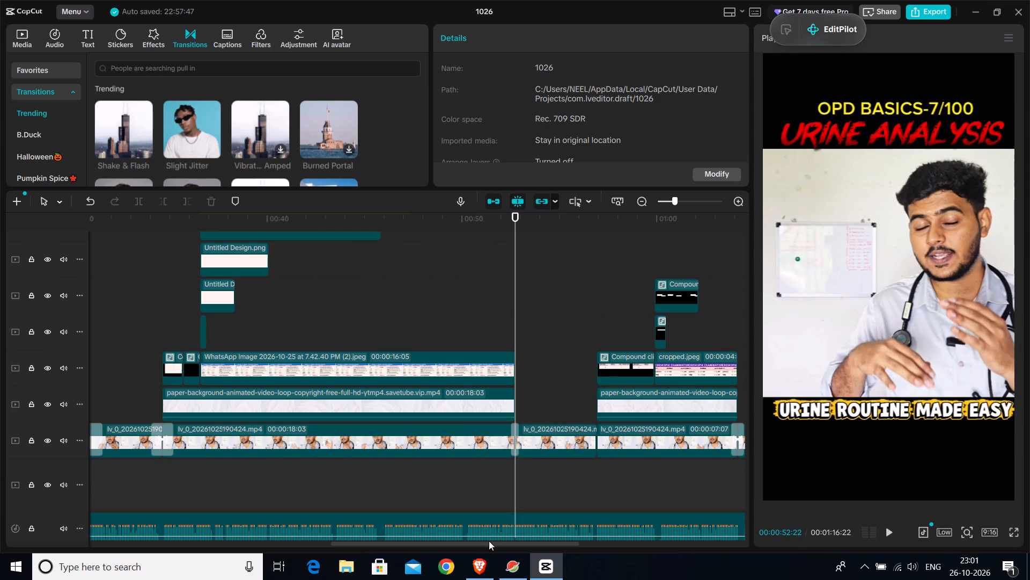
drag(488, 542, 366, 537)
scroll(384, 434, down, 5)
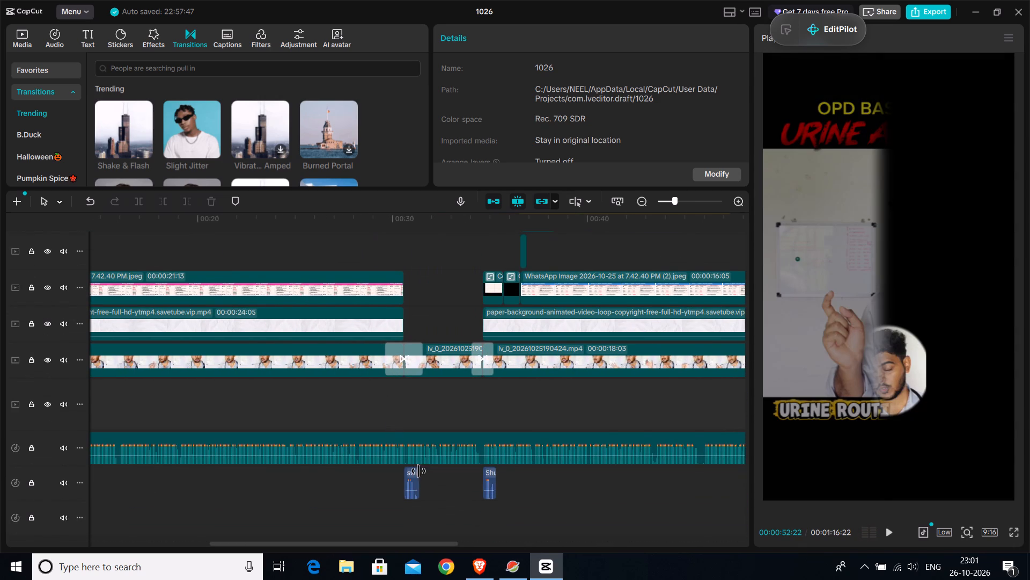
click(409, 489)
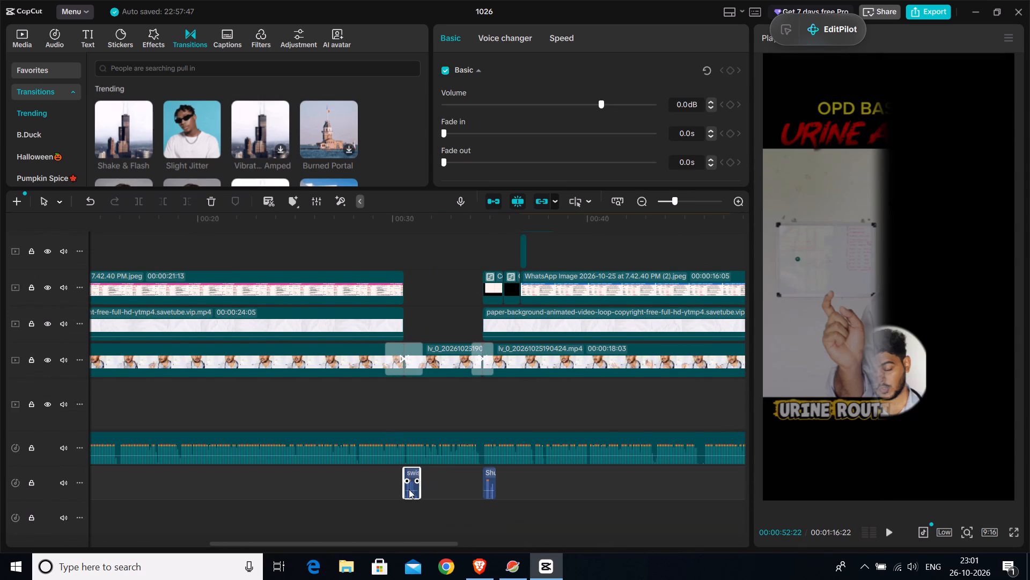
key(ctrl+c)
drag(426, 542, 504, 546)
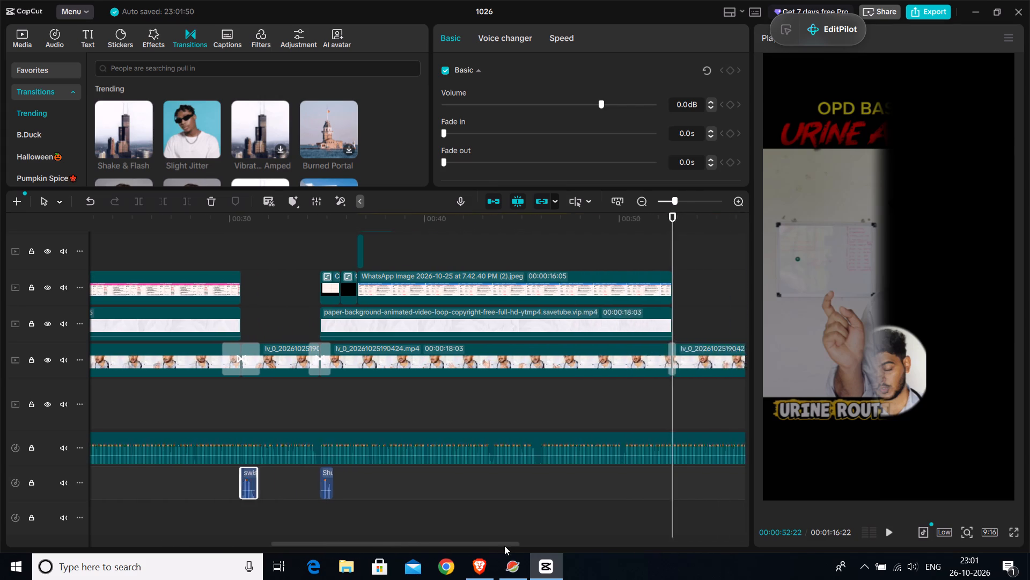
drag(504, 546, 531, 542)
key(ctrl+v)
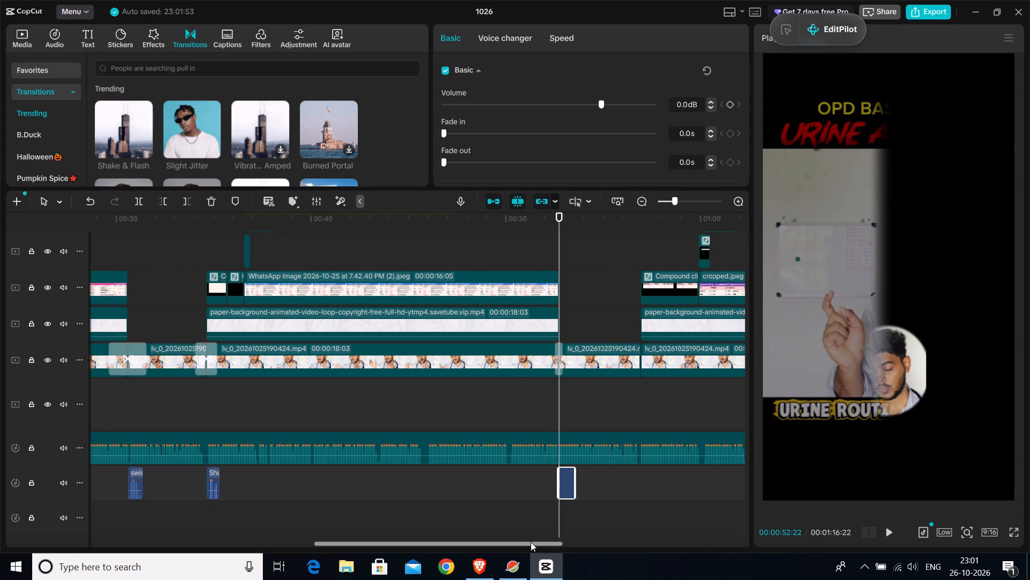
click(544, 512)
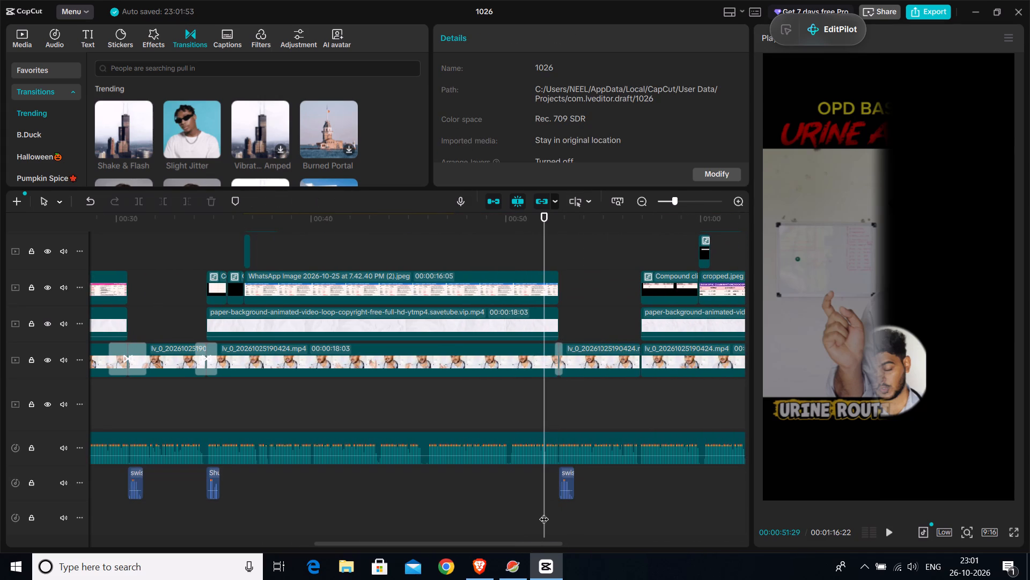
click(556, 510)
click(554, 509)
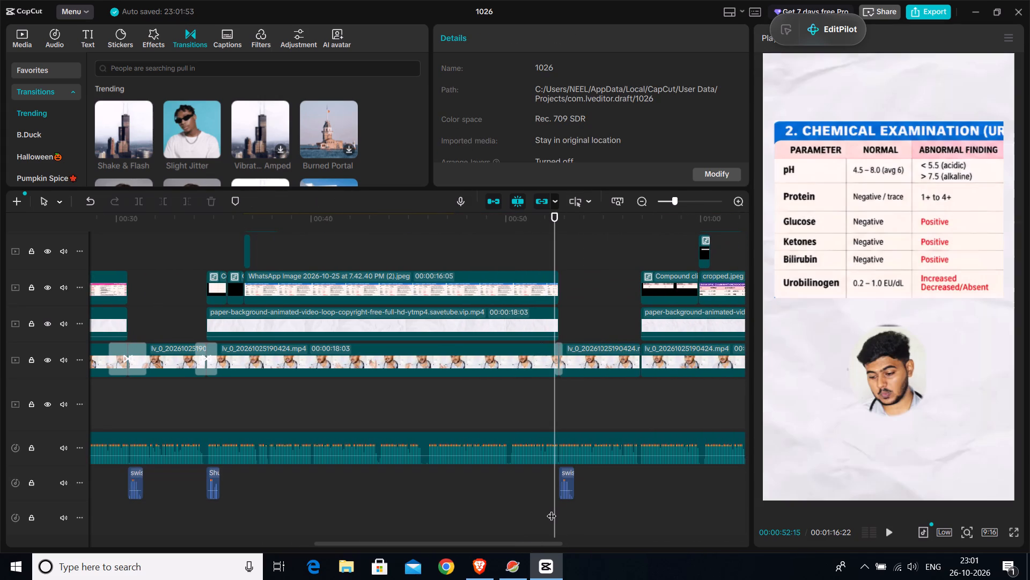
key(space)
key(space)
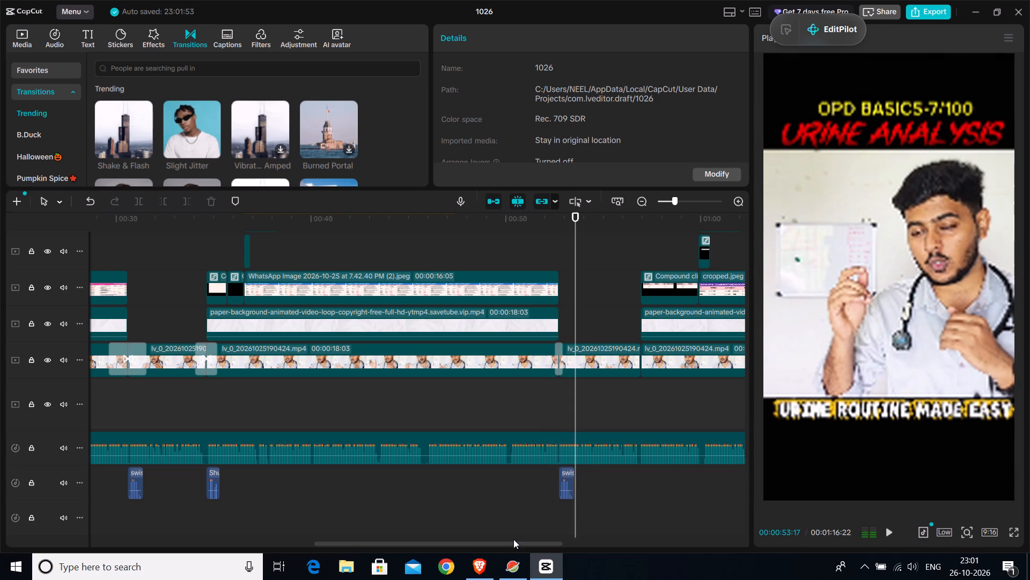
Examine the start of the microscopic examination scene and the Shake & Flash transition that opens the chemical examination scene.
drag(519, 544, 578, 532)
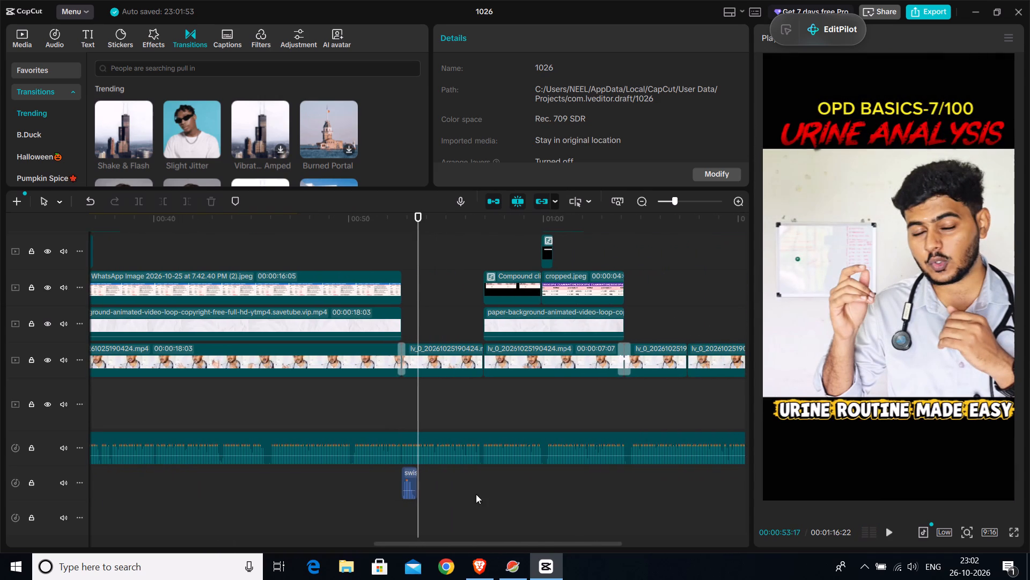
click(476, 494)
click(484, 494)
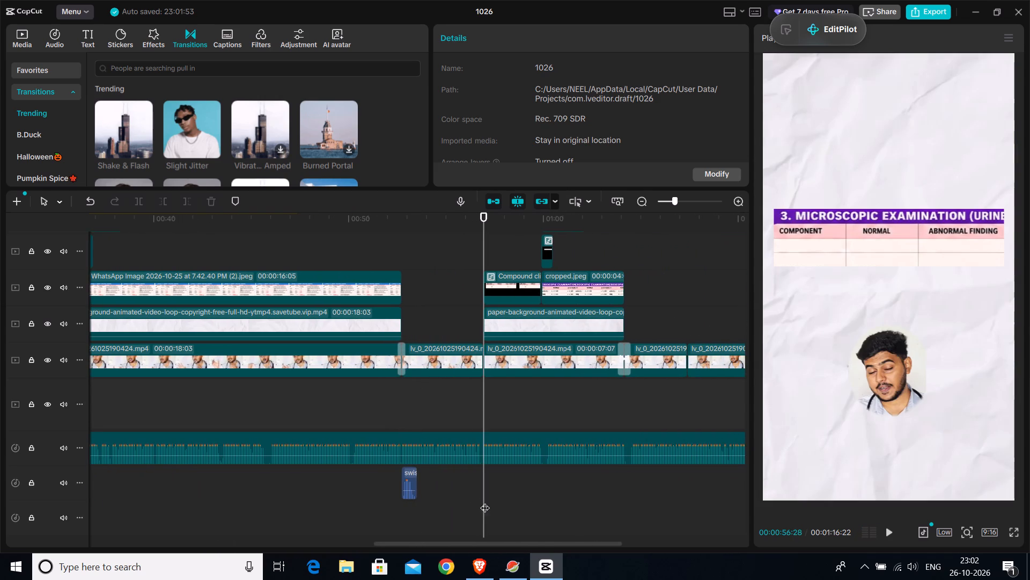
drag(503, 542, 438, 542)
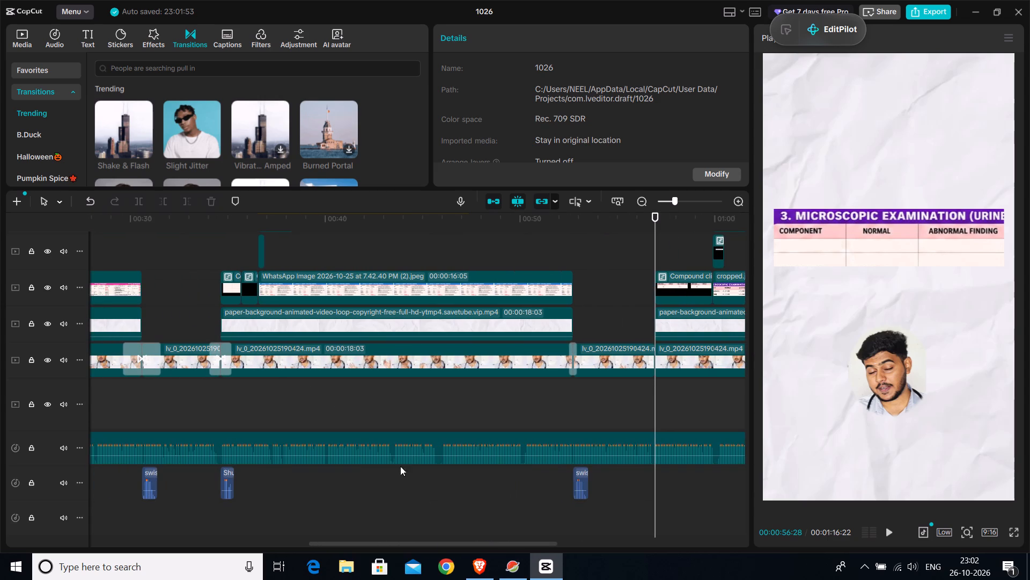
click(217, 361)
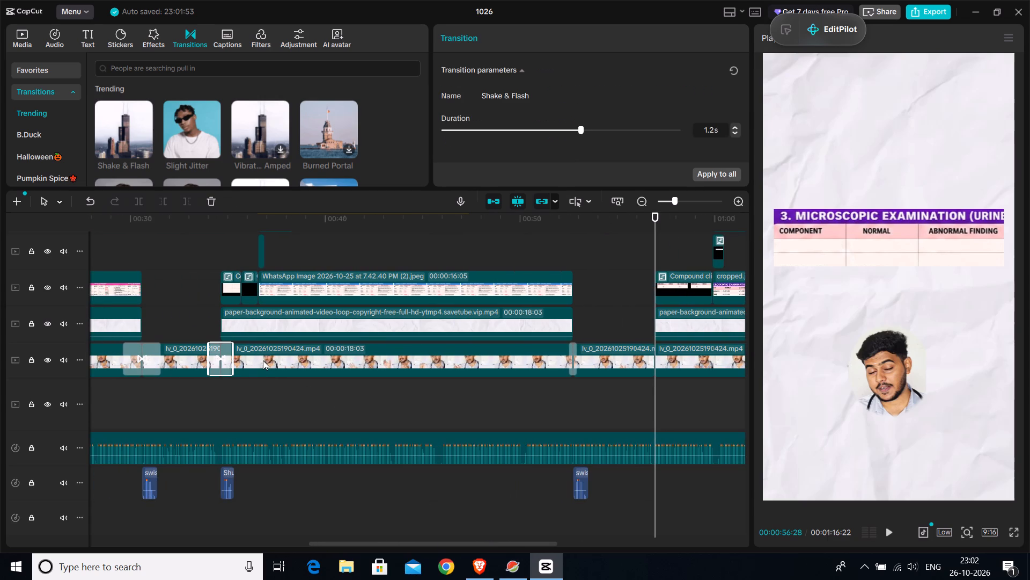
key(ctrl+c)
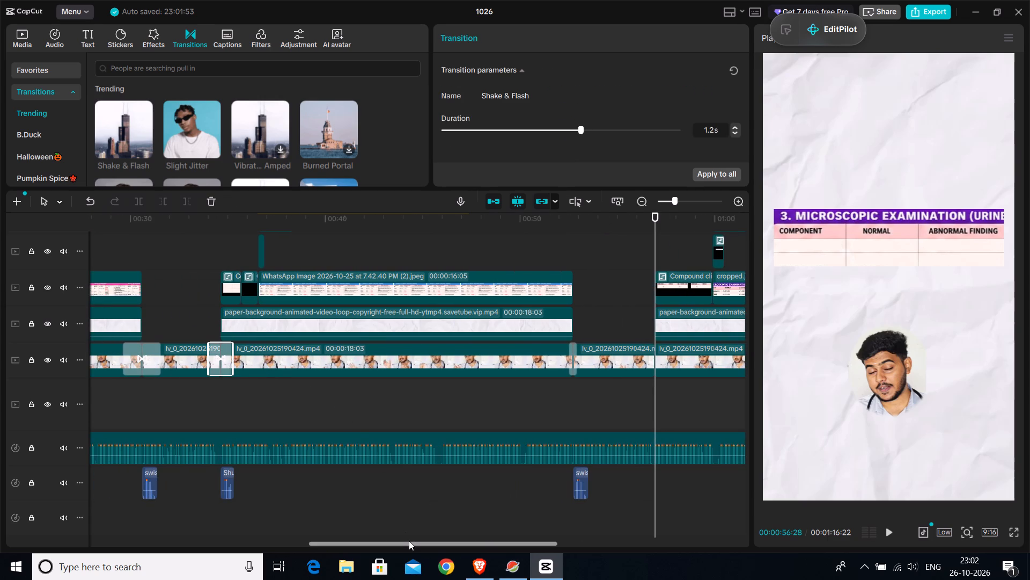
click(409, 541)
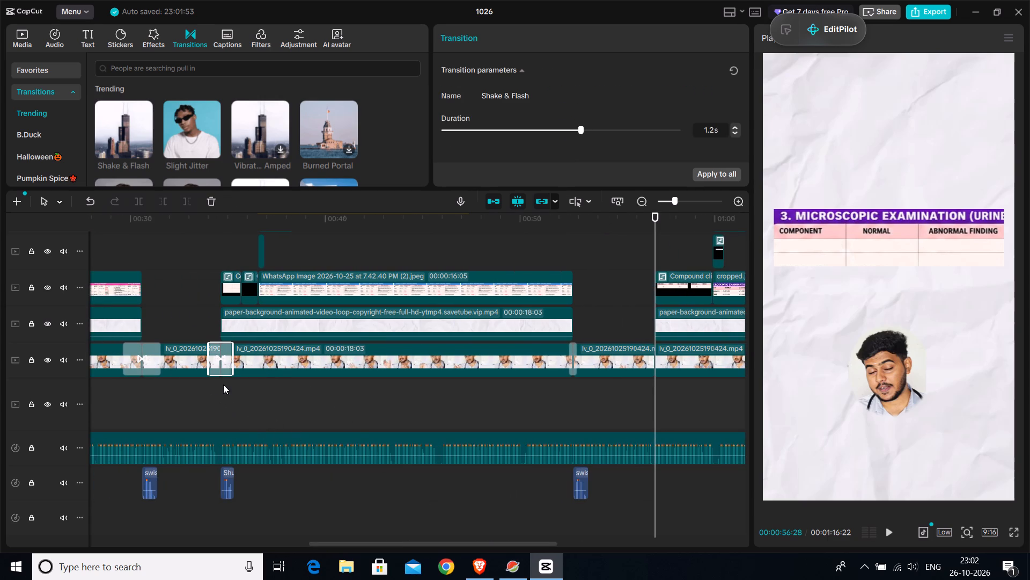
click(223, 385)
click(211, 384)
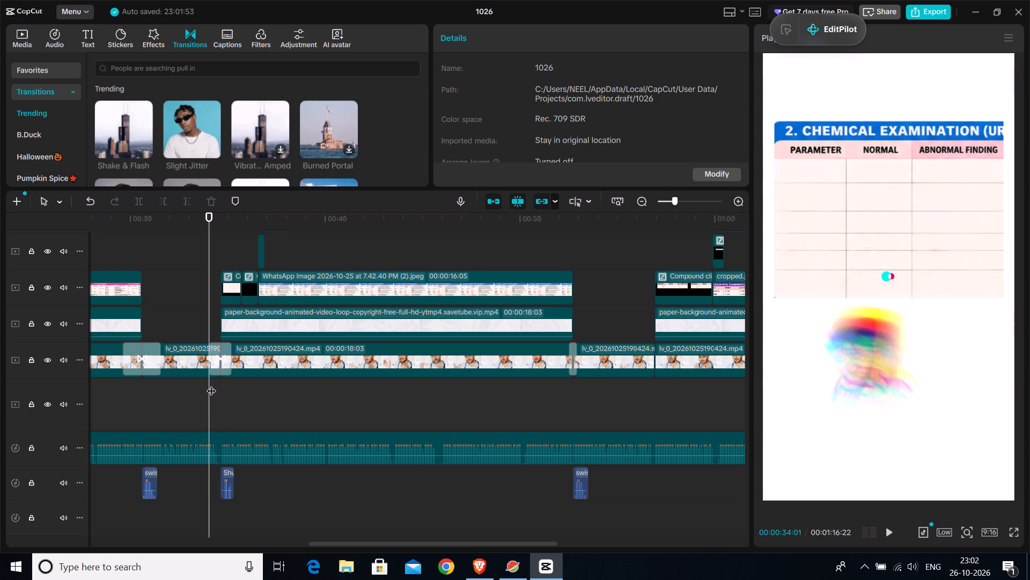
key(space)
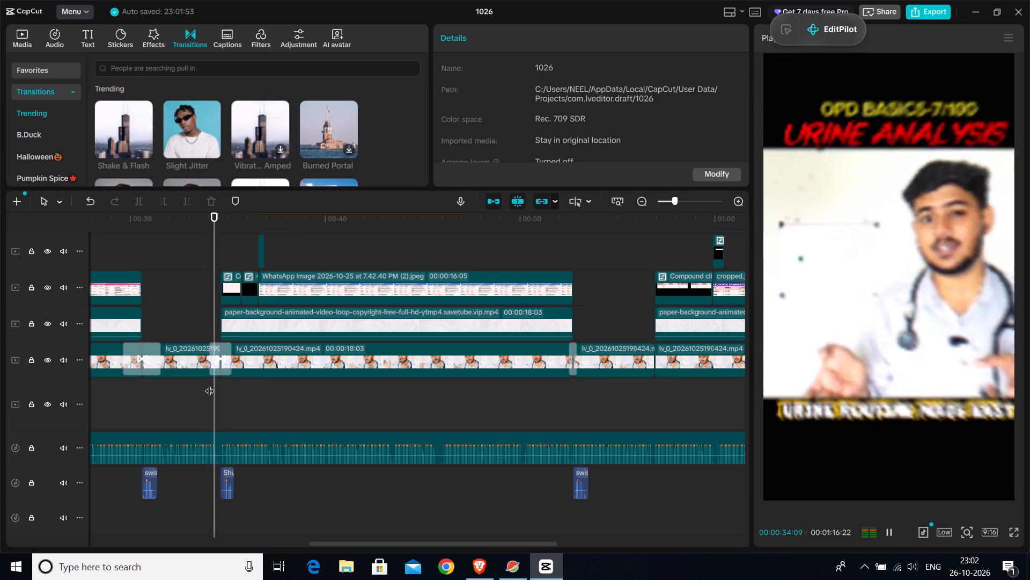
key(space)
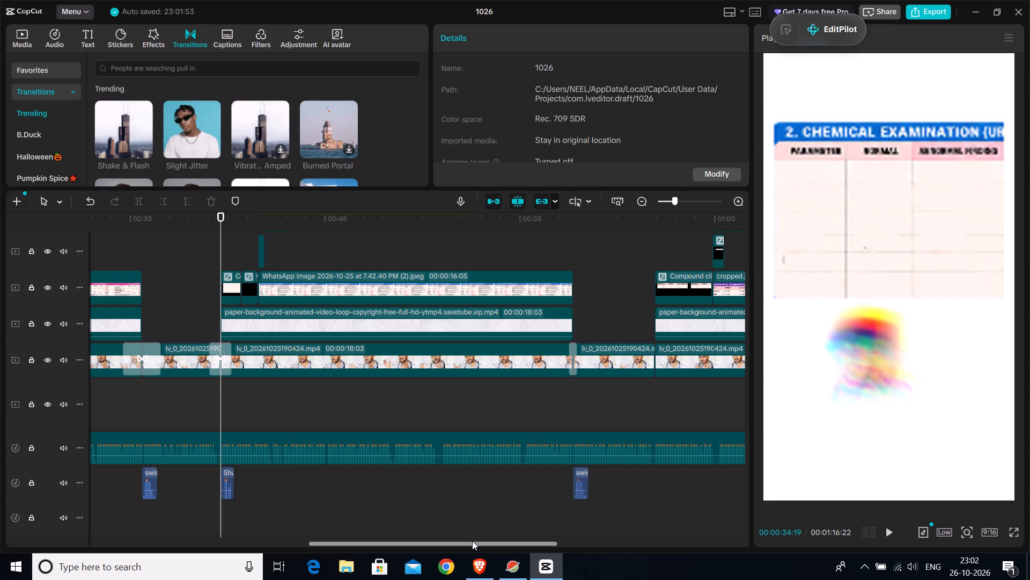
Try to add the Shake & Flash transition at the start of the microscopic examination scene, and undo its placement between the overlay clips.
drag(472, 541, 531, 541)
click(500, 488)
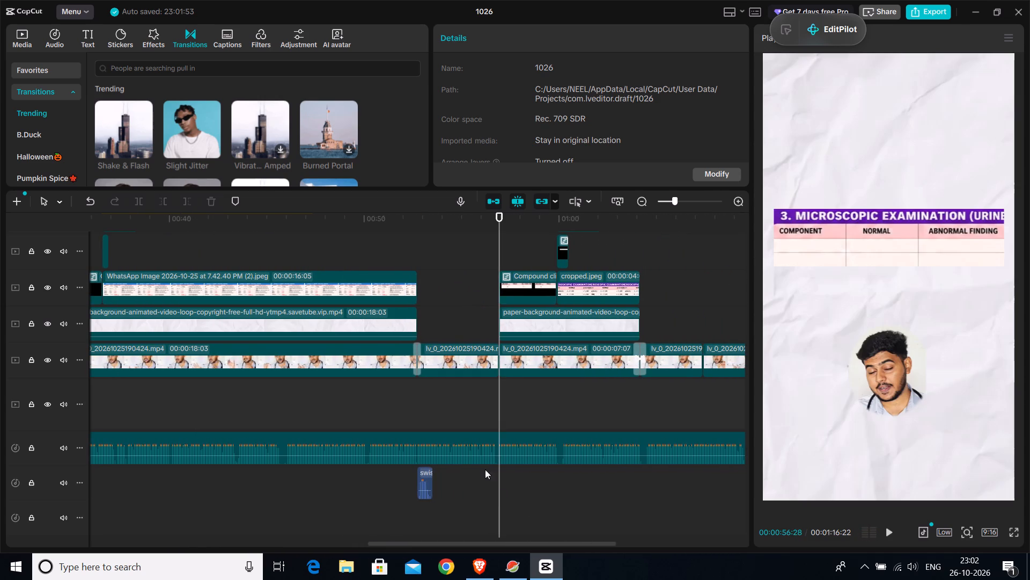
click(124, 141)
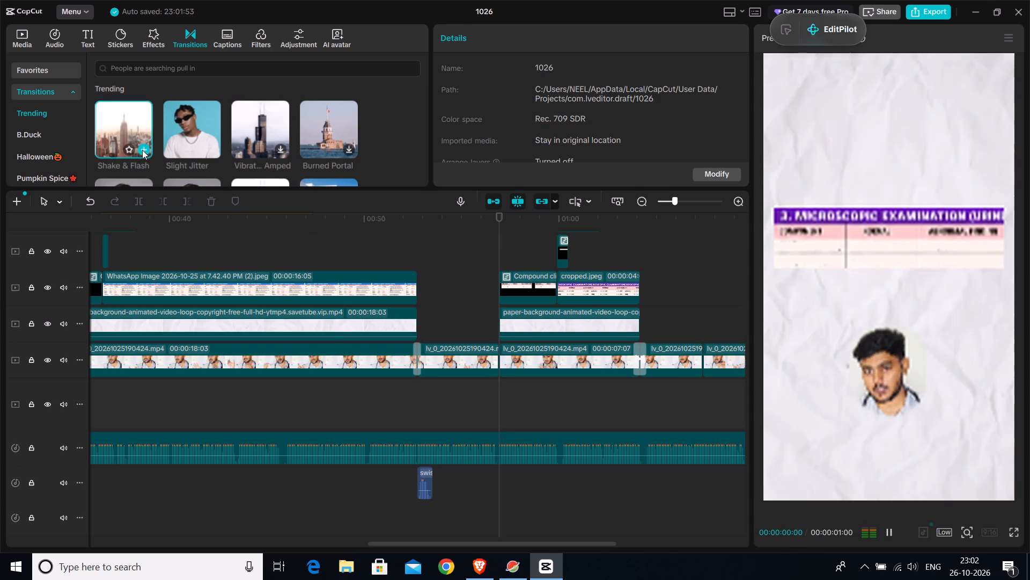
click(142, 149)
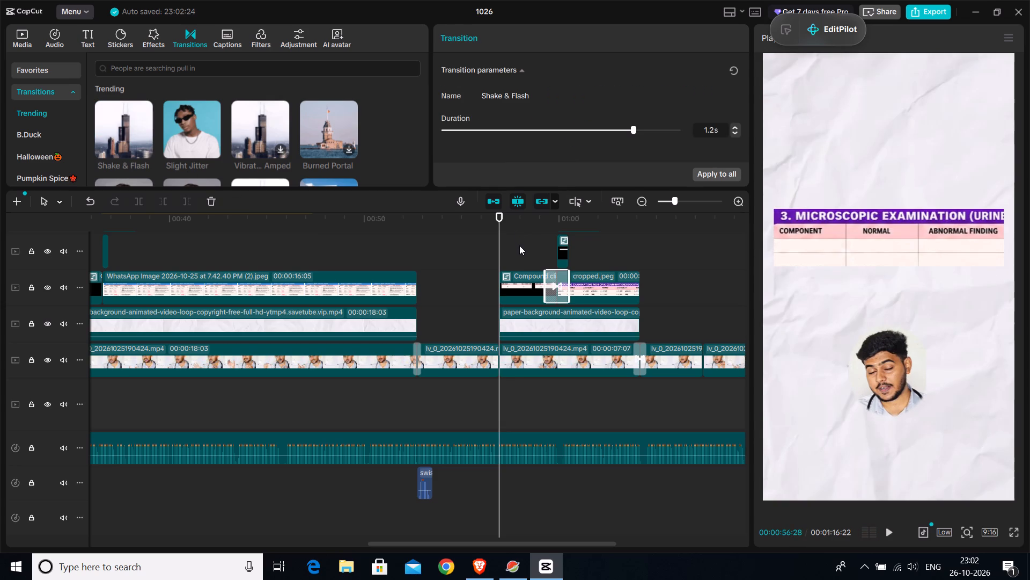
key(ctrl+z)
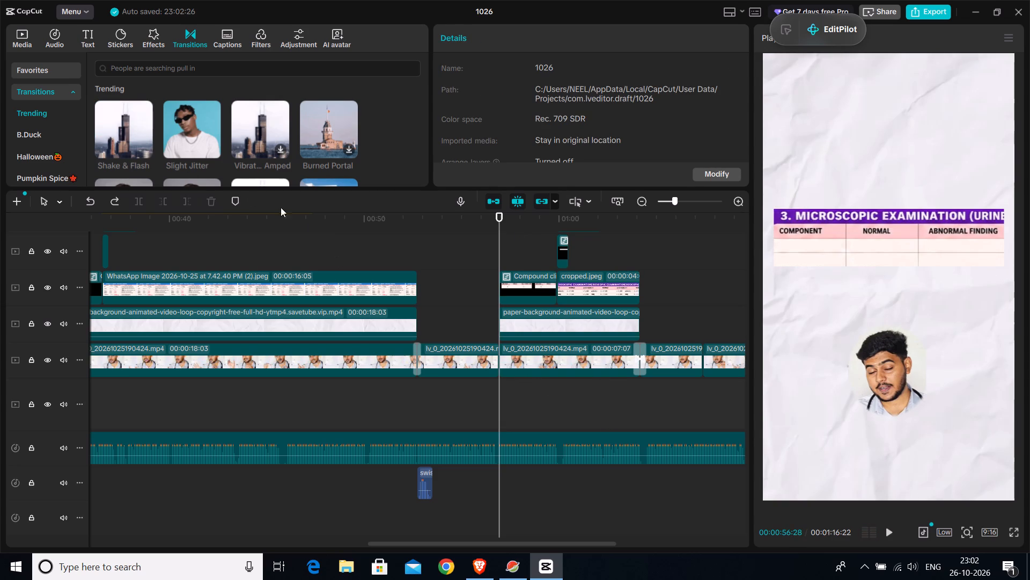
Add the Shake & Flash transition to the presenter video's cut at 00:00:56:28, where the microscopic examination scene begins.
drag(116, 136, 481, 356)
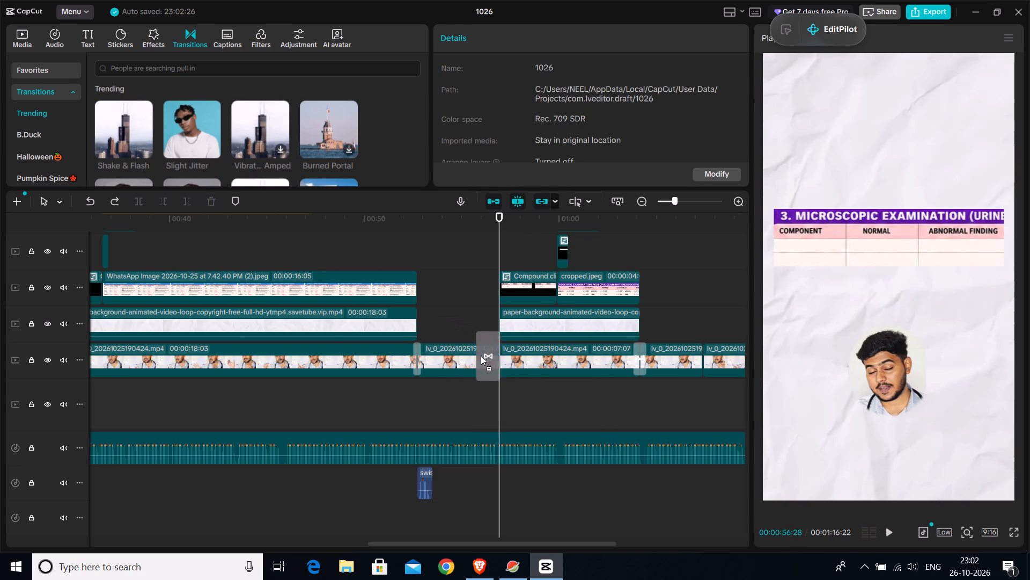
drag(481, 356, 491, 359)
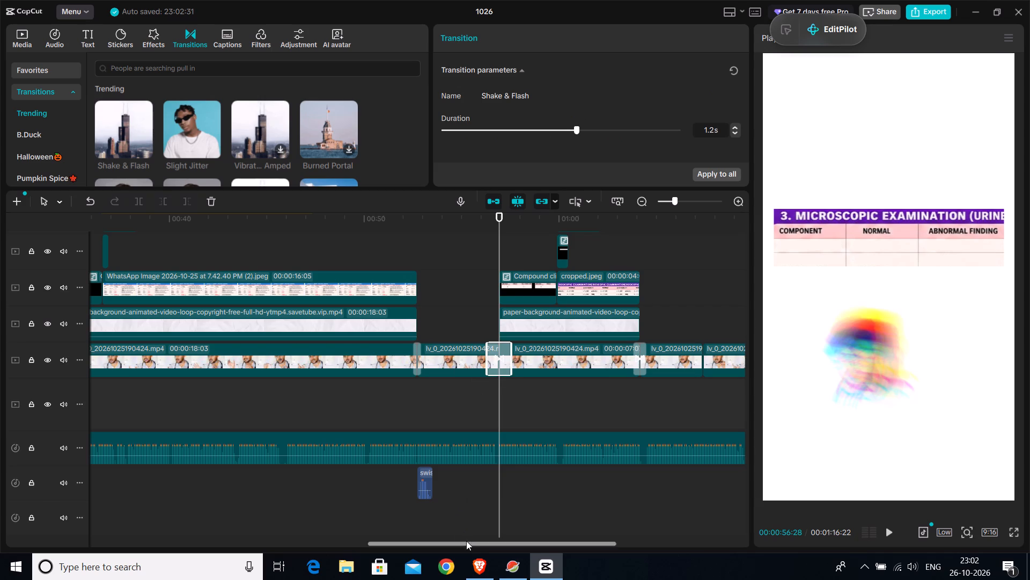
Copy the sound effect from the chemical examination scene's opening transition to the microscopic examination scene's start at 00:00:56:28, and preview it.
drag(466, 541, 410, 542)
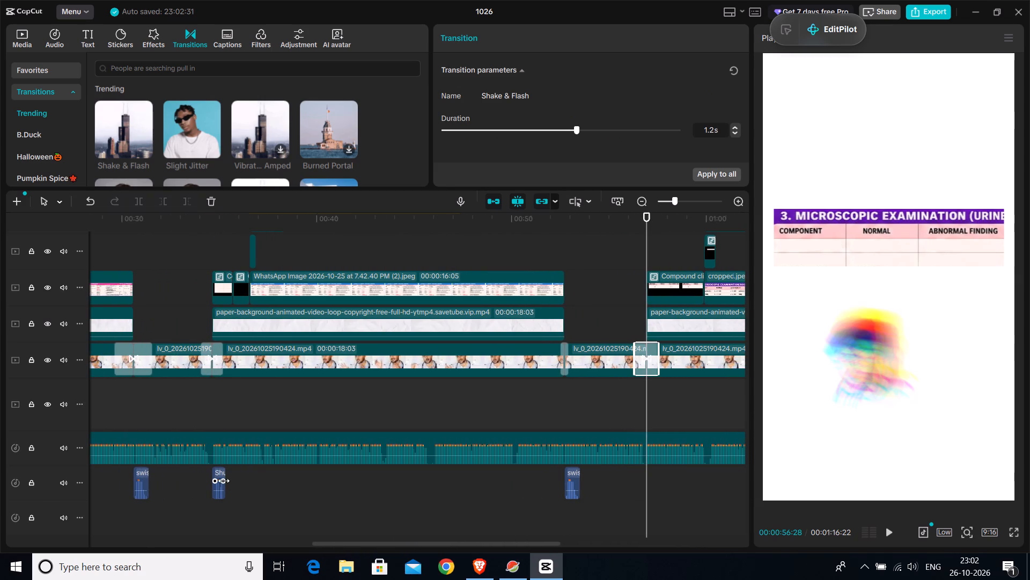
click(219, 477)
key(ctrl+c)
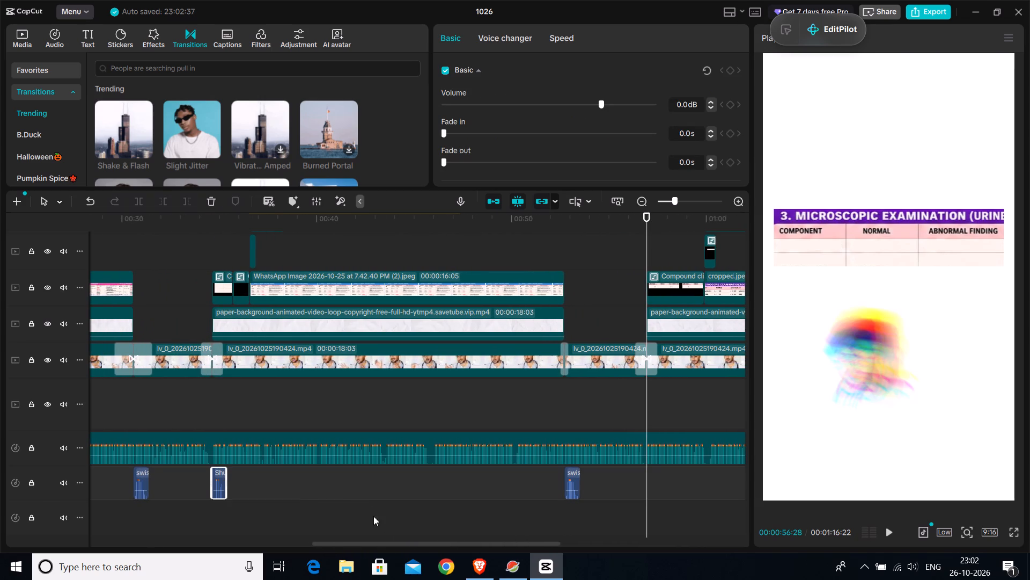
drag(396, 543, 449, 546)
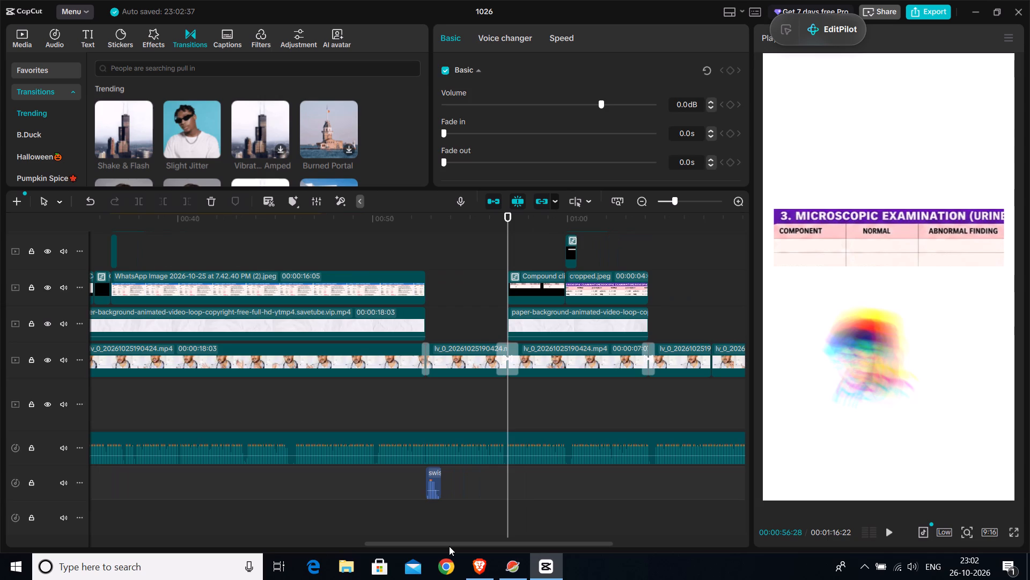
key(ctrl+v)
click(493, 508)
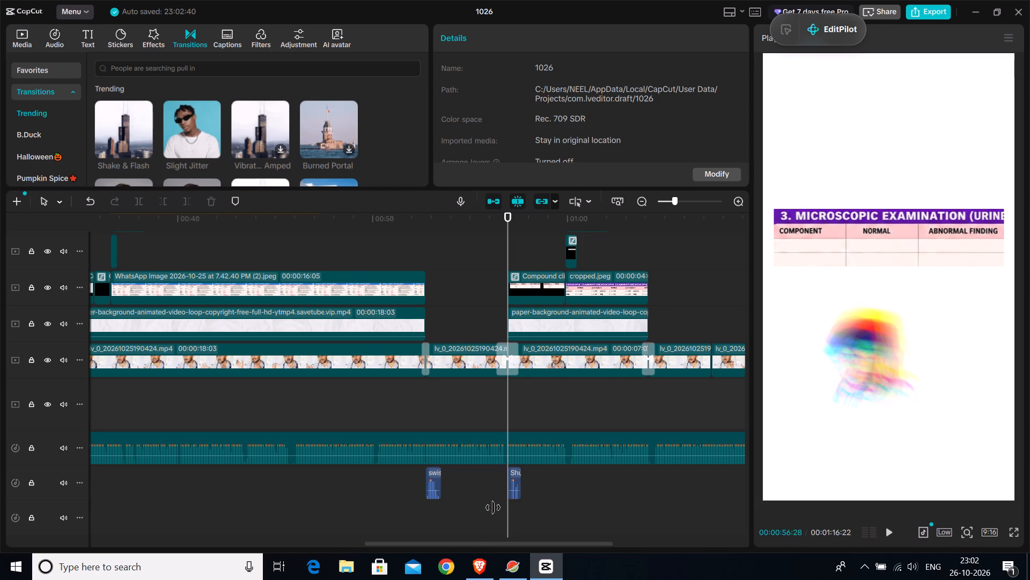
click(489, 508)
key(space)
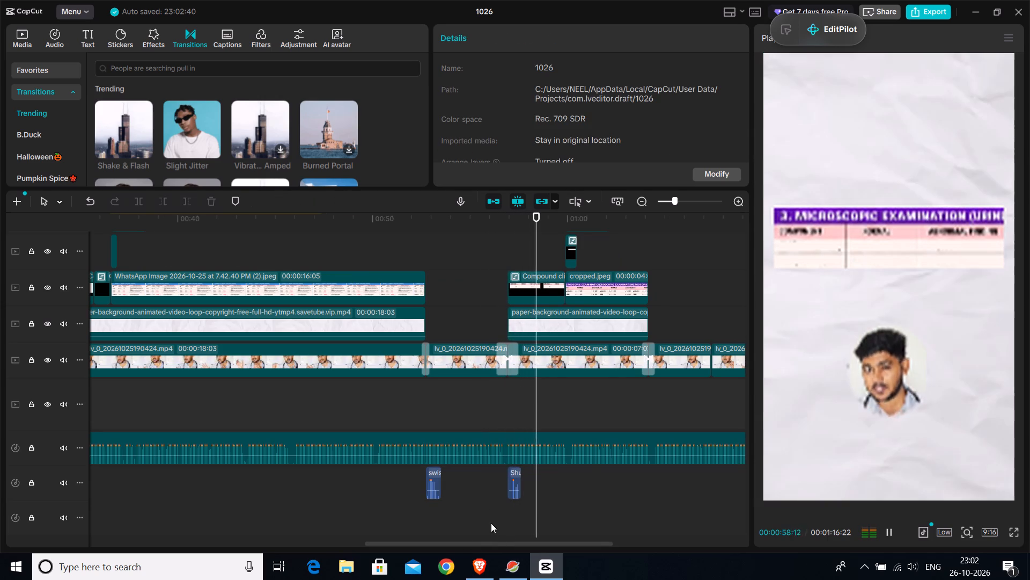
drag(499, 542, 515, 542)
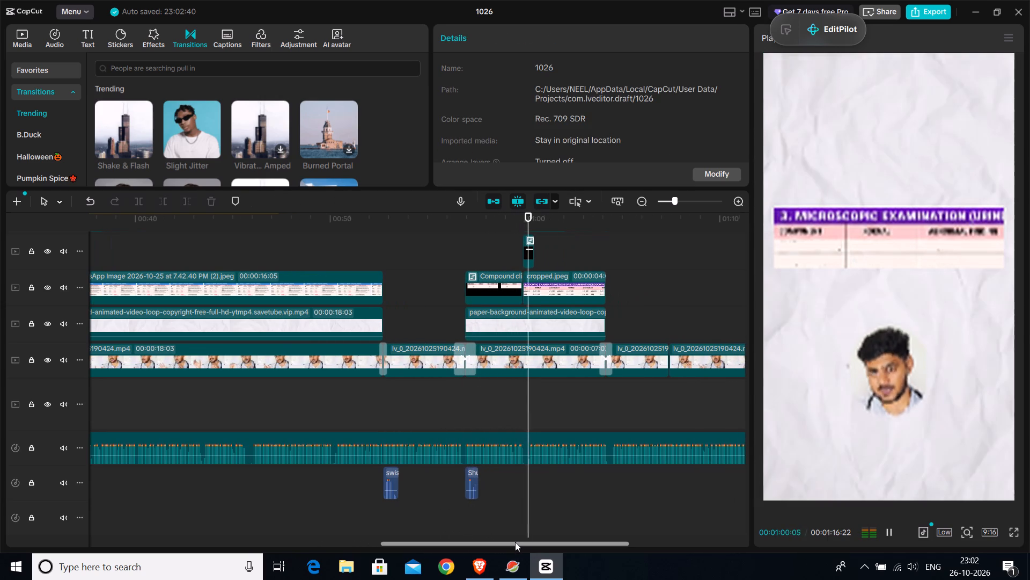
key(space)
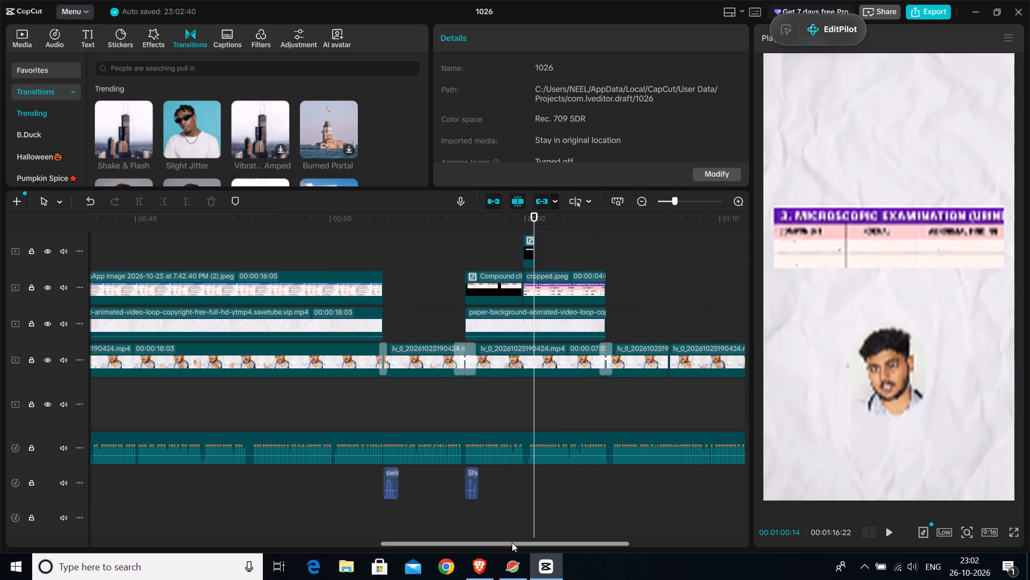
Copy the swish sound effect to the end of the microscopic examination scene at 00:01:04:05 and preview the cut.
drag(512, 542, 542, 542)
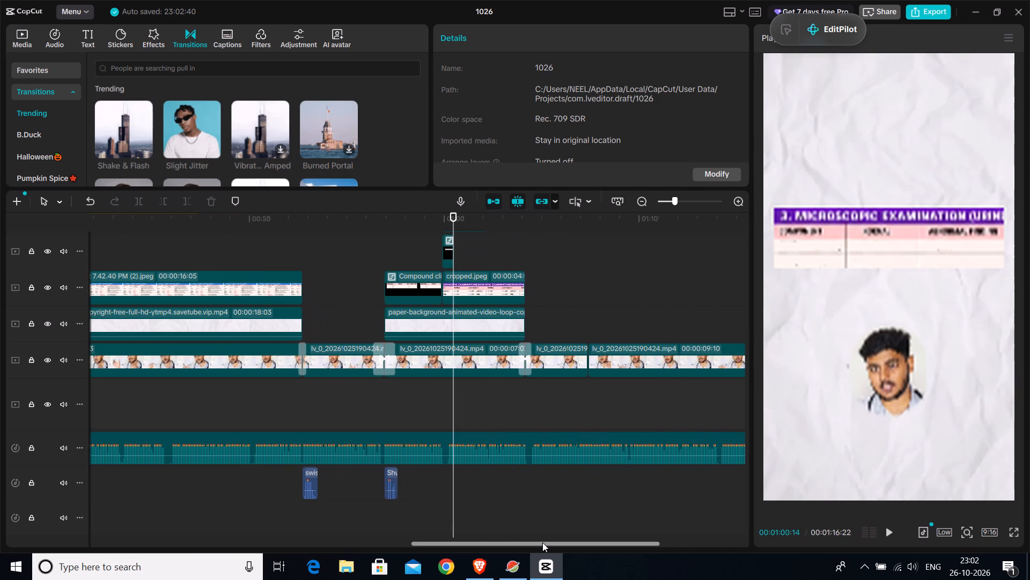
click(523, 505)
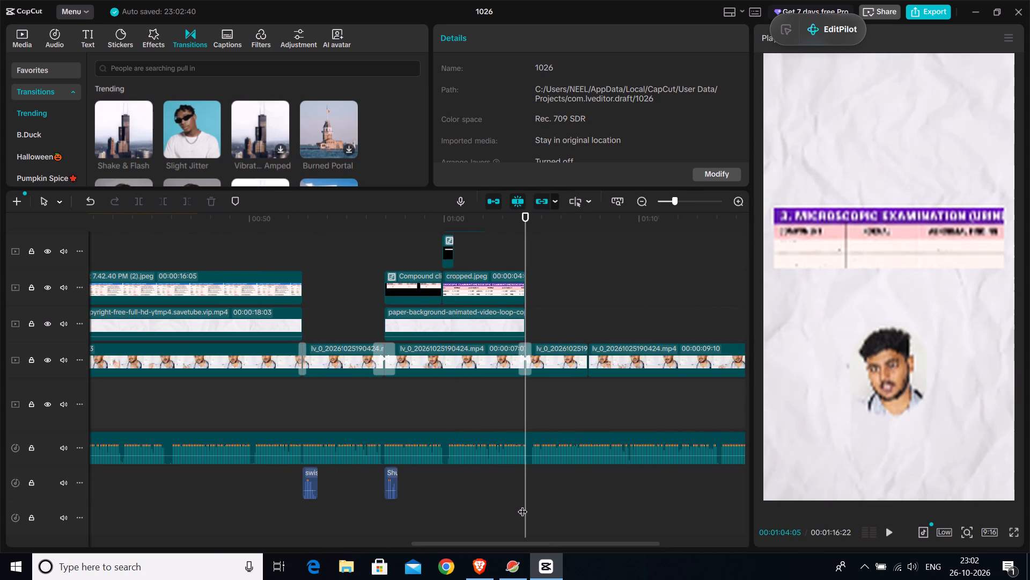
click(307, 480)
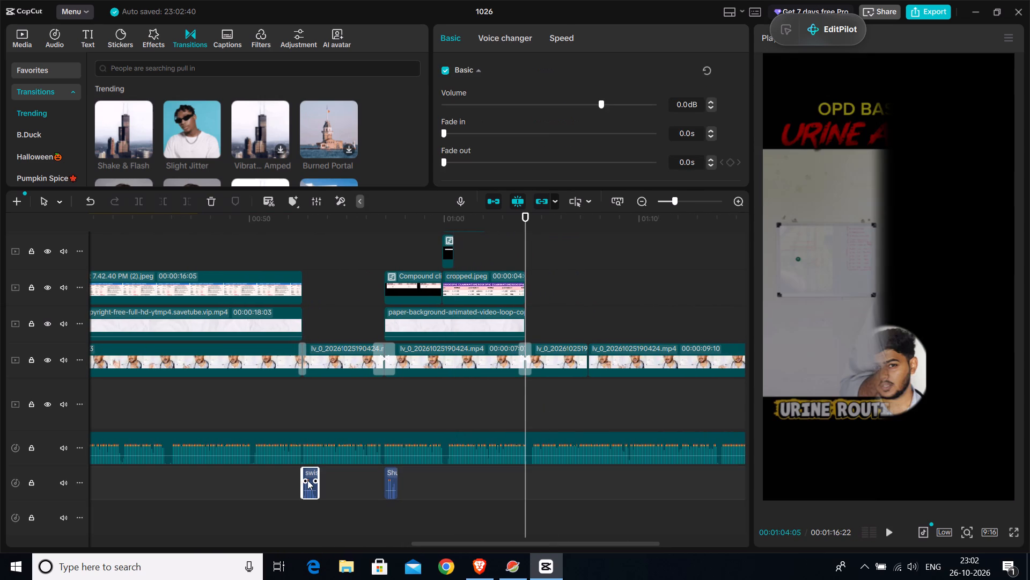
key(ctrl+c)
key(ctrl+v)
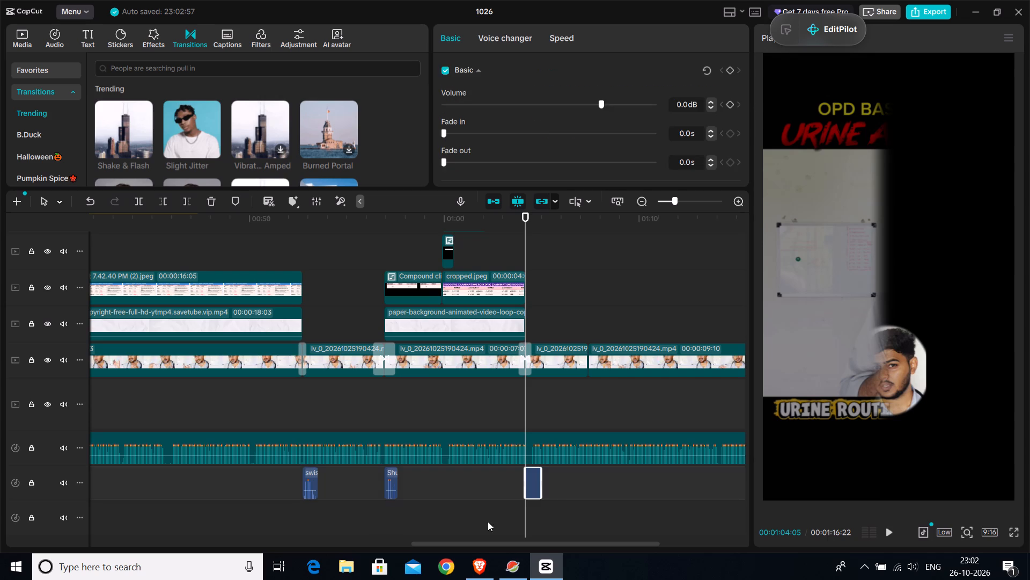
click(516, 511)
key(space)
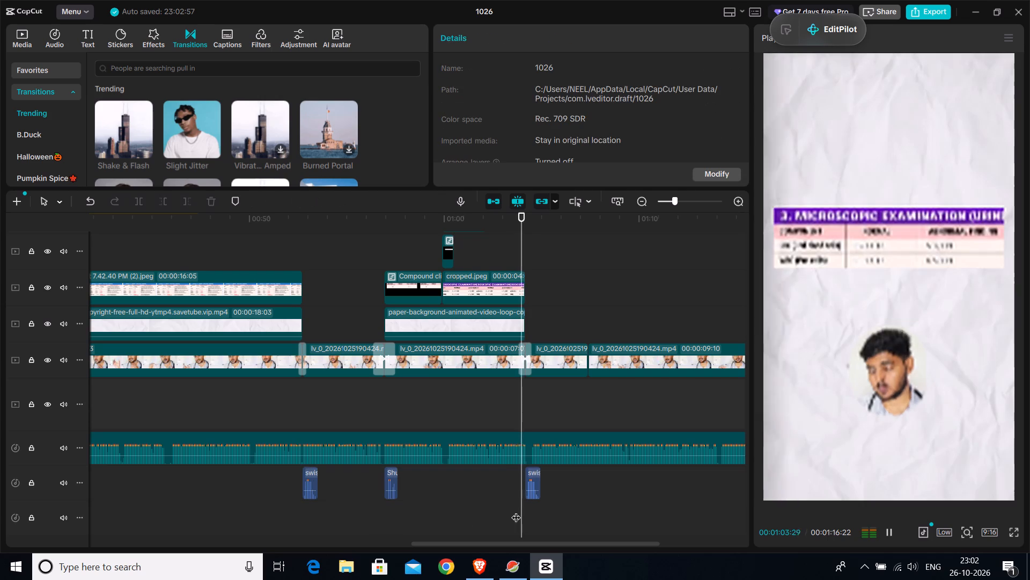
key(space)
Play the closing presenter section and examine the hand gesture around 00:01:15 frame by frame, stopping at 00:01:15:25.
drag(548, 547, 590, 548)
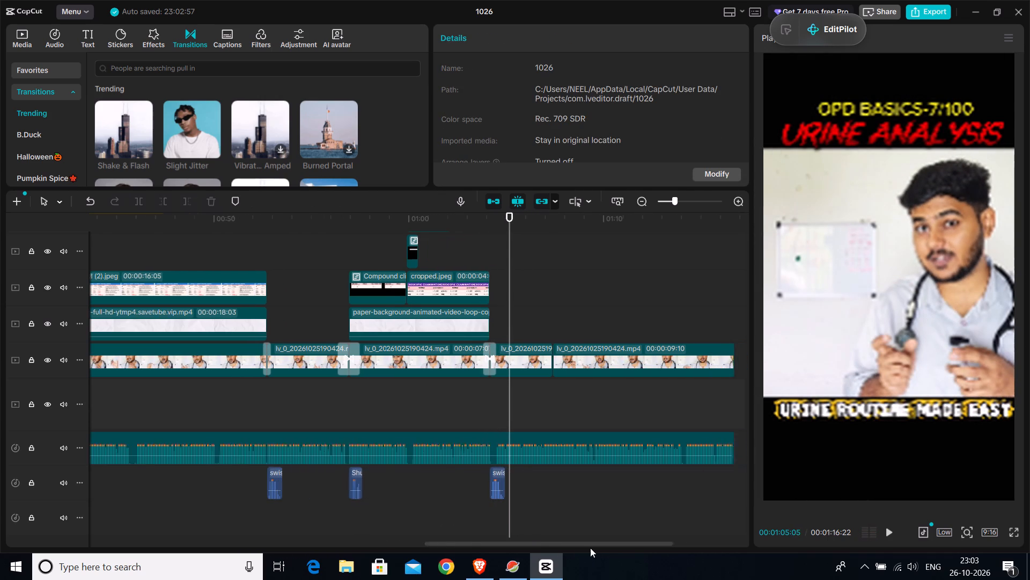
drag(590, 548, 614, 550)
key(space)
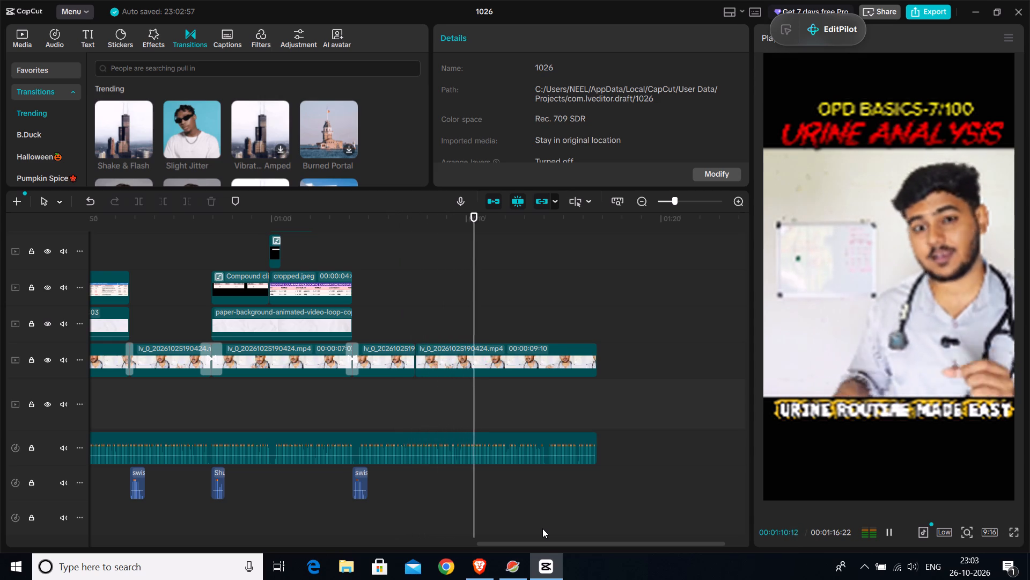
key(space)
click(565, 496)
key(space)
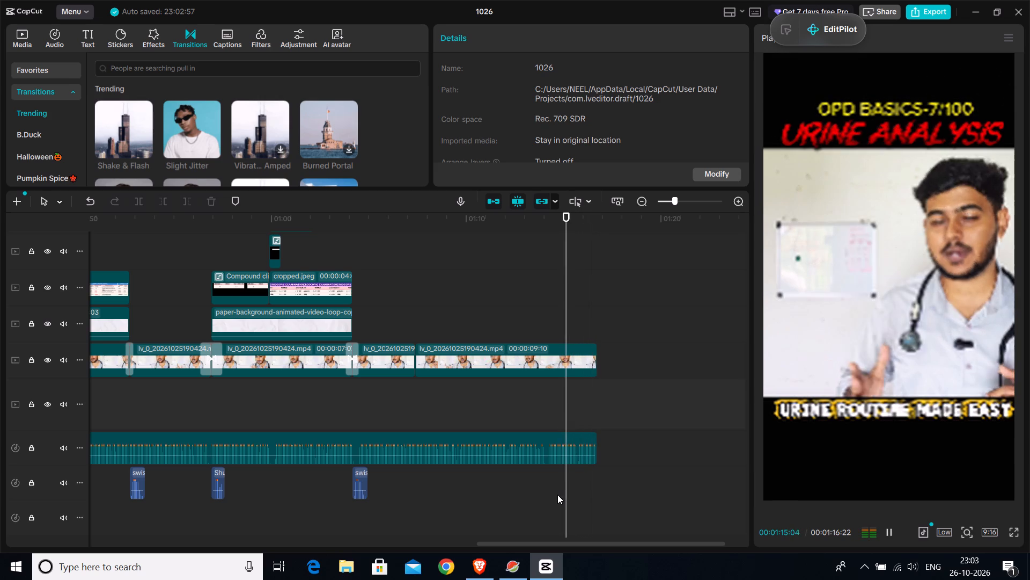
key(space)
key(space)
key(space)
click(564, 497)
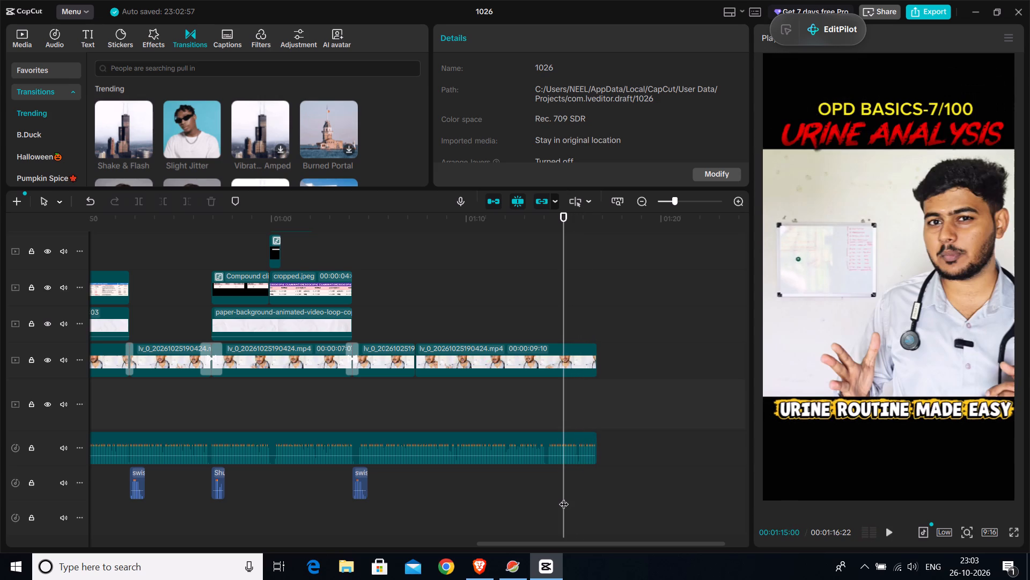
key(space)
key(space)
key(space)
key(space)
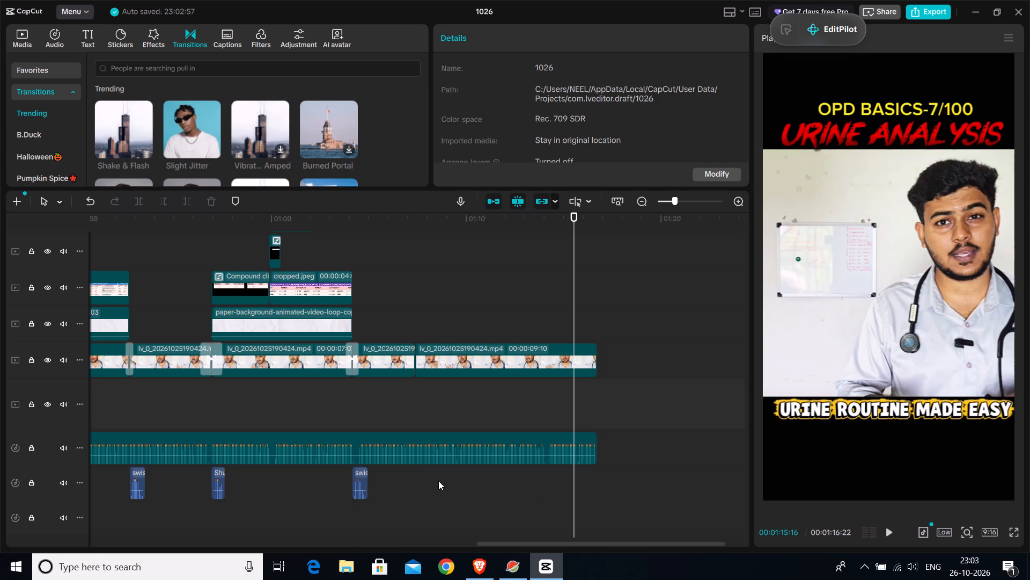
key(space)
key(space)
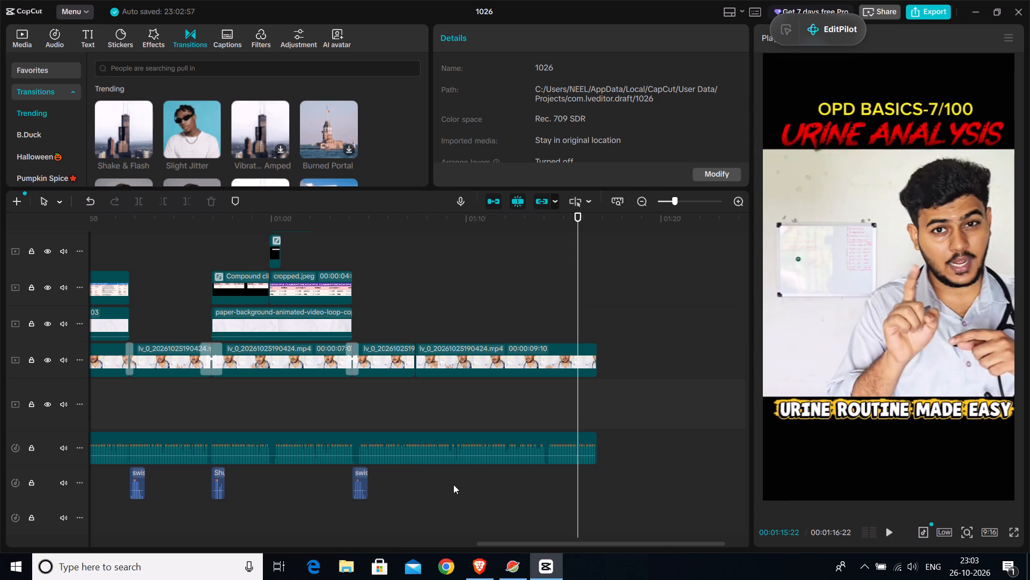
key(space)
key(space)
key(Left)
key(Left)
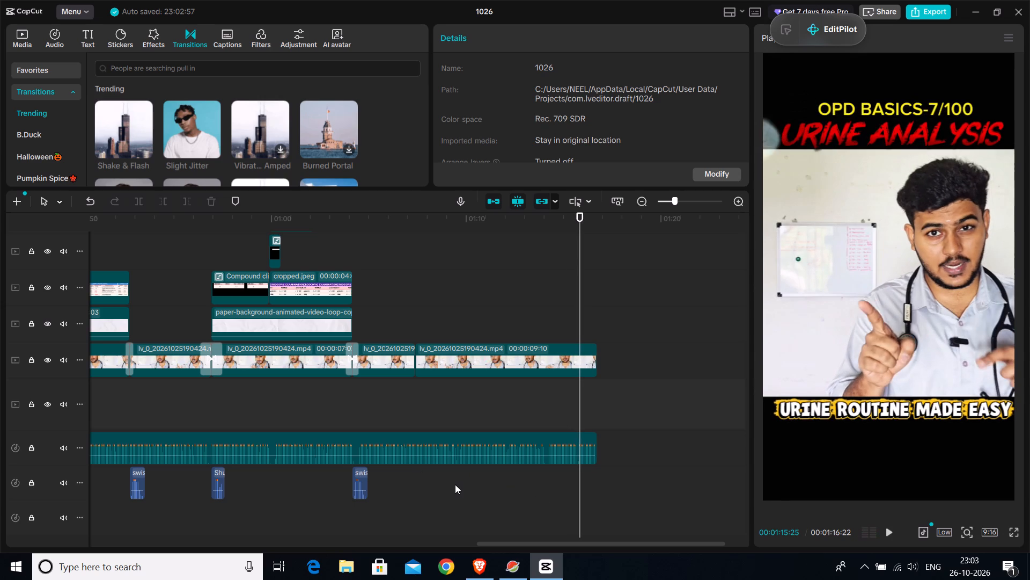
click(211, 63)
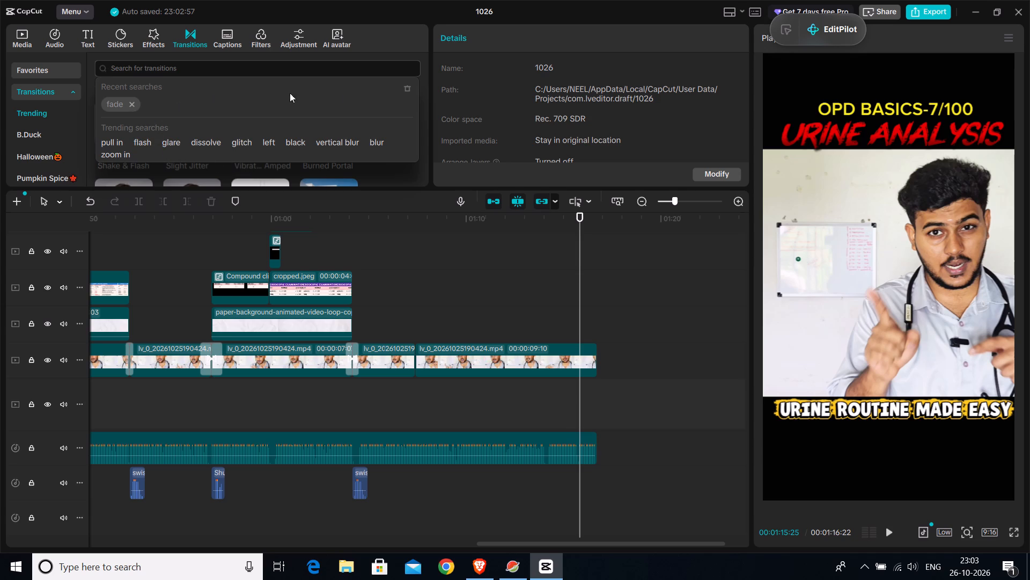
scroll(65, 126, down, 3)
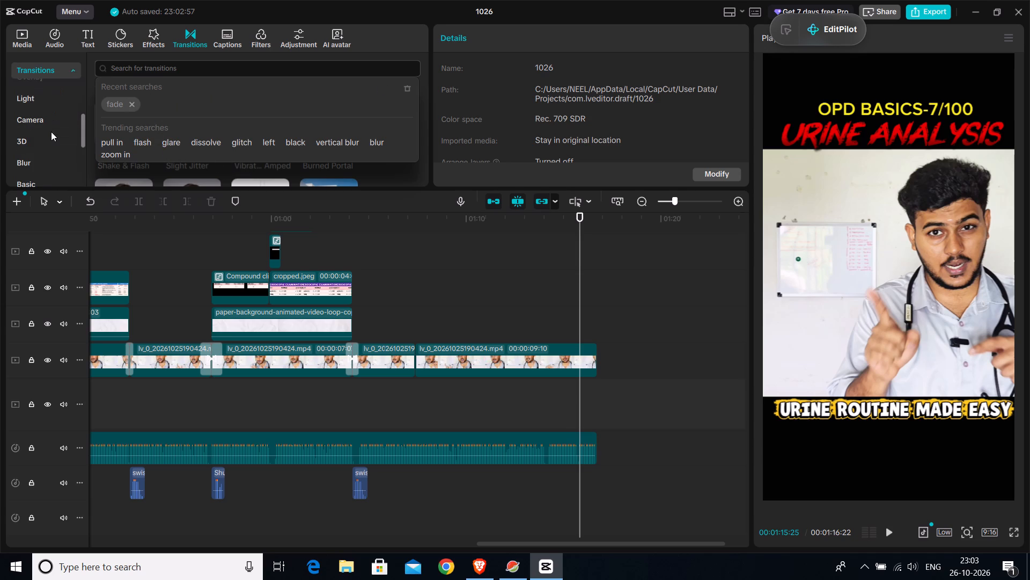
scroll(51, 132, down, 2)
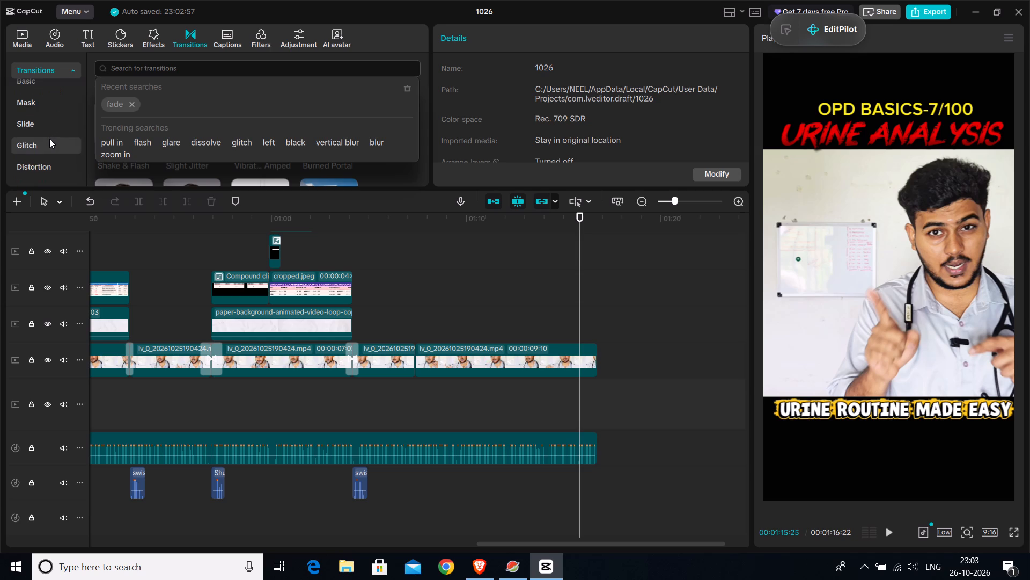
Search the audio library for "bike exhaust sound", audition results, and add "Glitch sound that matches the sound logo(1192372)" at 00:01:15:25.
click(54, 40)
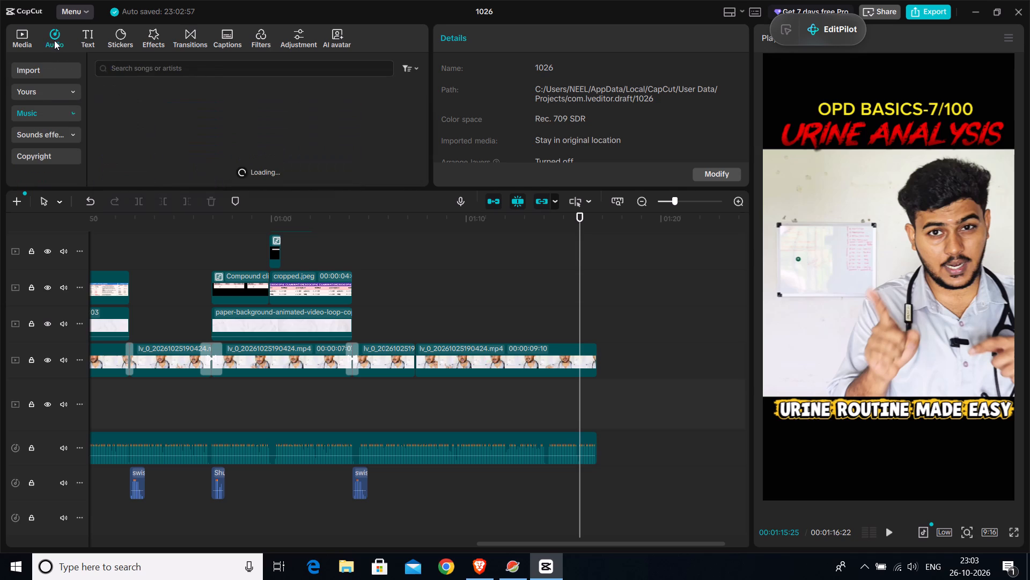
click(145, 76)
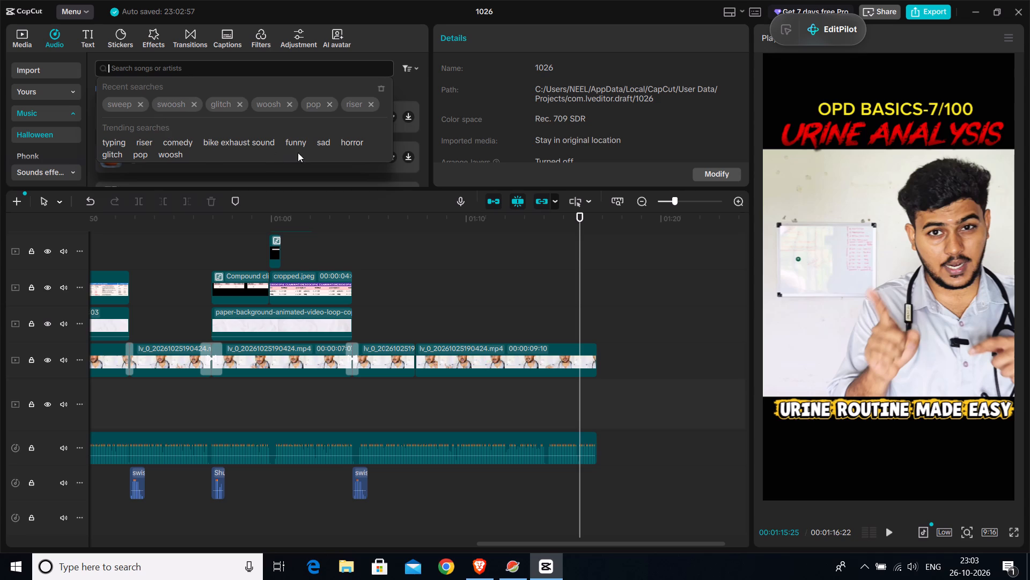
click(213, 147)
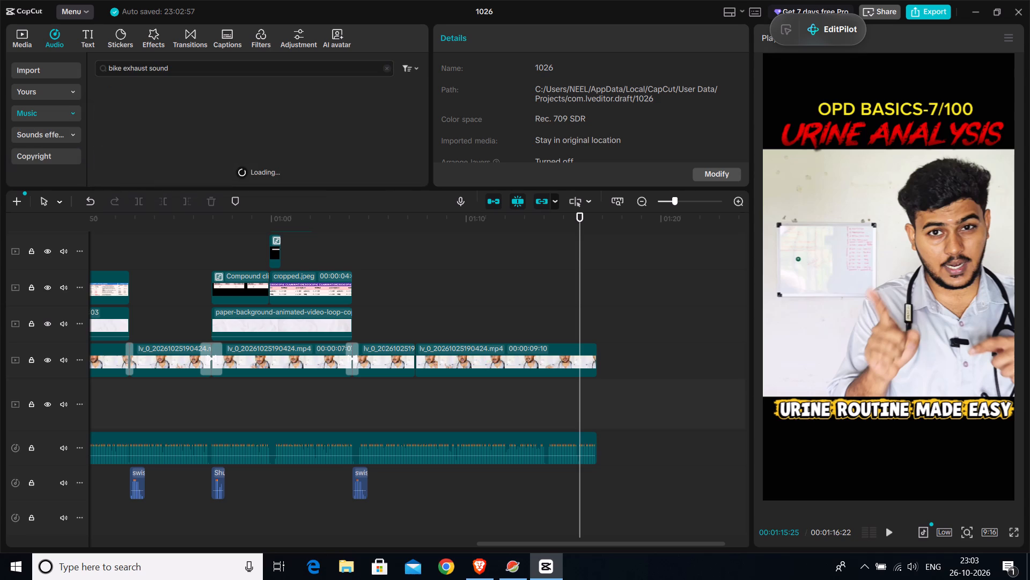
click(213, 141)
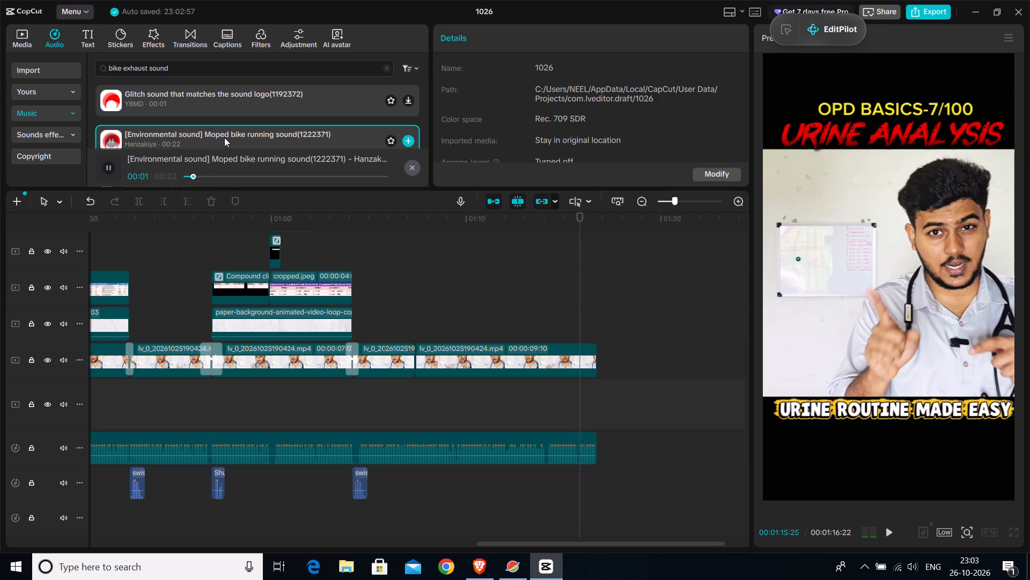
click(239, 98)
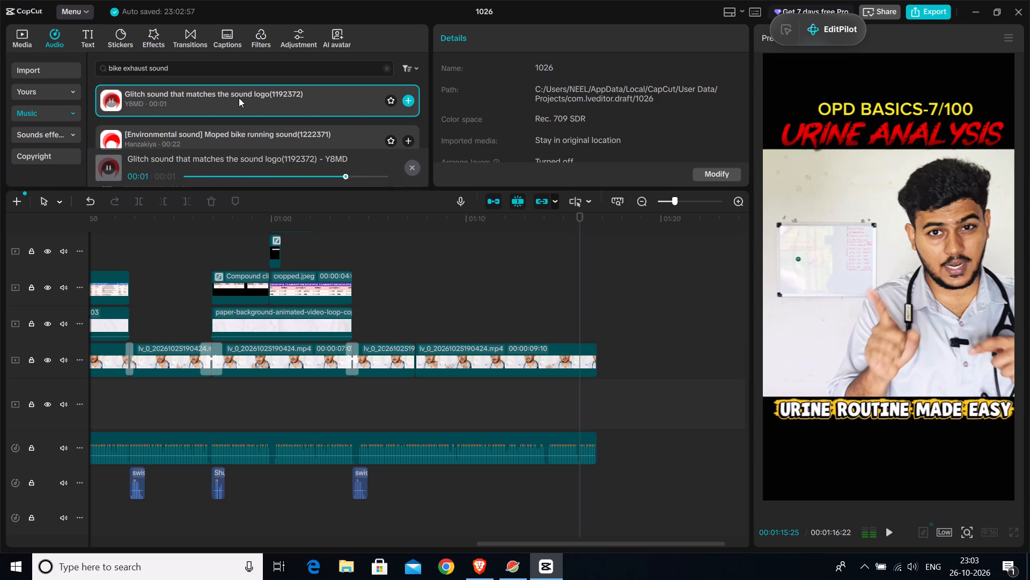
click(410, 103)
Play back the video's ending to check the timing of the glitch sound against the presenter's gesture.
click(573, 402)
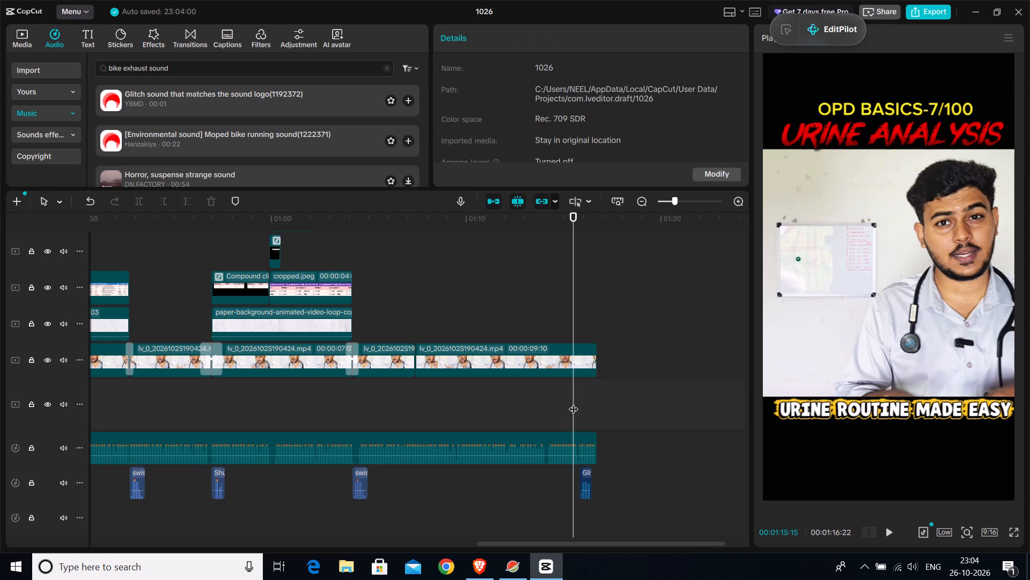
key(space)
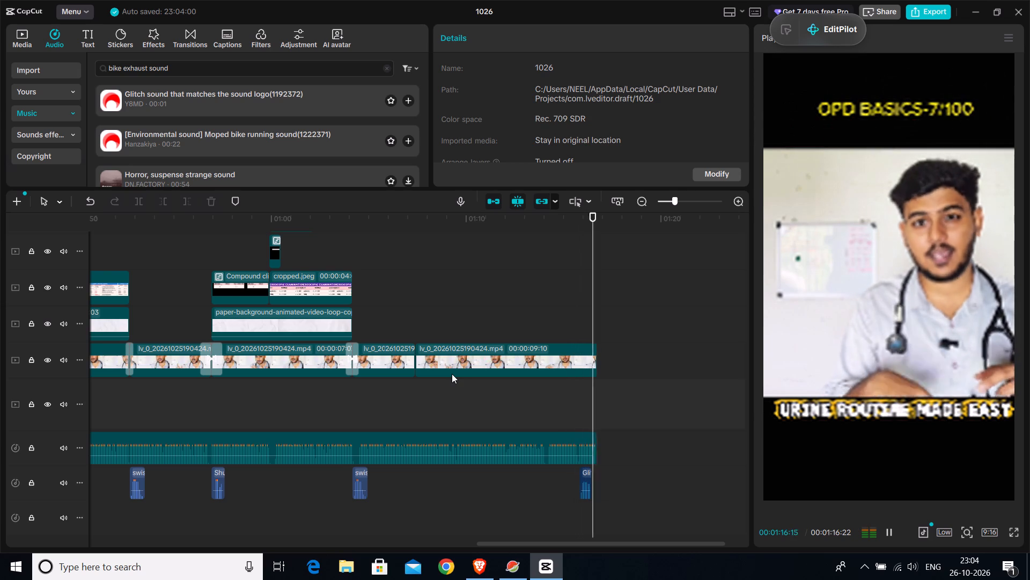
click(575, 400)
click(583, 400)
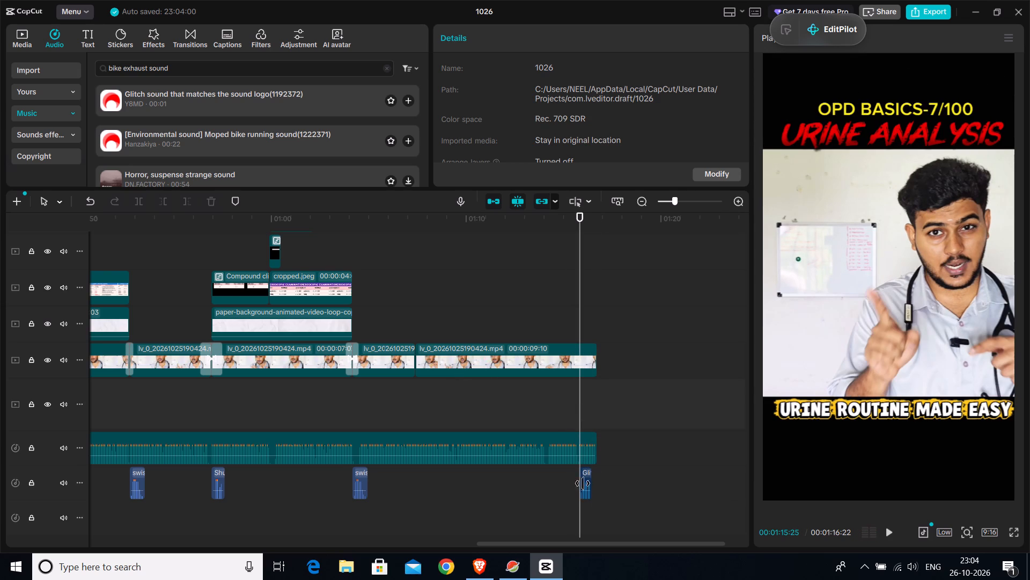
click(585, 488)
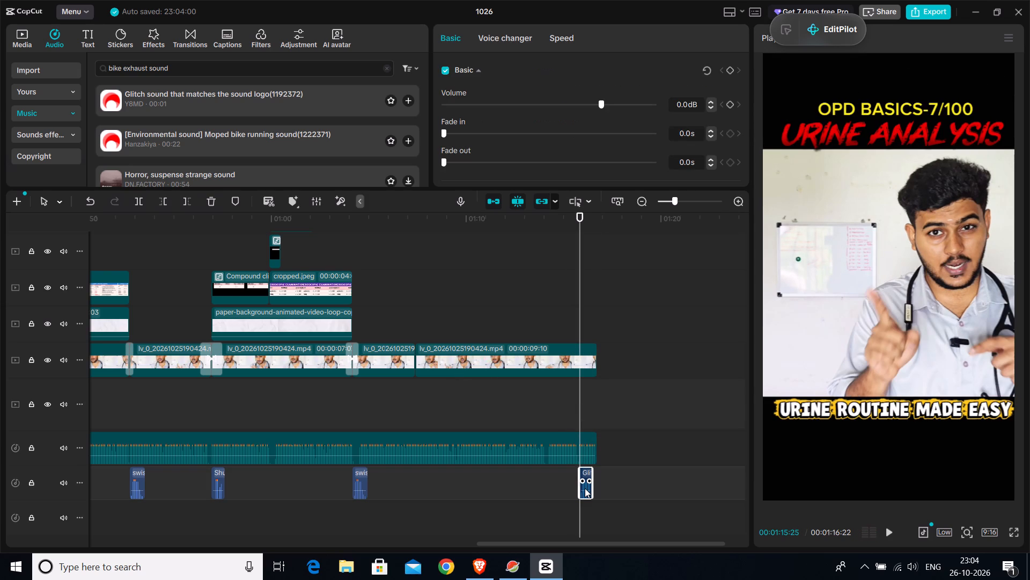
click(565, 413)
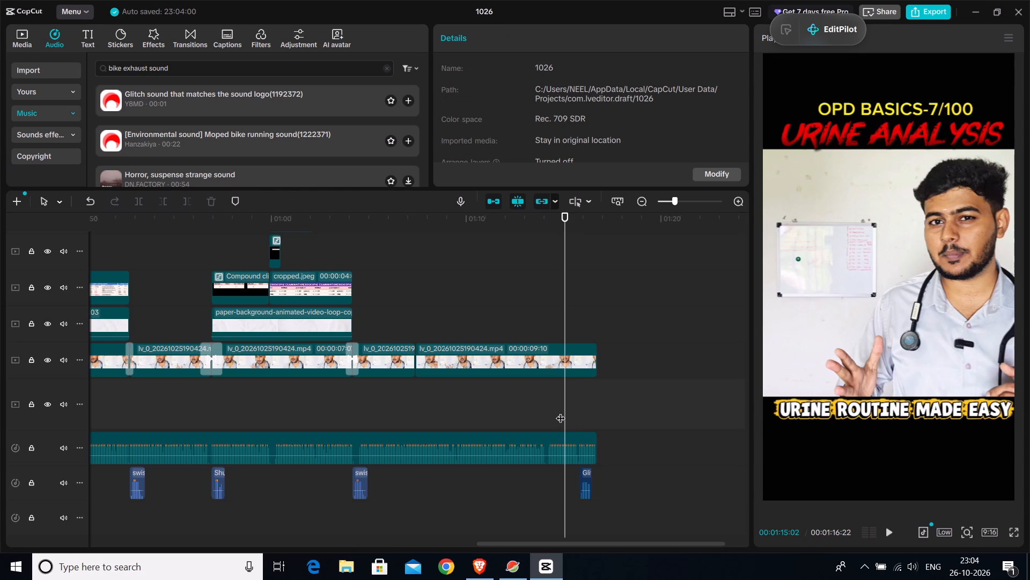
key(space)
key(space)
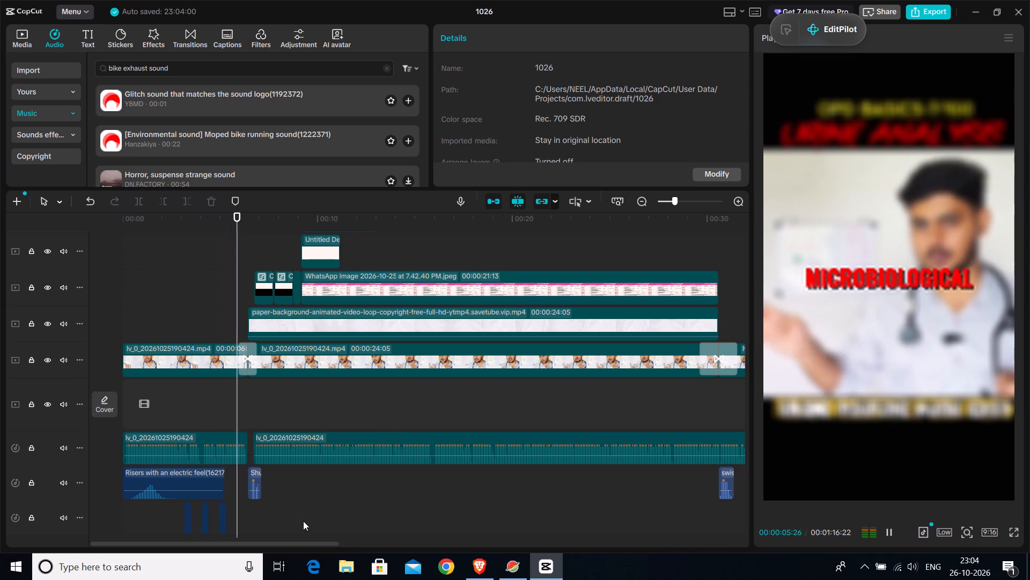
drag(312, 543, 447, 554)
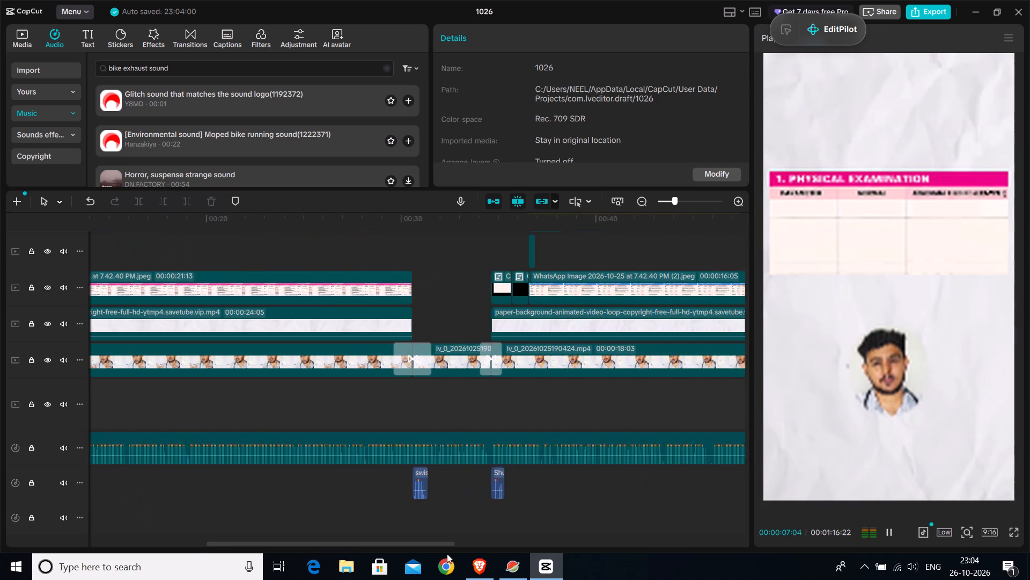
drag(447, 554, 680, 529)
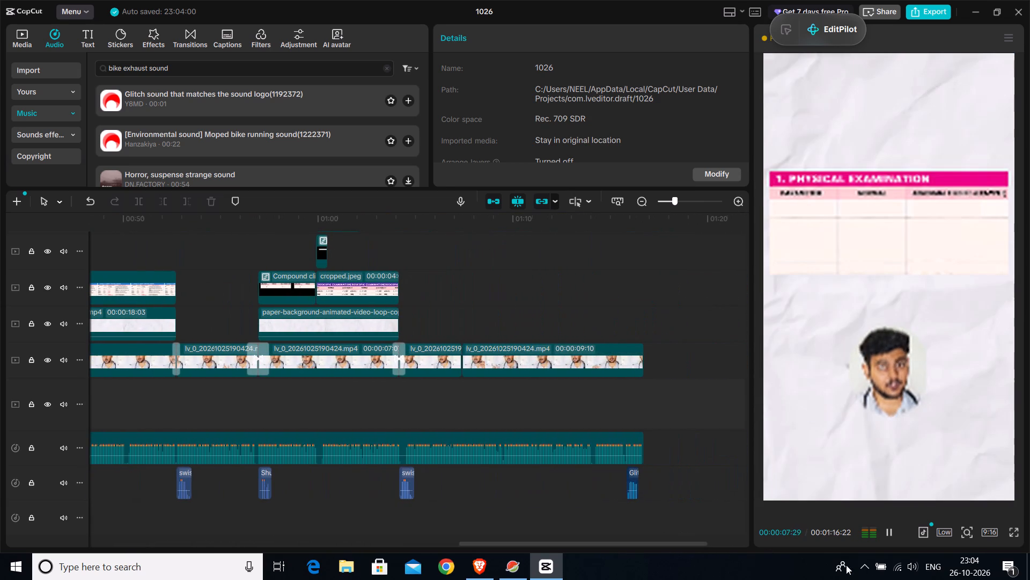
Delete the glitch sound effect at 00:01:15:25 from the end of the timeline.
click(638, 507)
click(630, 512)
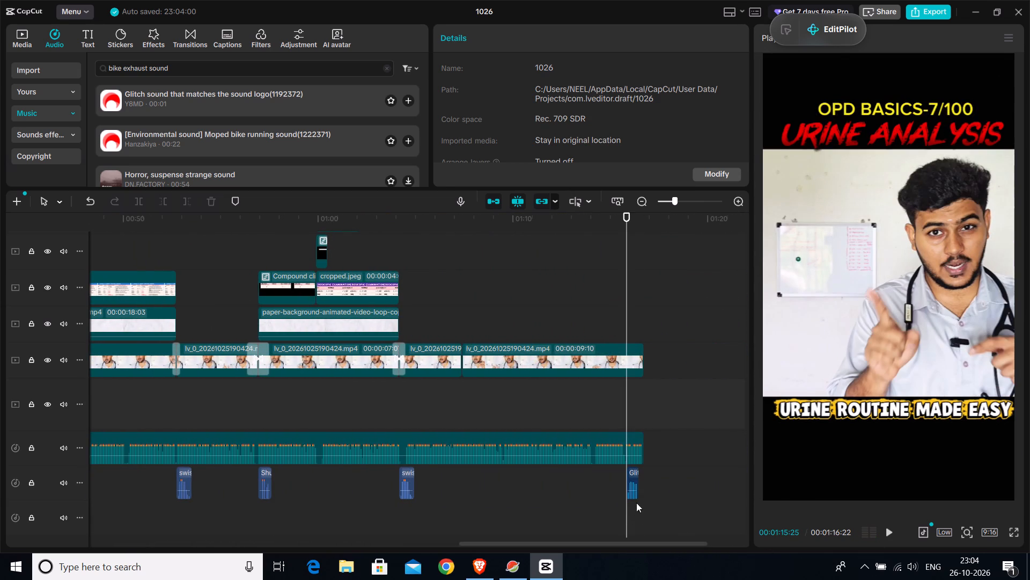
click(632, 488)
key(Delete)
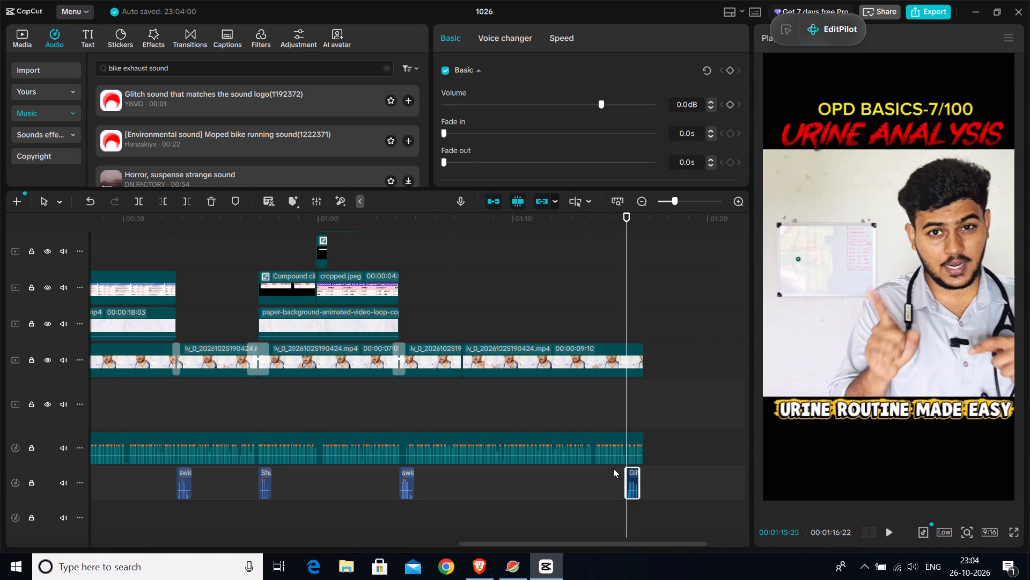
Search the audio library for "woosh" and audition results including Deep woosh, Woosh with echo and Si-Fi woosh.
click(387, 68)
click(344, 67)
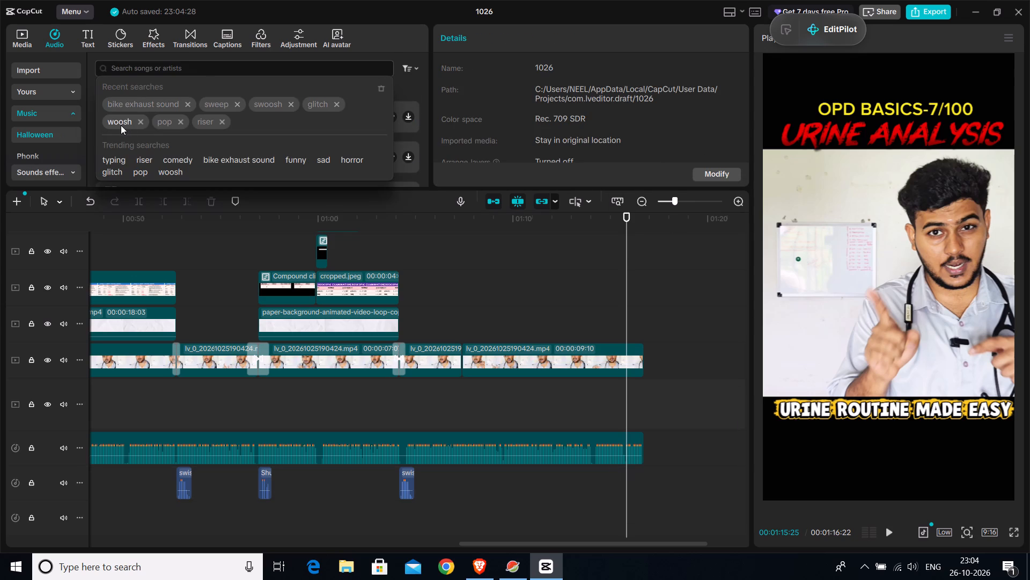
click(172, 172)
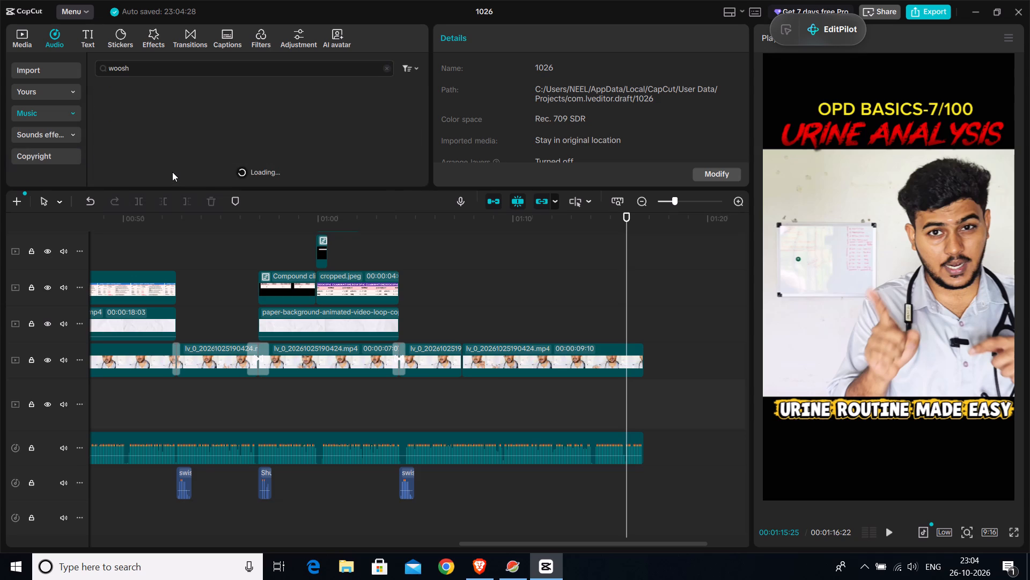
click(219, 145)
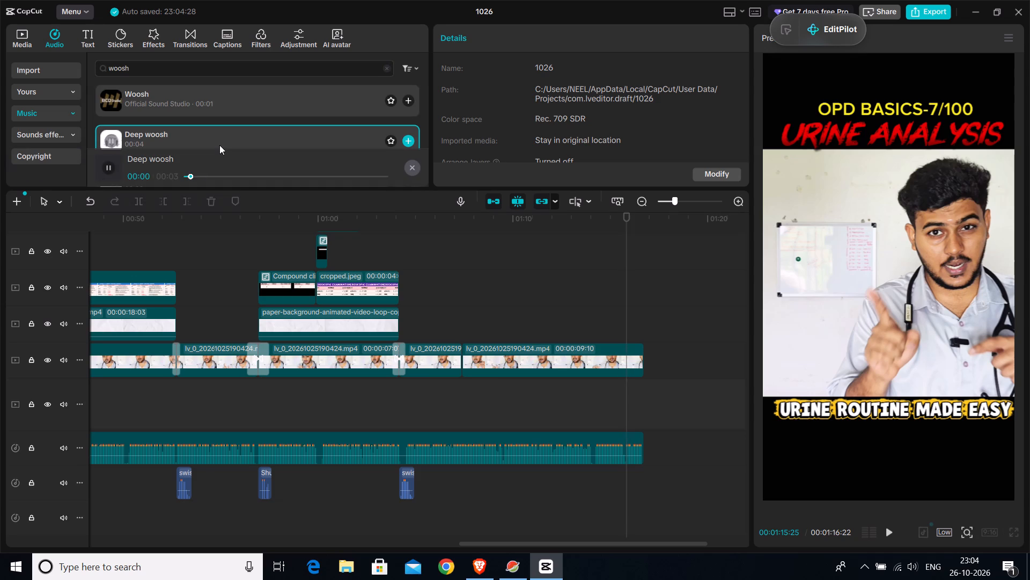
scroll(264, 130, down, 1)
click(270, 126)
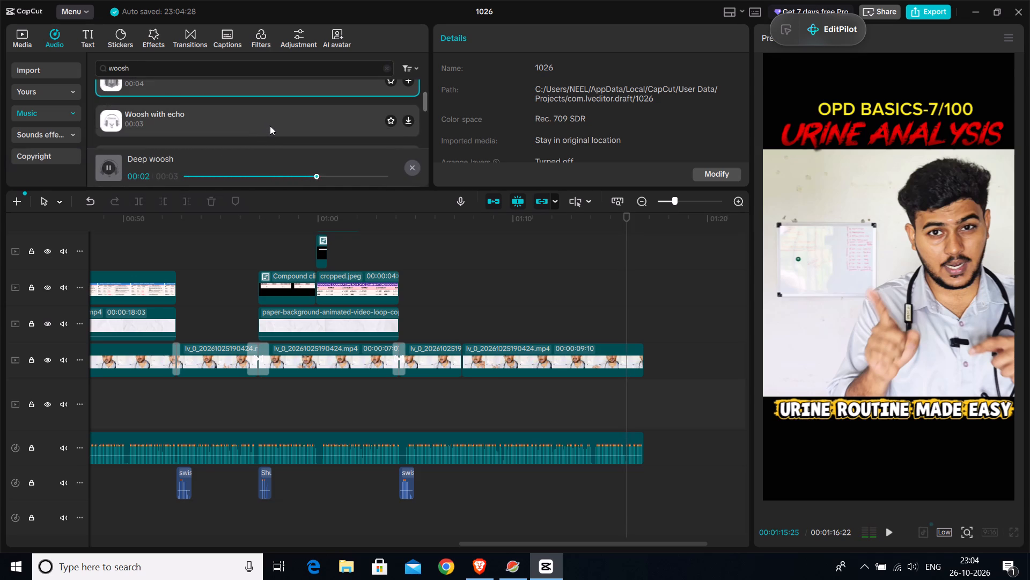
scroll(270, 126, down, 2)
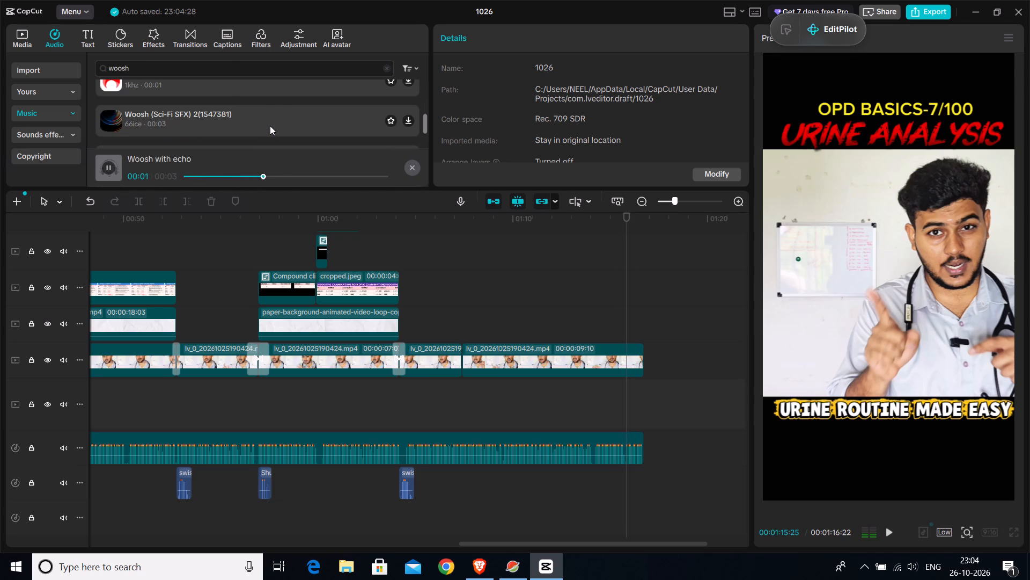
scroll(278, 104, down, 1)
click(278, 137)
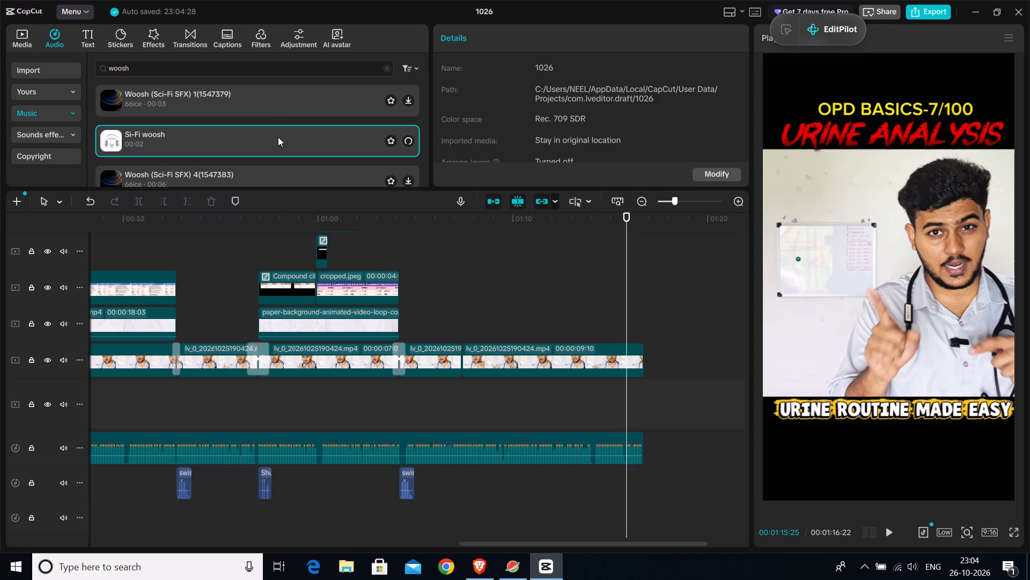
scroll(281, 137, down, 1)
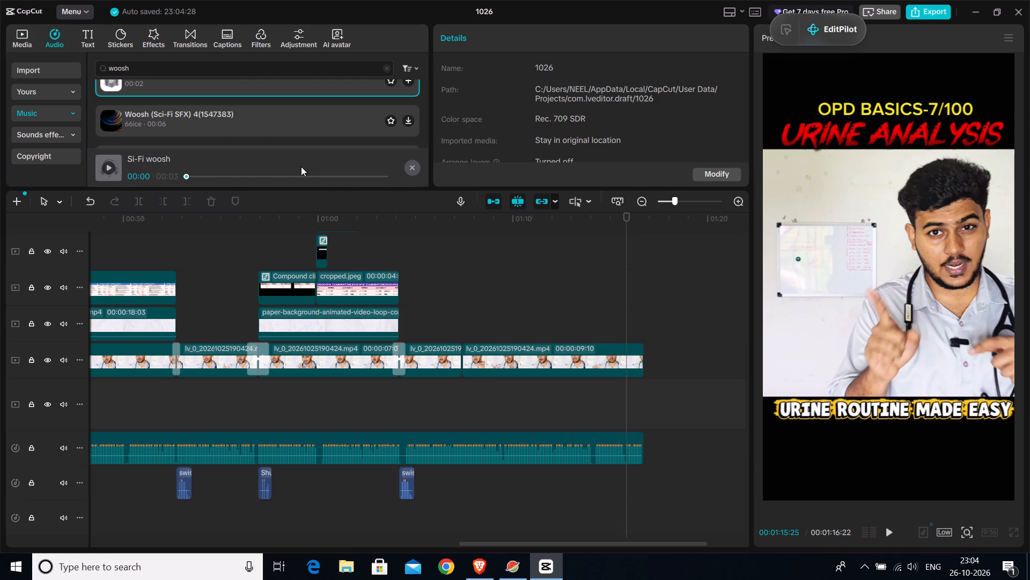
click(322, 127)
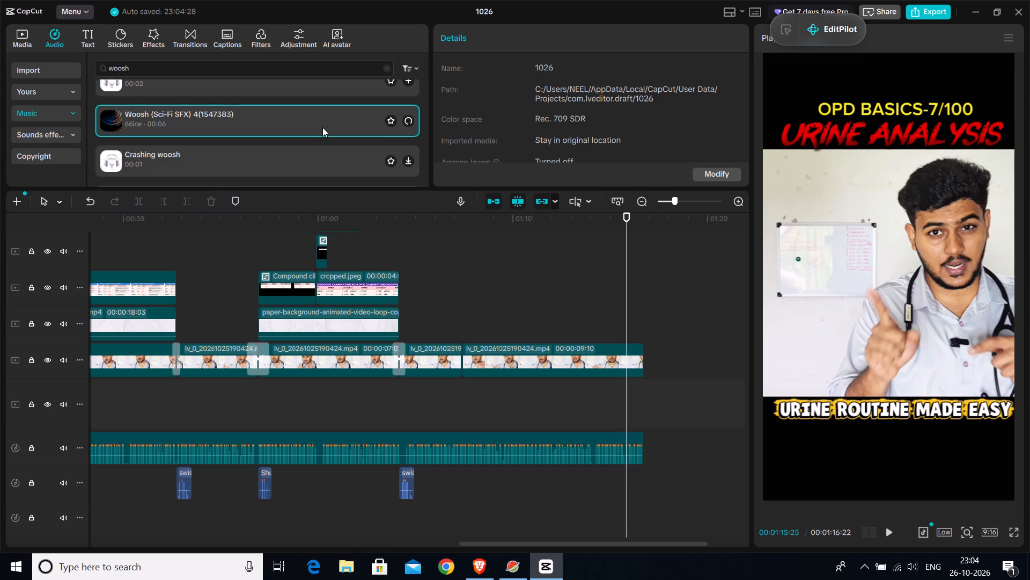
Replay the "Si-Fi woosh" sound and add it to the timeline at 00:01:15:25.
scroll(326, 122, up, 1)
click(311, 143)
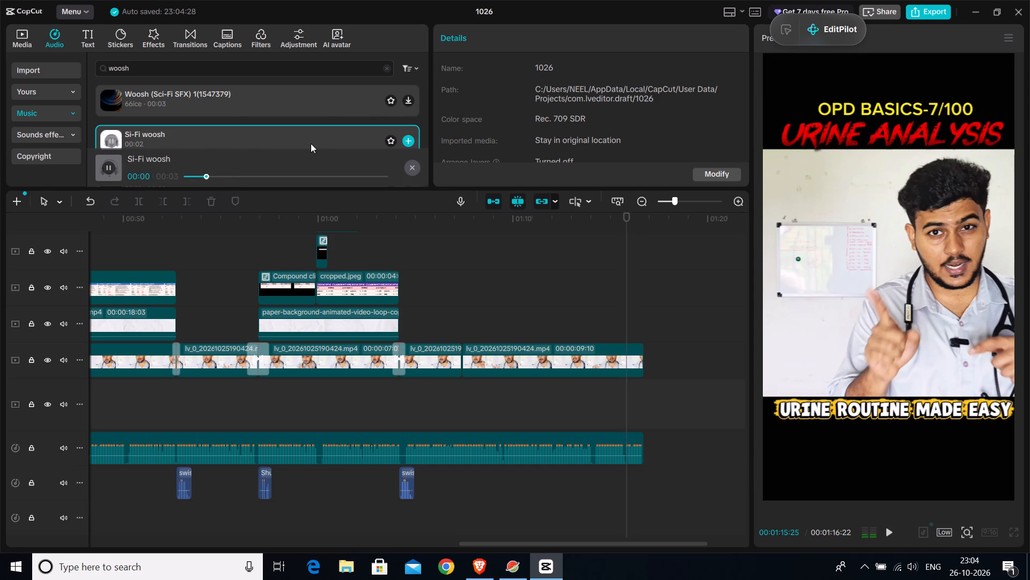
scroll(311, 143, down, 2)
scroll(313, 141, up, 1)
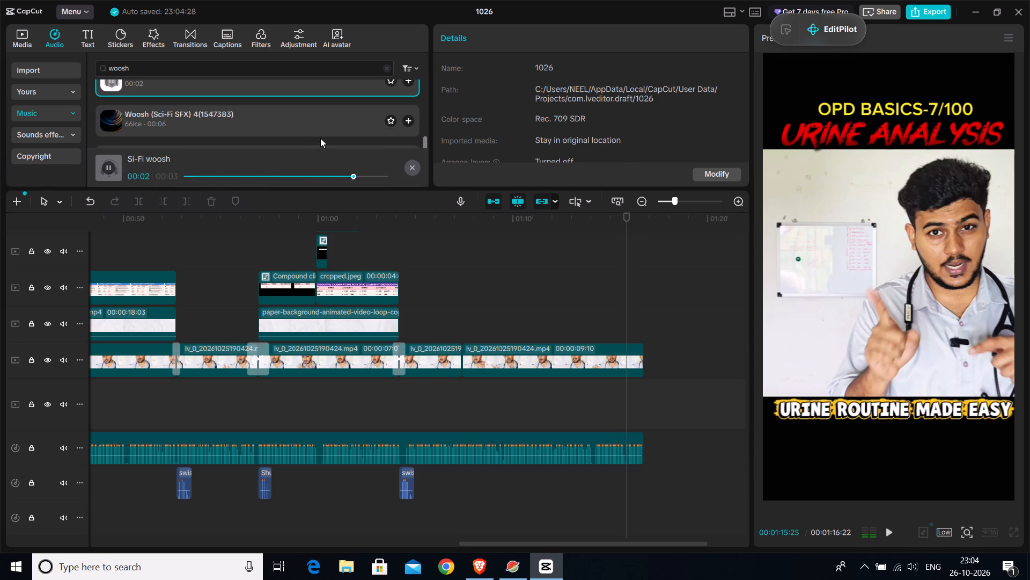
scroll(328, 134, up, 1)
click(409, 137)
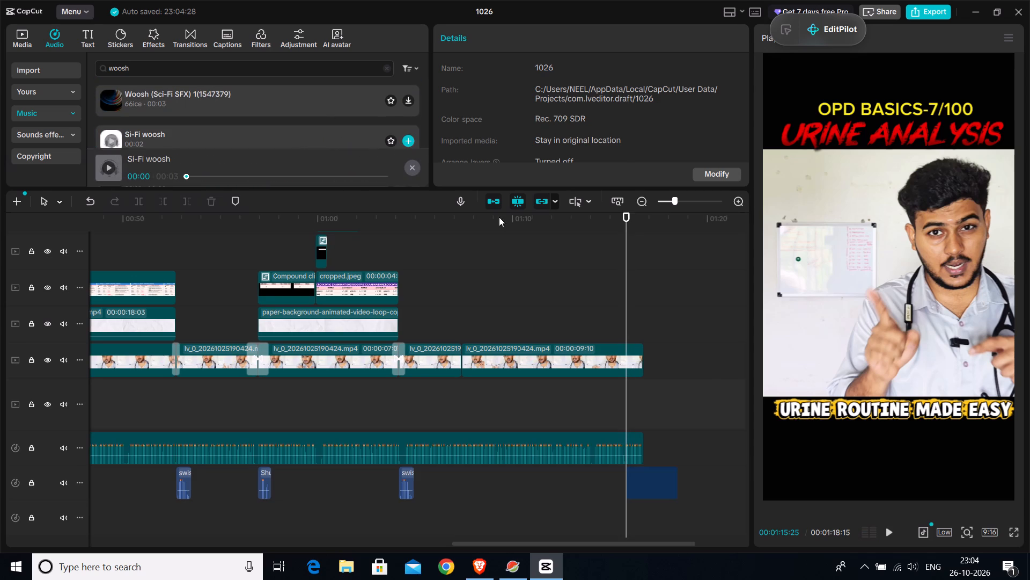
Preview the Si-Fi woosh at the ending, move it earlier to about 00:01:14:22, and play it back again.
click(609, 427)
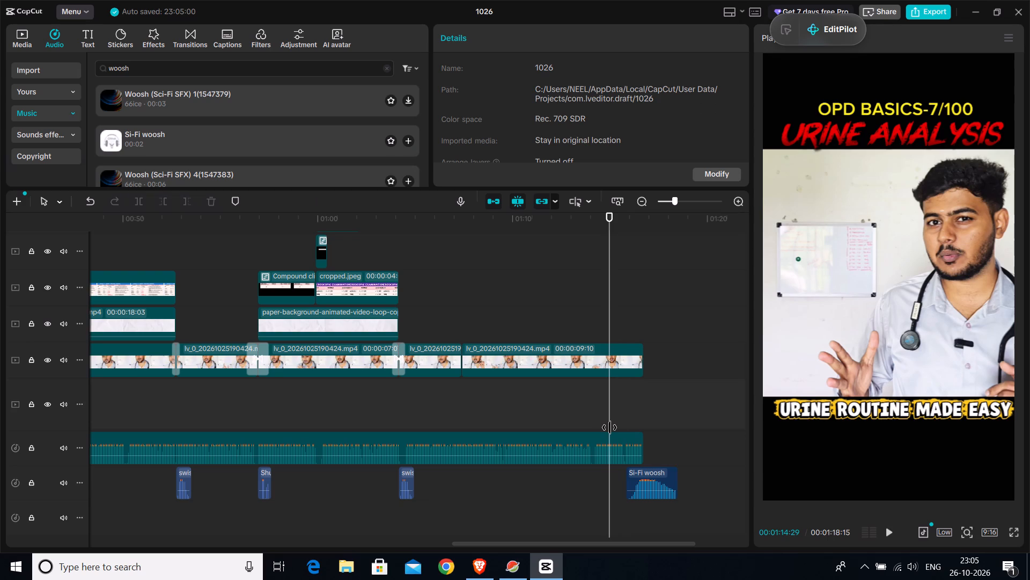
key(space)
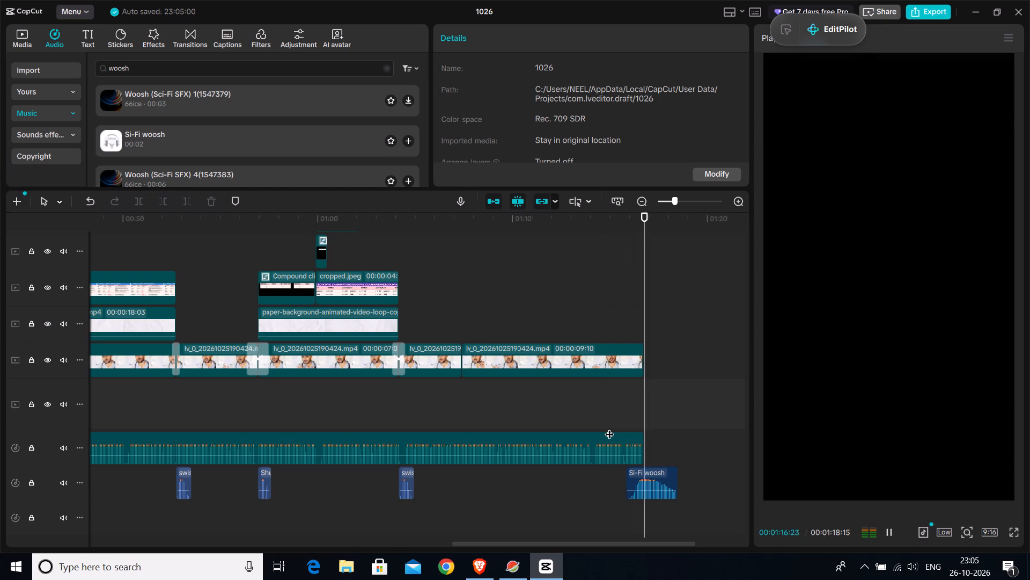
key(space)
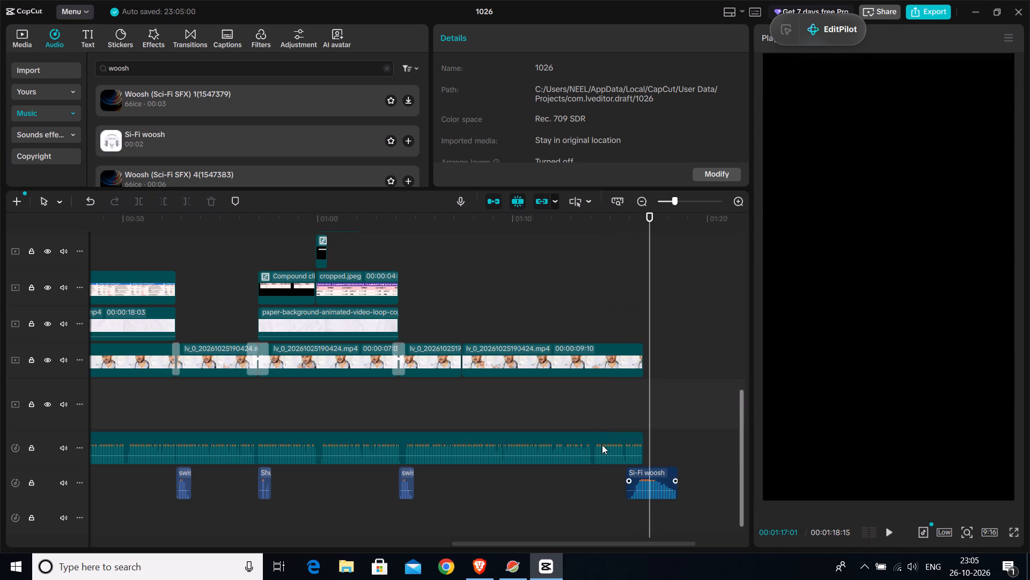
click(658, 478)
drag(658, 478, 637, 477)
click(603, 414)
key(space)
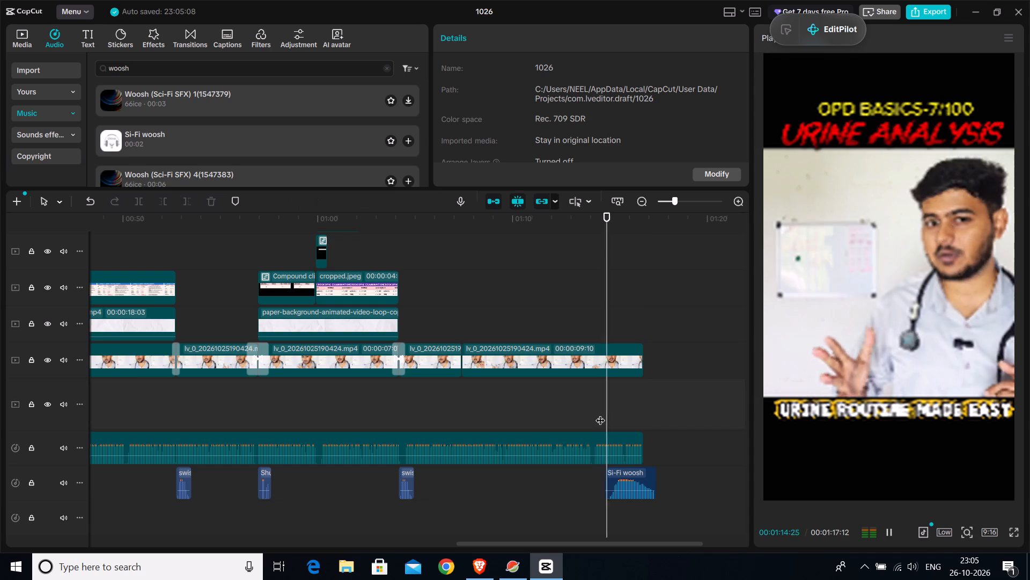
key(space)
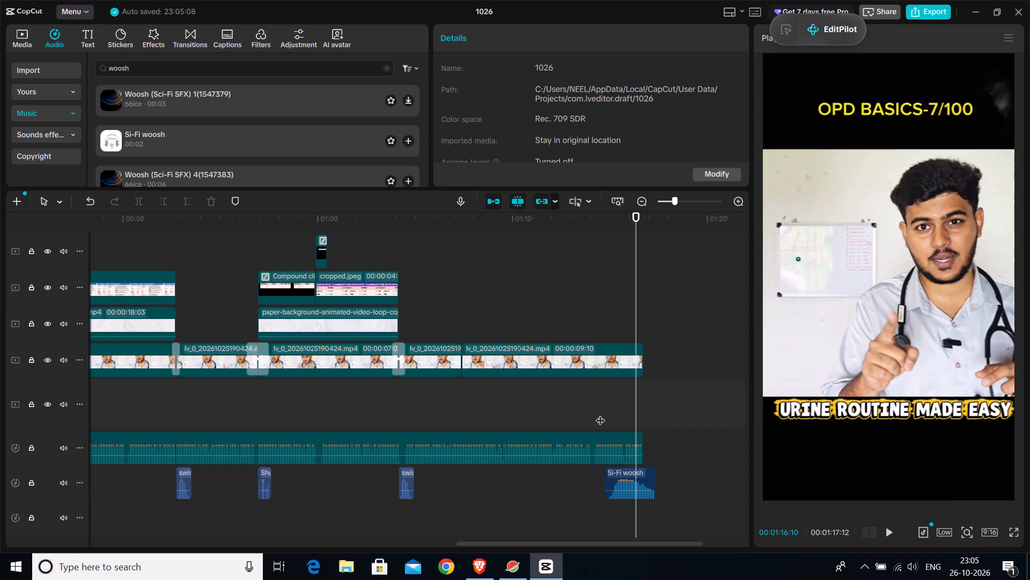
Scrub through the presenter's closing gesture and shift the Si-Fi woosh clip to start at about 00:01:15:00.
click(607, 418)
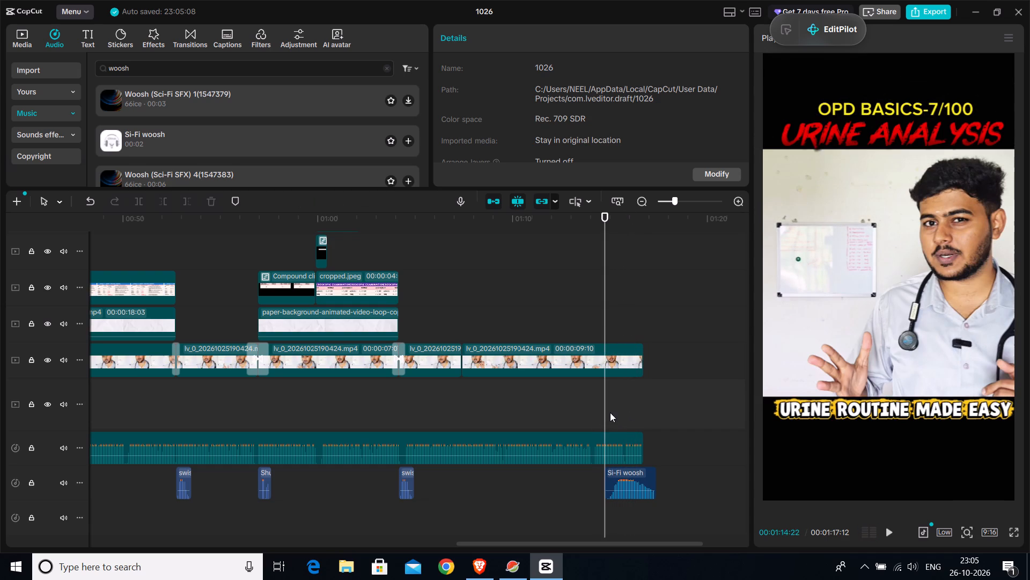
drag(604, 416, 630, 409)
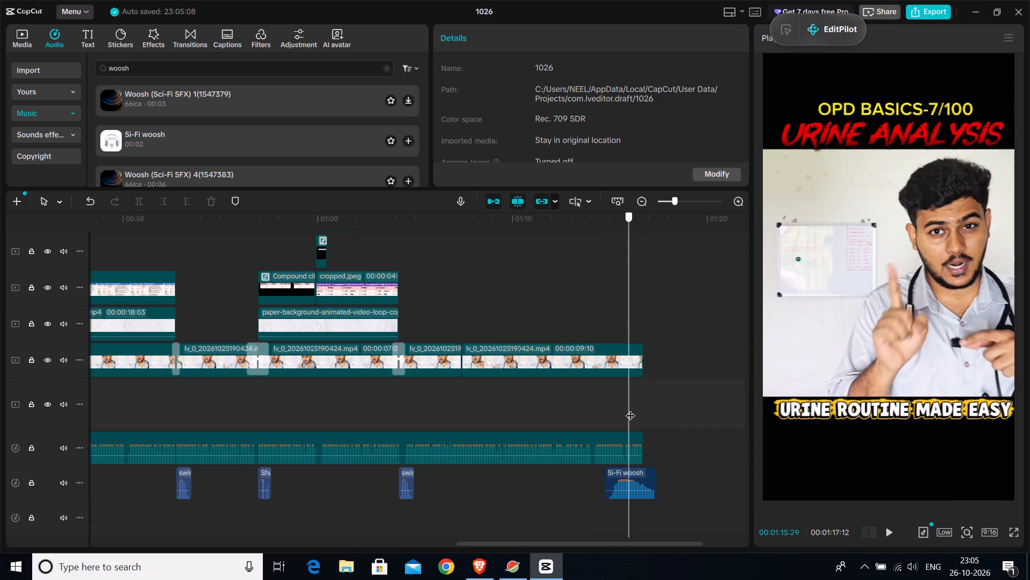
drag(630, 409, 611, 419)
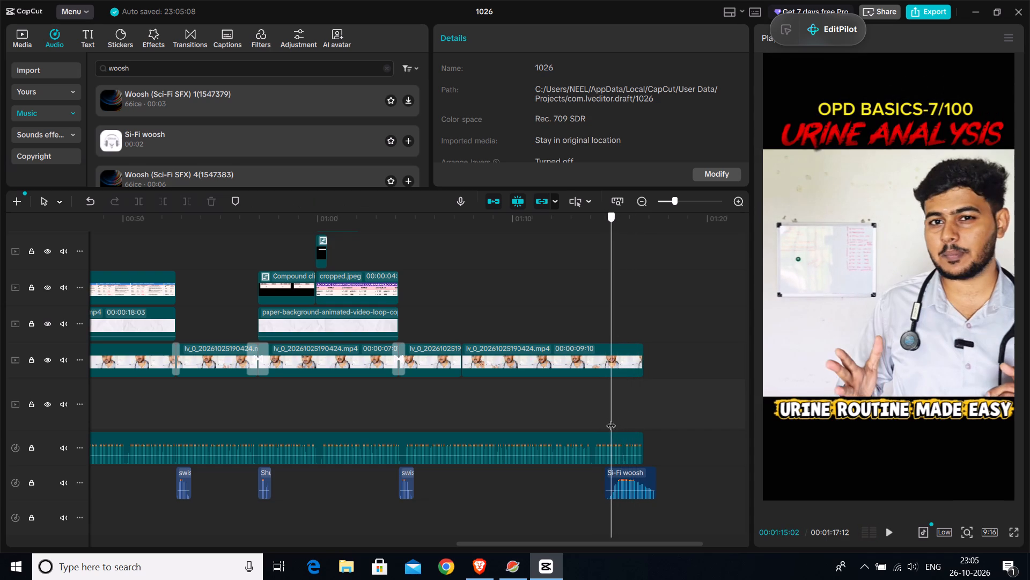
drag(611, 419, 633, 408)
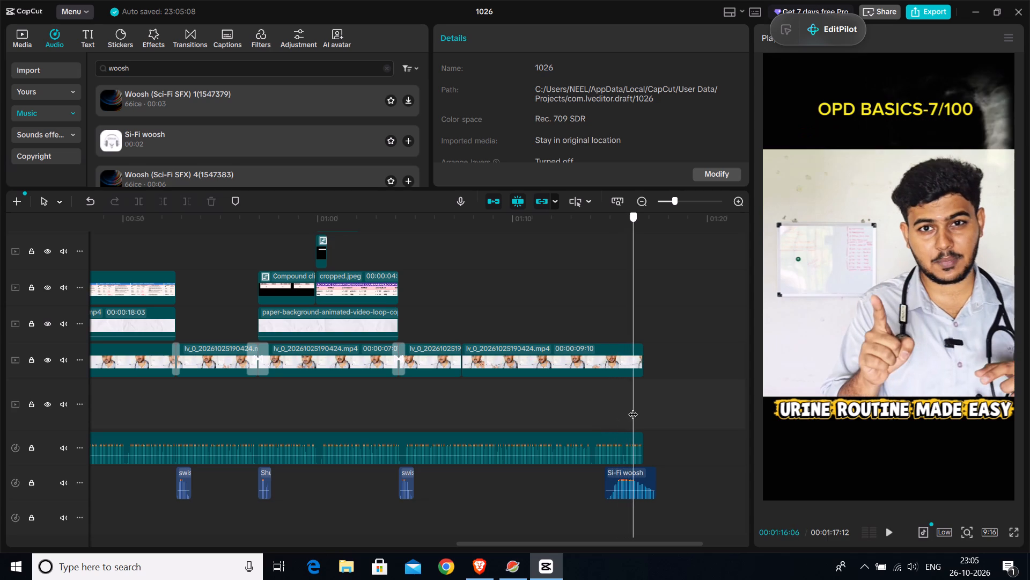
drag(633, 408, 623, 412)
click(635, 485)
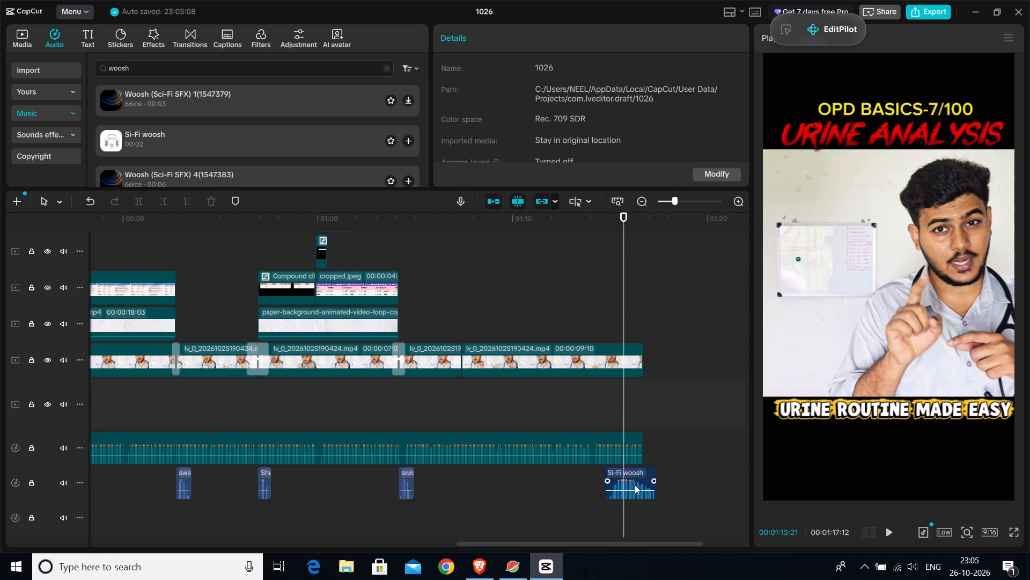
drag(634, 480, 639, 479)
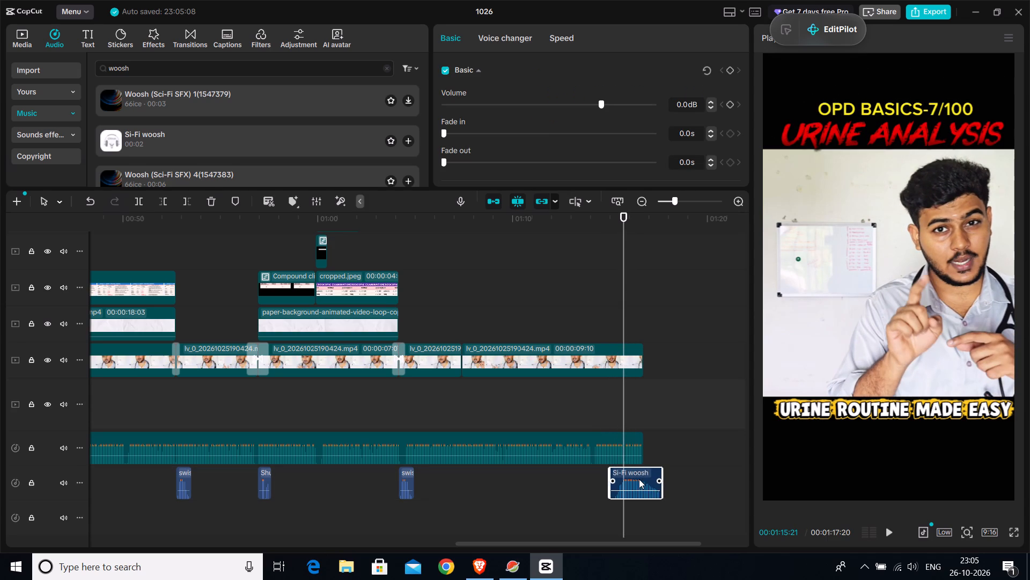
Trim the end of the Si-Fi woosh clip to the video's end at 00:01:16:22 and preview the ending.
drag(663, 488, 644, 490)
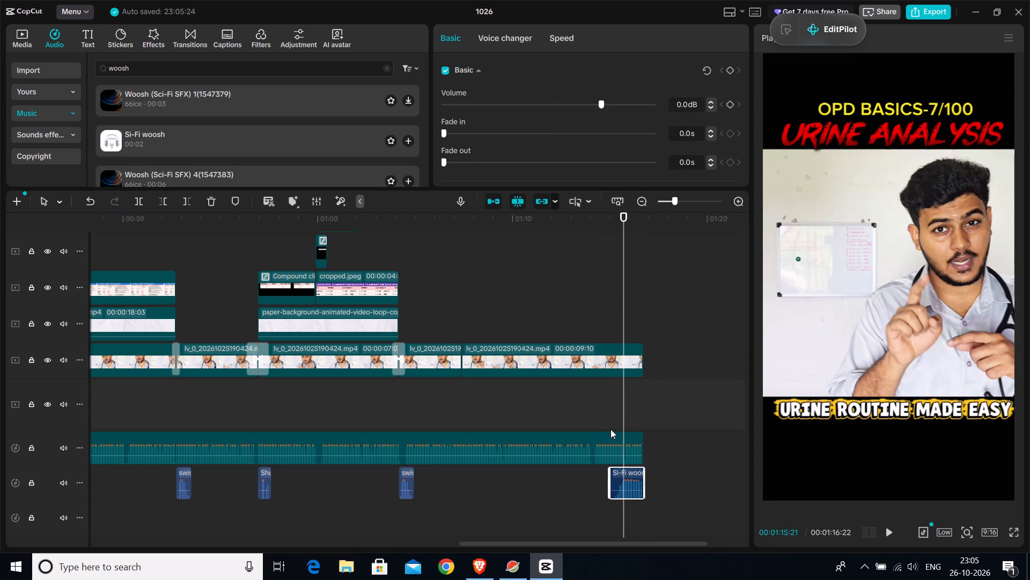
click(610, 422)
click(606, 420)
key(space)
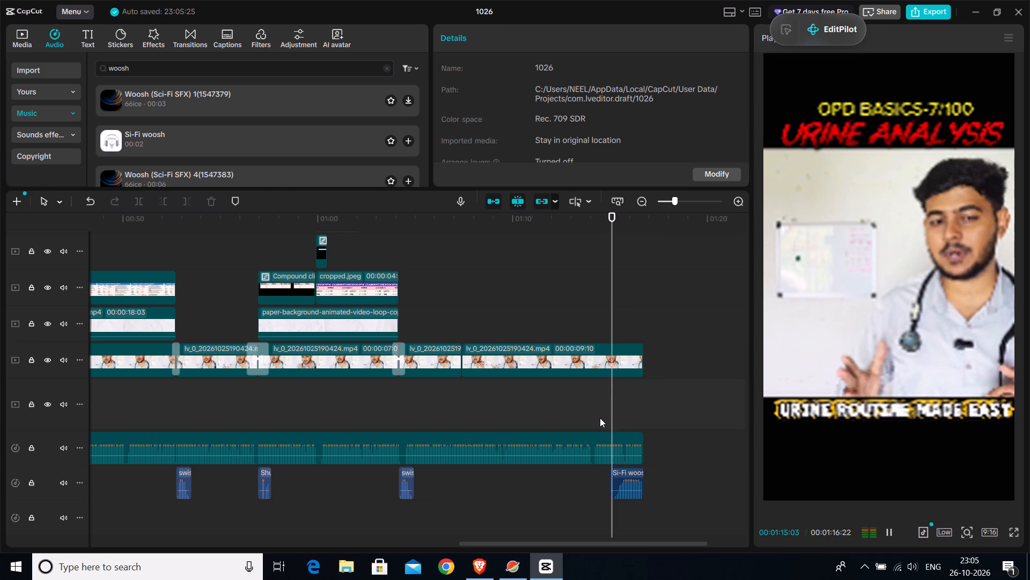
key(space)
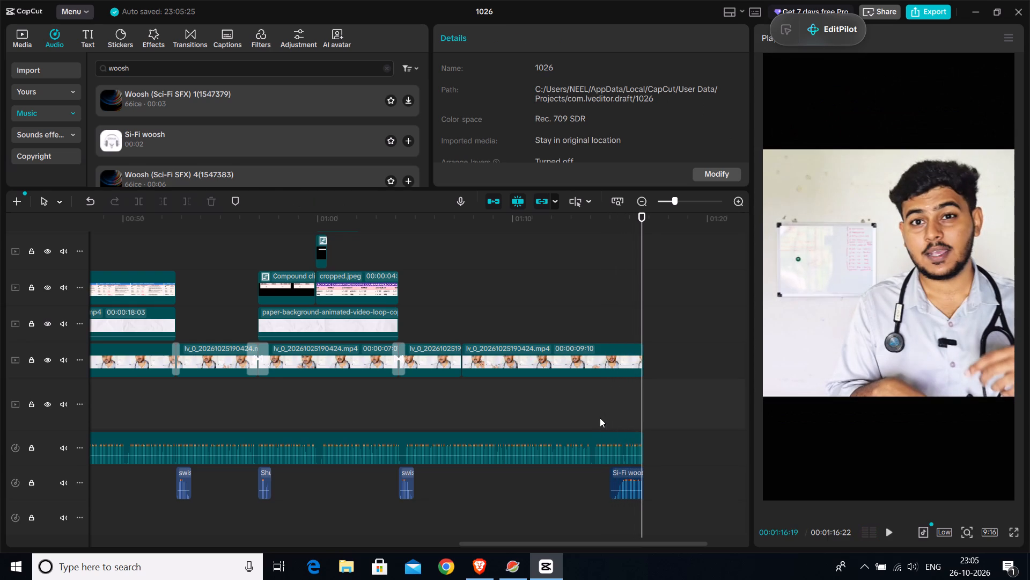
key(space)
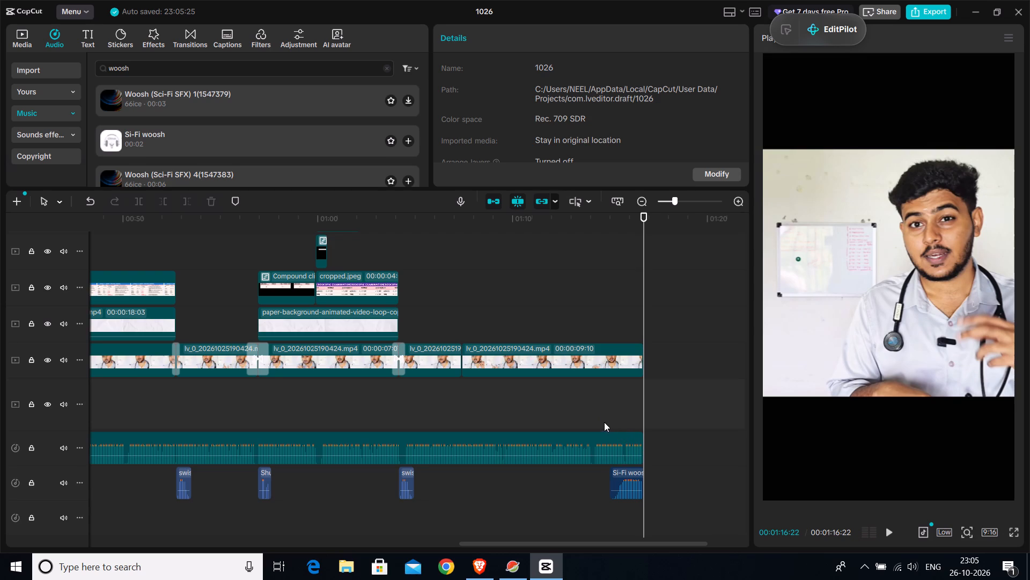
Replace the Si-Fi woosh clip with "Woosh (Sci-Fi SFX) 1(1547379)" at 00:01:15:00.
click(604, 422)
click(607, 422)
click(624, 482)
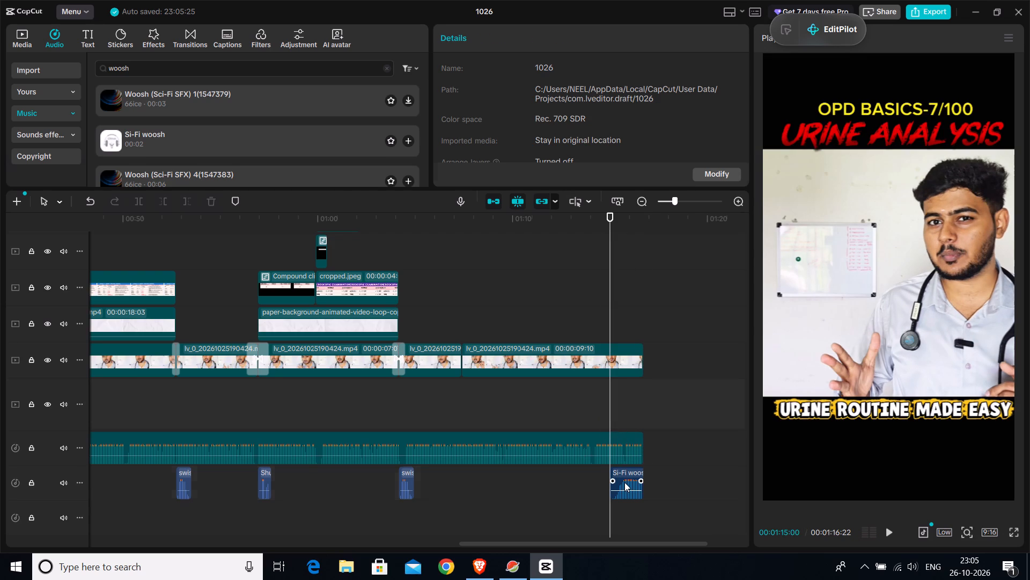
key(Delete)
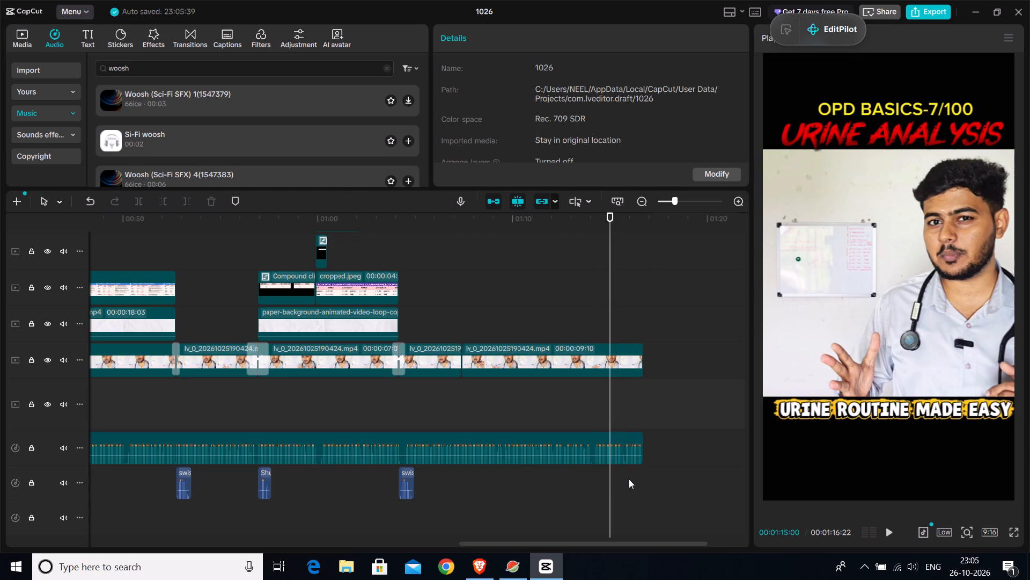
click(237, 93)
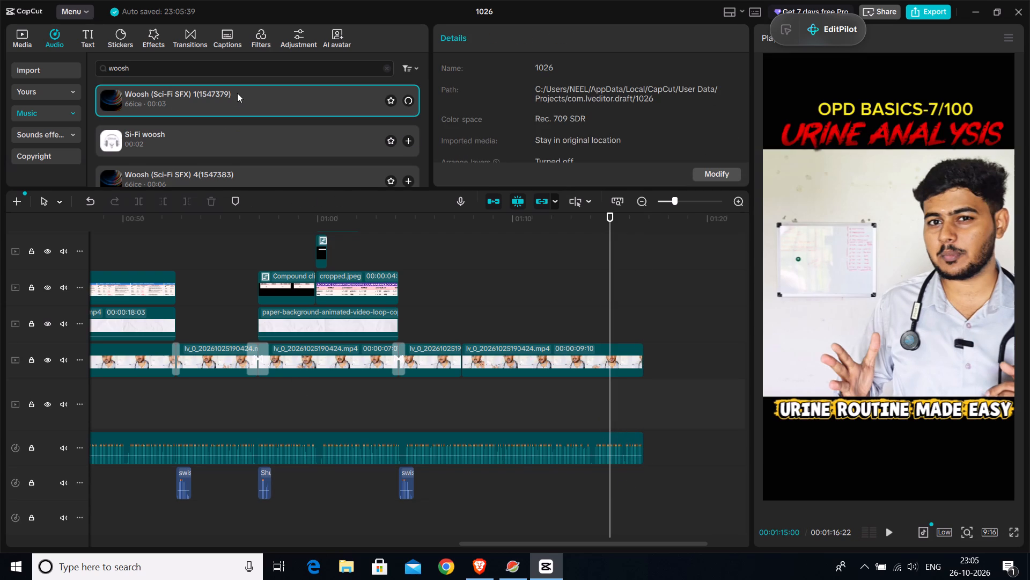
click(407, 100)
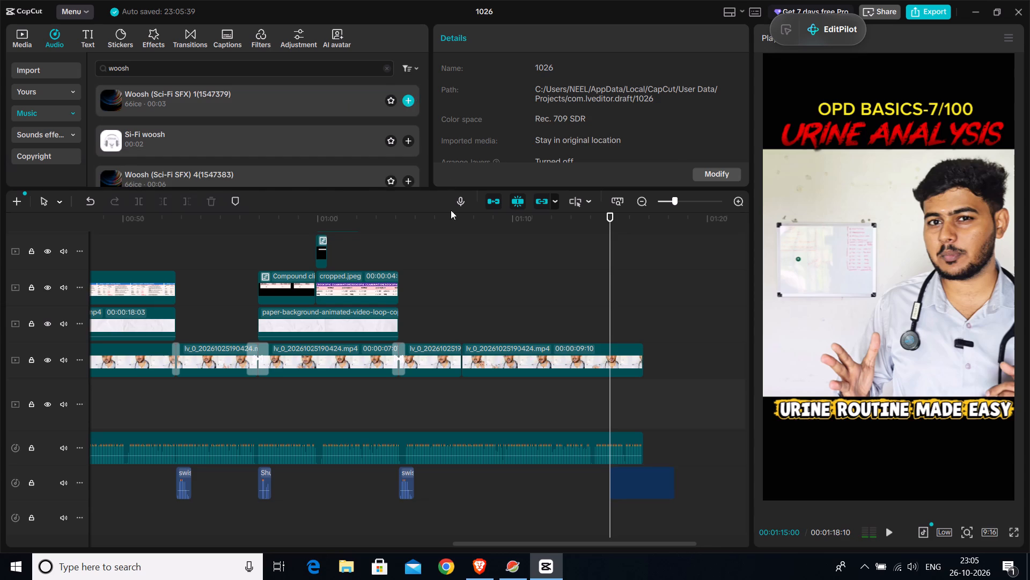
Preview the ending with the new woosh, move that clip to start at about 00:01:15:26, and play the gesture again.
key(space)
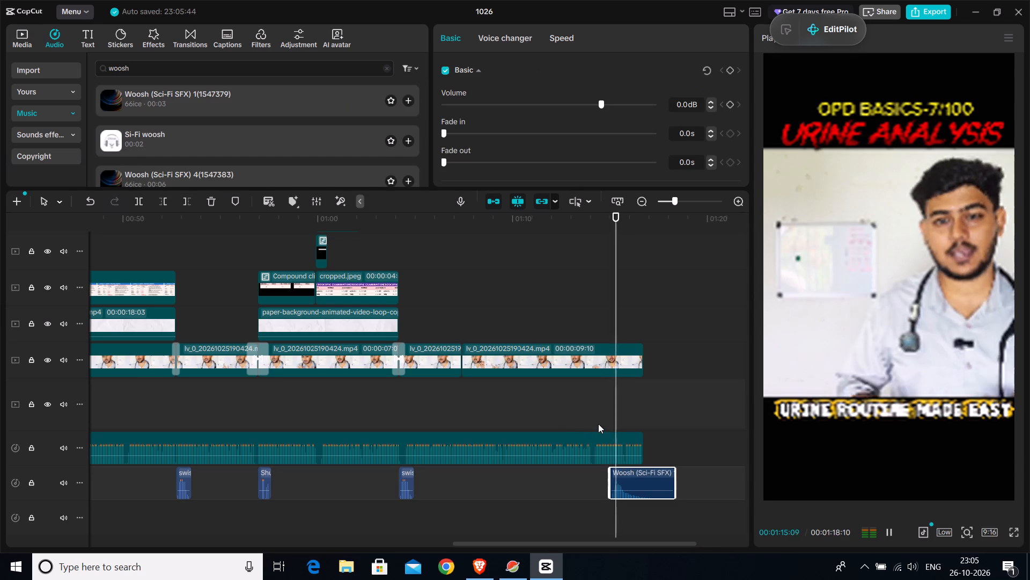
key(space)
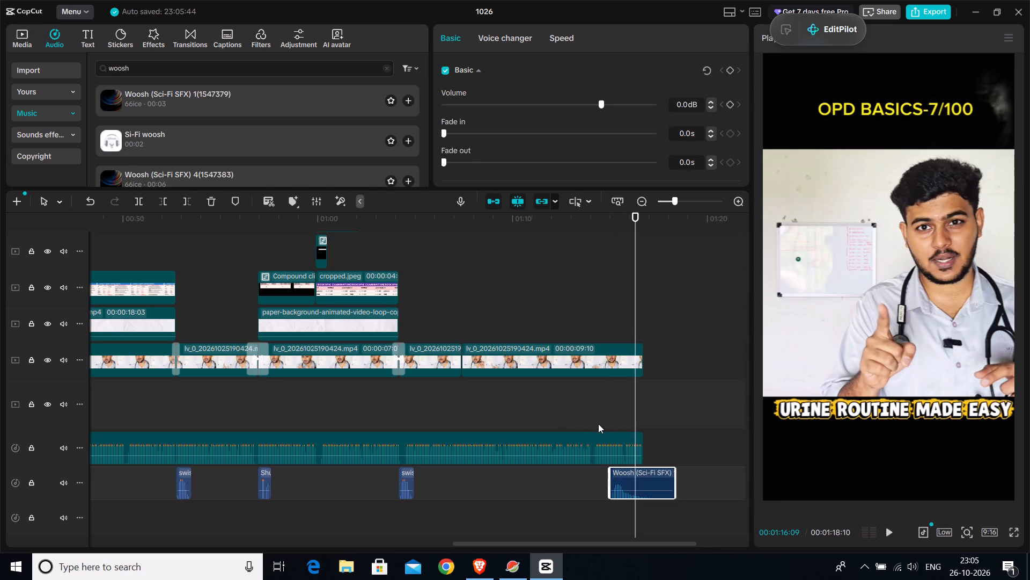
click(598, 424)
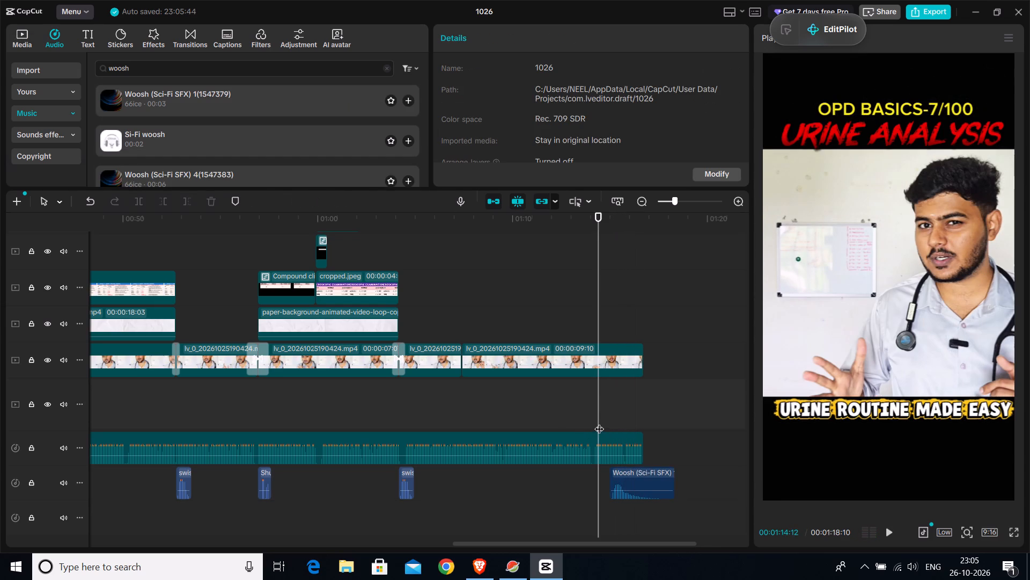
key(space)
key(space)
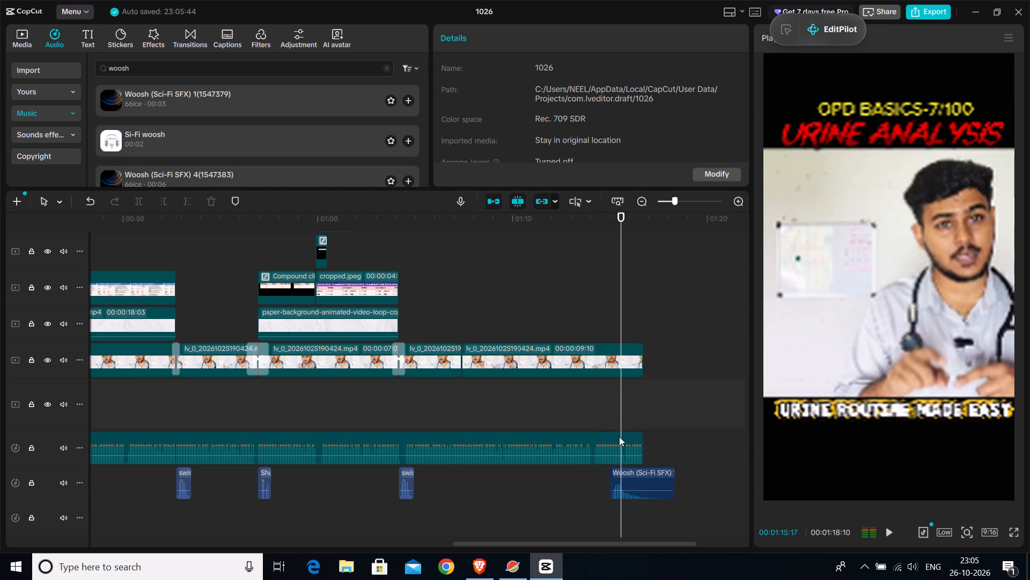
key(space)
key(space)
click(643, 484)
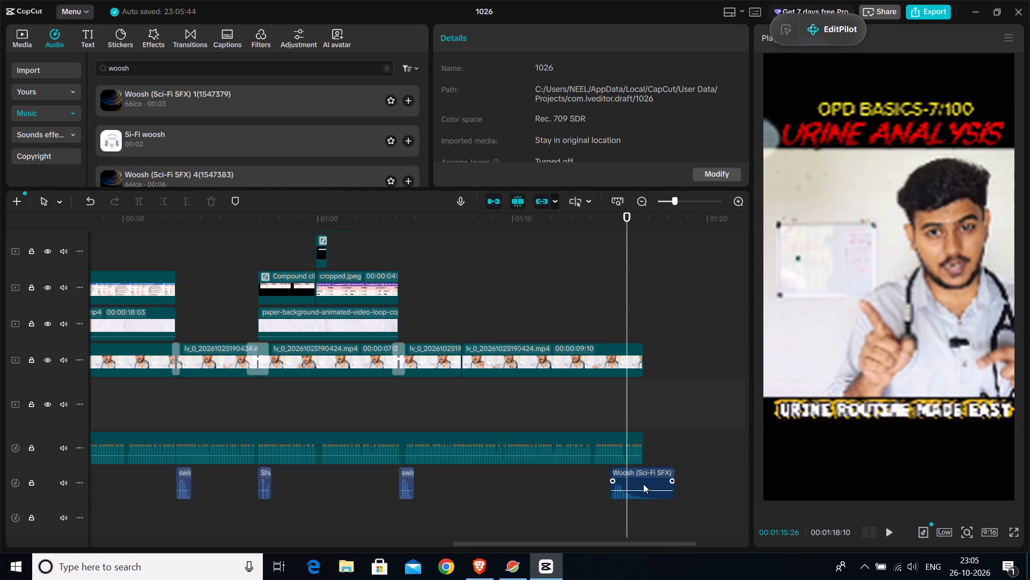
drag(642, 481, 655, 482)
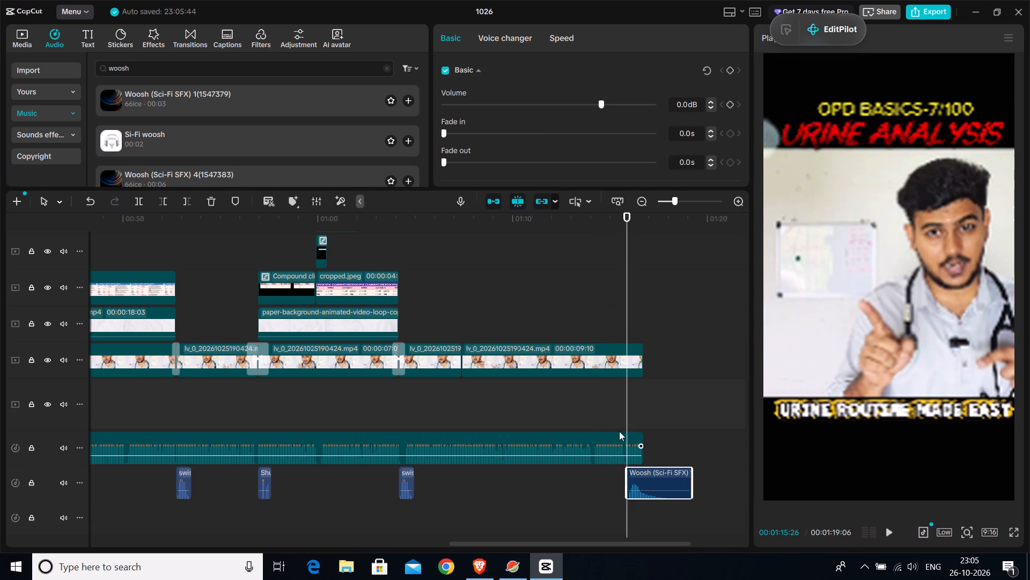
click(615, 427)
key(space)
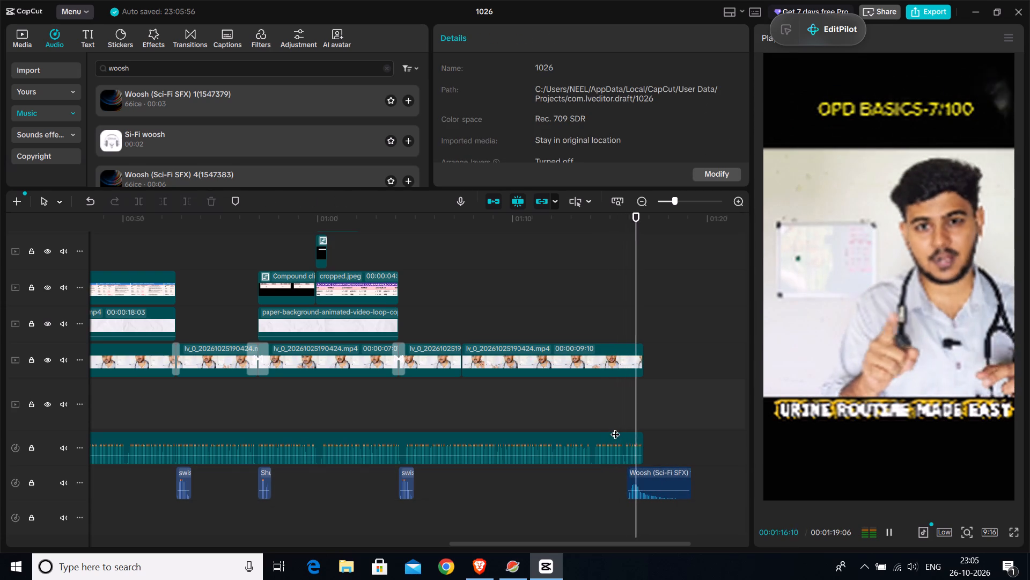
key(space)
Cut off the part of the Woosh (Sci-Fi SFX) clip past the video's end at 00:01:16:22 and preview the ending.
click(644, 418)
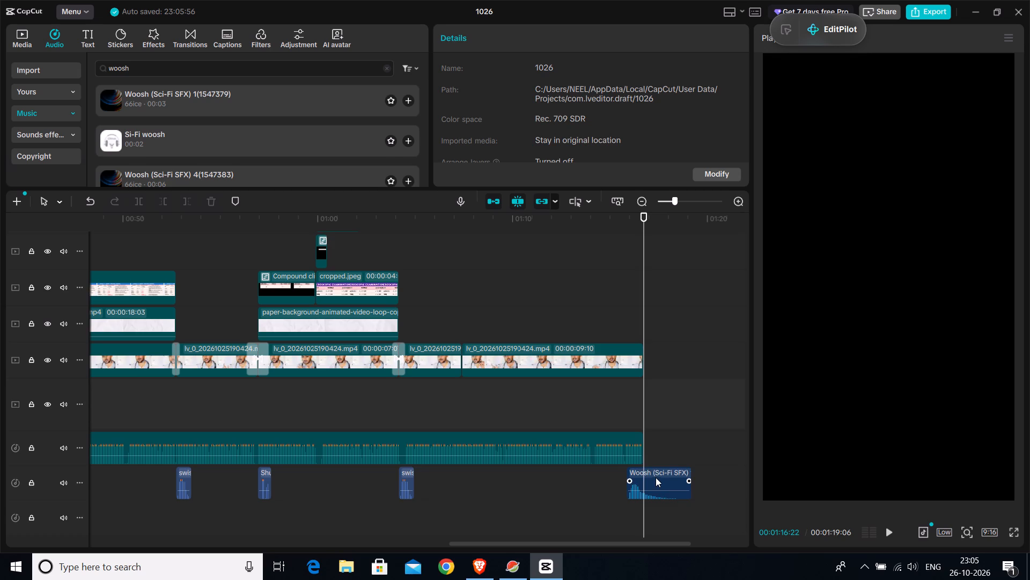
click(656, 478)
key(f)
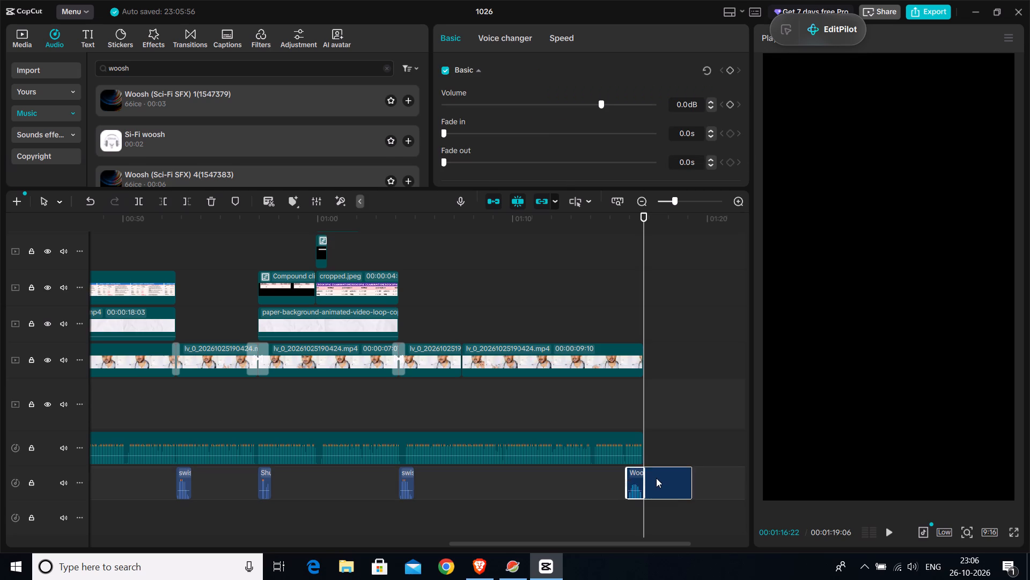
key(Delete)
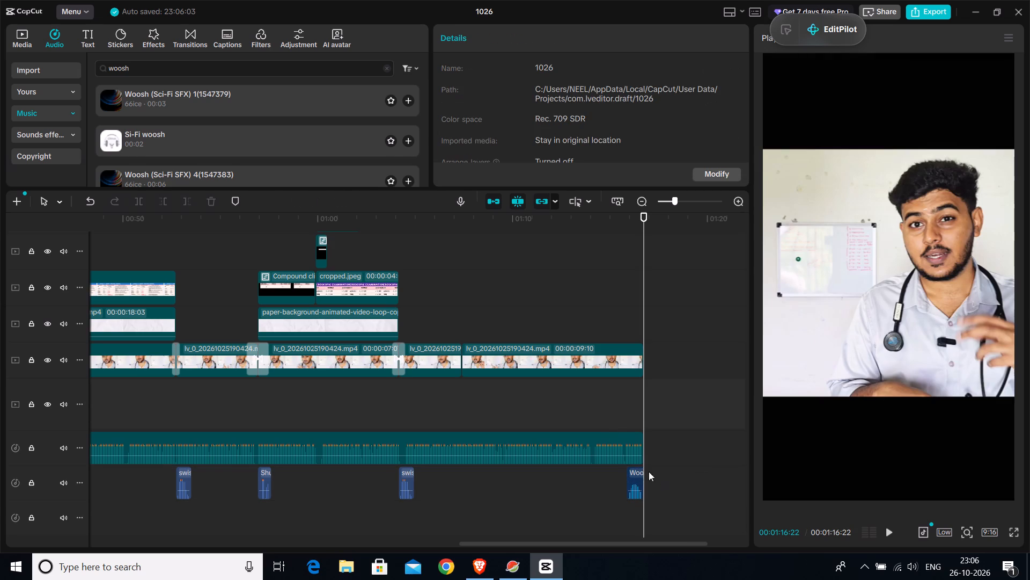
click(616, 419)
key(space)
Play the whole video in full screen from 00:00:00:00 to review the transitions and sound effects.
drag(629, 541, 151, 503)
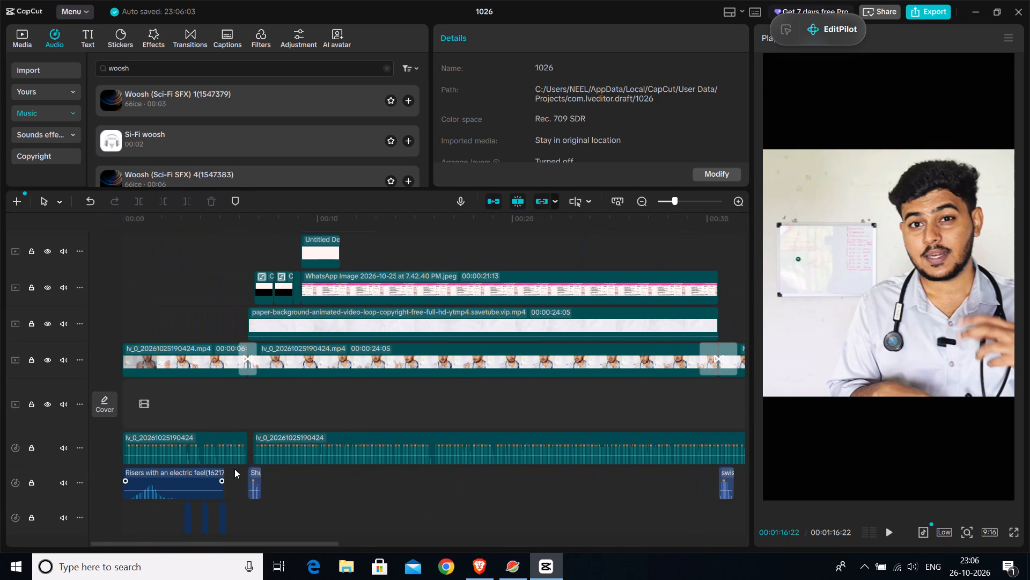
click(124, 302)
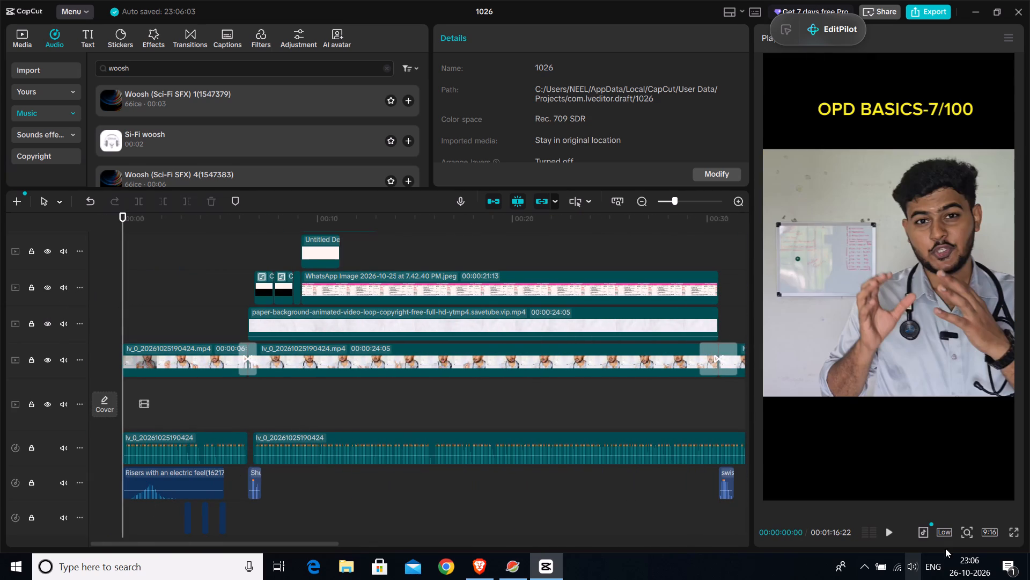
click(1017, 534)
key(space)
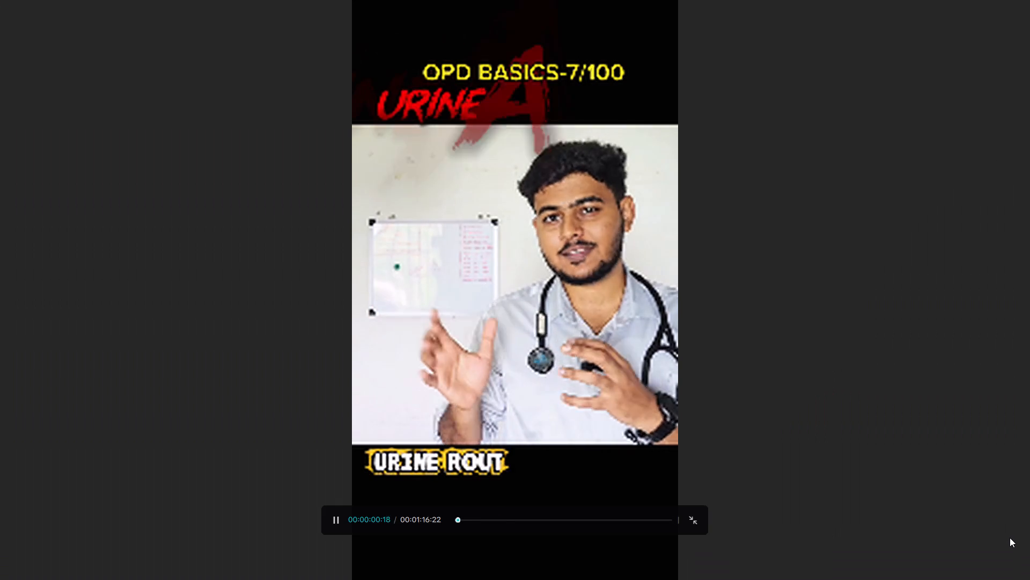
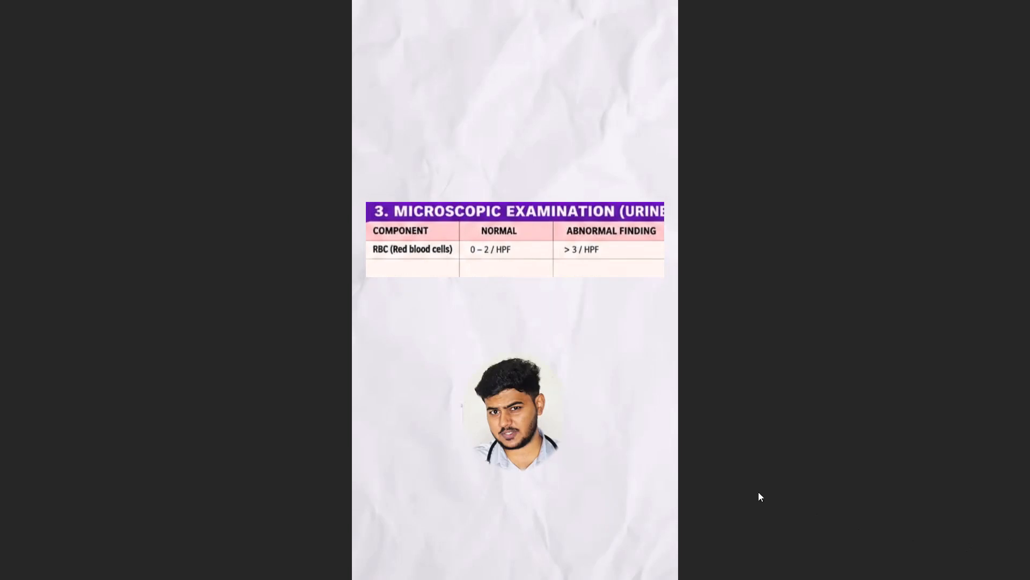
Leave the full-screen review and replay the start of the microscopic examination table from 00:00:56:28.
click(678, 430)
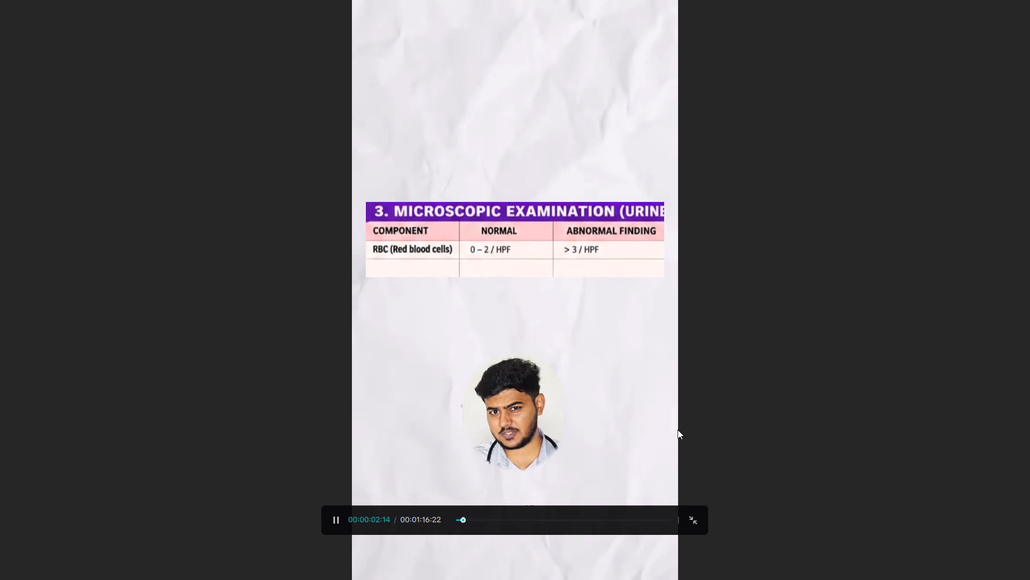
click(690, 523)
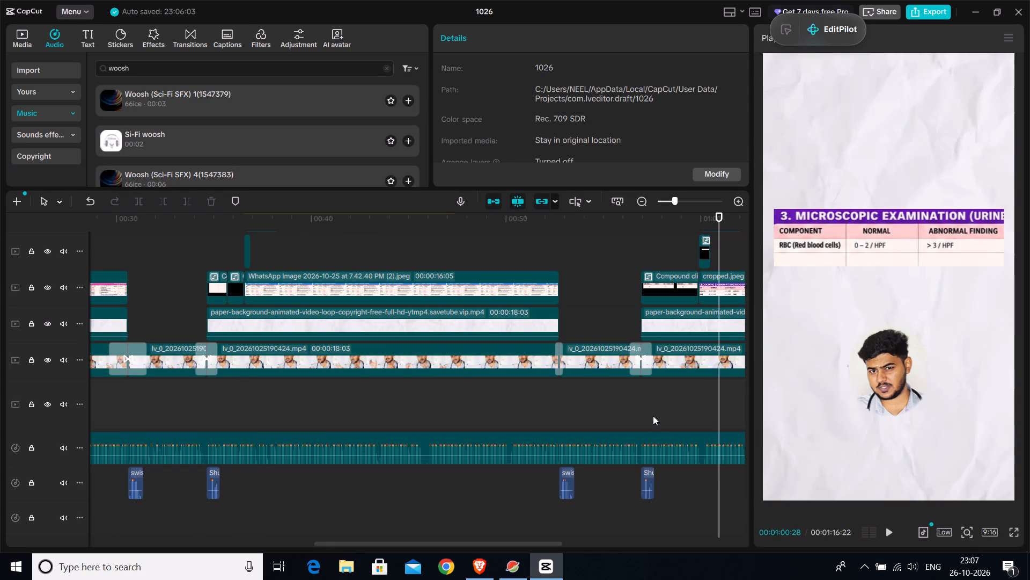
click(646, 405)
click(641, 408)
key(space)
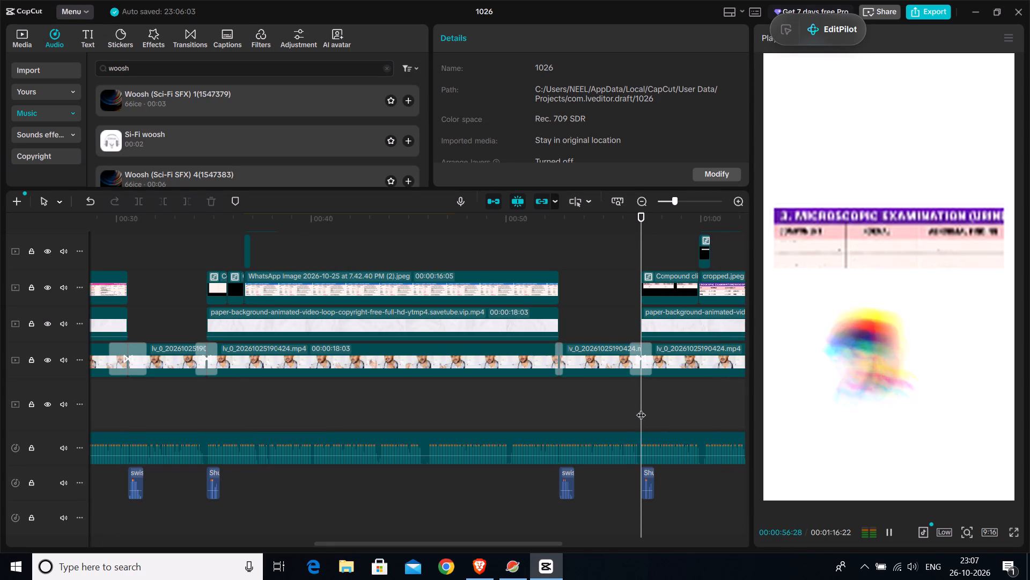
key(space)
Set the preview quality to High and replay the microscopic examination table section.
click(949, 528)
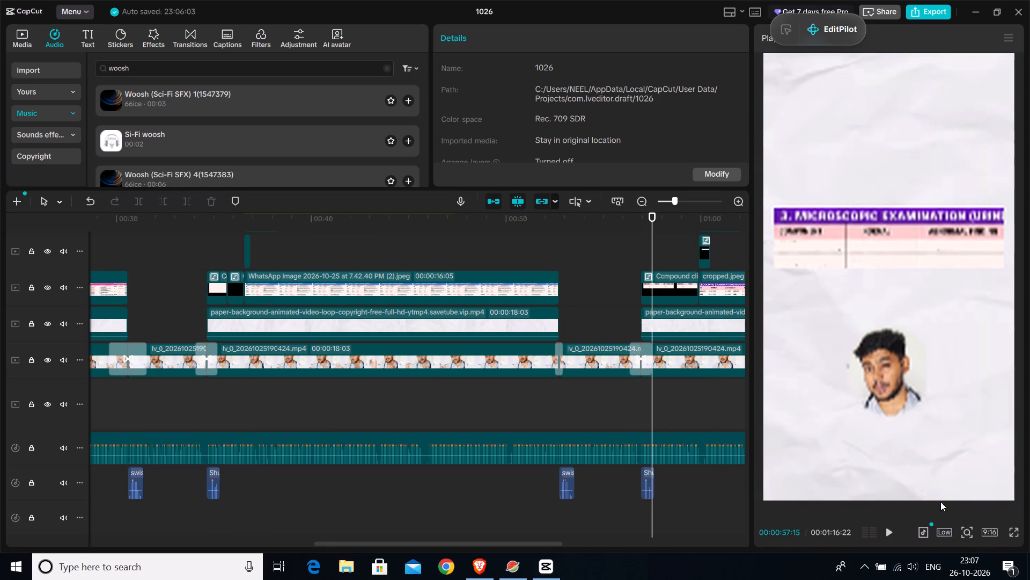
click(927, 481)
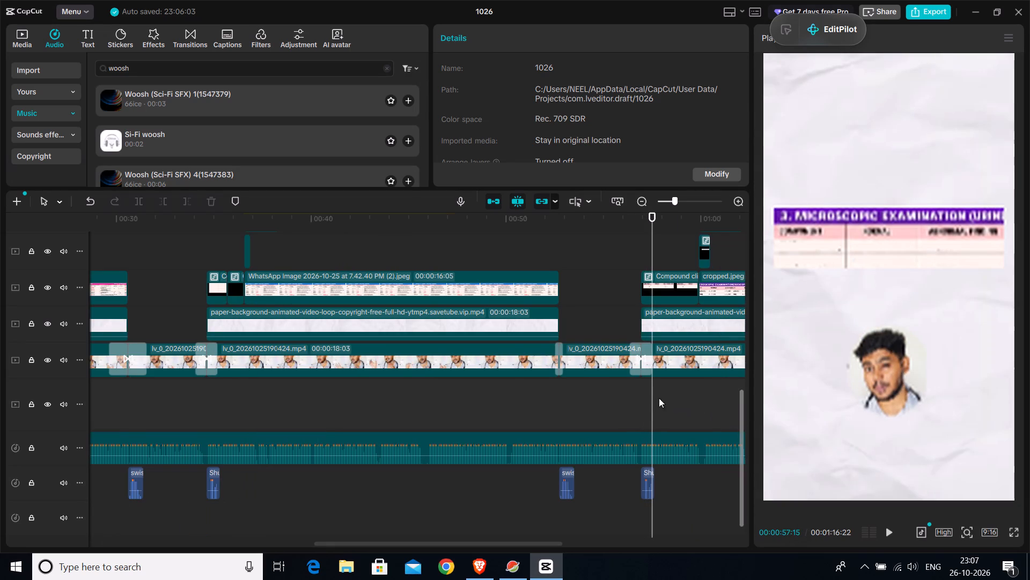
click(638, 405)
key(space)
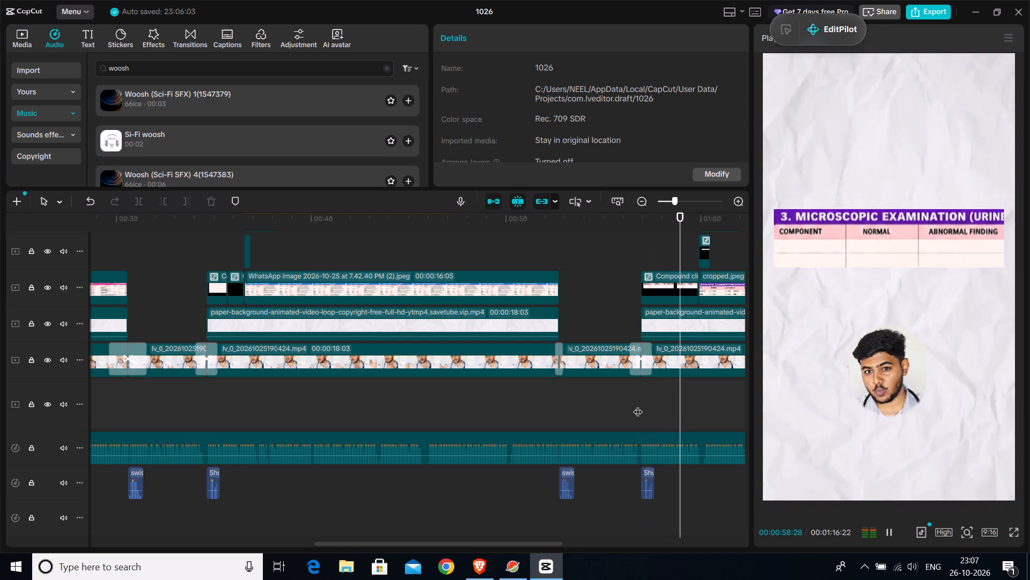
key(space)
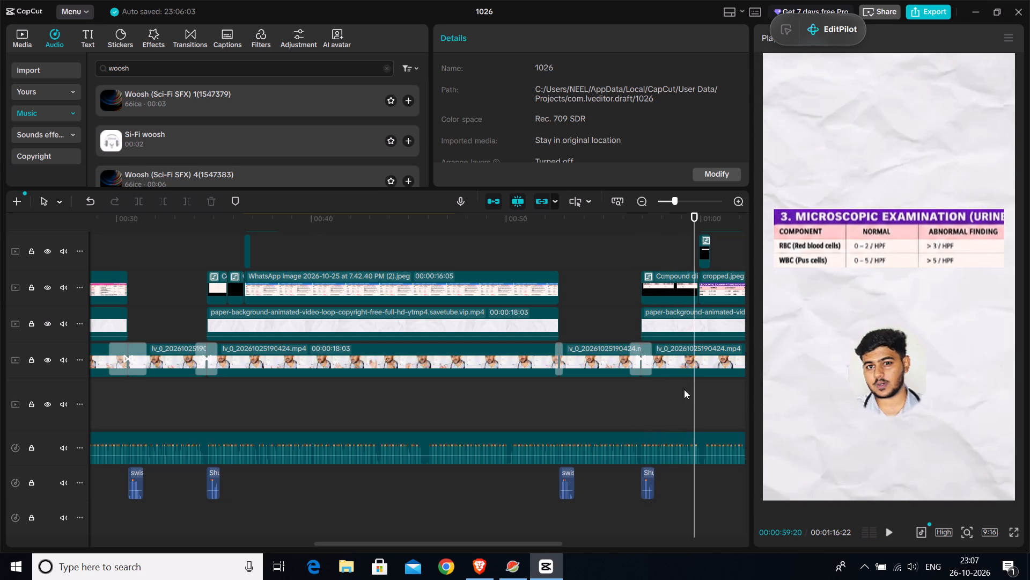
Split the microscopic examination compound clip at 00:00:58:11 and delete the part after the cut.
click(669, 257)
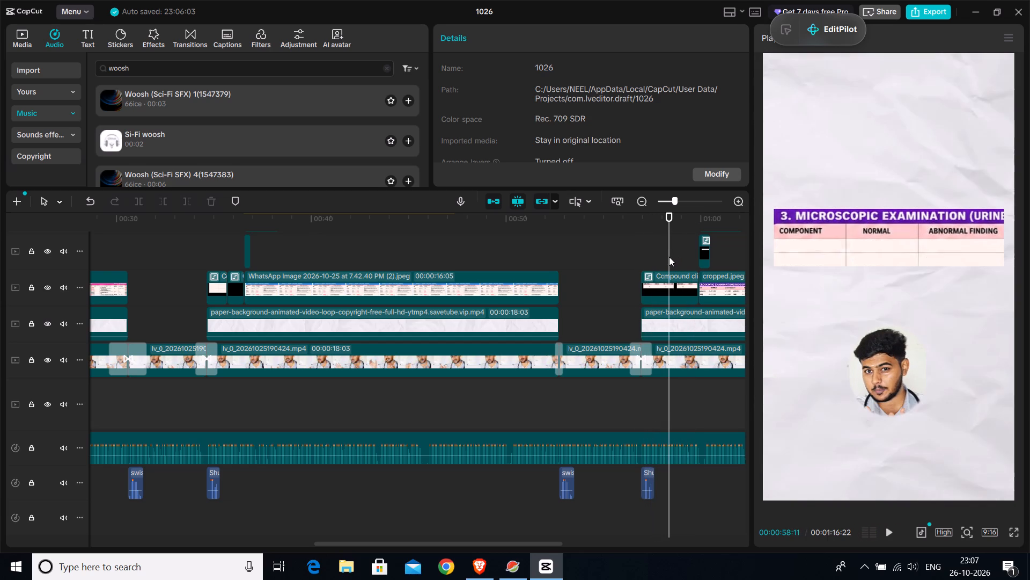
click(680, 281)
key(f)
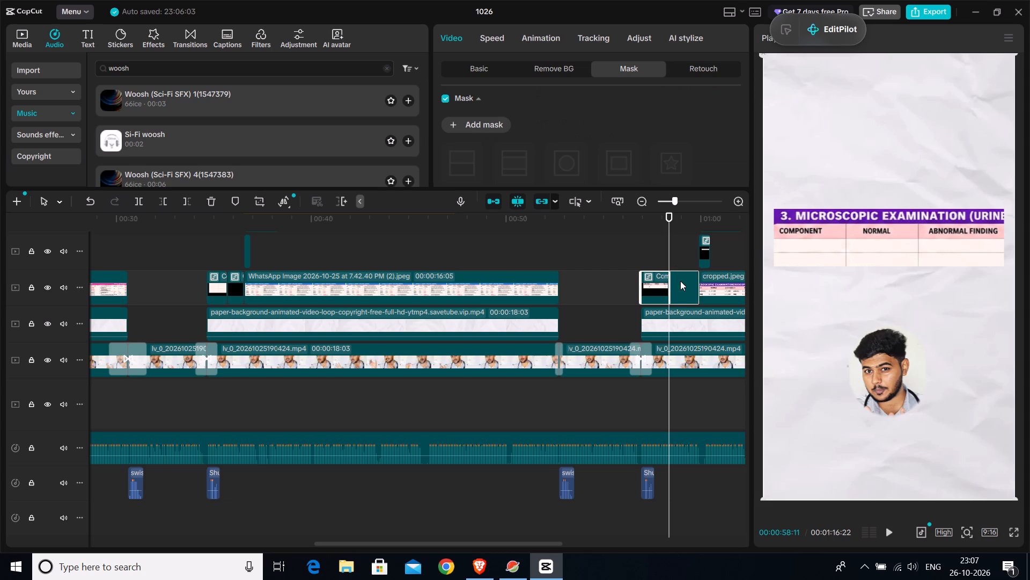
key(Delete)
Duplicate the remaining microscopic table compound clip and place the copy directly after it on the same track, before cropped.jpeg.
click(653, 285)
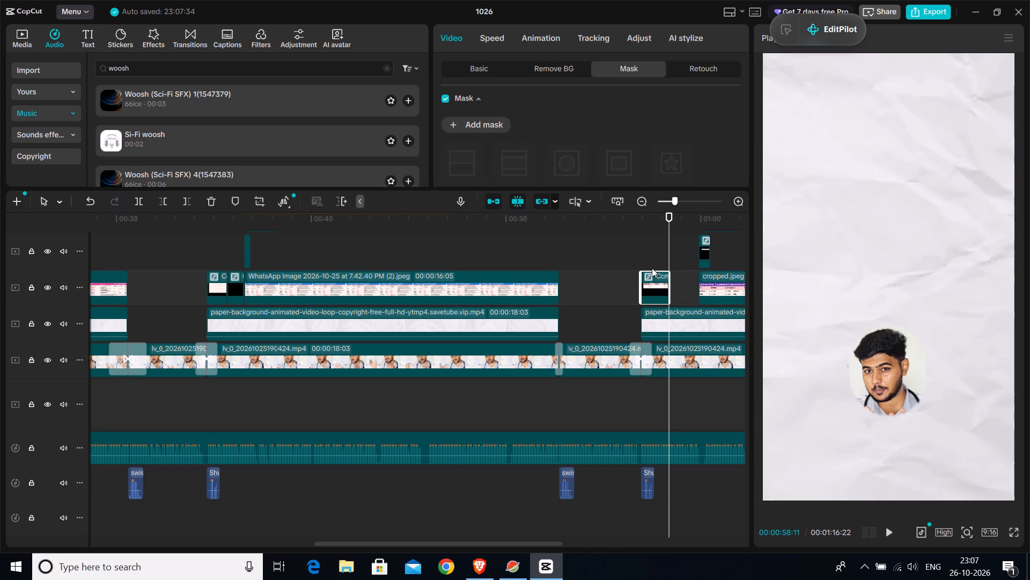
key(ctrl+c)
click(654, 261)
key(ctrl+v)
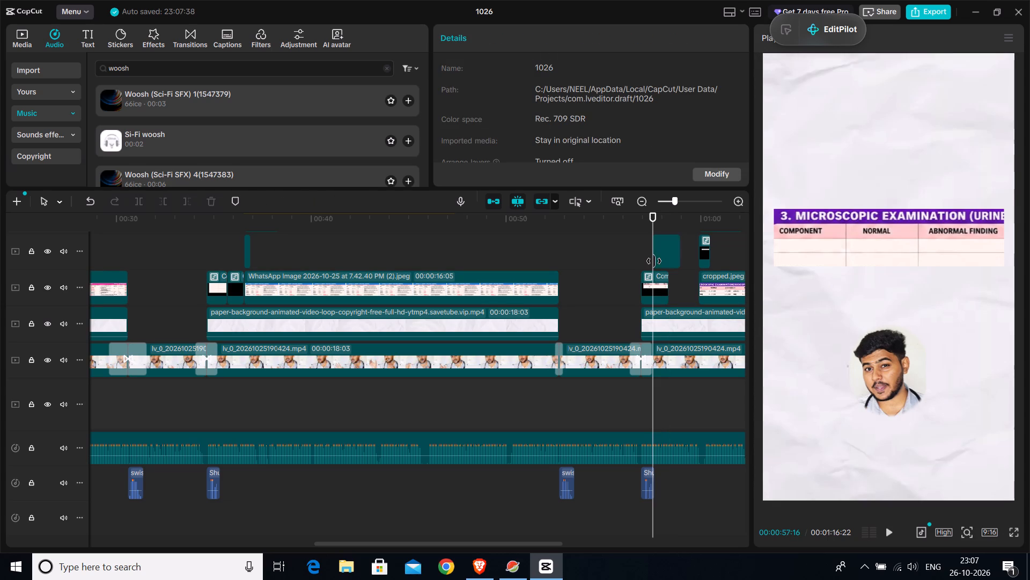
drag(663, 253, 669, 257)
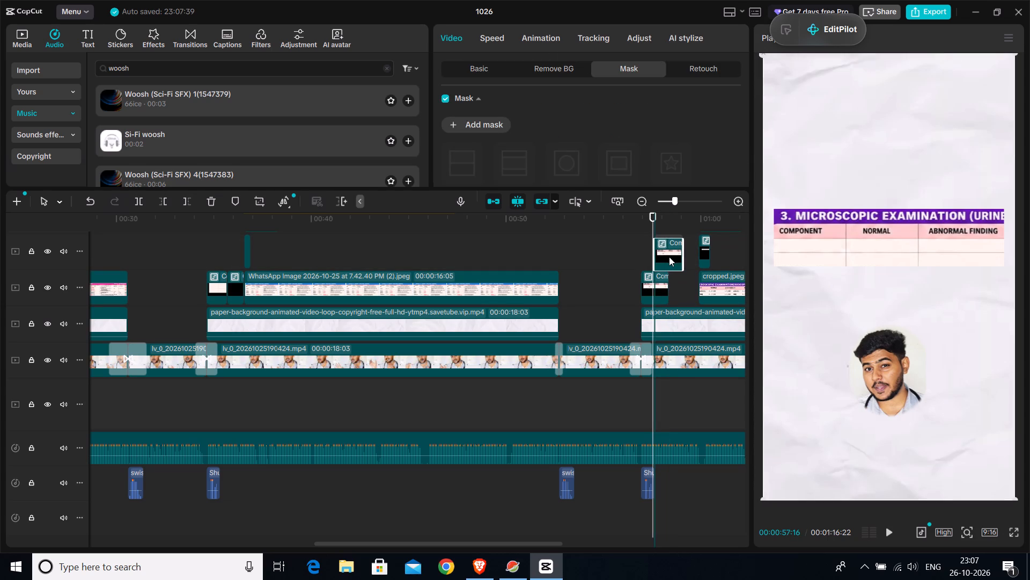
click(683, 255)
drag(669, 255, 677, 277)
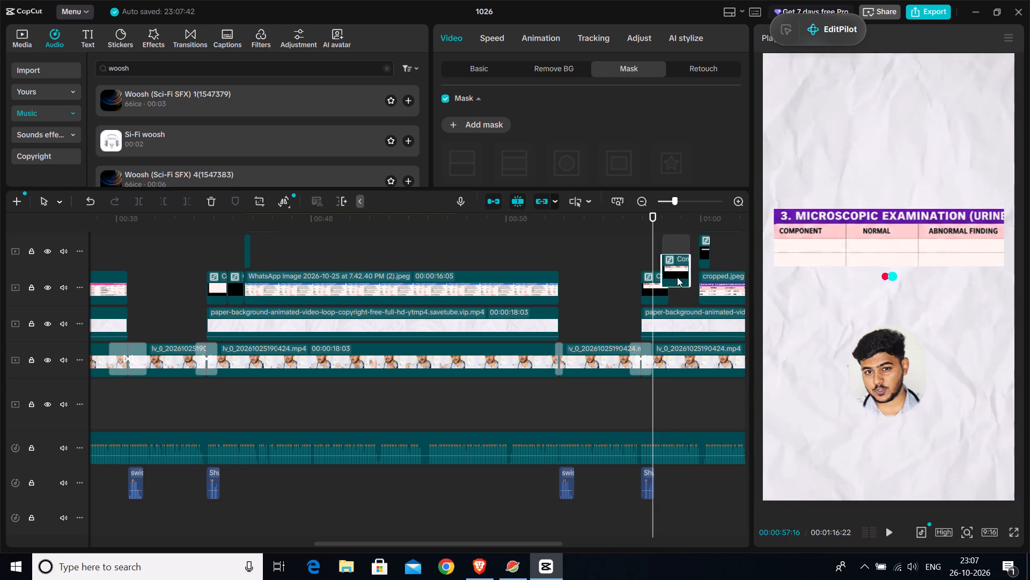
drag(677, 277, 686, 292)
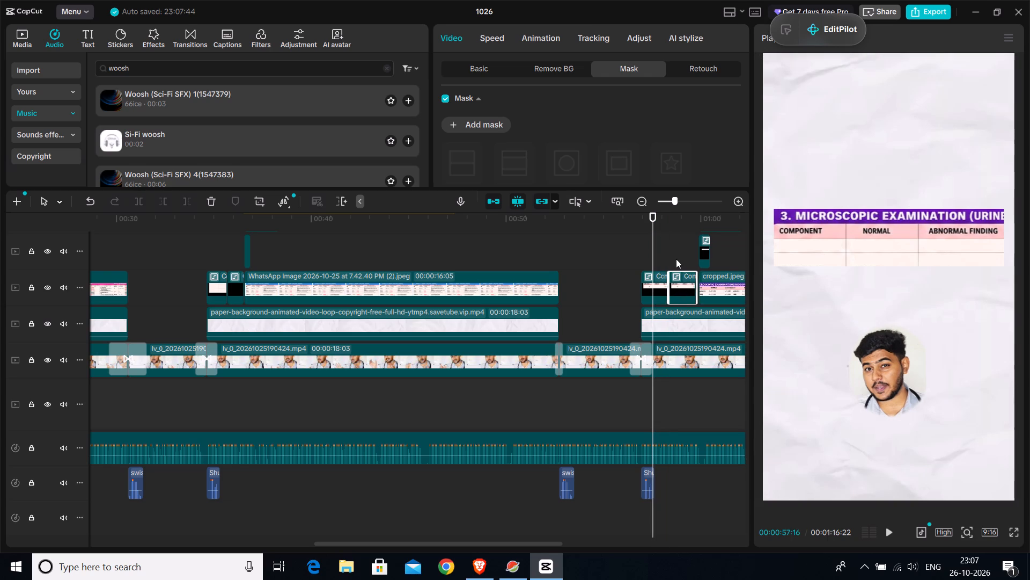
Preview the duplicated table clip and its change to cropped.jpeg, also checking around 00:00:59 in full screen.
key(space)
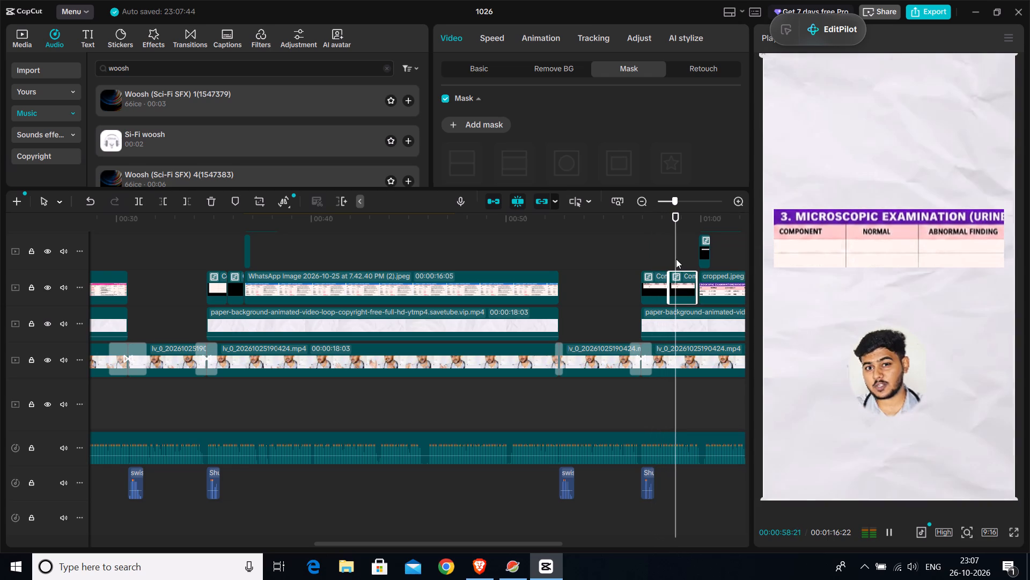
key(space)
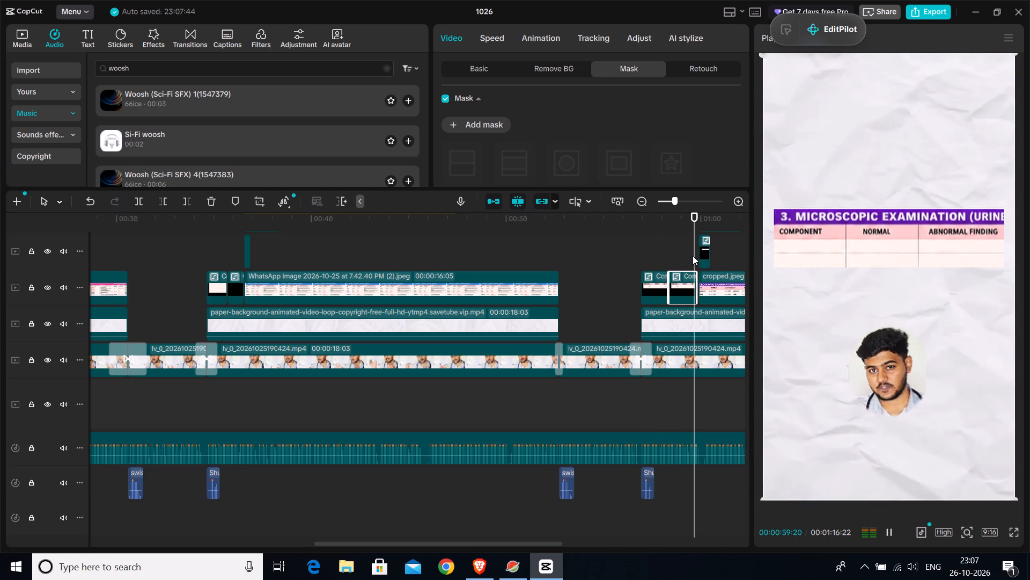
key(space)
key(space)
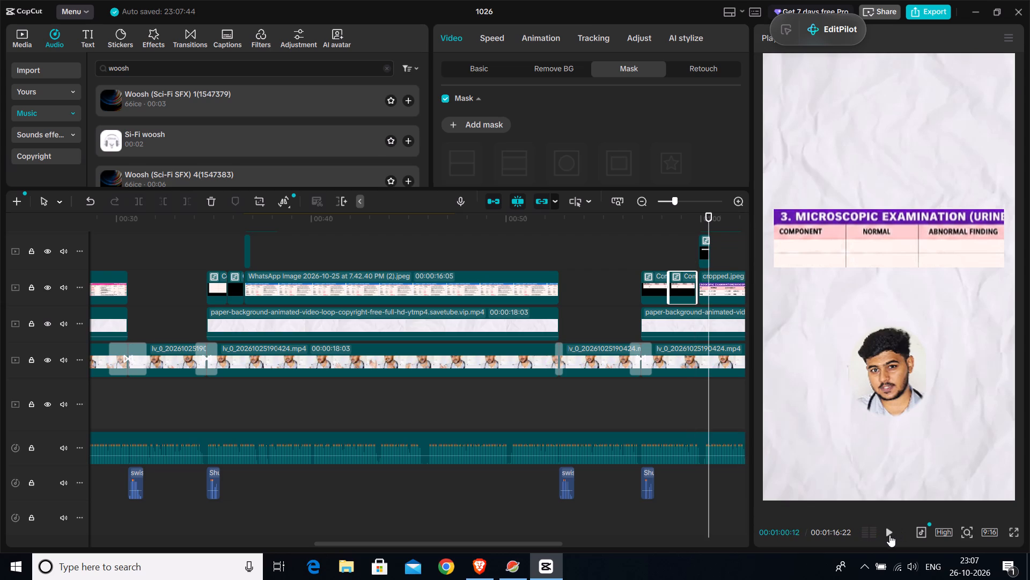
drag(708, 220, 700, 222)
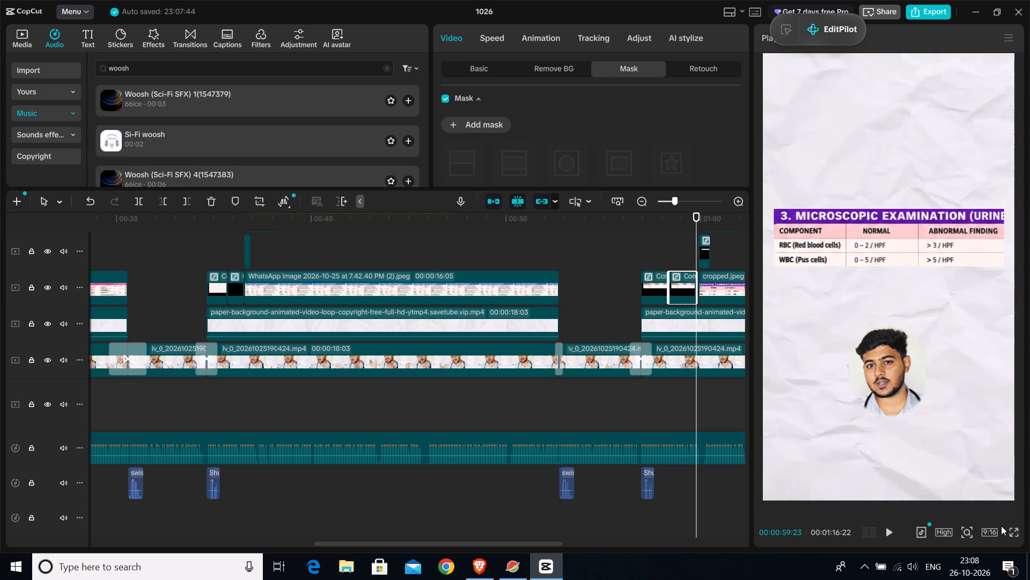
click(1014, 530)
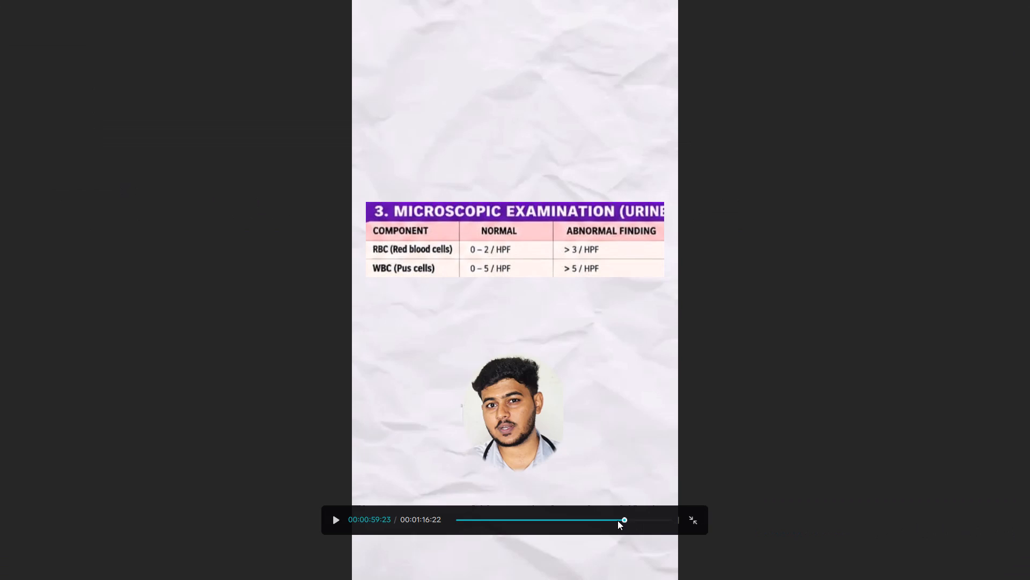
click(617, 520)
key(space)
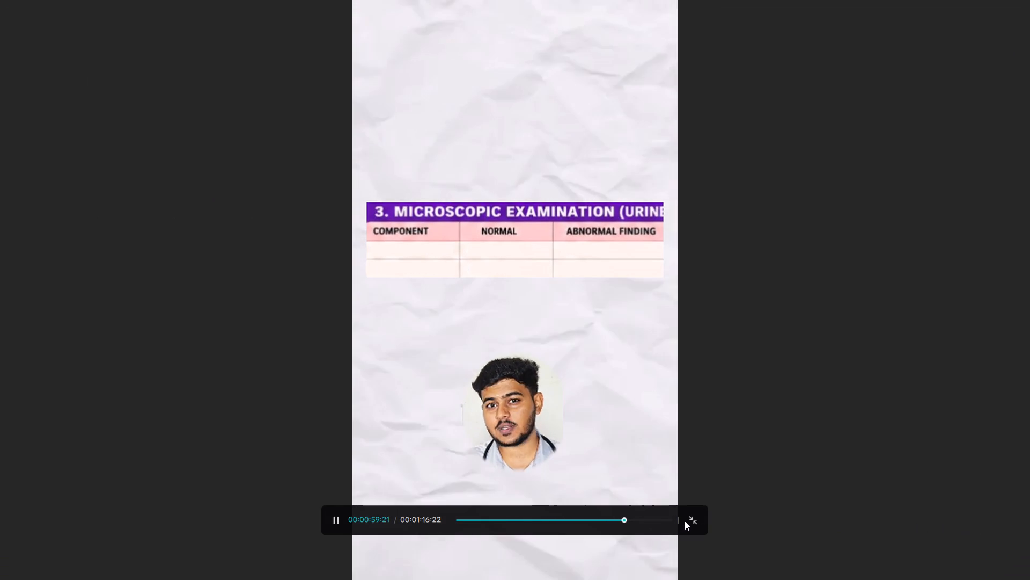
key(space)
click(696, 521)
Extend the end of the duplicated compound clip to meet the start of cropped.jpeg, closing the gap between them.
scroll(688, 448, up, 3)
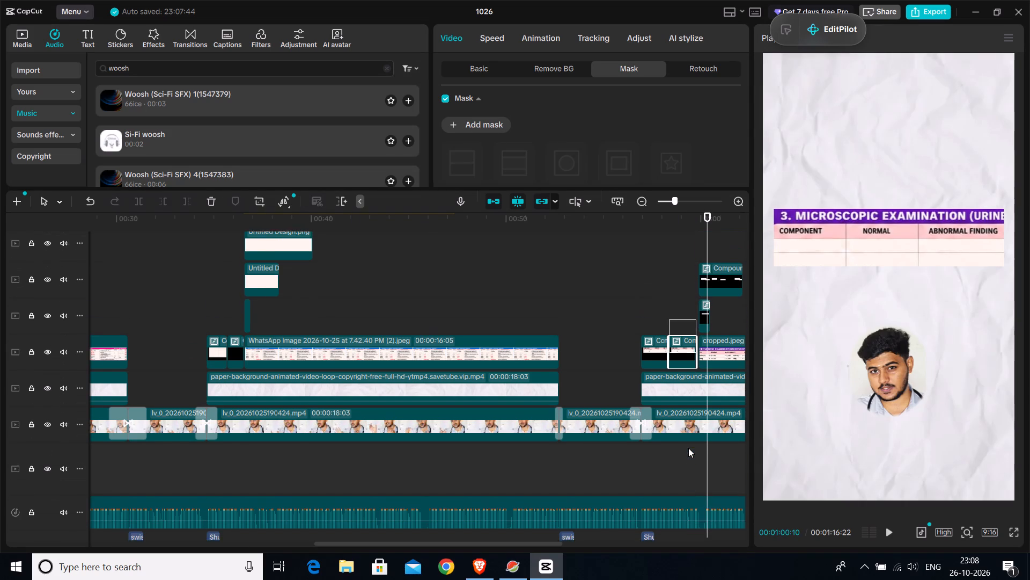
scroll(688, 448, up, 2)
click(699, 270)
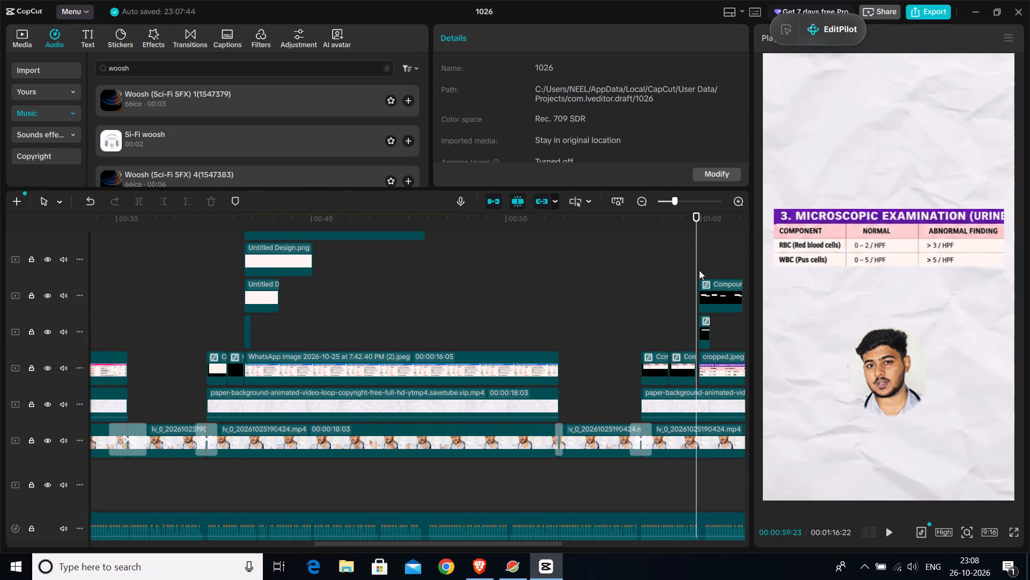
drag(695, 263, 701, 262)
key(Left)
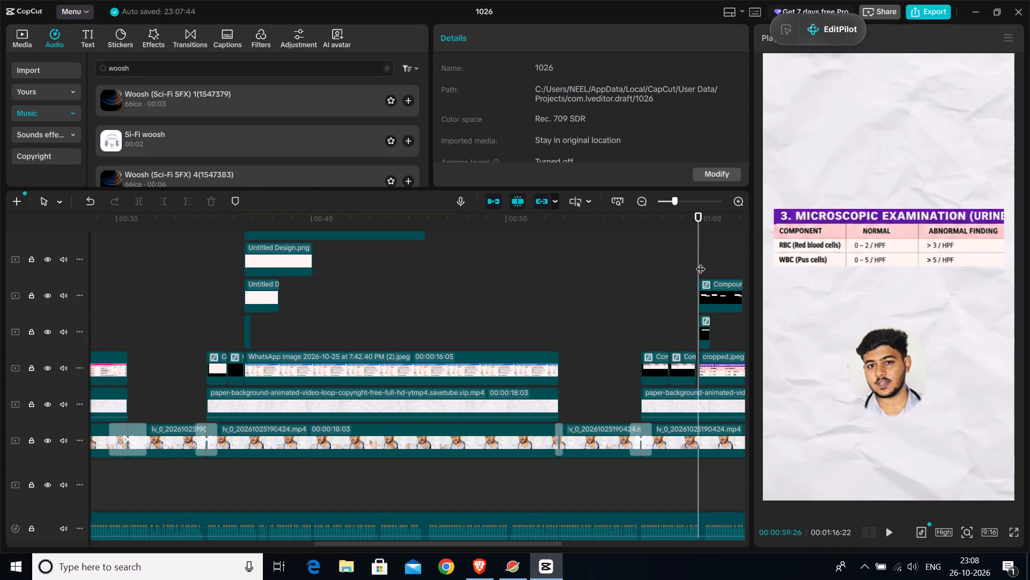
key(Left)
key(Left)
key(Left)
key(Left)
key(Left)
key(Left)
key(Left)
key(Left)
key(Left)
key(Left)
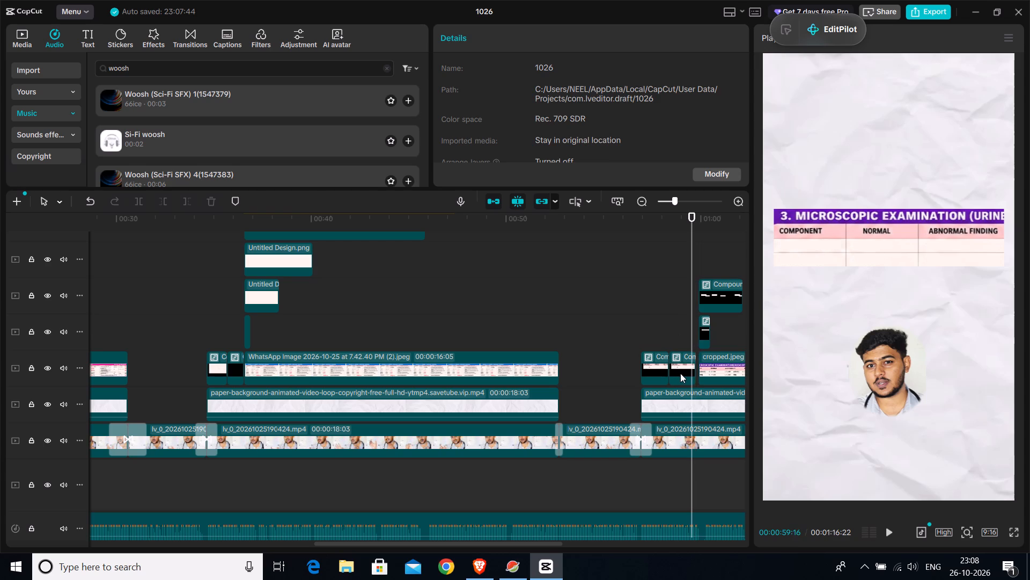
click(680, 373)
drag(694, 374, 701, 374)
drag(691, 329, 701, 330)
Replay the table section from 00:00:59:07, and review the edit in full screen from before the microscopic table to the ending.
click(686, 321)
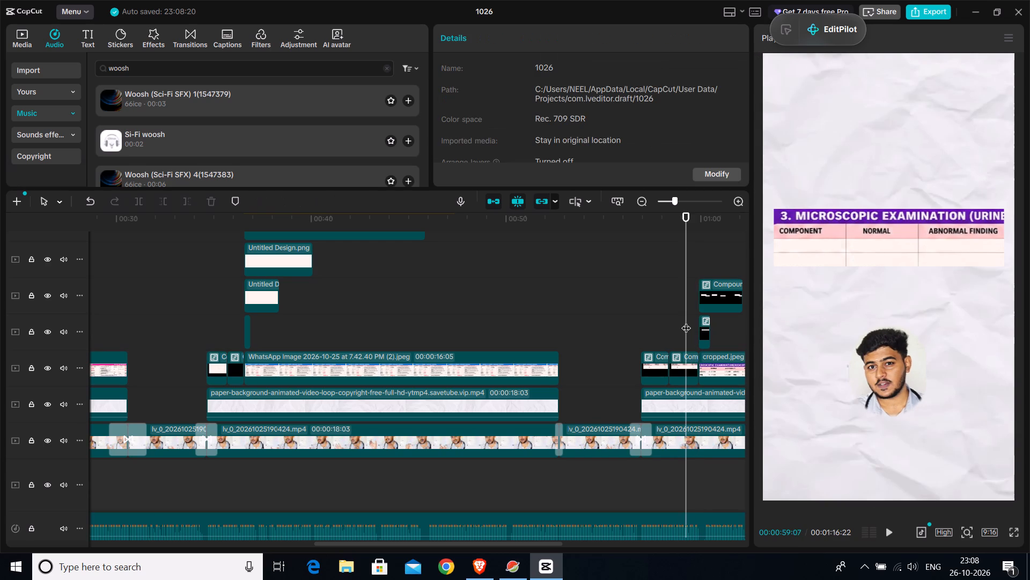
key(space)
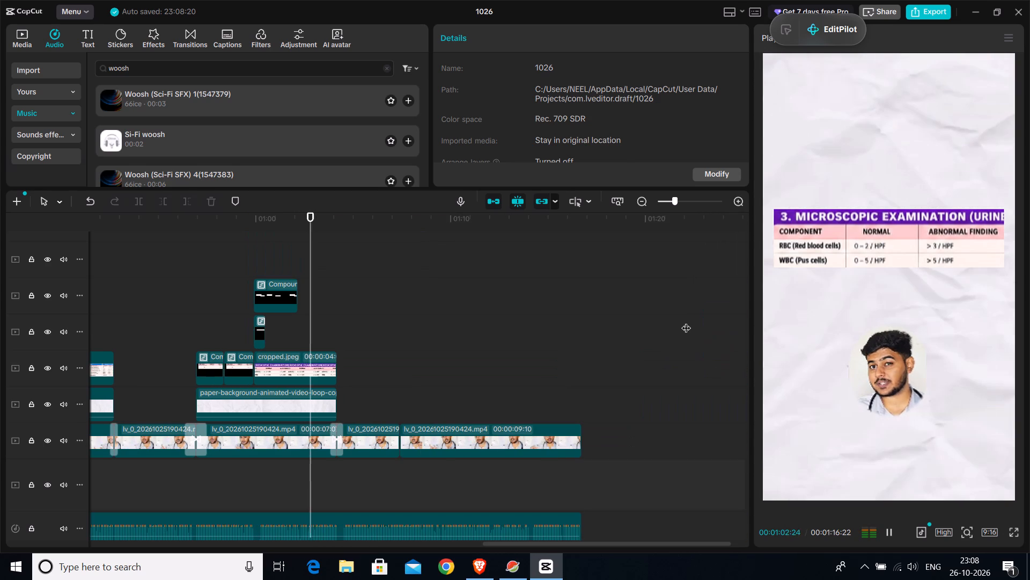
key(space)
click(1014, 531)
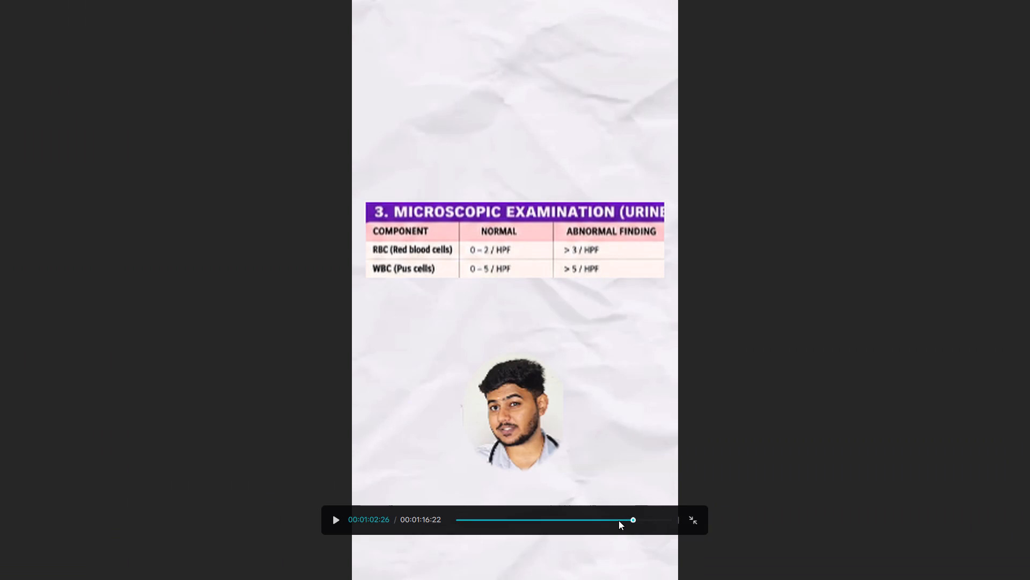
click(619, 520)
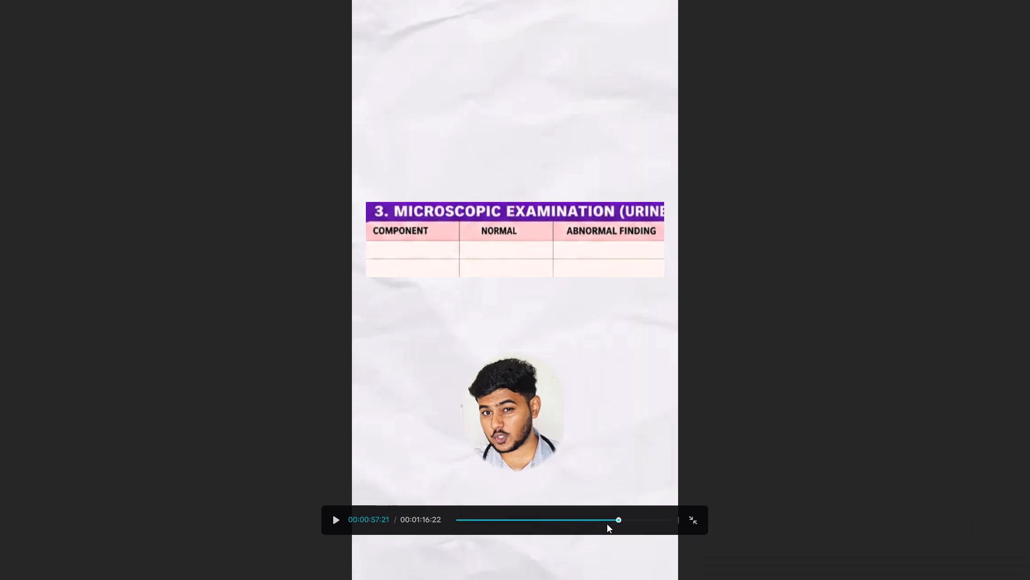
click(607, 524)
click(605, 523)
key(space)
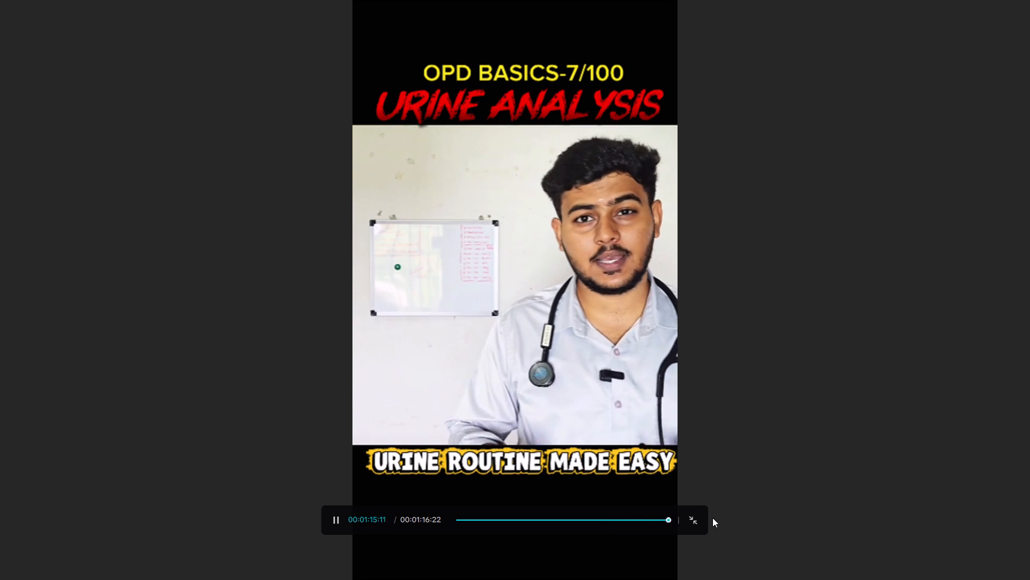
click(694, 526)
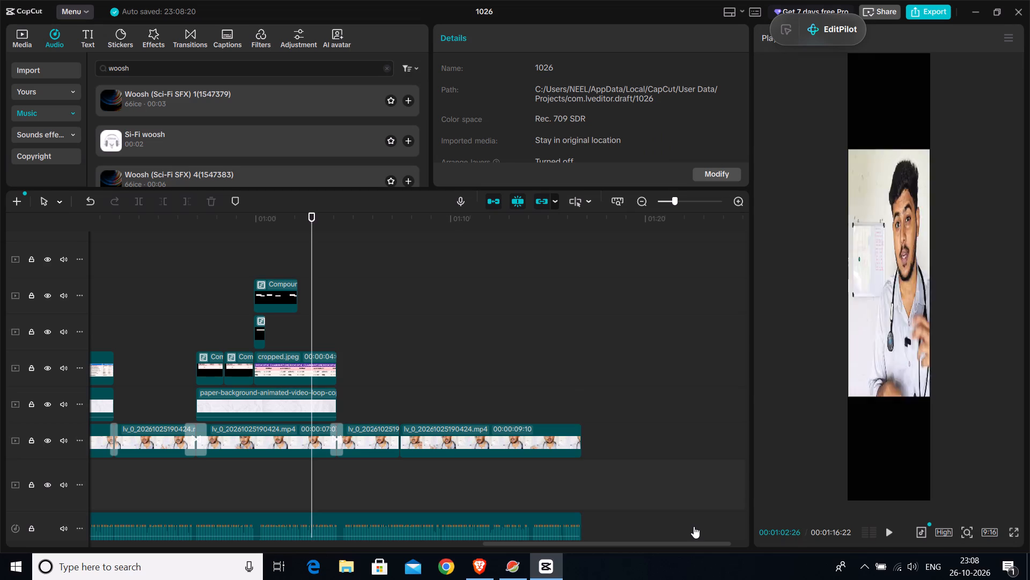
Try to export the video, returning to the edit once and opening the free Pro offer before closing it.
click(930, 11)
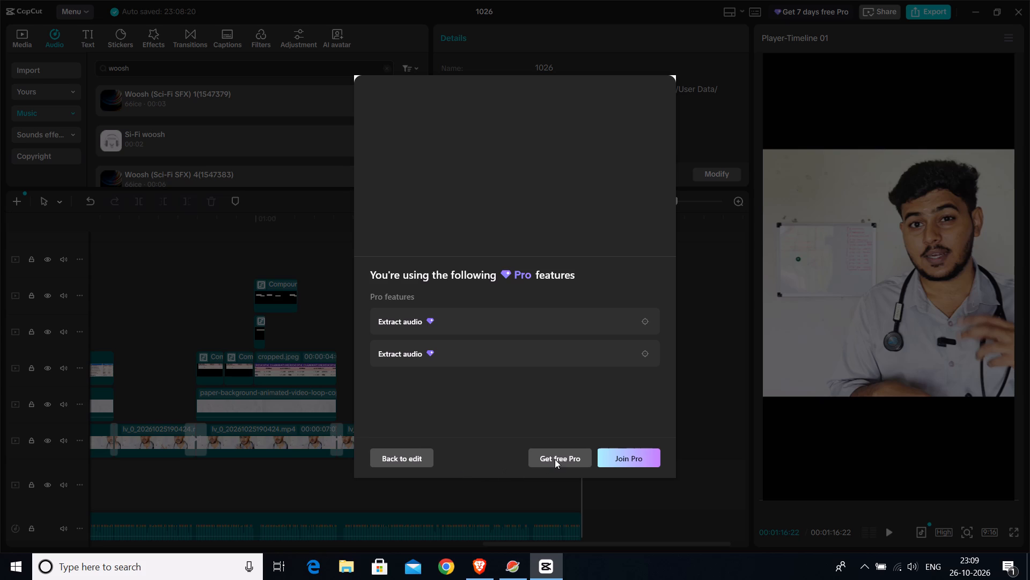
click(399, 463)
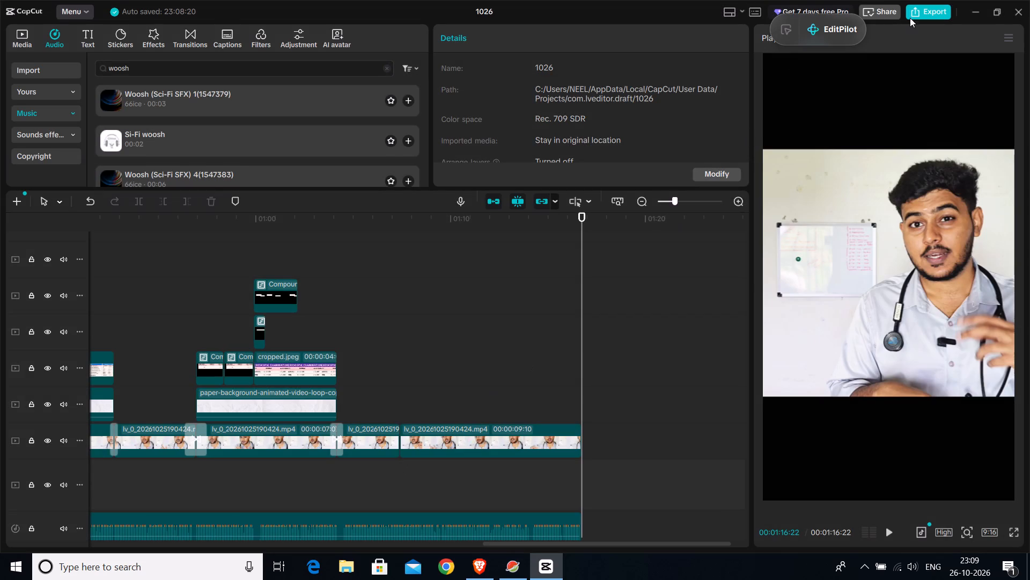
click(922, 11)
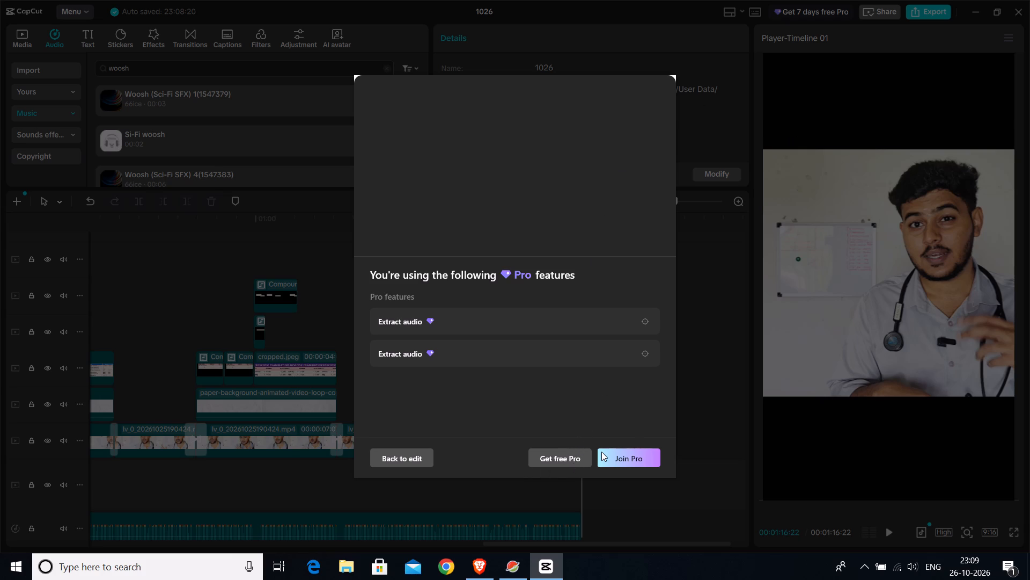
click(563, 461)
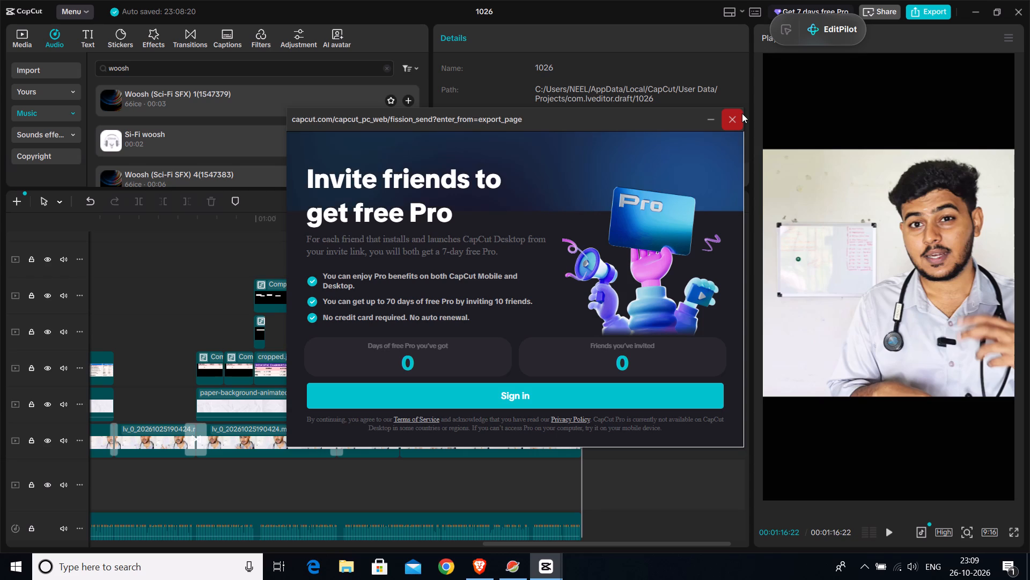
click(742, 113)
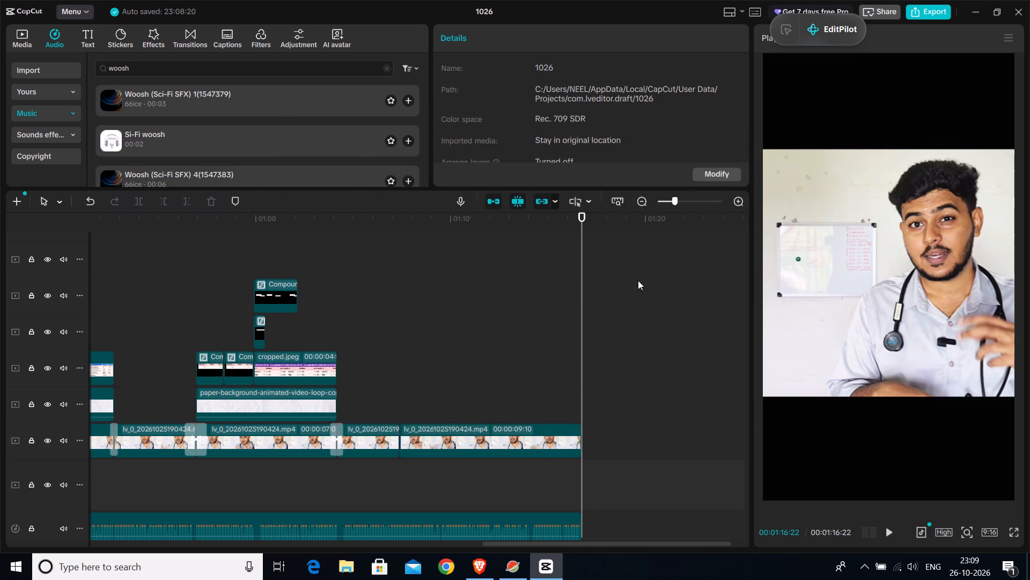
Try the export again, locate the first Extract audio Pro item in the editor, and examine the extracted audio clips along the timeline.
click(932, 12)
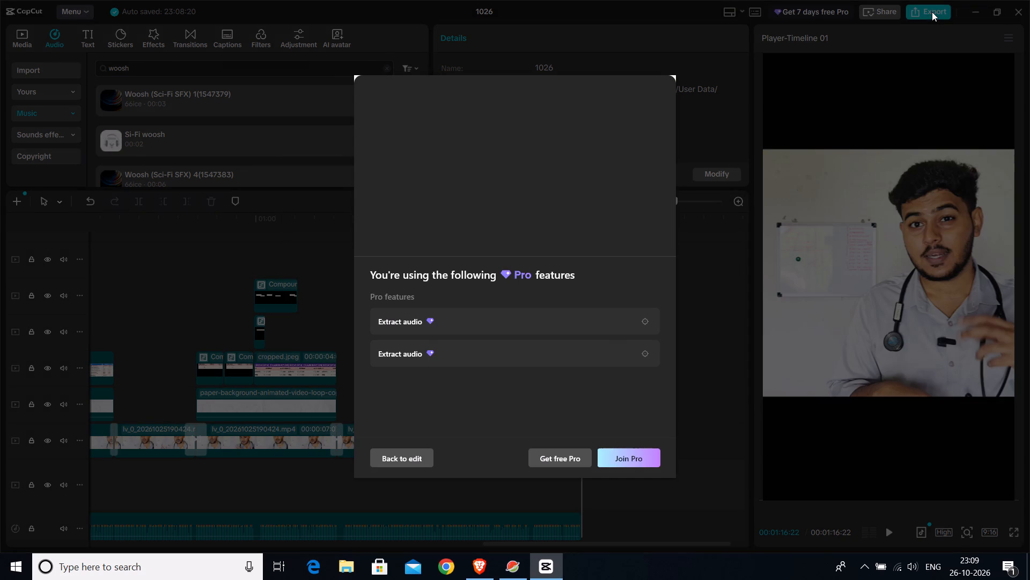
click(638, 323)
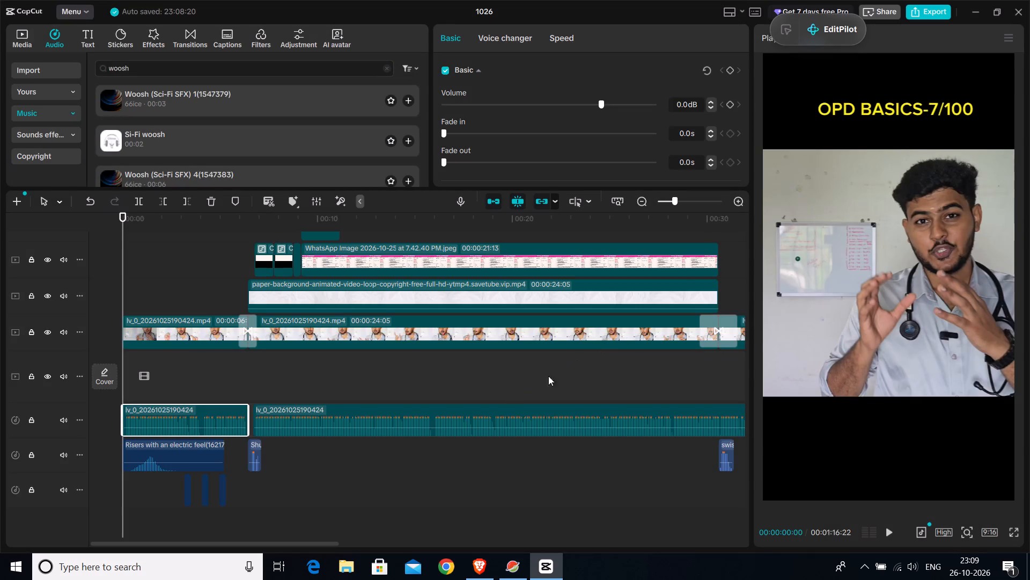
drag(326, 545, 328, 544)
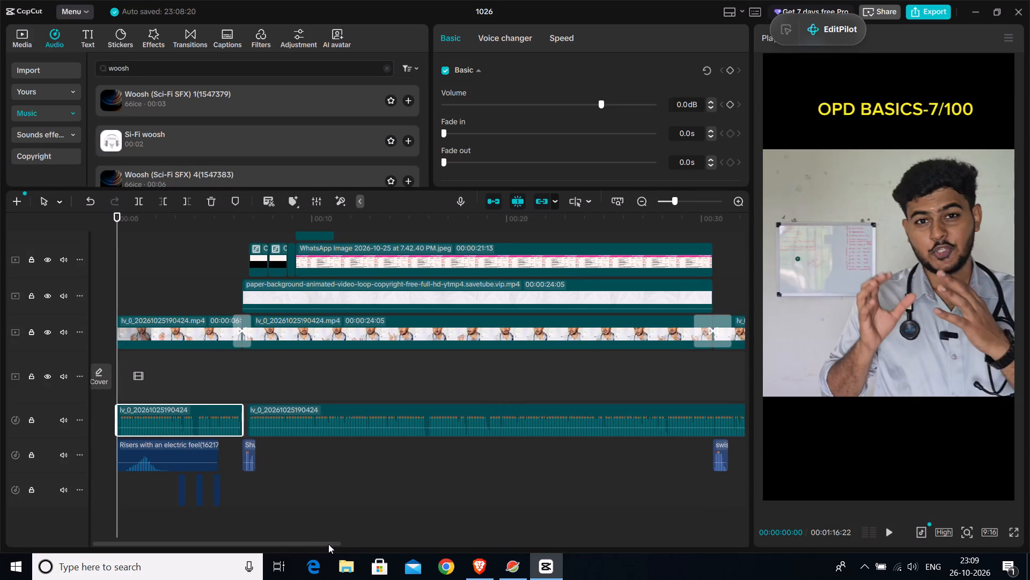
drag(328, 544, 527, 518)
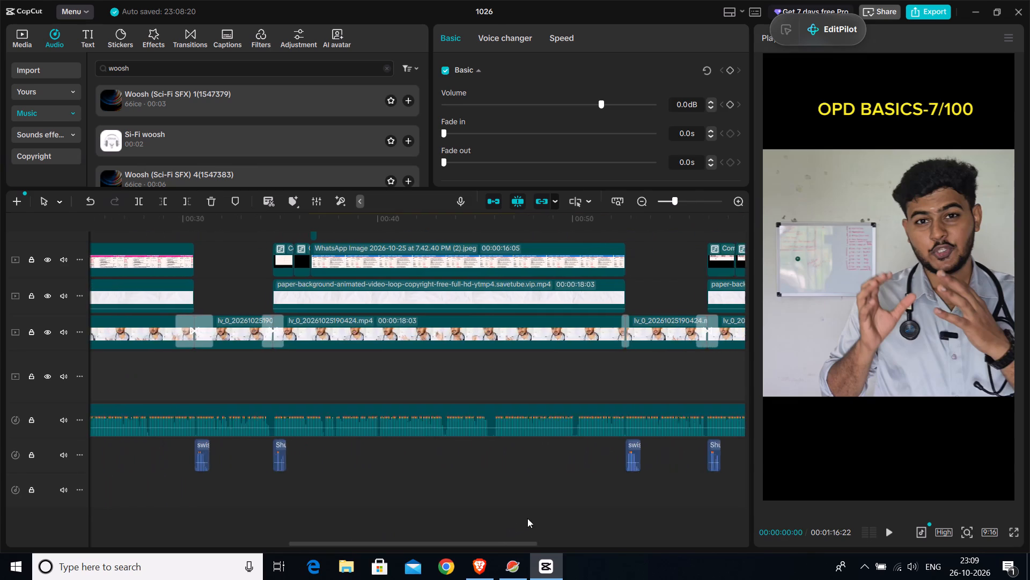
drag(527, 518, 727, 472)
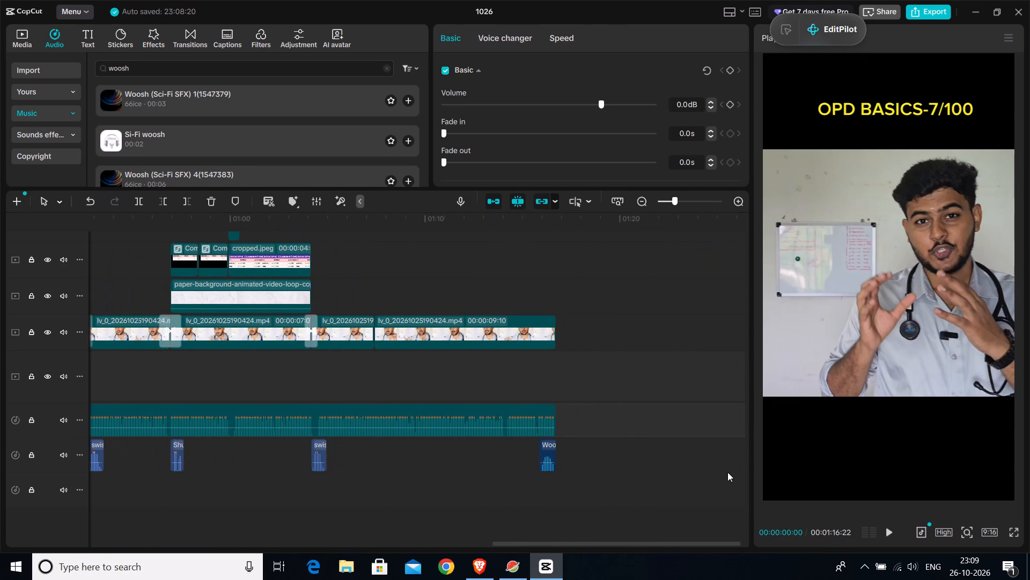
drag(727, 472, 242, 491)
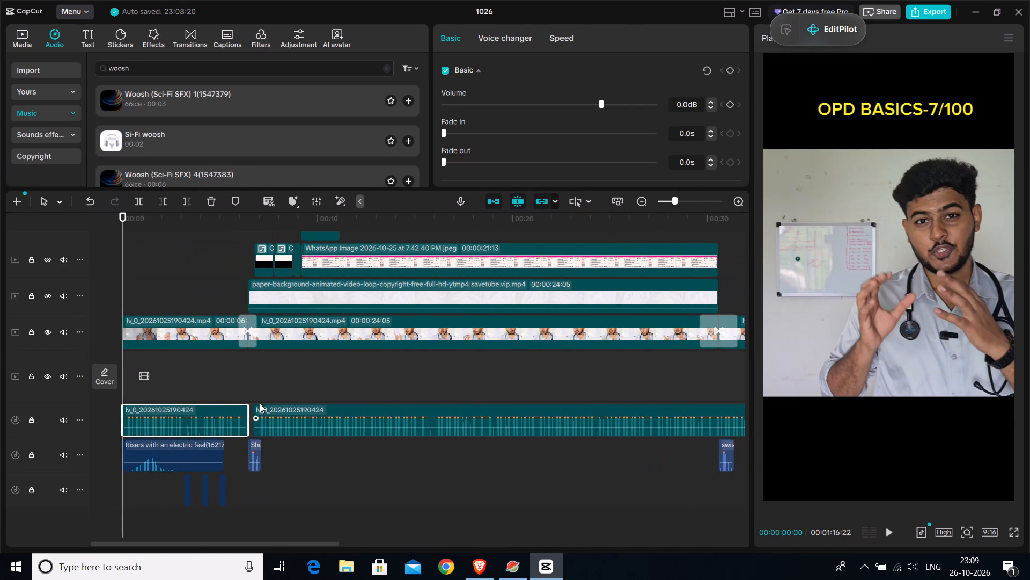
click(252, 383)
drag(252, 383, 250, 385)
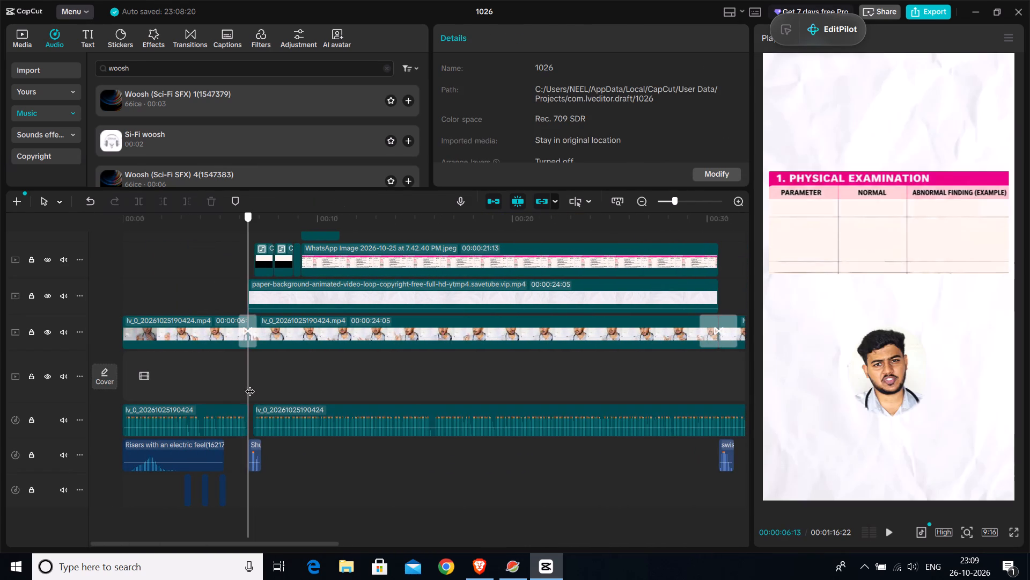
drag(250, 385, 206, 373)
click(219, 418)
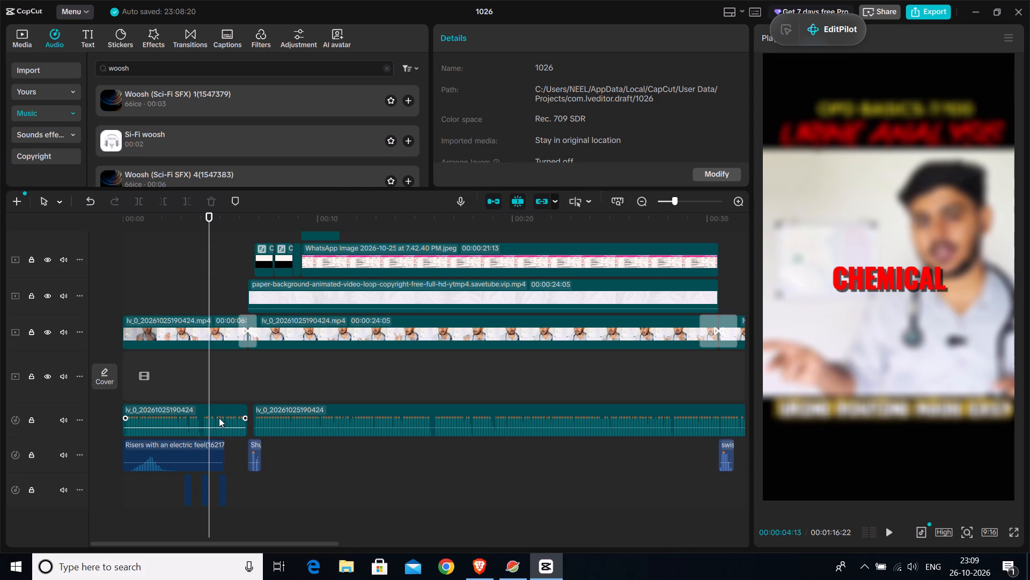
click(219, 418)
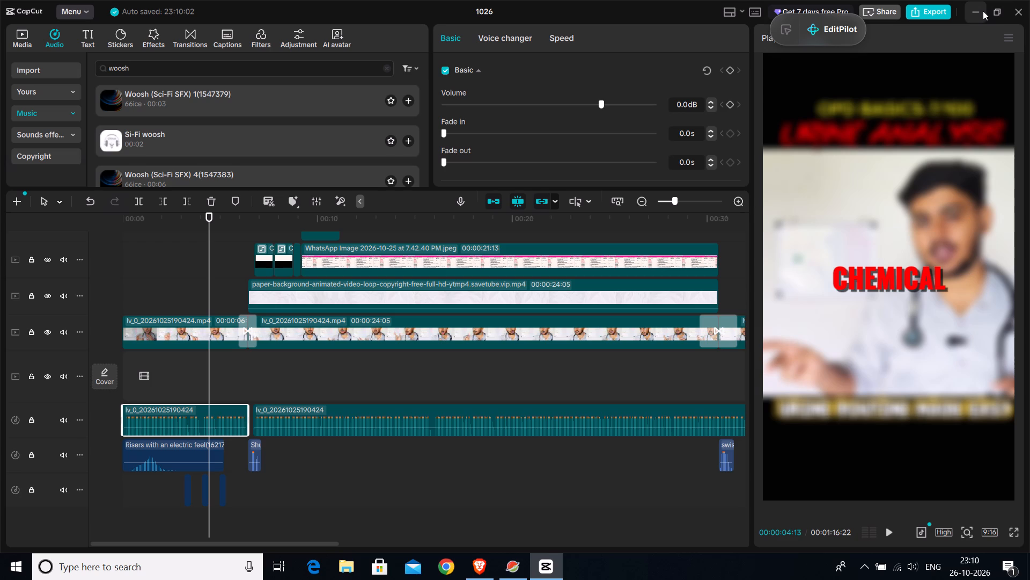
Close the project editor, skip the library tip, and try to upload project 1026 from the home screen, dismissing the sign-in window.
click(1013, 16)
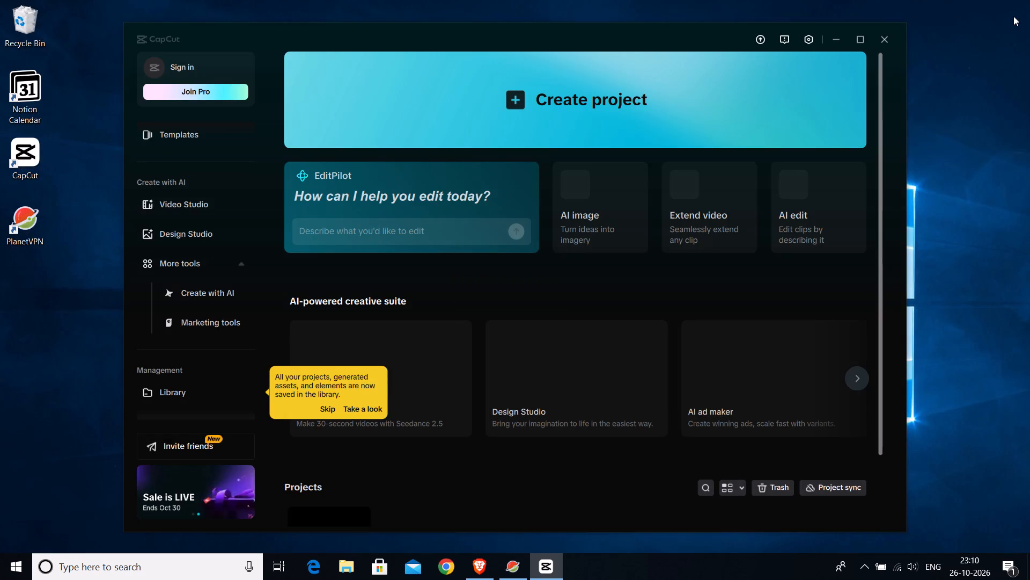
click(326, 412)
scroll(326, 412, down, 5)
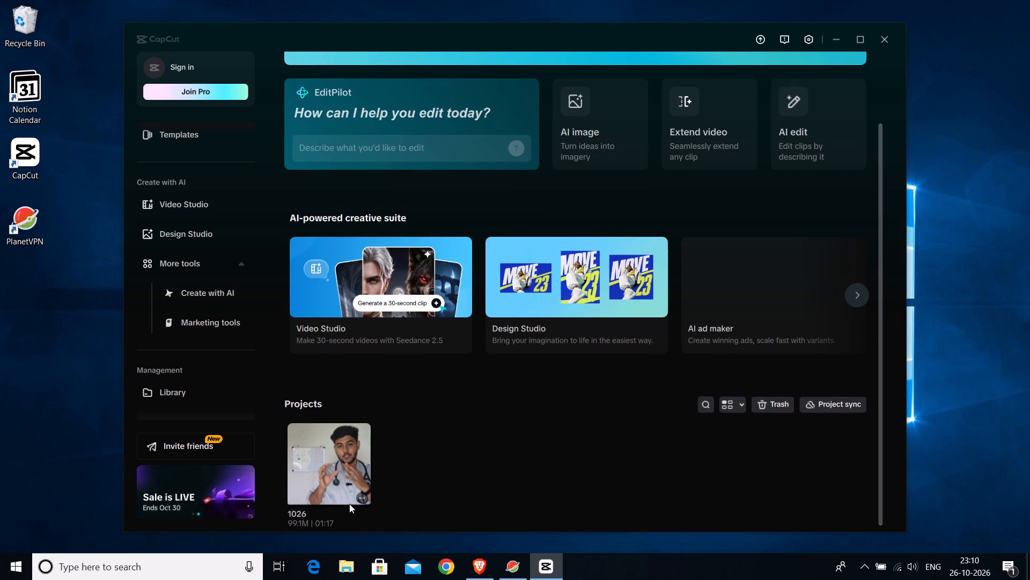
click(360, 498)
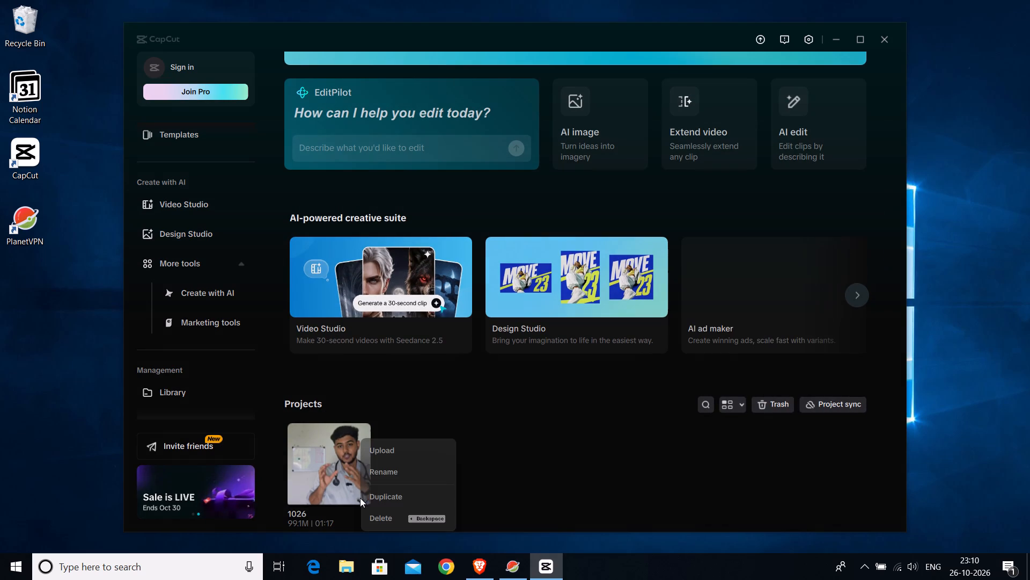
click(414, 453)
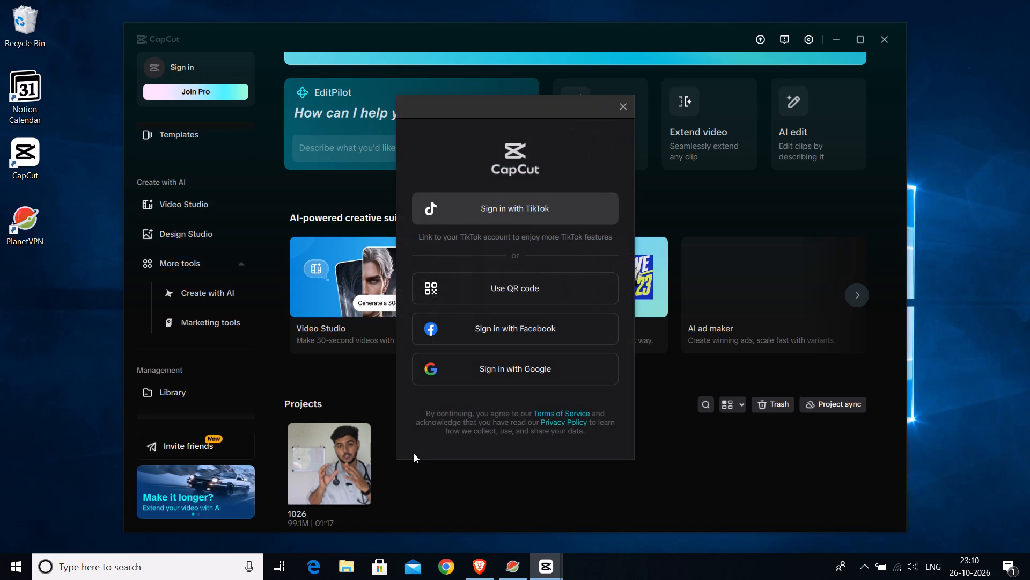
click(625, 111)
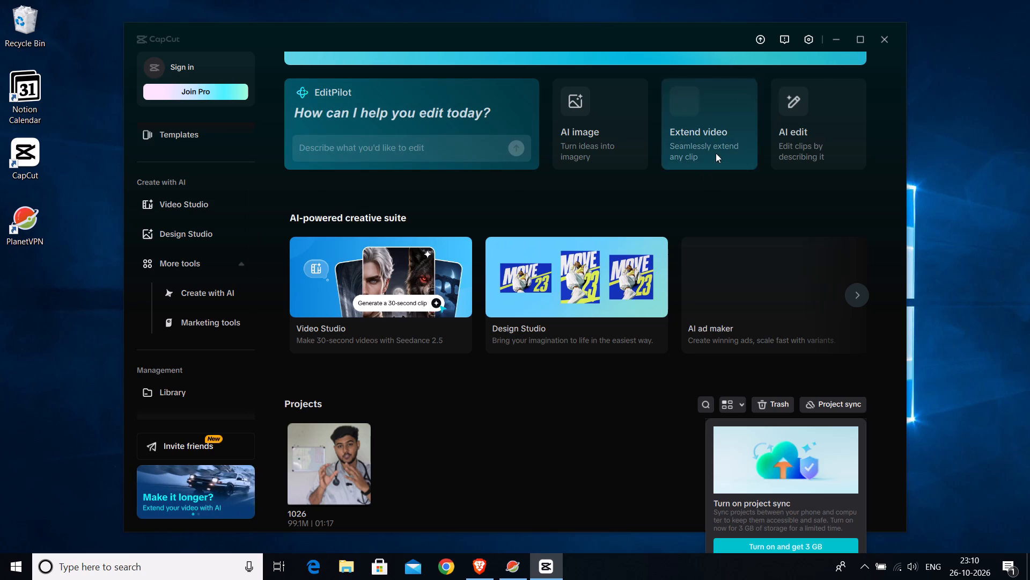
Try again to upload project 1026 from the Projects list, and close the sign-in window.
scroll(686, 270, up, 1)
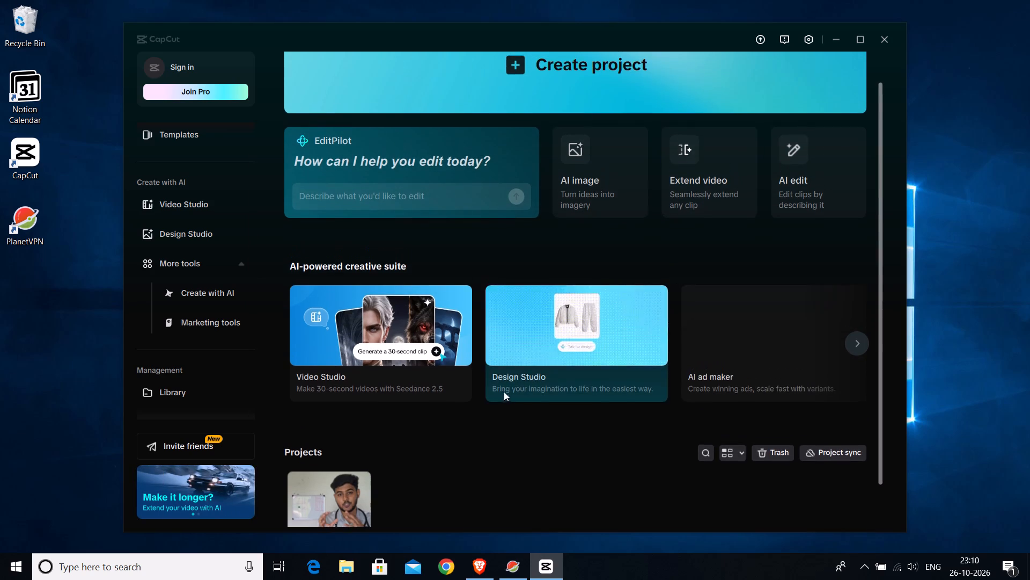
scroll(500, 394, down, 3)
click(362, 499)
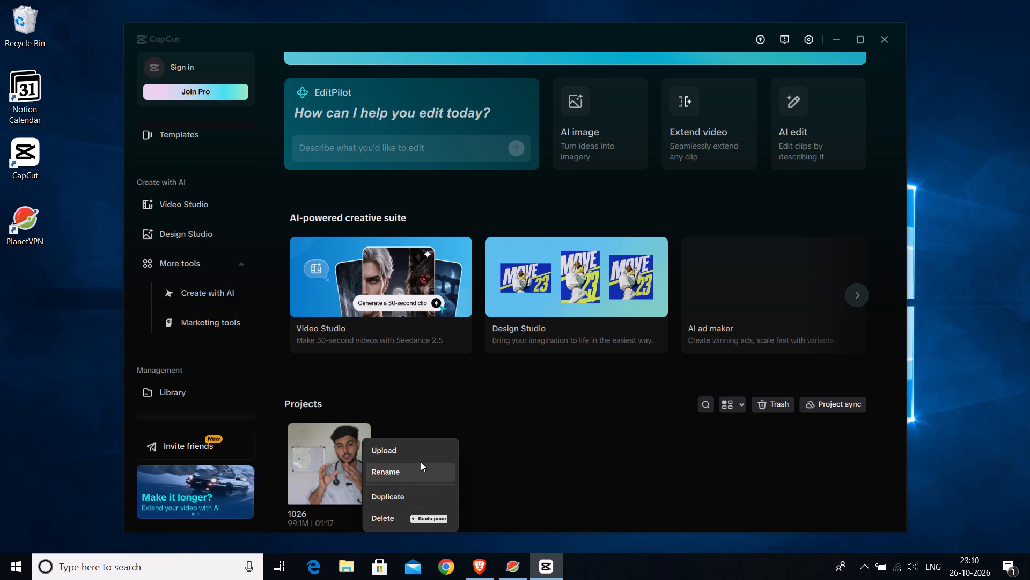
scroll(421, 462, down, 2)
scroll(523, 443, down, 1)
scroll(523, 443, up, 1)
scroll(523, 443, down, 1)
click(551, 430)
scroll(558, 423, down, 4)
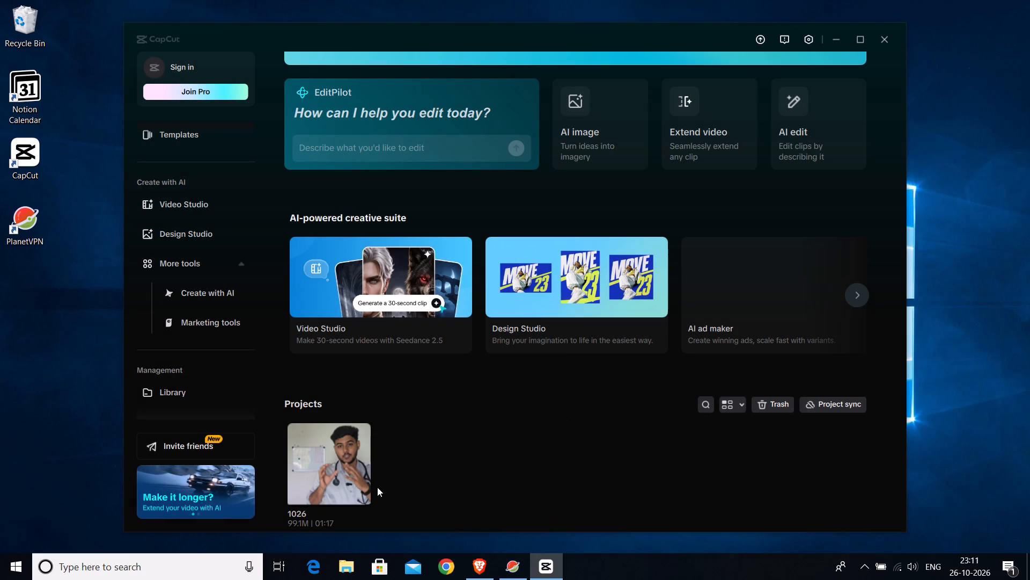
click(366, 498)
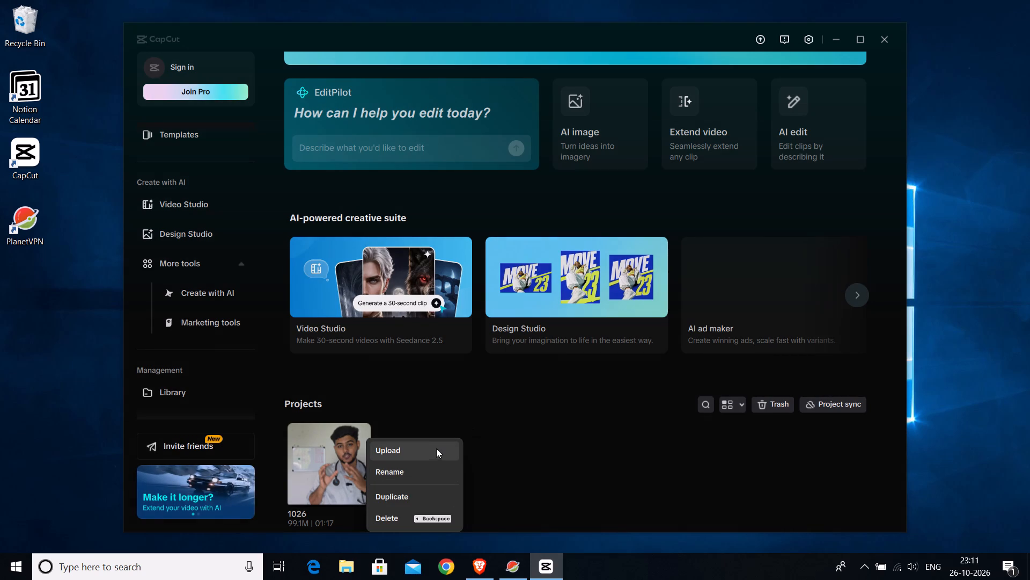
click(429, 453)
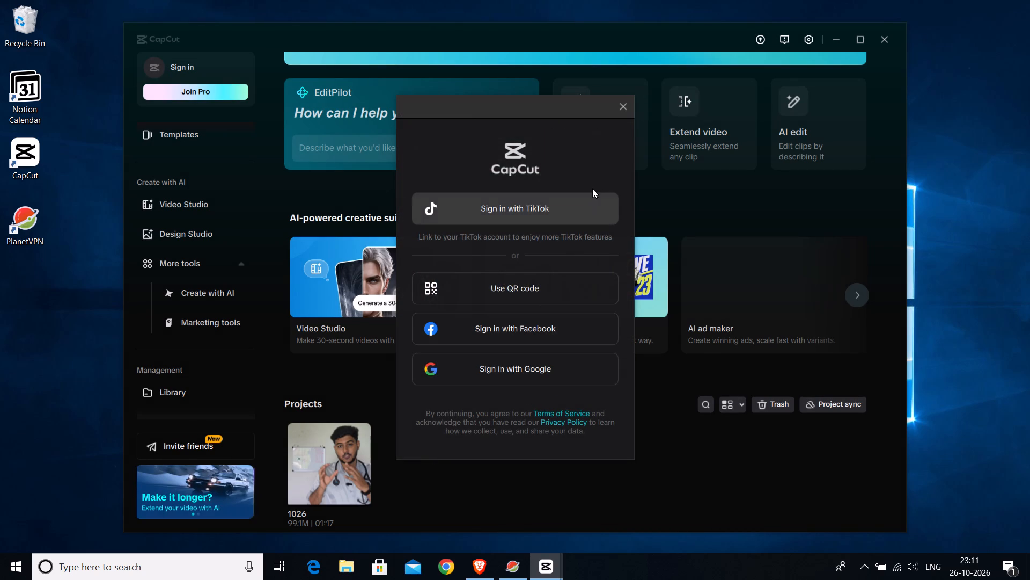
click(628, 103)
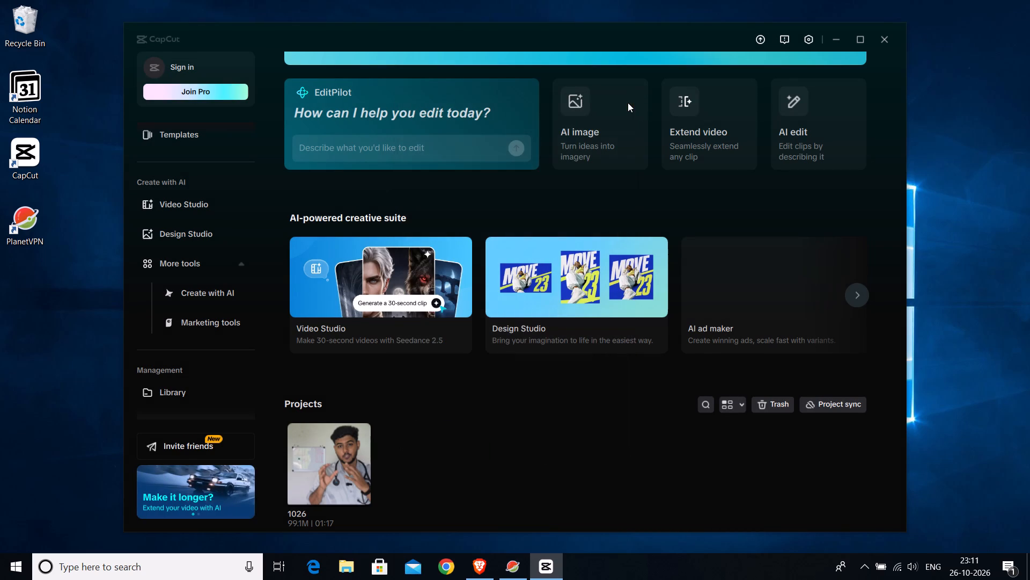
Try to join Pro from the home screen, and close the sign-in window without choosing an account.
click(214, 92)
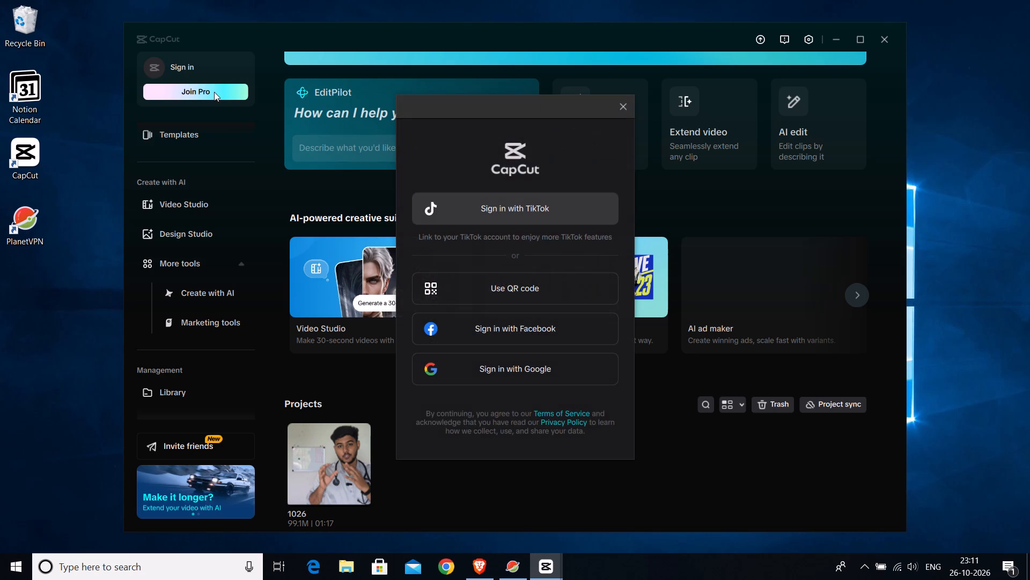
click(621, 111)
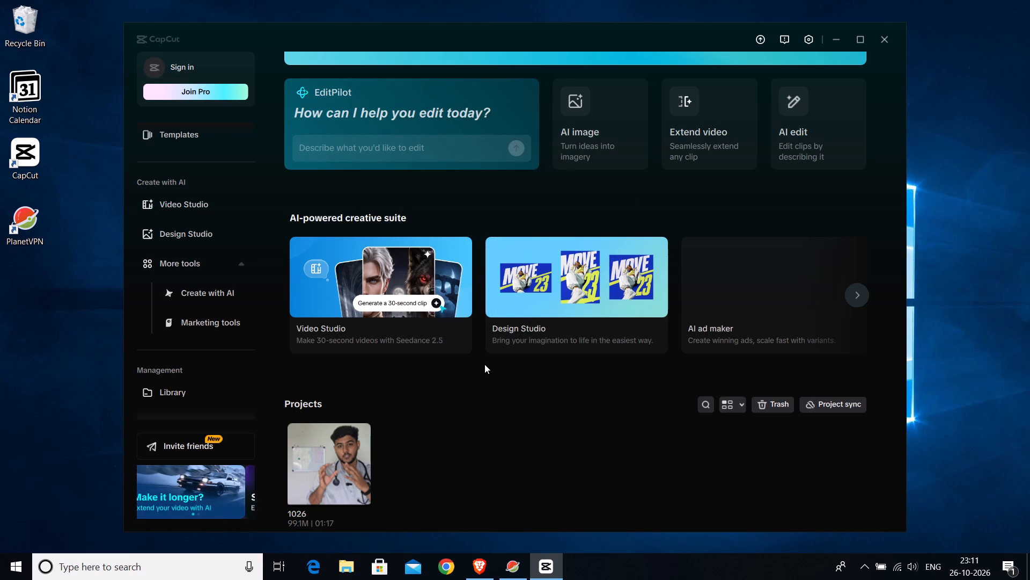
Reopen project 1026 in the editor.
click(349, 451)
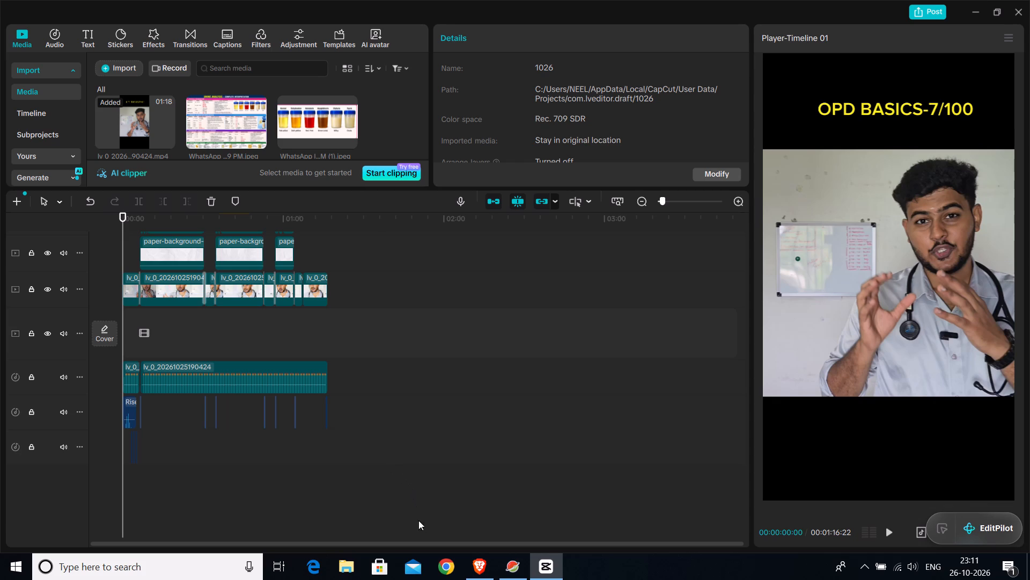
Examine the clips along the timeline and check which options are available for the second extracted audio clip.
drag(393, 546, 330, 535)
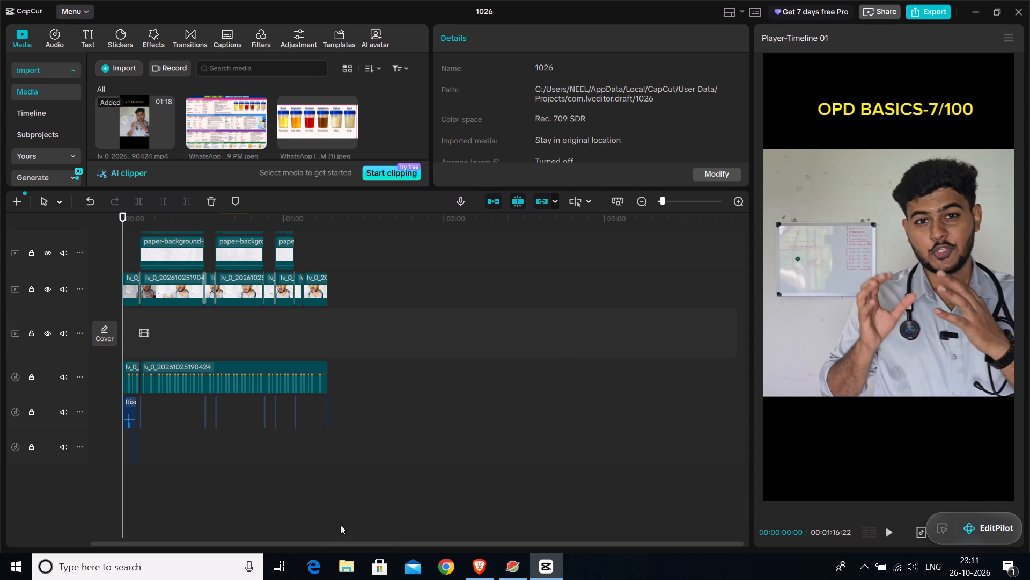
ctrl+scroll(458, 453, up, 5)
ctrl+scroll(459, 453, down, 1)
ctrl+scroll(459, 453, up, 1)
ctrl+scroll(459, 453, down, 1)
ctrl+scroll(459, 453, up, 16)
ctrl+scroll(459, 453, up, 7)
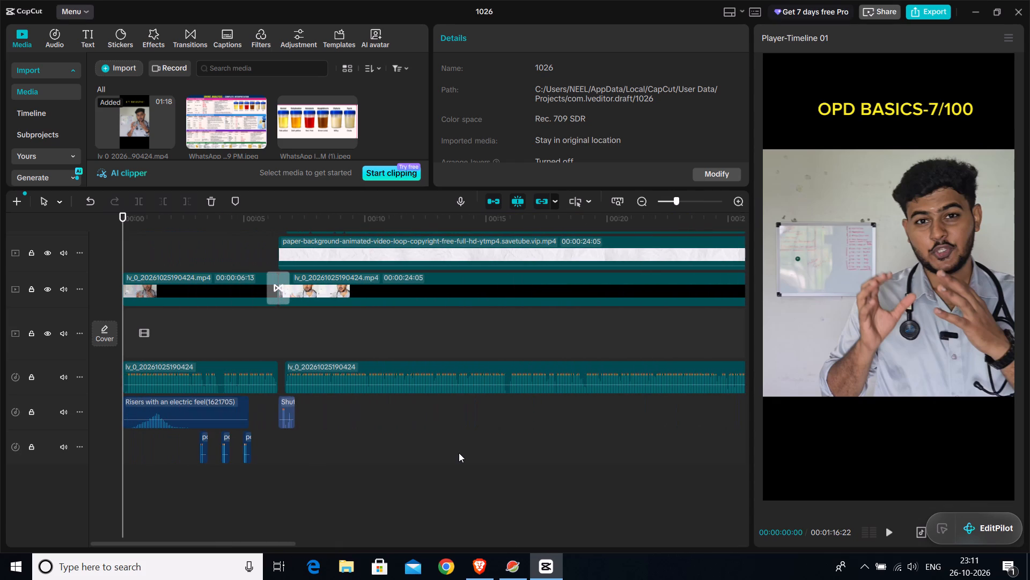
drag(269, 543, 602, 487)
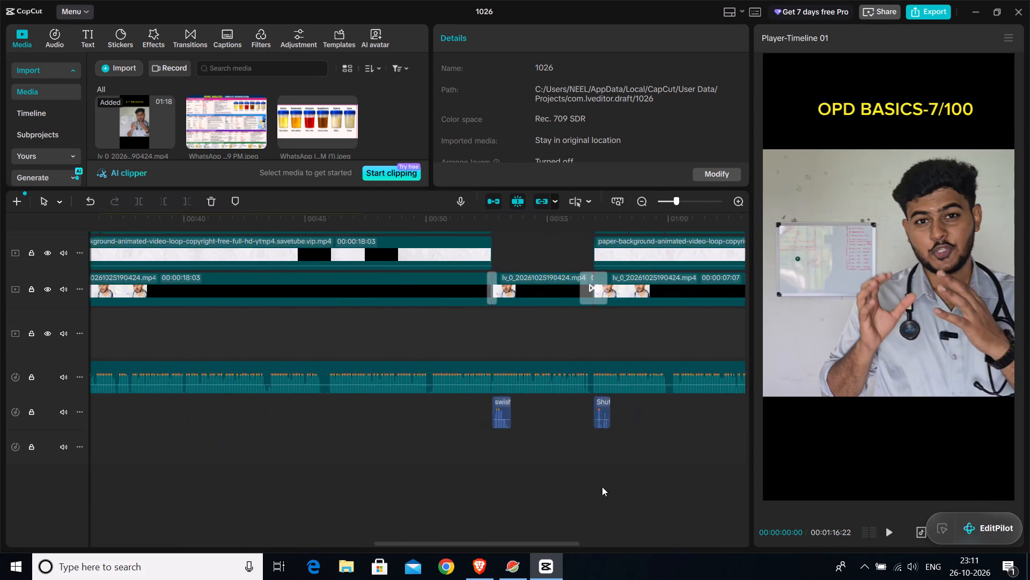
drag(602, 487, 286, 450)
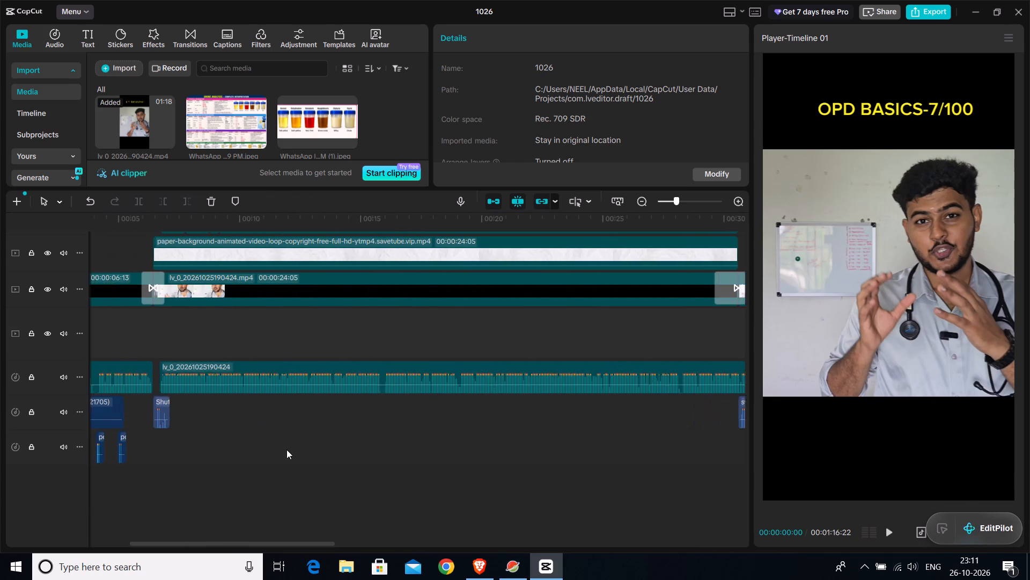
drag(286, 450, 212, 458)
click(354, 375)
right_click(354, 375)
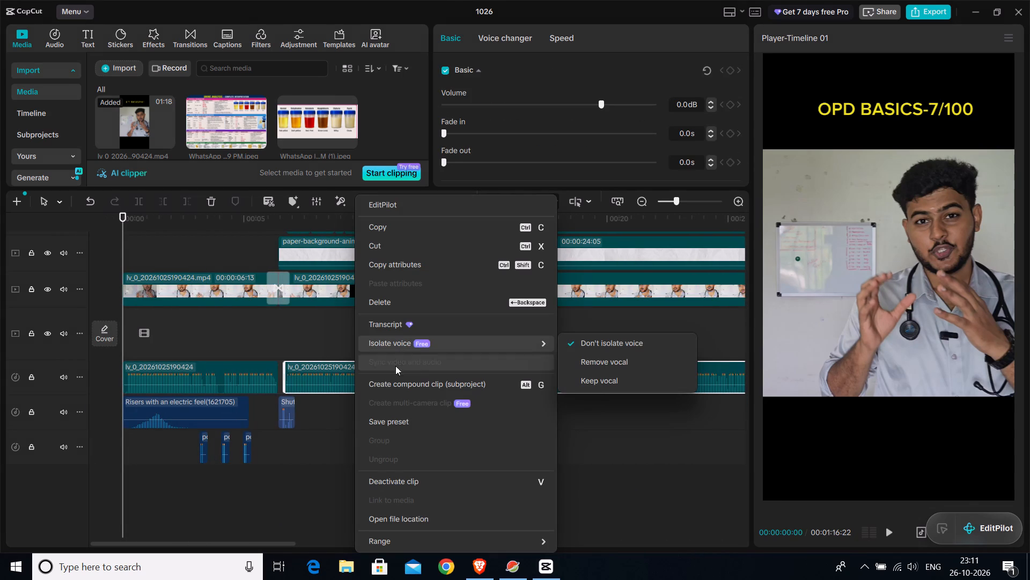
click(319, 475)
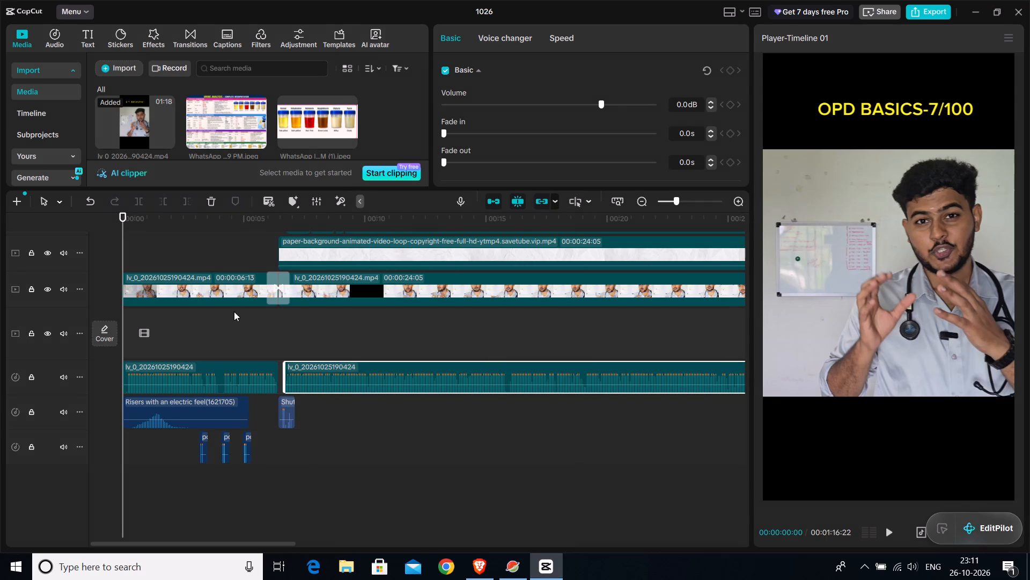
Recover the original audio on the 00:00:24:05 main video clip and on the two main clips that follow it.
click(421, 289)
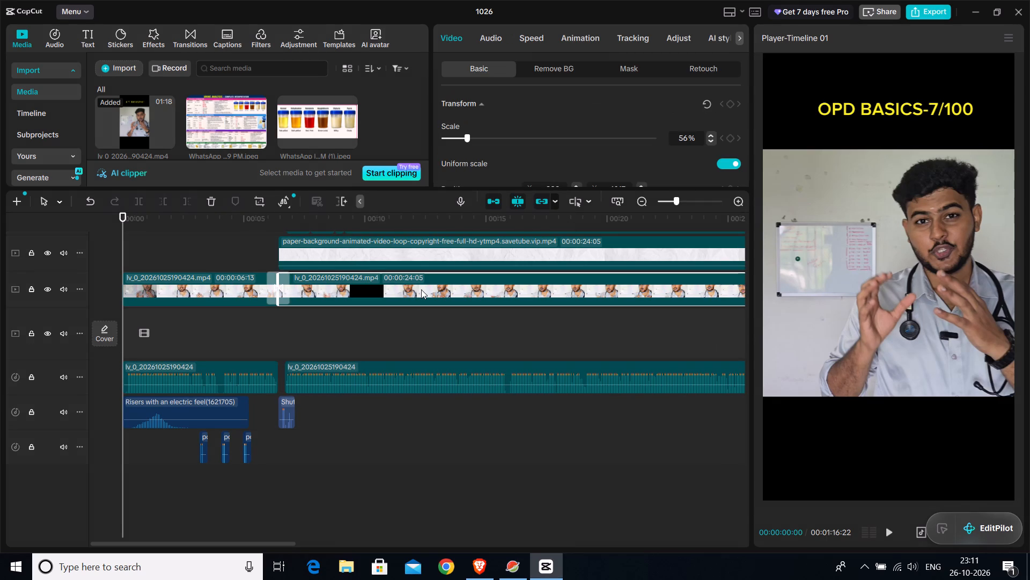
right_click(391, 286)
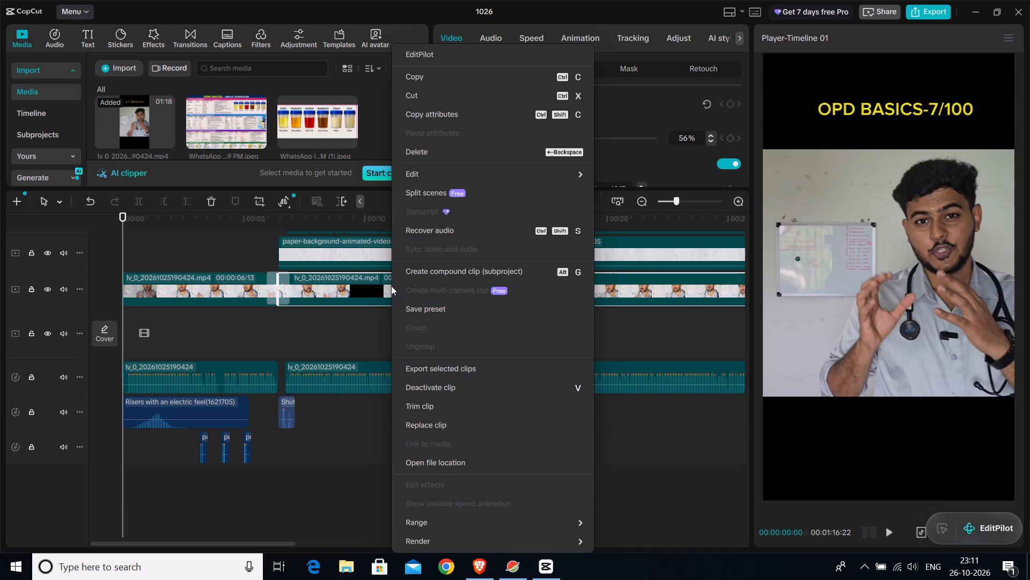
click(440, 238)
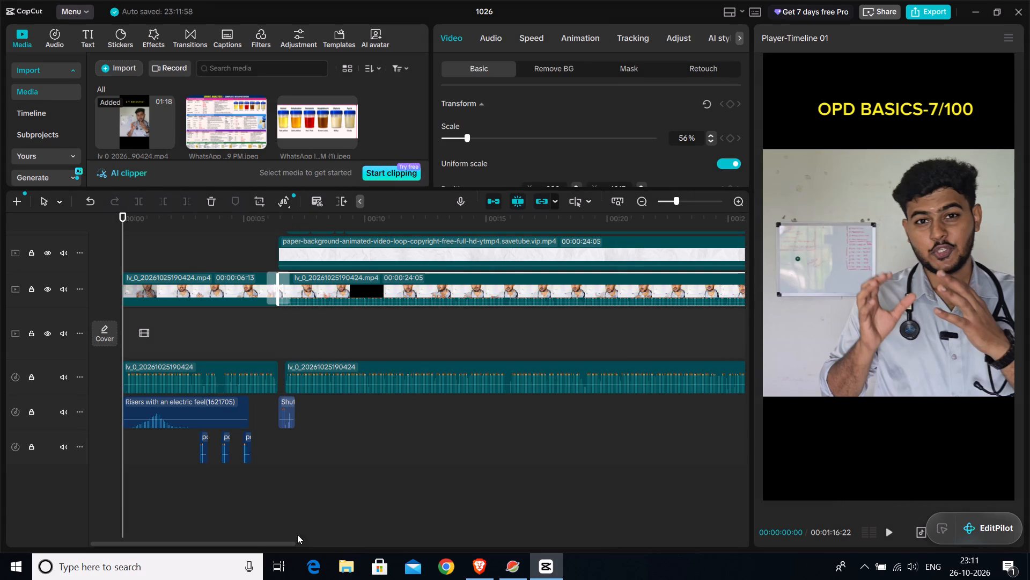
drag(258, 546, 424, 544)
click(386, 287)
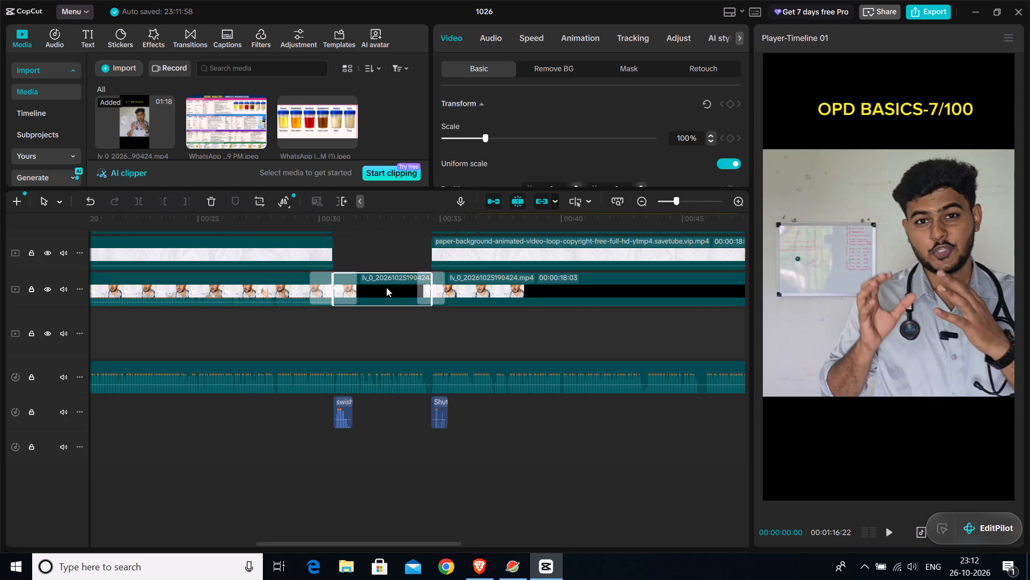
right_click(386, 287)
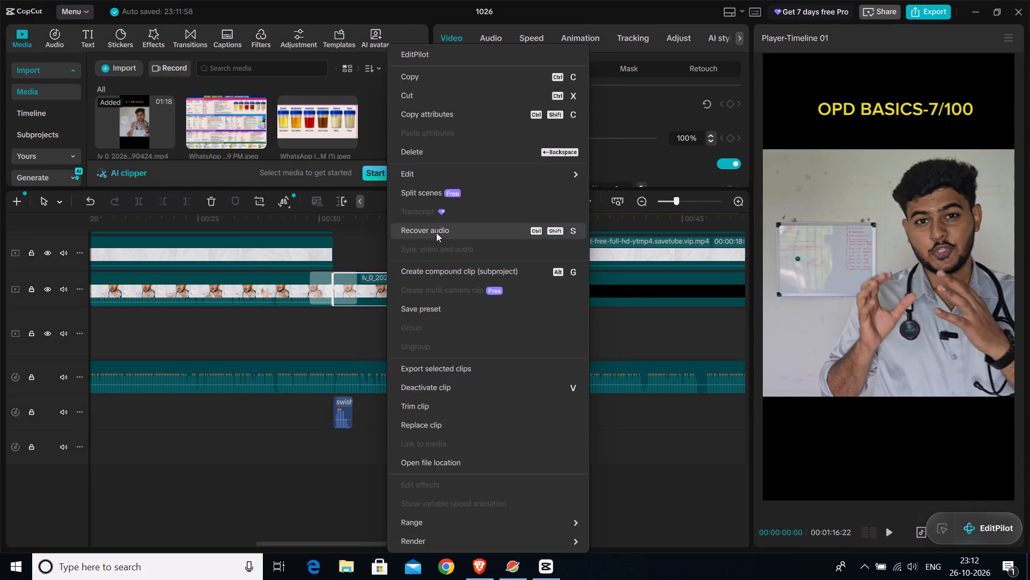
click(436, 233)
click(573, 294)
right_click(573, 294)
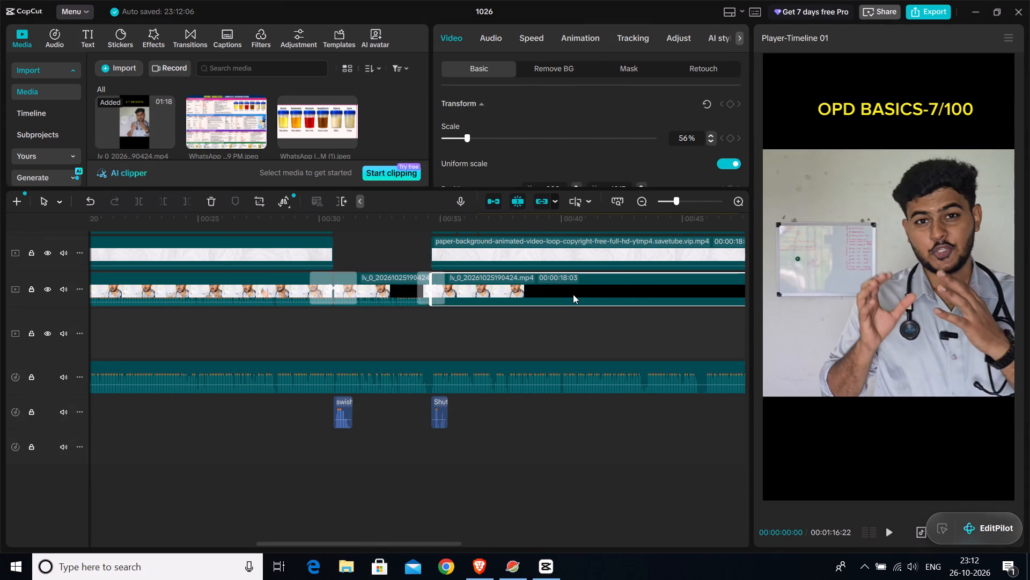
click(624, 231)
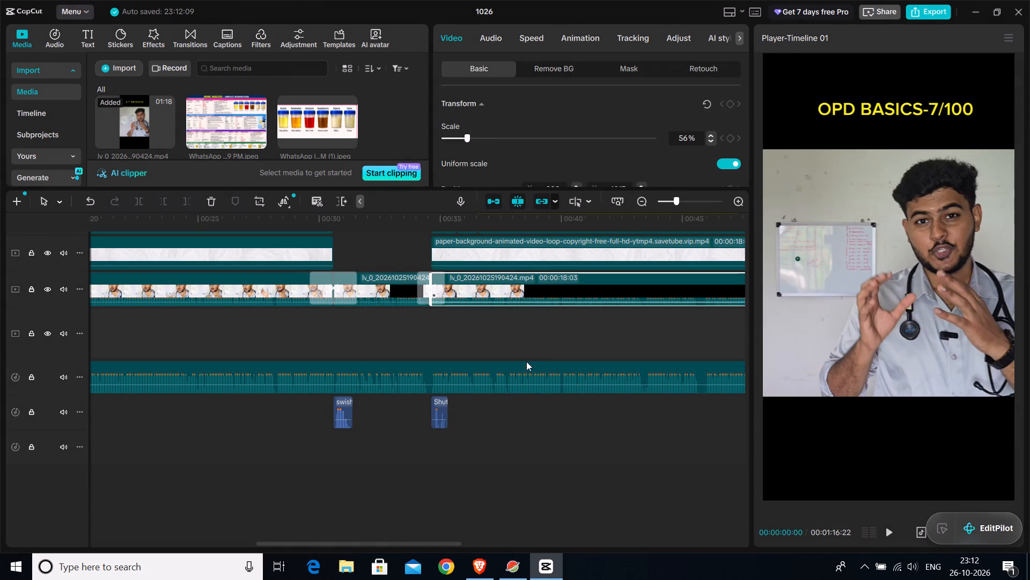
Recover the original audio on the main video clip after the 00:00:18:03 clip and on the following 00:00:07:07 clip.
drag(437, 544, 650, 533)
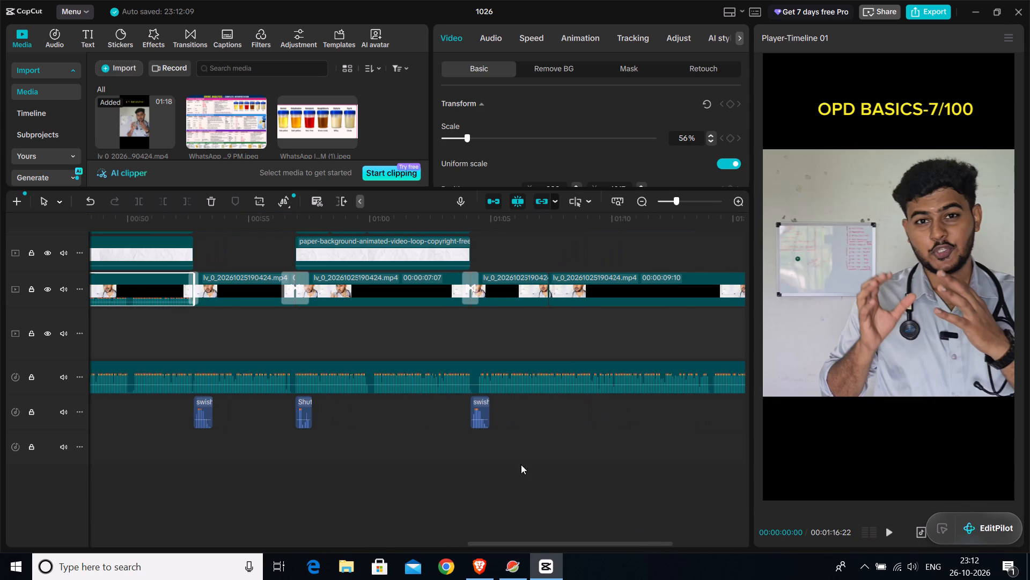
click(238, 282)
right_click(238, 281)
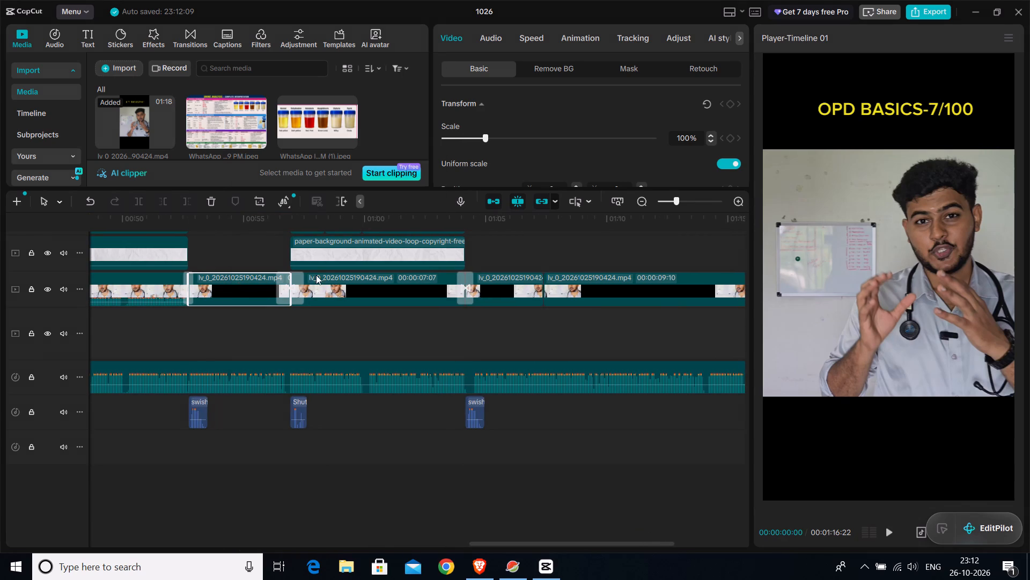
click(299, 232)
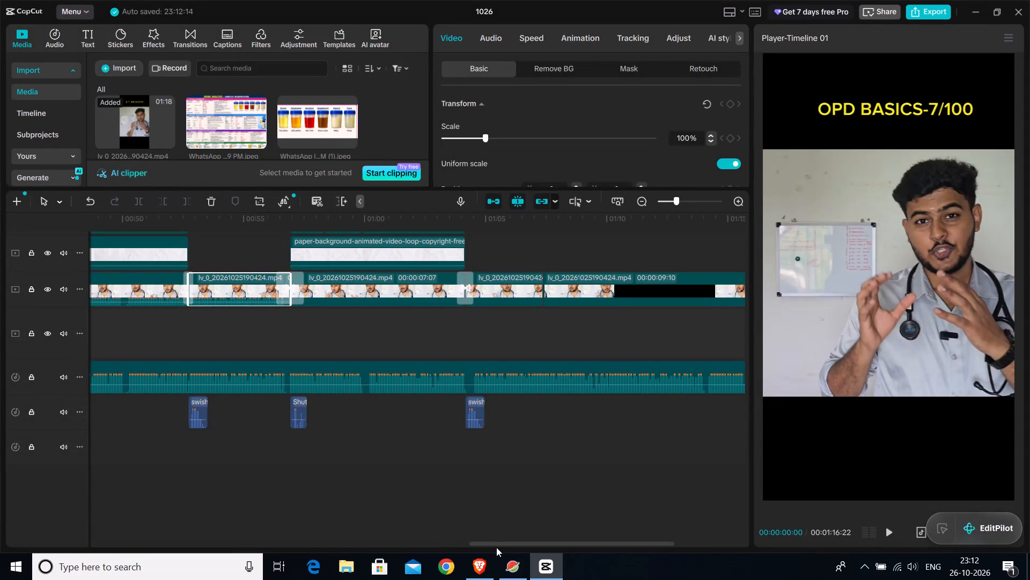
drag(494, 540, 340, 535)
drag(502, 545, 491, 540)
drag(491, 540, 525, 500)
click(300, 288)
right_click(300, 288)
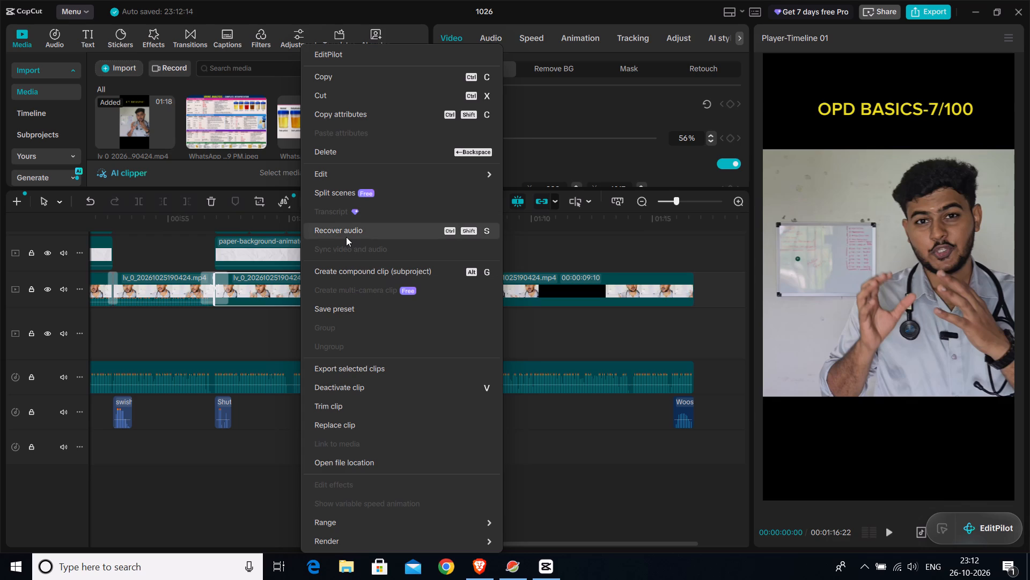
click(346, 237)
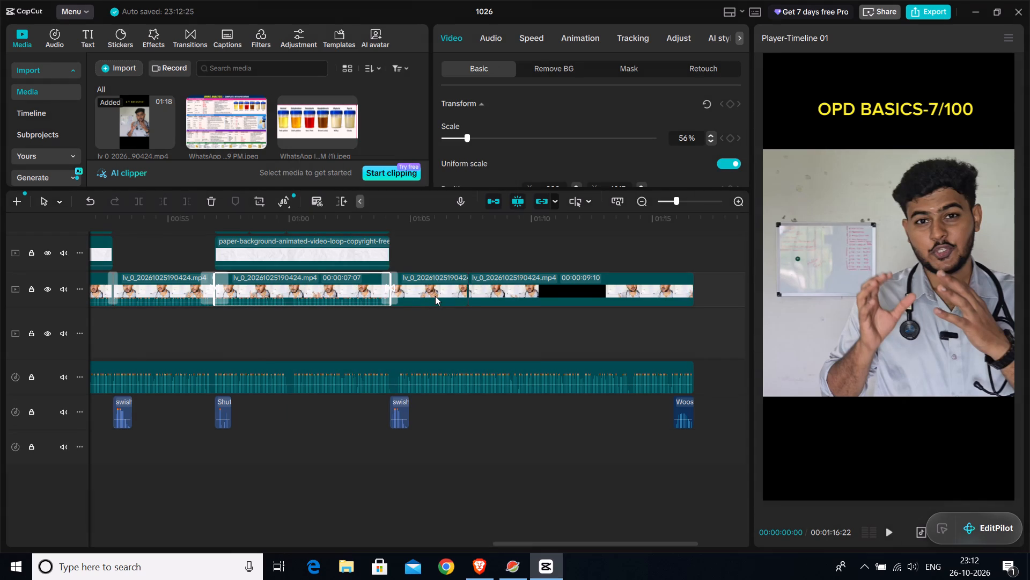
Recover the original audio on the last two main video clips, ending with the 00:00:09:10 clip.
click(435, 296)
right_click(435, 296)
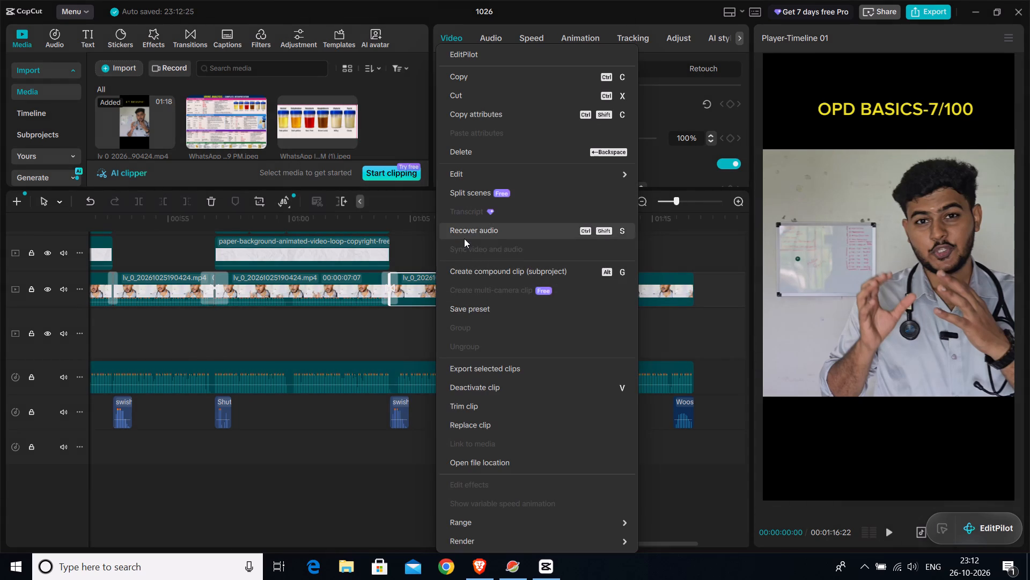
click(464, 238)
click(516, 287)
right_click(516, 287)
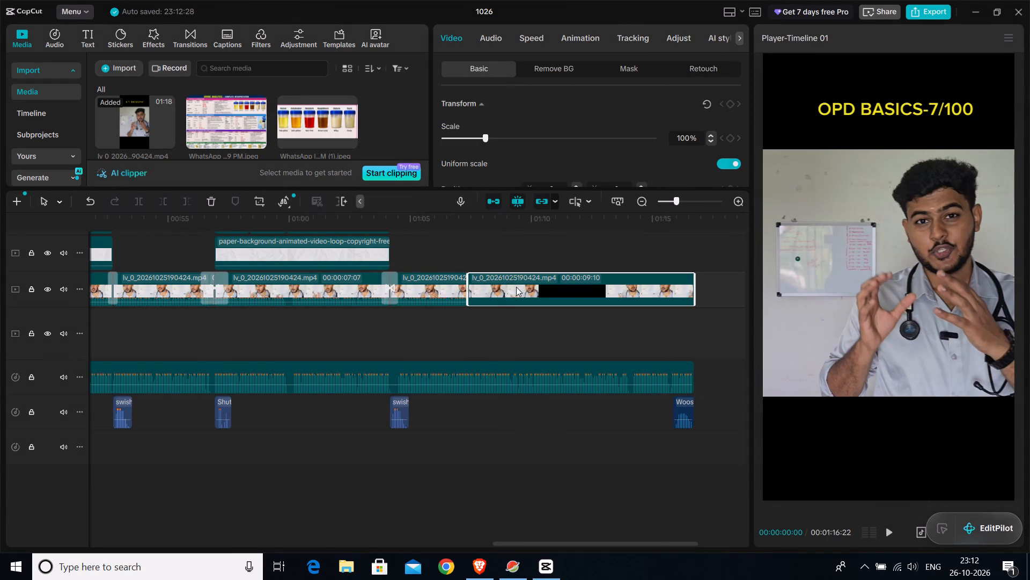
click(540, 235)
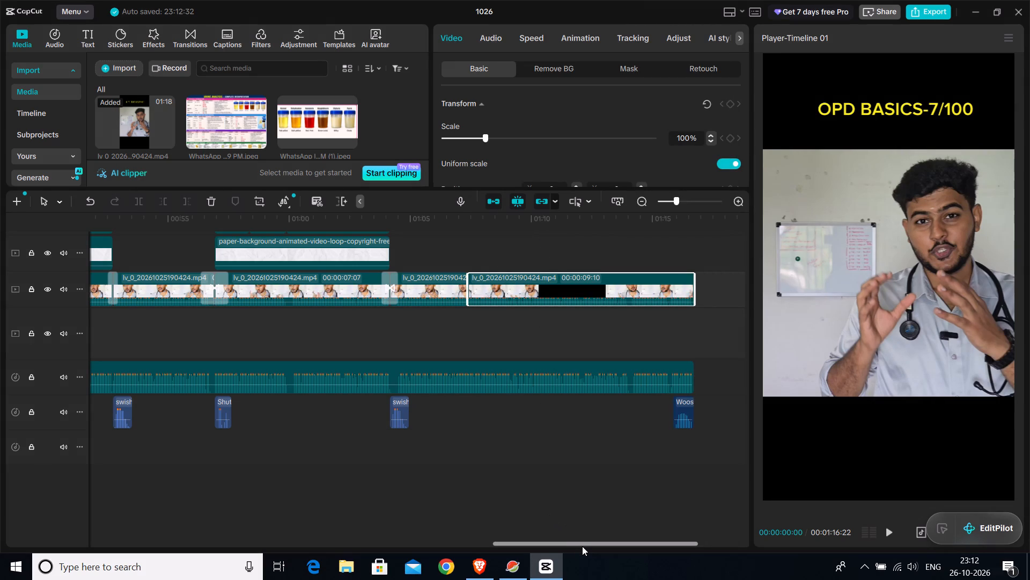
Delete the long second extracted audio clip and play back the section around 00:00:31 to check the sound.
drag(582, 546, 219, 526)
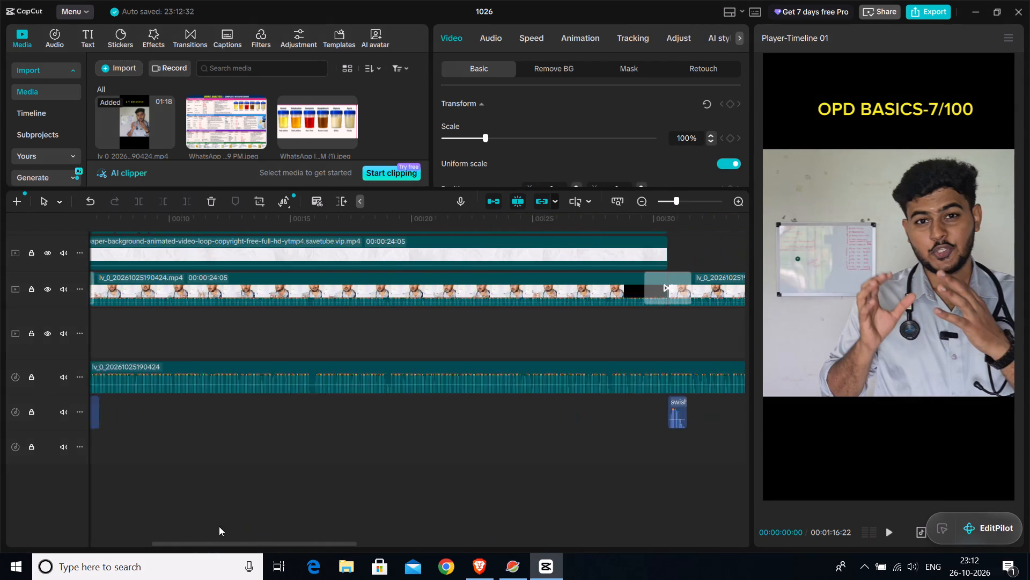
drag(219, 526, 191, 526)
click(321, 368)
right_click(321, 368)
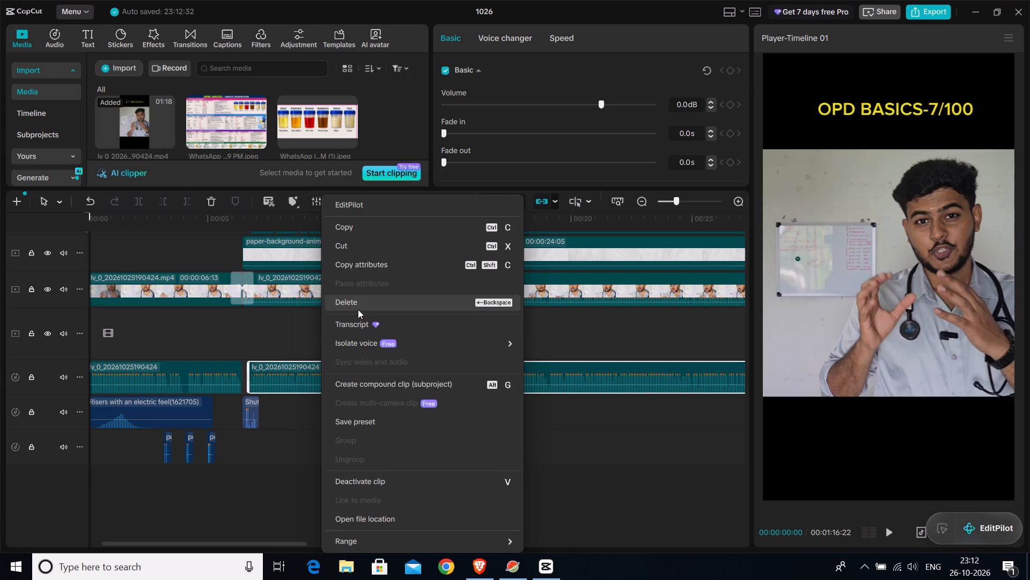
click(358, 309)
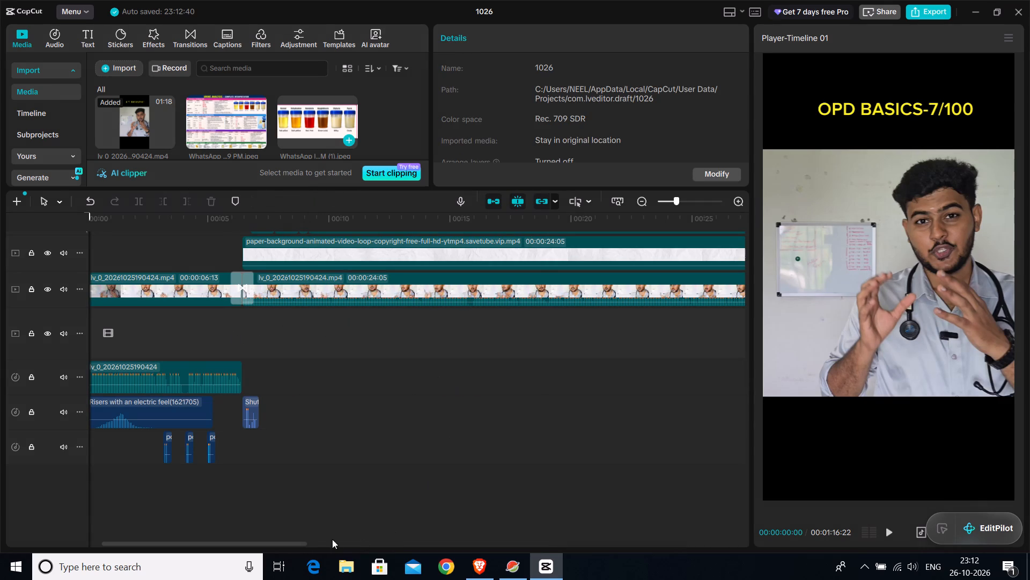
drag(286, 544, 391, 539)
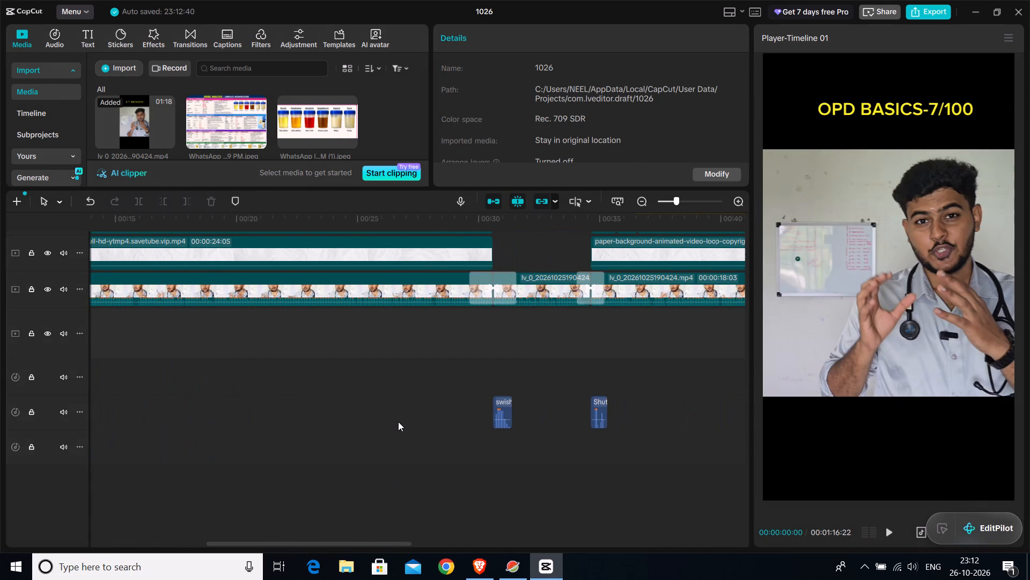
click(398, 421)
key(space)
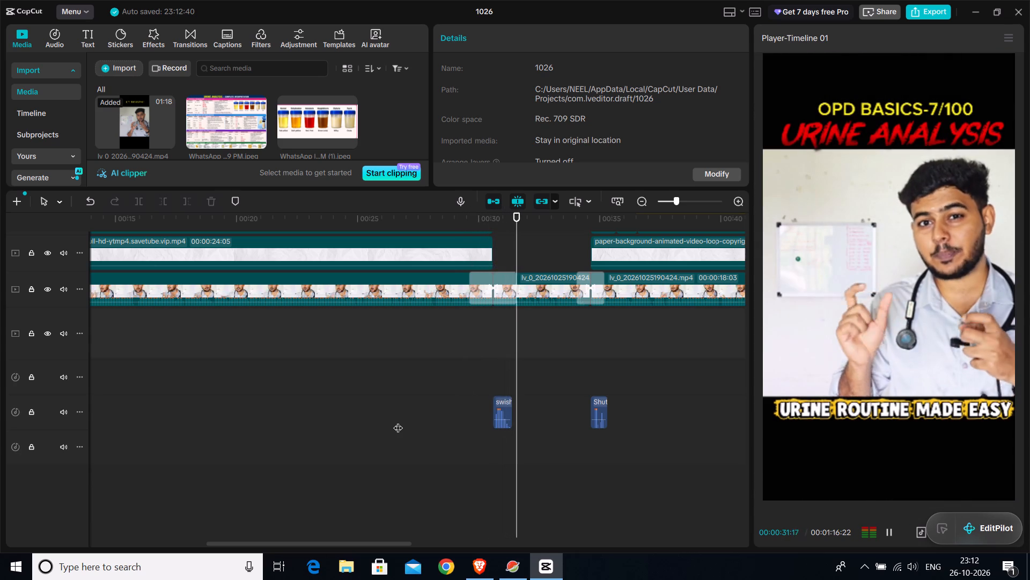
key(space)
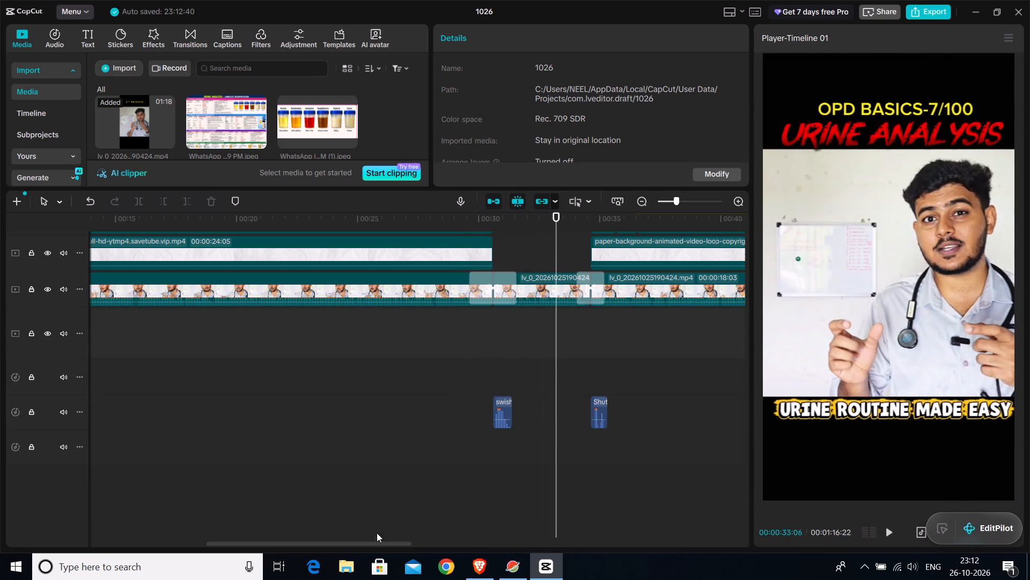
Recover the original audio on the opening 00:00:06:13 main video clip.
drag(367, 544, 176, 540)
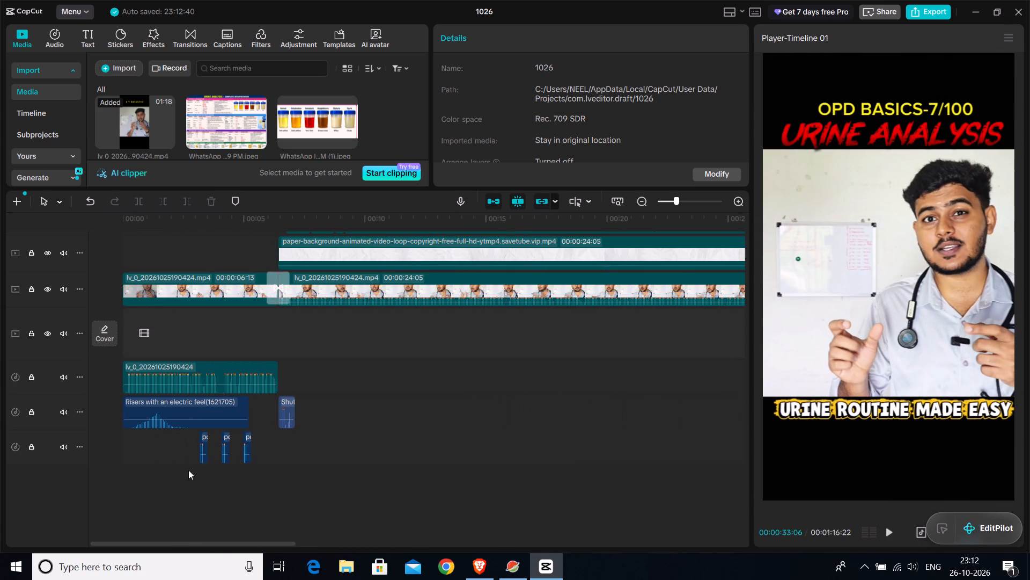
click(214, 287)
right_click(214, 287)
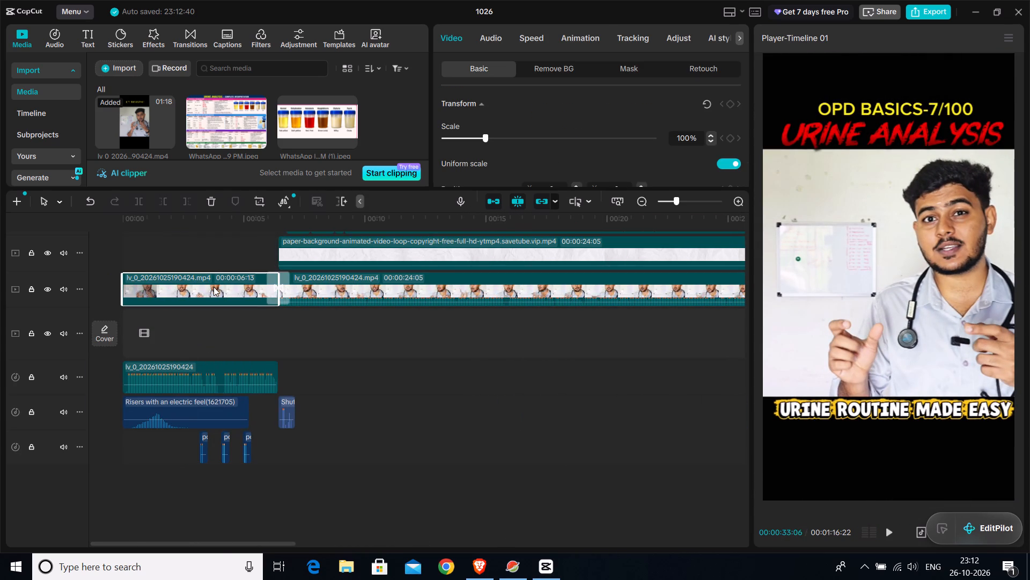
click(267, 233)
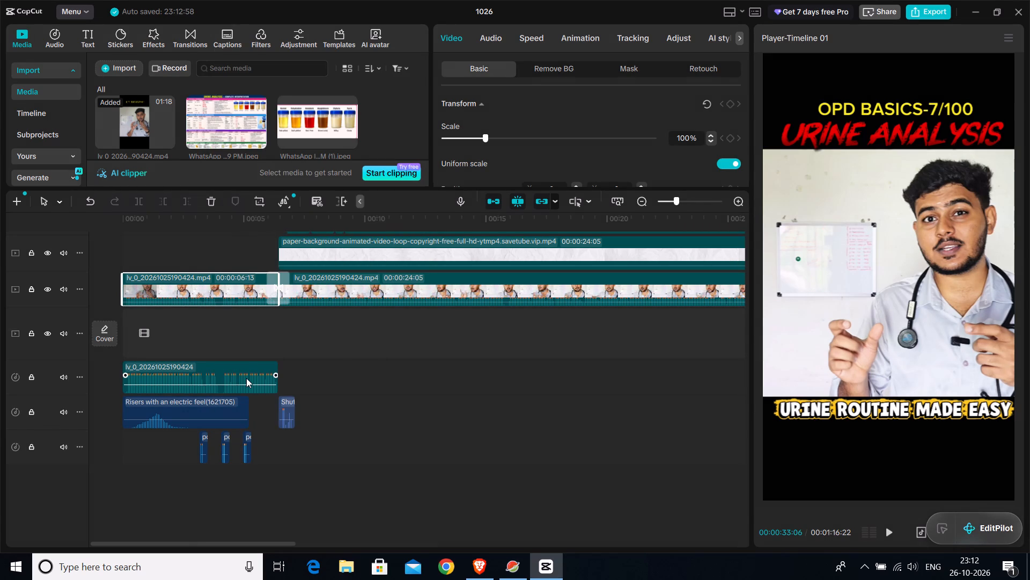
right_click(234, 292)
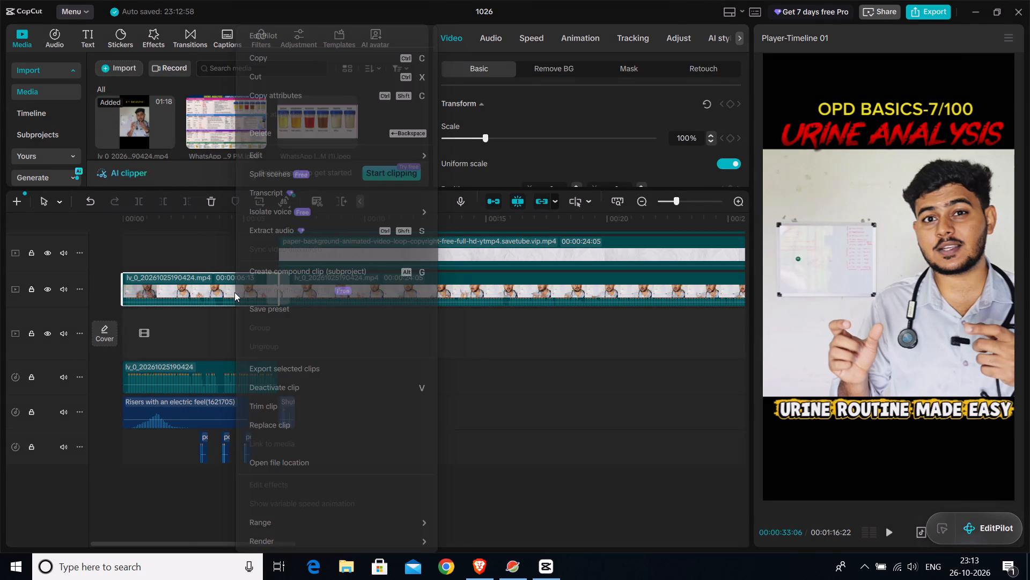
click(504, 400)
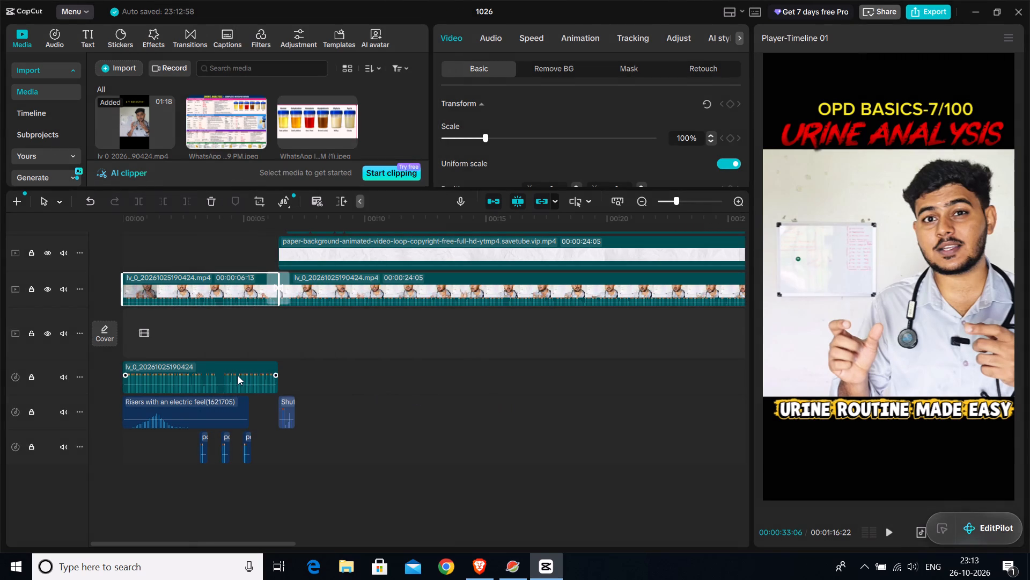
Delete the remaining extracted audio clip beneath the opening video clip.
click(238, 375)
right_click(238, 375)
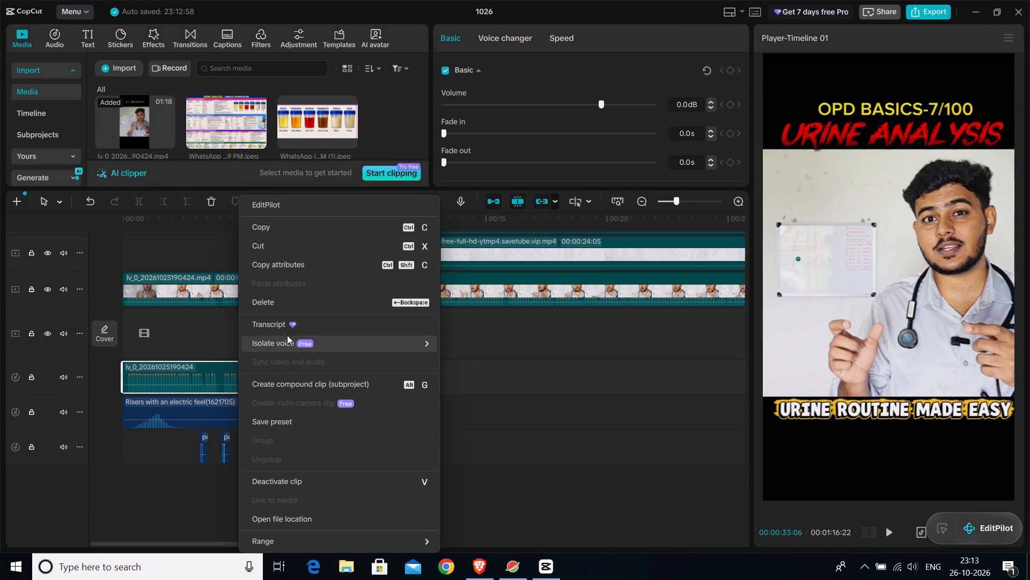
click(293, 302)
Play the edit across the first transition and again from the start in full screen to review it with the recovered audio.
click(254, 413)
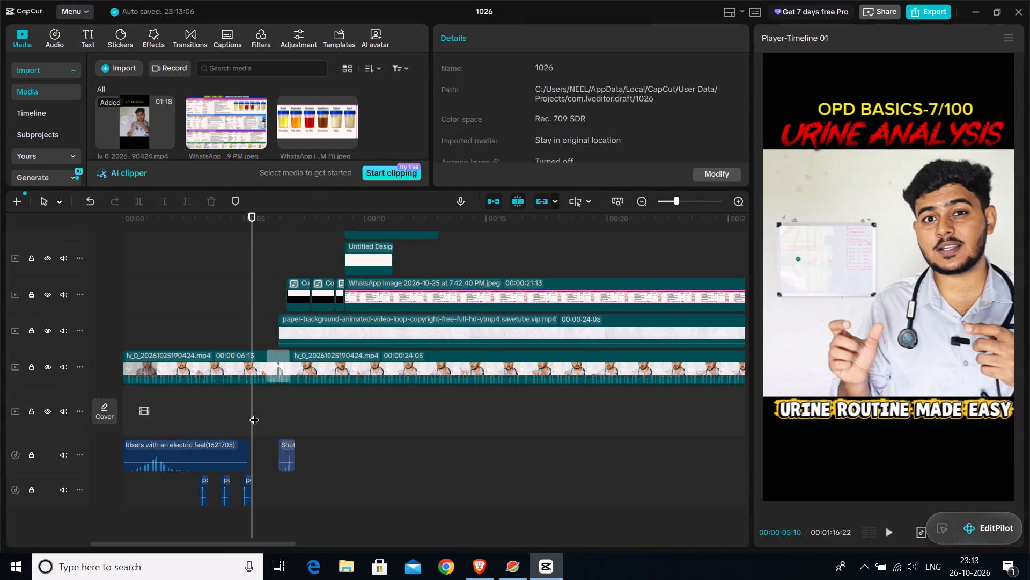
key(space)
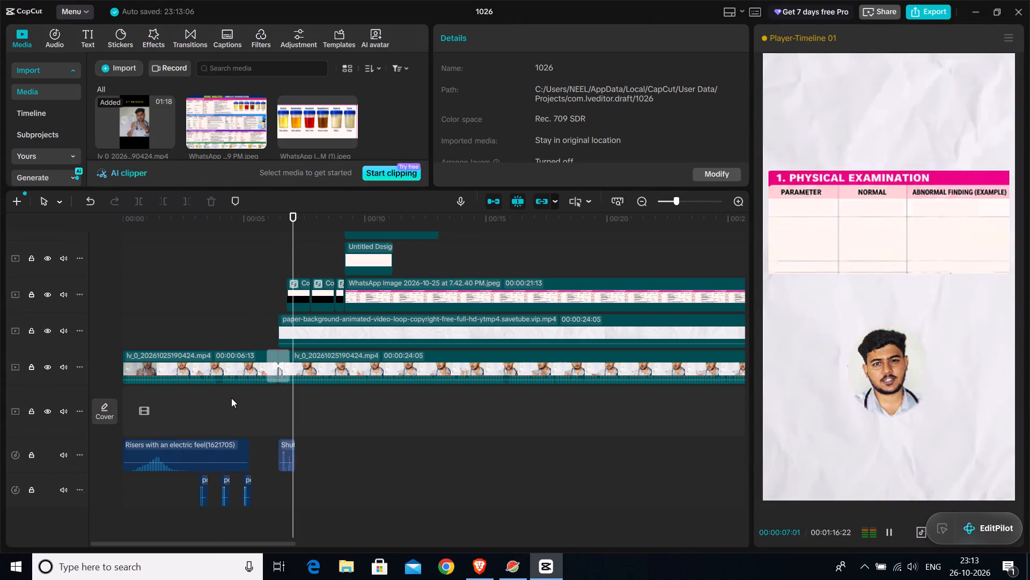
key(space)
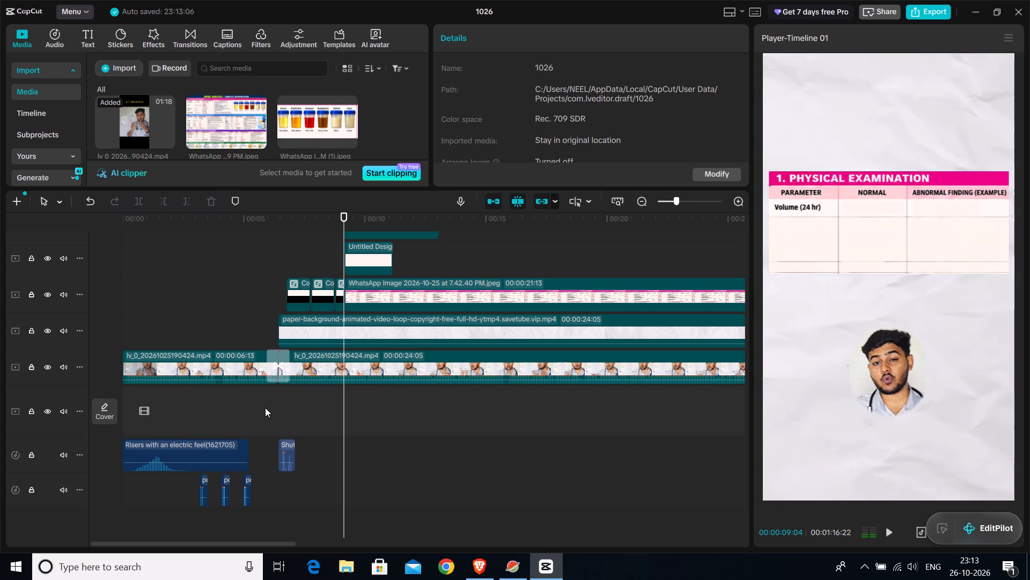
click(286, 408)
click(273, 405)
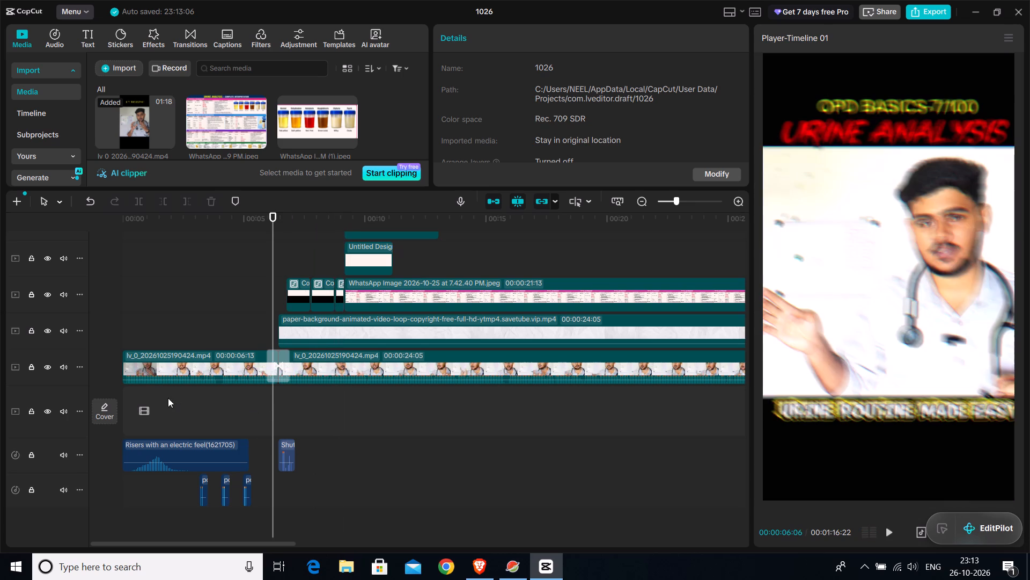
click(127, 331)
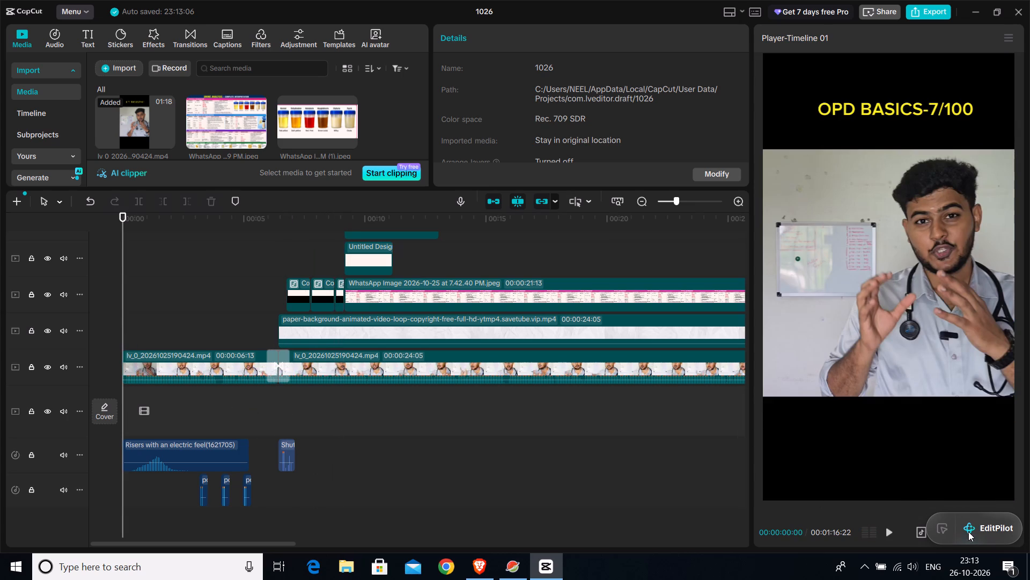
drag(941, 537, 749, 44)
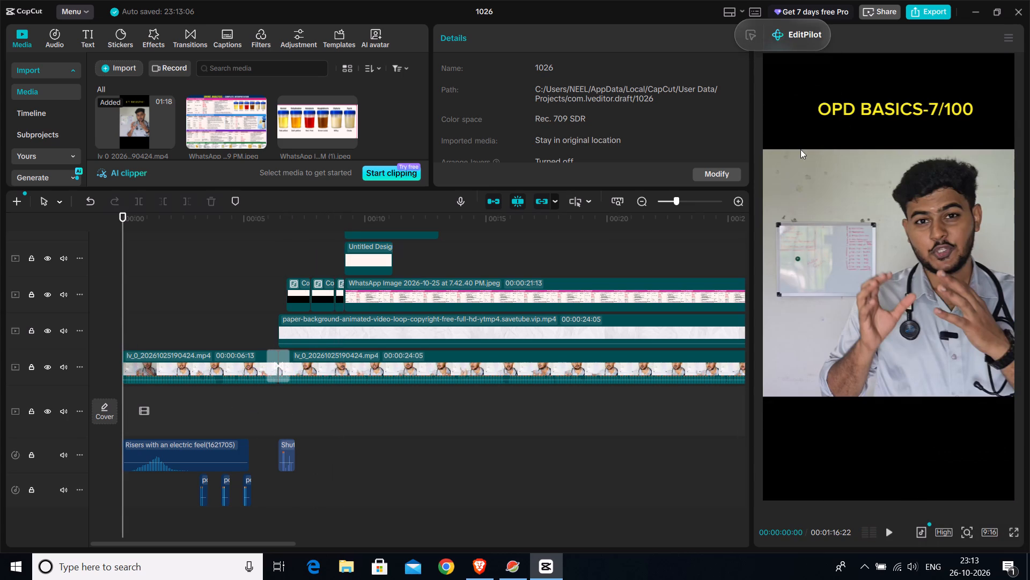
click(1017, 534)
key(space)
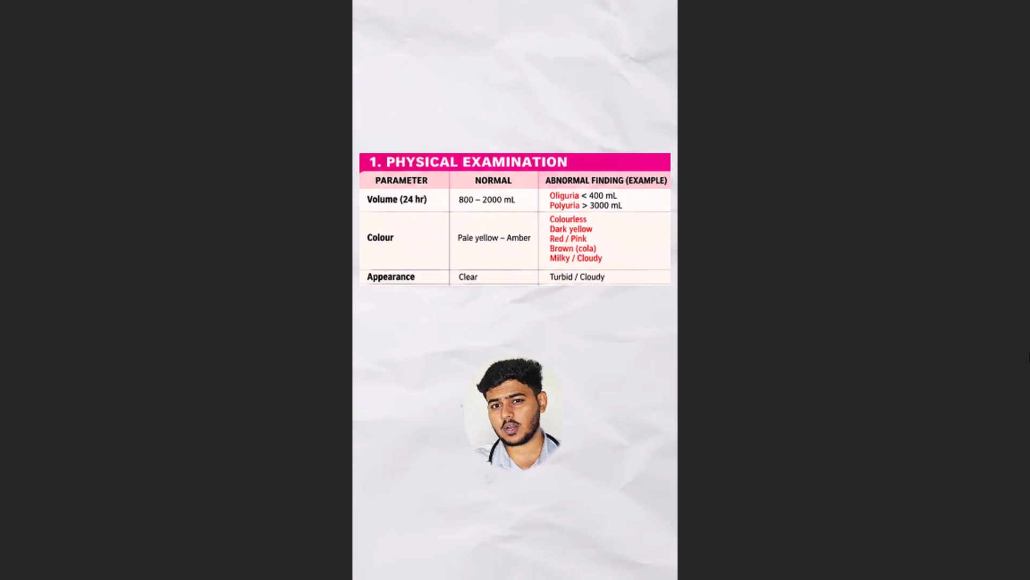
click(539, 421)
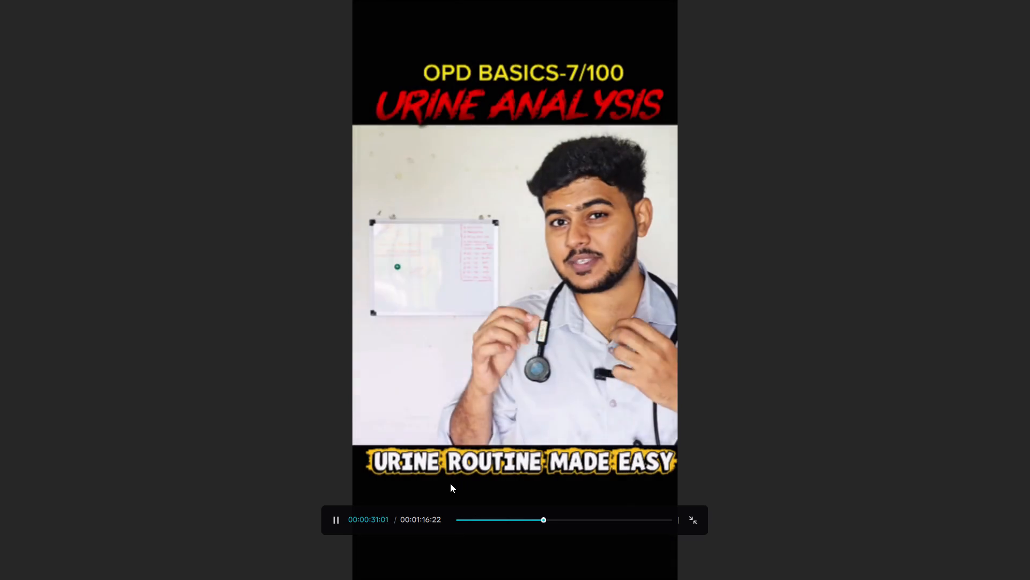
click(543, 519)
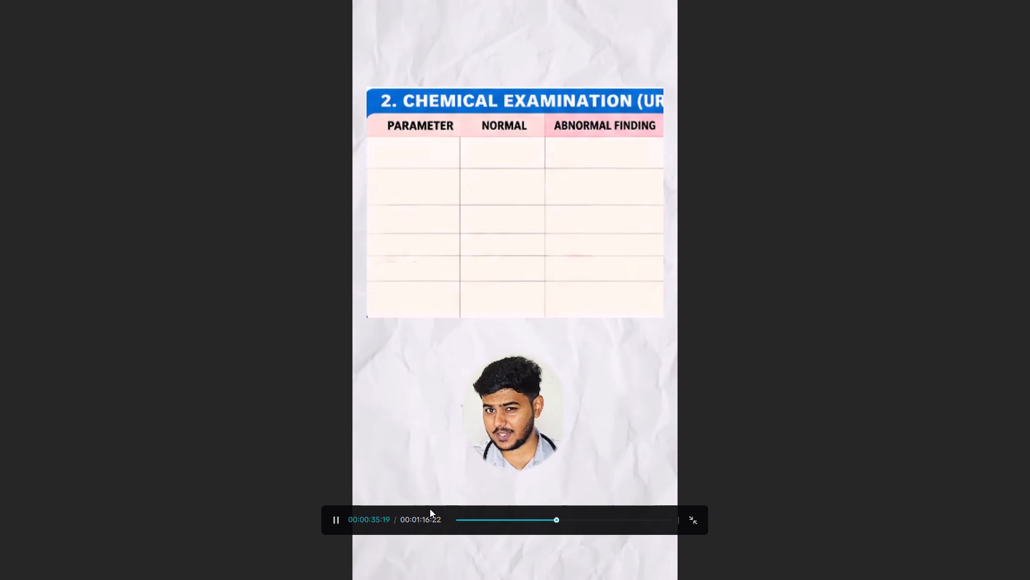
click(340, 521)
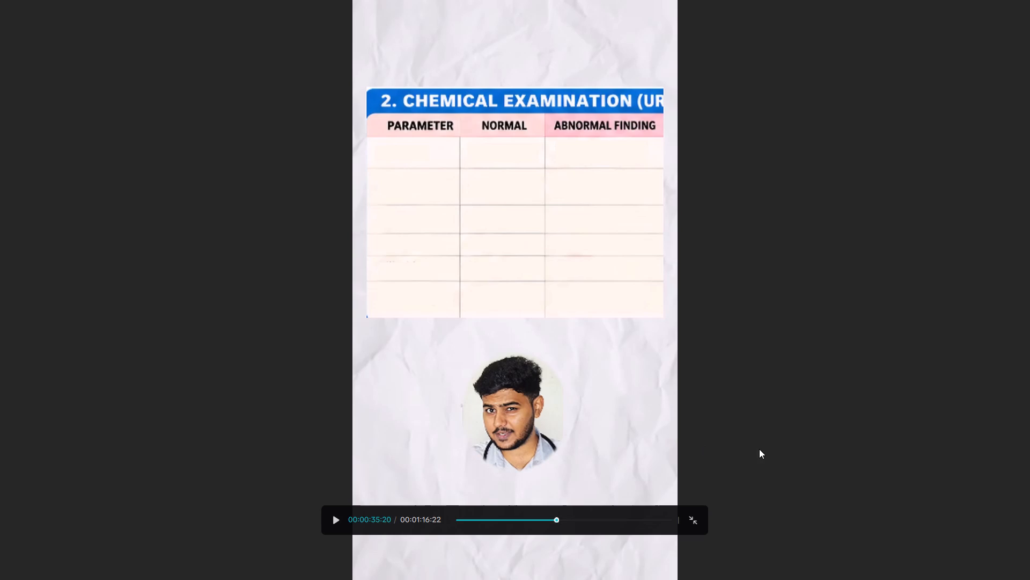
click(695, 520)
Save the project's performance settings with proxy turned on at 720P resolution.
click(977, 531)
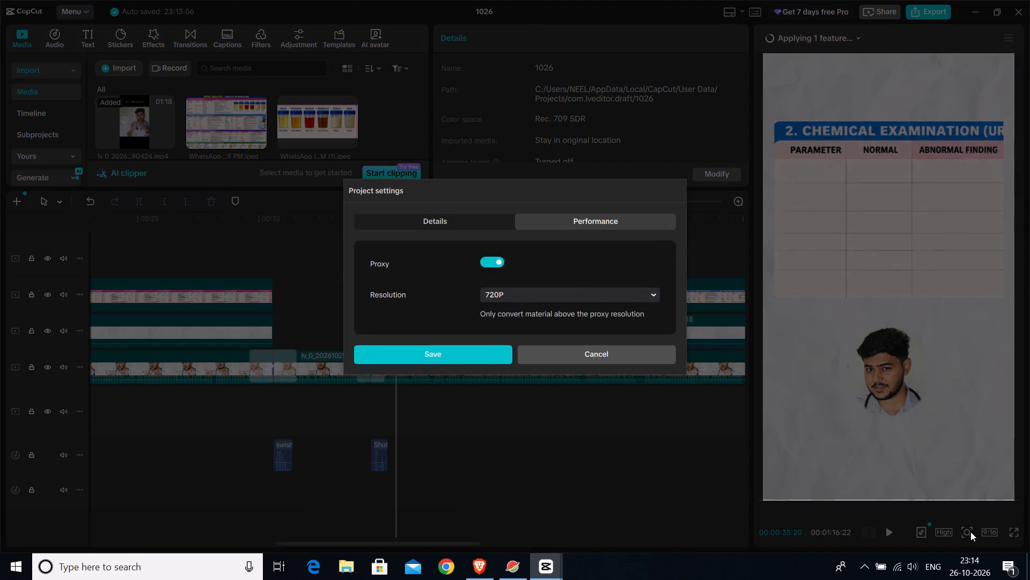
click(470, 352)
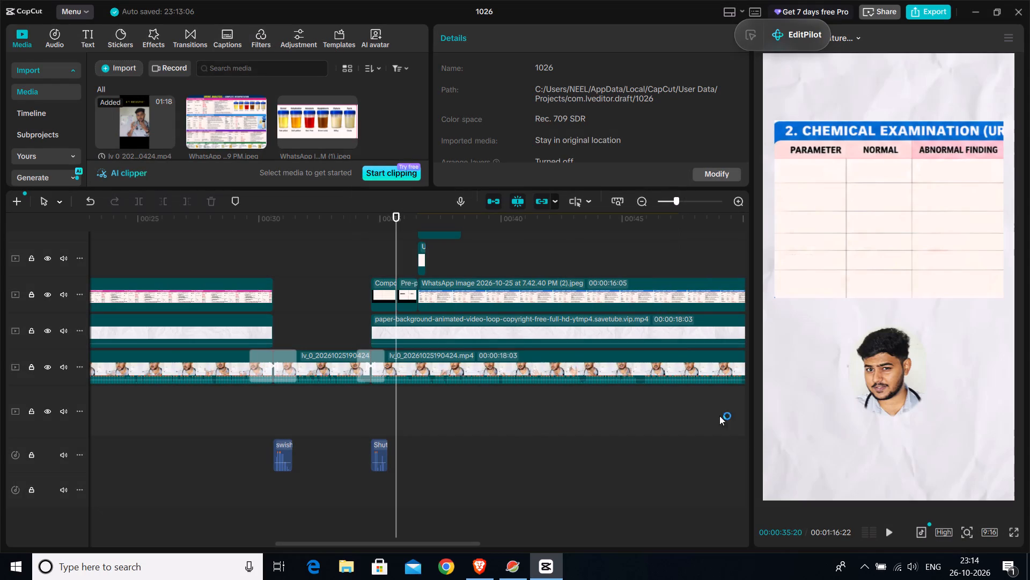
Set the player's preview playback quality to Medium quality.
click(943, 532)
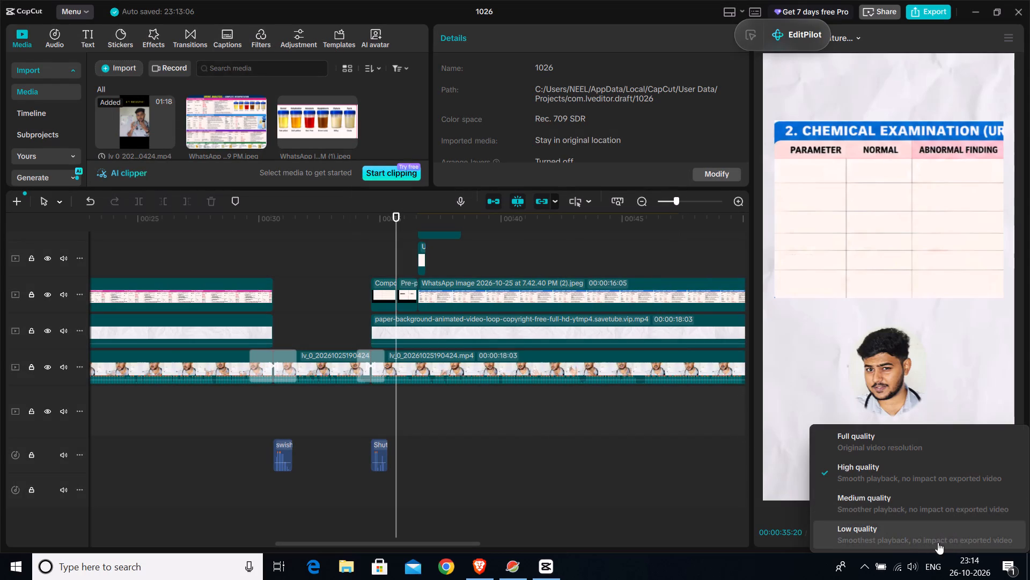
click(874, 508)
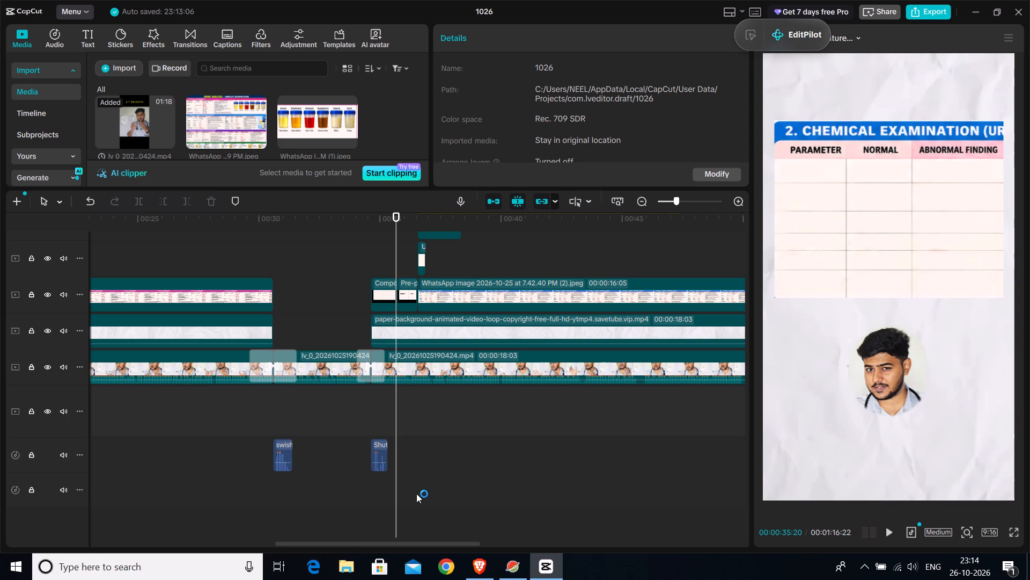
Play the edit in full screen from about 00:00:22 in the physical examination section to the end to review it.
click(1011, 539)
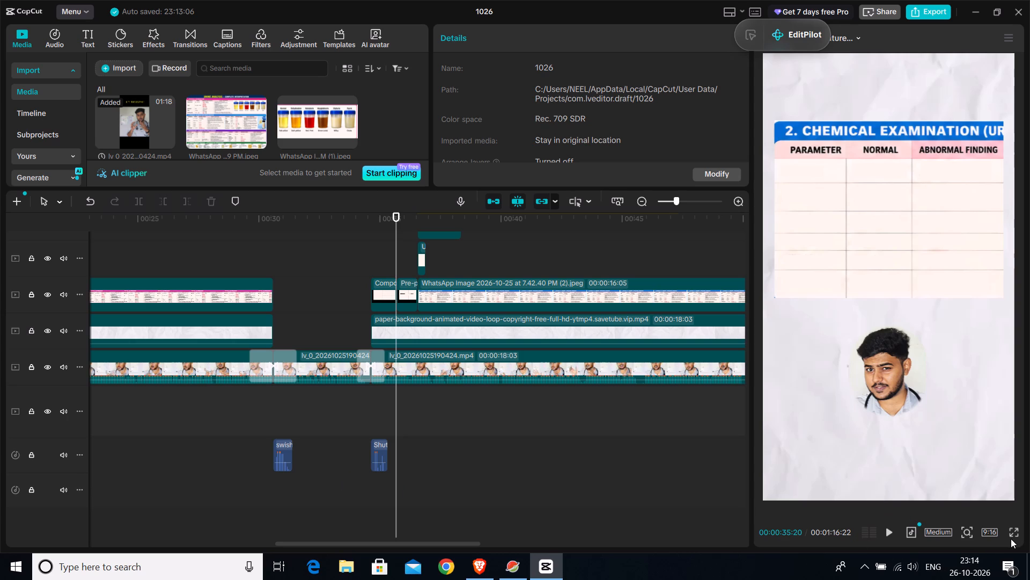
click(1017, 531)
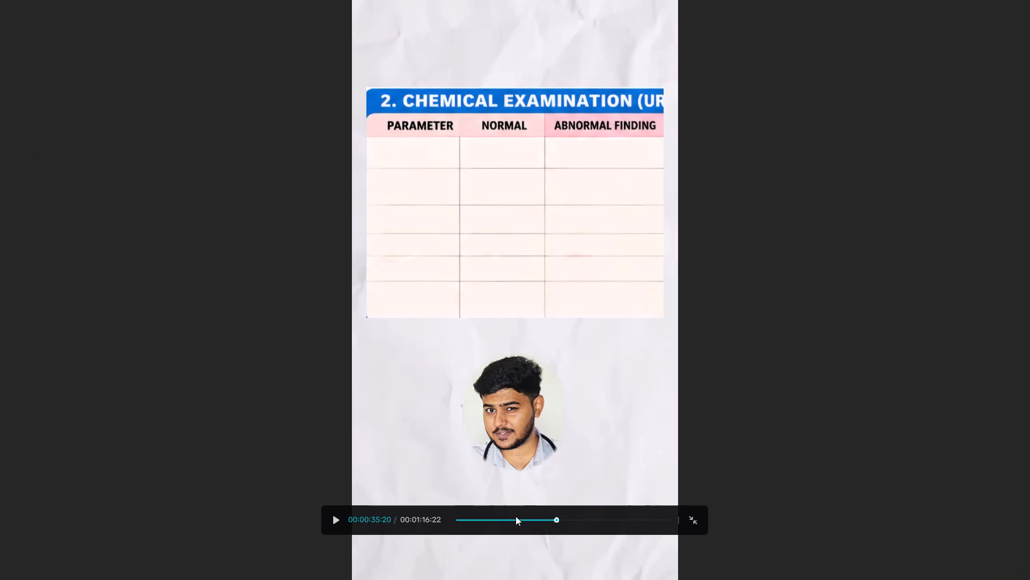
click(516, 516)
click(516, 516)
click(518, 521)
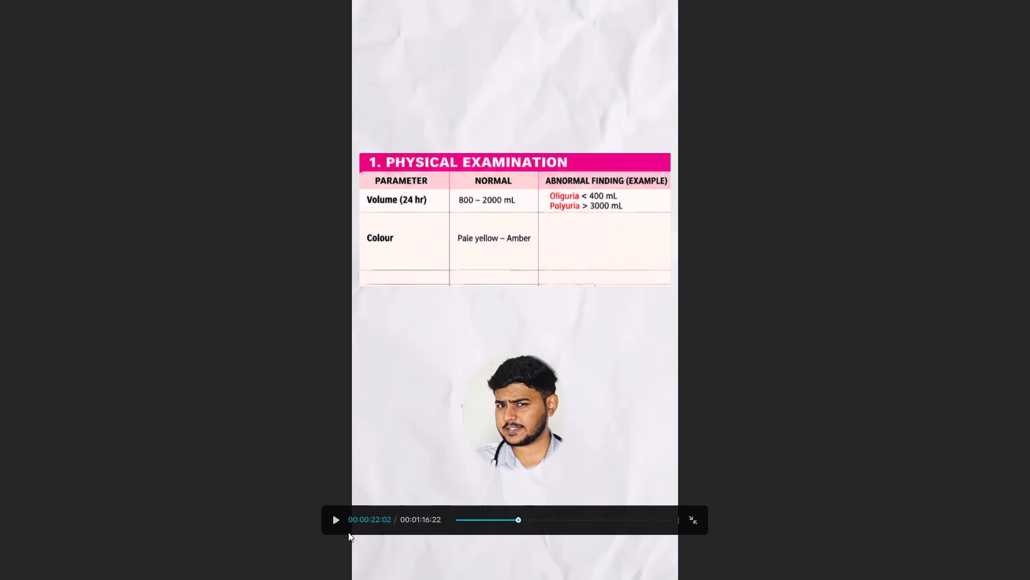
click(337, 520)
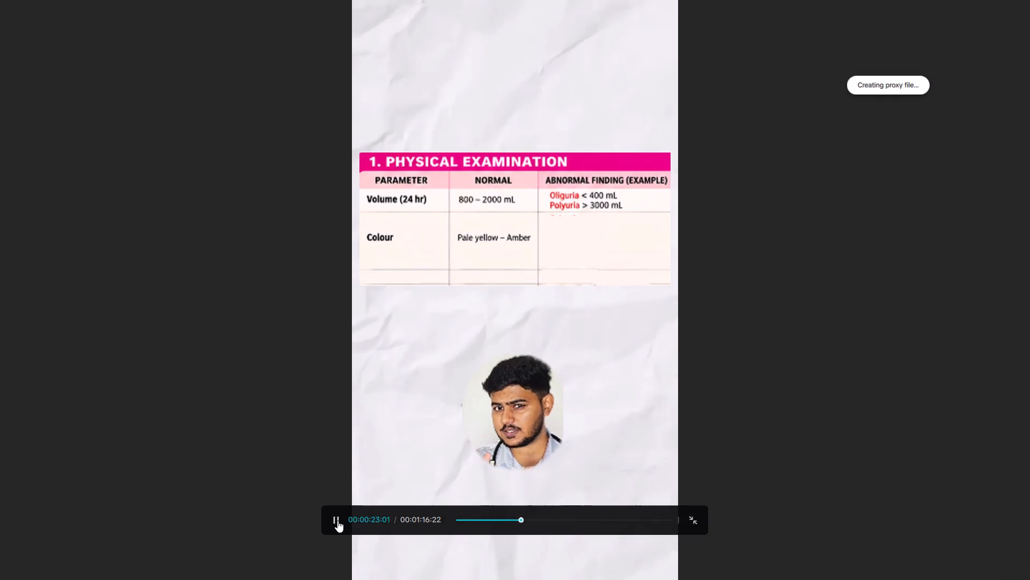
click(337, 520)
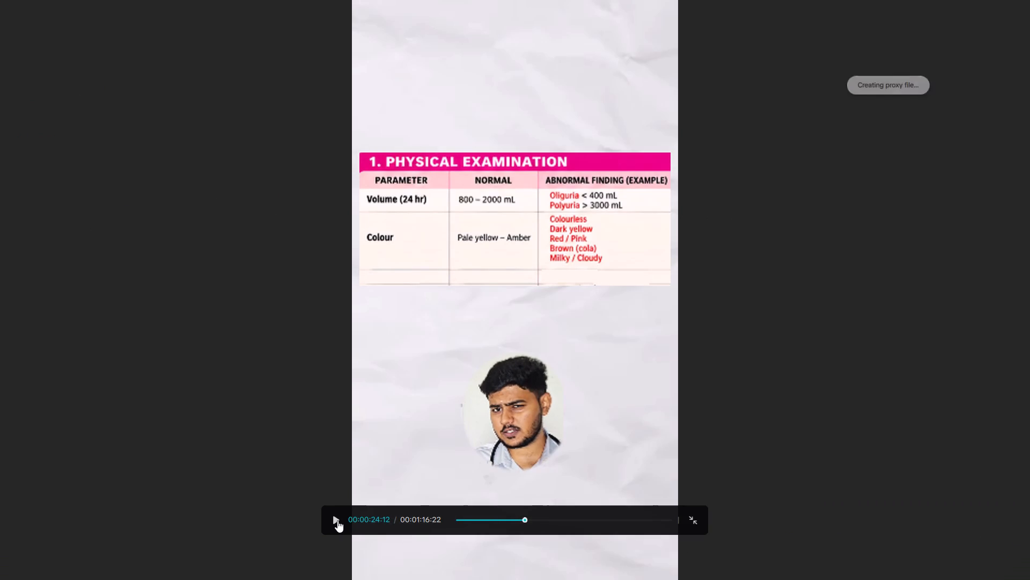
click(337, 520)
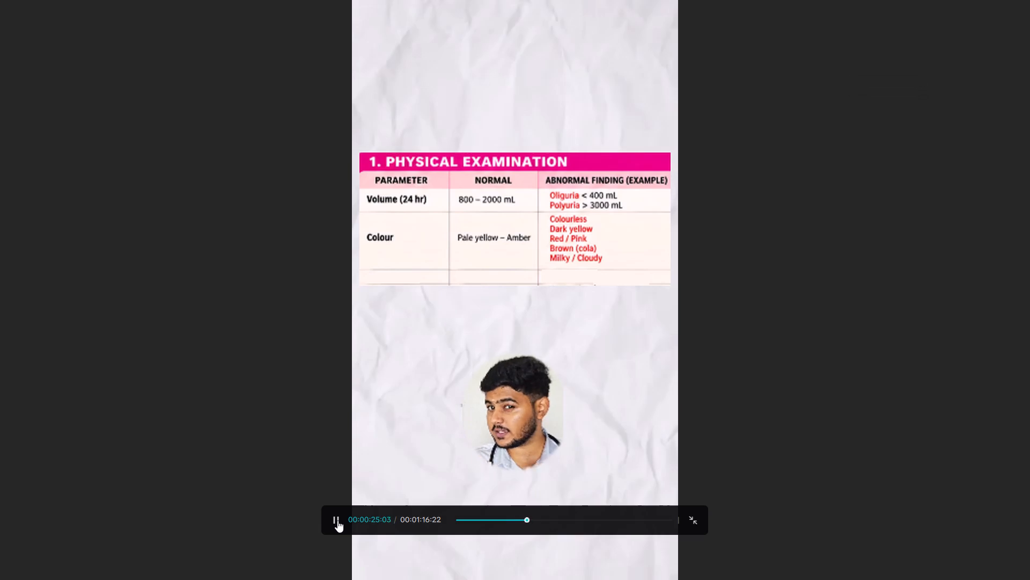
click(337, 520)
click(337, 520)
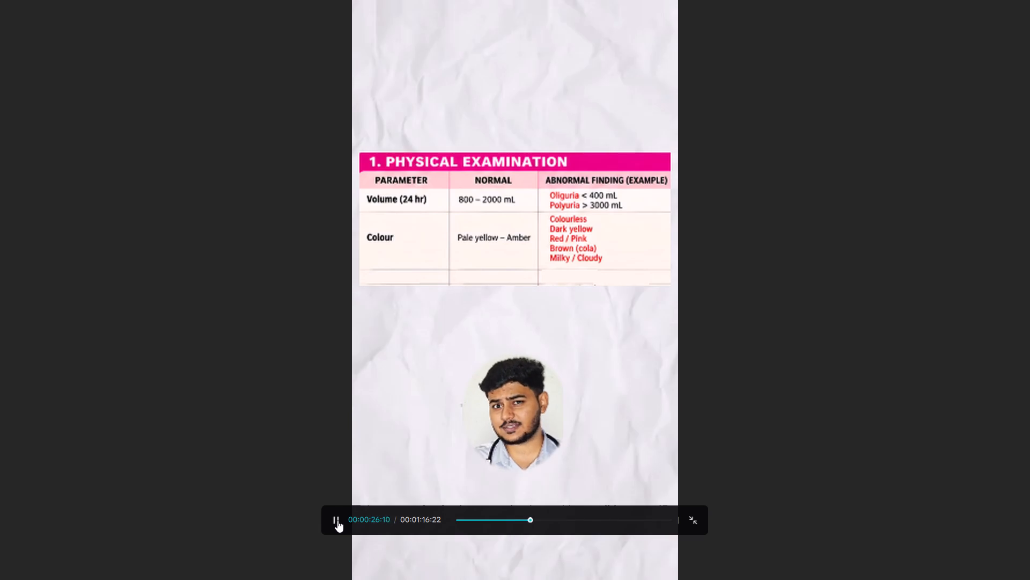
click(337, 520)
click(337, 520)
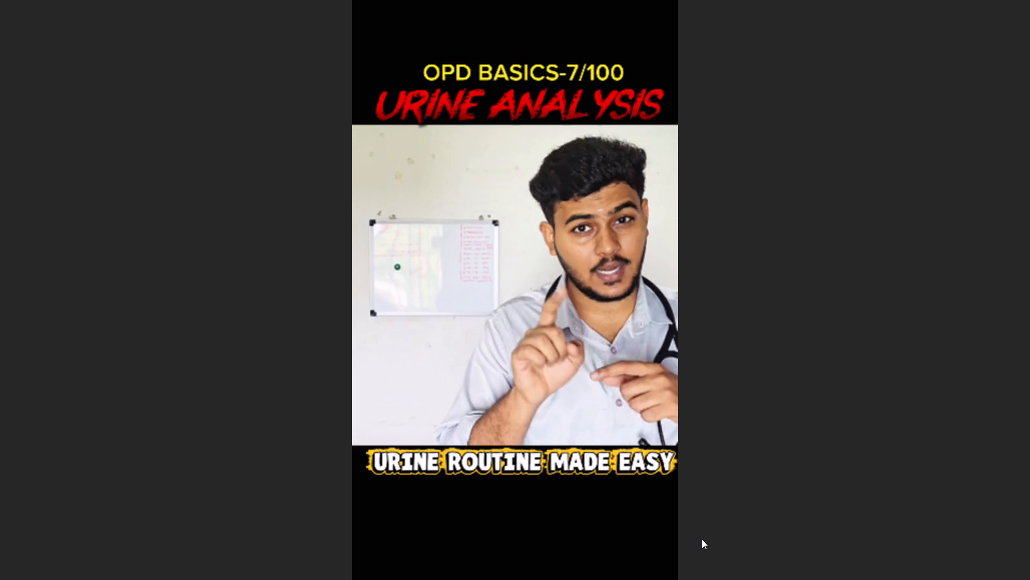
click(601, 311)
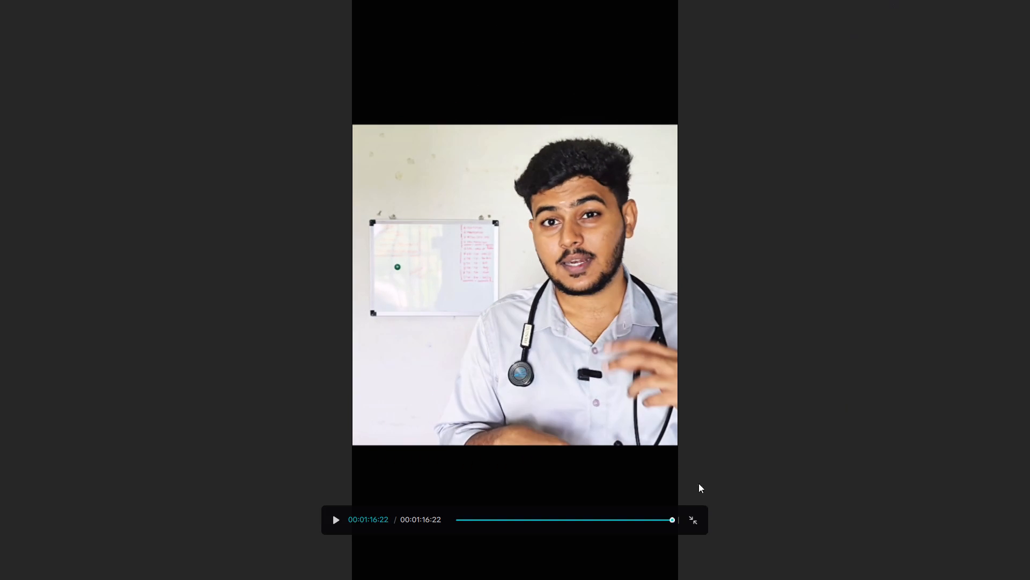
click(694, 520)
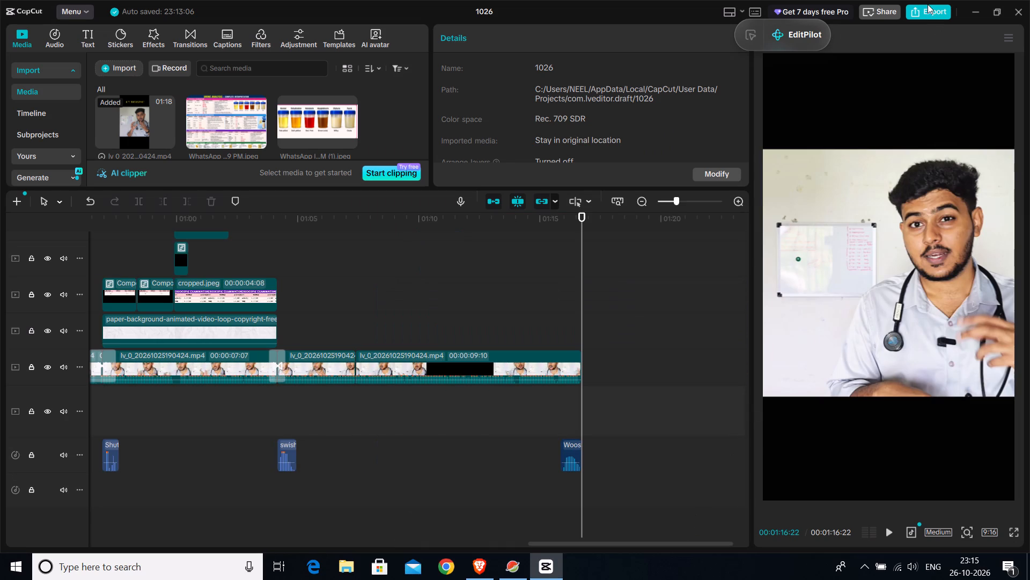
Open the export settings for the finished timeline and name the exported video trial.
click(926, 10)
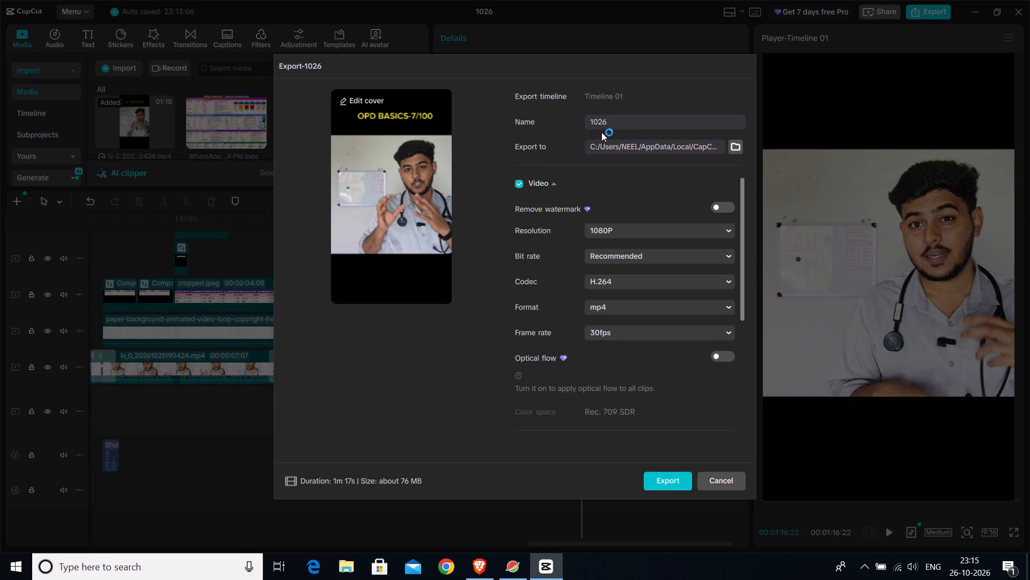
double_click(612, 123)
key(BackSpace)
text(trial)
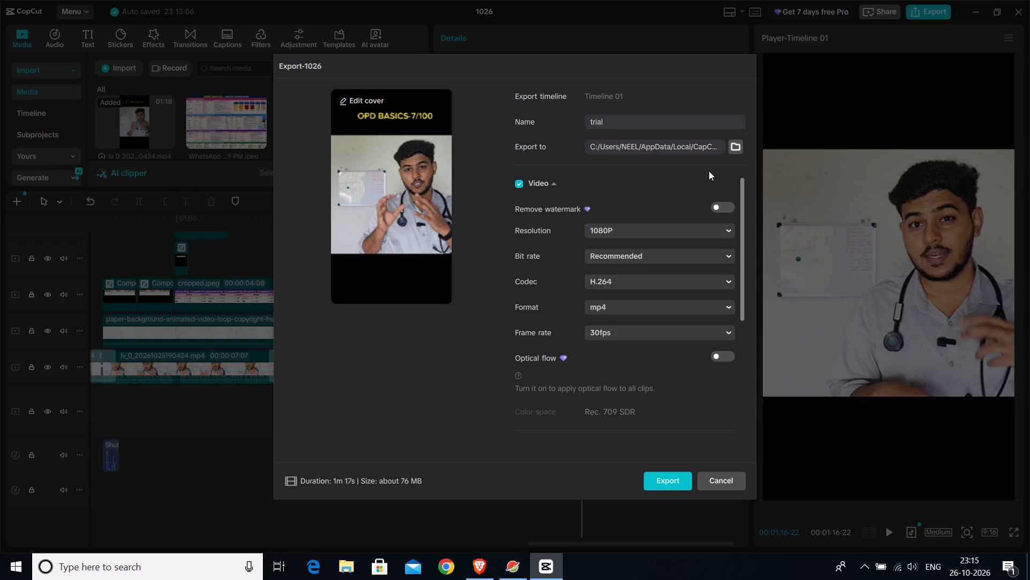
Create a new folder named panik in Documents and set it as the export destination.
click(737, 149)
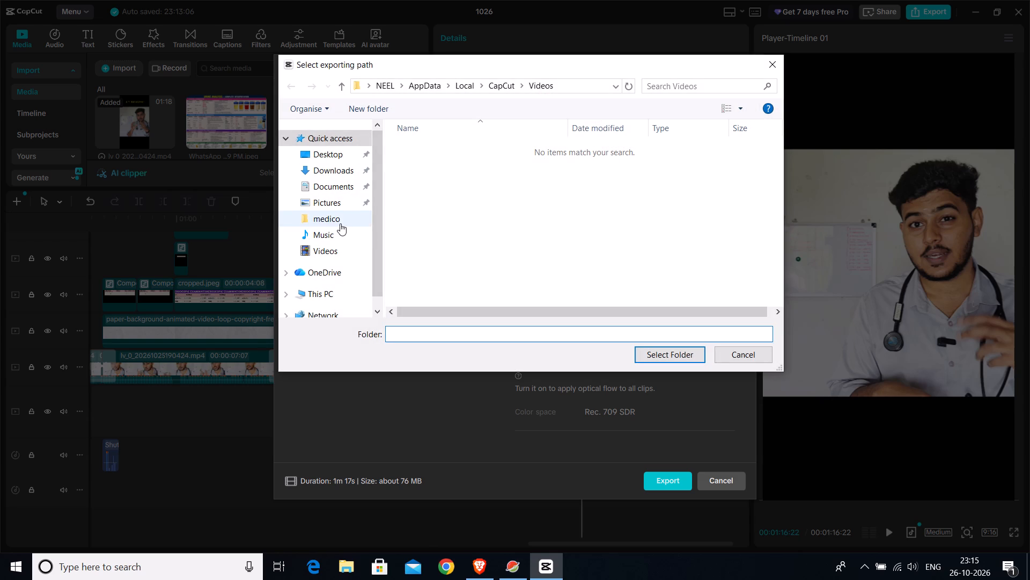
click(329, 186)
right_click(545, 231)
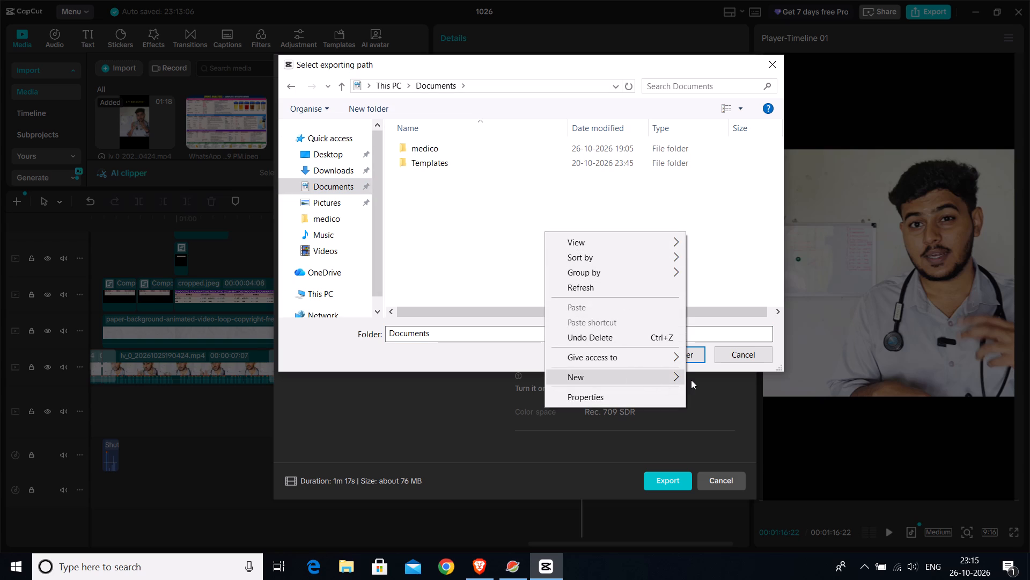
click(642, 381)
click(599, 205)
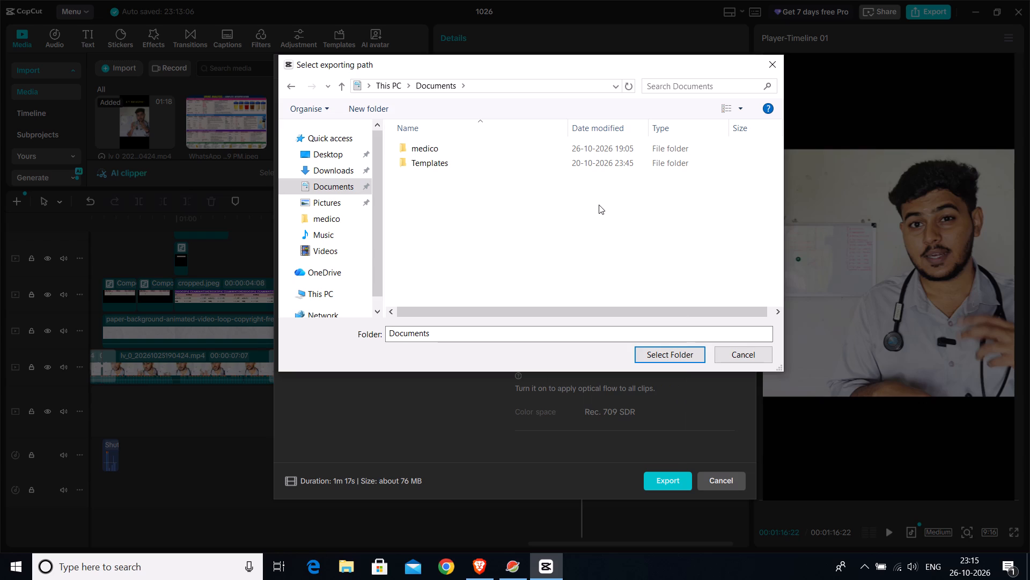
right_click(496, 177)
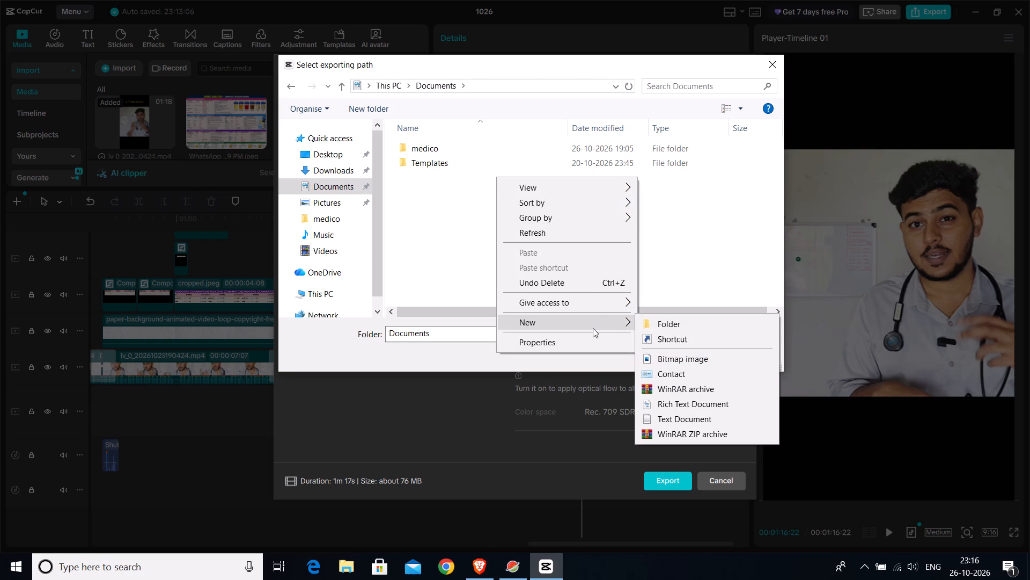
click(671, 323)
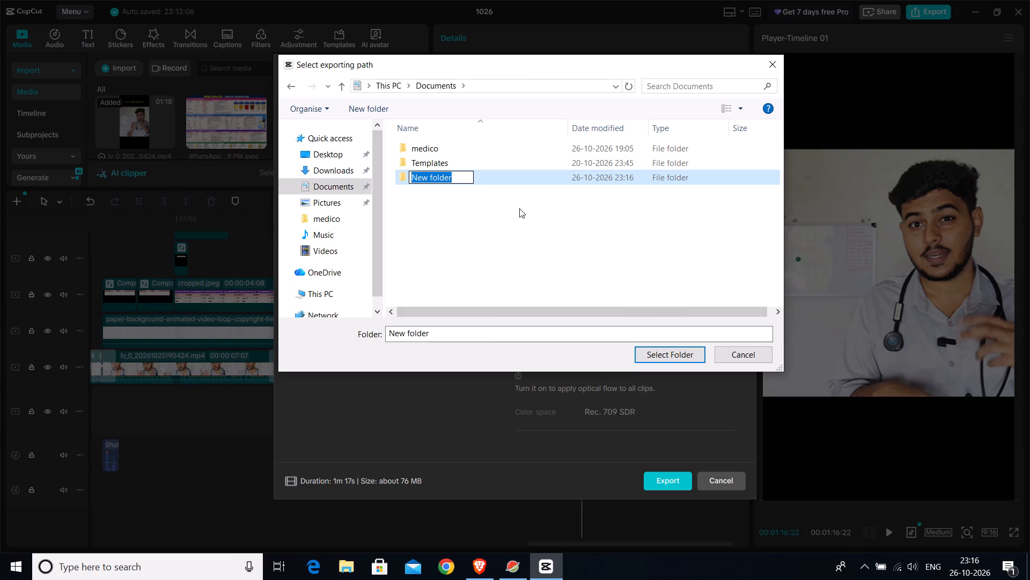
key(BackSpace)
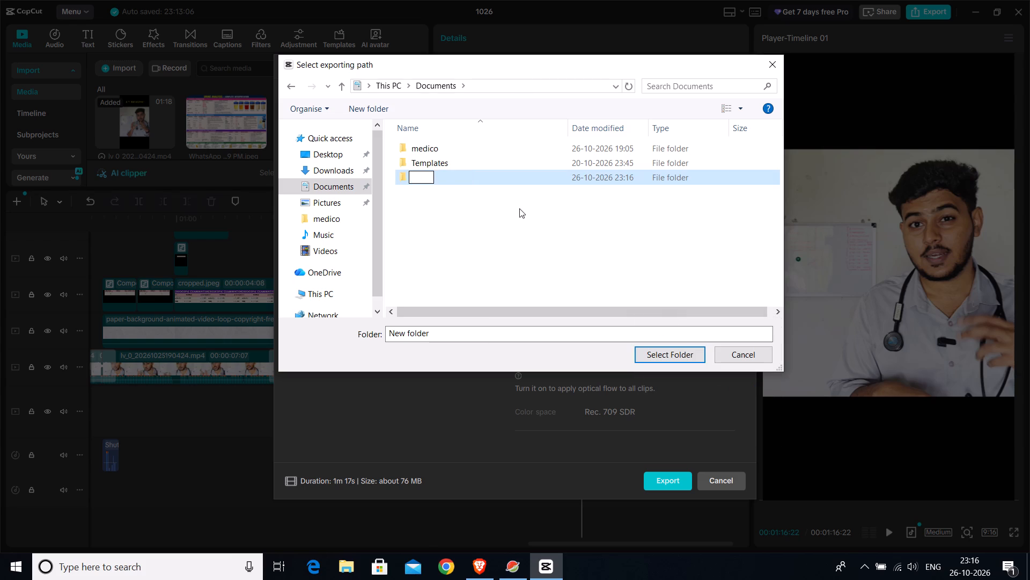
text(pa)
text(iik)
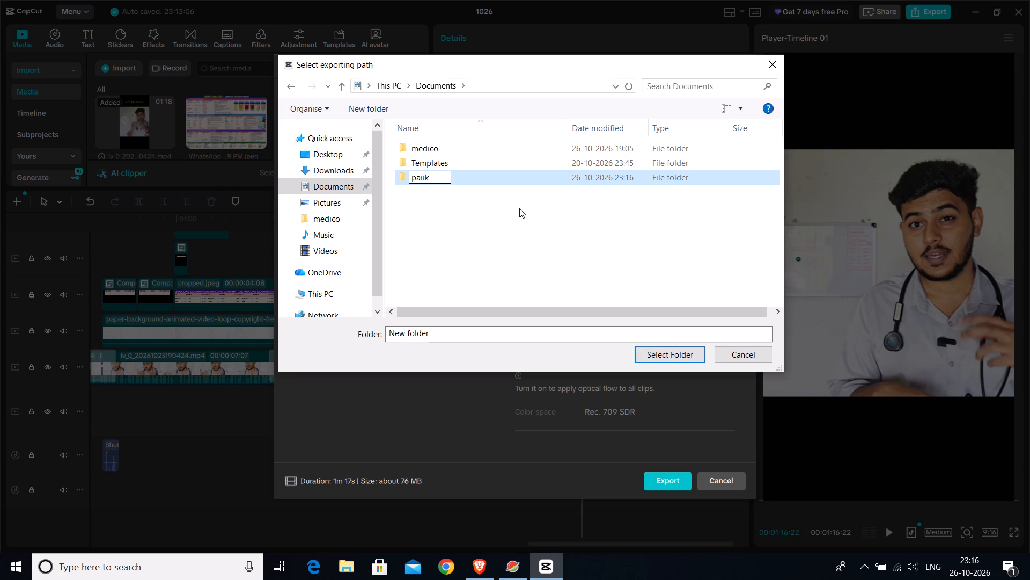
key(BackSpace)
key(BackSpace)
key(BackSpace)
text(nik)
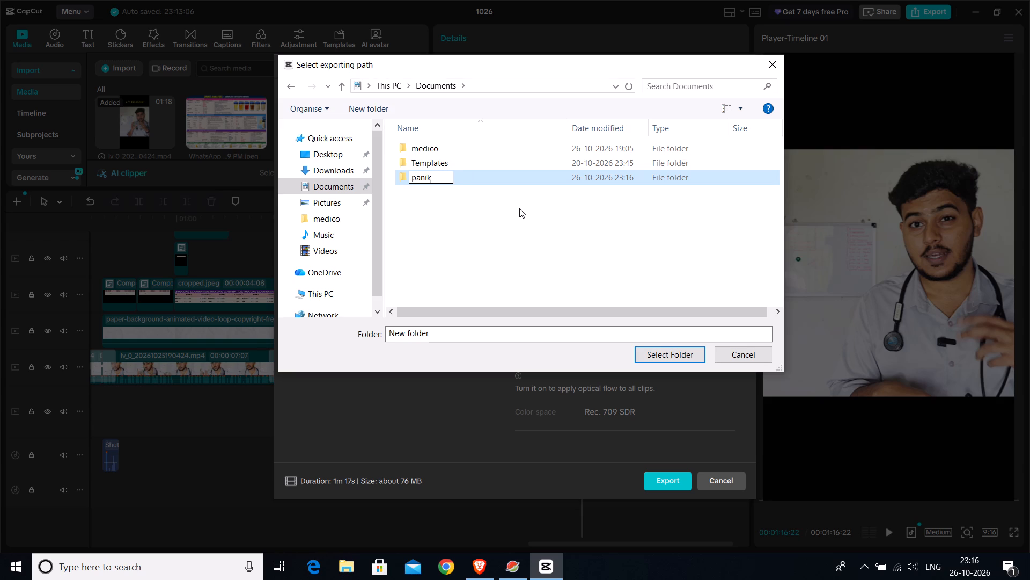
click(517, 197)
click(518, 179)
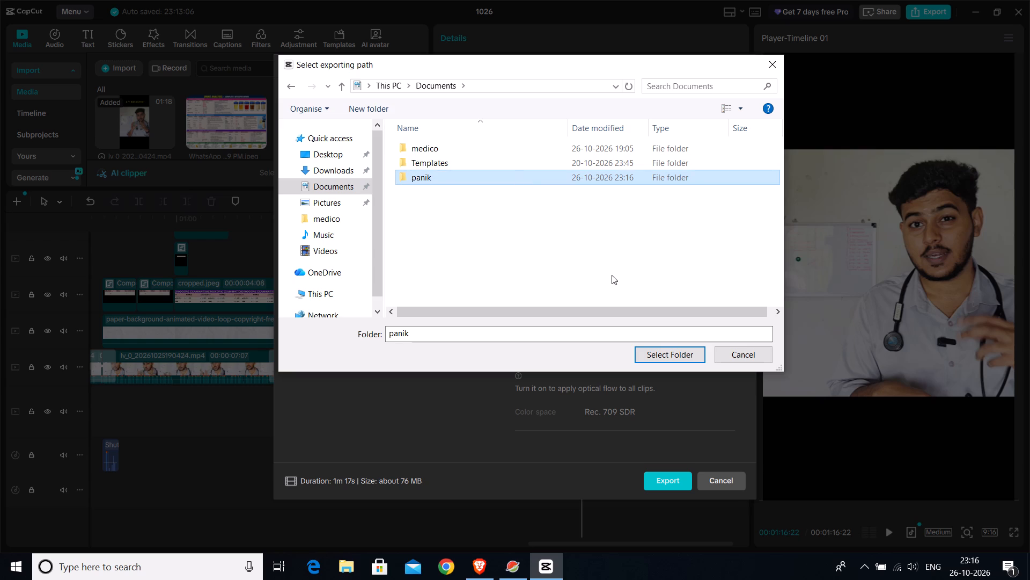
click(668, 356)
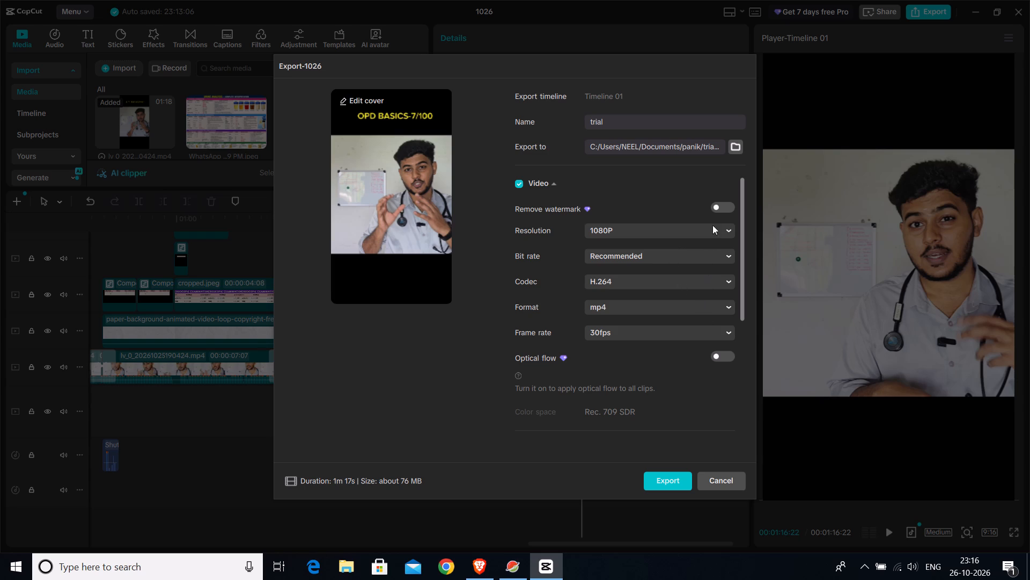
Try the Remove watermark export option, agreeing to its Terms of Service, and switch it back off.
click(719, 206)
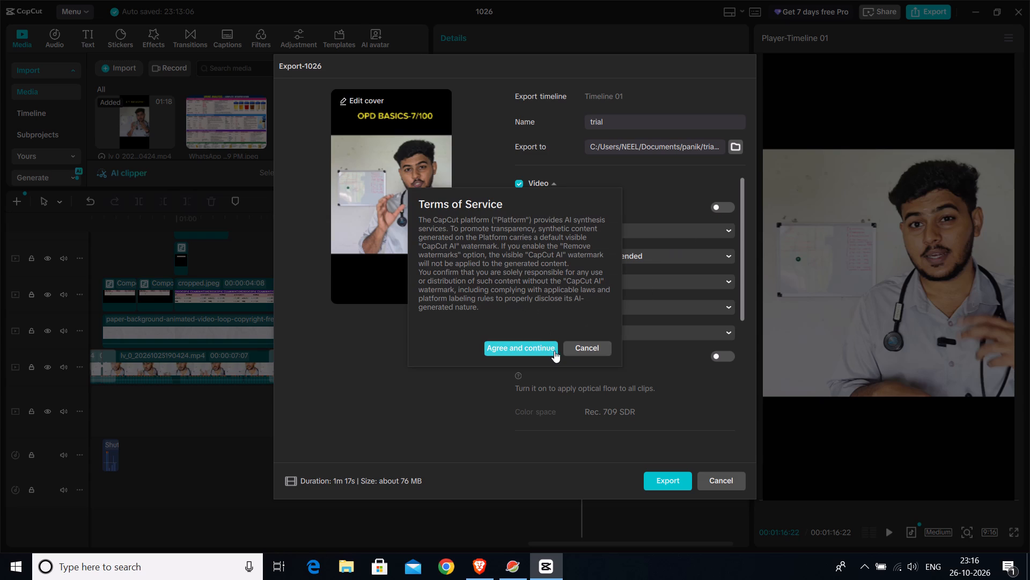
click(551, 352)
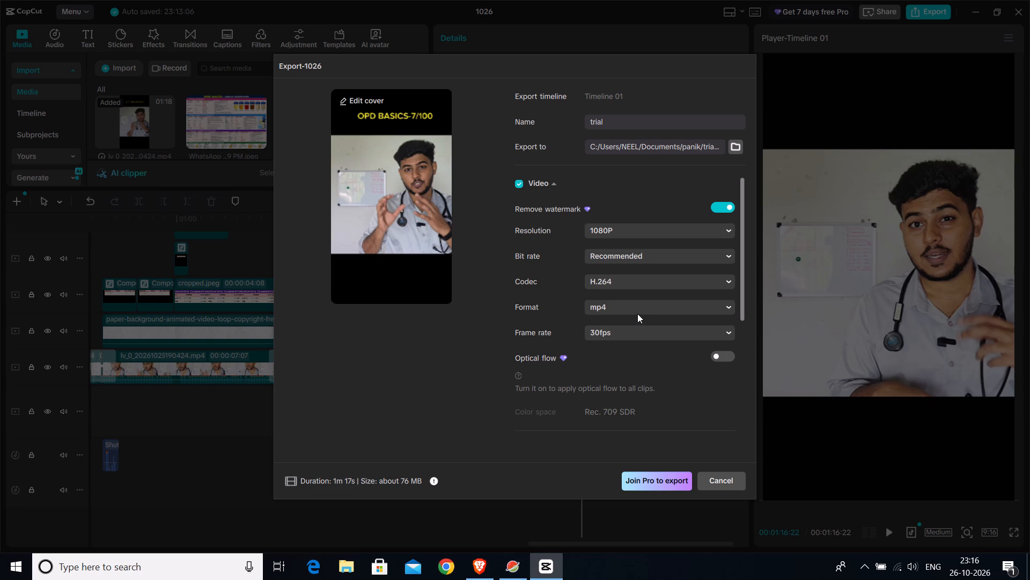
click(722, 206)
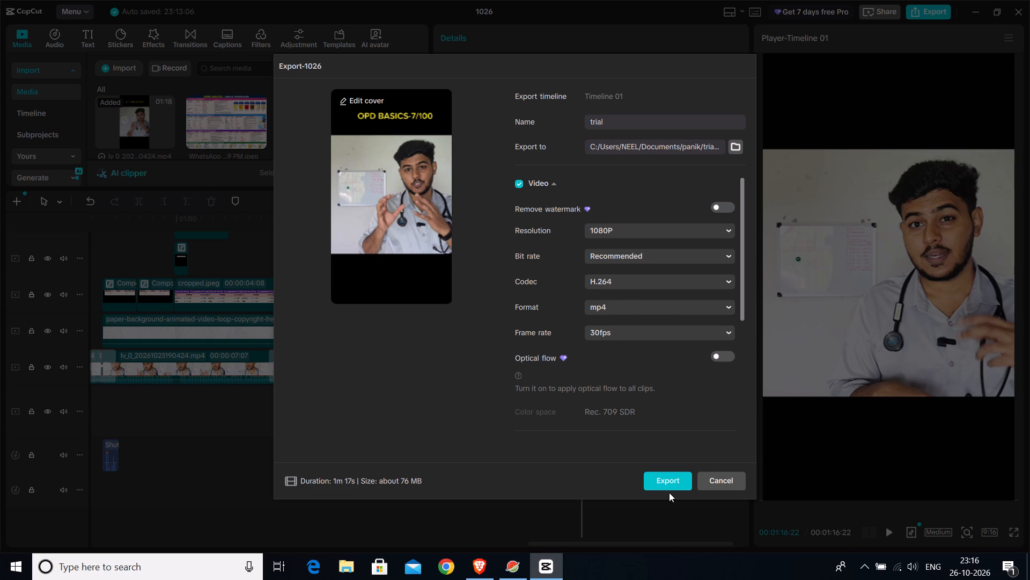
Start exporting the trial video to the panik folder.
click(668, 480)
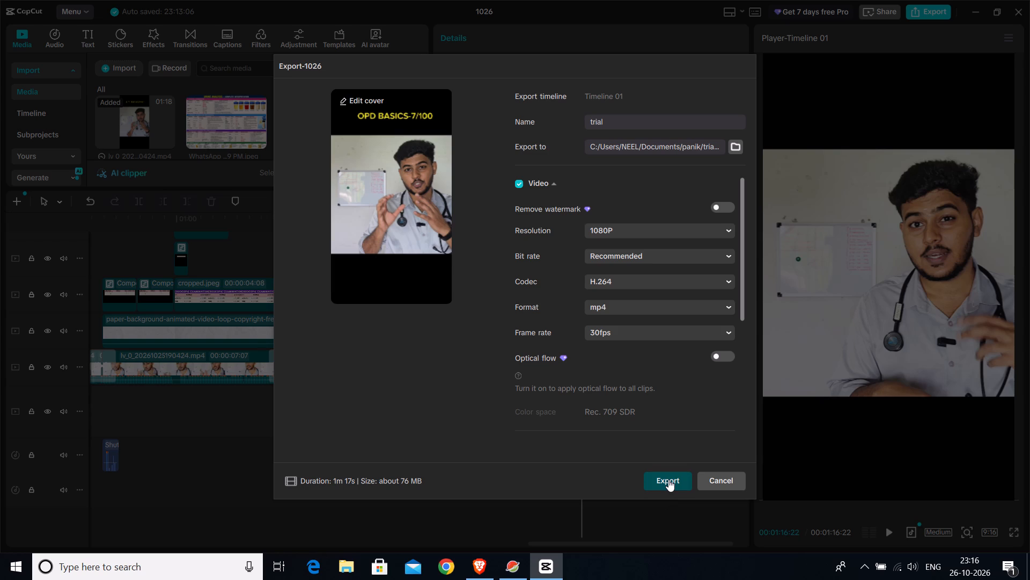
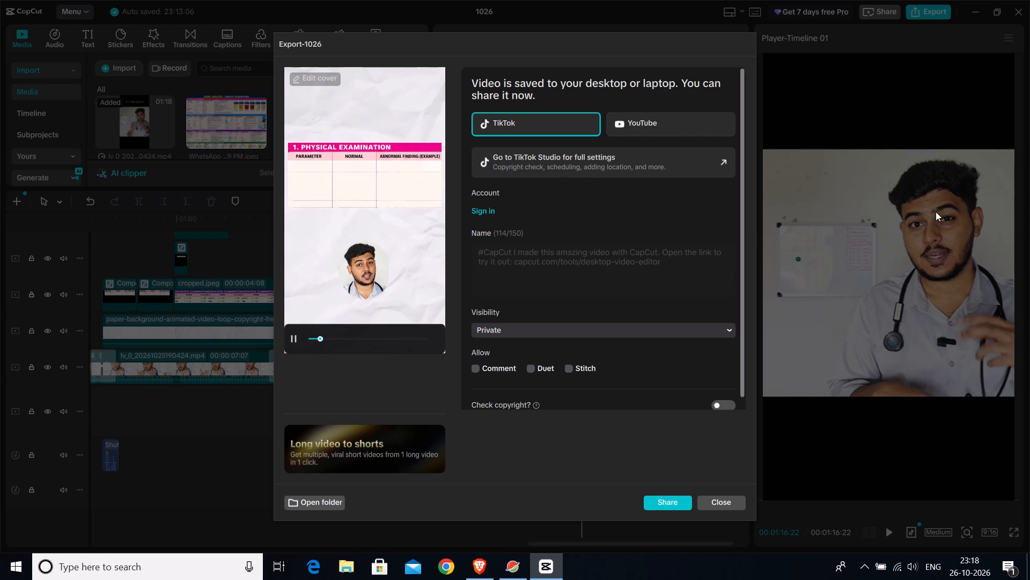
Pause the exported video's preview, dismiss the sharing options without sharing, close project 1026 and minimize the home window.
click(291, 342)
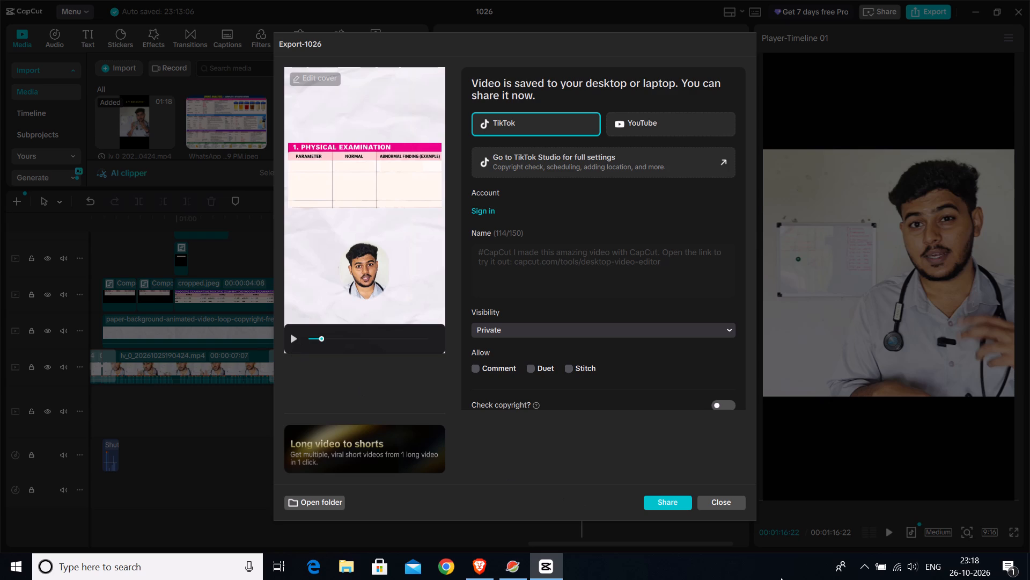
click(716, 503)
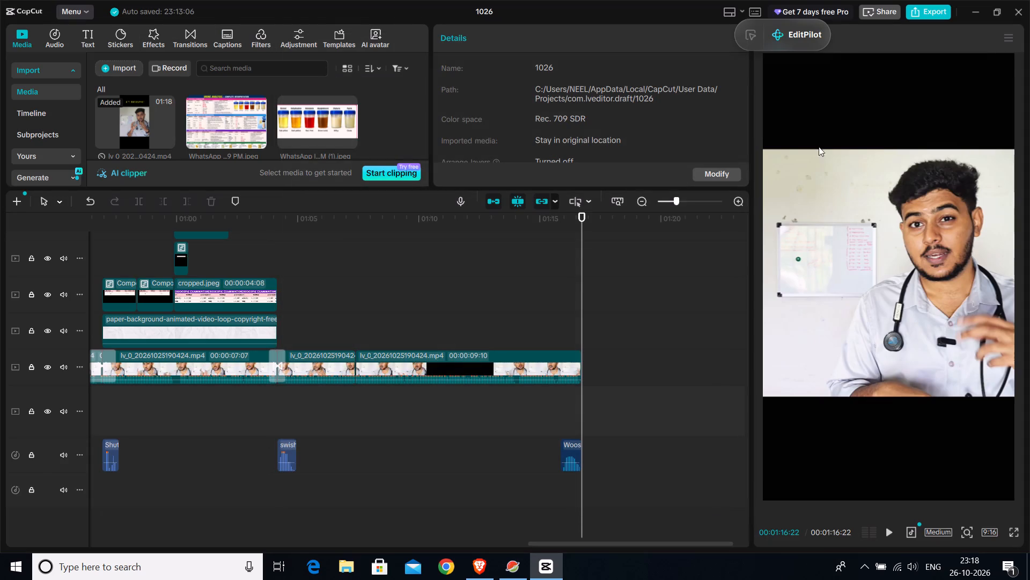
click(1012, 14)
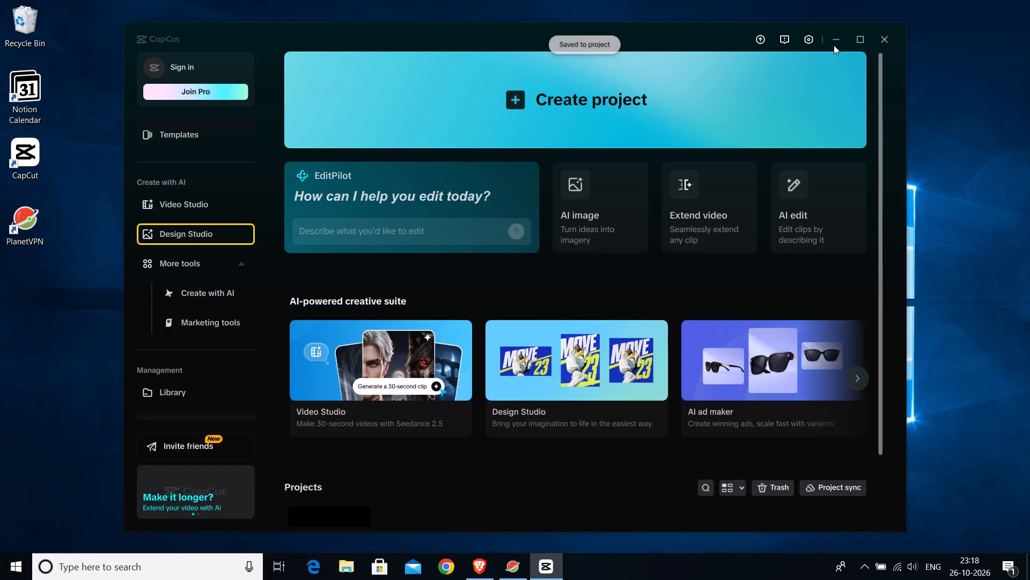
click(839, 42)
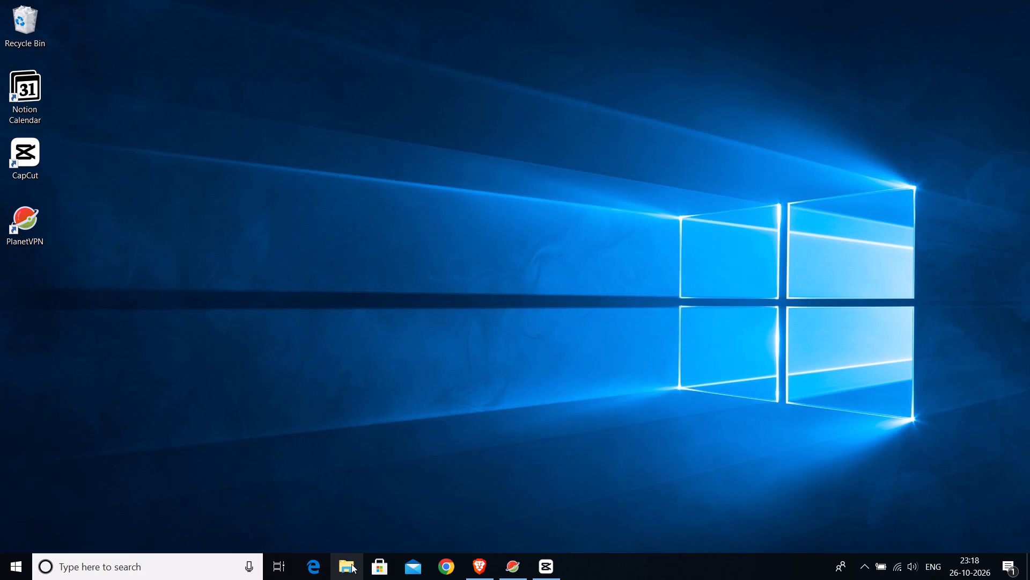
Open the trial video from the panik folder in Documents with Photos, making it the app always used for .mp4 files.
click(351, 565)
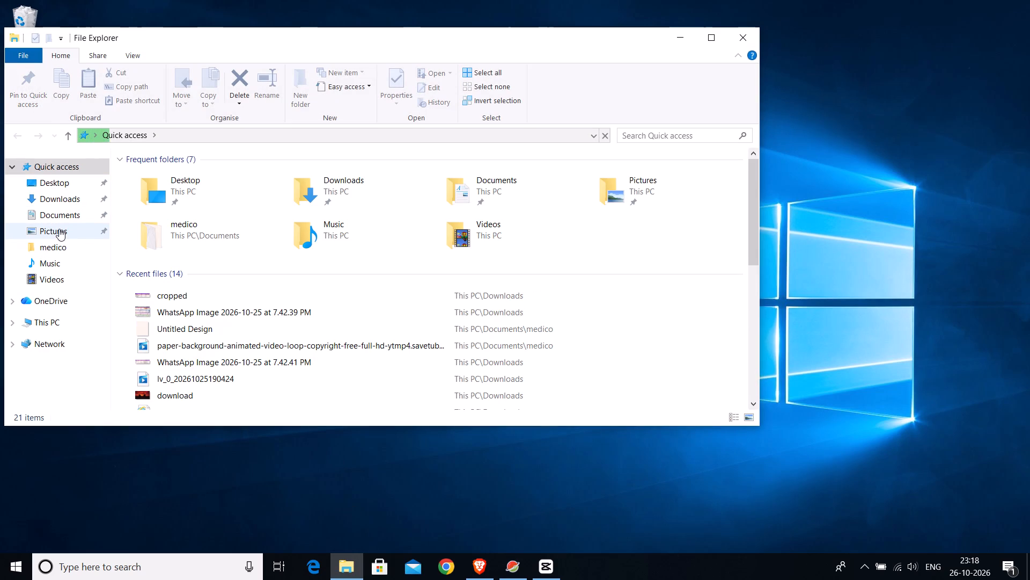
click(67, 211)
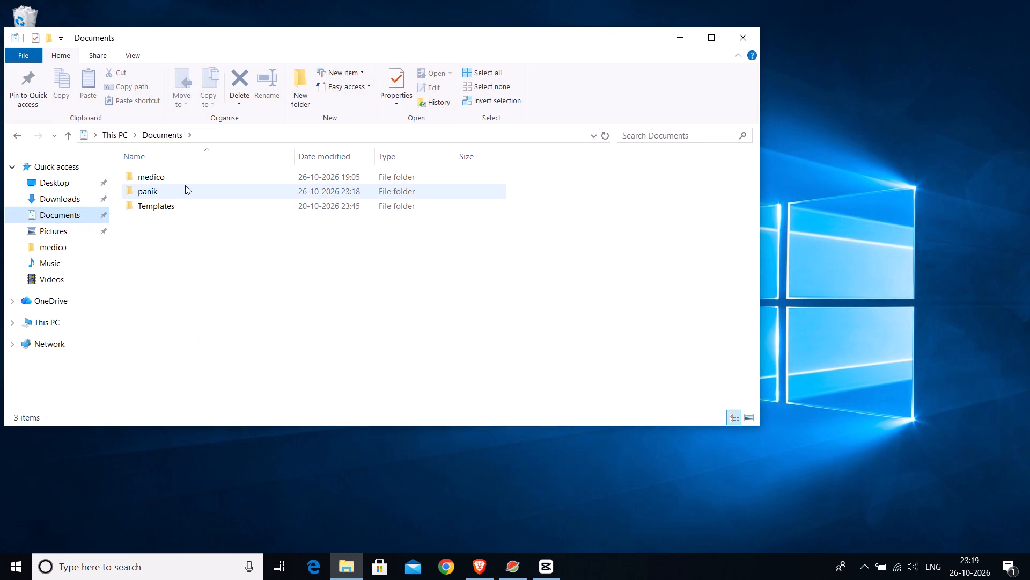
double_click(179, 189)
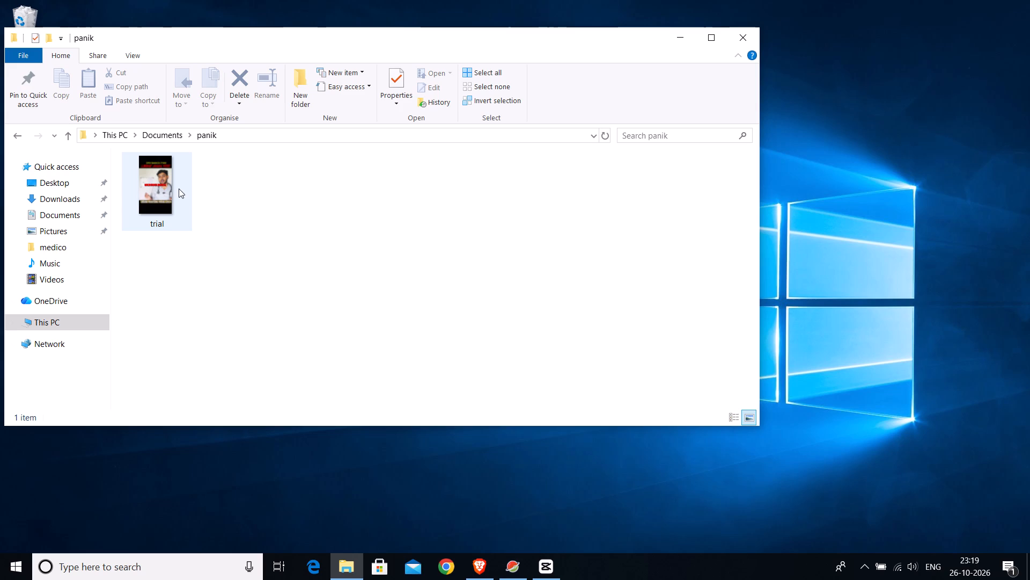
double_click(167, 199)
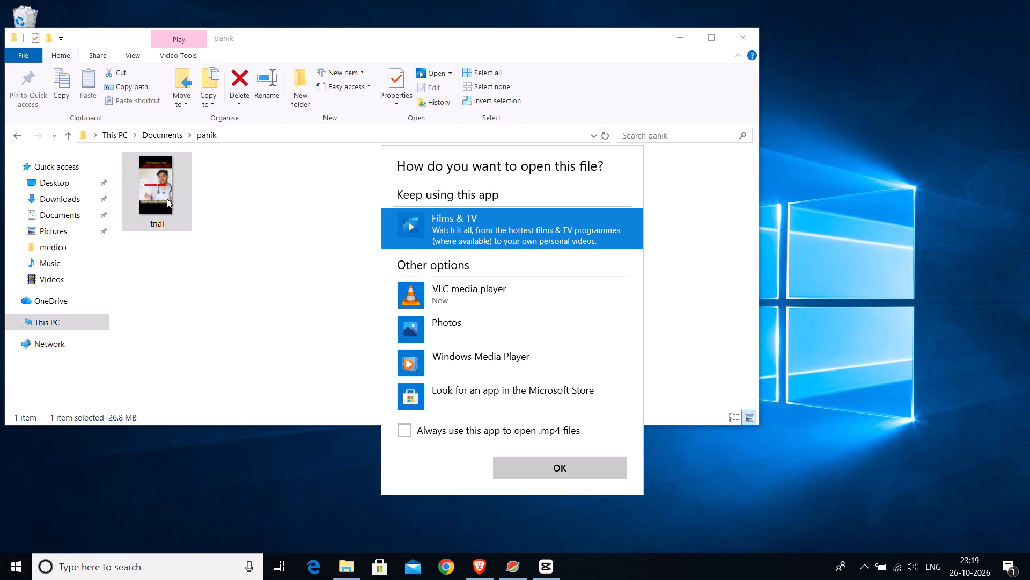
click(499, 305)
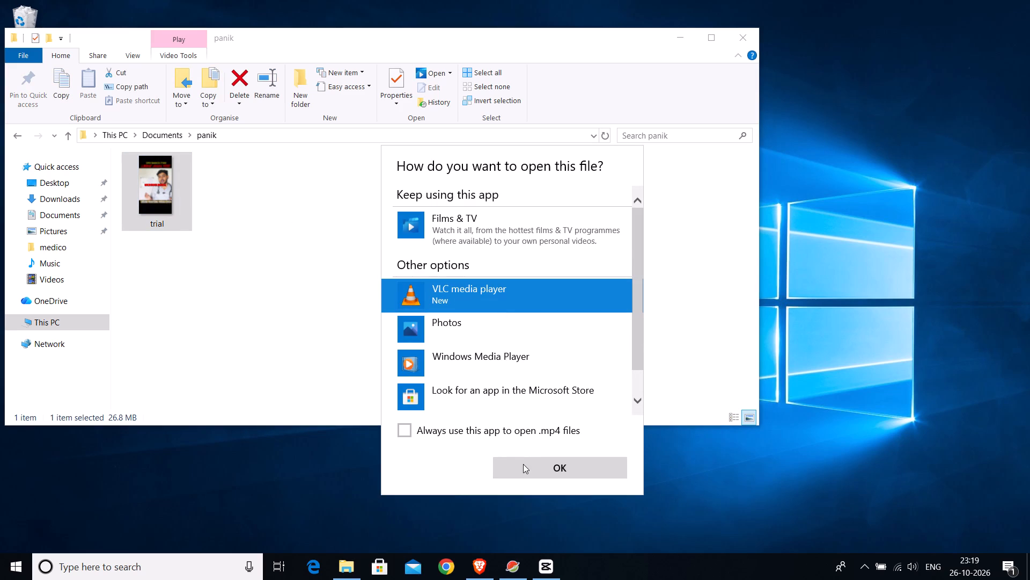
click(521, 343)
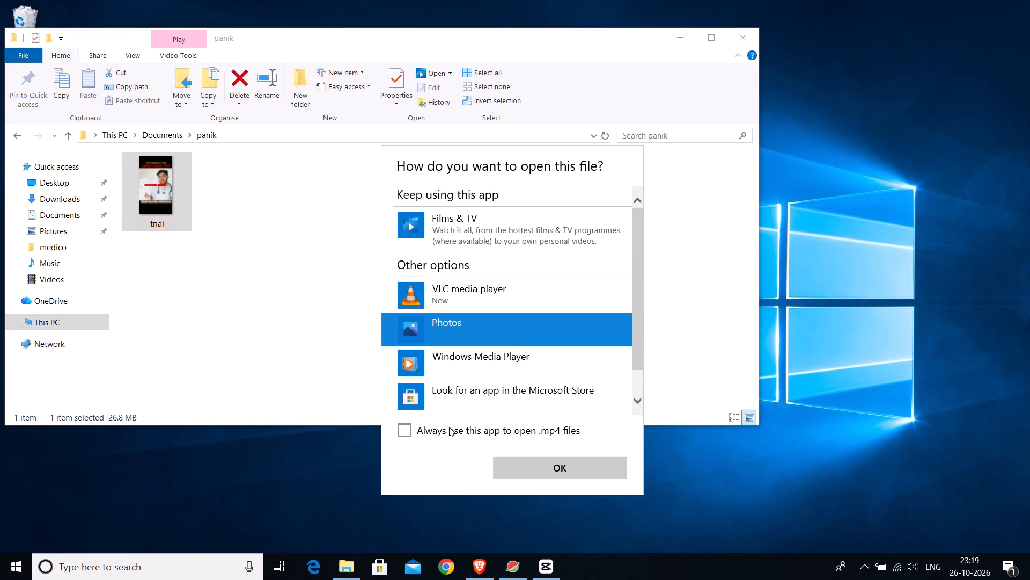
click(444, 437)
click(507, 467)
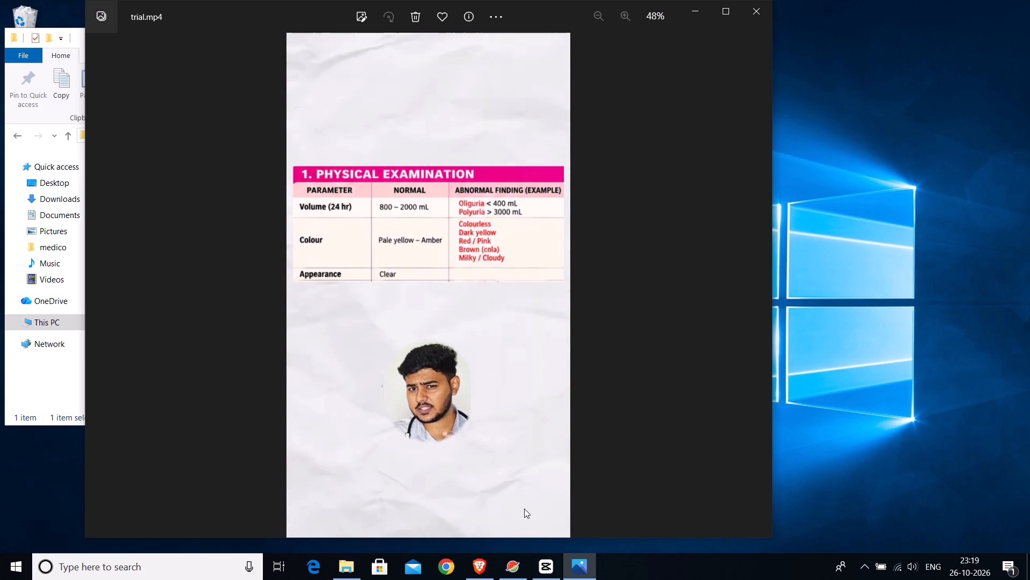
Review the exported trial video through to its end, checking several sections, and close the player and the panik folder window.
click(259, 485)
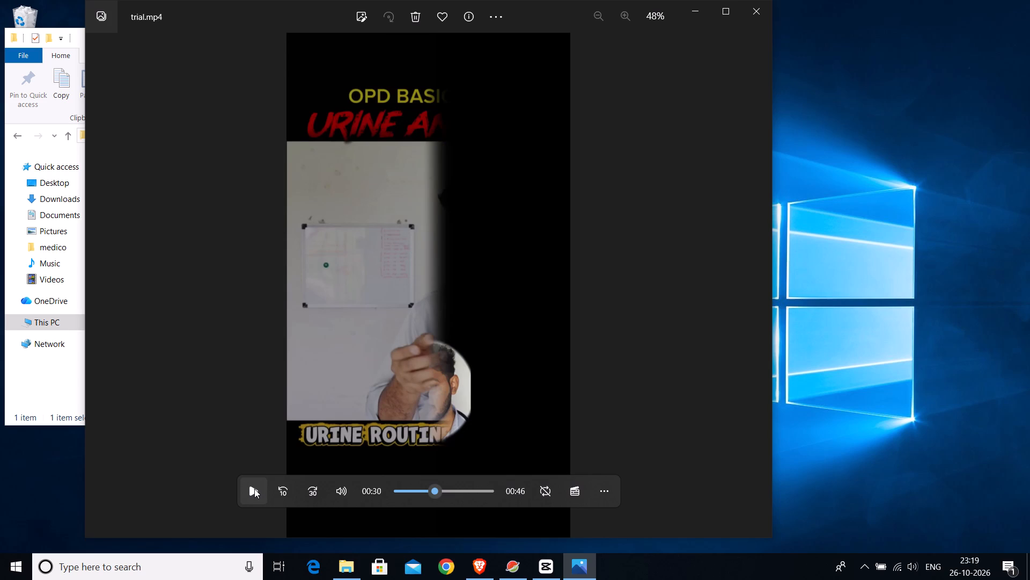
click(254, 489)
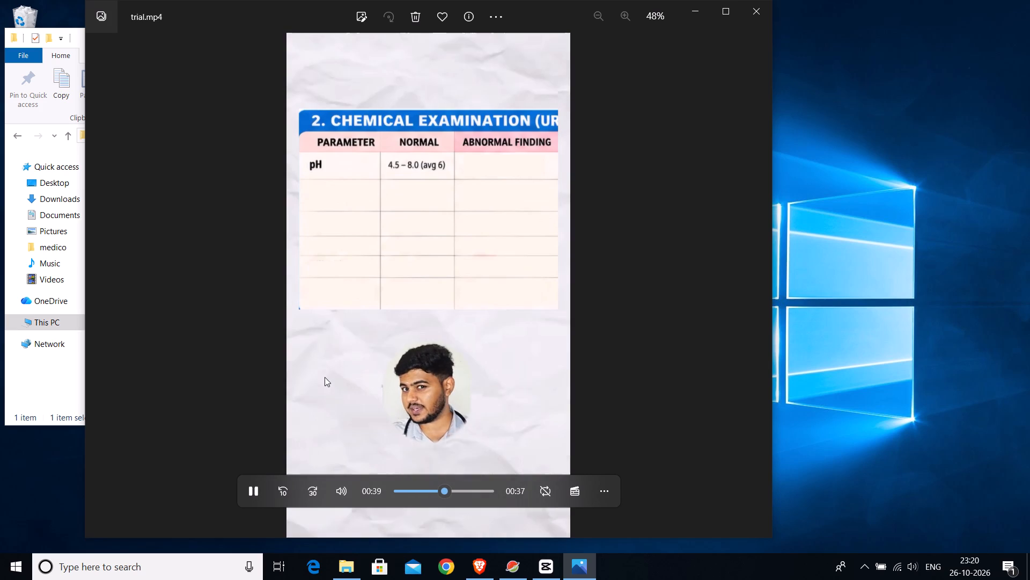
click(474, 492)
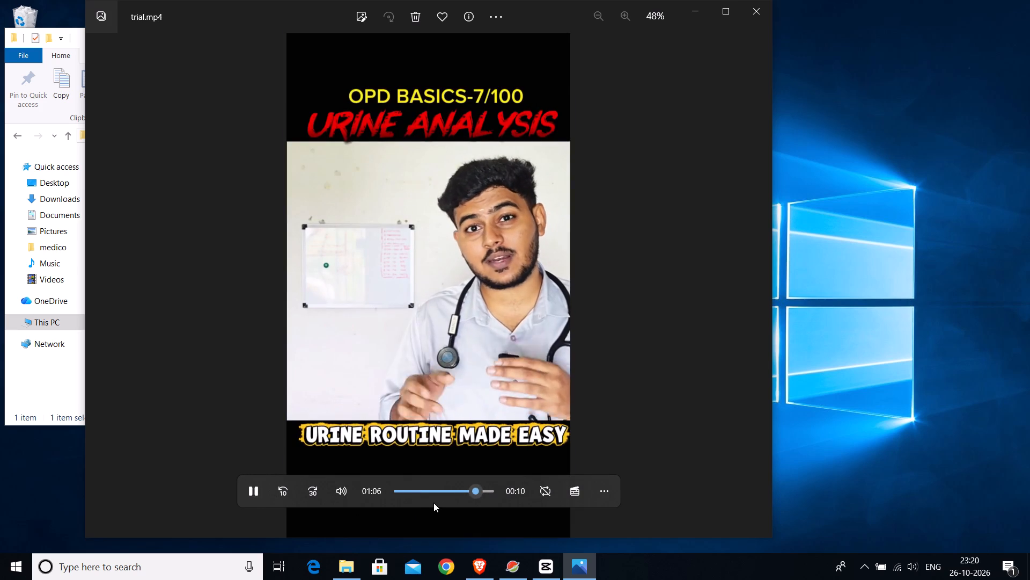
click(438, 495)
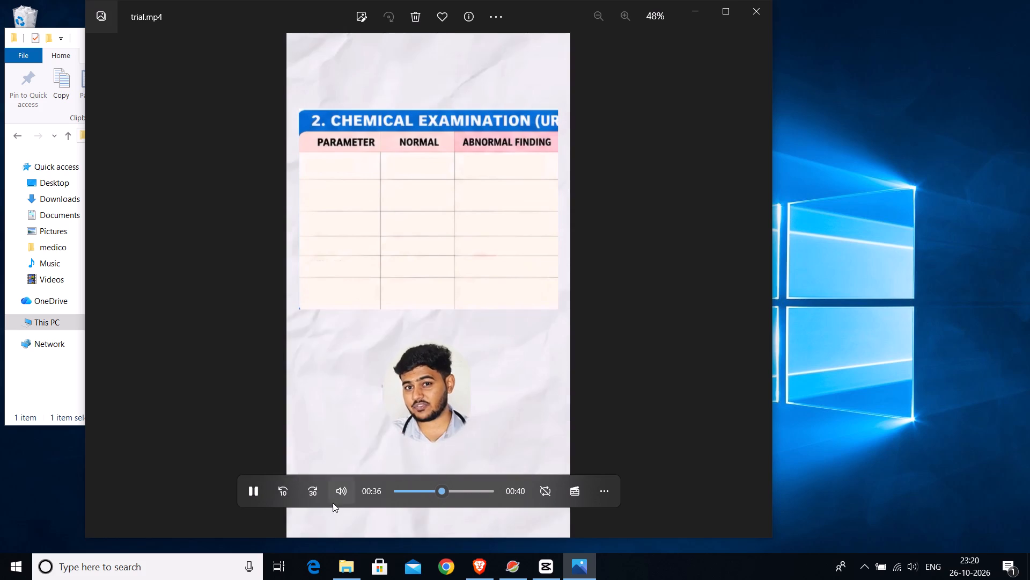
click(599, 489)
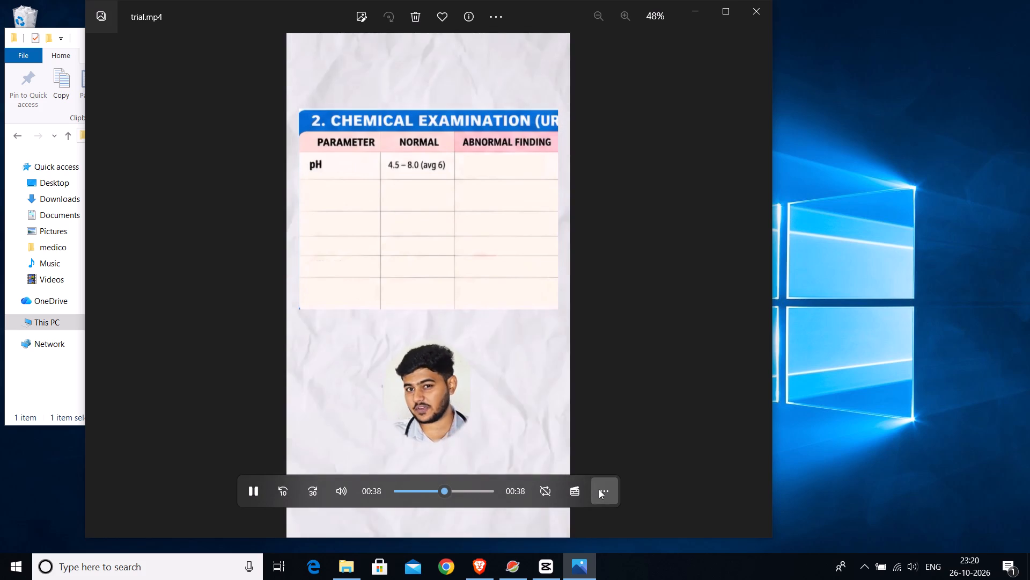
click(580, 200)
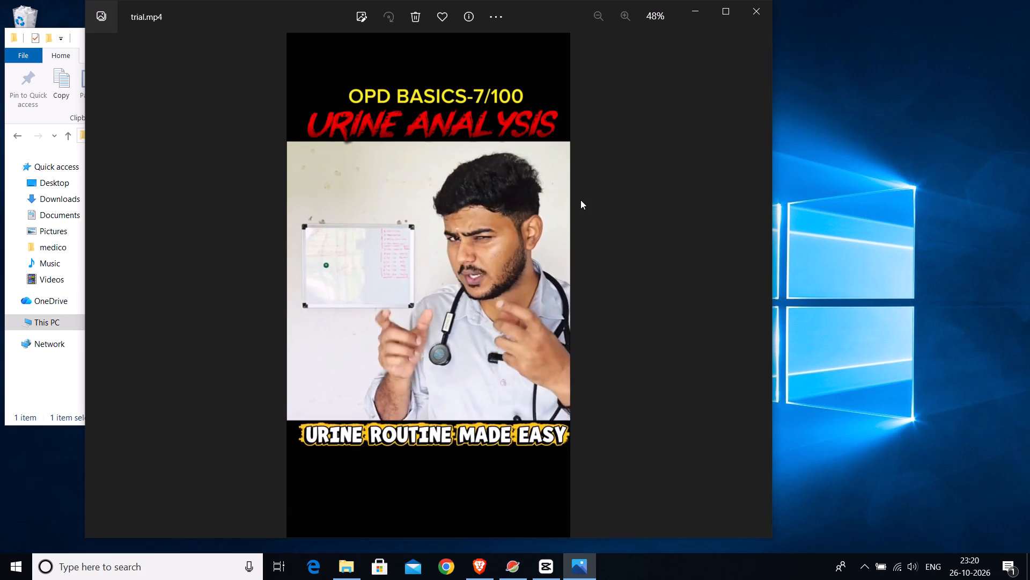
click(495, 339)
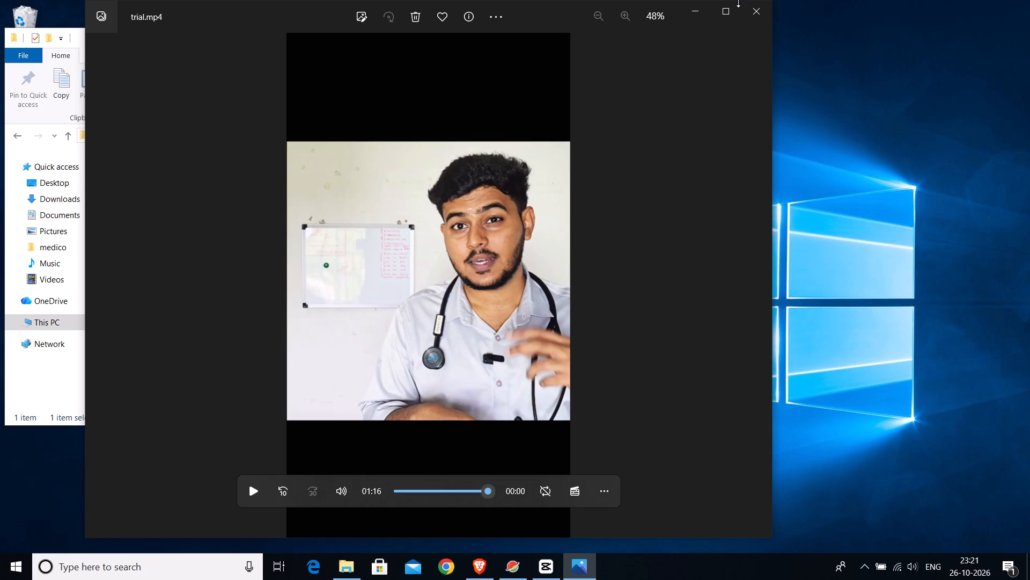
click(752, 17)
click(748, 37)
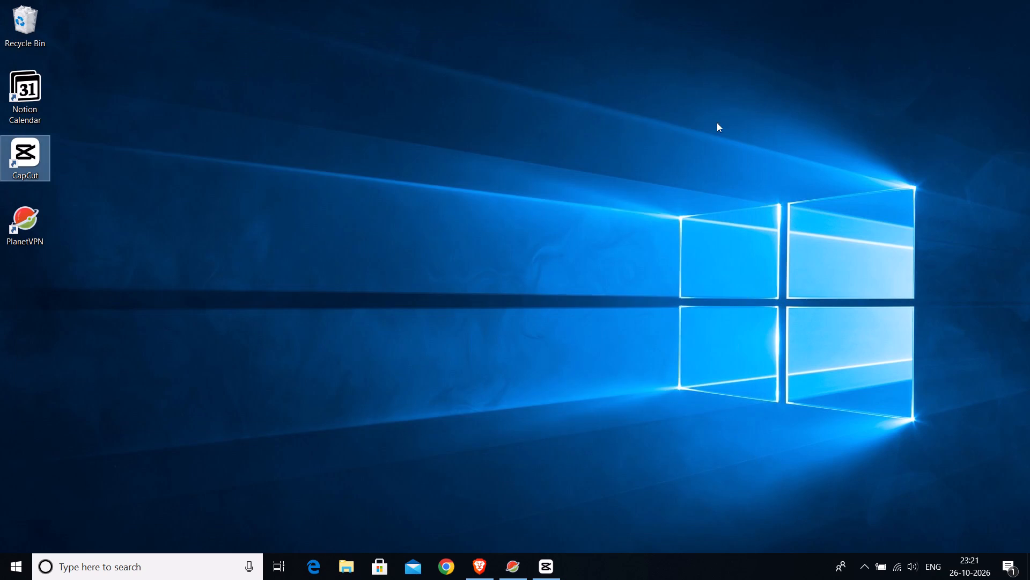
Switch to PlanetVPN, disconnect the Germany VPN connection and close its window.
click(522, 572)
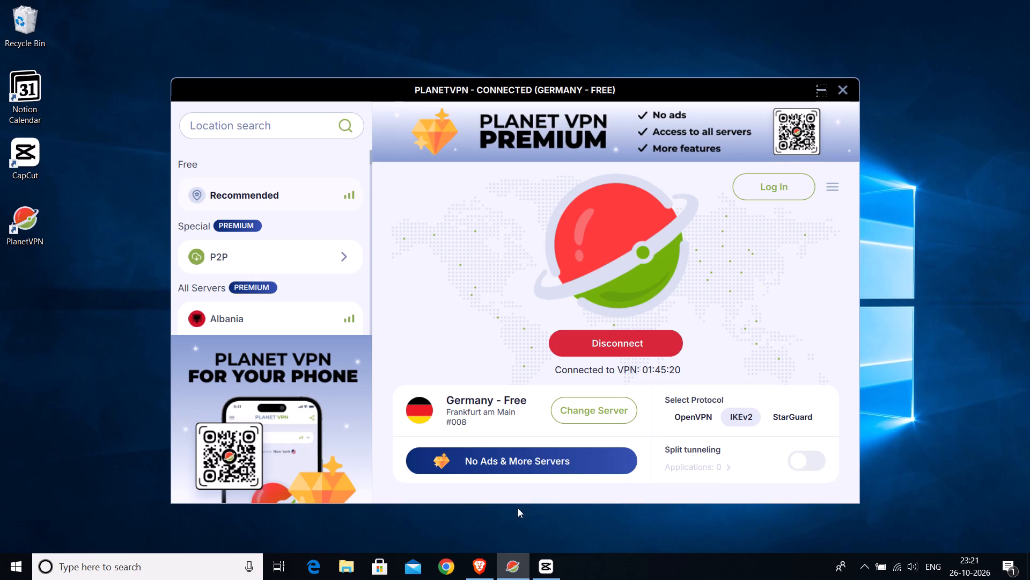
click(601, 348)
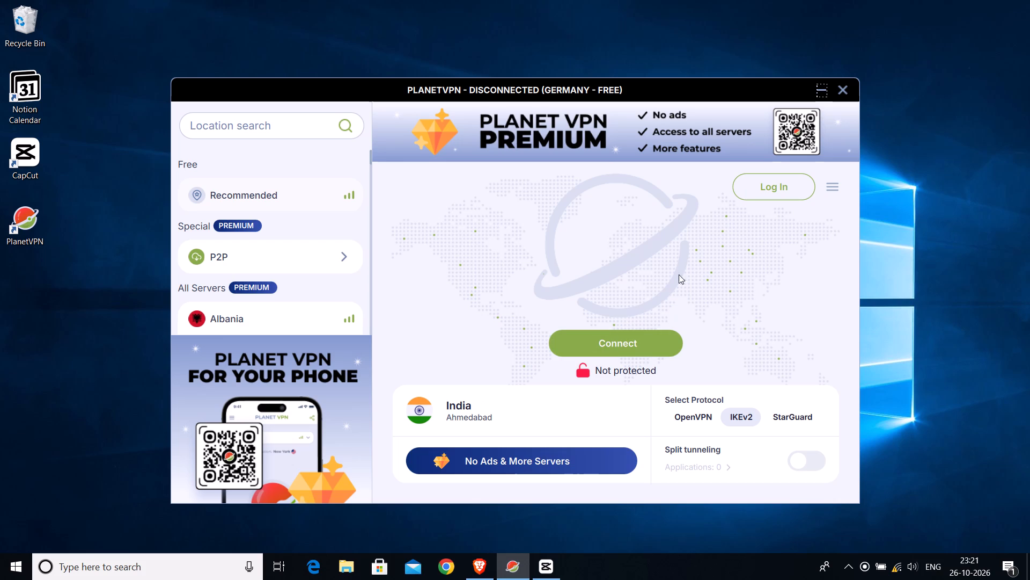
click(840, 93)
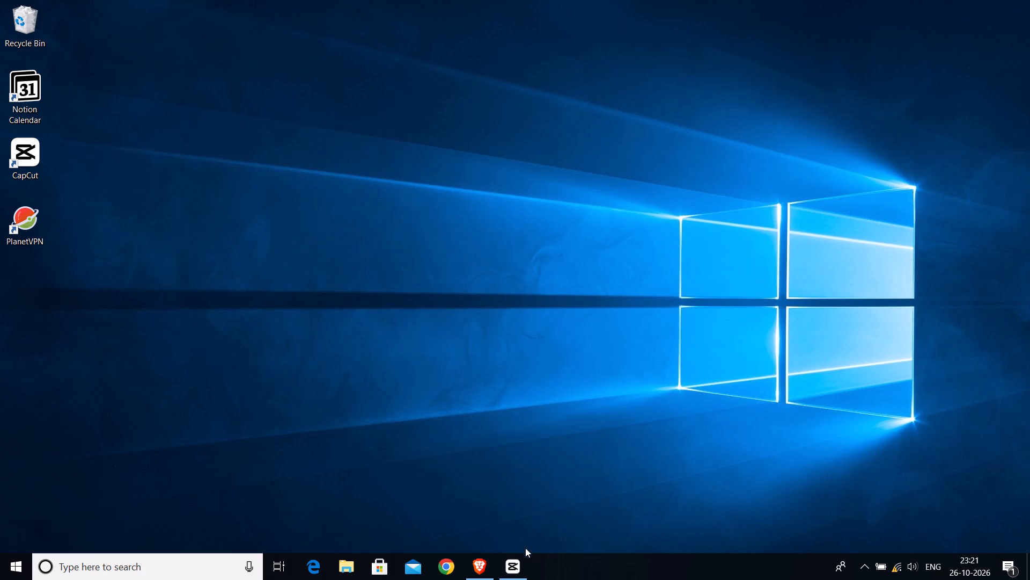
Return to CapCut, dismiss the Design Studio upgrade tip and close the application.
click(523, 563)
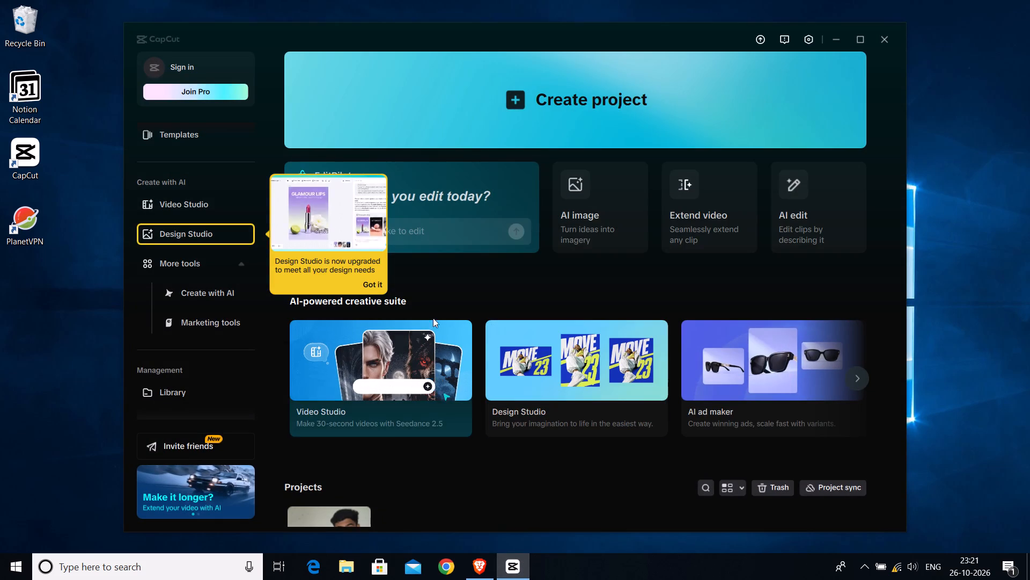
click(376, 284)
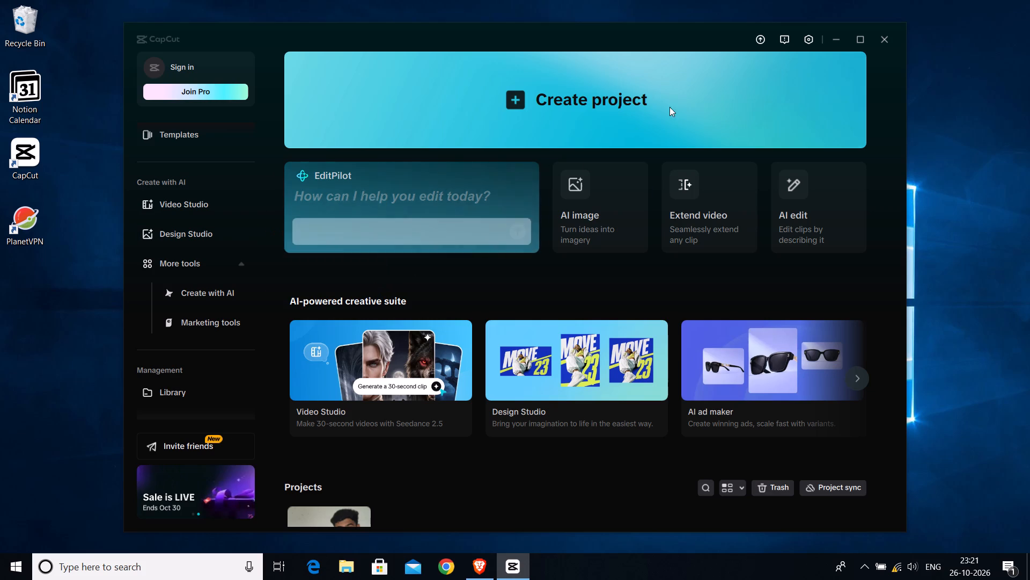
click(891, 49)
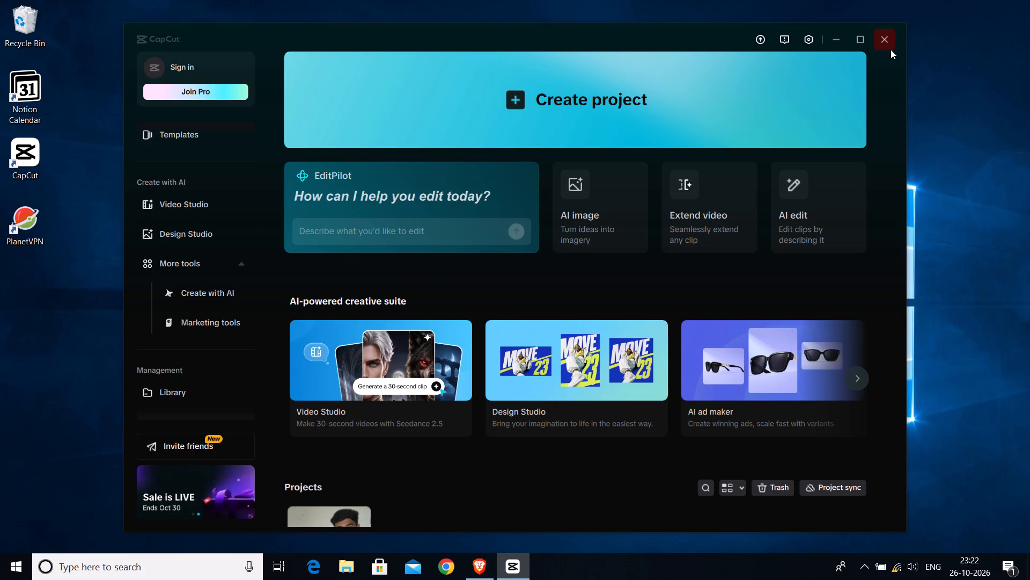
Dock the Windows taskbar vertically along the right edge of the desktop.
drag(534, 570, 571, 549)
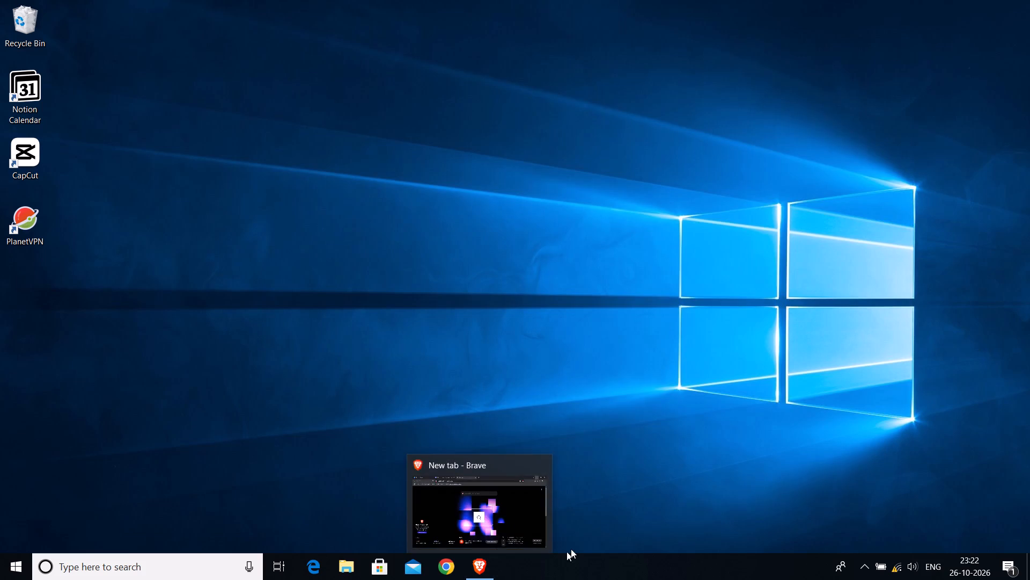
drag(571, 549, 668, 489)
drag(582, 579, 730, 489)
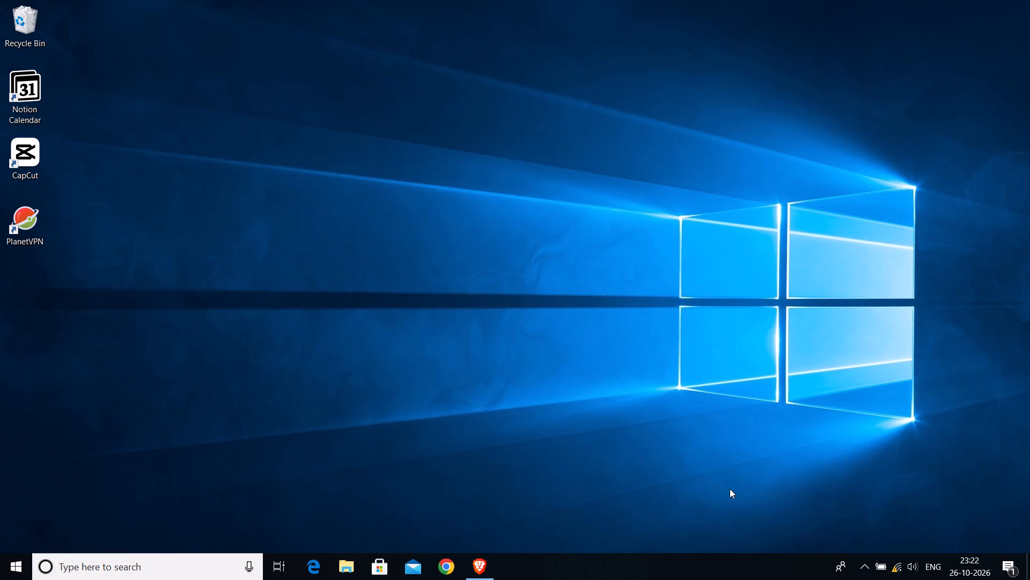
drag(691, 574, 880, 470)
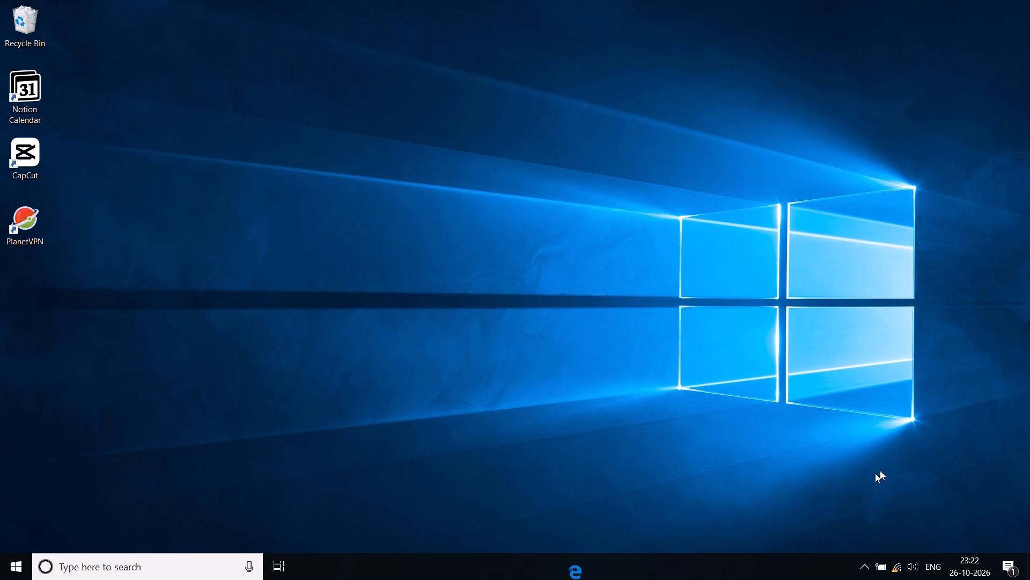
drag(880, 470, 1029, 403)
Switch to Brave and close the Untitled design and Canva home tabs, keeping only a fresh new tab.
click(1013, 267)
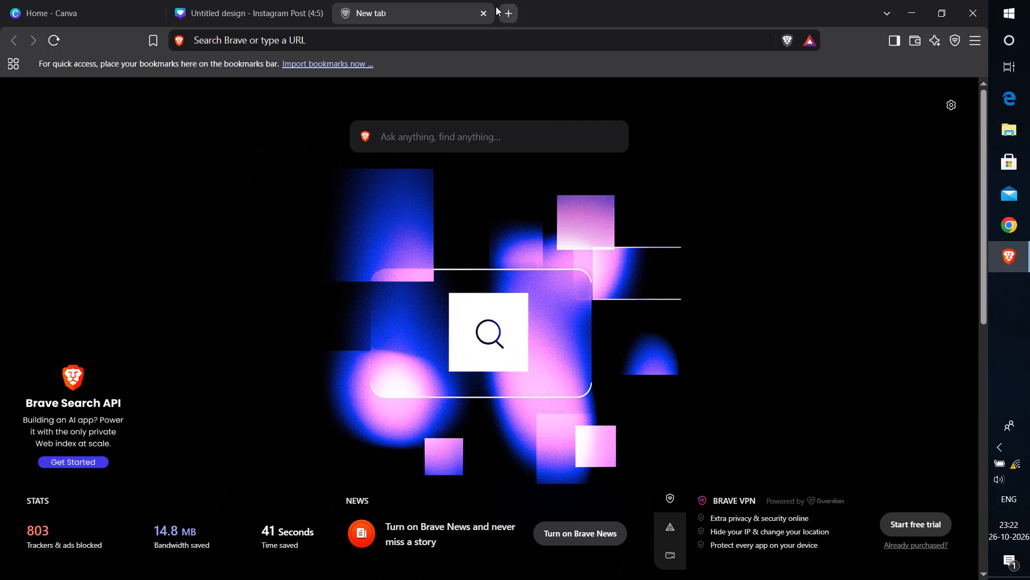
click(483, 13)
click(347, 17)
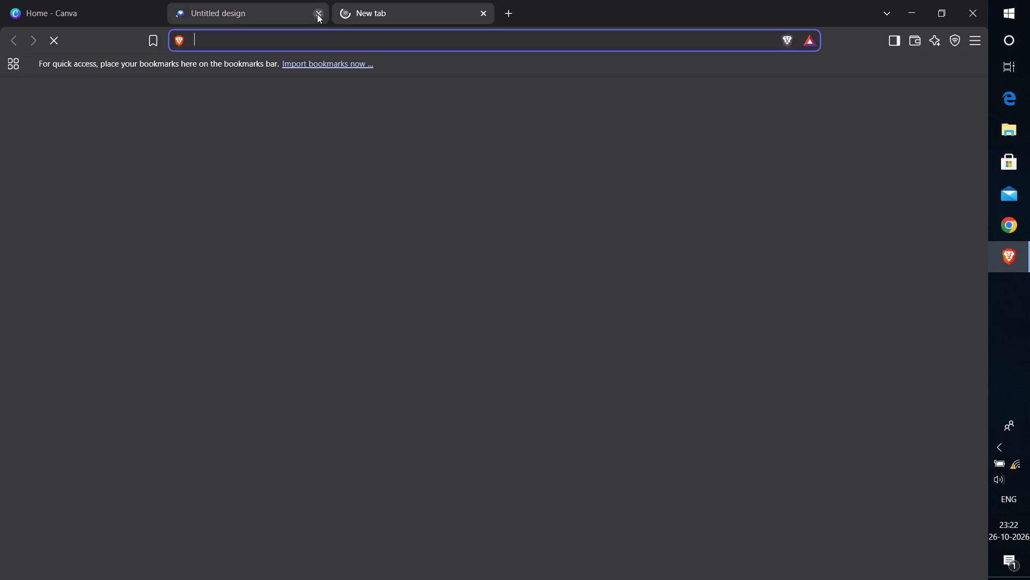
click(317, 14)
click(153, 16)
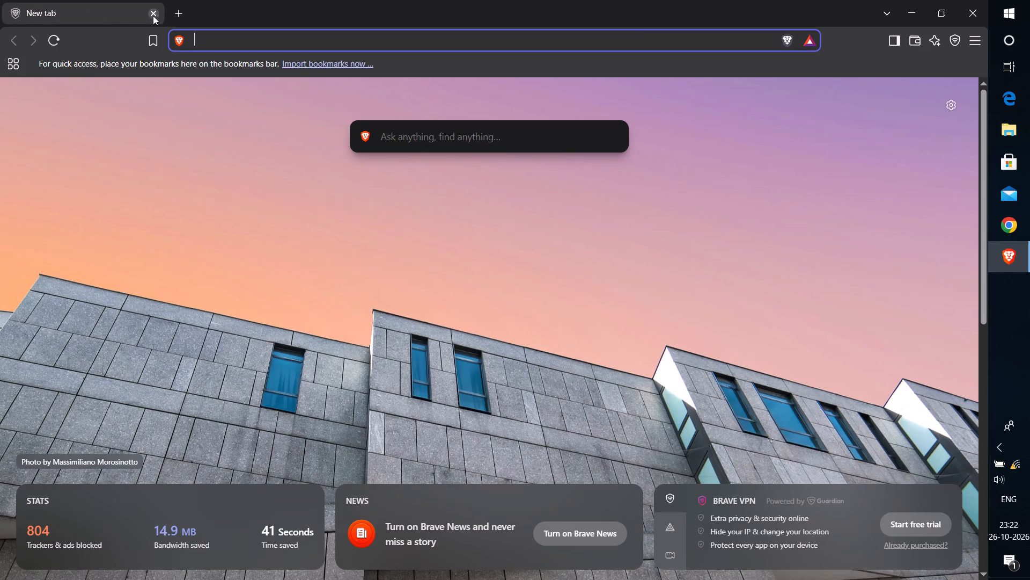
Check the Wi-Fi connection in the list of available networks and dismiss the list.
click(286, 37)
click(1019, 461)
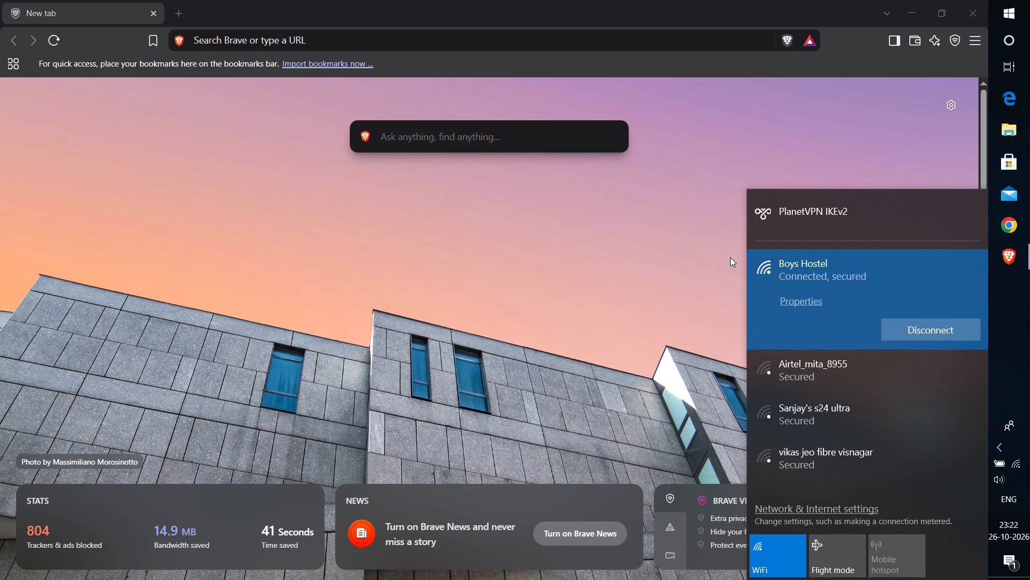
click(531, 436)
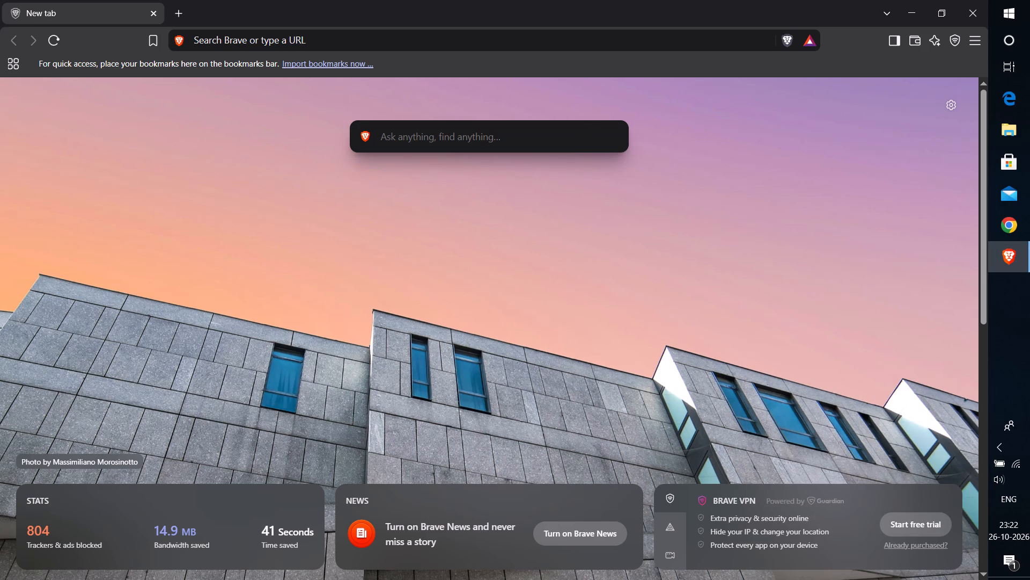
Close the Brave browser window.
click(432, 135)
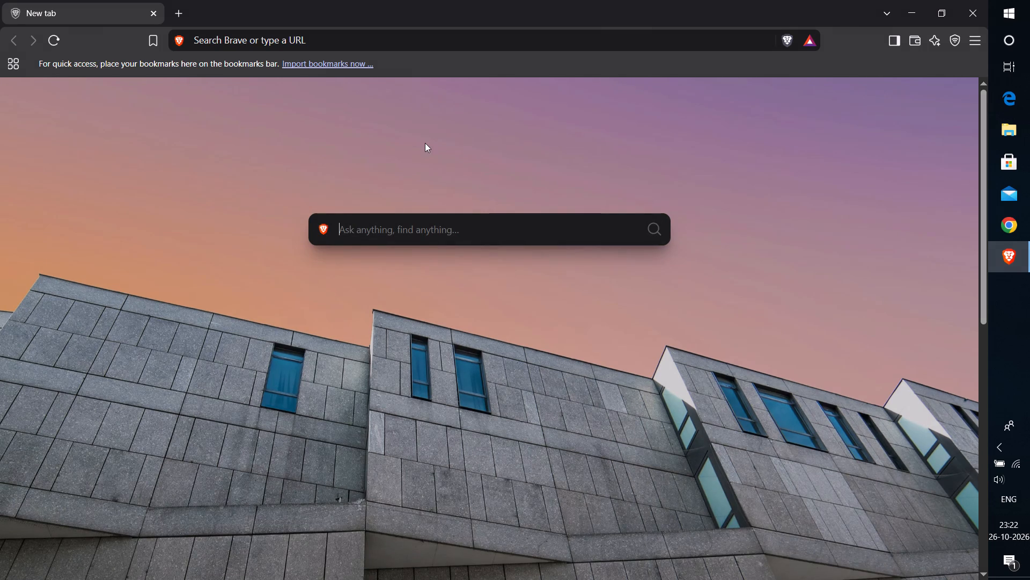
click(425, 142)
click(395, 38)
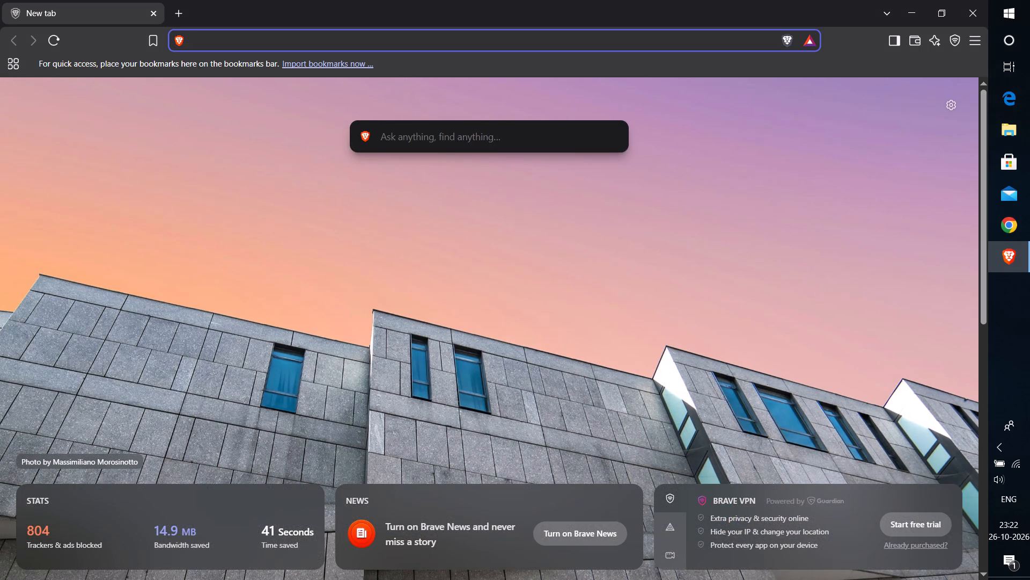
click(962, 0)
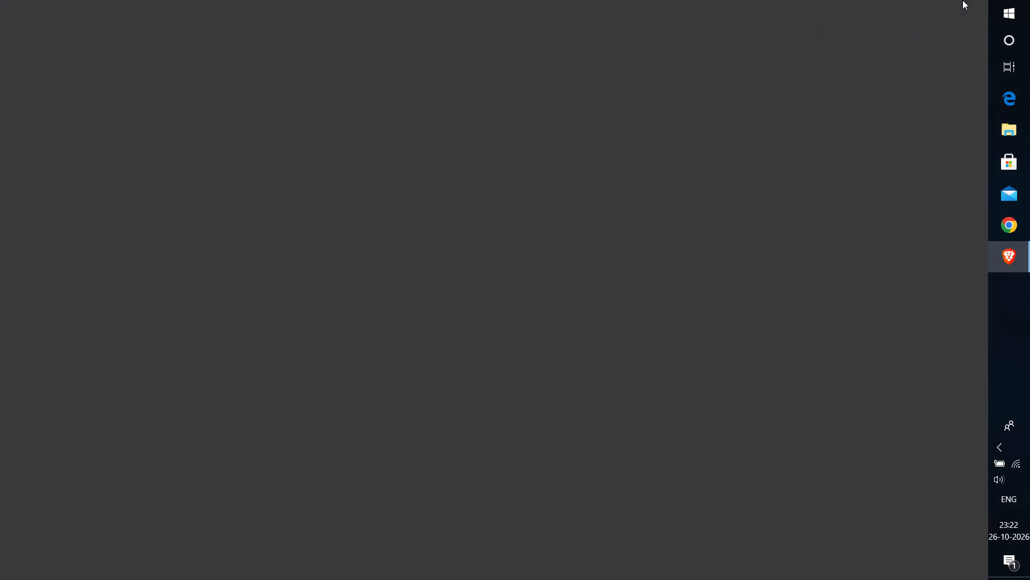
Switch to Google Chrome and open the profile with the skull picture.
click(1000, 235)
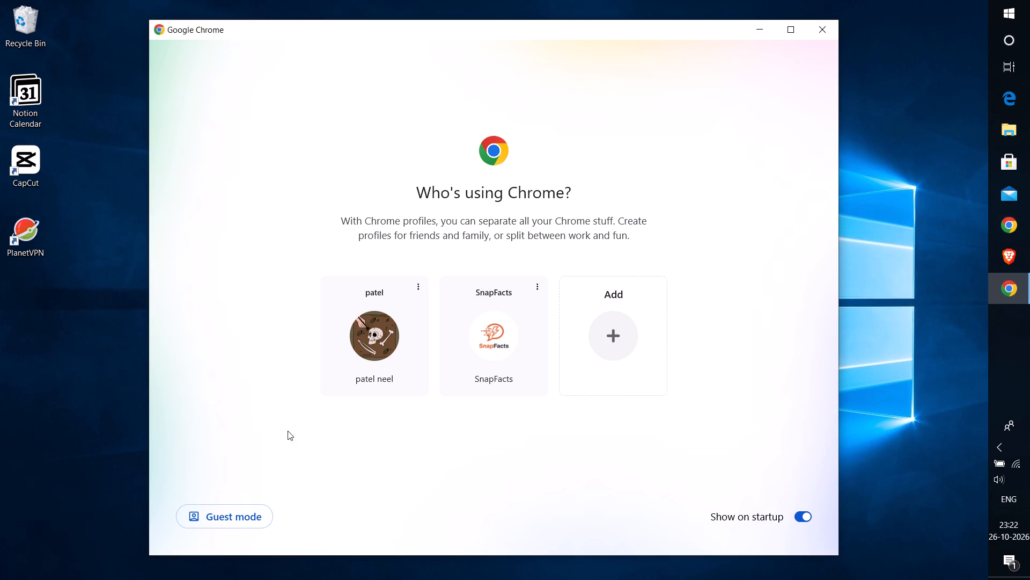
click(389, 357)
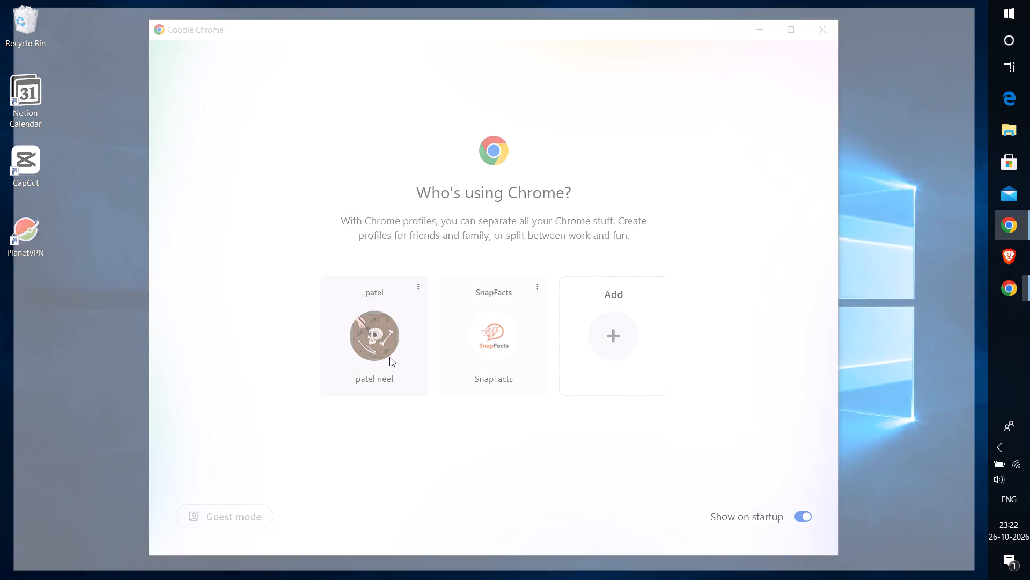
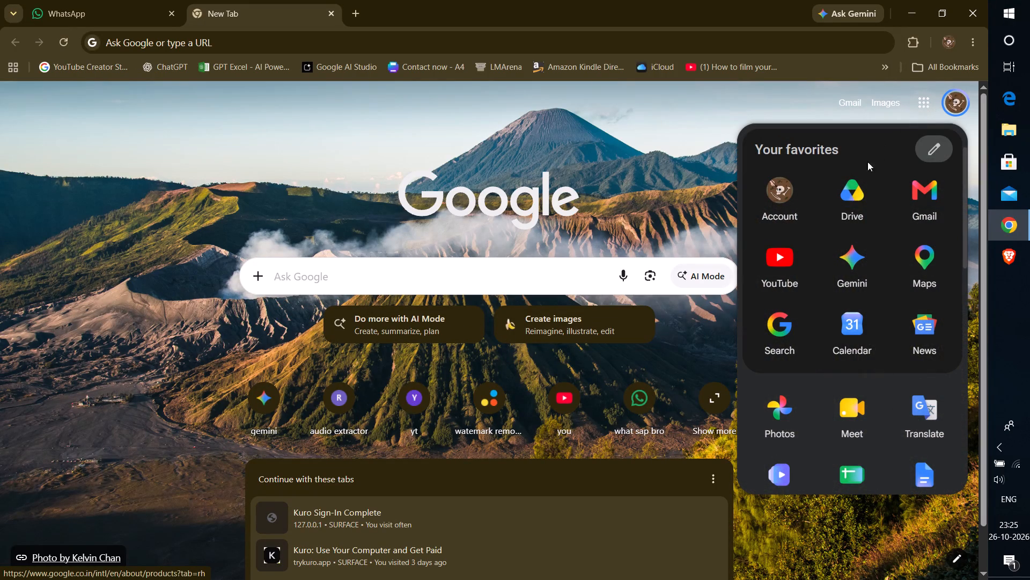
Go to Google Drive and start a new file upload, bringing up the file chooser.
click(856, 196)
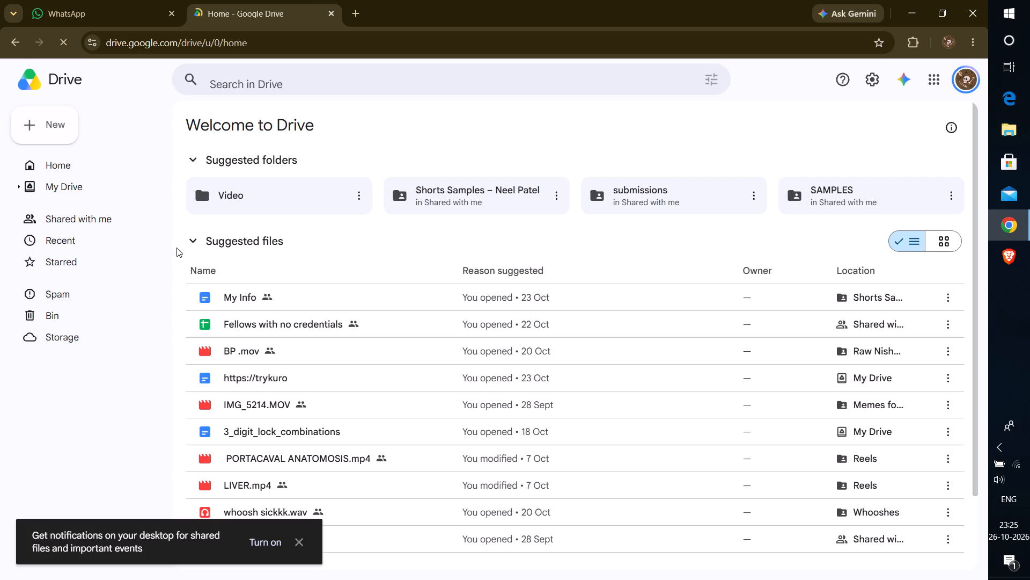
click(53, 120)
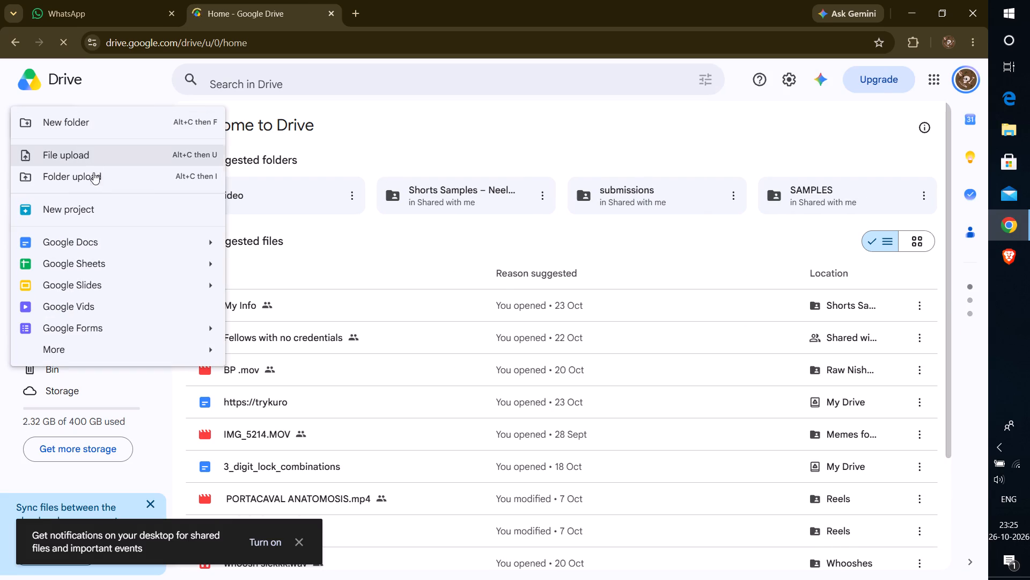
click(98, 158)
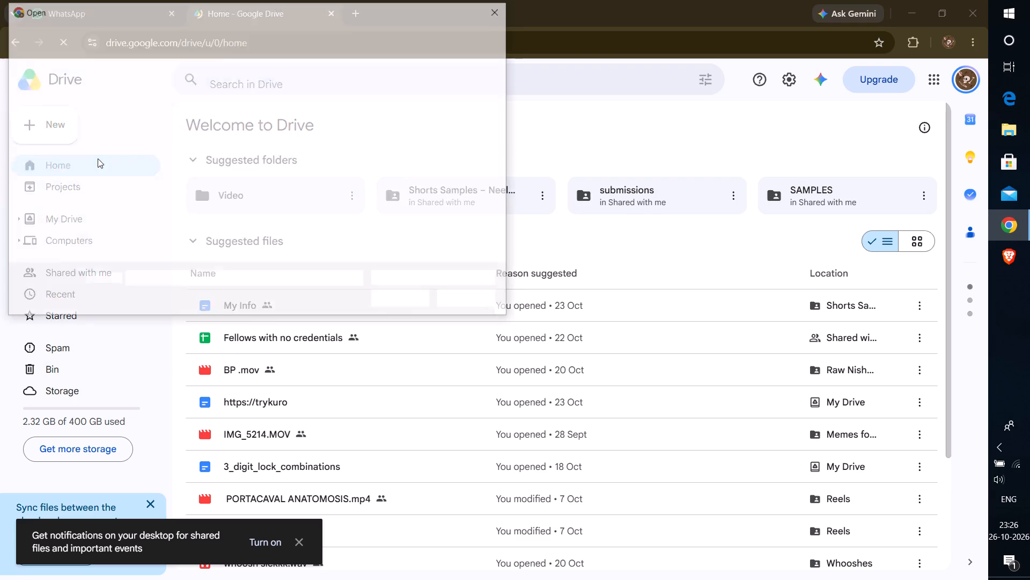
Select the trial file in the Documents panik folder for upload to Drive.
click(171, 115)
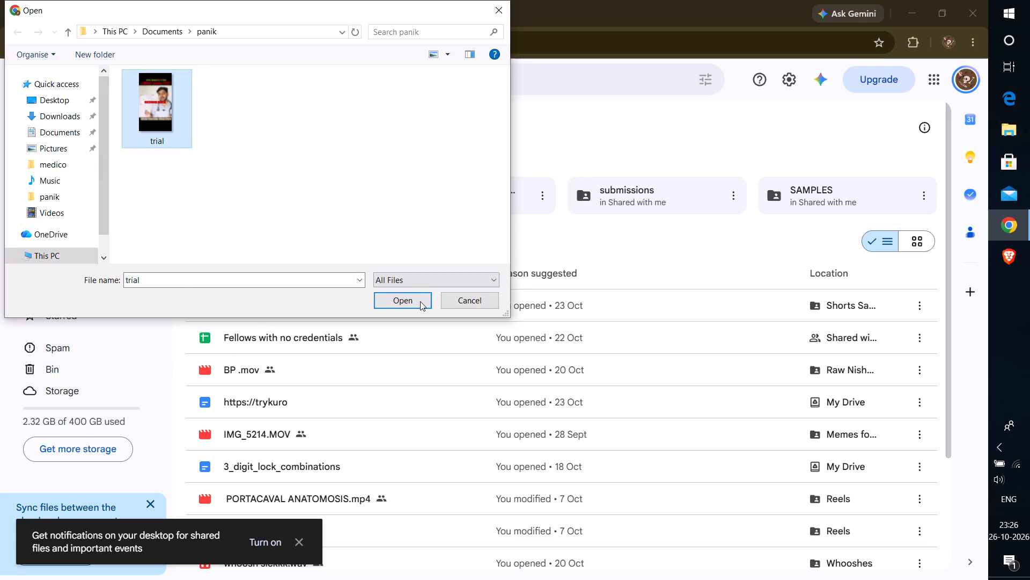
Replace the file name trial with URINE ANALYSIS in the file selection for the Drive upload.
double_click(307, 282)
key(BackSpace)
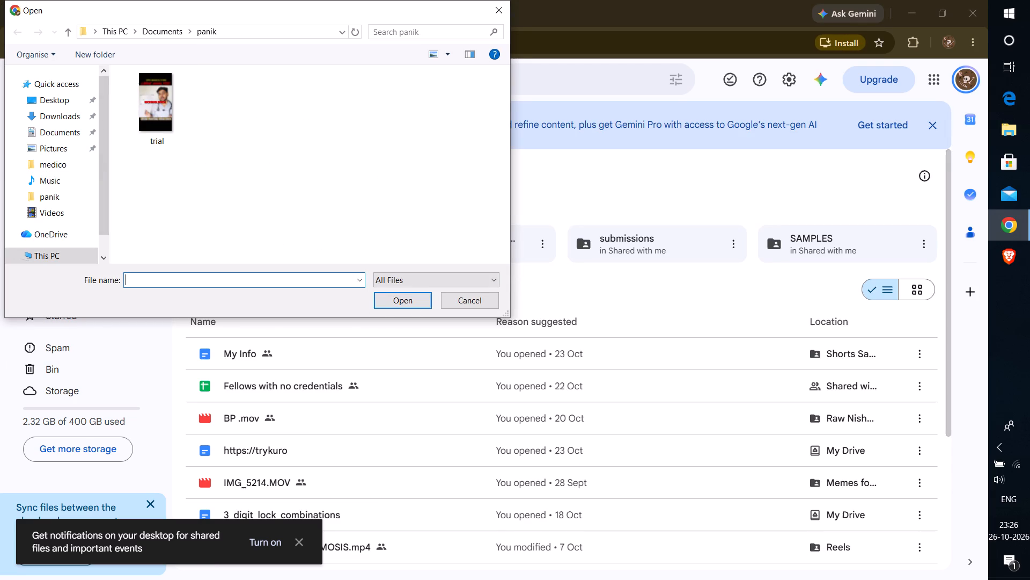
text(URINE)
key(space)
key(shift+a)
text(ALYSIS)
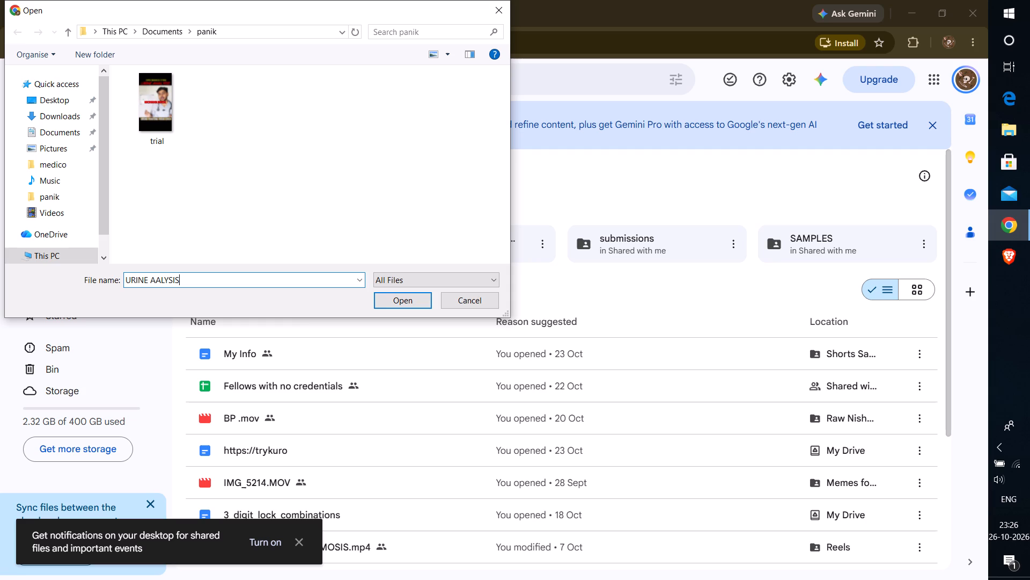
click(159, 275)
key(Left)
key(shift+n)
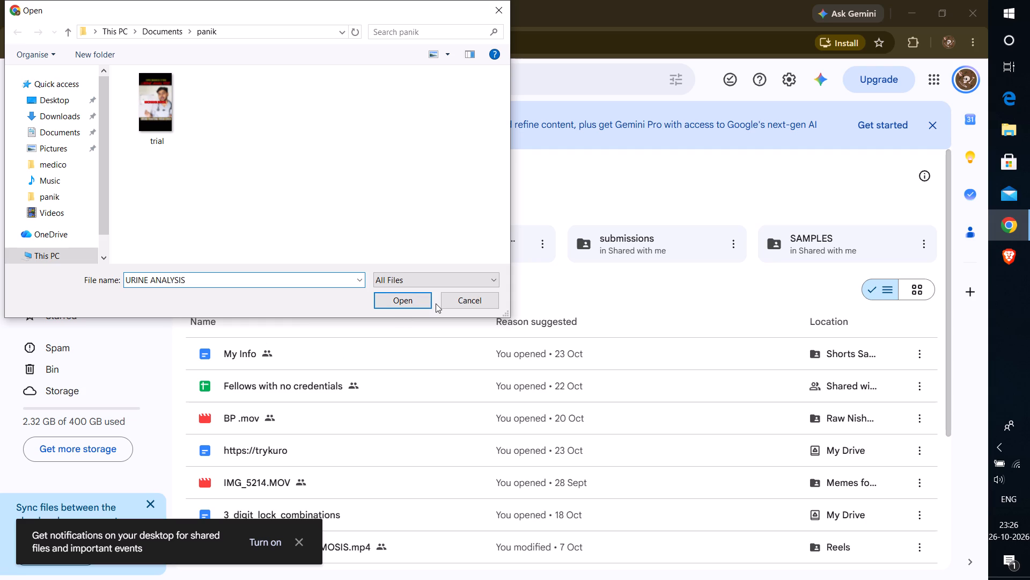
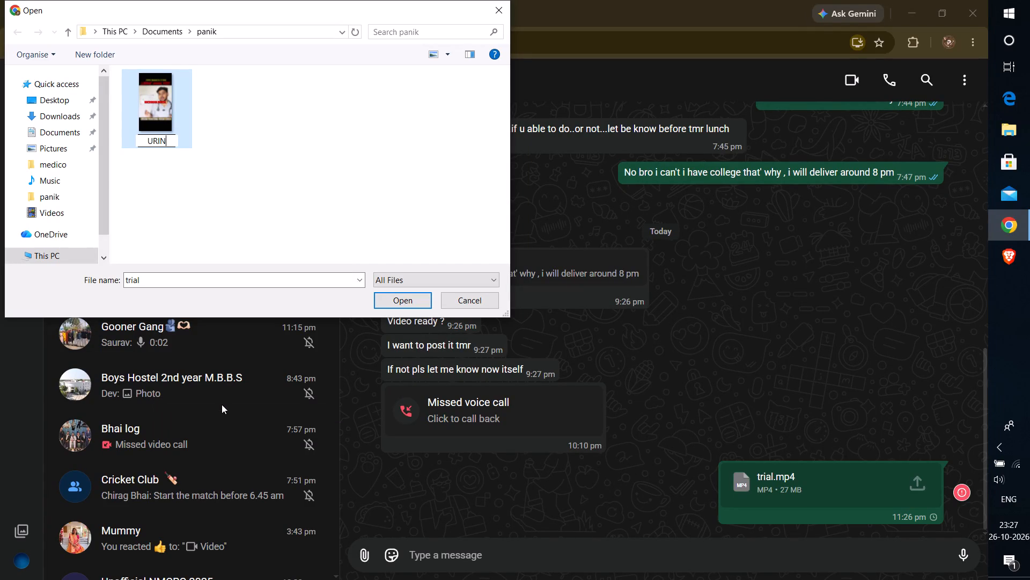
Rename the selected trial video in the panik folder as URINE ANALYSIS.
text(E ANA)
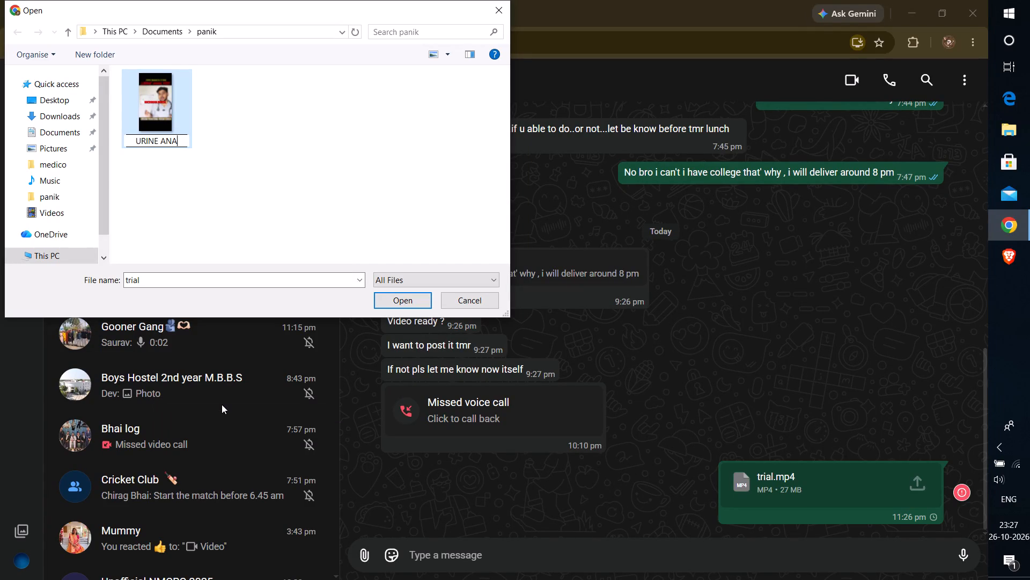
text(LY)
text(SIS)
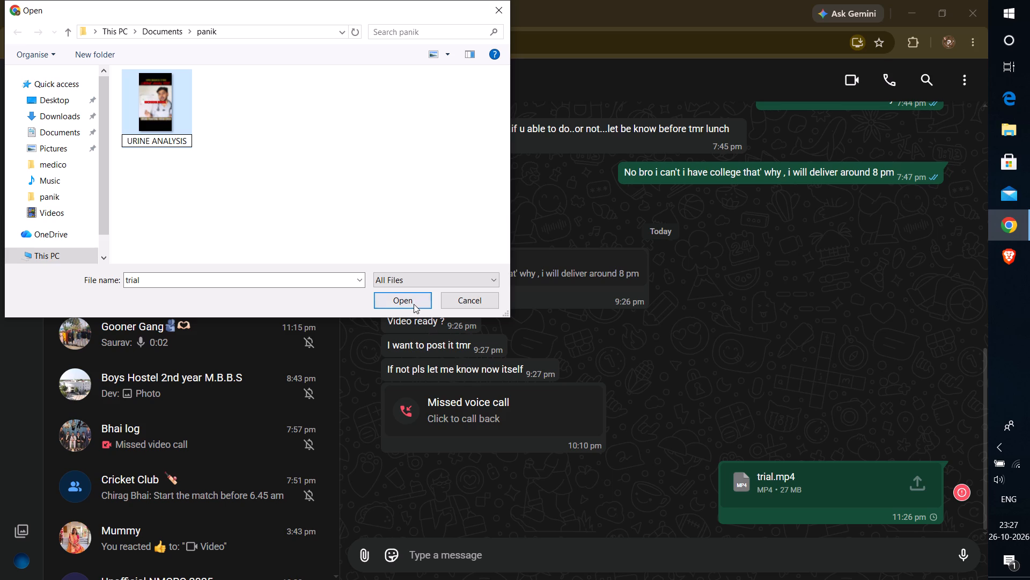
click(411, 298)
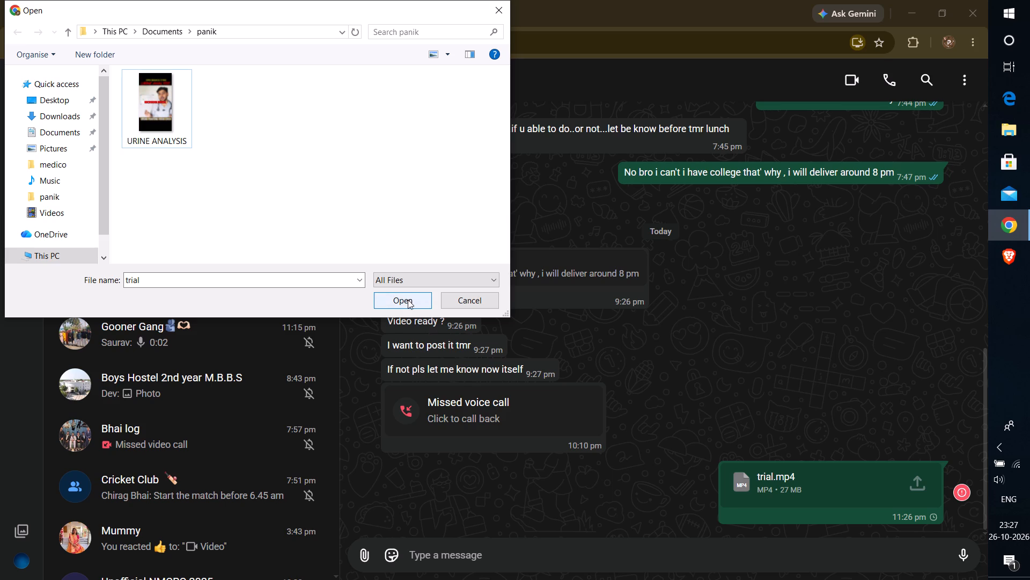
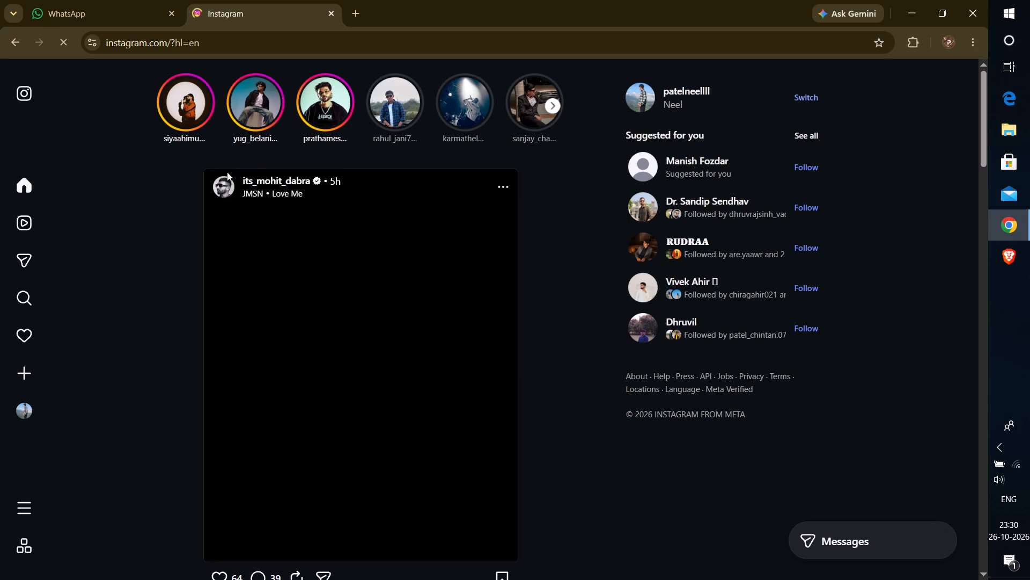
click(29, 300)
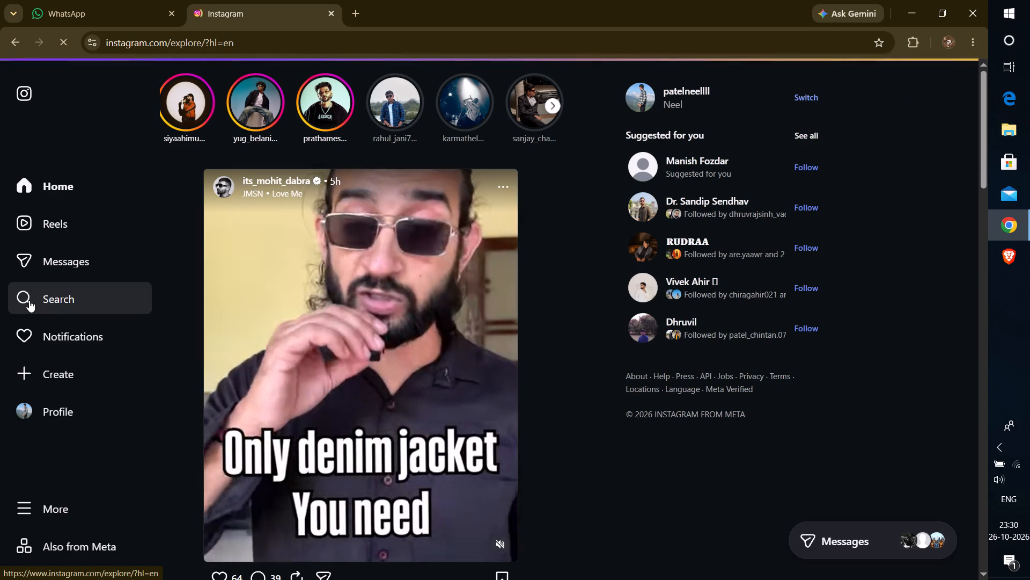
click(374, 90)
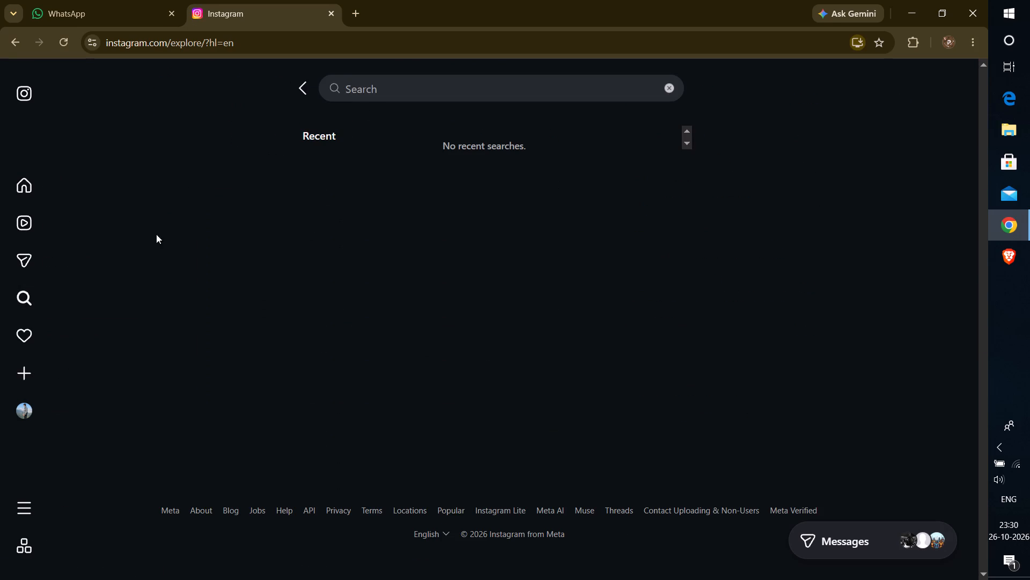
click(21, 262)
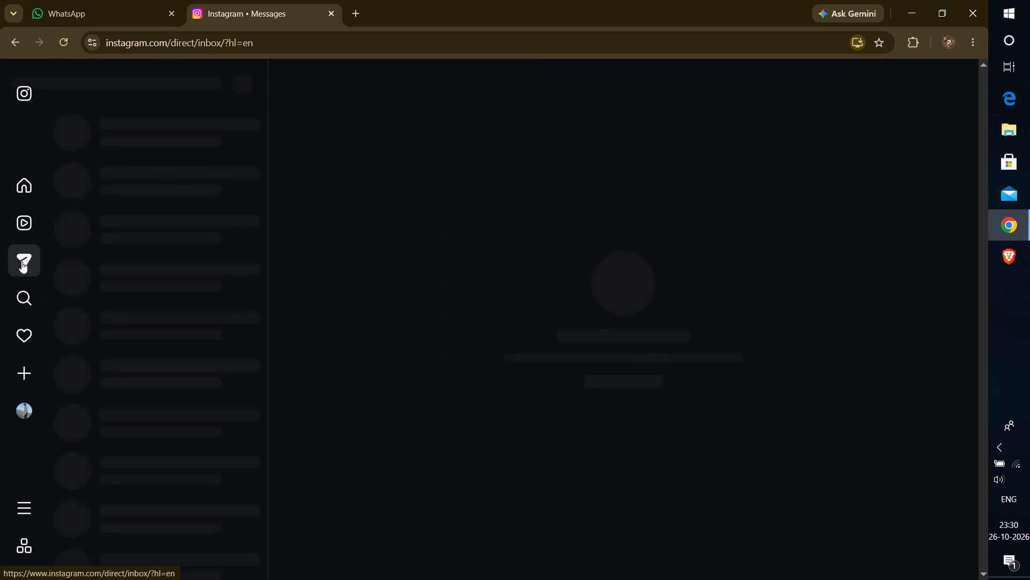
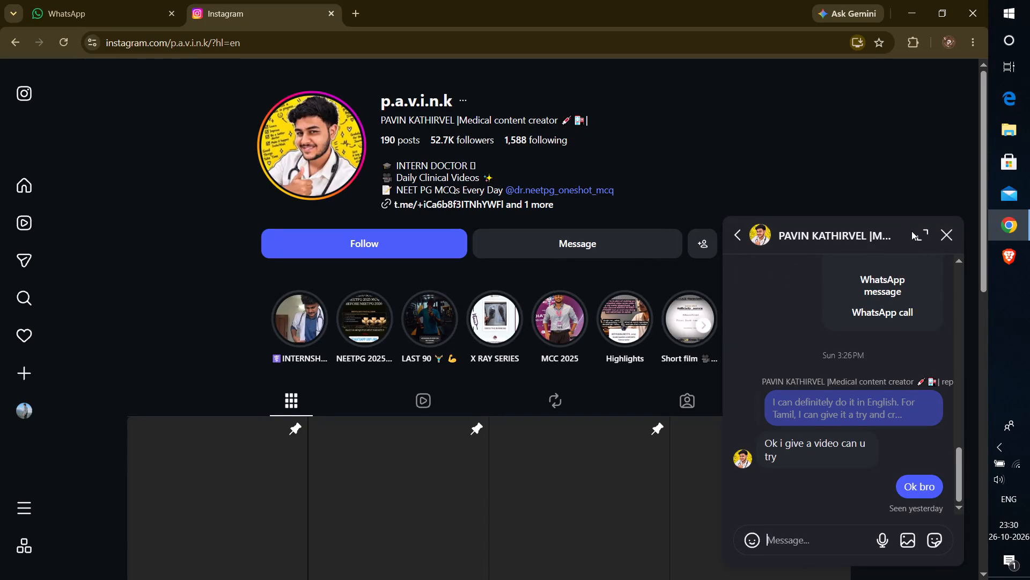
Close the chat with the medical content creator on Instagram and look through the posts on the creator's profile.
click(946, 234)
scroll(420, 252, down, 1)
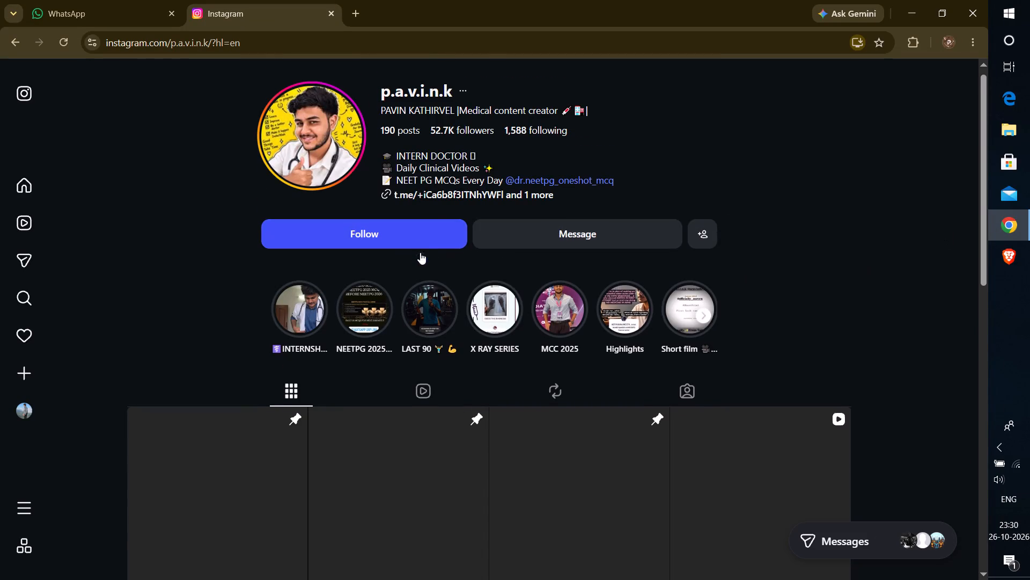
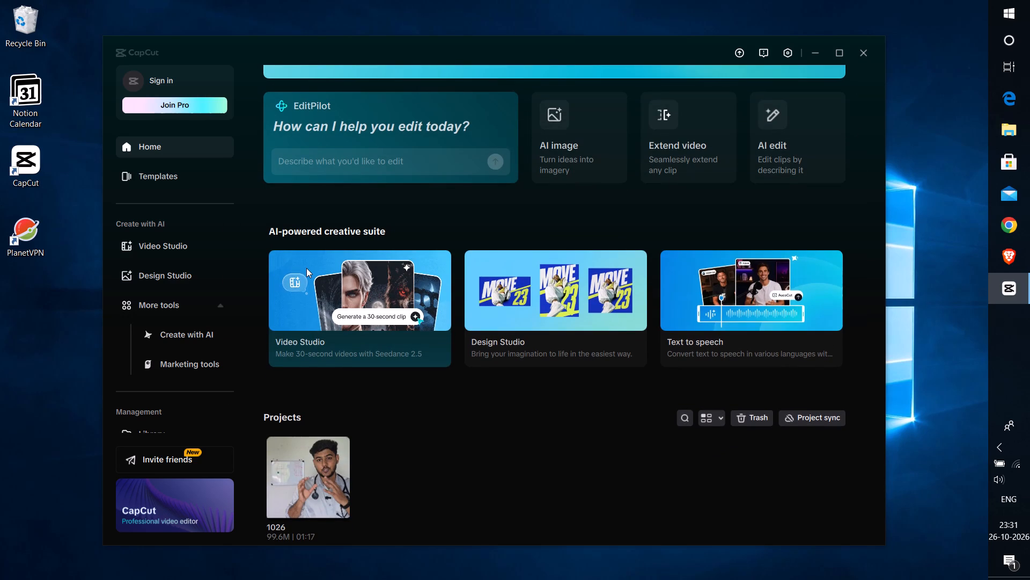
Open the video project 1026 from the Projects list in CapCut.
click(320, 483)
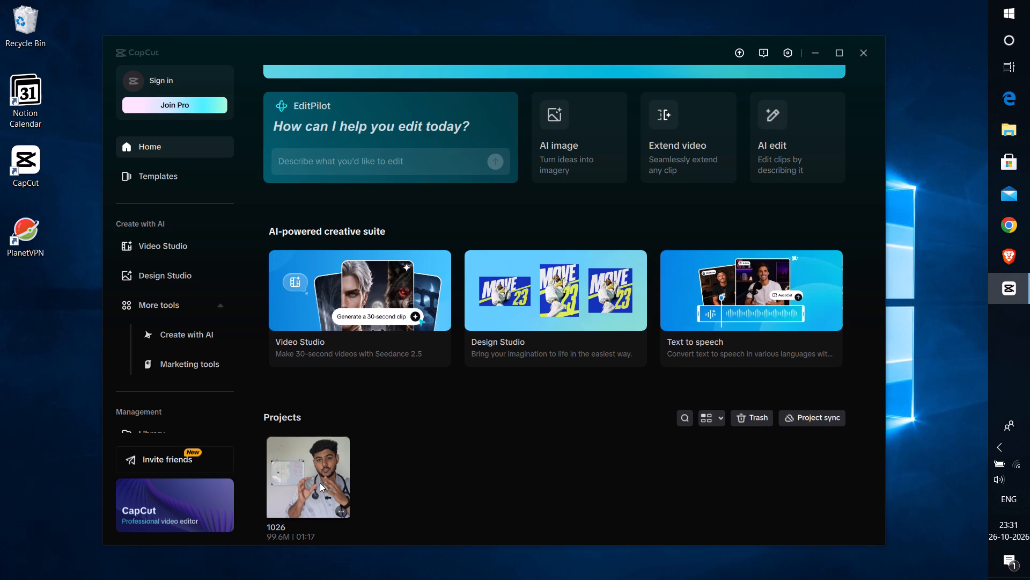
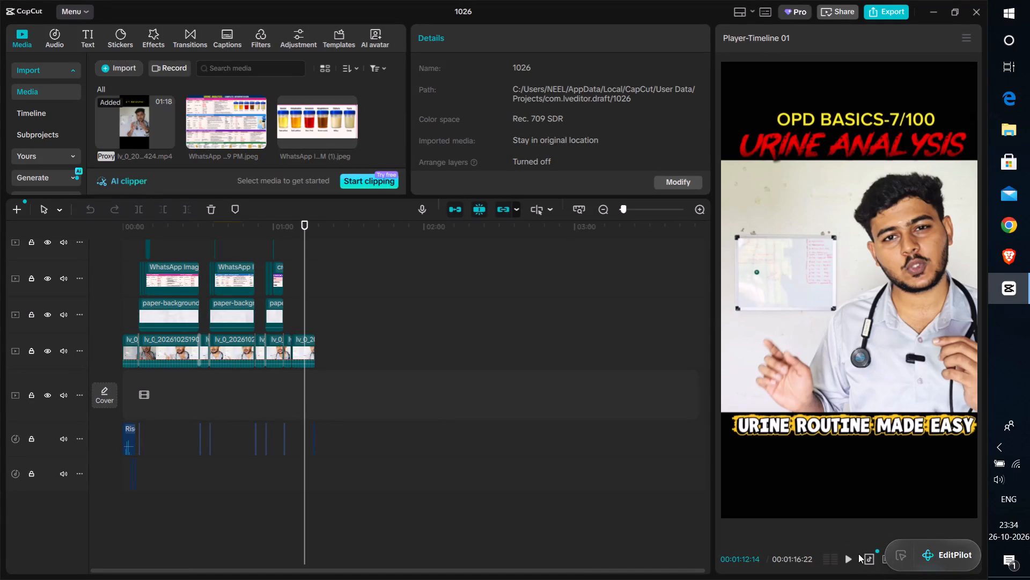
Play back the closing section of the timeline, around 01:10 to 01:13, to review the final talking clip.
click(844, 556)
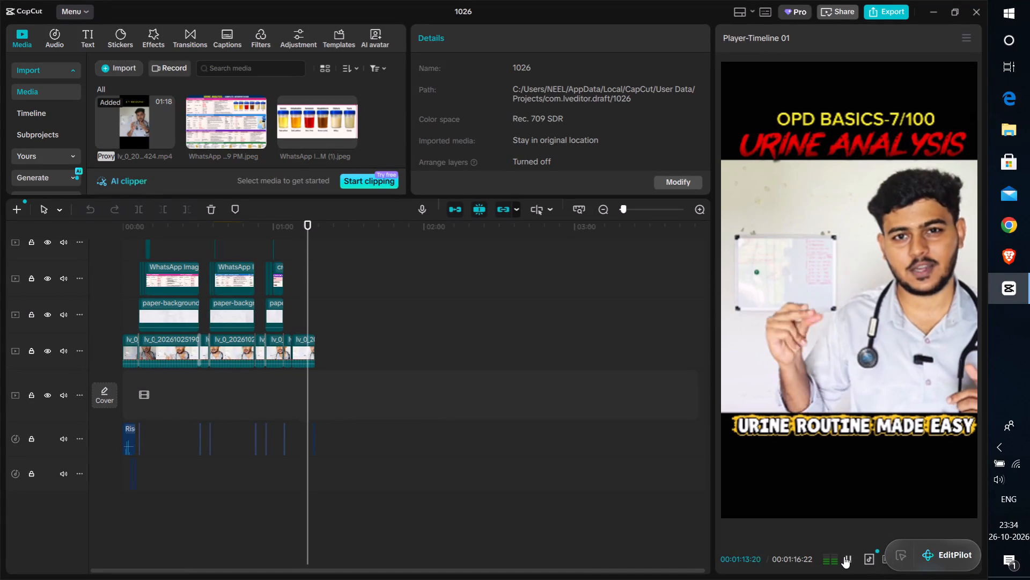
click(300, 388)
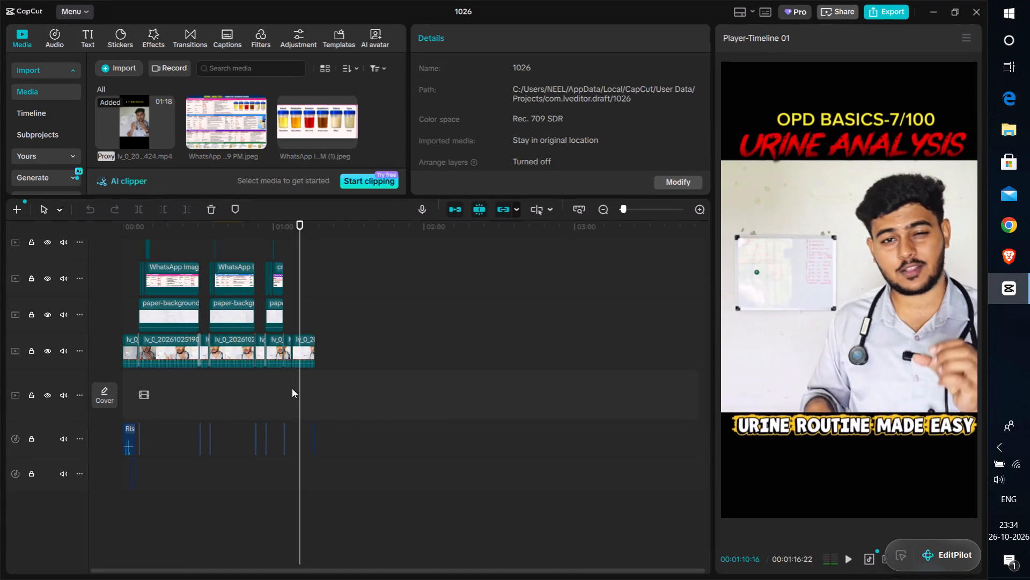
click(292, 388)
click(845, 557)
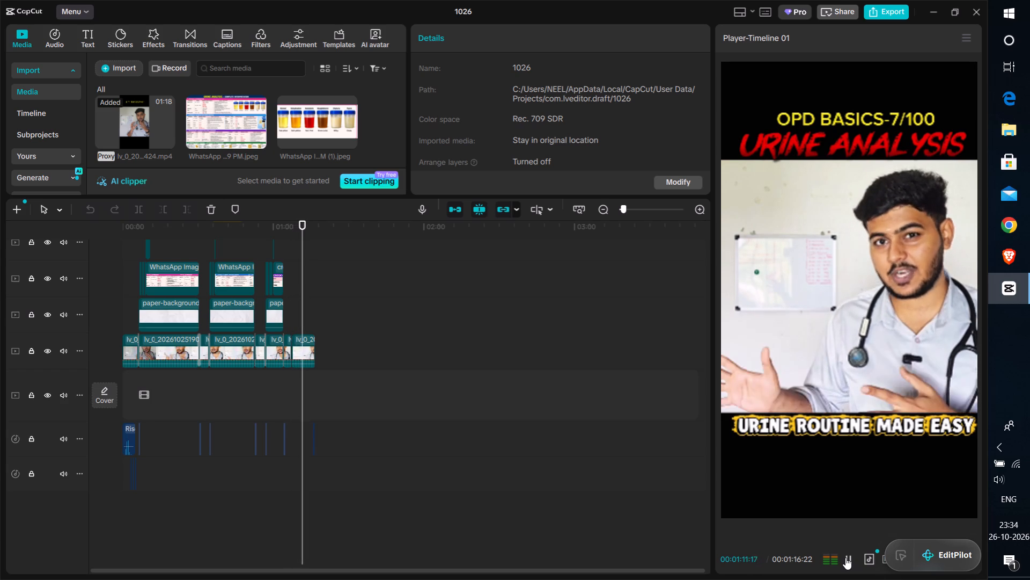
click(845, 557)
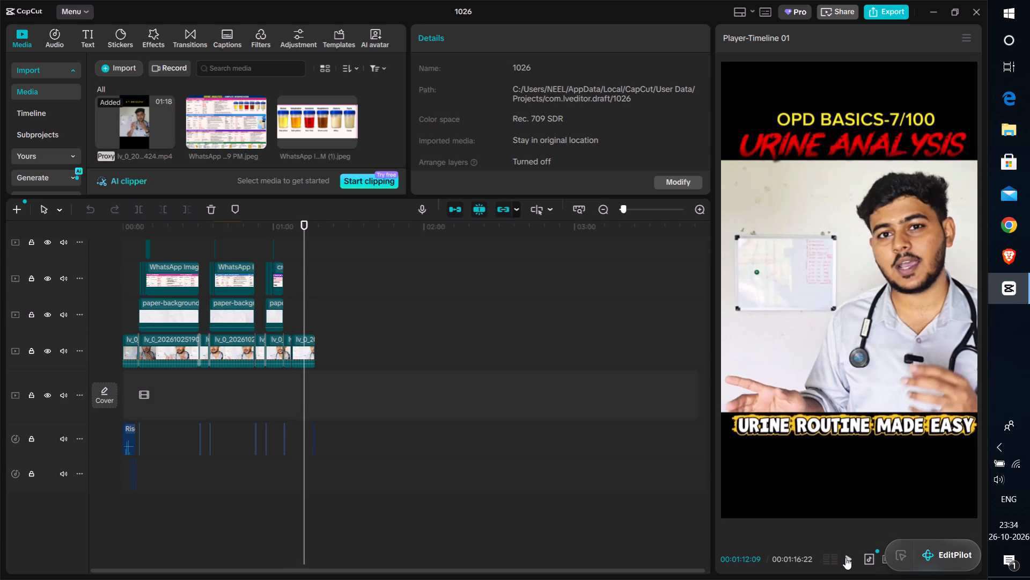
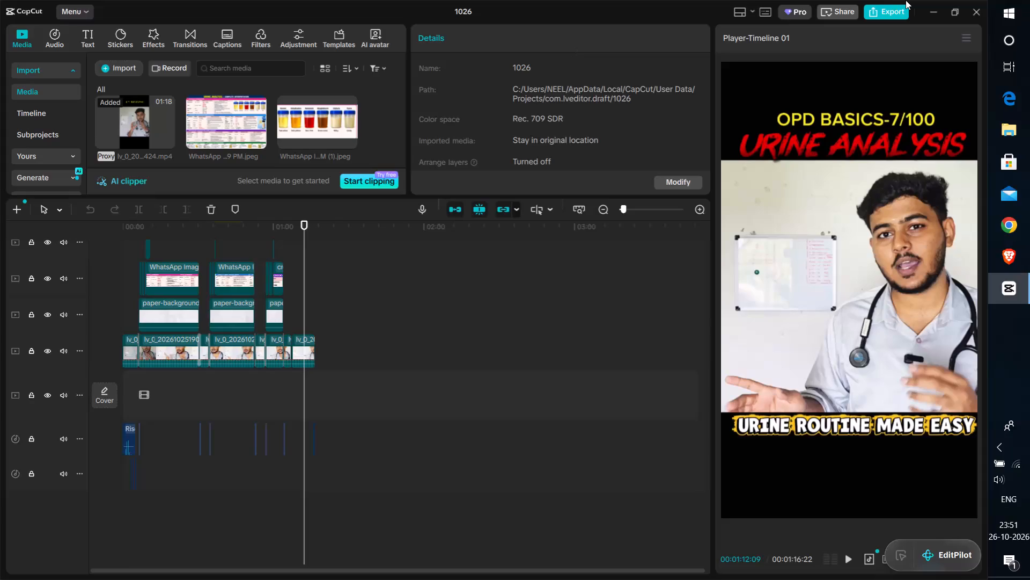
Close the 1026 project and exit CapCut completely, returning to the desktop.
click(971, 15)
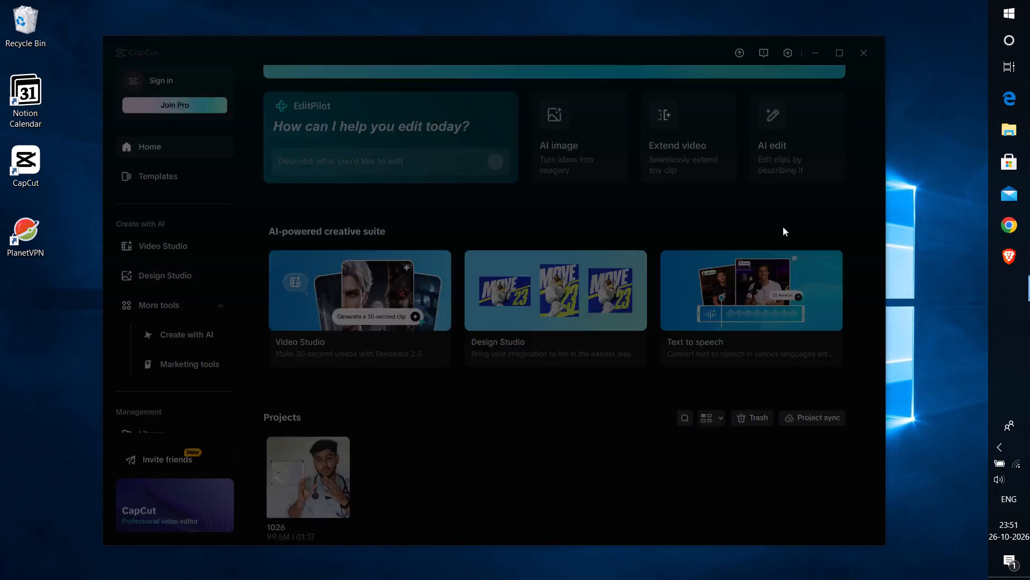
click(862, 54)
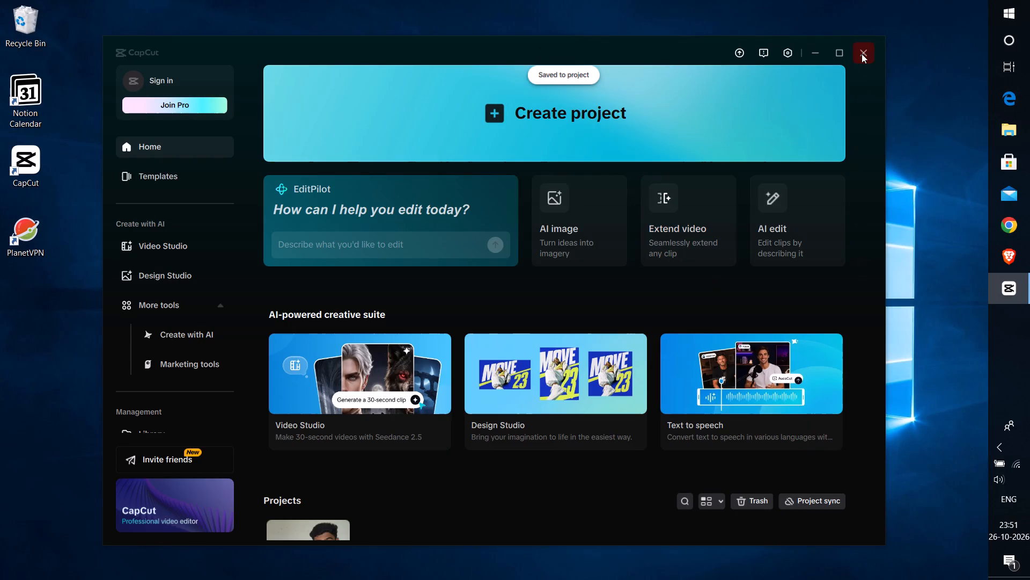
click(760, 234)
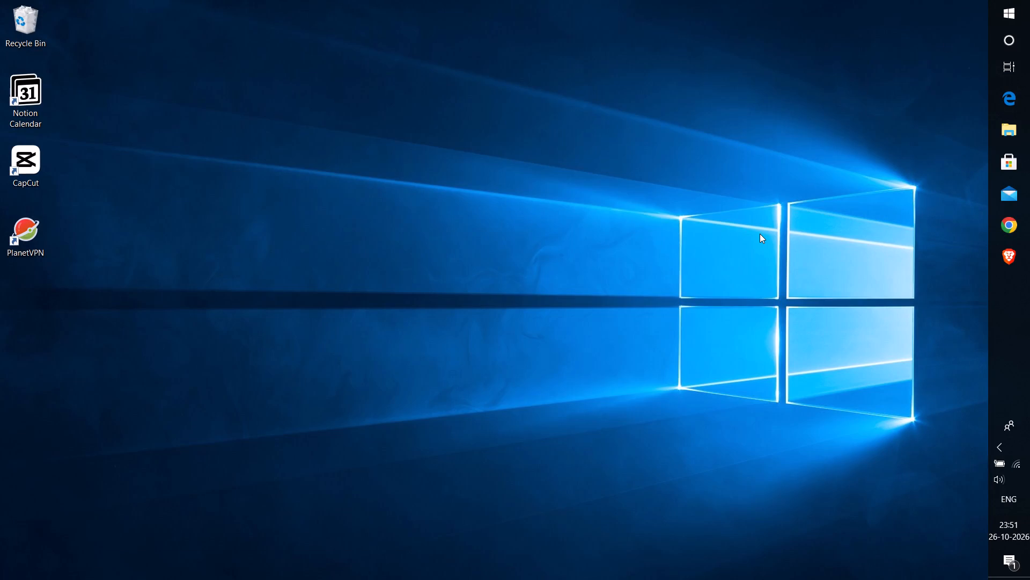
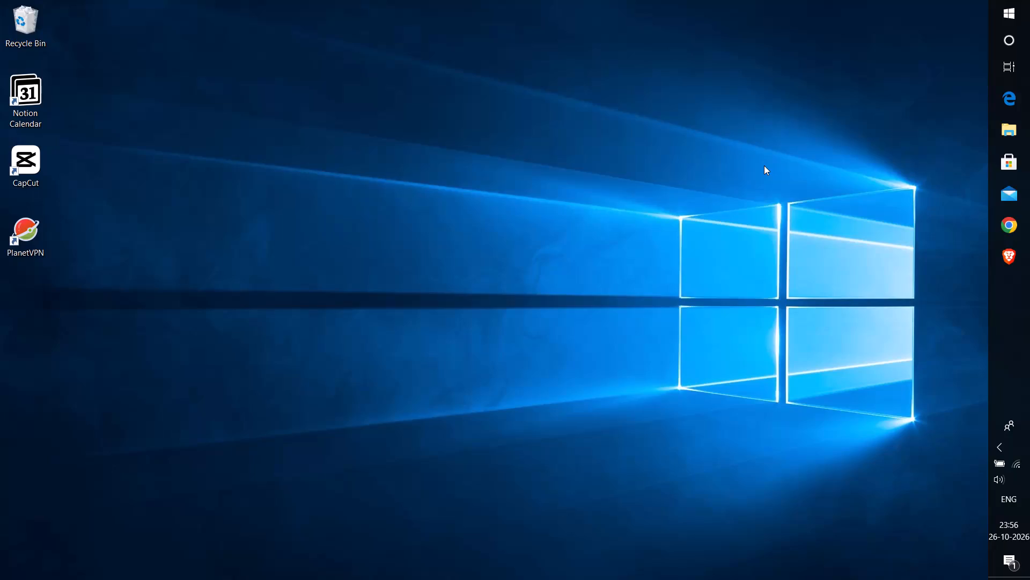
Shut down the computer from the Windows desktop.
click(1029, 0)
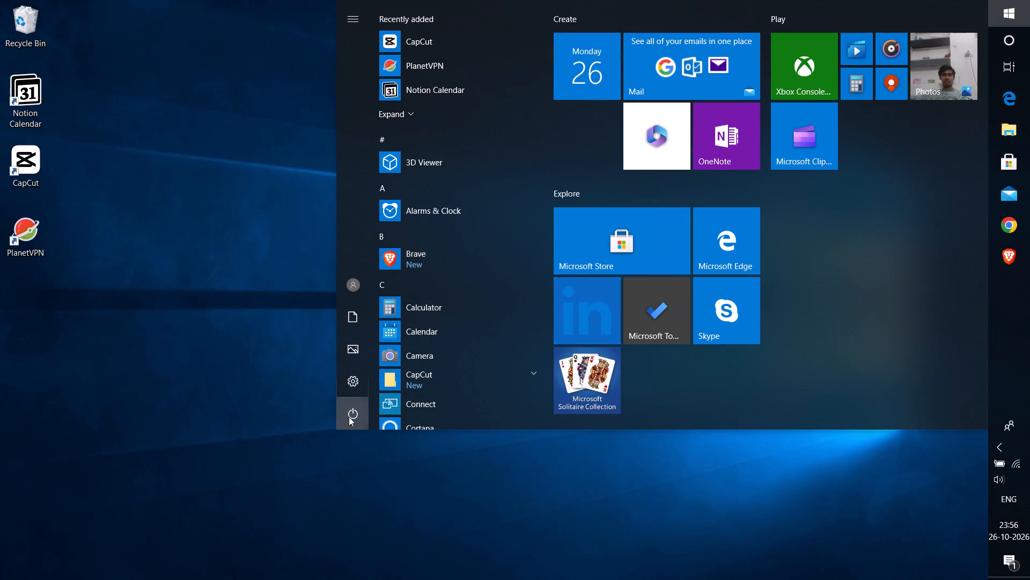
click(349, 417)
click(333, 356)
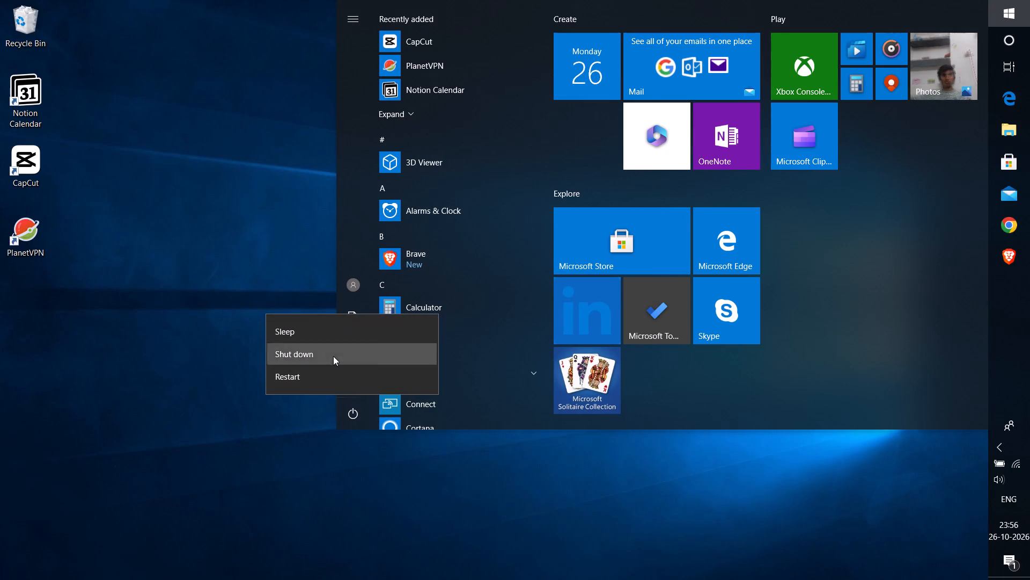